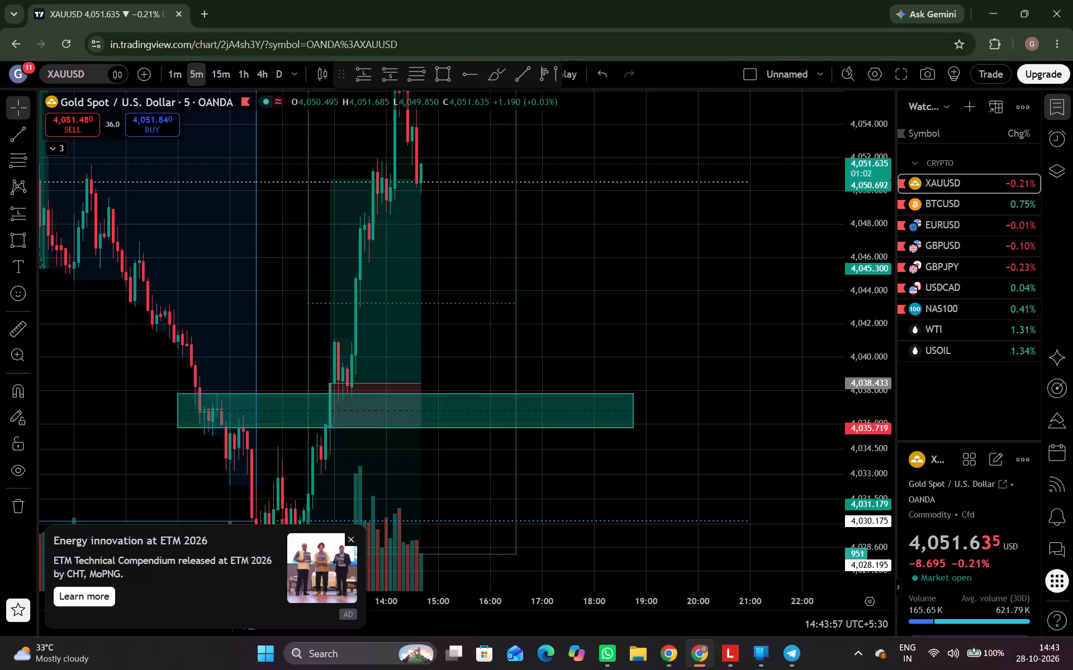
Switch the XAUUSD chart to the 15-minute timeframe.
drag(871, 408, 875, 551)
drag(689, 496, 749, 540)
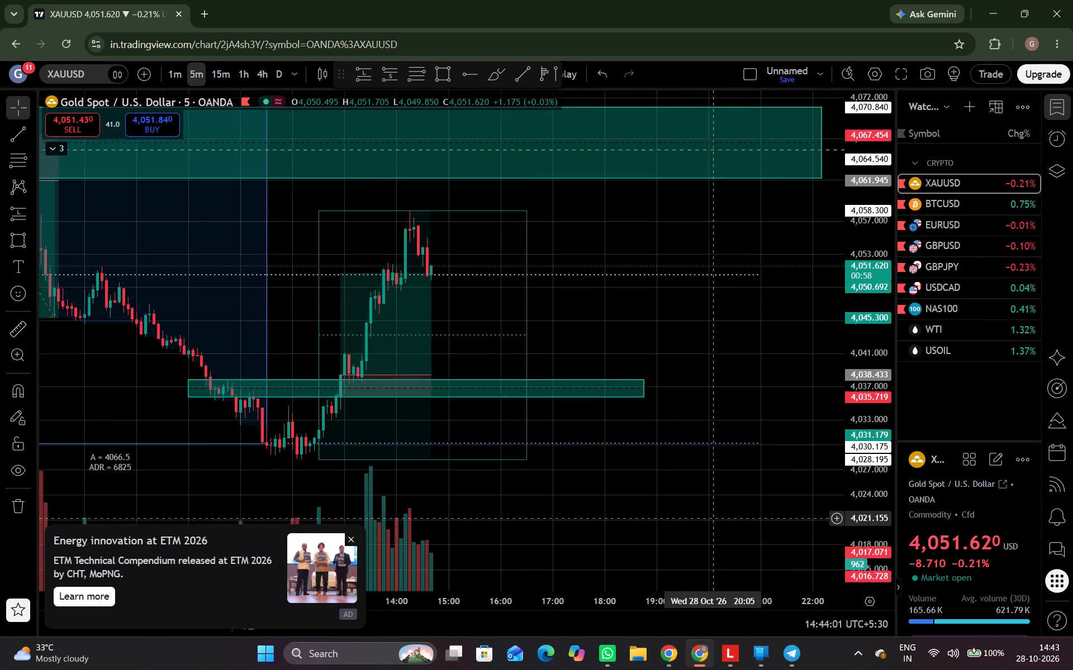
drag(749, 540, 810, 545)
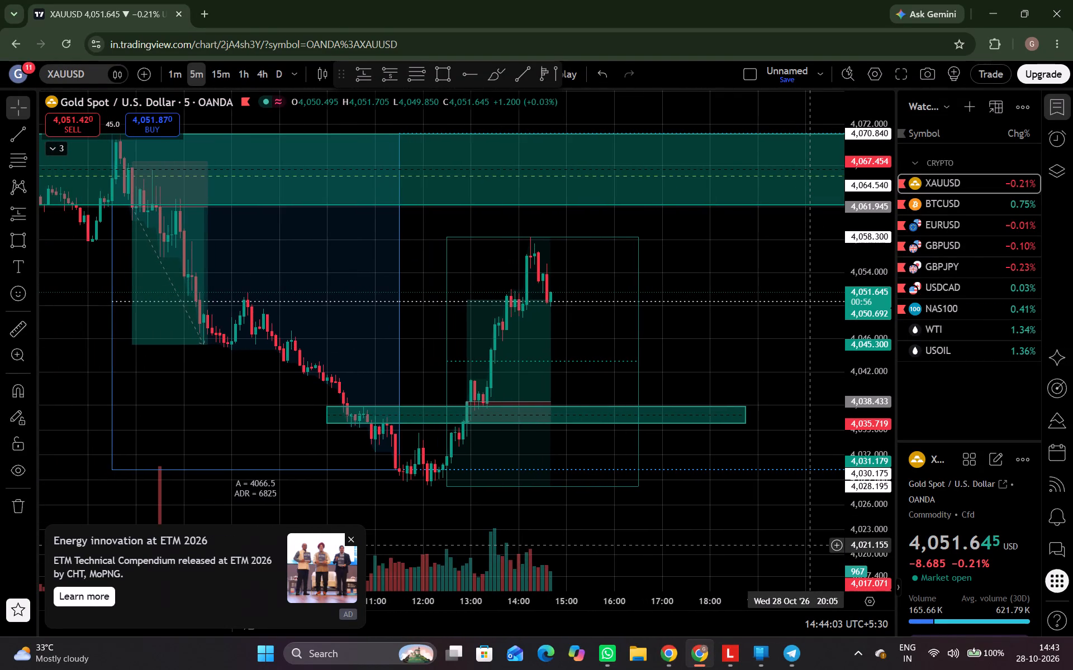
scroll(810, 545, left, 1)
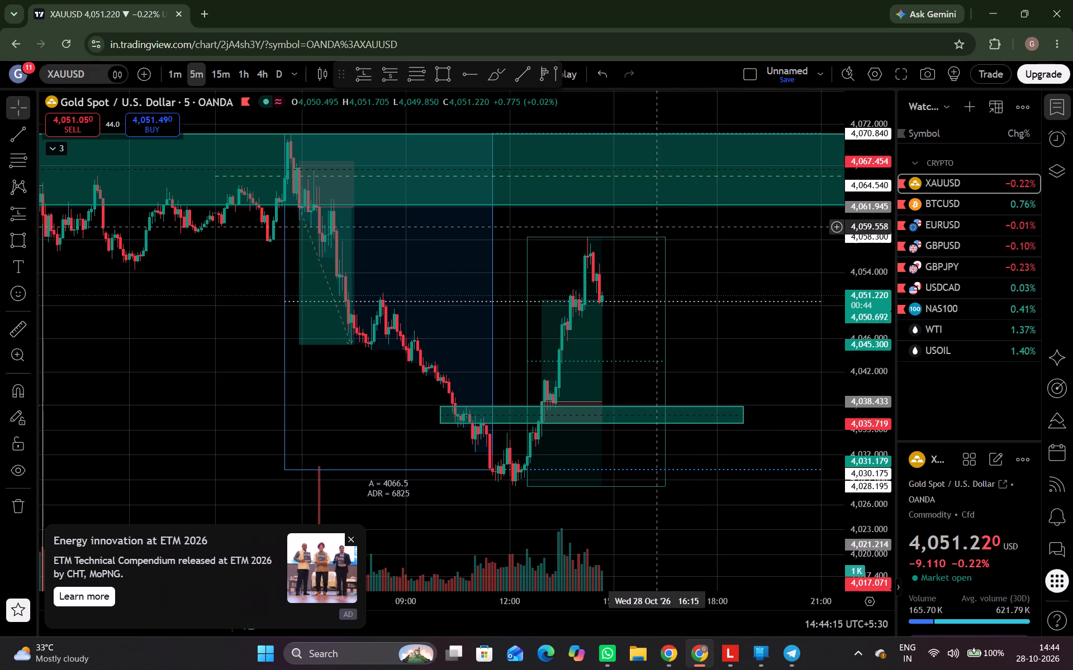
click(221, 76)
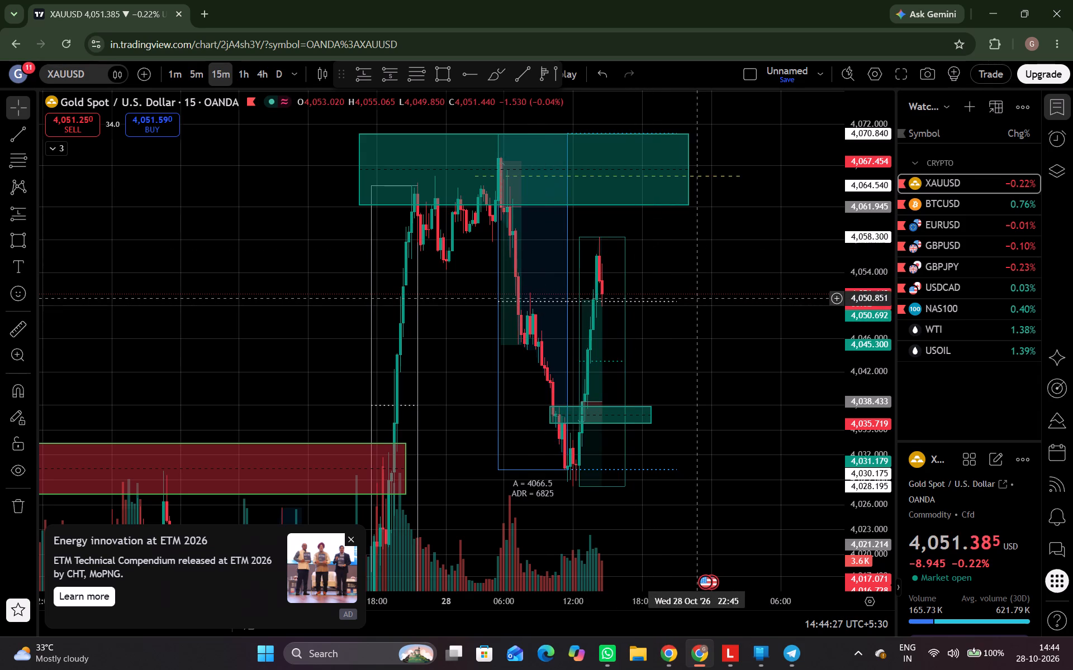
Move the upper green zone rectangle down until its lower edge sits at about 4,054.9.
drag(704, 281, 534, 267)
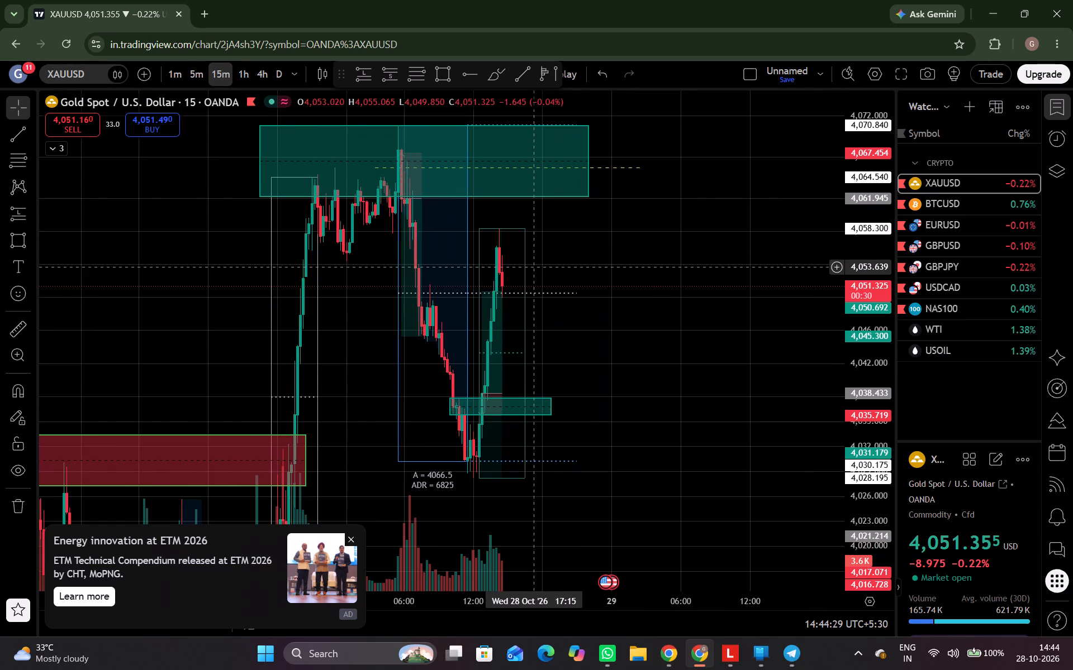
drag(534, 267, 547, 294)
drag(854, 315, 840, 407)
click(840, 407)
click(655, 321)
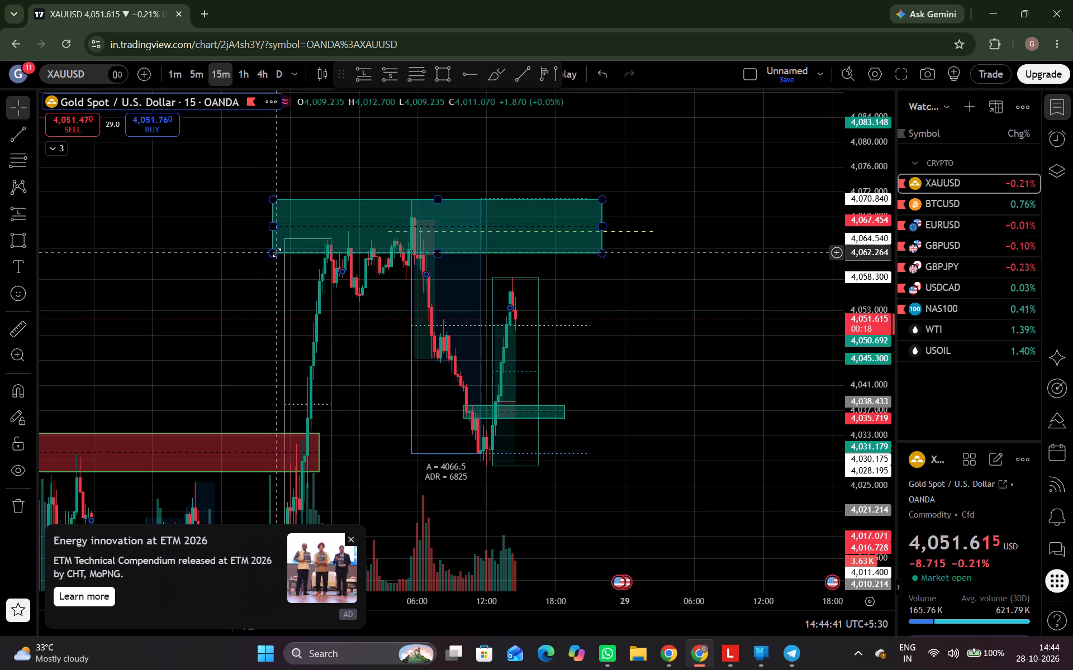
key(ctrl+v)
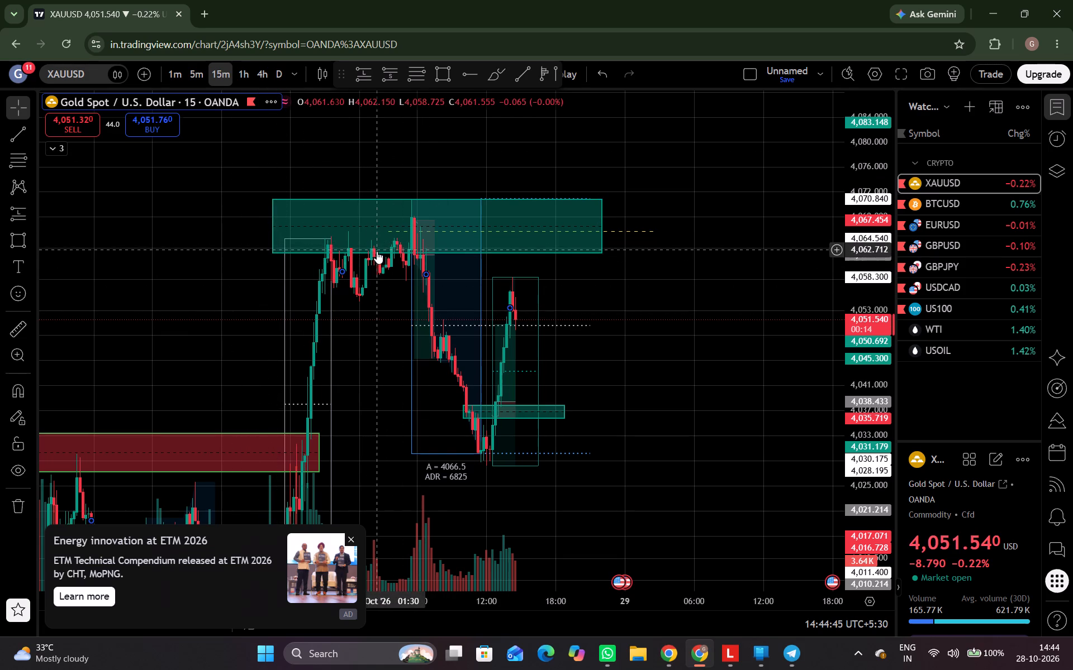
drag(377, 255, 421, 301)
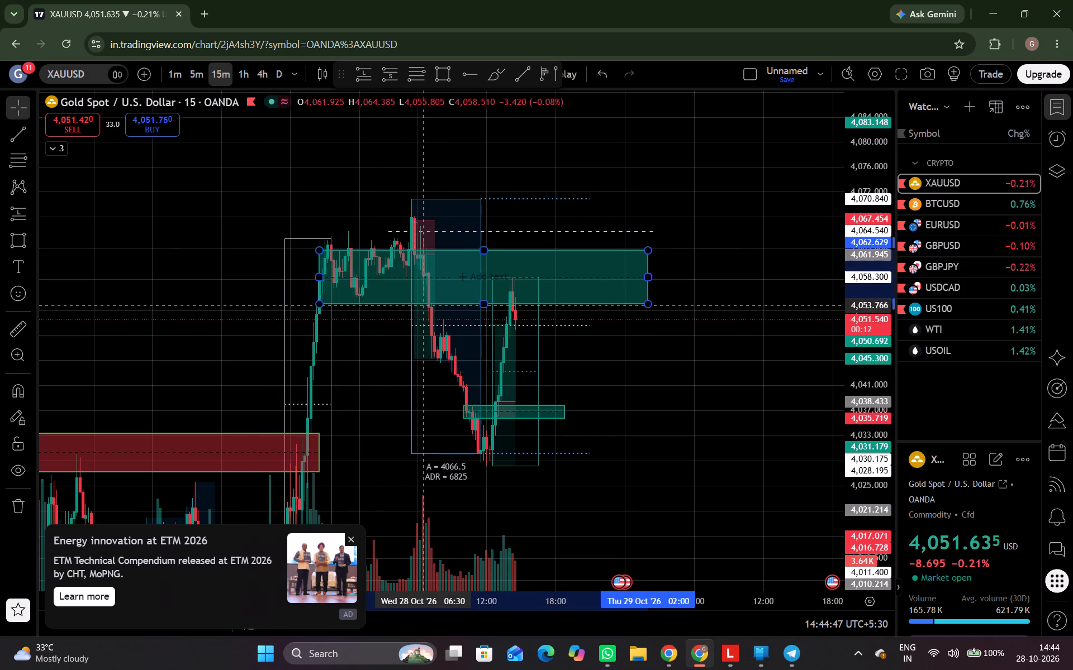
drag(421, 301, 421, 300)
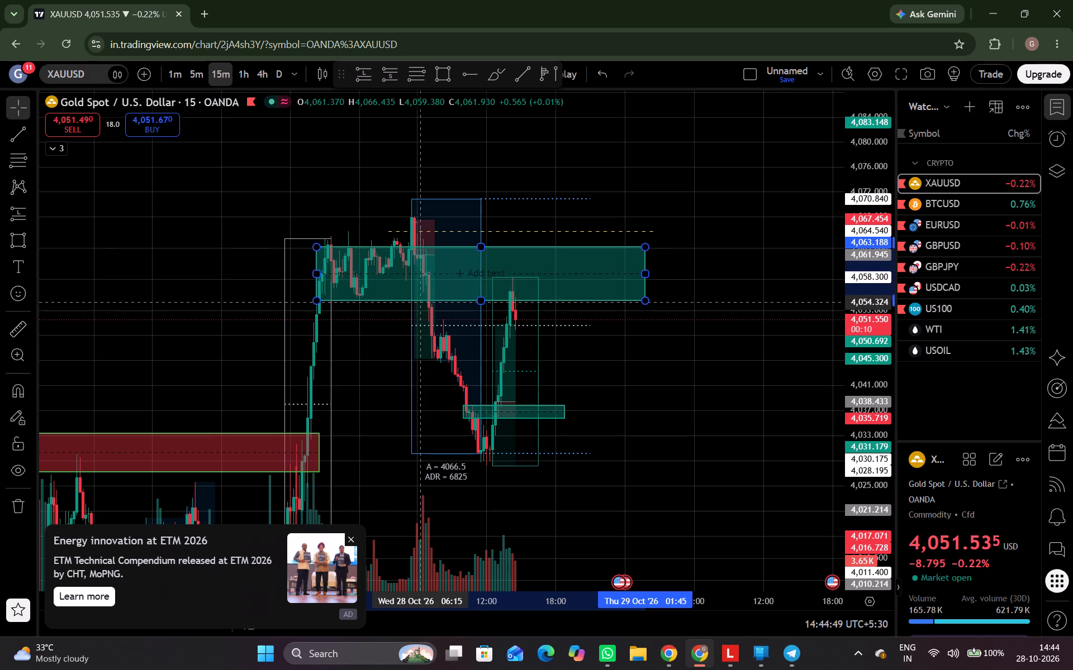
drag(421, 300, 421, 300)
Resize the moved green rectangle to span about 4,054.1 to 4,057.3 and extend it to 29 Oct 05:30.
drag(317, 244, 321, 283)
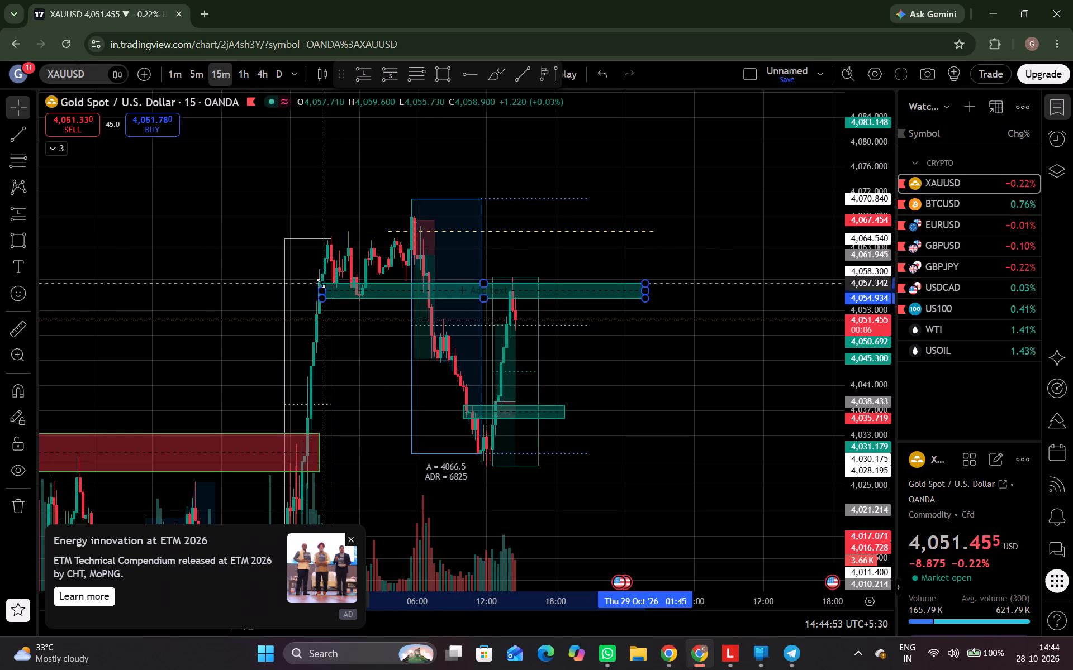
drag(321, 283, 321, 271)
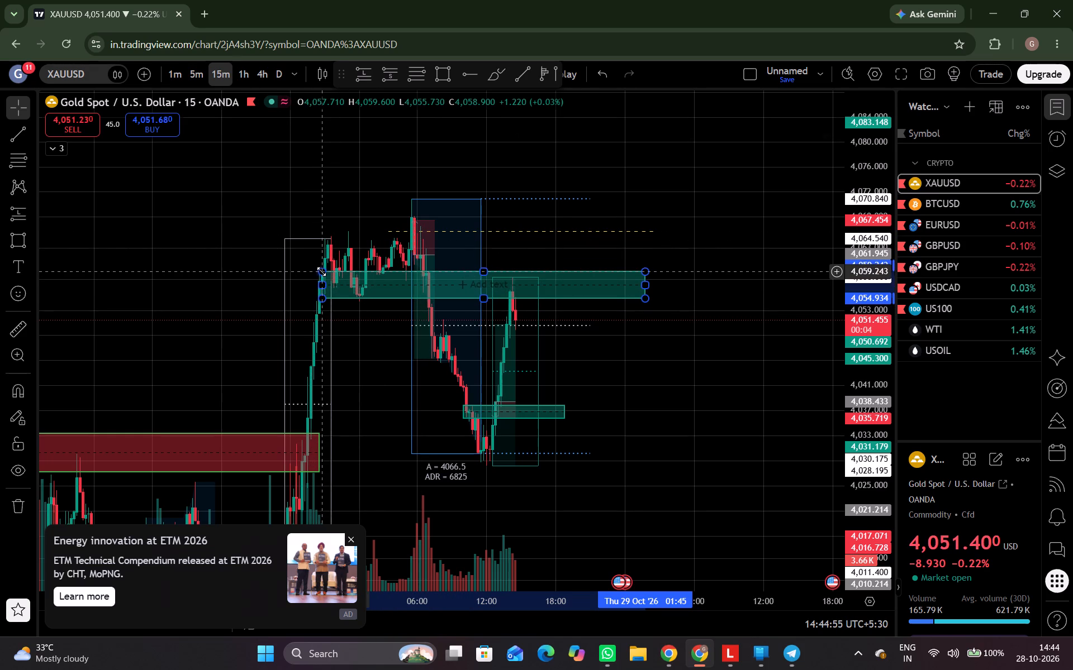
drag(724, 478, 783, 405)
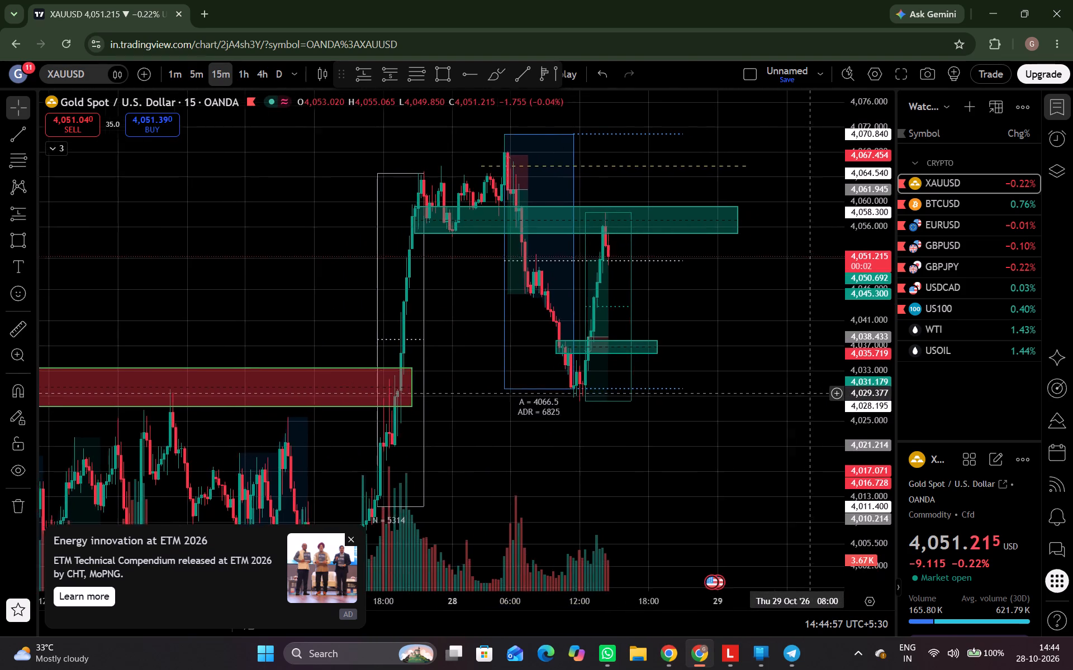
drag(783, 405, 682, 441)
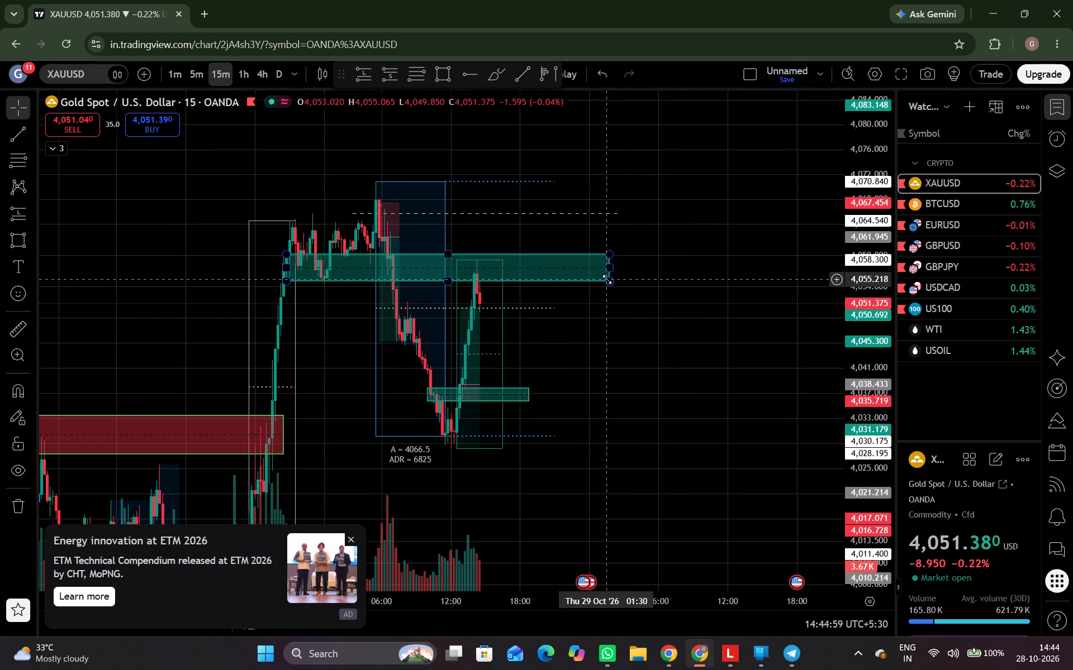
drag(607, 279, 624, 285)
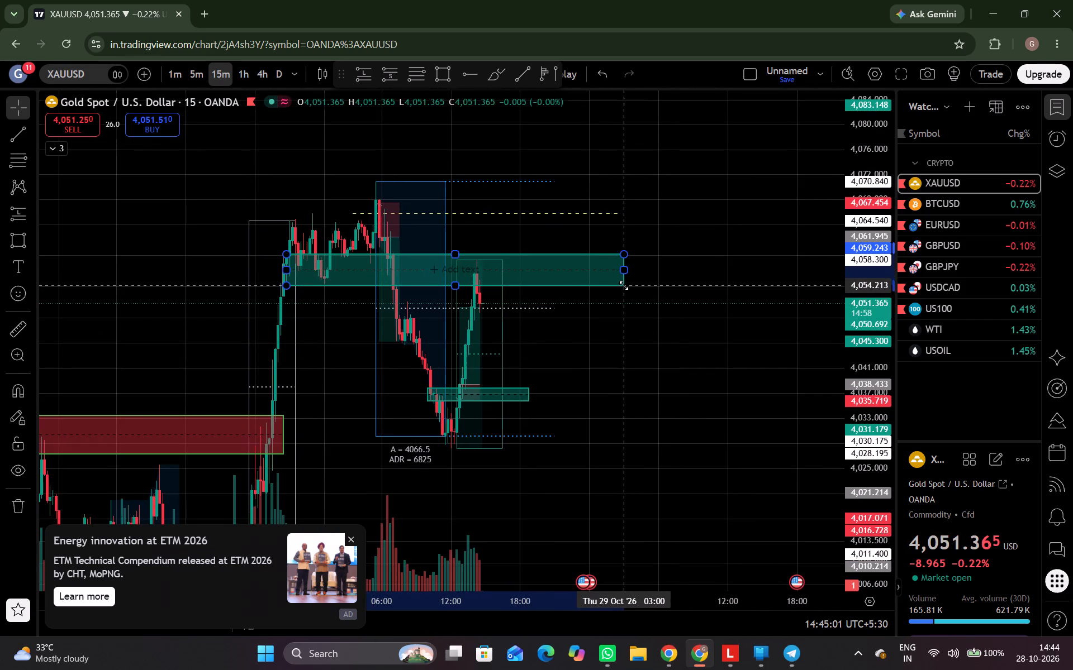
drag(624, 285, 625, 285)
drag(625, 285, 624, 248)
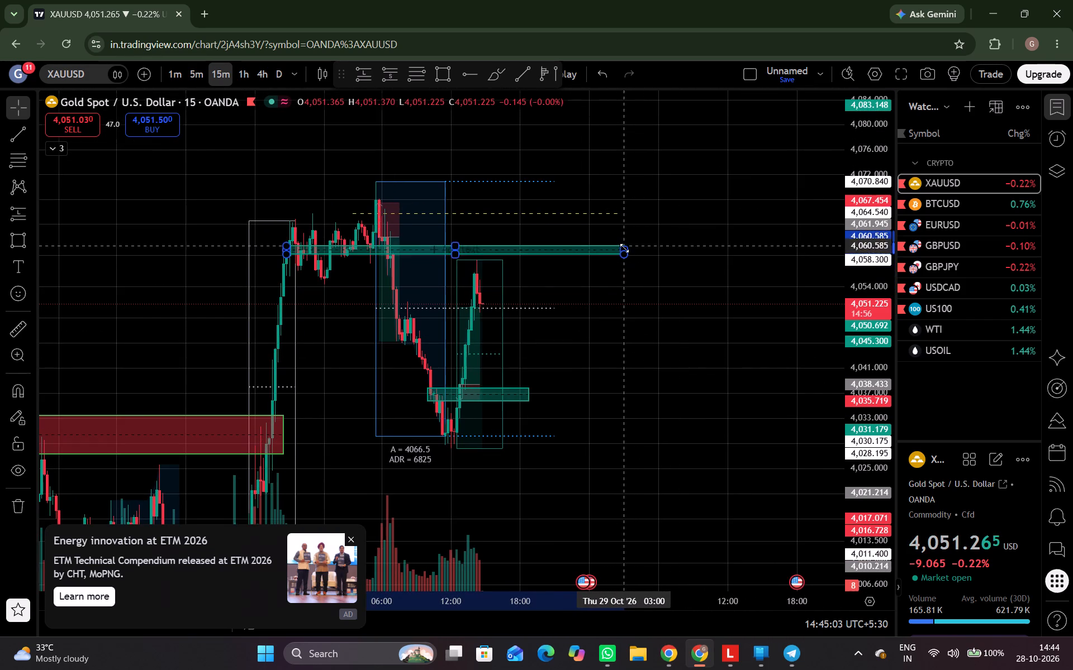
drag(624, 248, 642, 286)
click(642, 286)
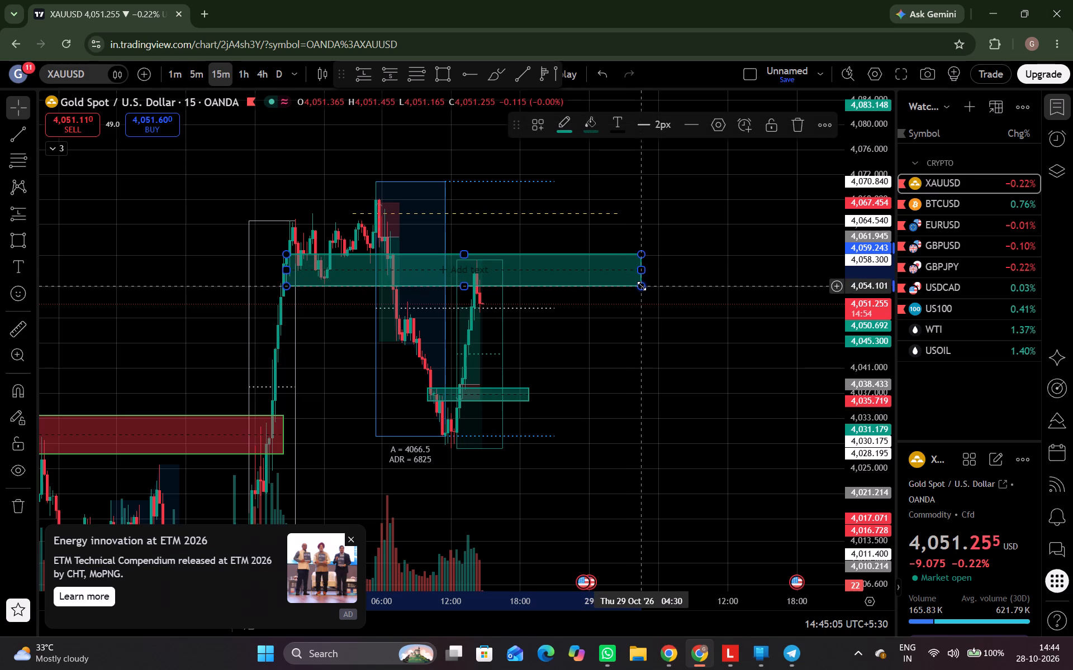
click(642, 286)
double_click(642, 286)
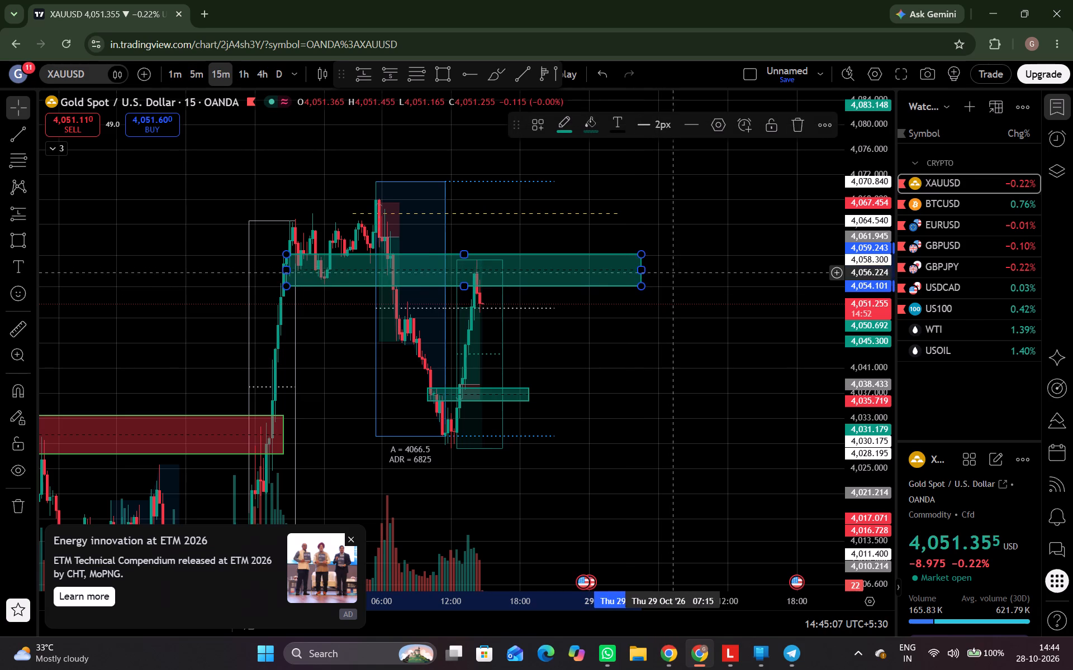
drag(643, 253, 652, 265)
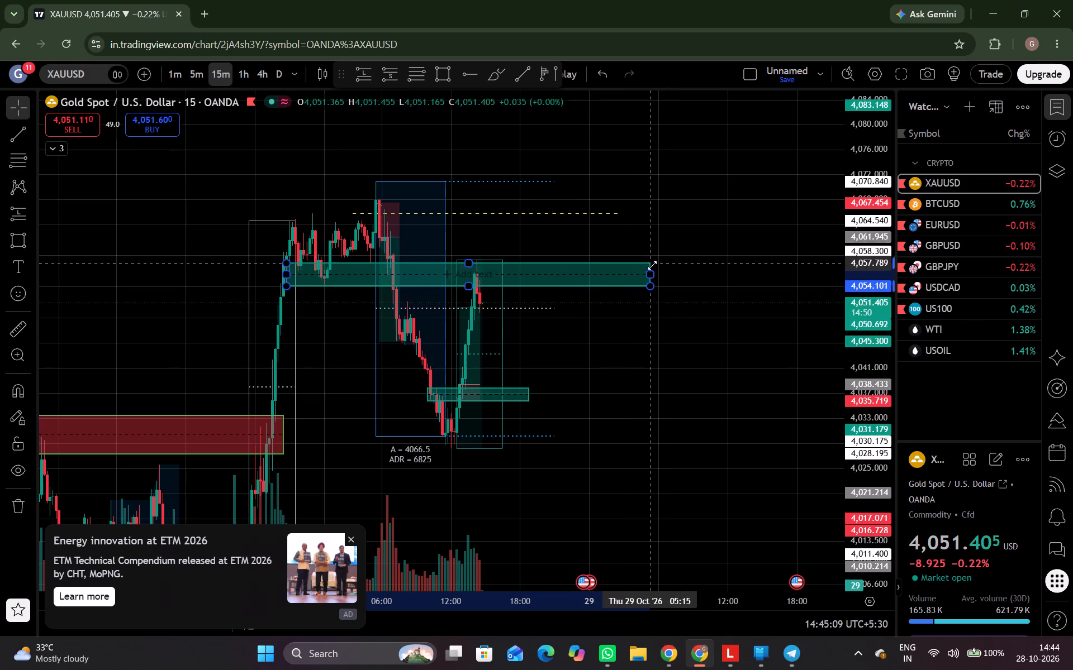
drag(652, 265, 653, 265)
click(653, 265)
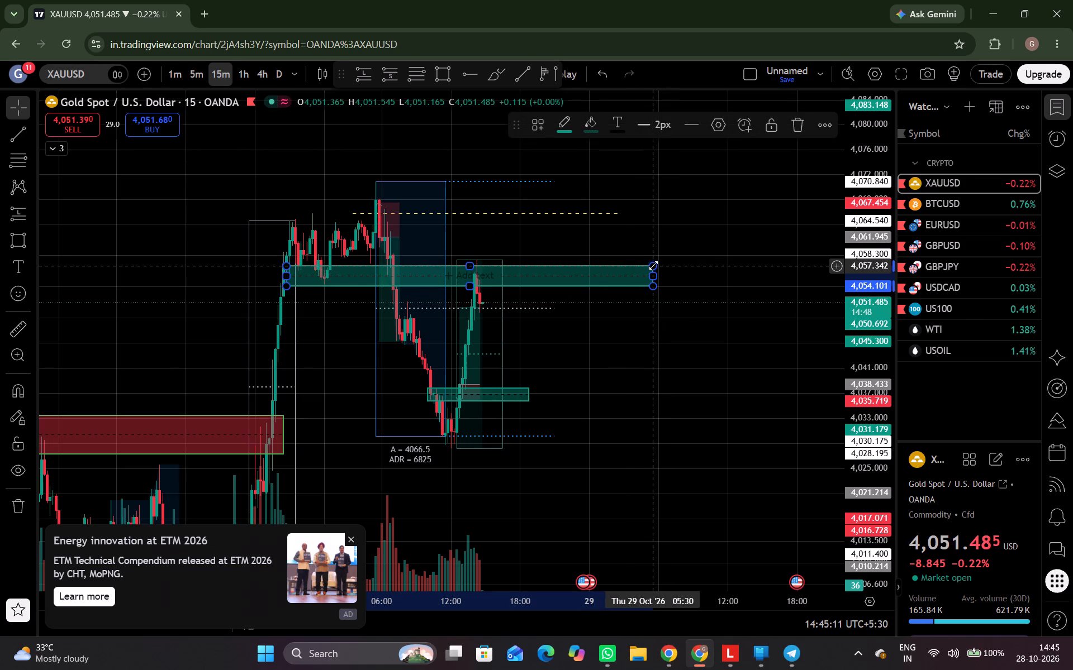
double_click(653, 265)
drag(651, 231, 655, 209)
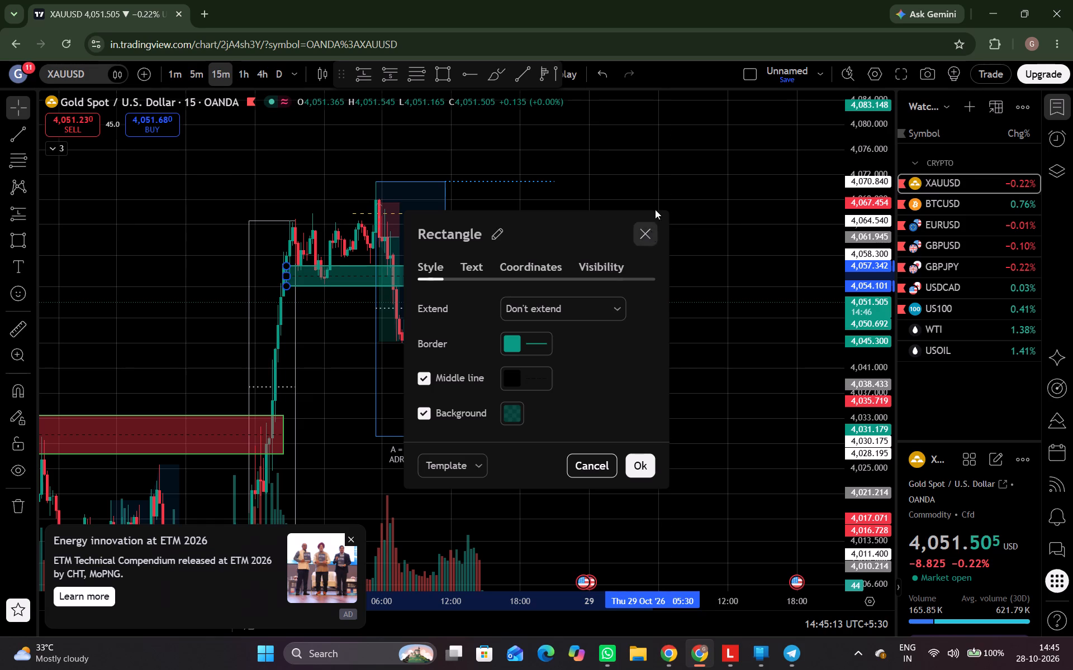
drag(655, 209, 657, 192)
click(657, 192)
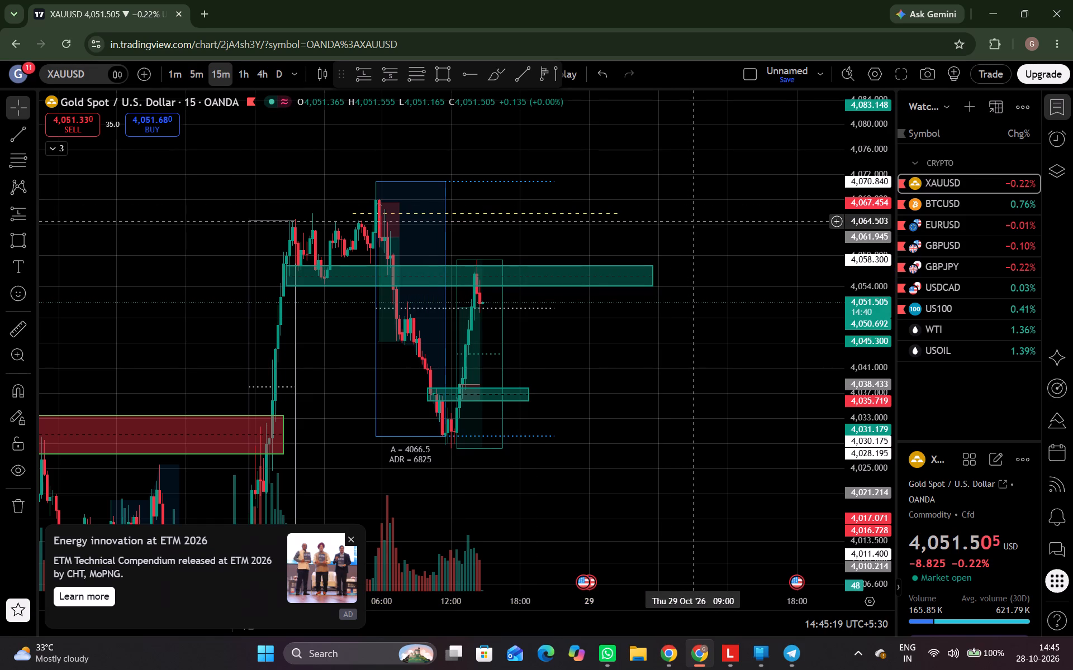
Close the ETM 2026 advertisement covering the chart.
click(350, 534)
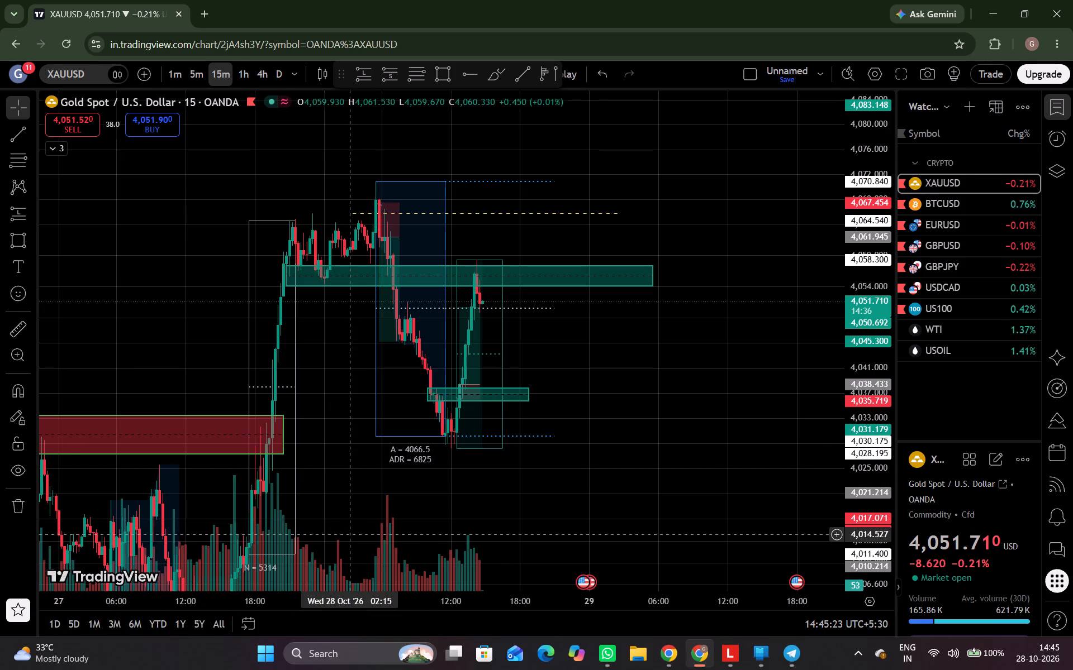
drag(400, 502, 442, 504)
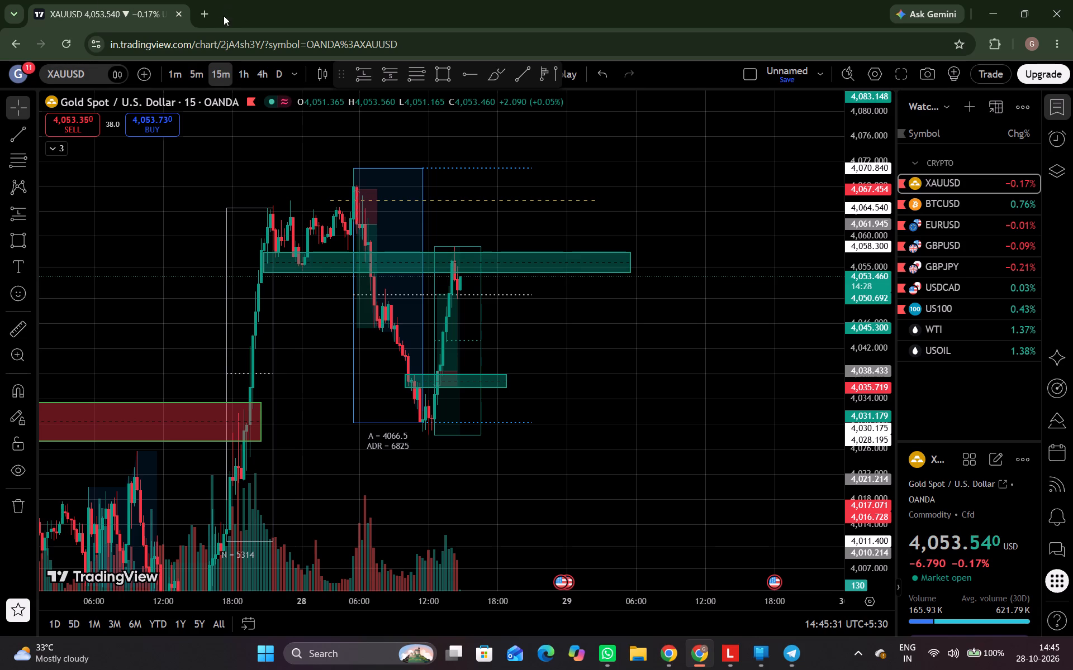
Open FX Replay in a new browser tab and dismiss its new-charts announcement.
click(209, 12)
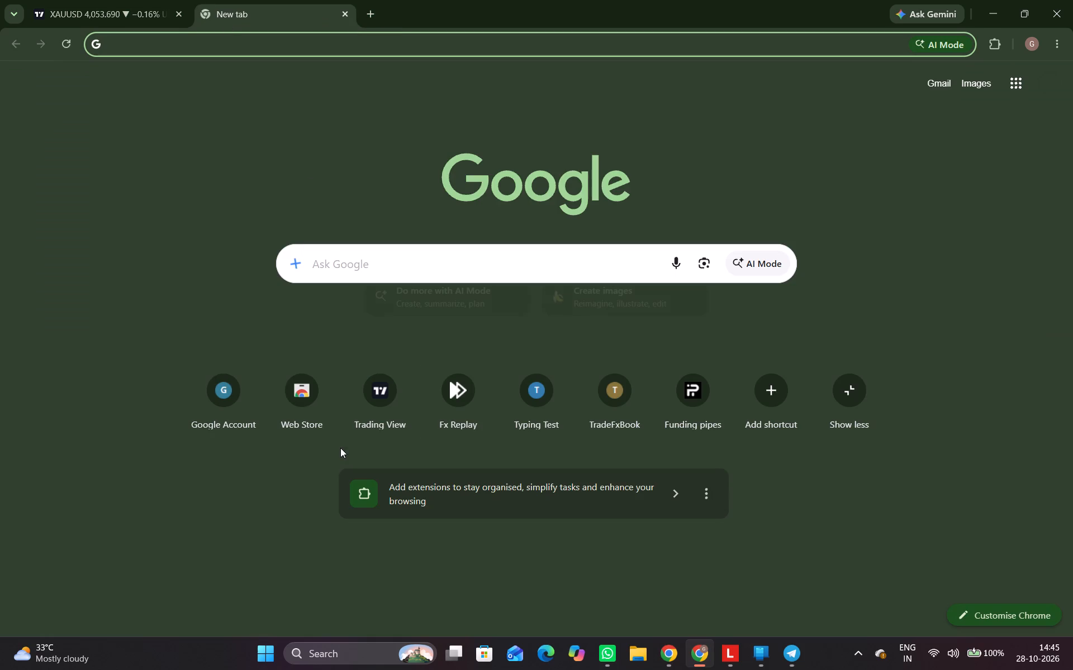
click(448, 408)
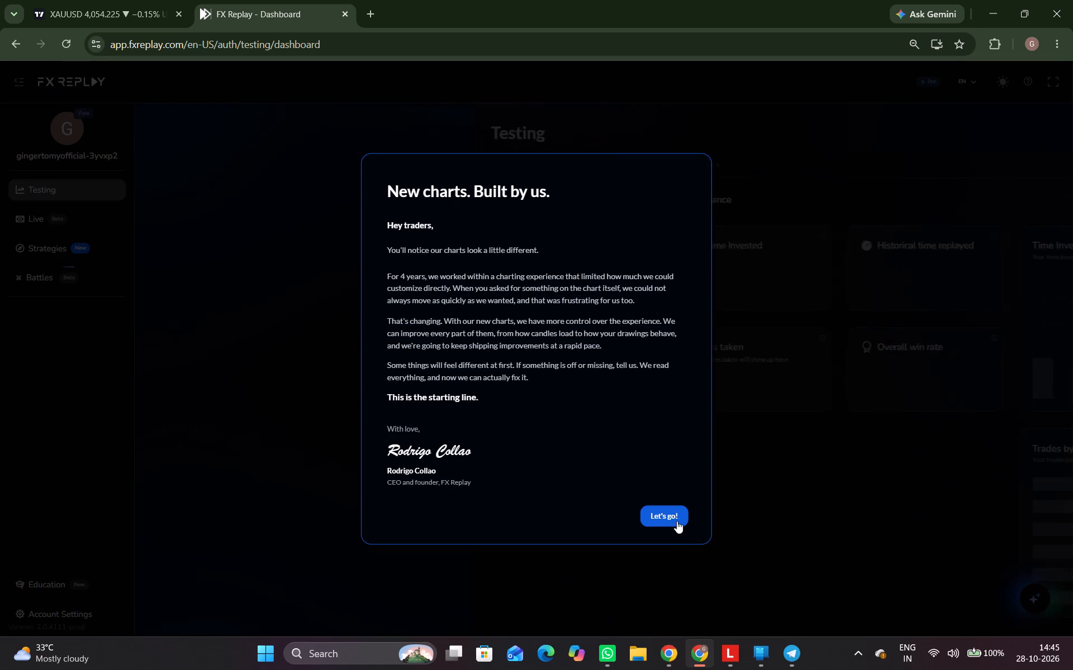
click(676, 519)
Open the Sessions page of the Testing section.
scroll(540, 424, down, 1)
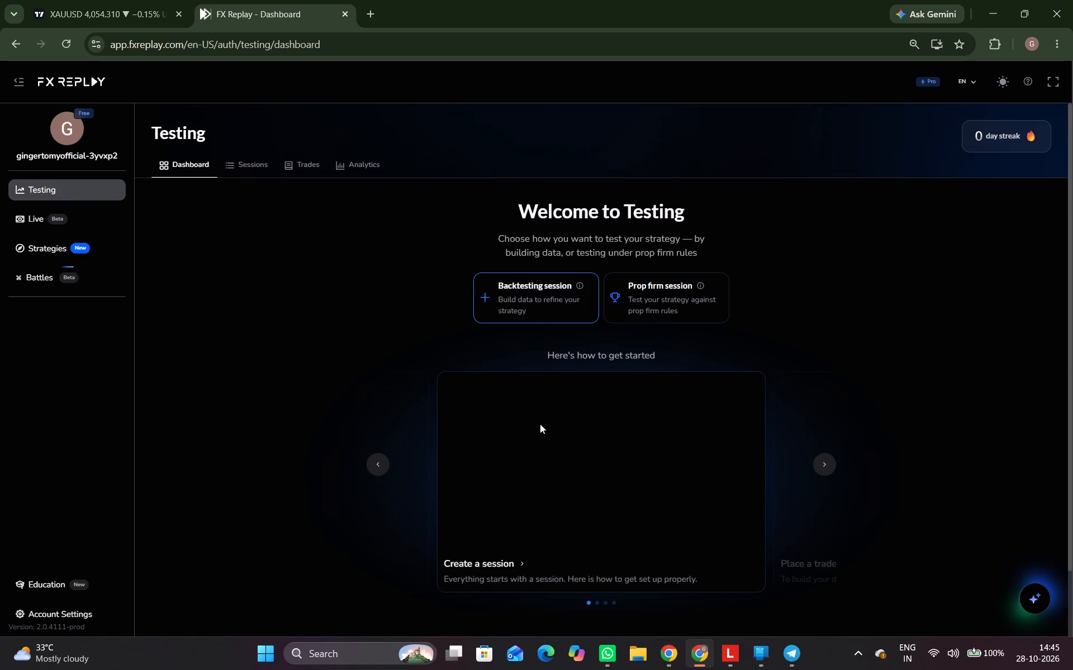
scroll(540, 424, down, 1)
scroll(540, 424, up, 4)
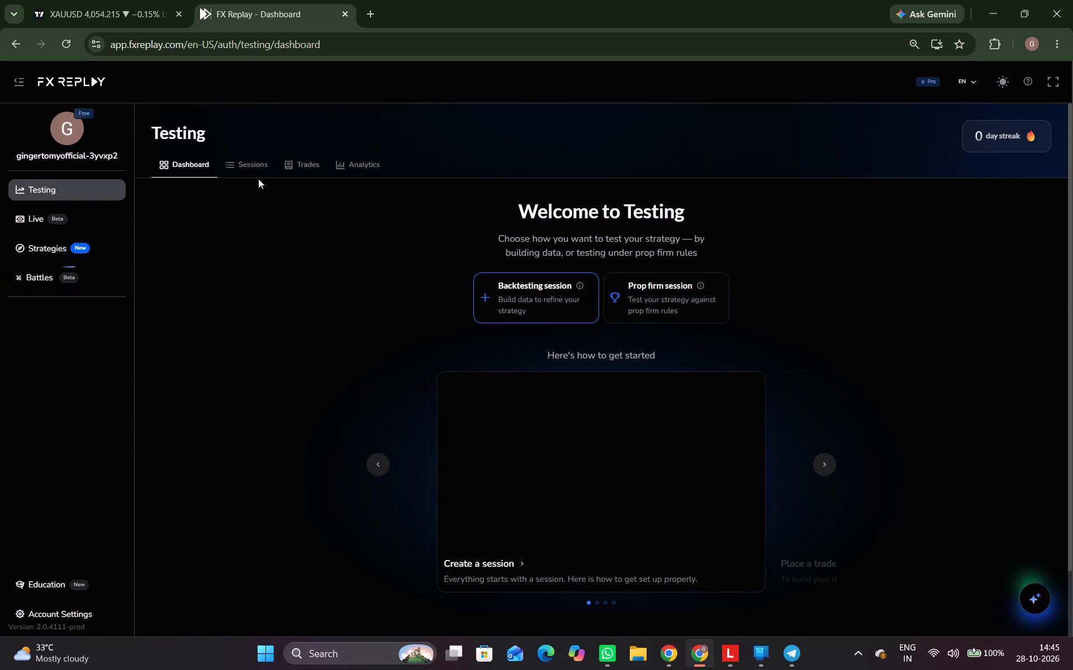
click(258, 179)
click(254, 169)
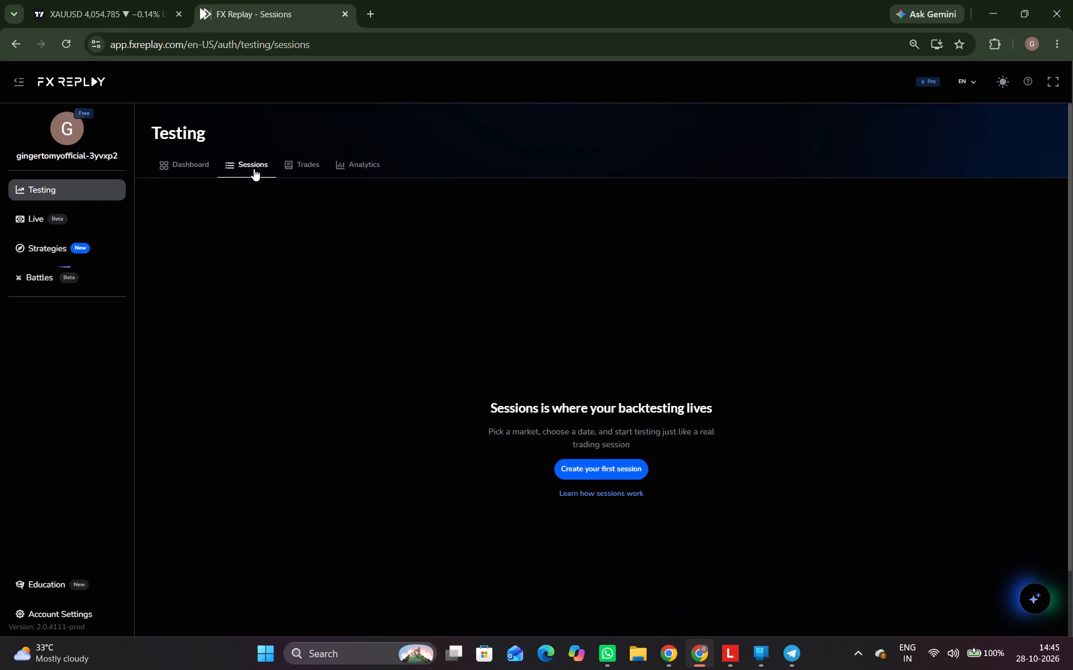
Start creating a first backtesting session and enter "nasdaq" as its session name.
click(569, 513)
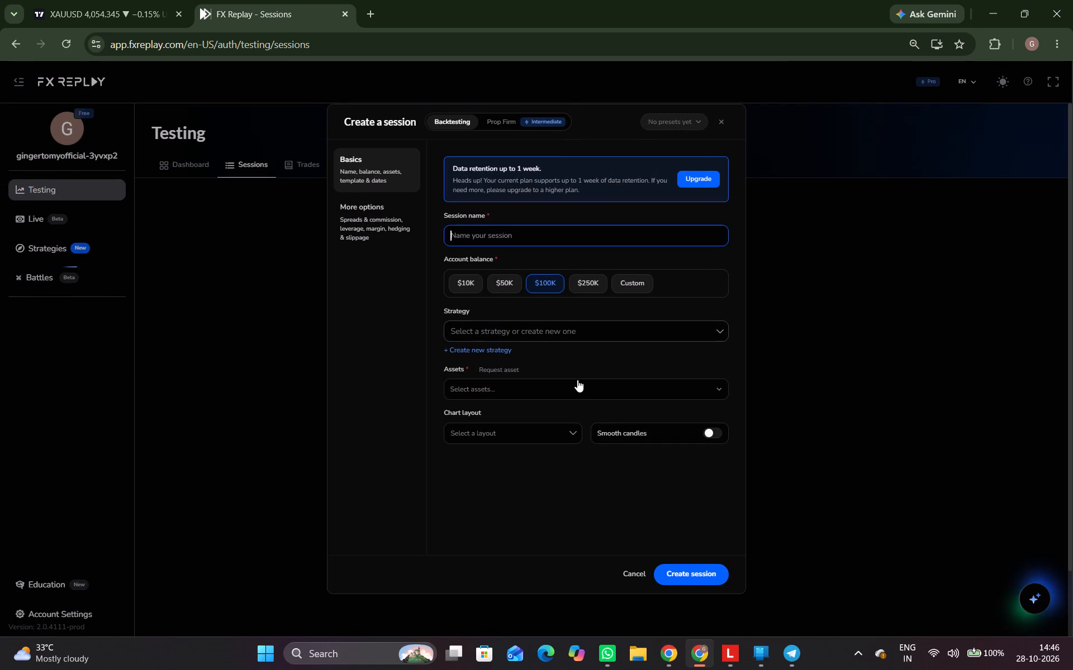
text(nasdaq)
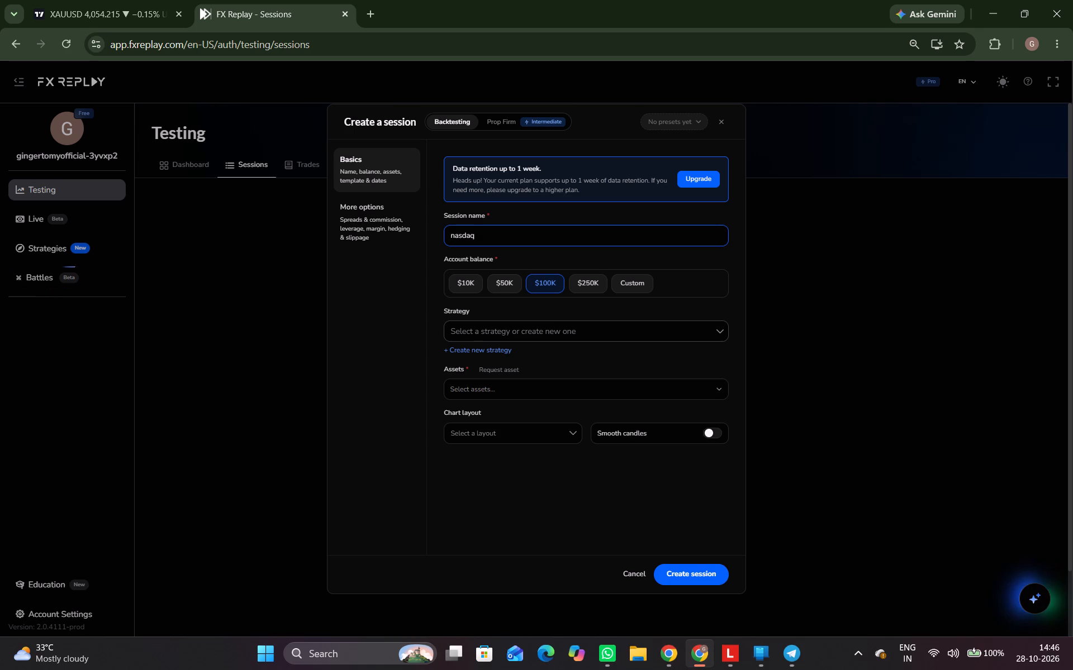
key(Tab)
key(Tab)
key(Tab)
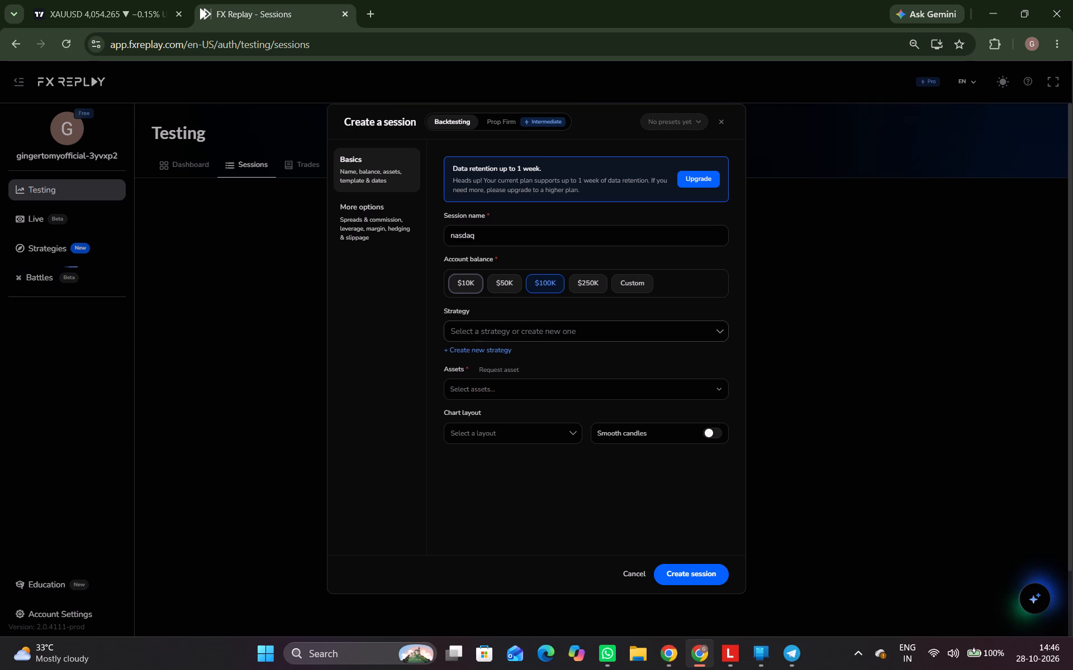
key(Tab)
key(Tab)
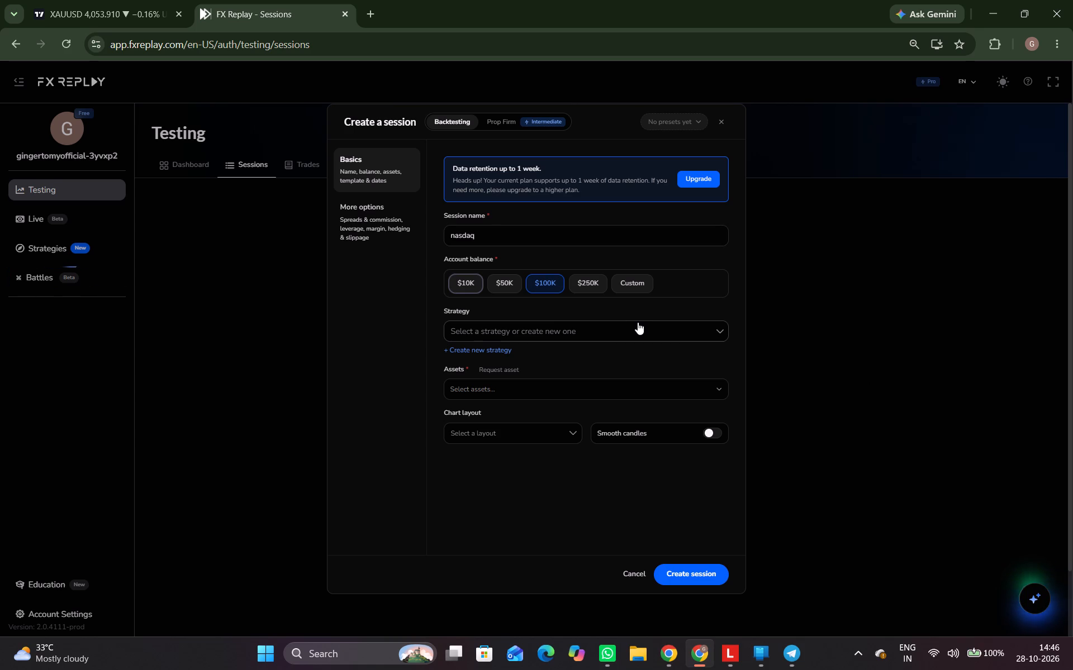
Check which strategies are available for the new session.
click(597, 328)
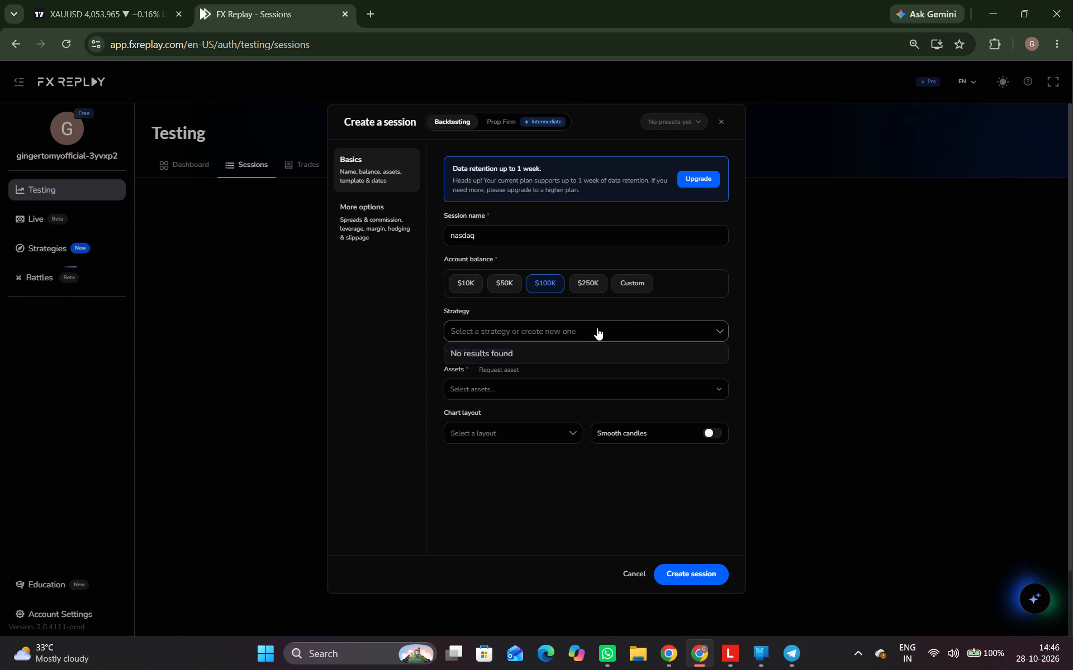
drag(597, 328, 536, 378)
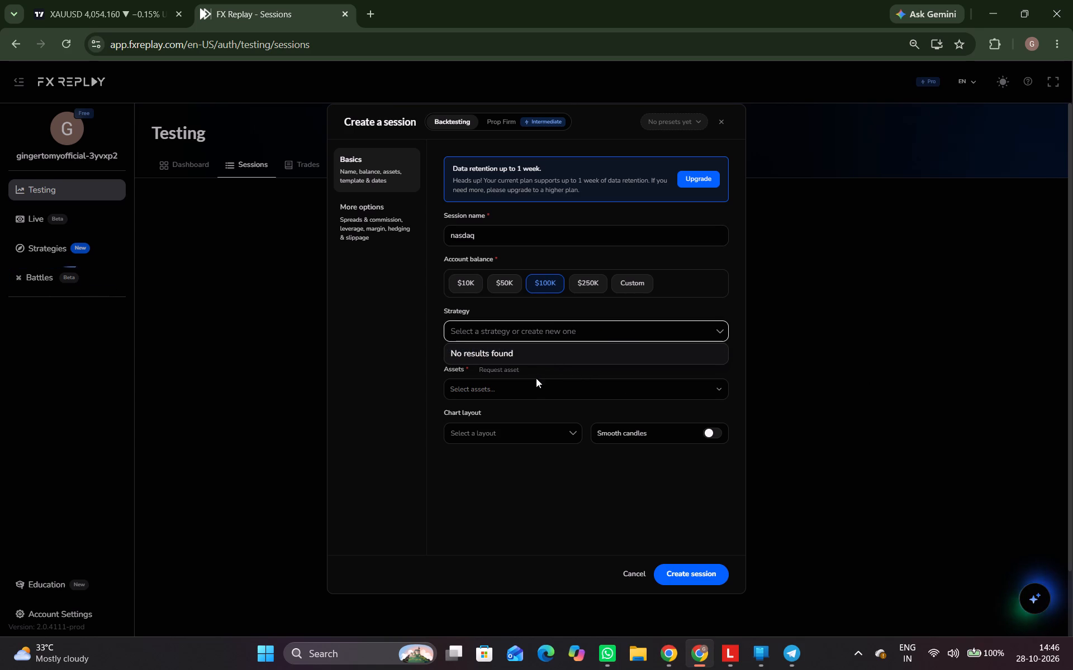
drag(536, 378, 536, 382)
Search the session's assets for "nas" and select the NAS100 NASDAQ-100 Index.
click(536, 382)
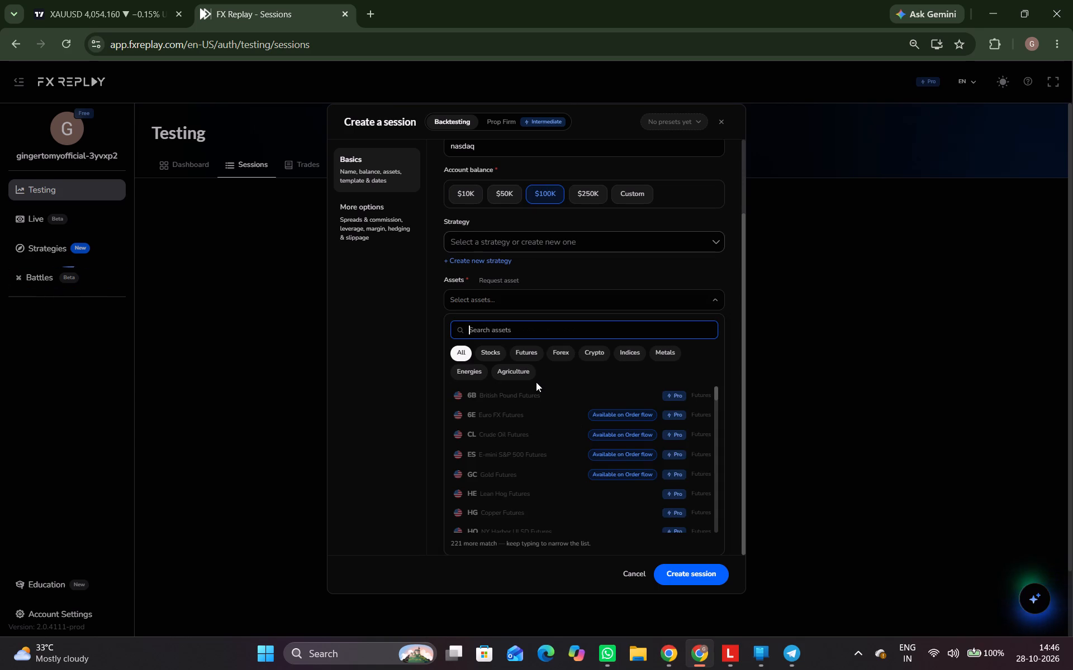
text(nas)
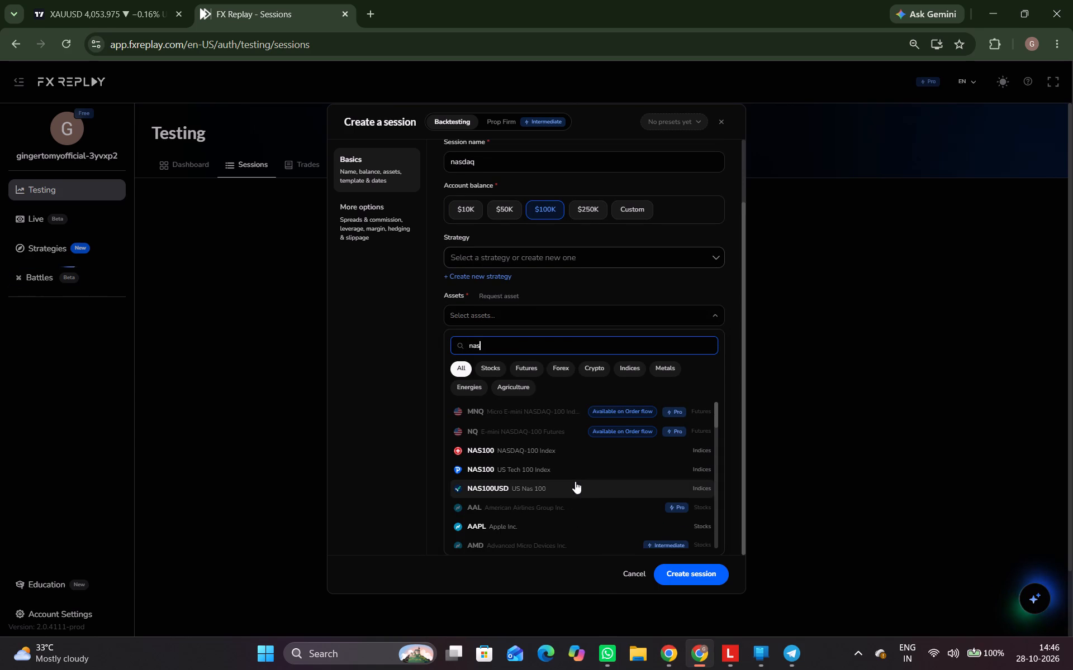
click(529, 456)
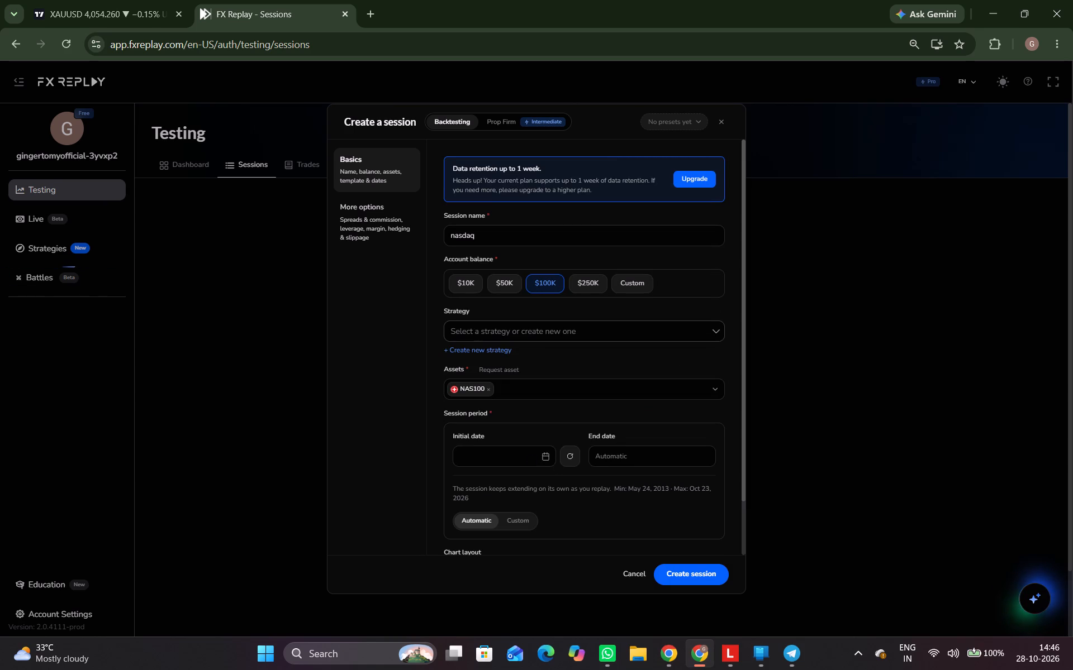
Set the session period's initial date to September 1, 2026.
click(547, 458)
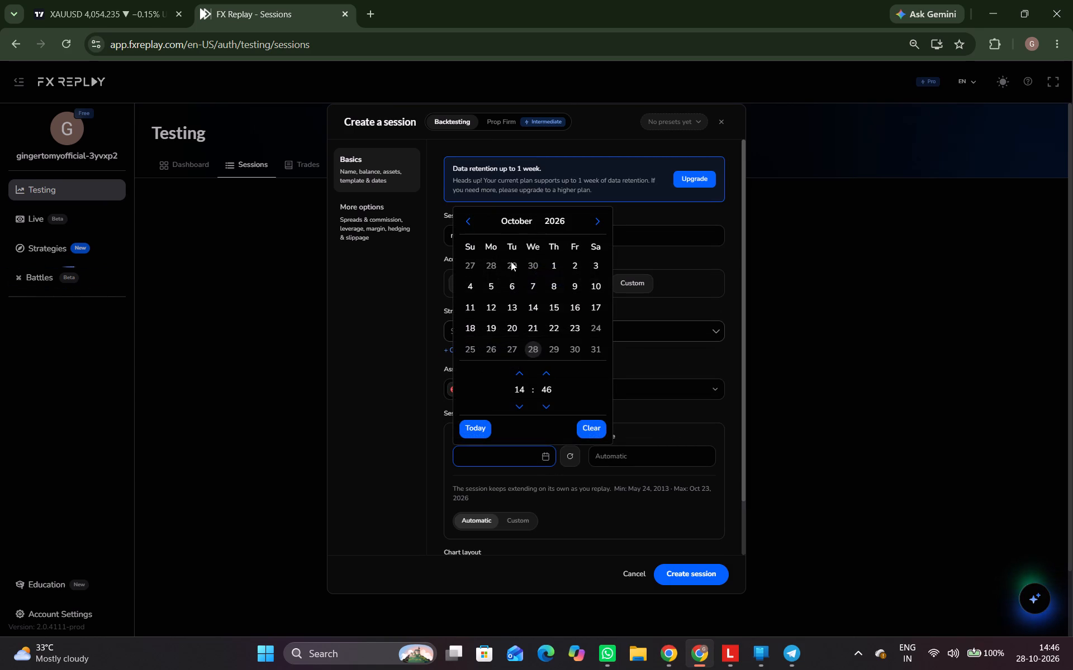
click(510, 226)
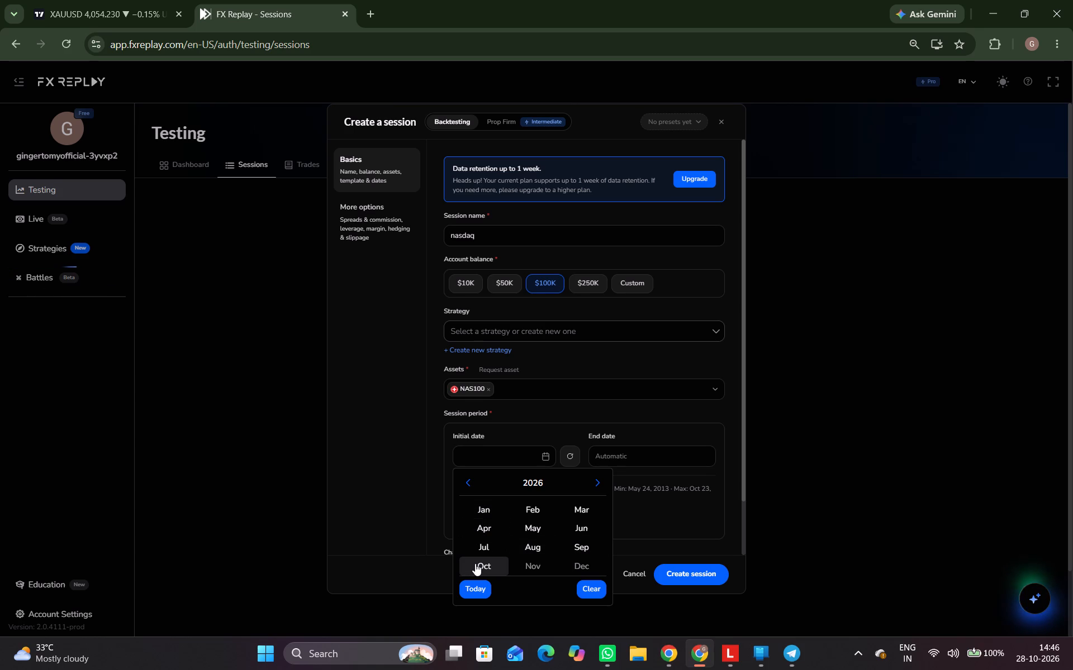
click(585, 554)
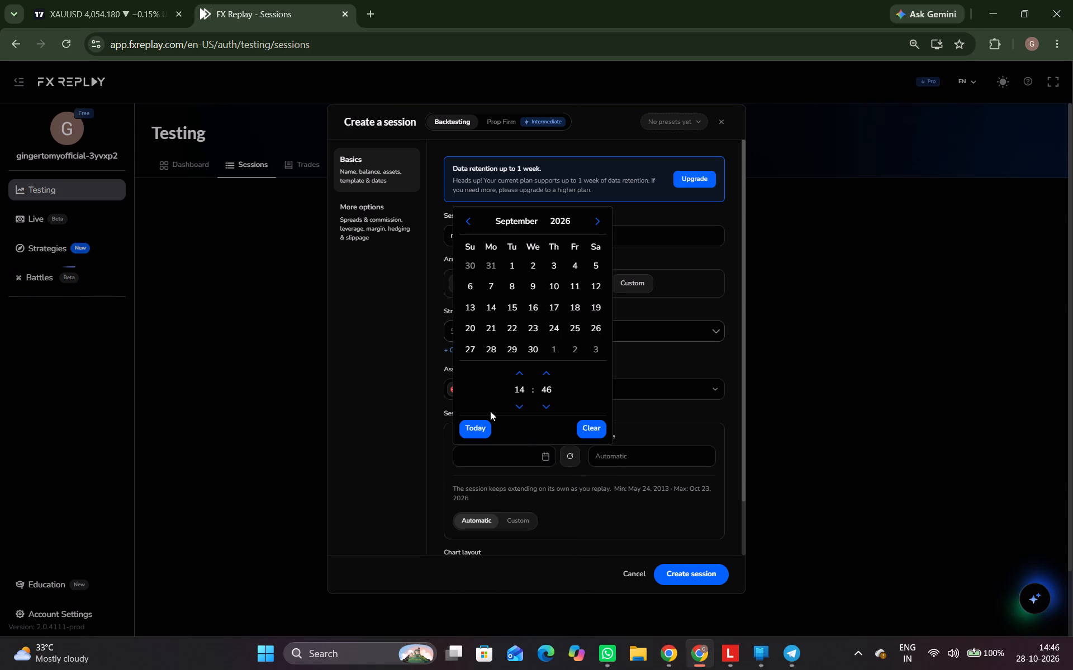
click(509, 266)
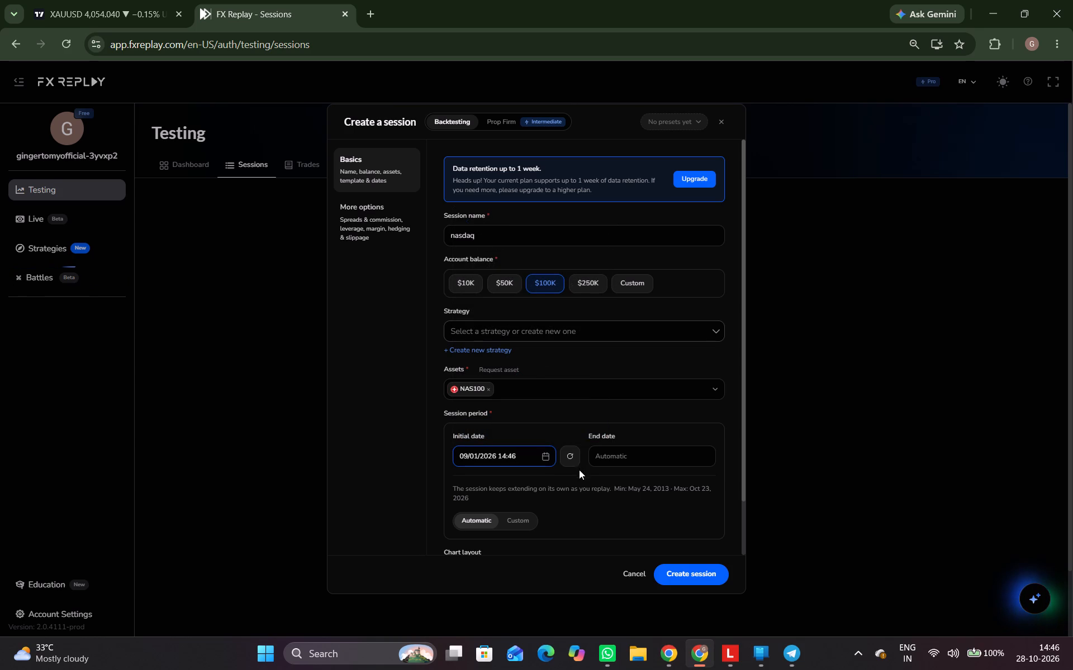
Create the session with an automatic end date and smooth candles off, dismissing the new-charts announcement and the Talk to Journal tip.
scroll(624, 464, down, 2)
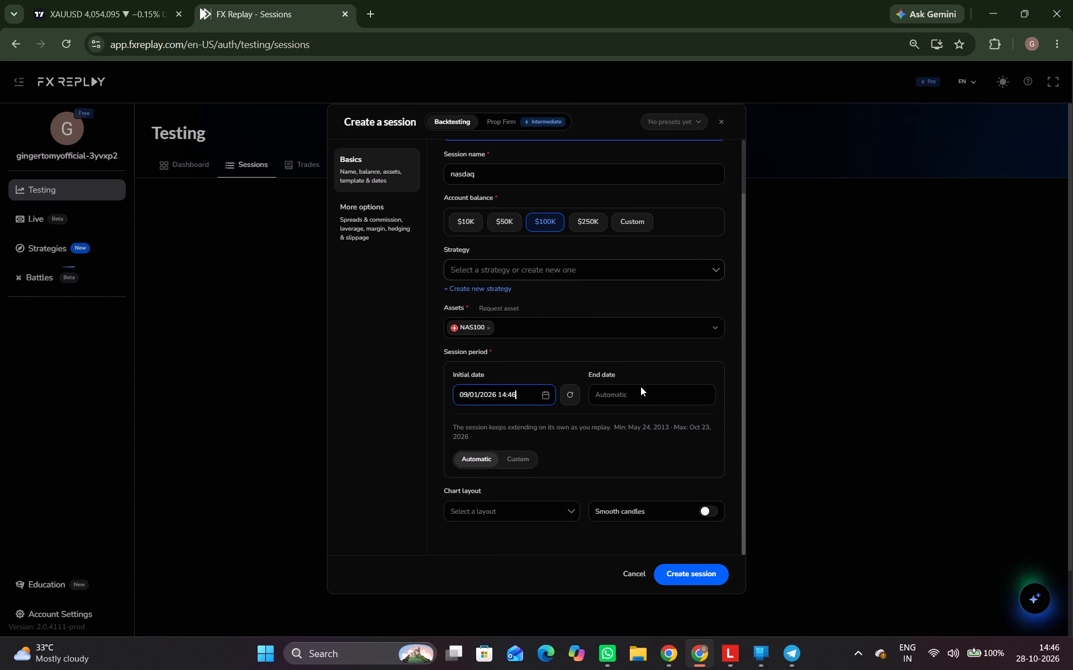
click(640, 386)
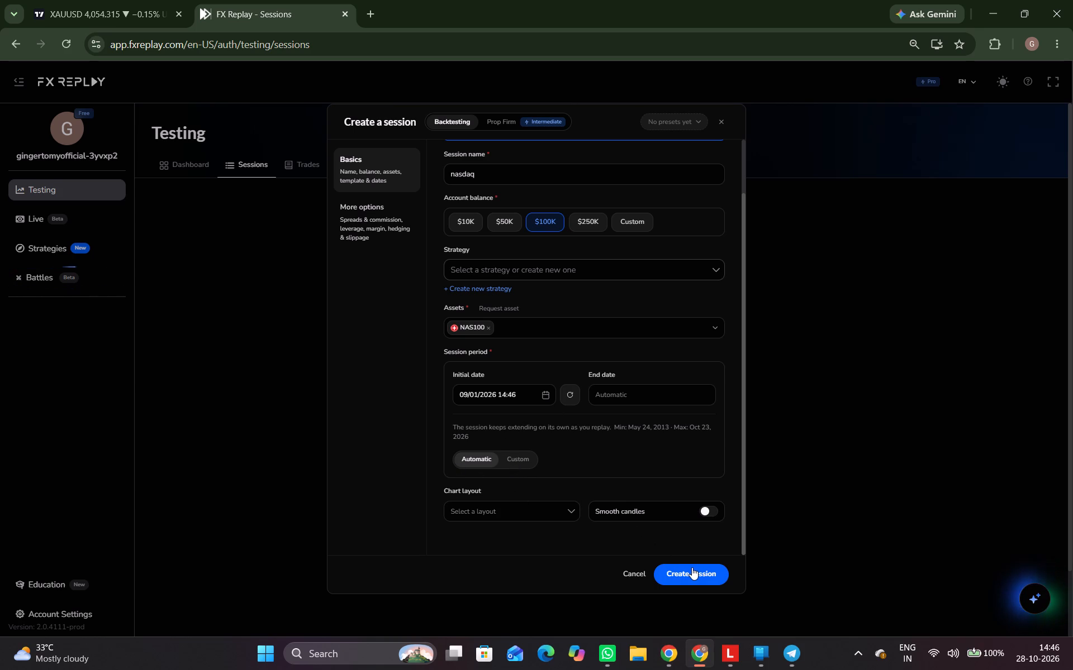
click(709, 514)
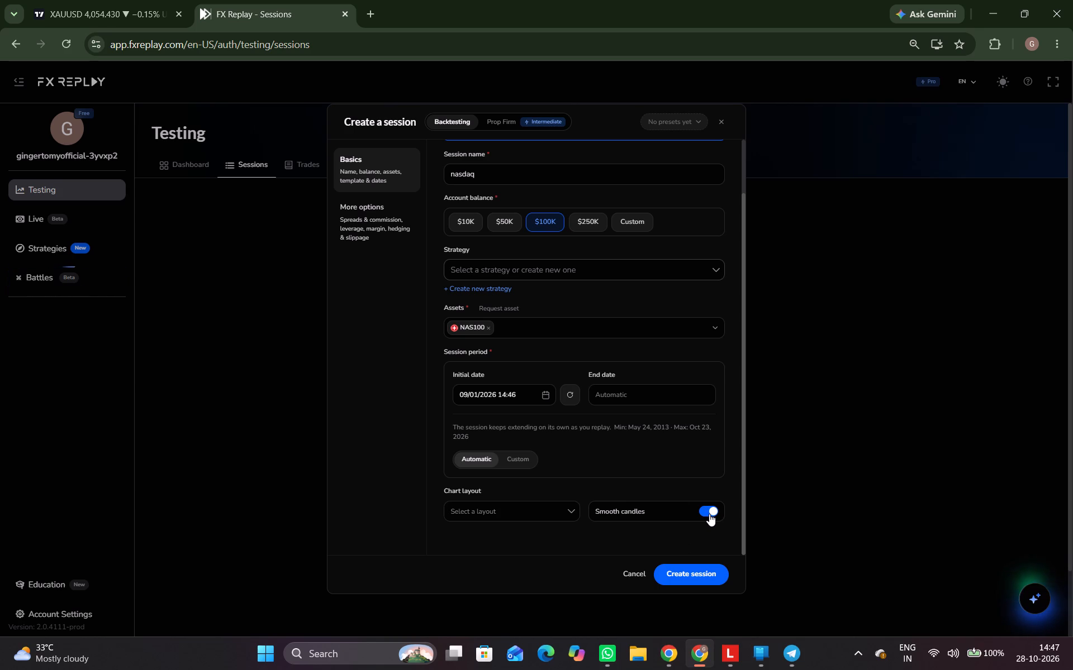
click(709, 514)
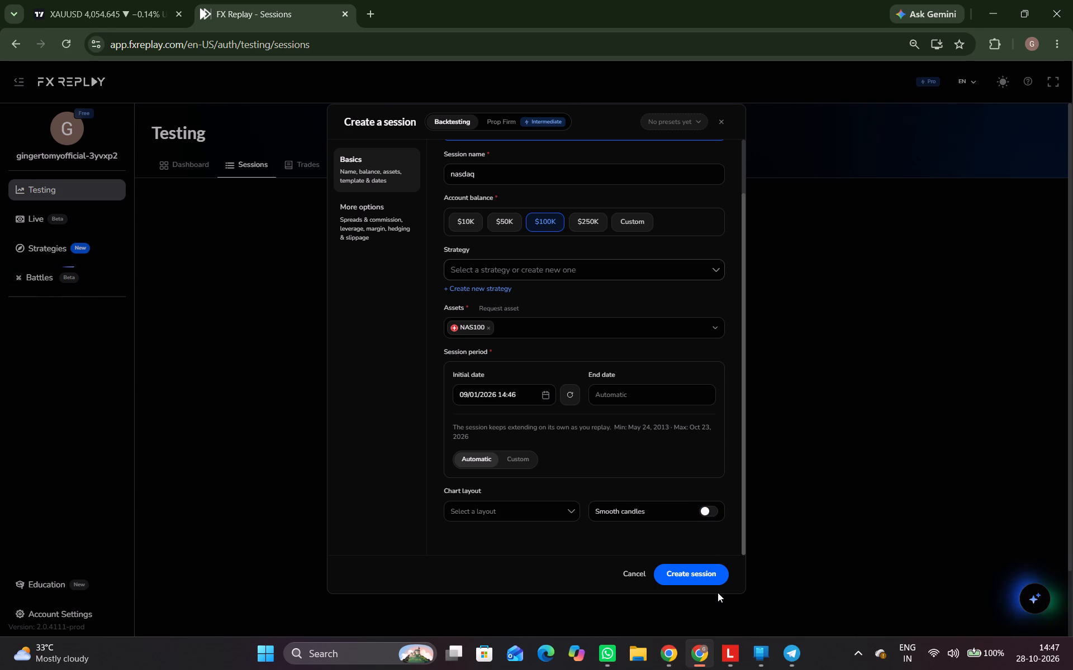
click(699, 577)
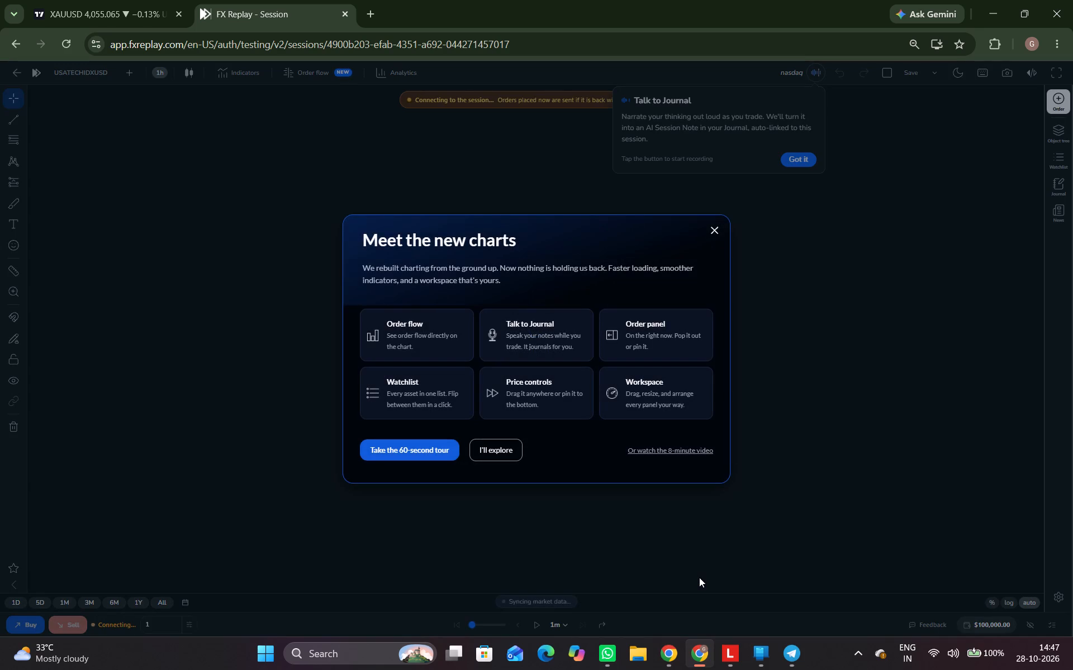
click(717, 230)
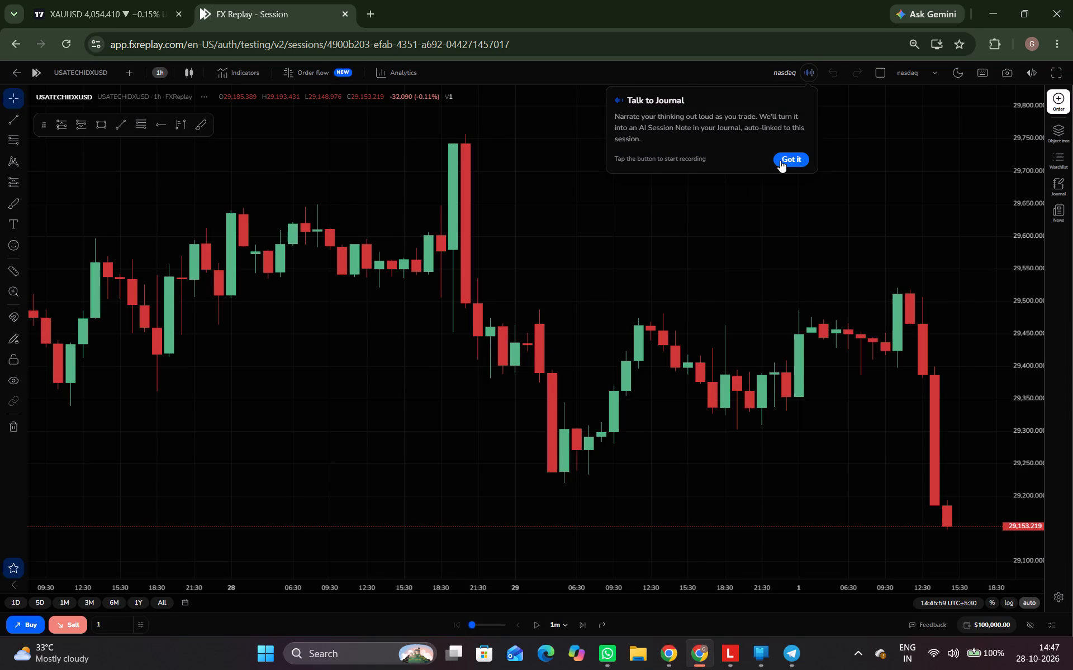
click(780, 160)
Switch the nasdaq session's chart to the 1-day timeframe.
scroll(410, 329, left, 1)
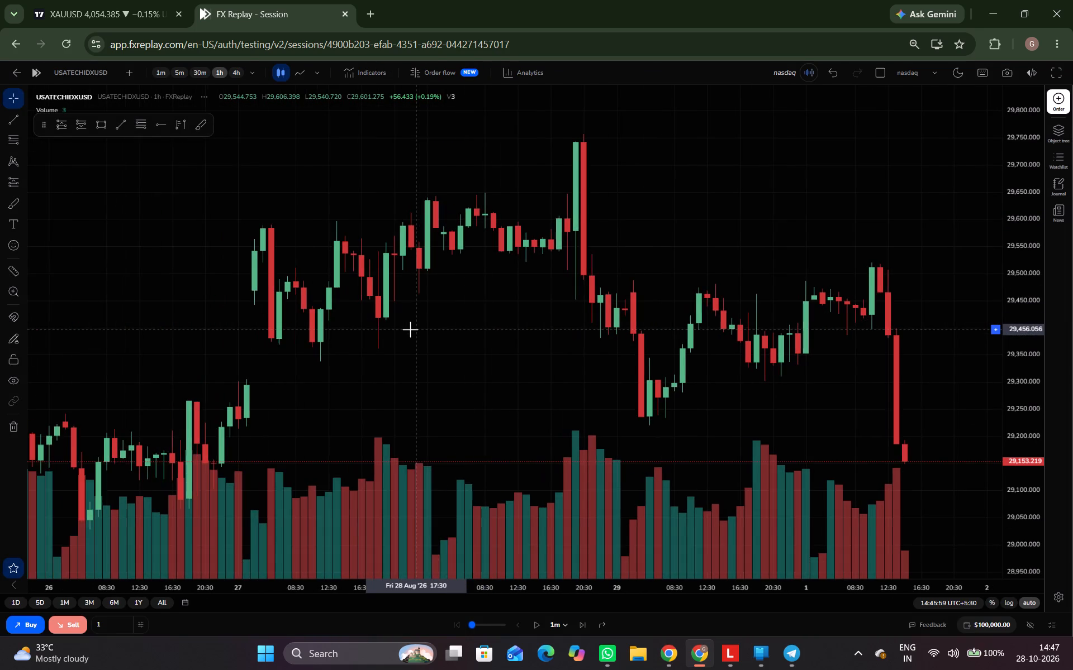
scroll(410, 329, left, 4)
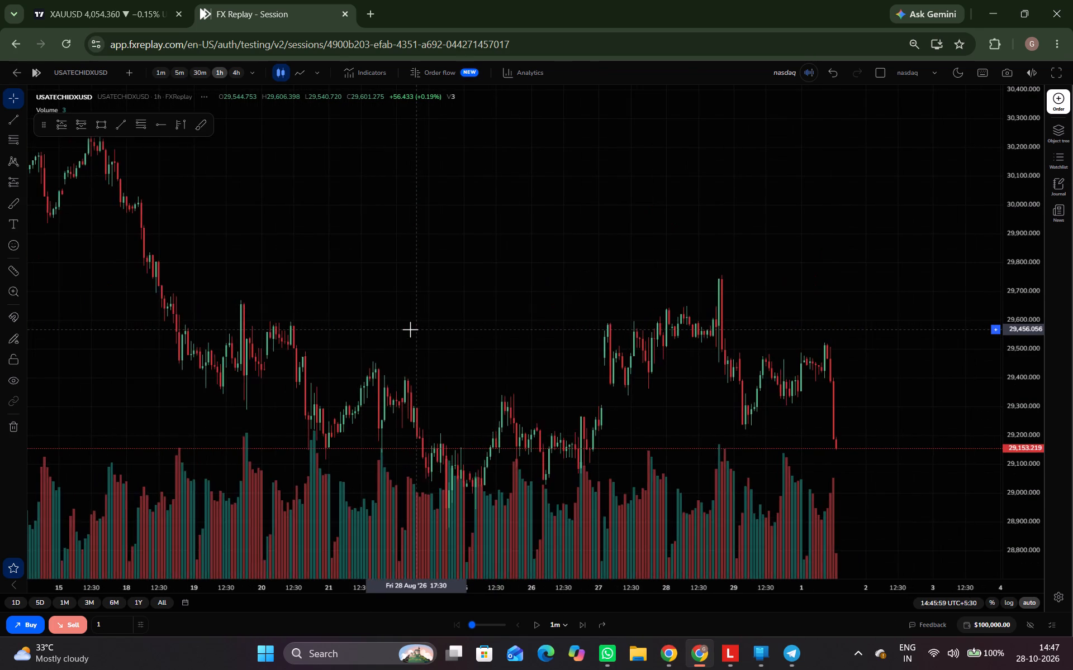
drag(542, 393, 401, 307)
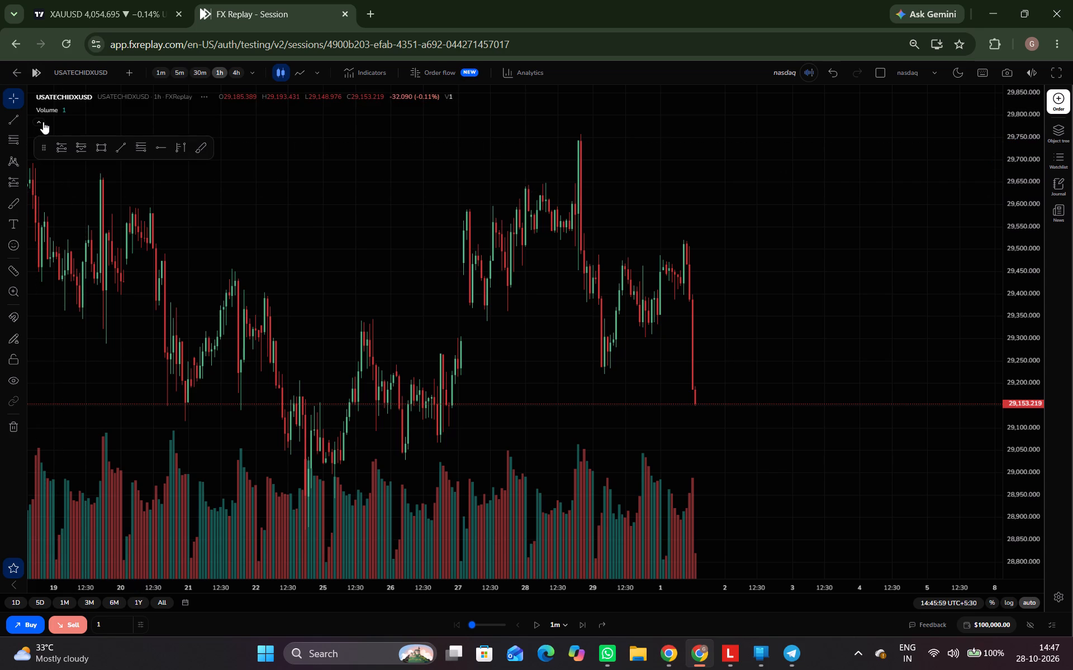
drag(43, 122, 564, 54)
click(668, 179)
click(255, 75)
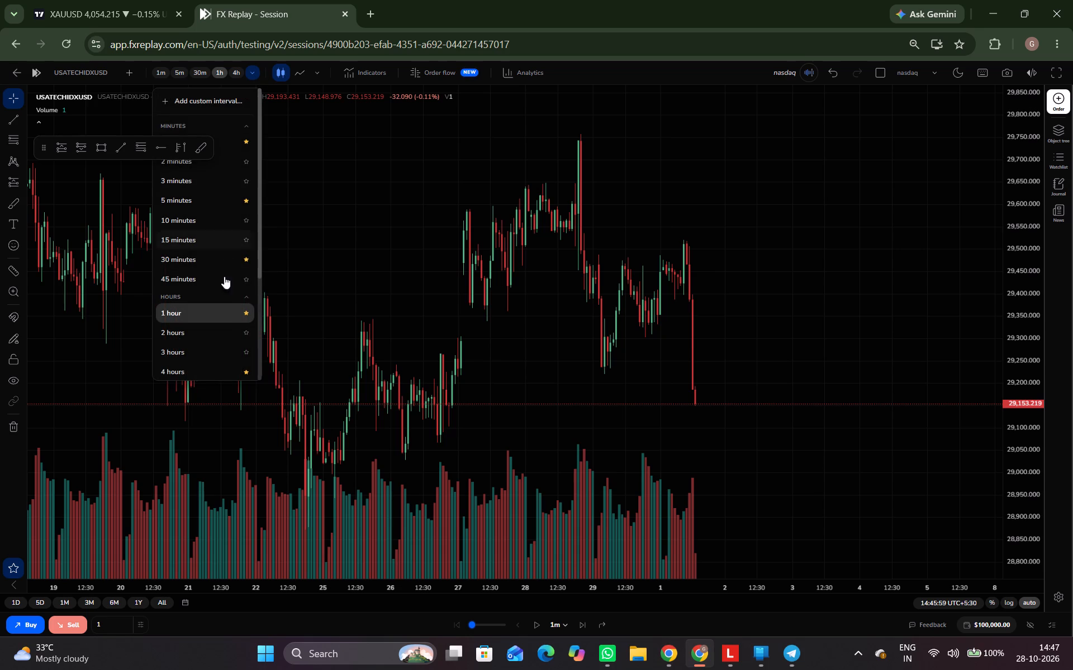
scroll(216, 339, down, 1)
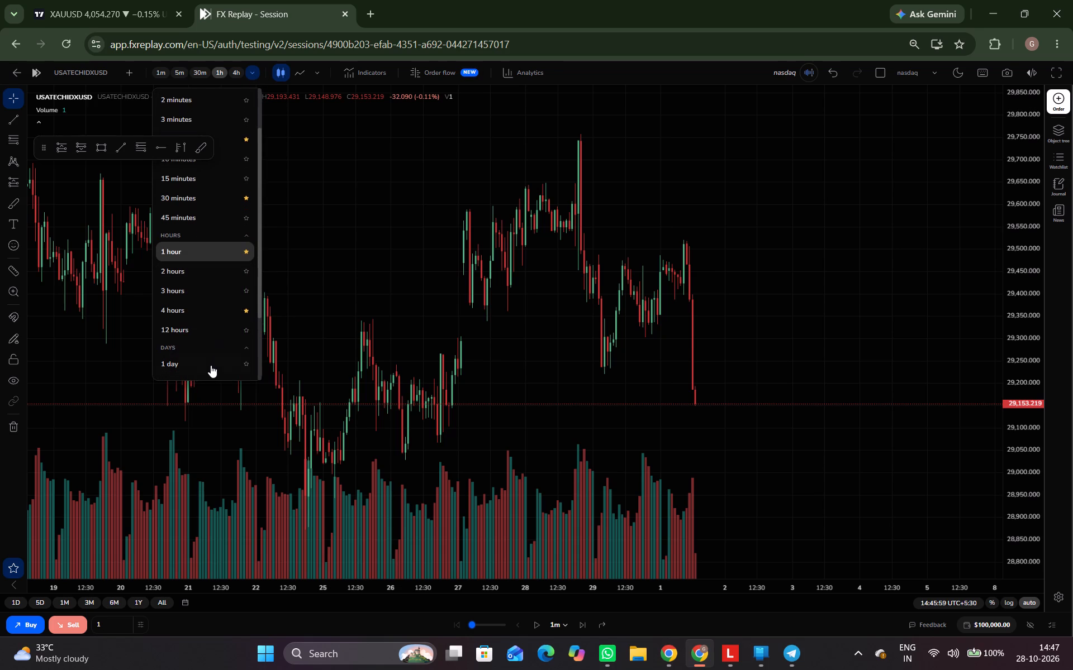
click(210, 365)
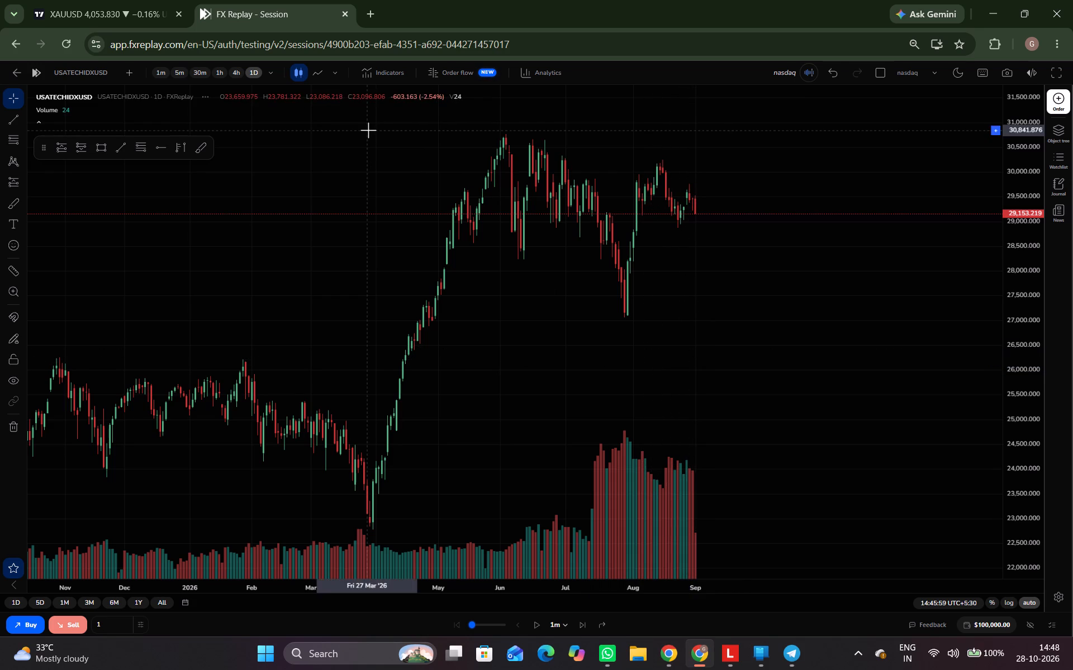
Switch to TradingView, set its chart to the daily timeframe and load US100 from the watchlist.
click(88, 0)
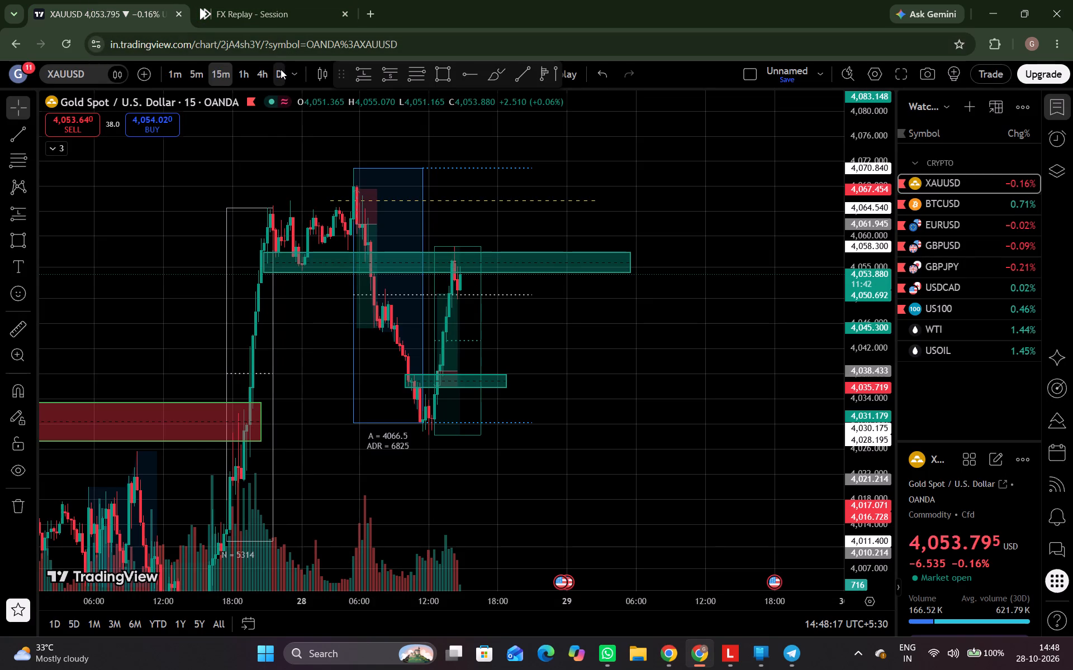
click(281, 69)
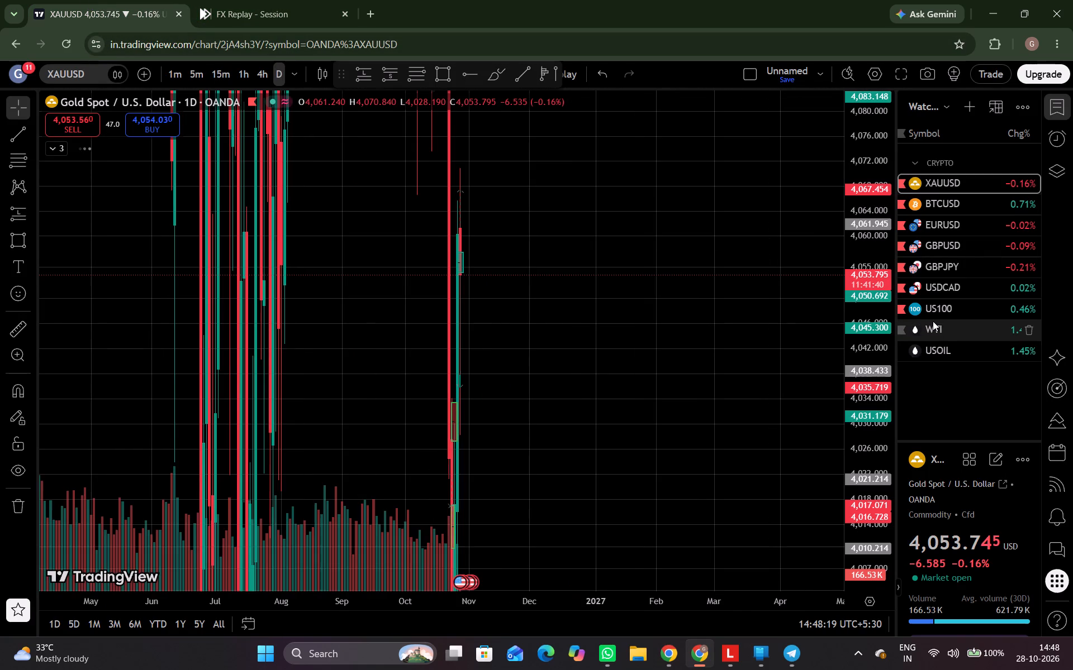
click(940, 318)
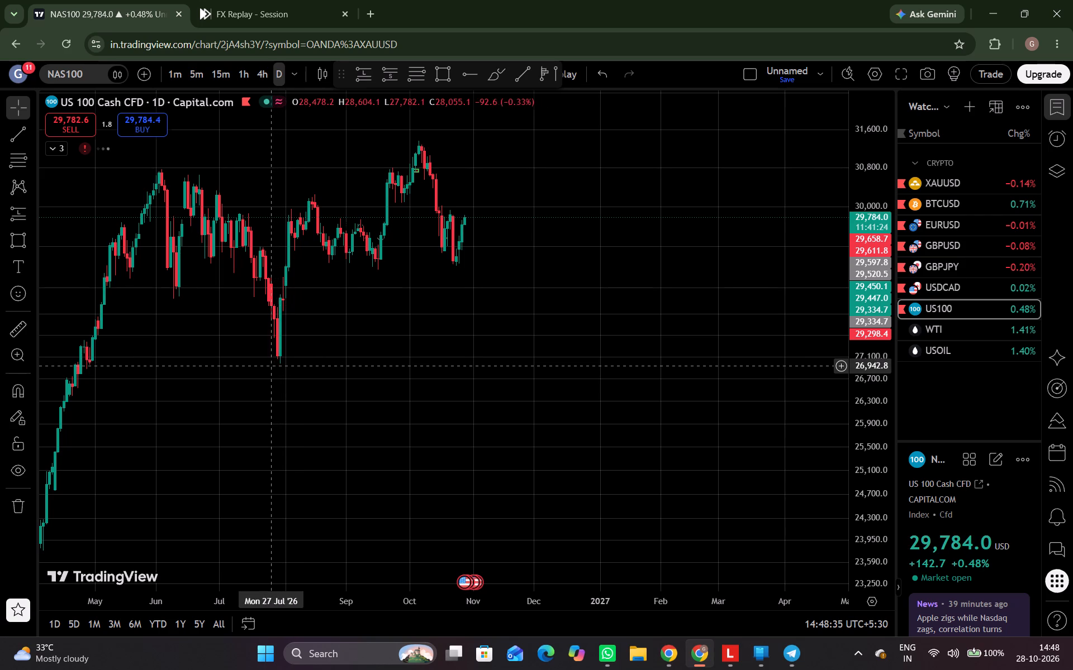
Compare the daily Nasdaq price action in TradingView with the session's daily chart in FX Replay.
scroll(268, 366, right, 1)
click(300, 8)
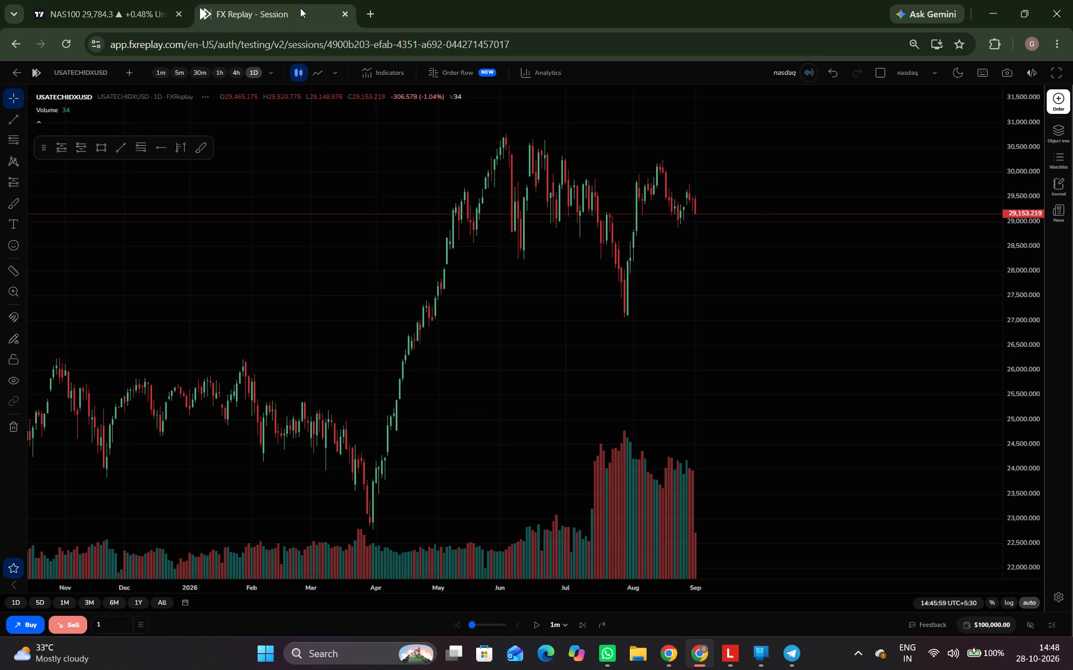
scroll(681, 396, up, 1)
drag(681, 396, 600, 411)
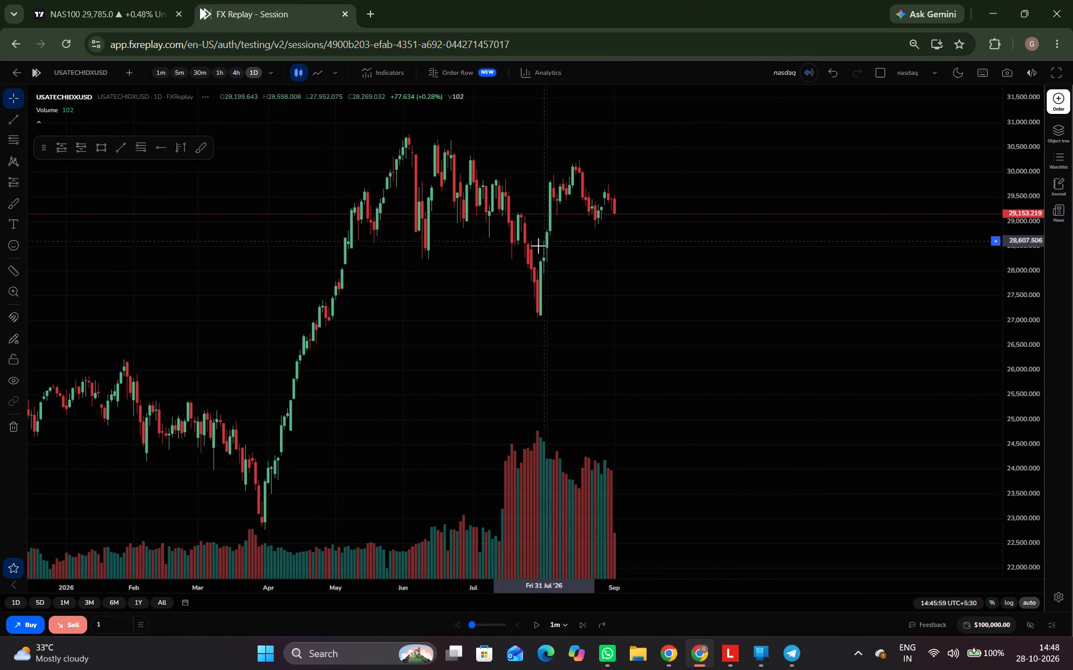
click(110, 0)
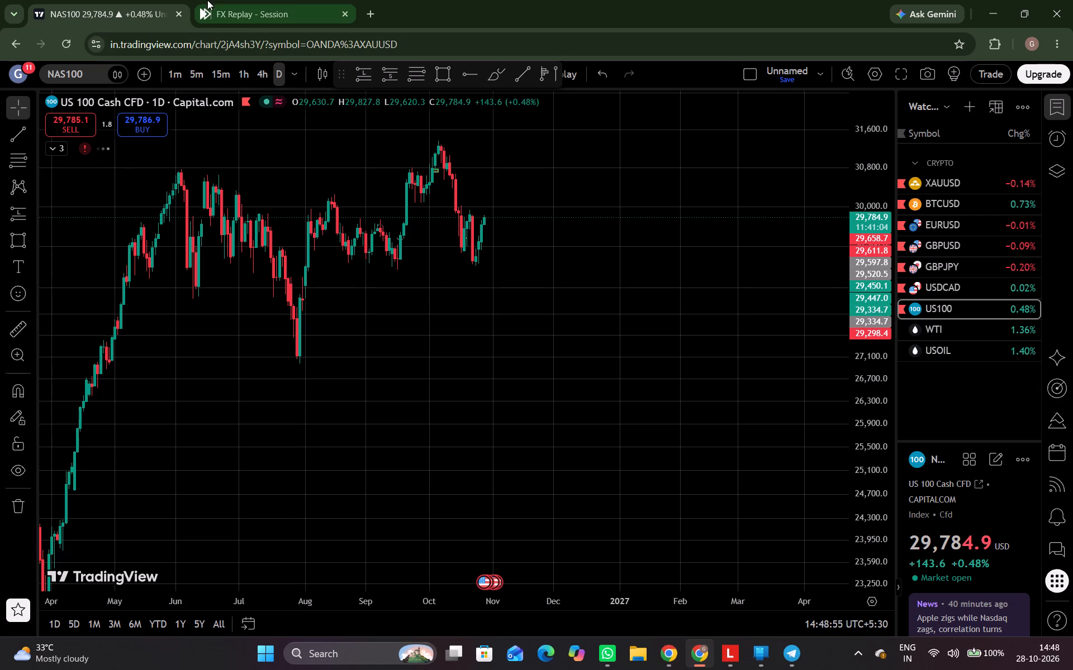
click(289, 0)
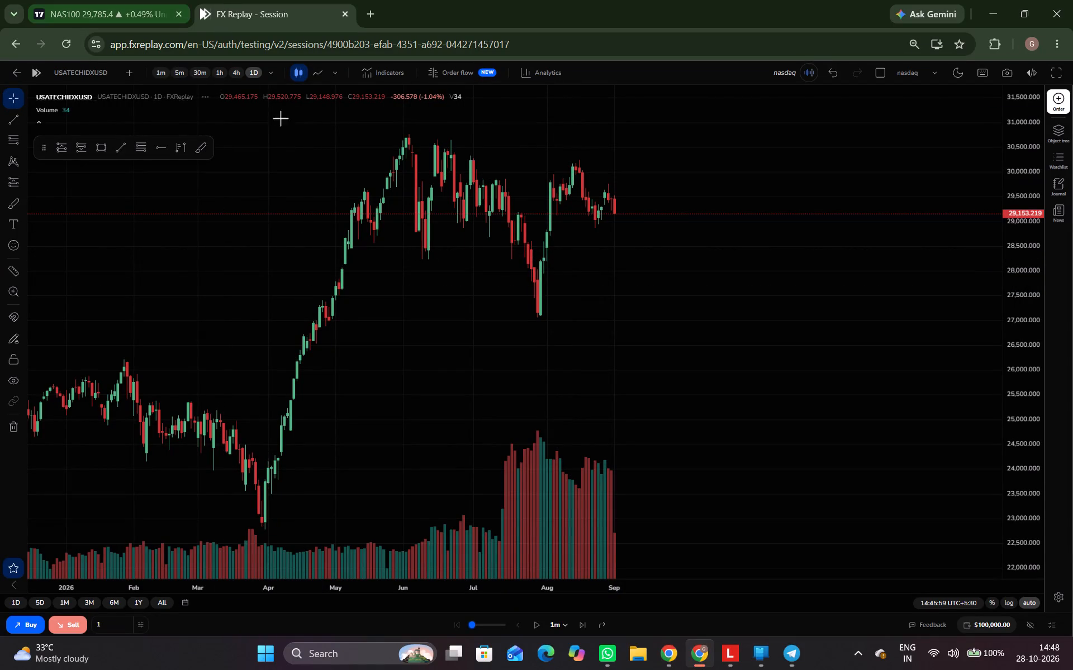
Open the FX Replay indicator library, search it for "fxn", and clear the search.
click(389, 70)
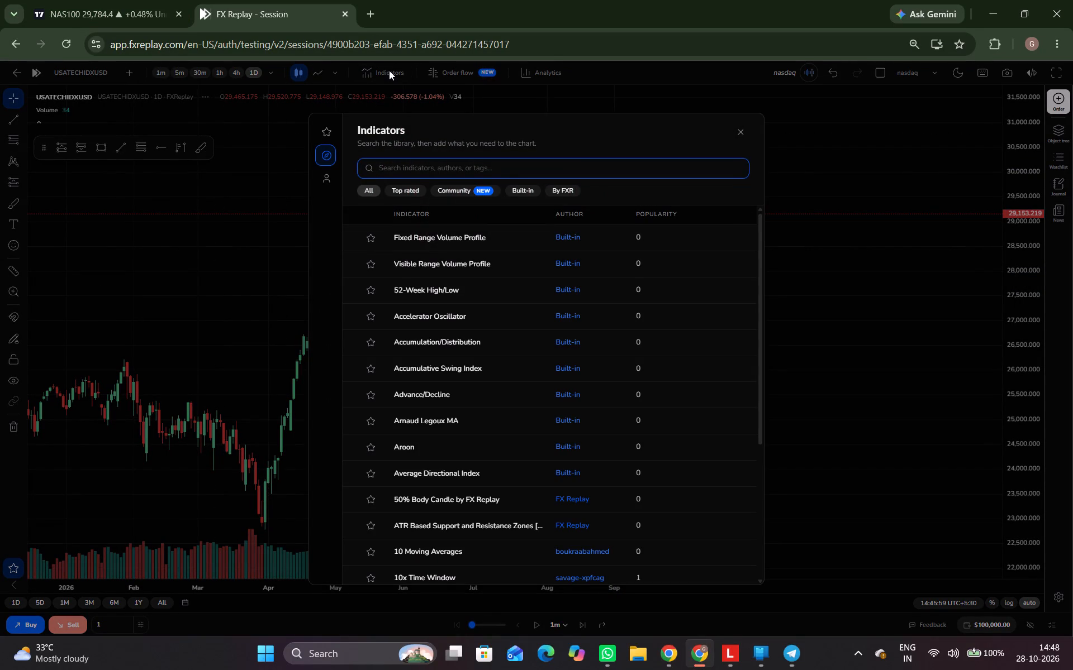
text(fx)
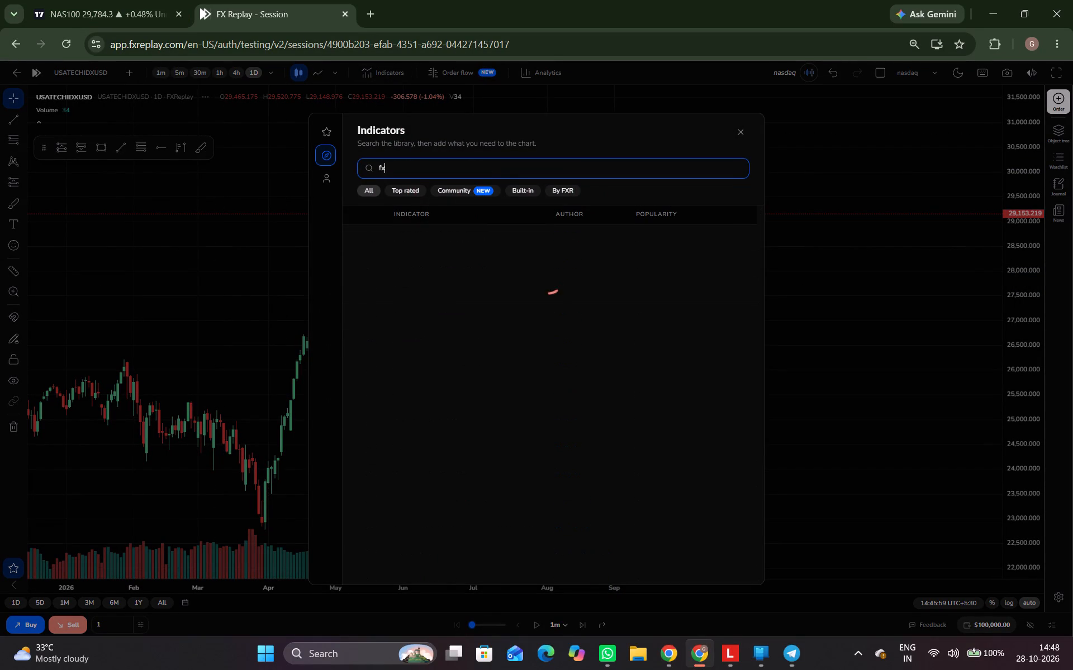
key(n)
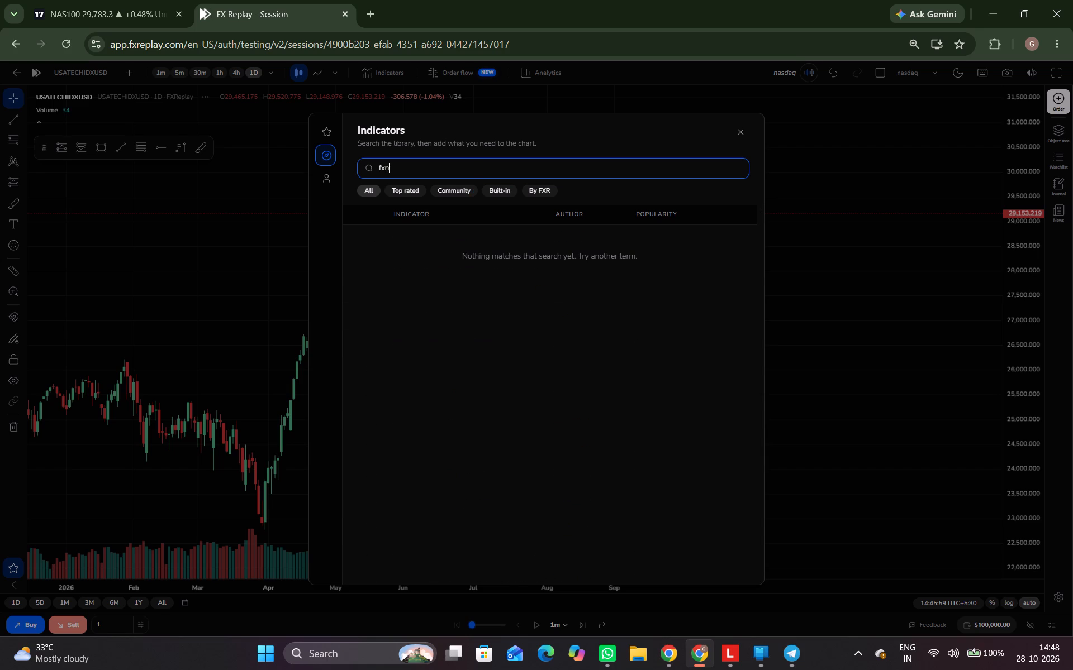
key(BackSpace)
key(BackSpace)
key(BackSpace)
key(BackSpace)
key(BackSpace)
key(BackSpace)
key(BackSpace)
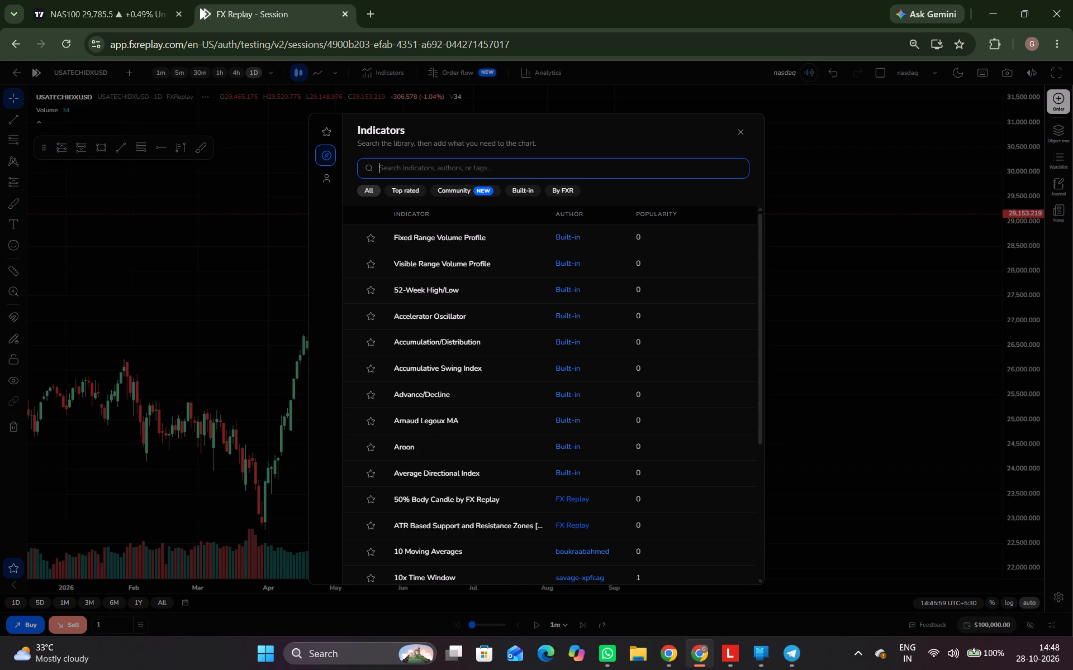
Search the indicators for "sess" and add Session Indicator by FX Replay to the chart.
text(sess)
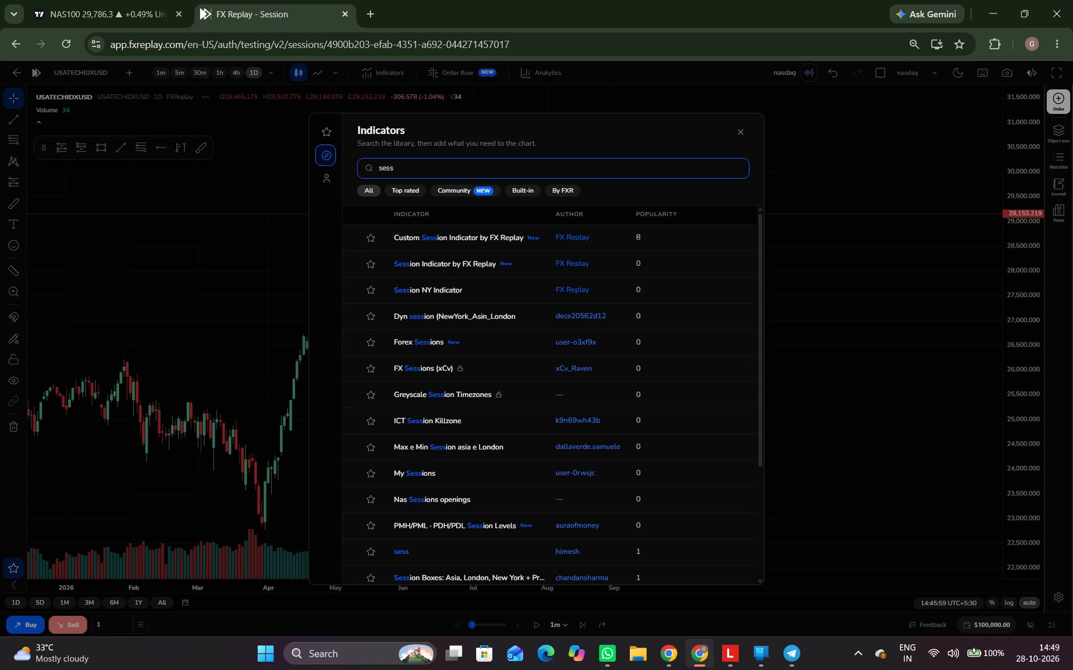
click(405, 258)
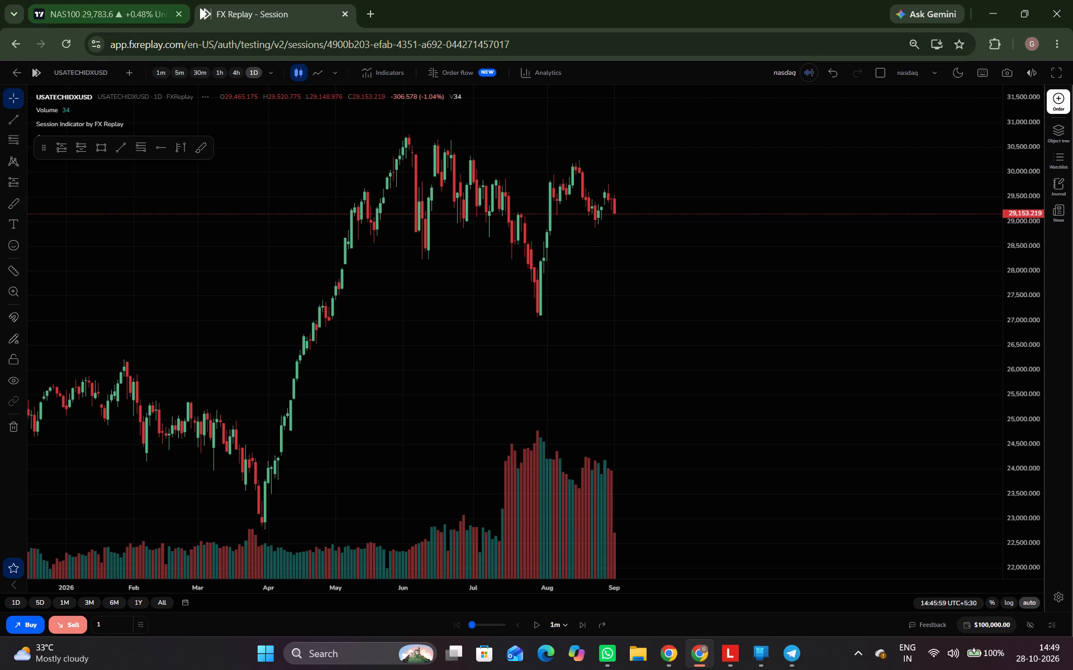
Switch the session's chart to the 5-minute timeframe.
click(184, 79)
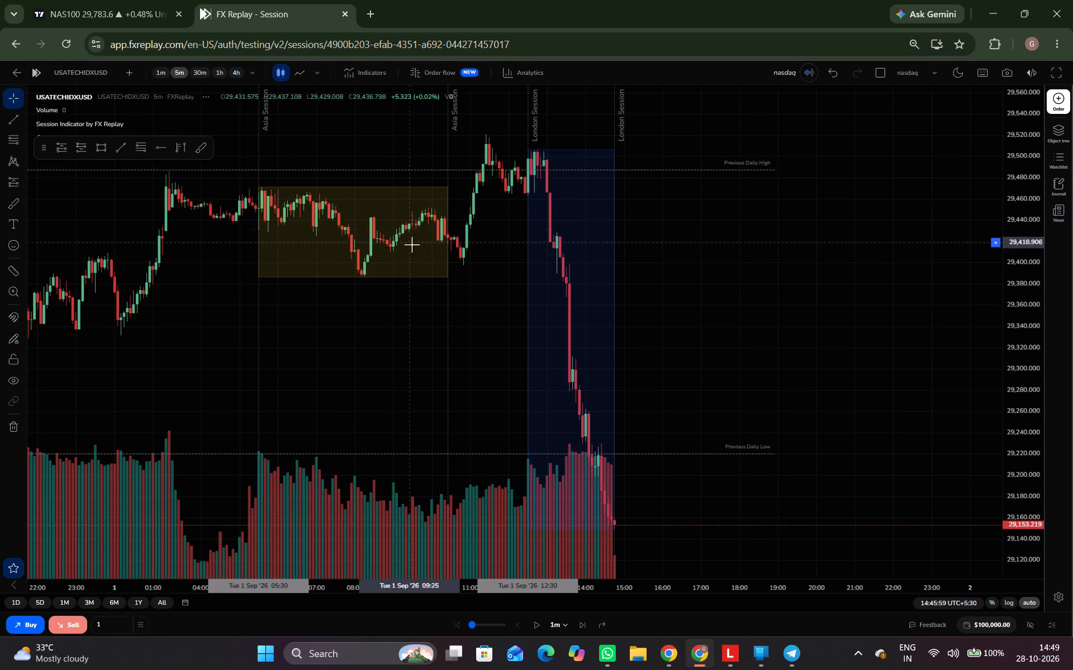
drag(436, 318, 456, 358)
Switch to TradingView, set the NAS100 chart to the 5-minute timeframe, and stretch its price scale around the recent candles.
click(135, 1)
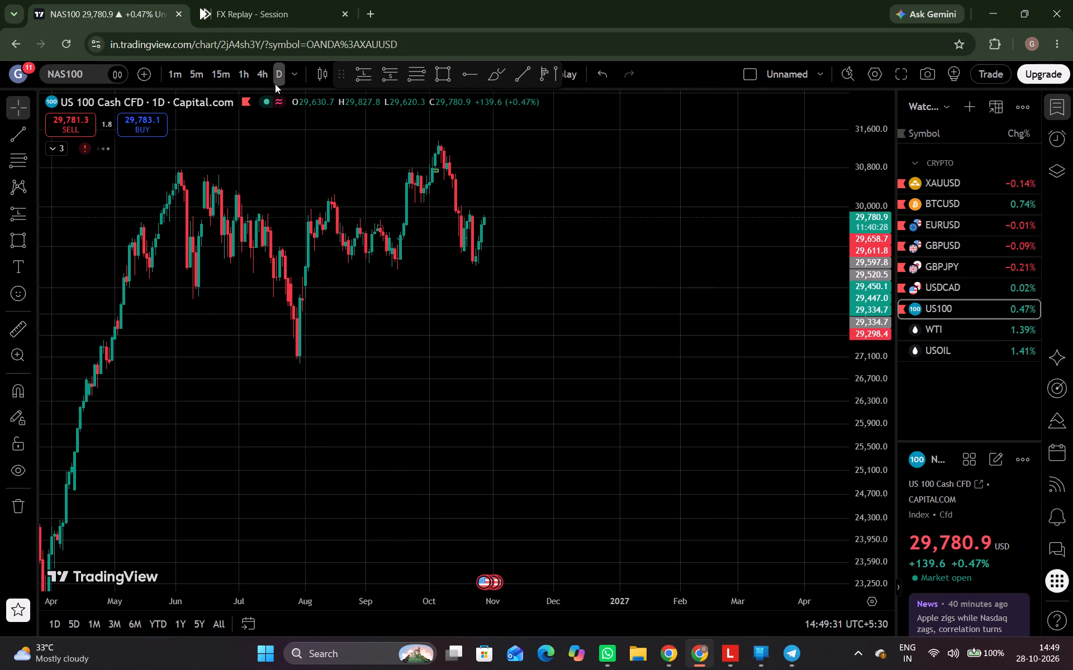
click(206, 75)
scroll(502, 395, down, 6)
drag(871, 419, 856, 268)
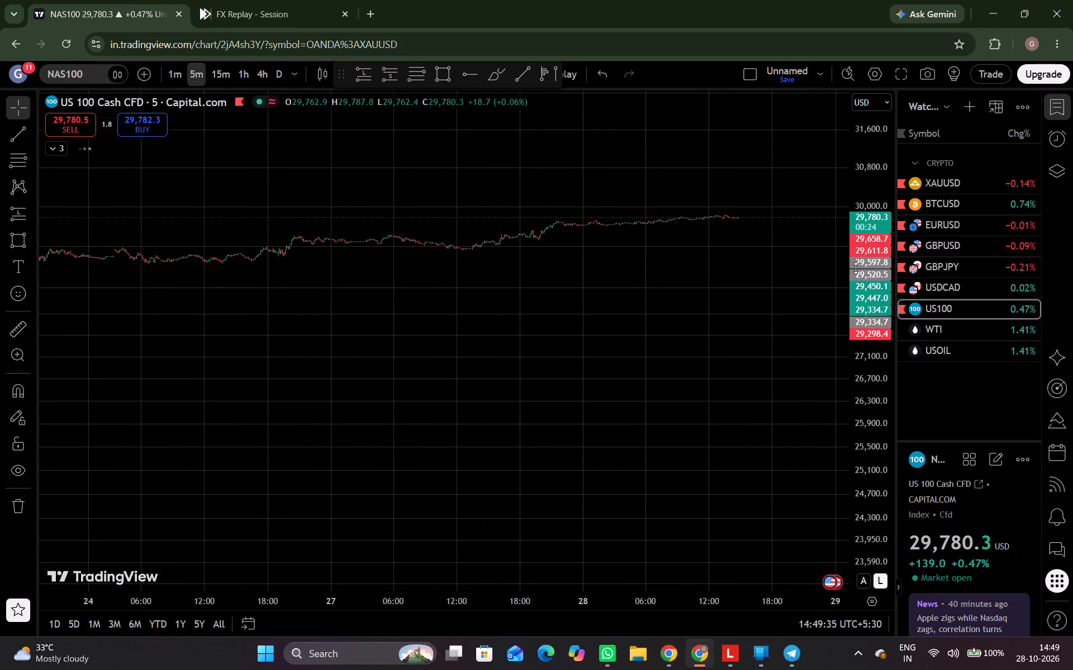
drag(856, 268, 858, 12)
drag(675, 231, 714, 534)
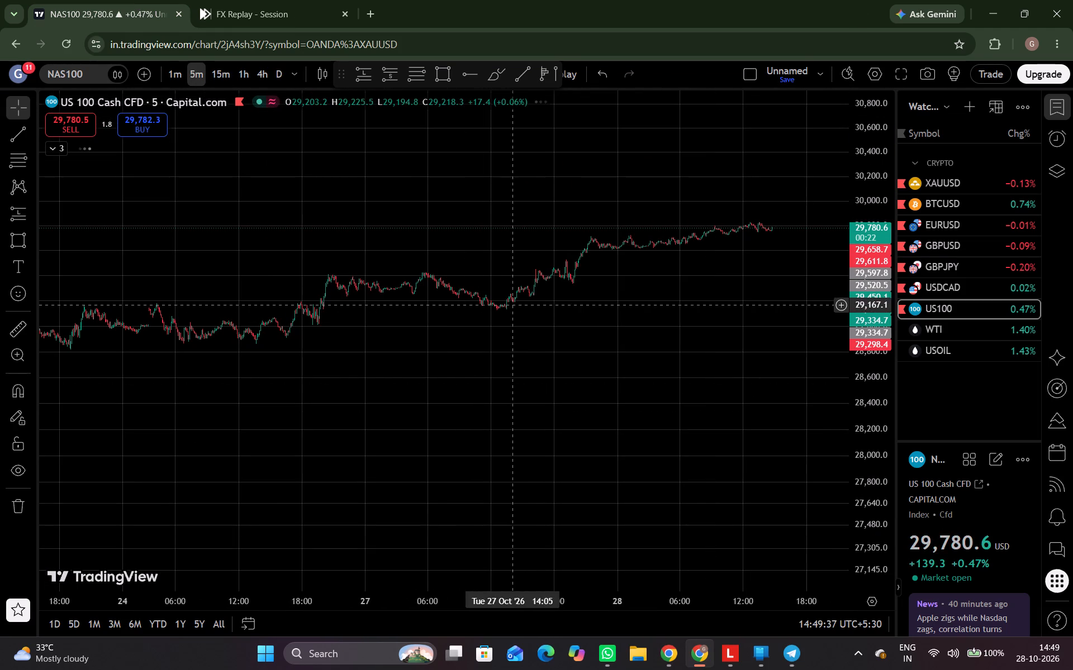
drag(885, 441, 819, 25)
drag(644, 310, 604, 570)
scroll(664, 438, up, 1)
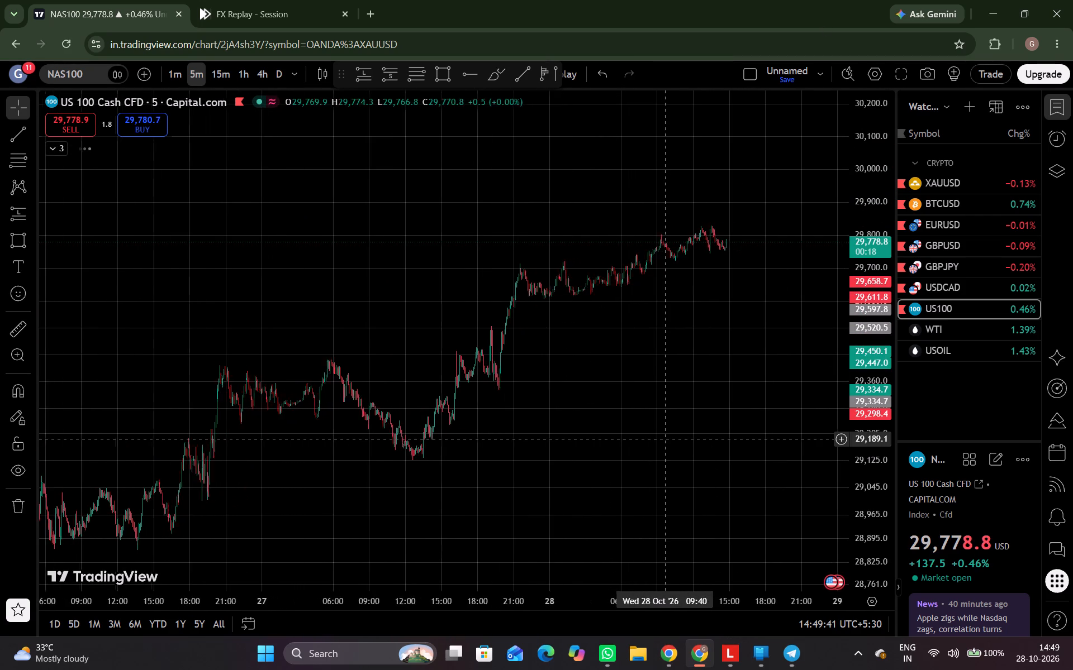
scroll(664, 438, up, 1)
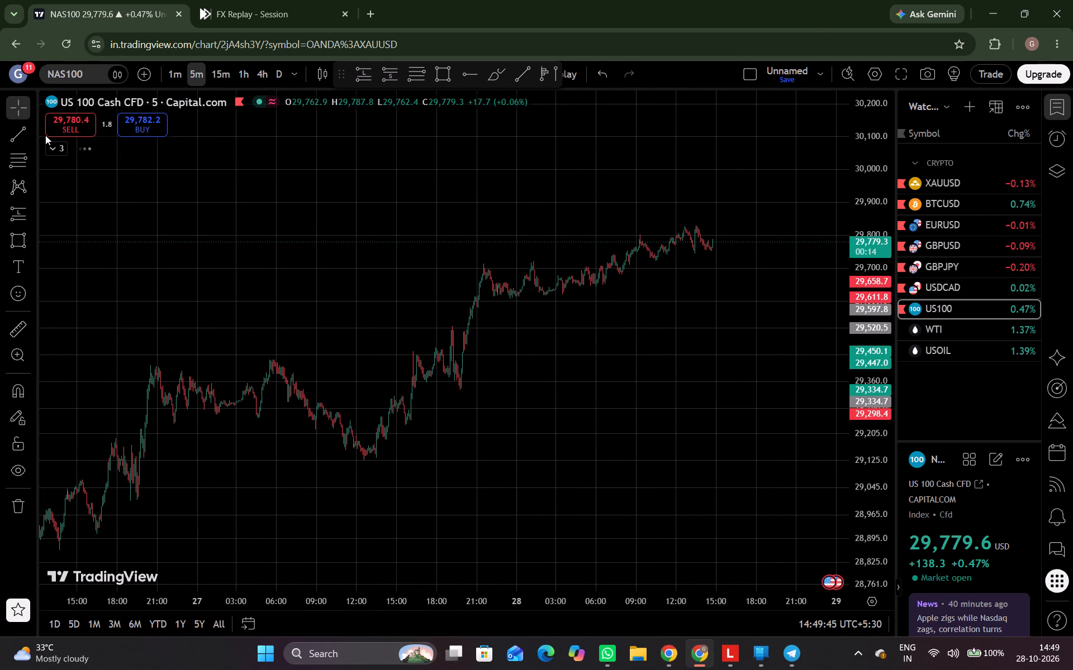
Expand the NAS100 chart's collapsed indicator list to check the applied indicators against the recent 5-minute price action.
click(57, 150)
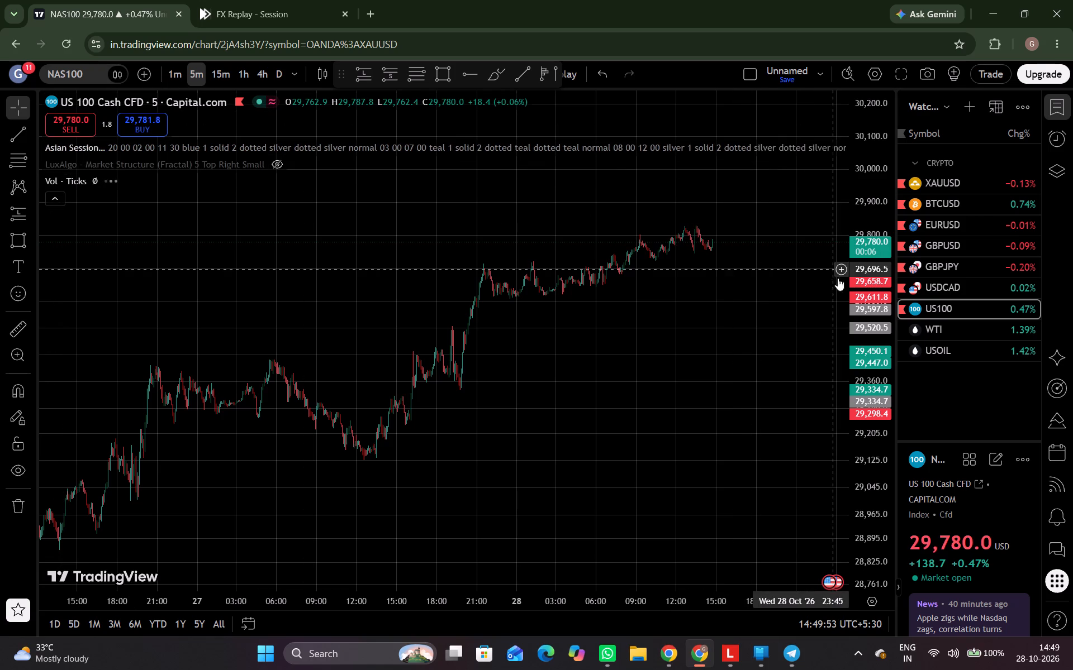
drag(856, 292, 859, 171)
drag(725, 285, 696, 384)
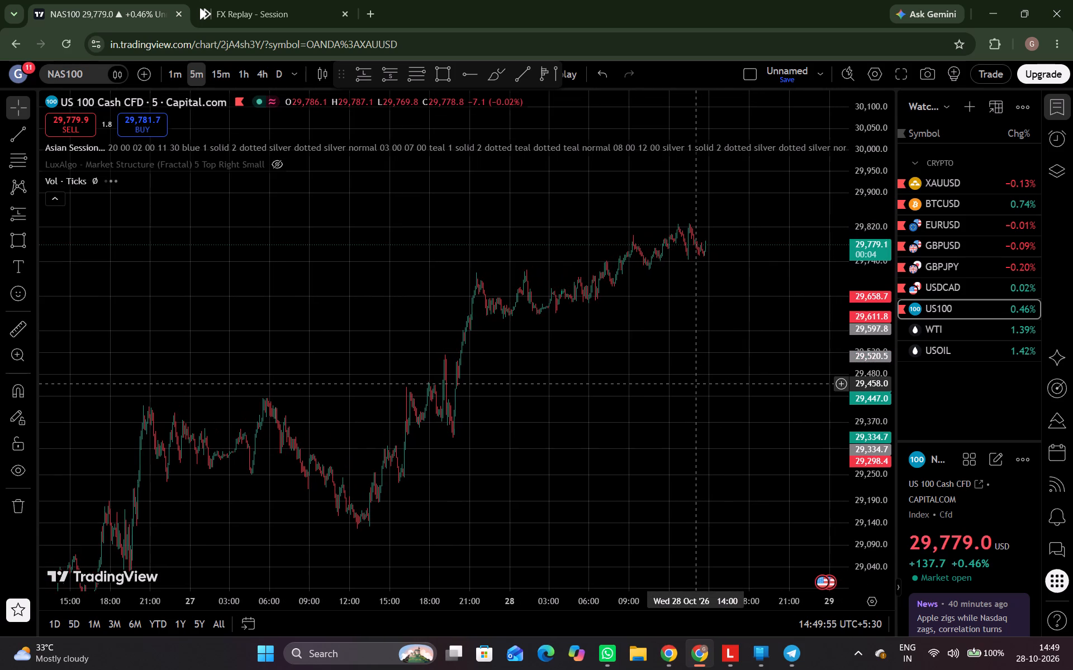
scroll(696, 384, up, 1)
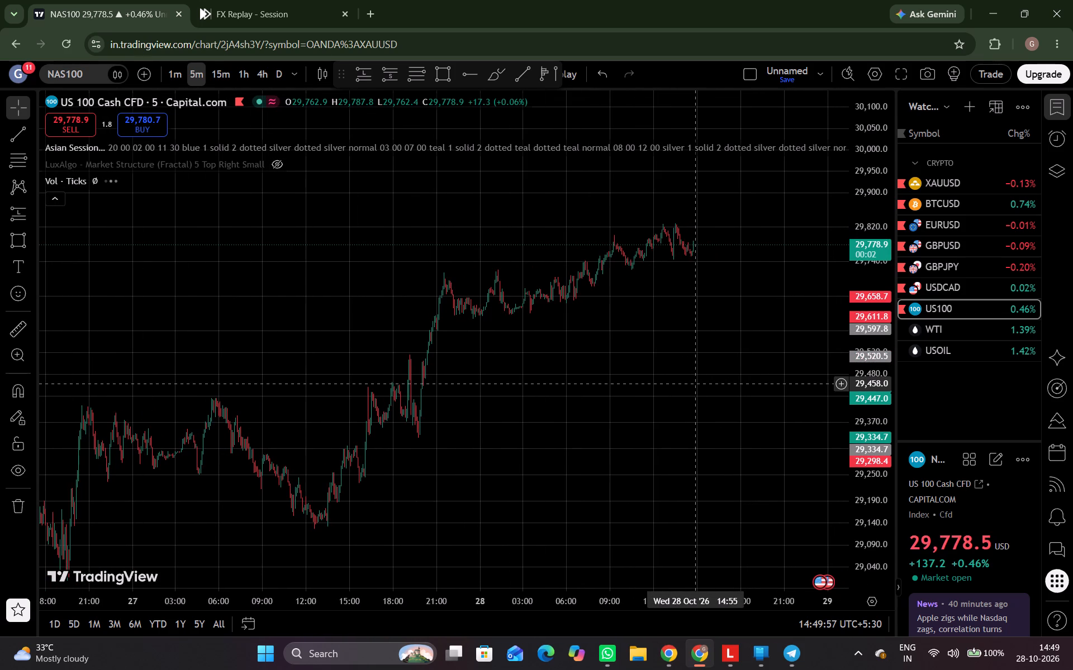
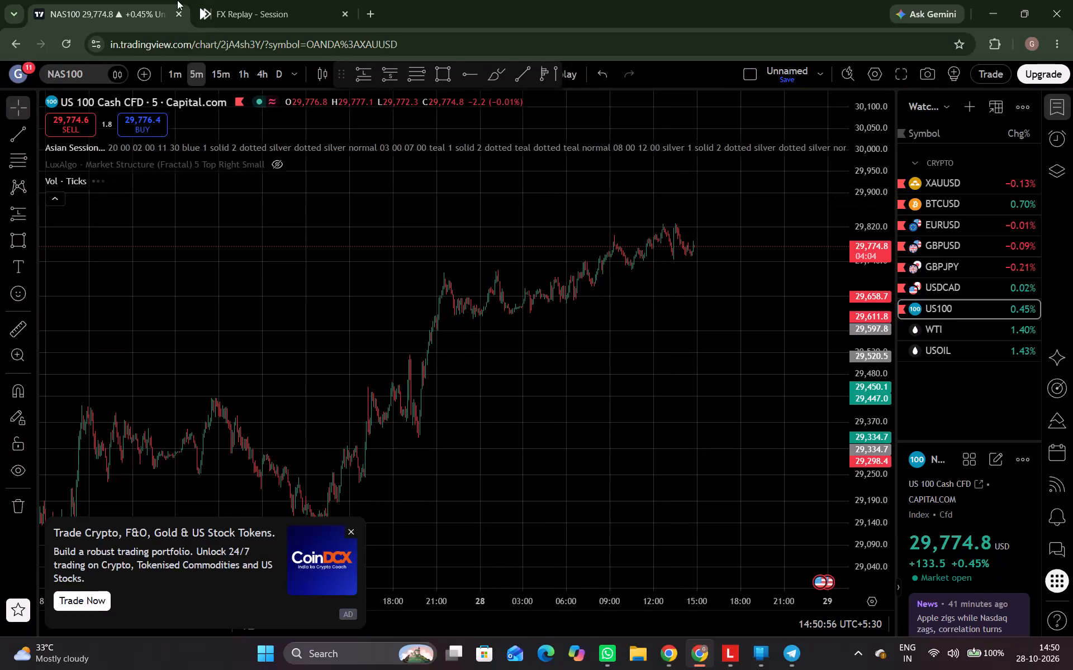
Reload the TradingView chart page, set its XAUUSD chart to the 5-minute timeframe and stretch the price scale around the recent candles.
click(73, 42)
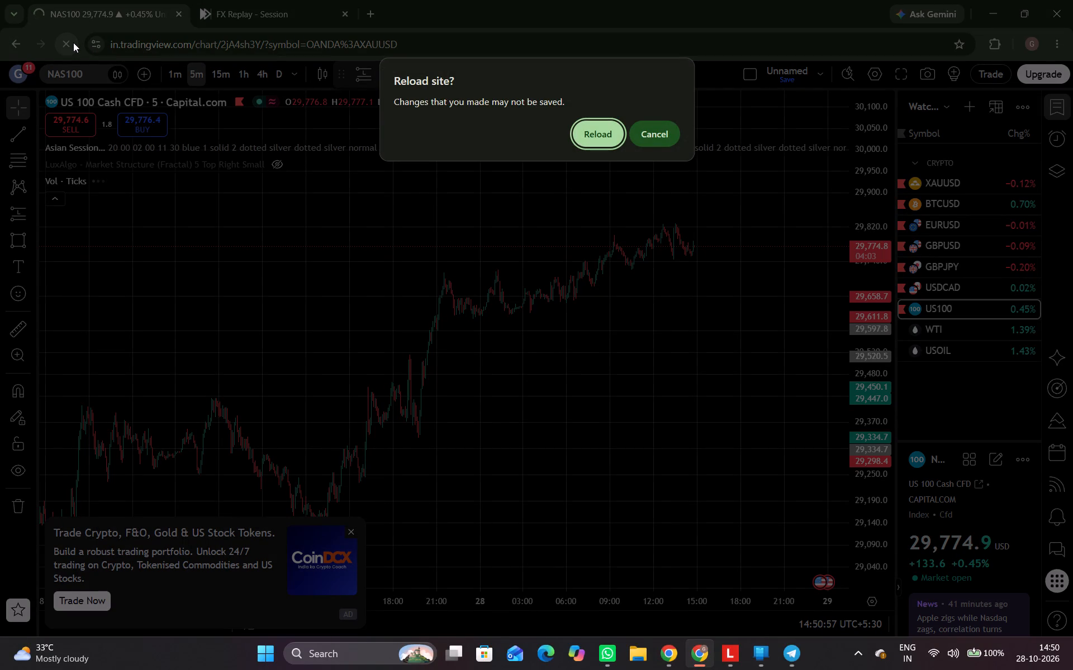
key(Return)
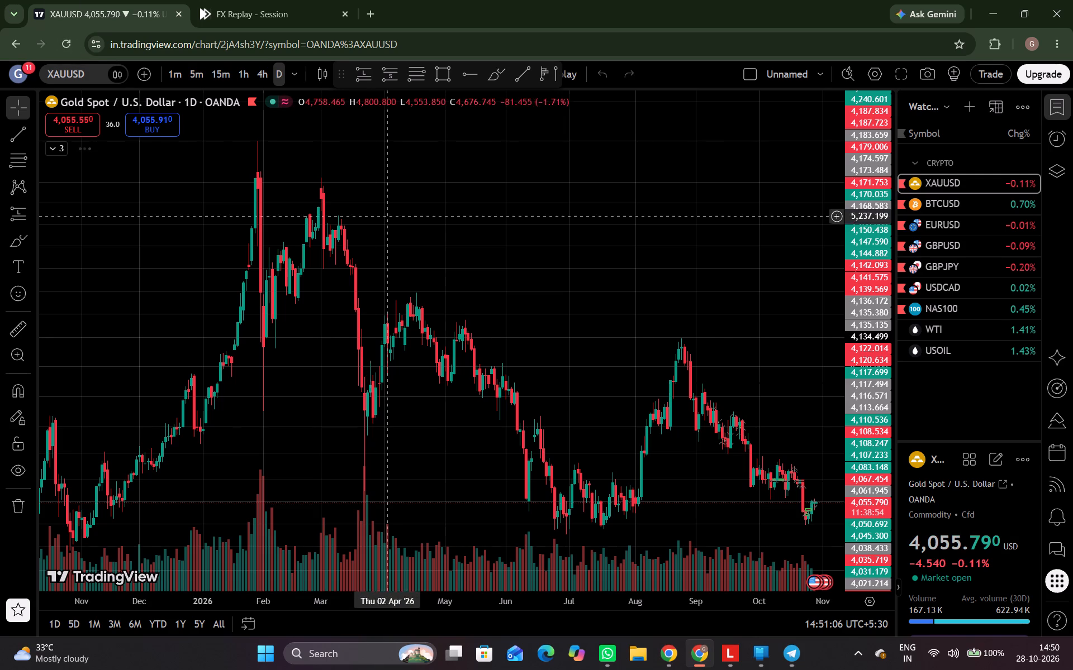
click(189, 74)
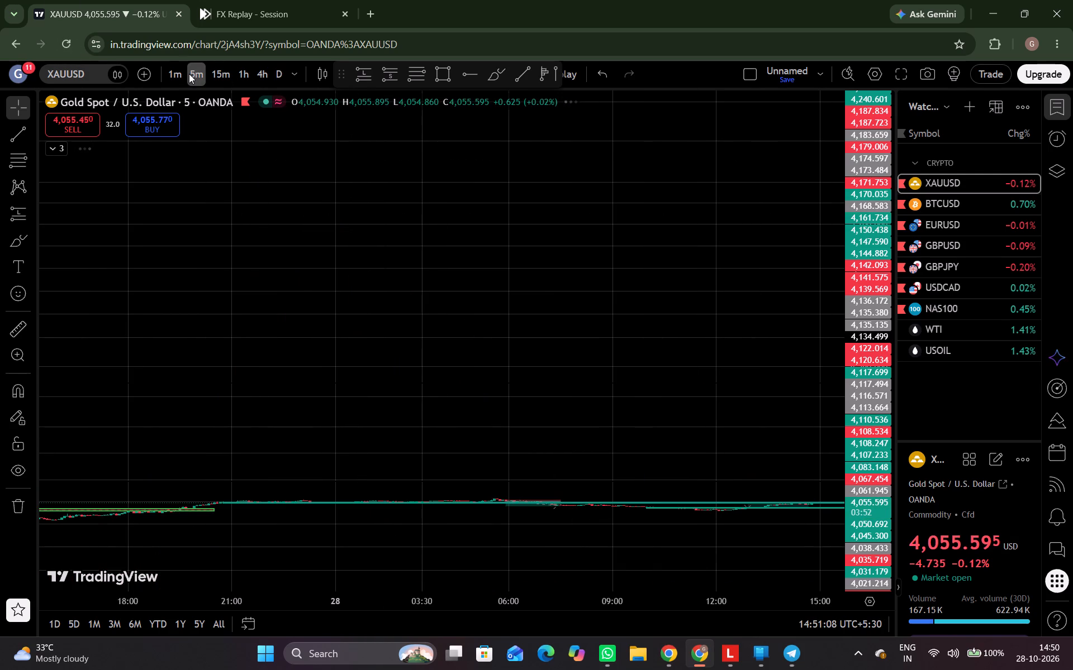
drag(639, 442, 599, 225)
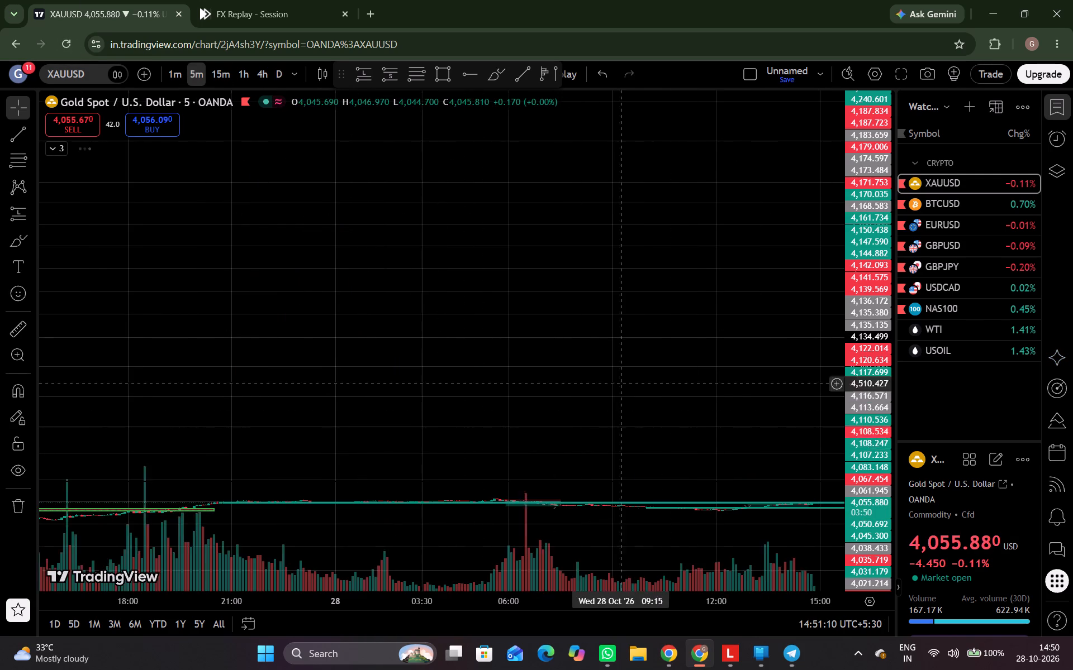
drag(599, 225, 599, 221)
drag(860, 463, 855, 222)
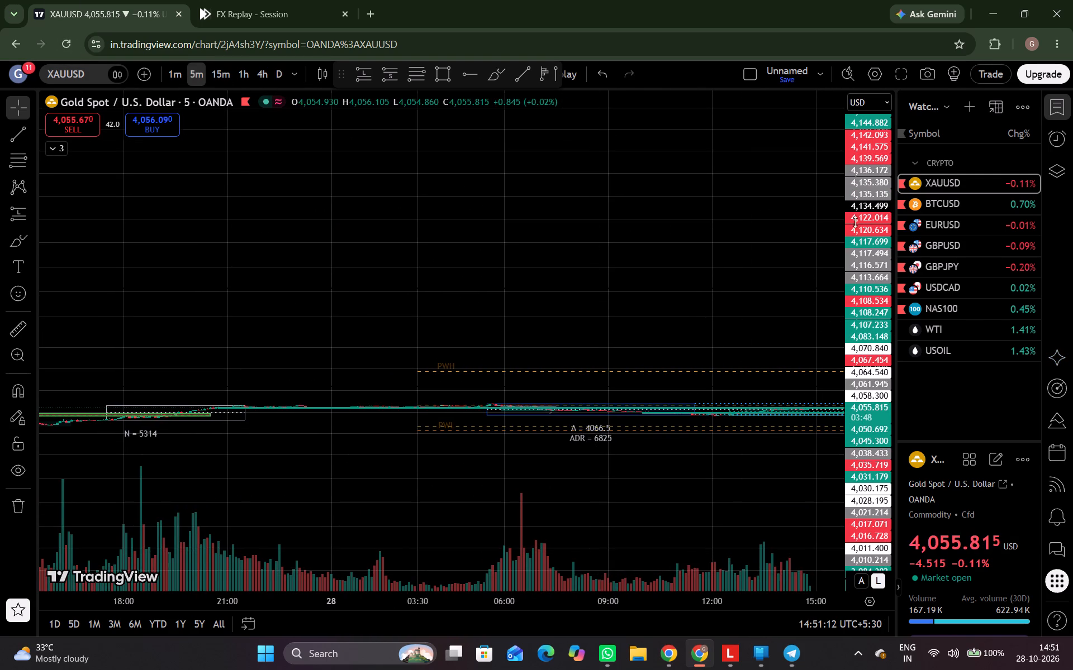
drag(855, 222, 849, 77)
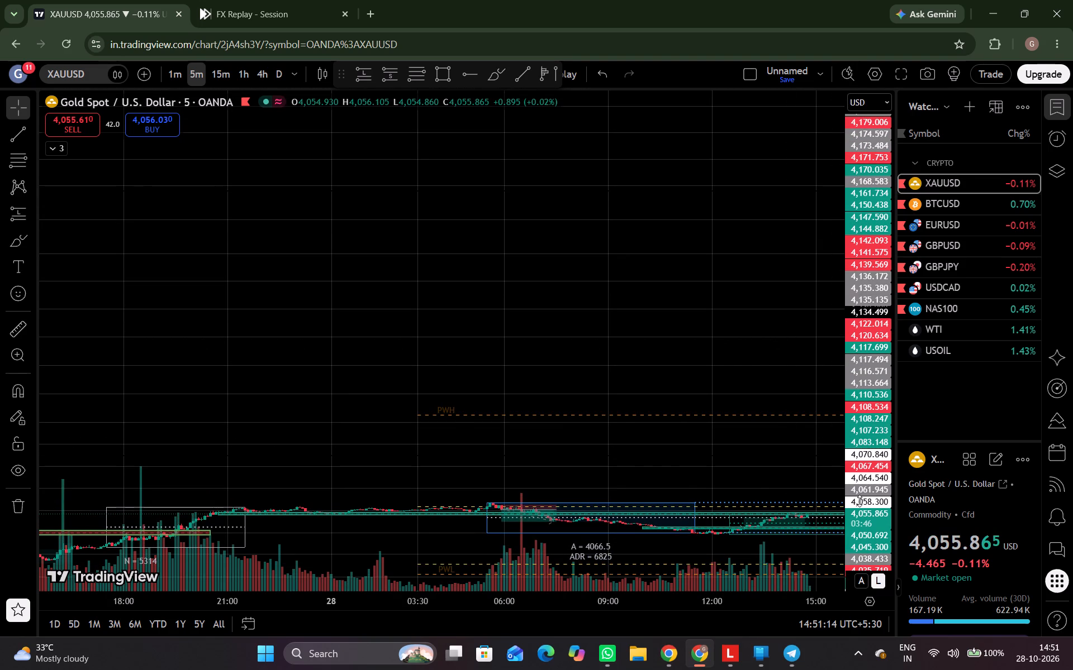
drag(860, 501, 868, 99)
drag(561, 151, 517, 0)
drag(513, 512, 357, 122)
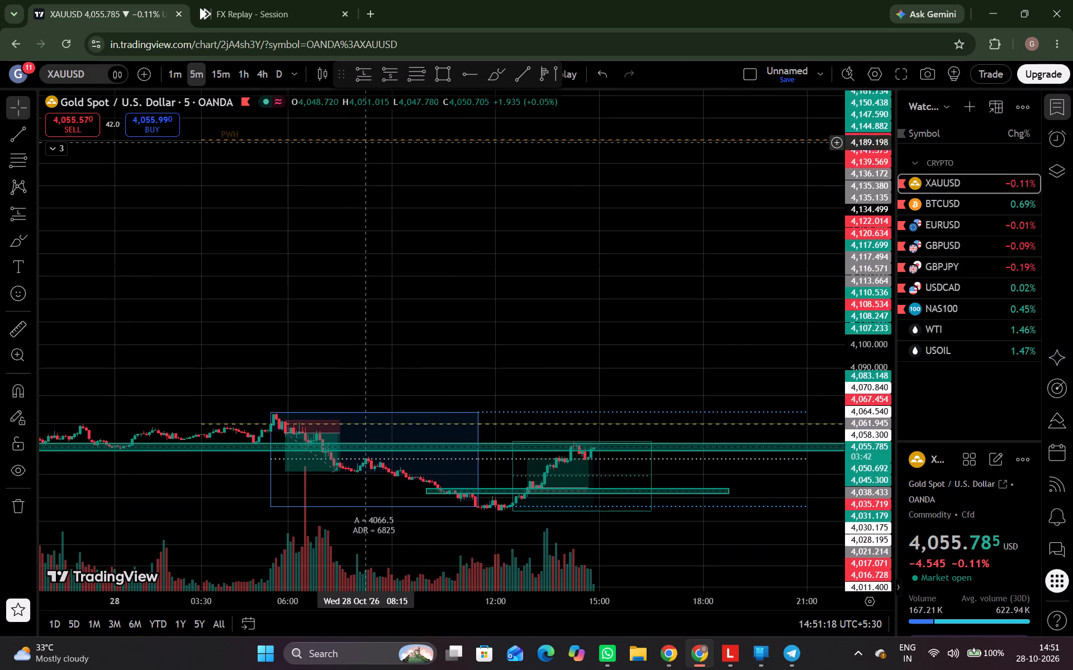
drag(757, 571, 724, 405)
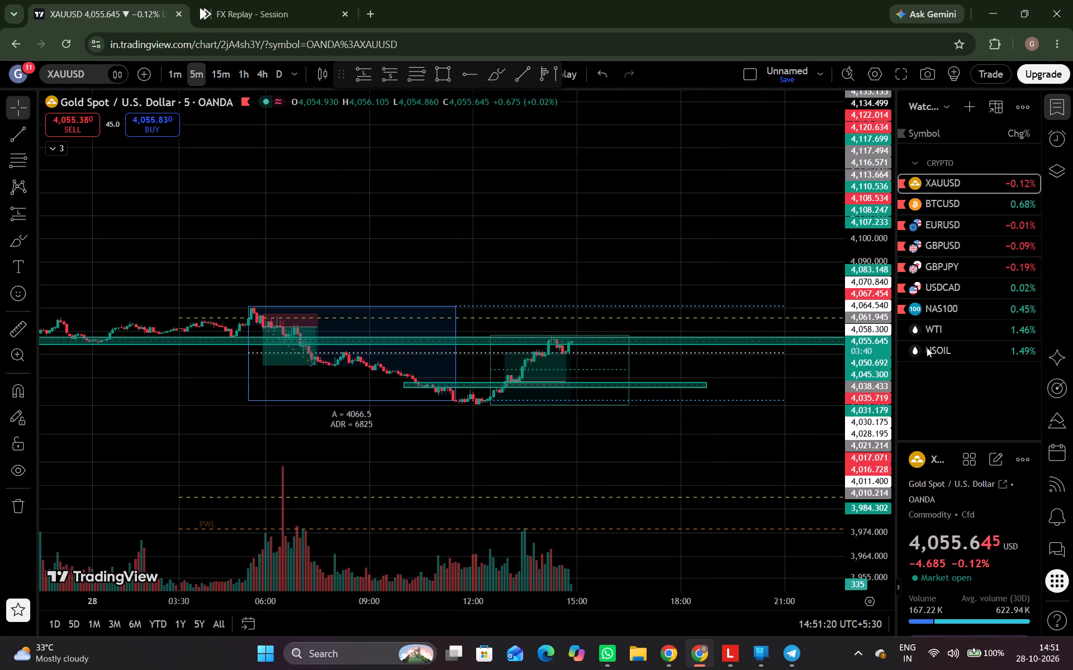
Switch the chart to NAS100 from the watchlist and compress its price scale to fit the recent candles.
click(940, 310)
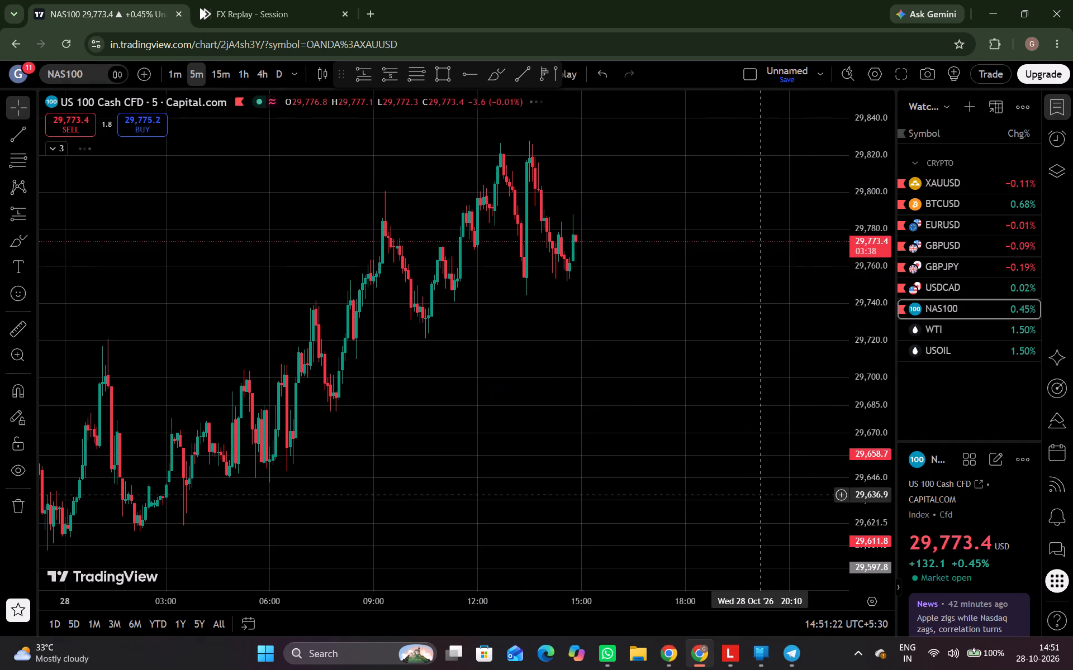
drag(854, 506, 875, 601)
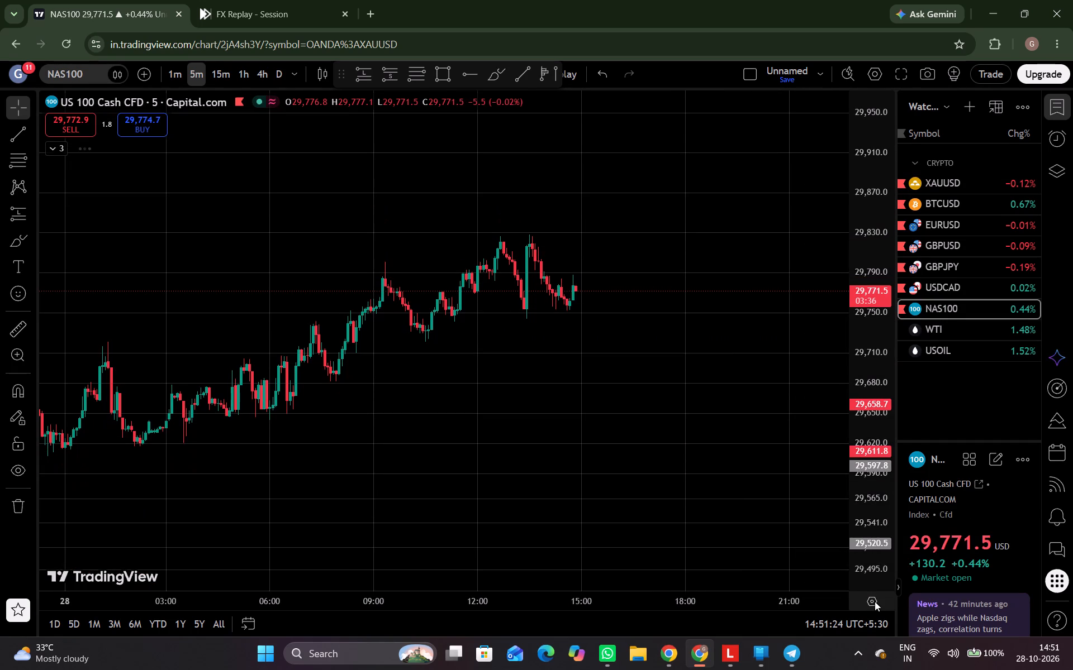
drag(588, 430, 792, 426)
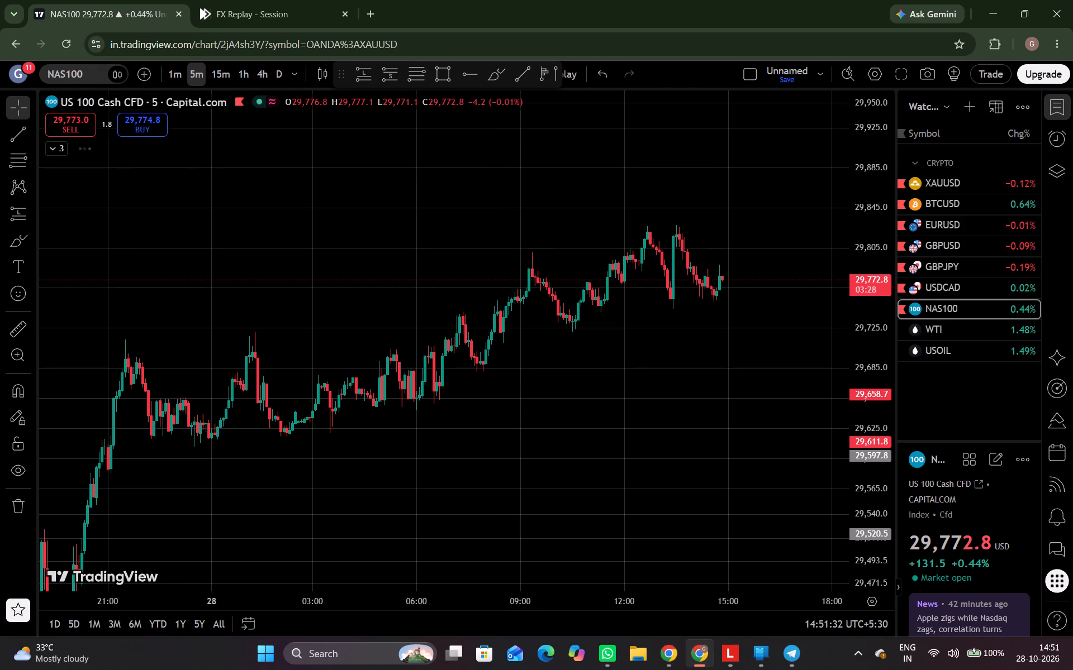
Move the floating drawing tools off the Indicators command and add the favourite FXN - Asian Session Range to the NAS100 chart.
drag(344, 79, 396, 116)
click(373, 79)
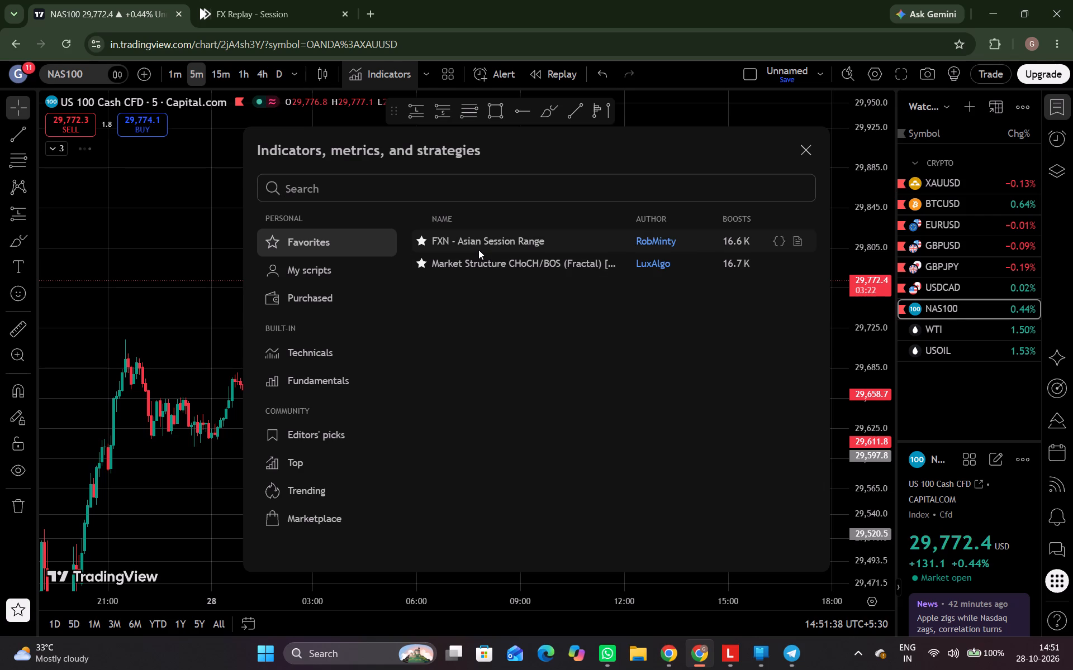
click(478, 250)
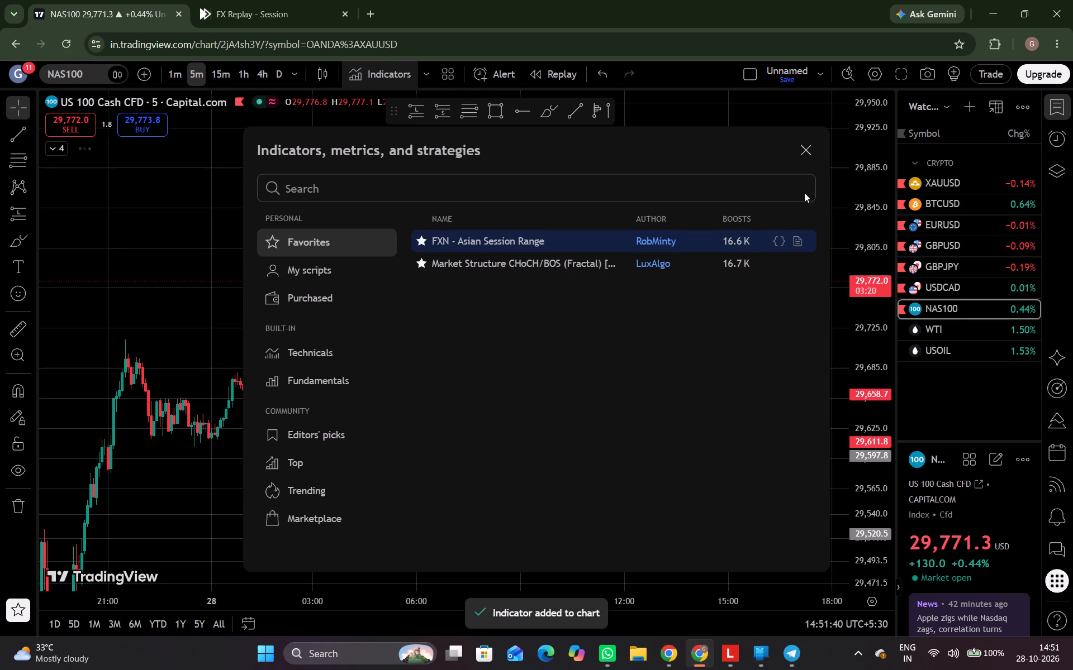
click(803, 138)
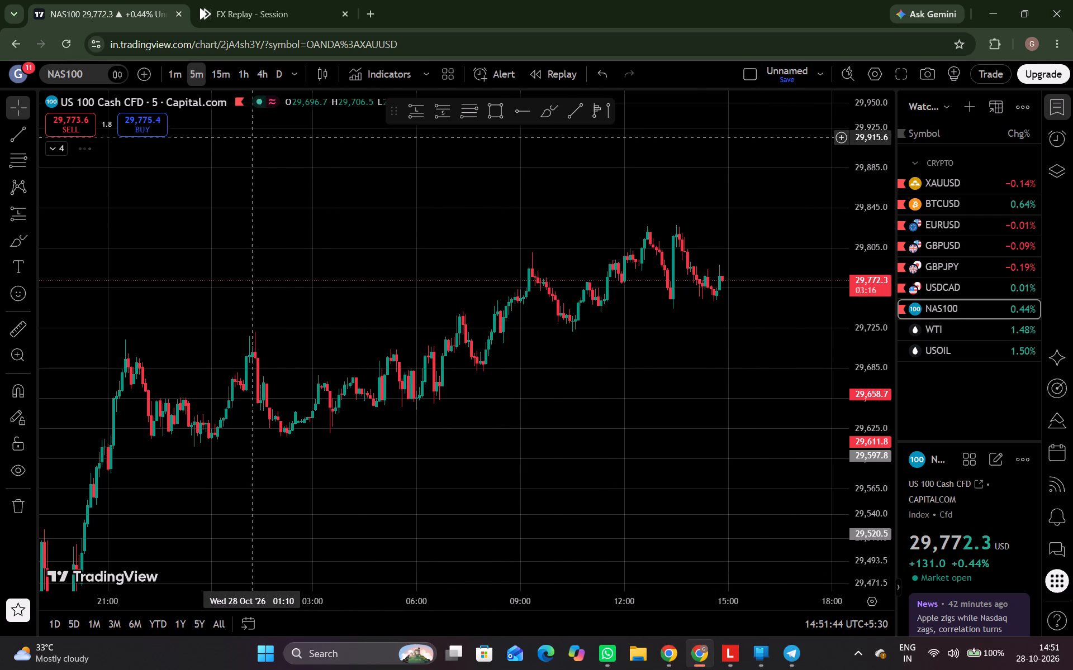
click(64, 148)
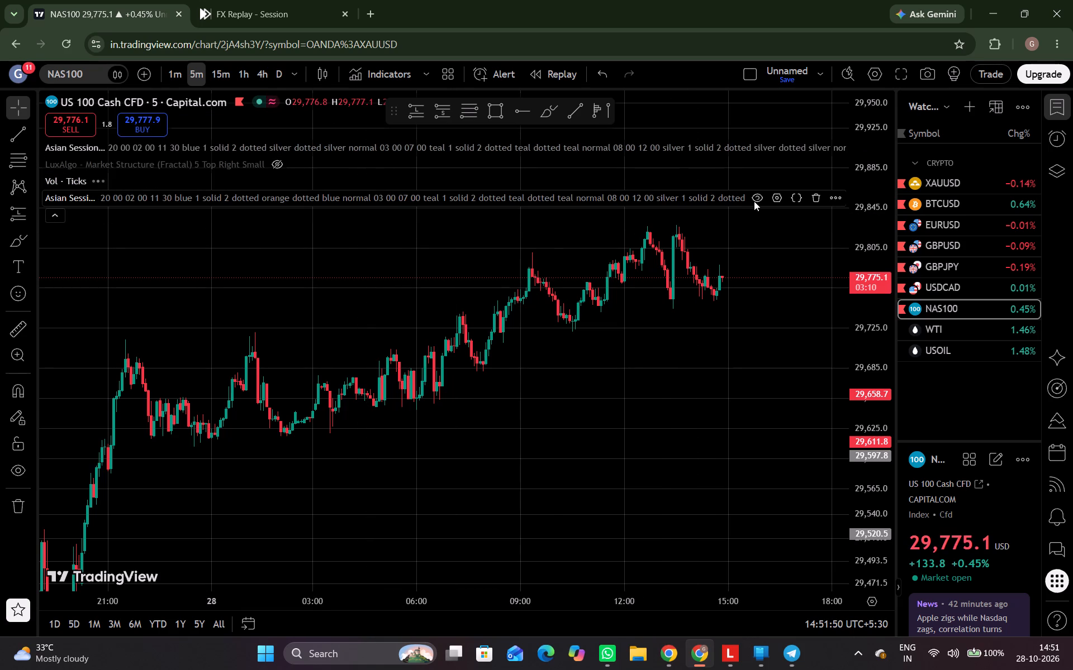
Remove the lower, blue and orange Asian Session indicator from the NAS100 chart.
click(813, 200)
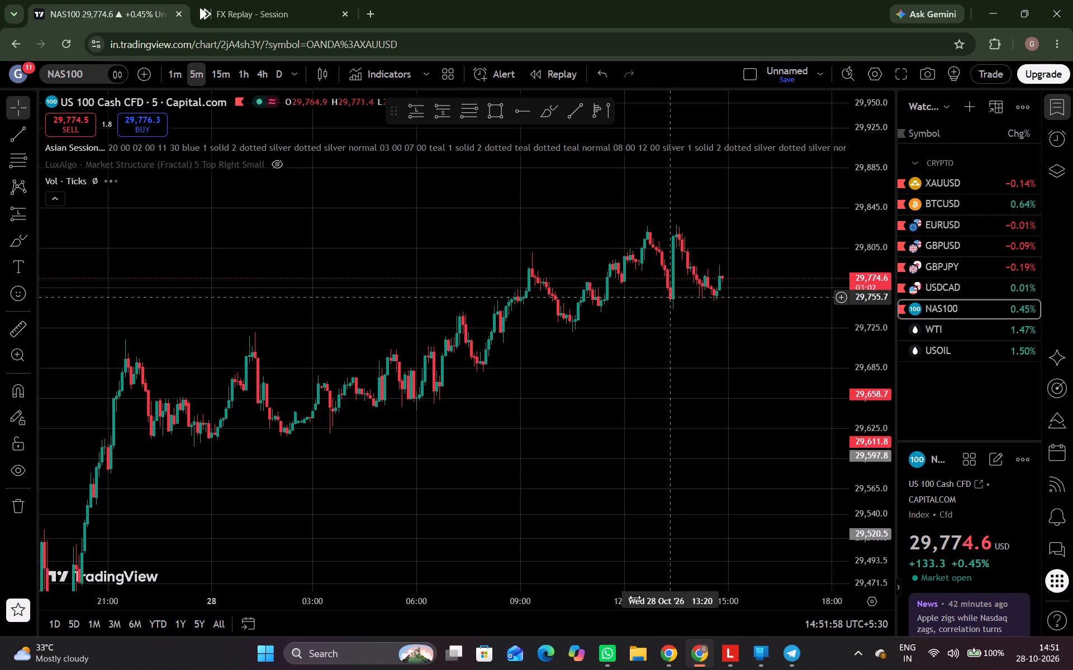
Turn off the computer's Bluetooth in the system quick settings and open the list of available Wi-Fi networks.
click(961, 668)
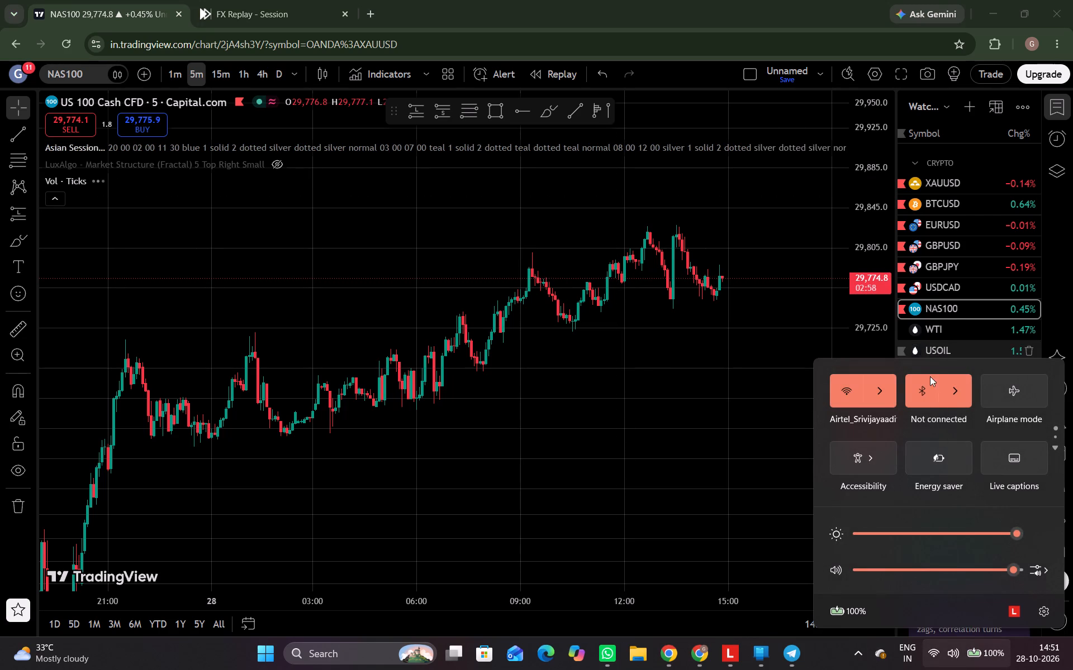
click(925, 403)
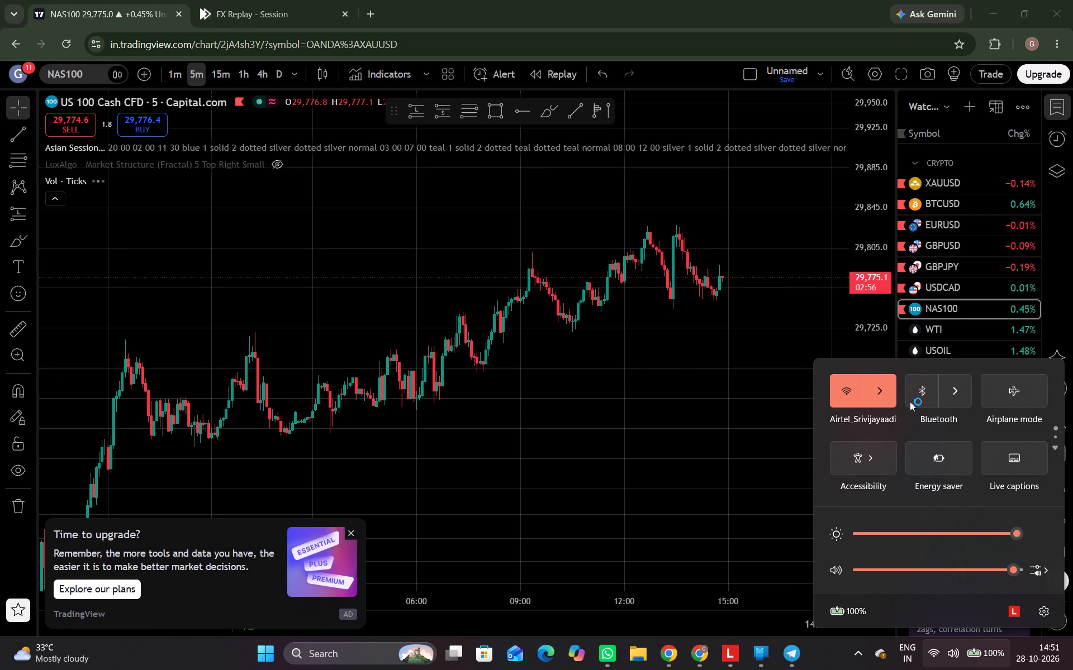
click(890, 397)
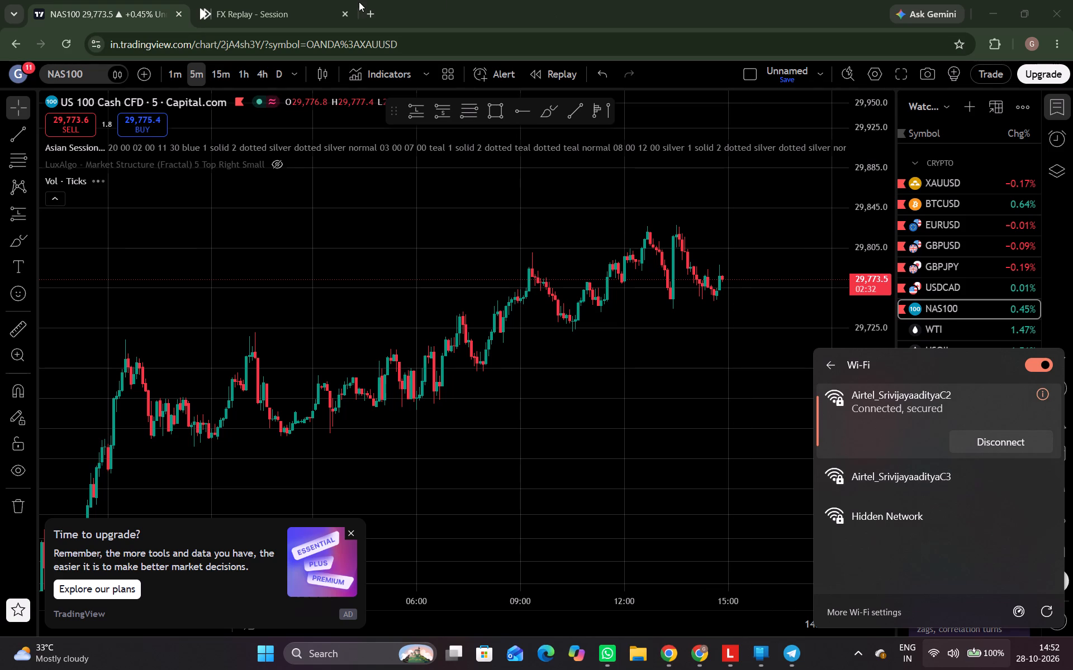
Switch to the FX Replay session and examine the Asia and London session ranges on the 5-minute USATECHIDXUSD chart.
click(292, 0)
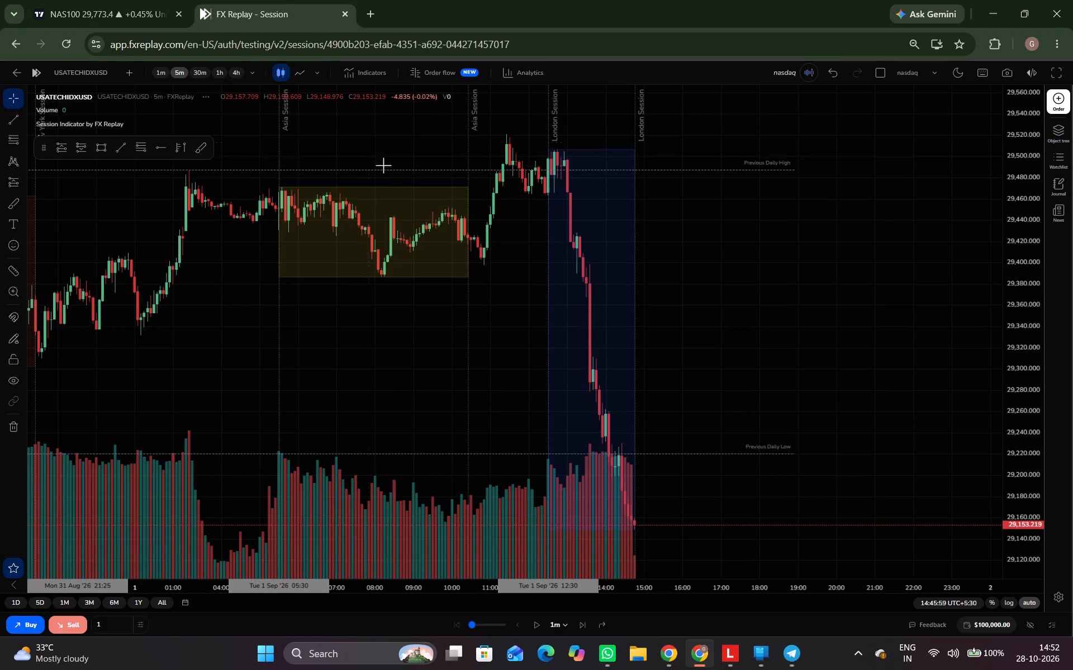
right_click(311, 219)
scroll(311, 219, up, 1)
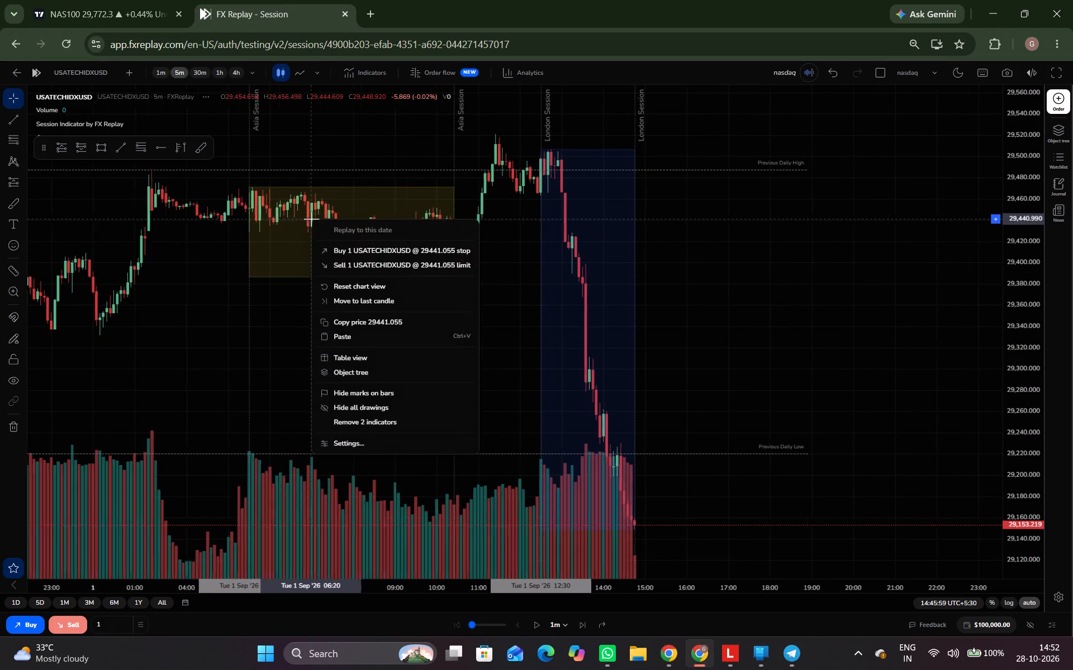
scroll(311, 219, up, 1)
click(199, 281)
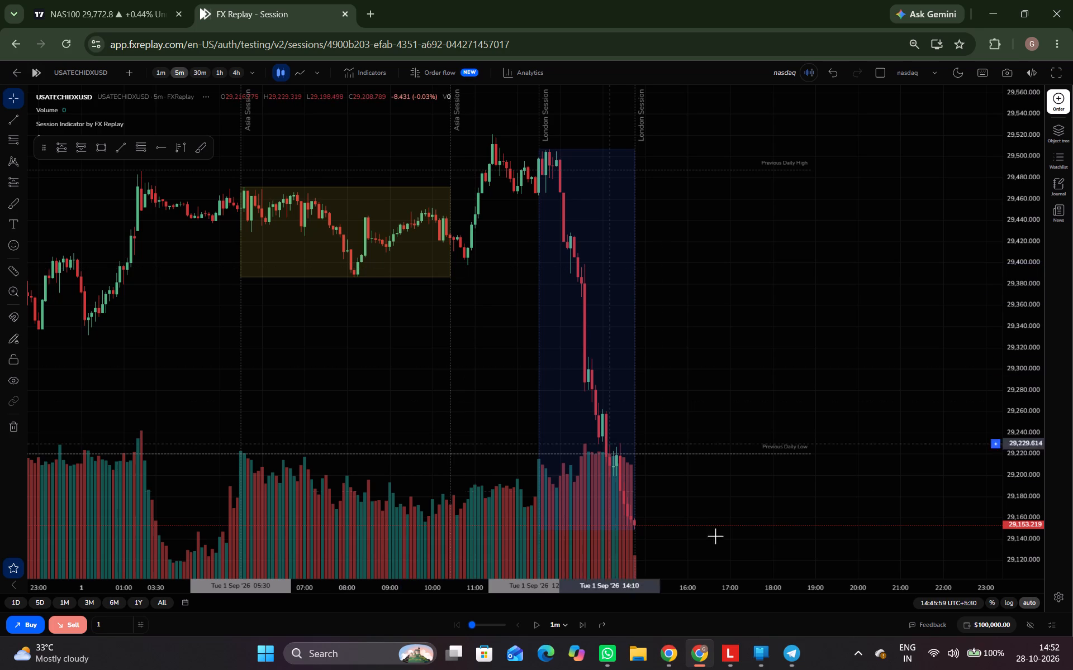
In the FX Replay session, open the input settings of Session Indicator by FX Replay, showing its session times.
drag(579, 423, 628, 528)
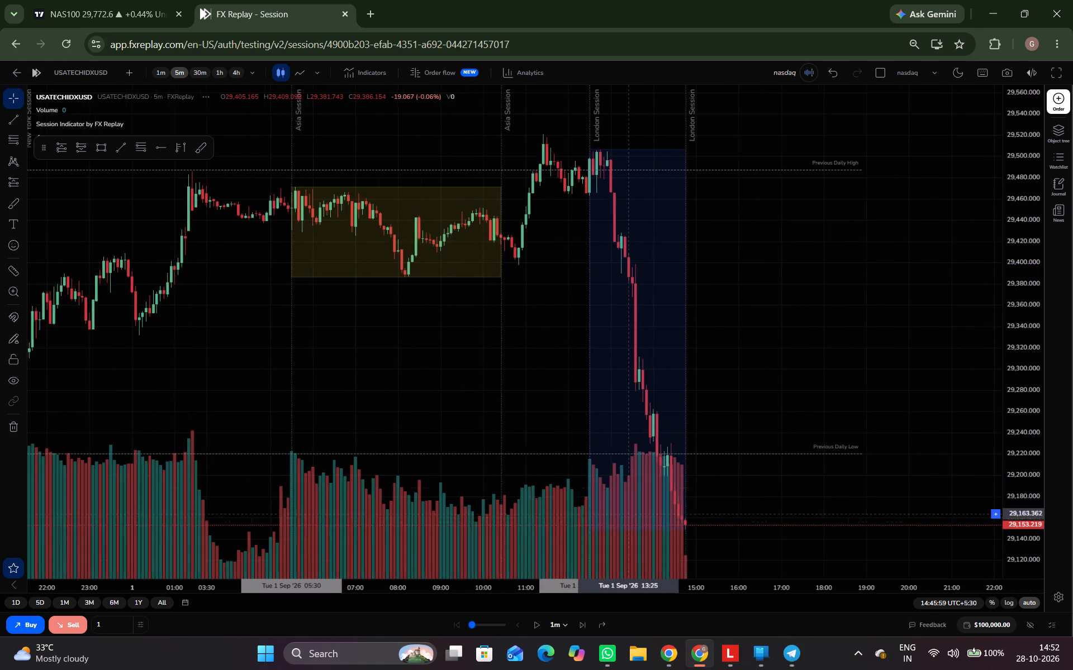
drag(628, 528, 624, 536)
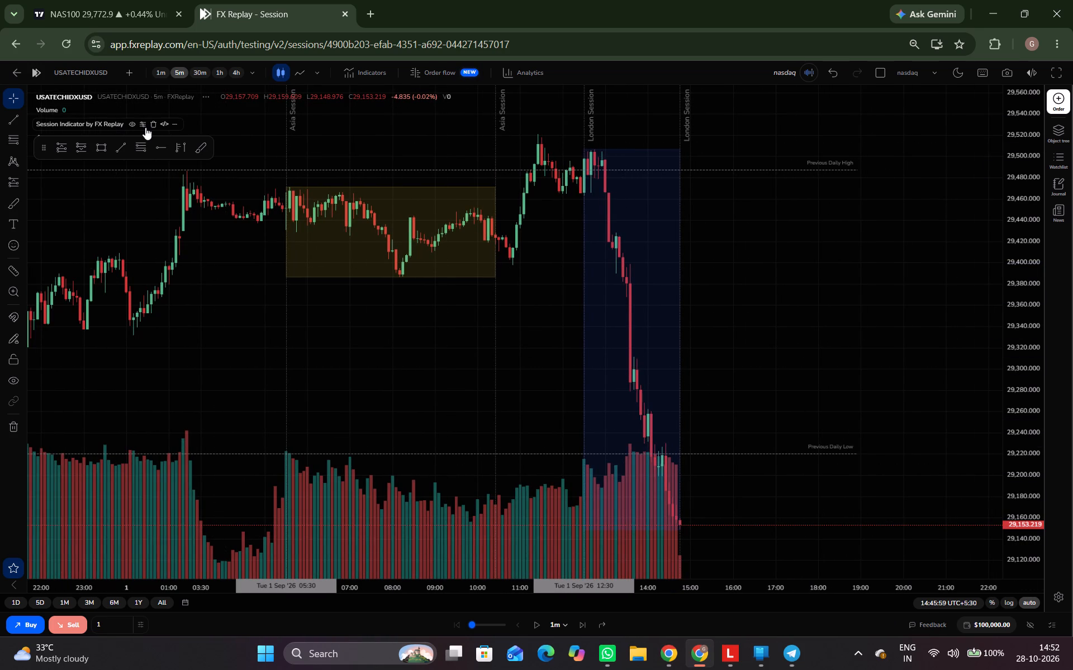
click(137, 126)
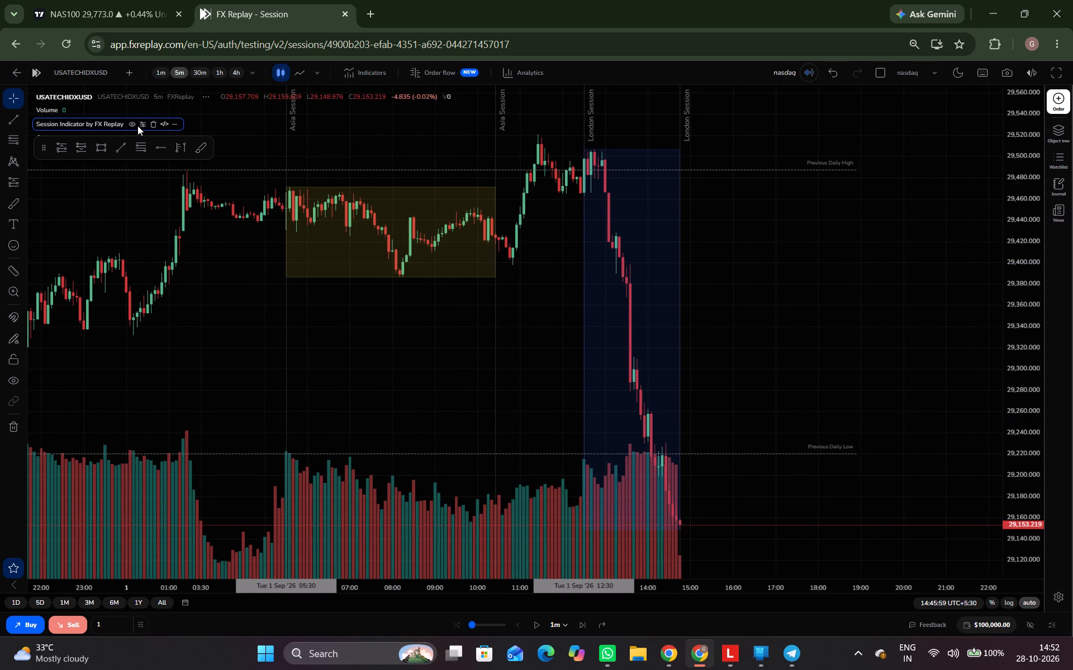
click(140, 122)
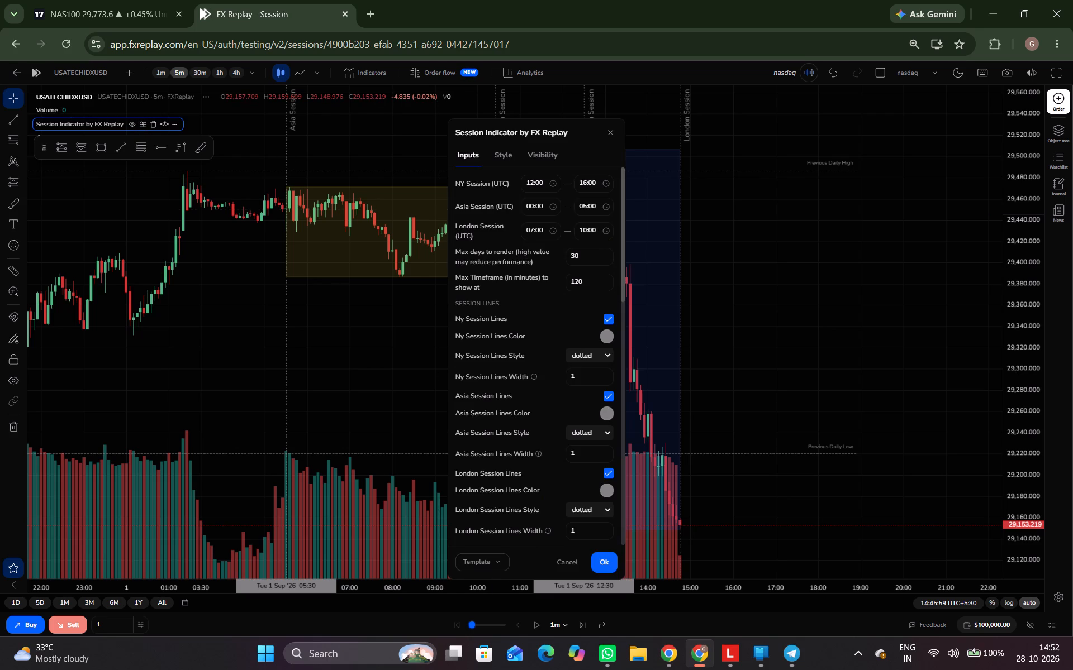
scroll(599, 247, up, 1)
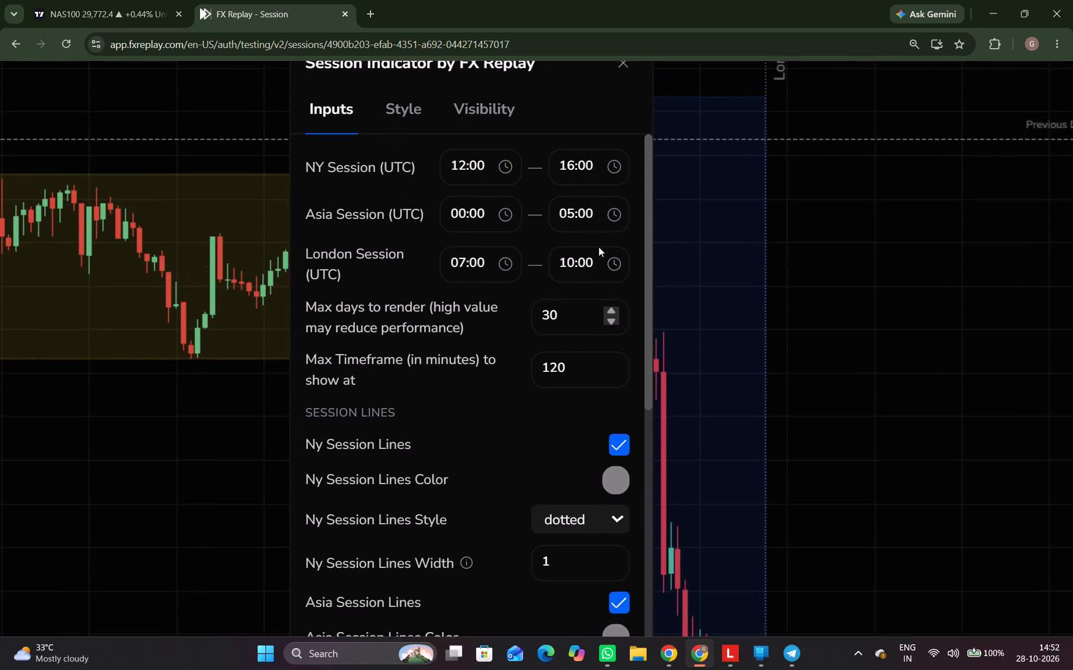
scroll(599, 247, up, 1)
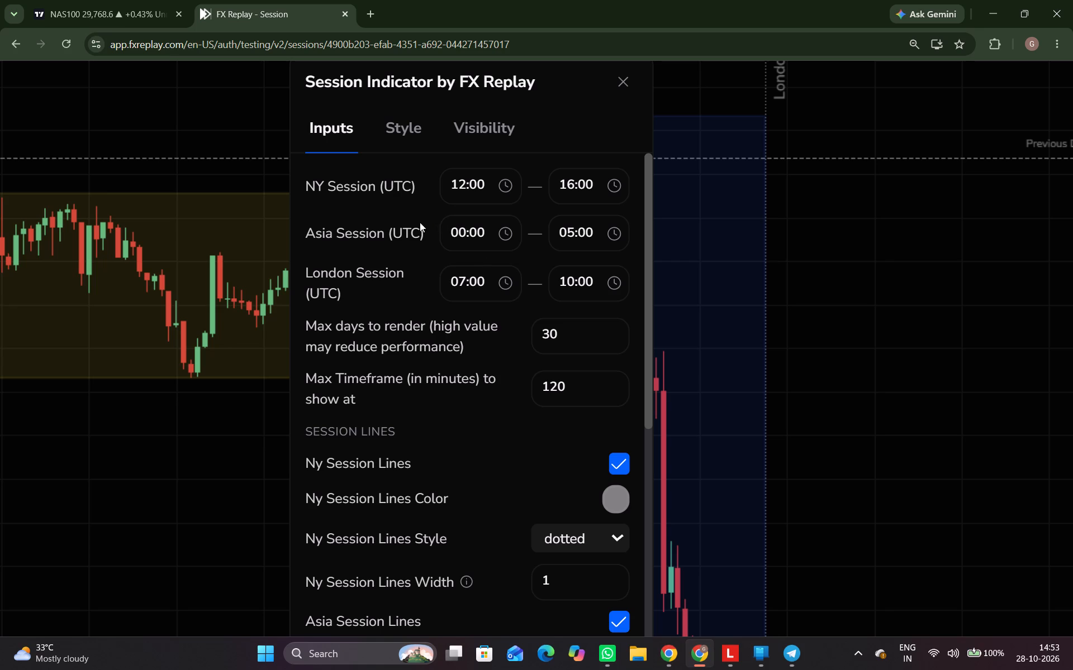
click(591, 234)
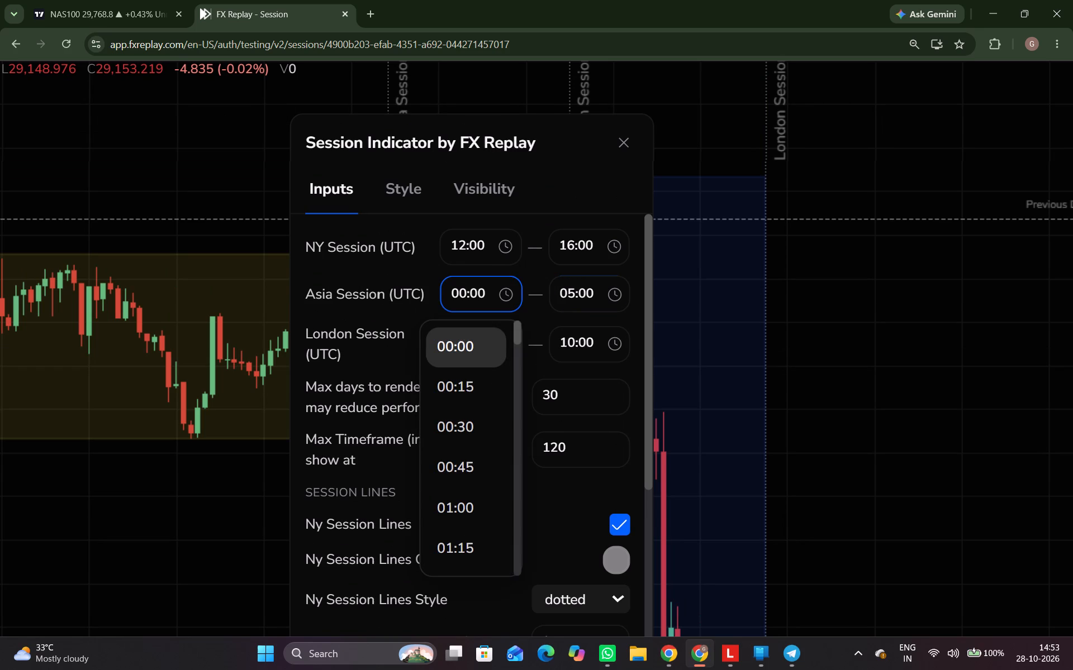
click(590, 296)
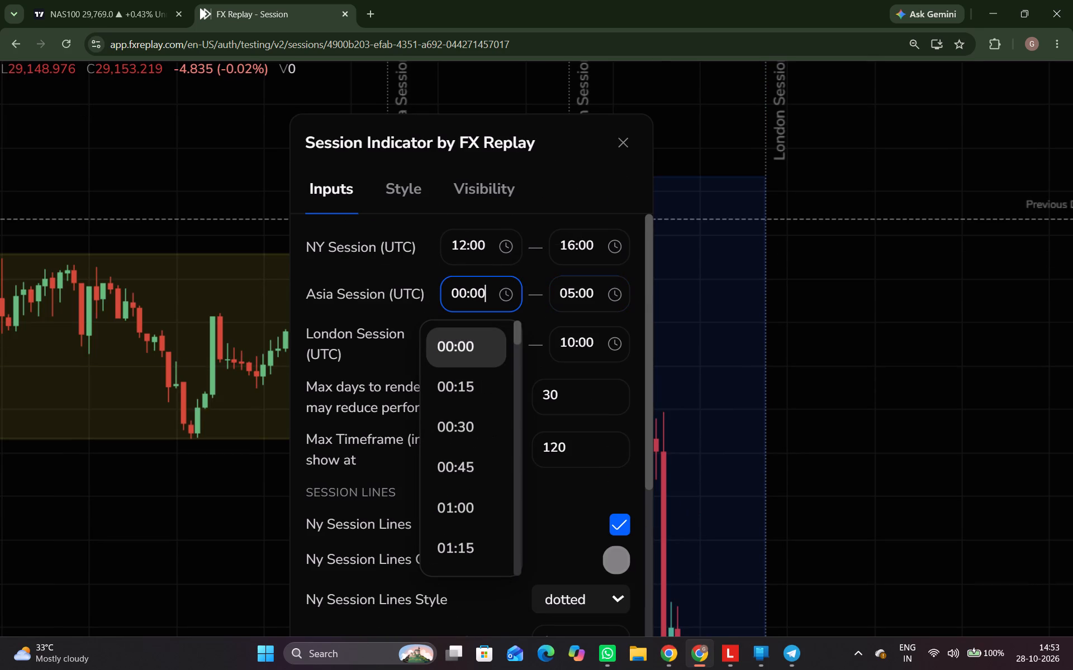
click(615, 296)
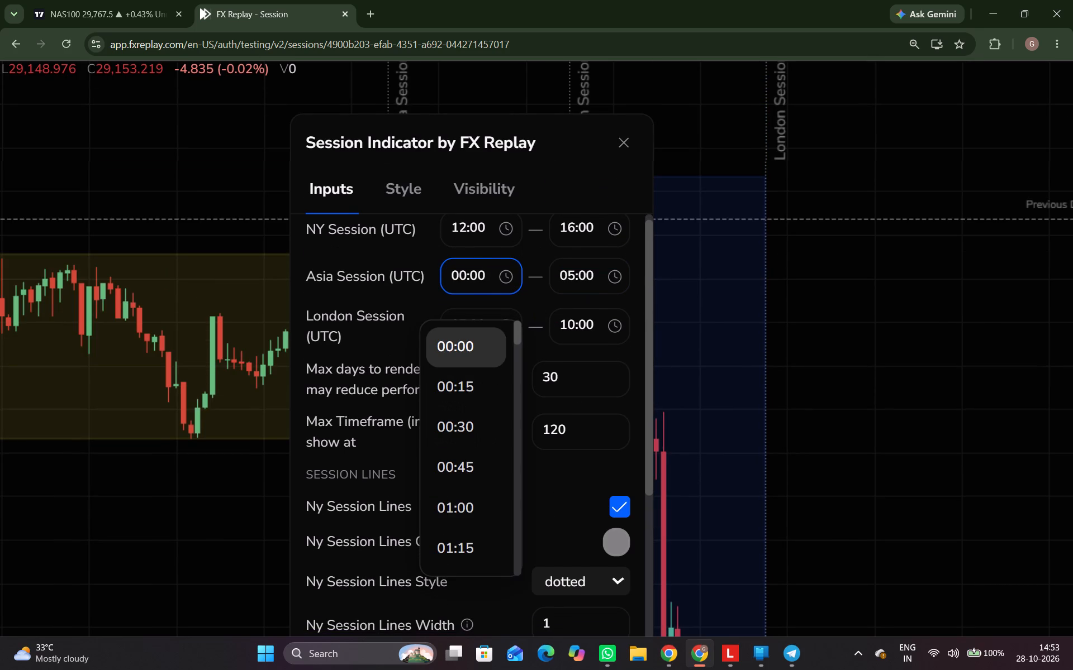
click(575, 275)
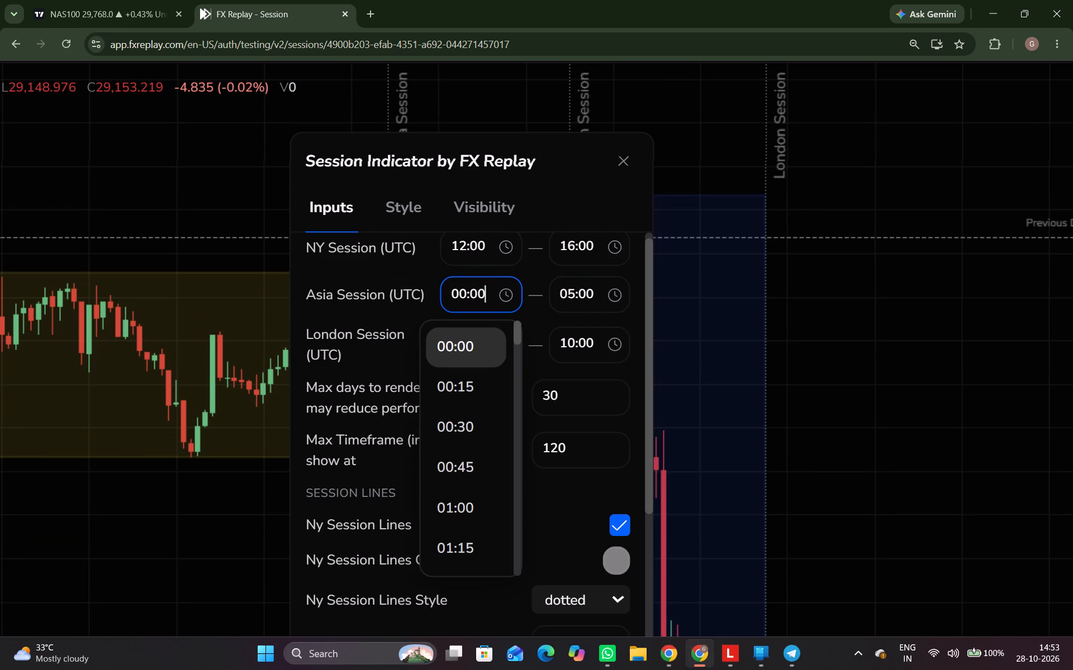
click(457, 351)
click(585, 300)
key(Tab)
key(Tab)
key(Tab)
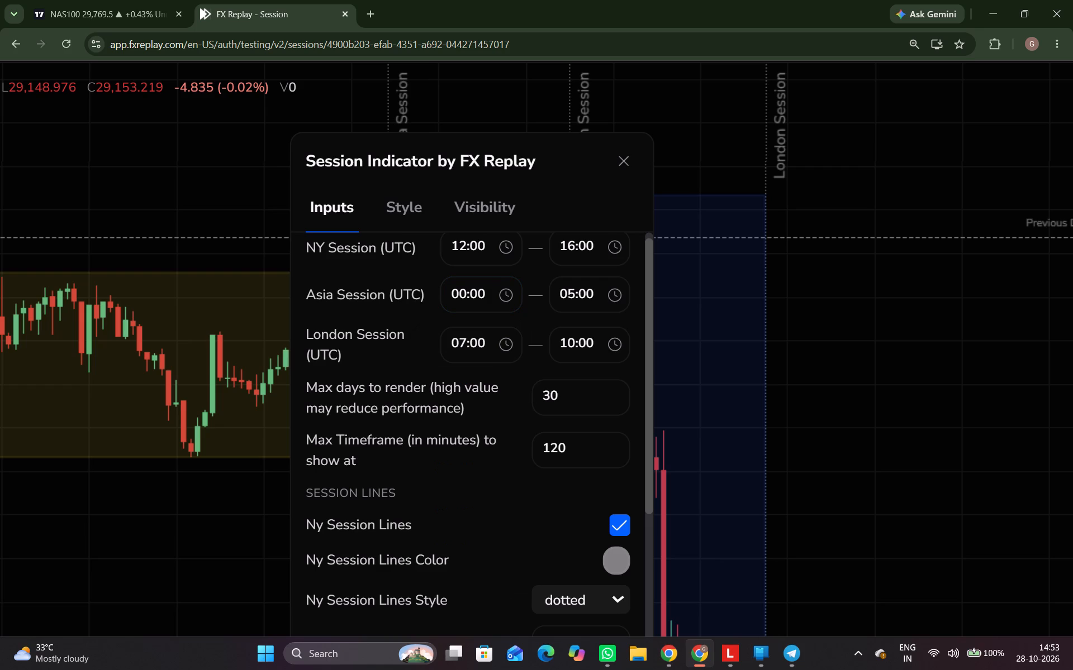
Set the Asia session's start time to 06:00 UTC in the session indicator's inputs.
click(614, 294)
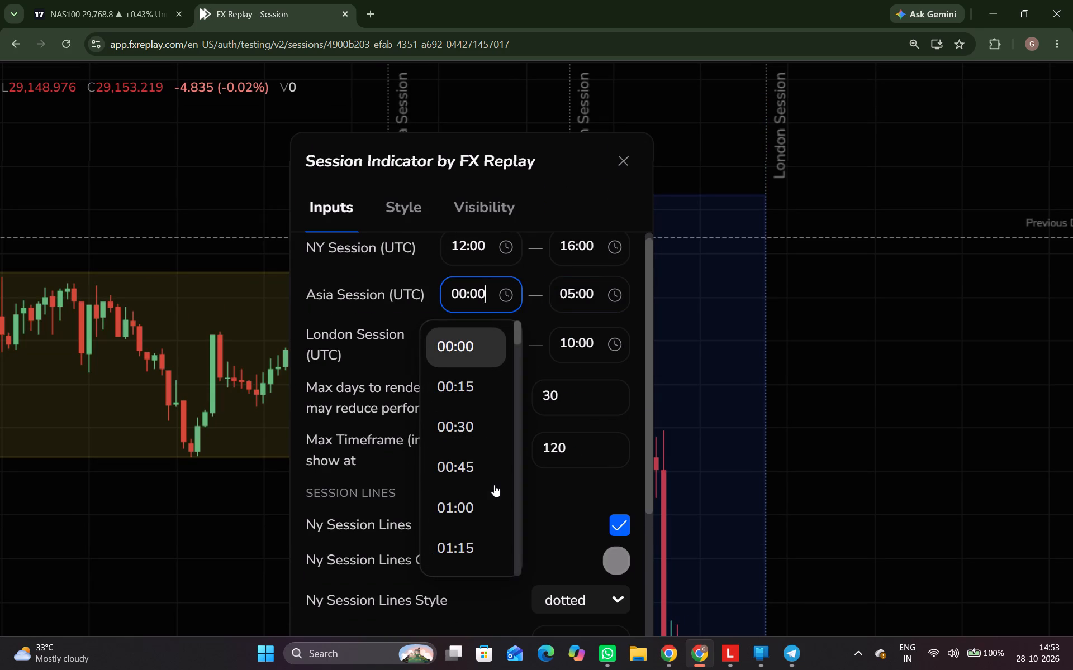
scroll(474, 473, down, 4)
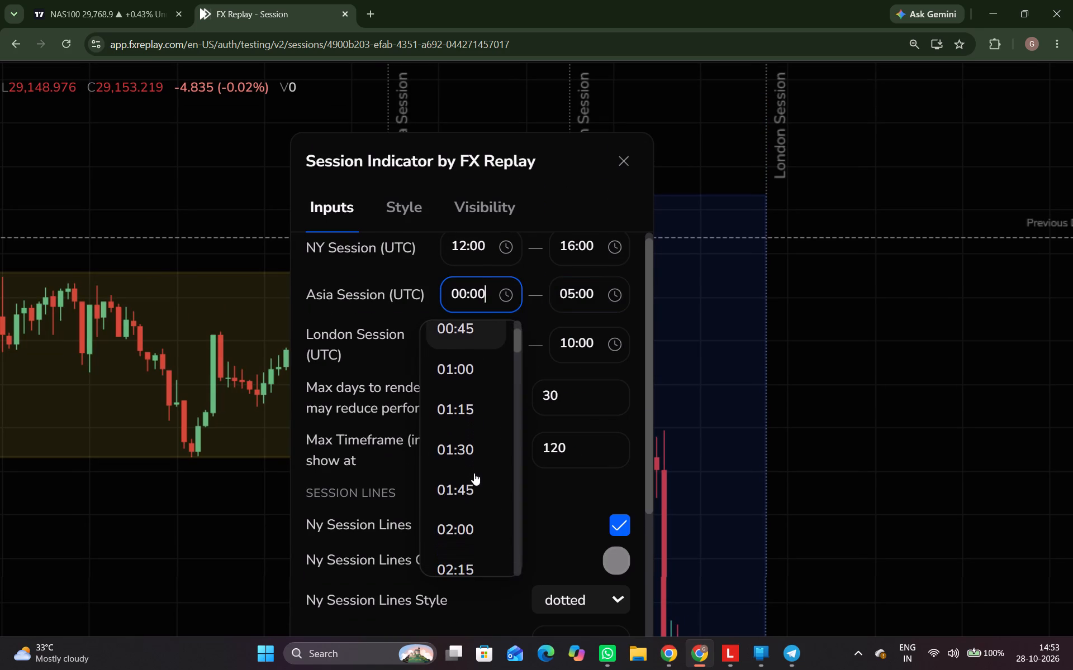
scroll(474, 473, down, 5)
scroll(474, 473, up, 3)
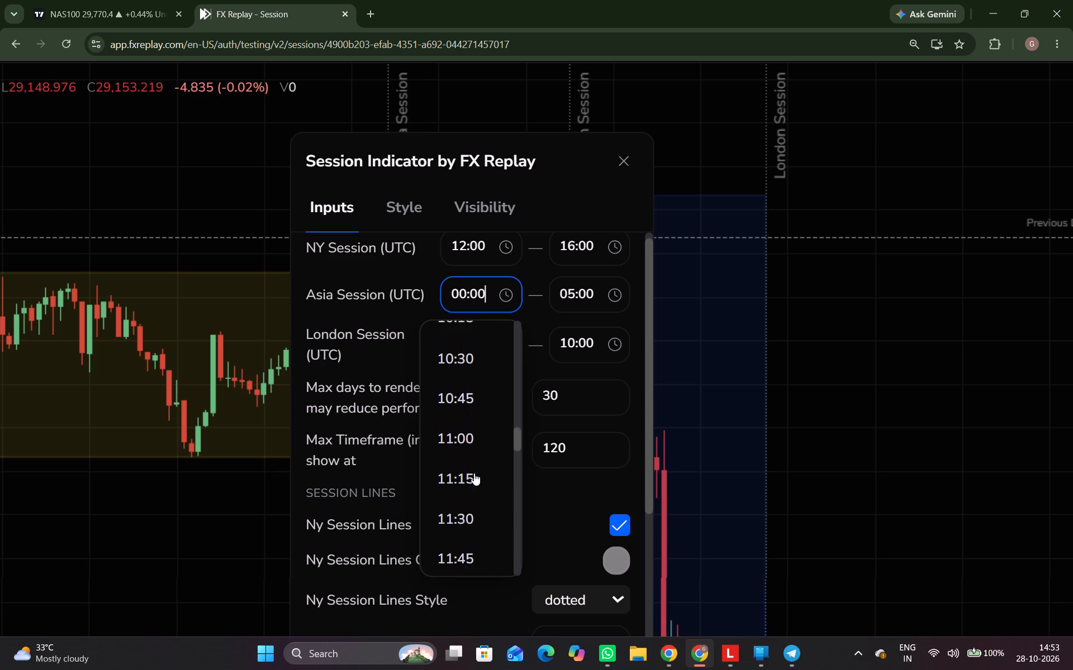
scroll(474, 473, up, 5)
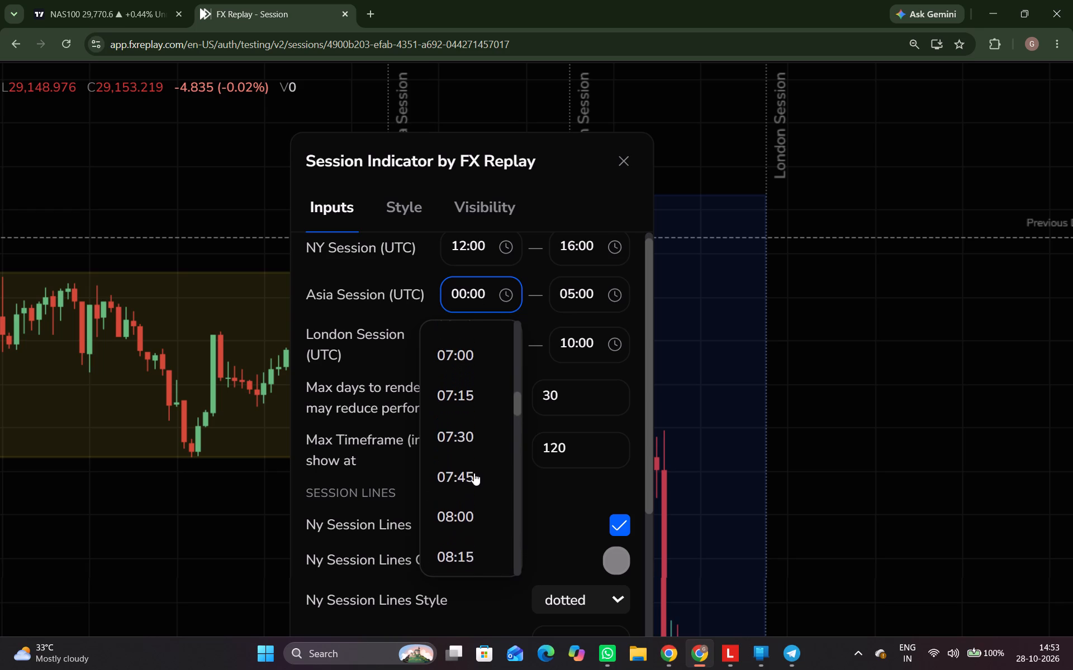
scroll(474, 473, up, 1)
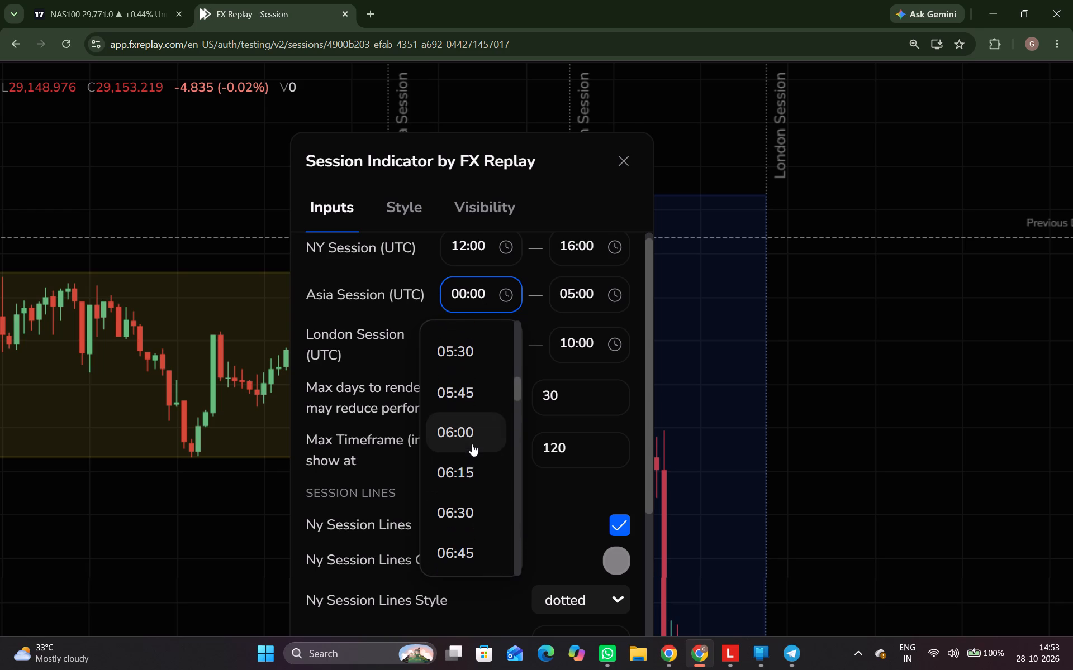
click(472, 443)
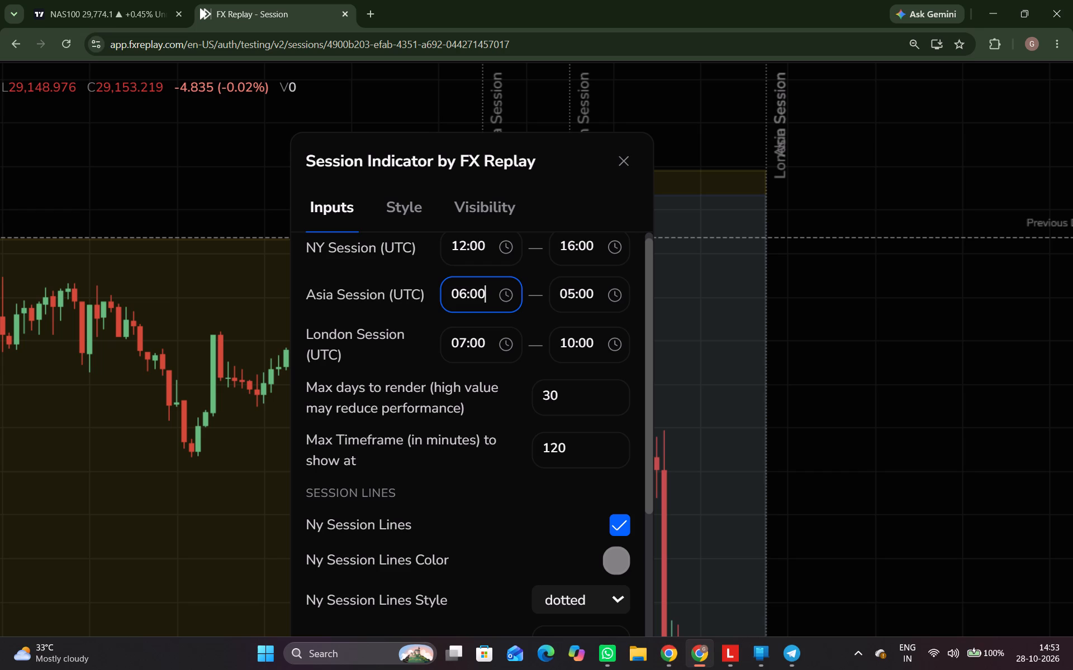
Set the Asia session's start time to 00:00 UTC and close the session indicator's settings.
key(BackSpace)
key(BackSpace)
key(BackSpace)
key(BackSpace)
text(000)
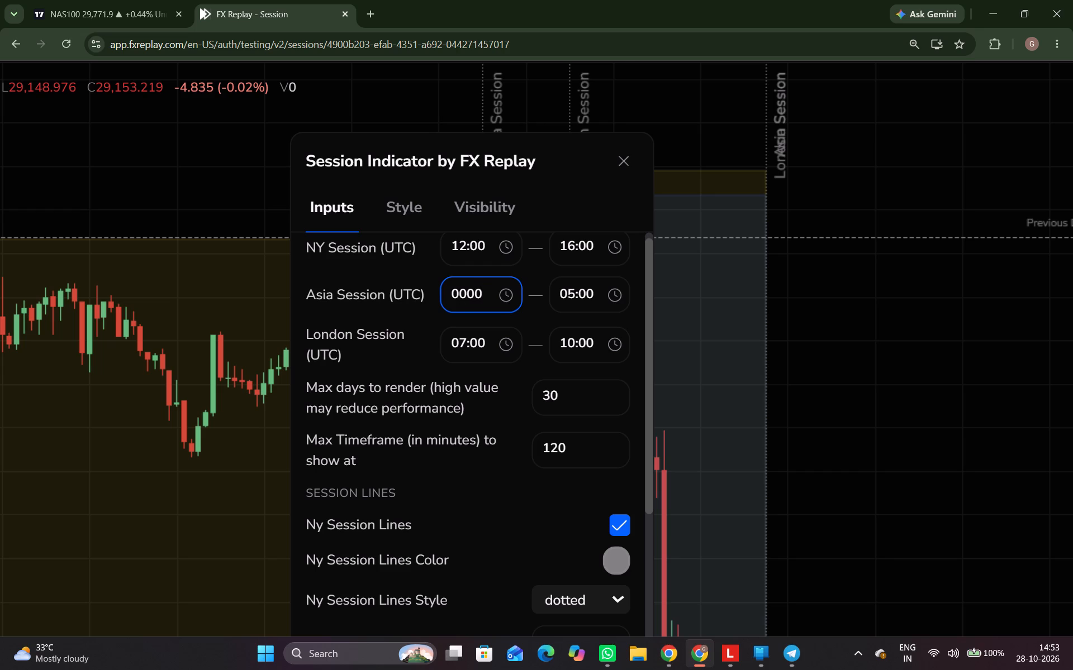
click(594, 293)
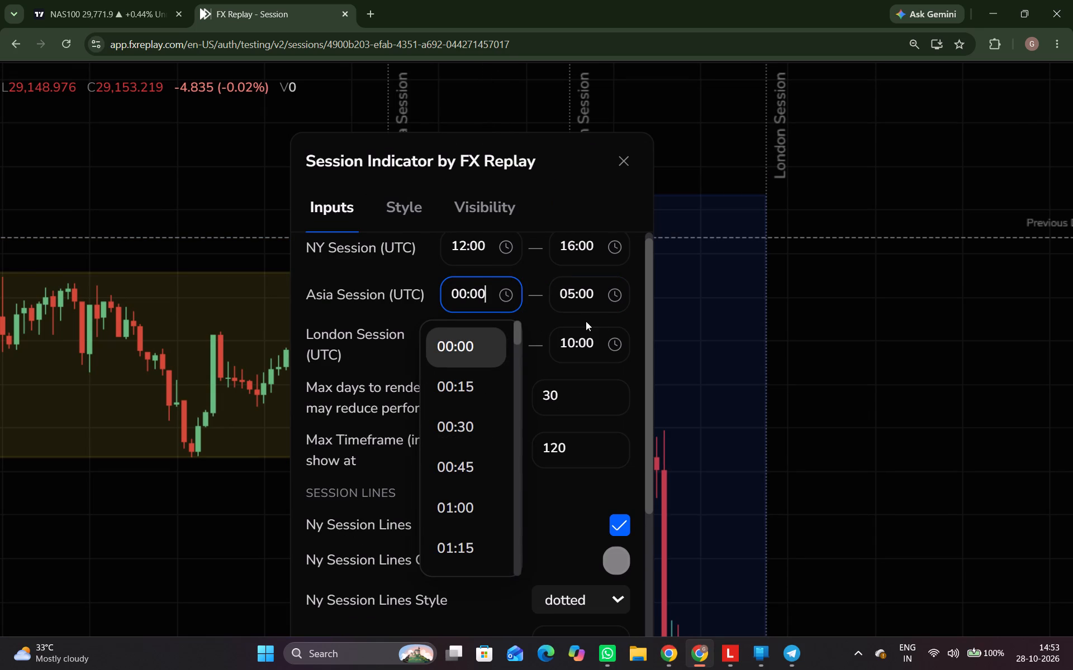
click(587, 328)
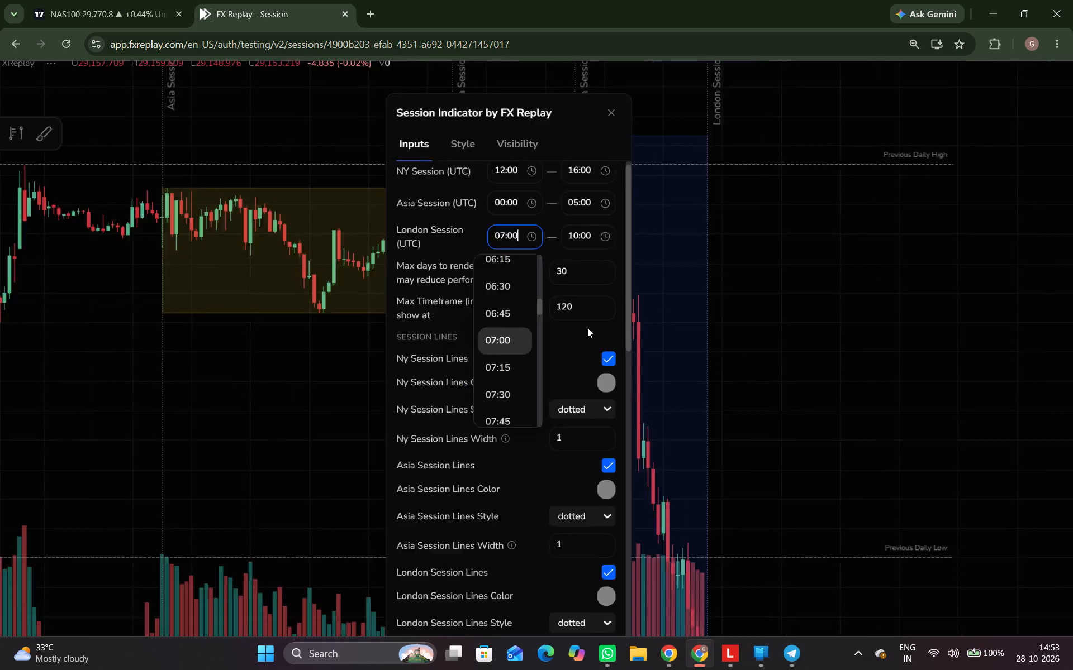
click(587, 328)
click(705, 343)
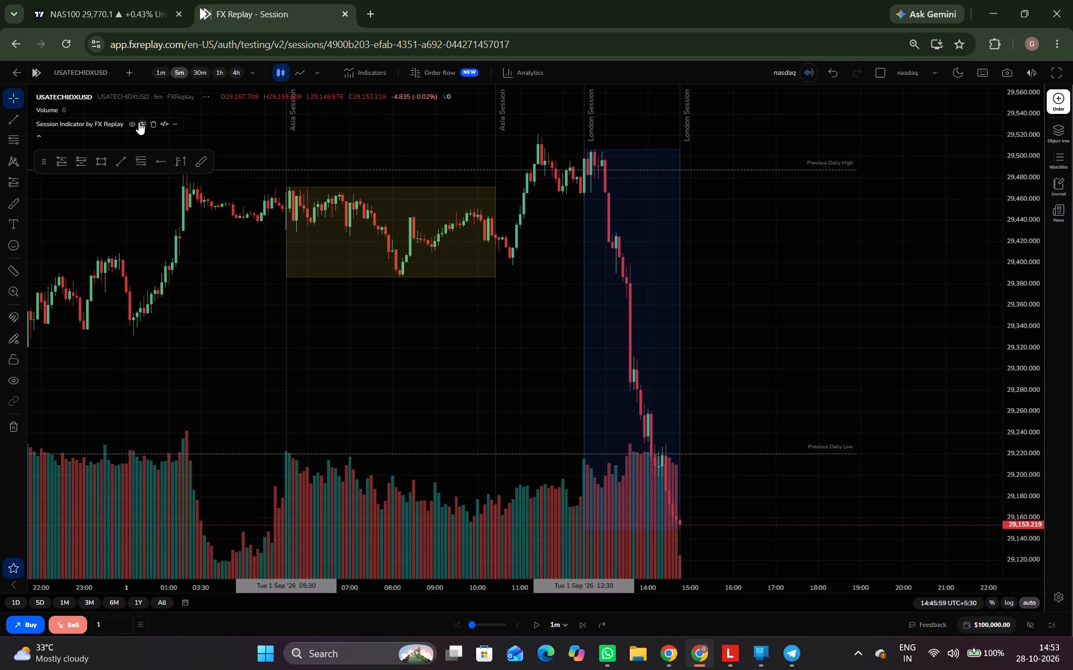
Reopen the session indicator's input settings, set the Asia session's end time to 06:00 UTC, and apply.
click(143, 123)
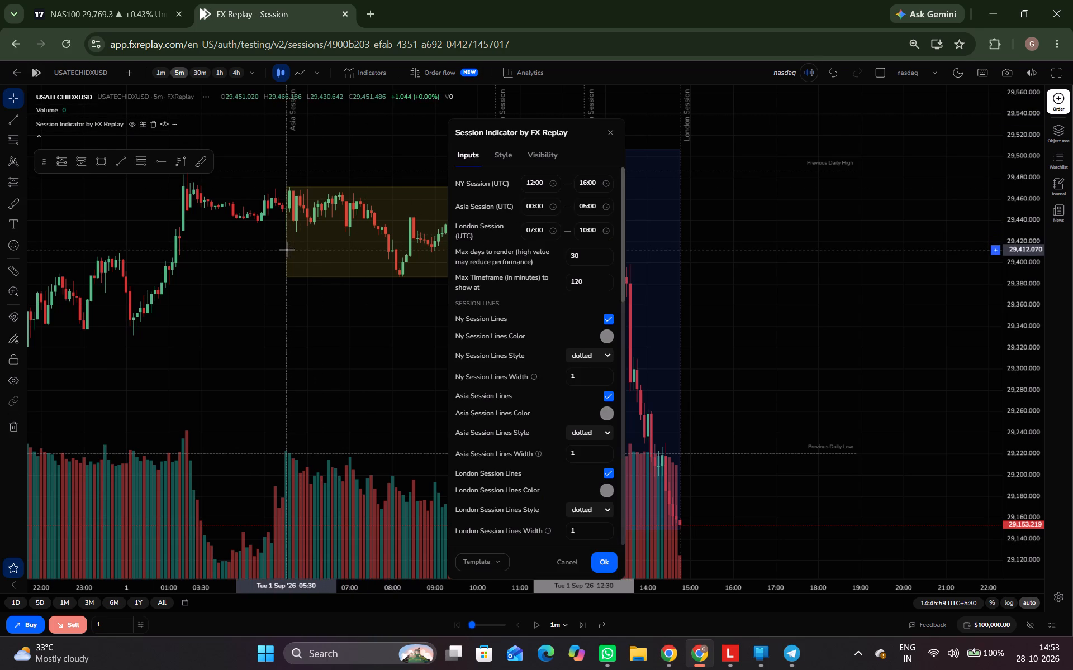
scroll(491, 355, down, 2)
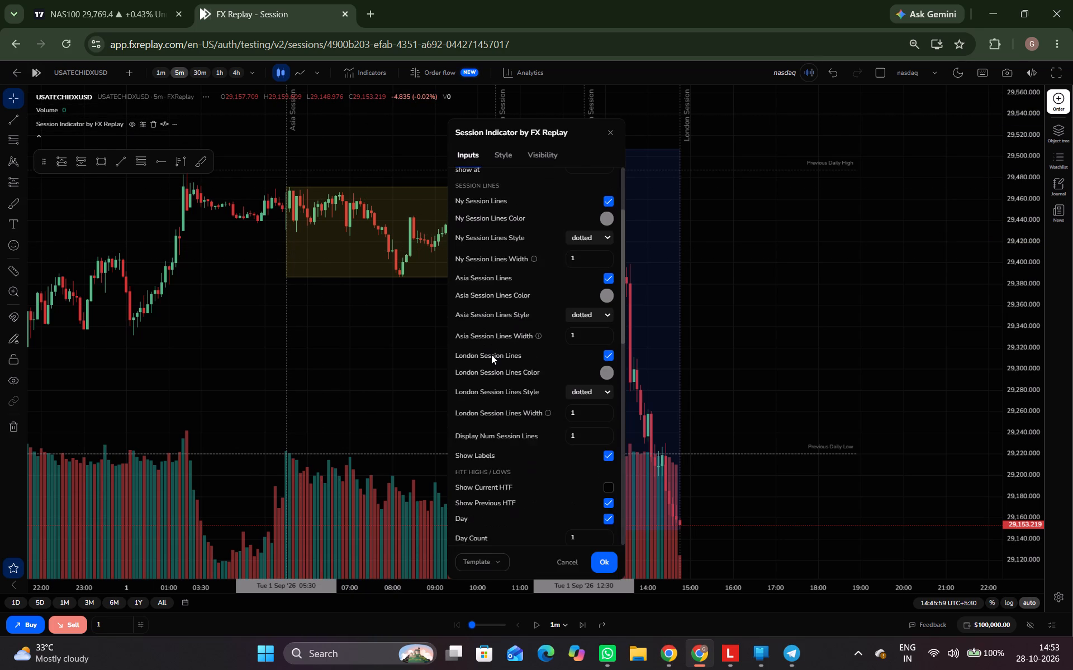
scroll(491, 355, down, 6)
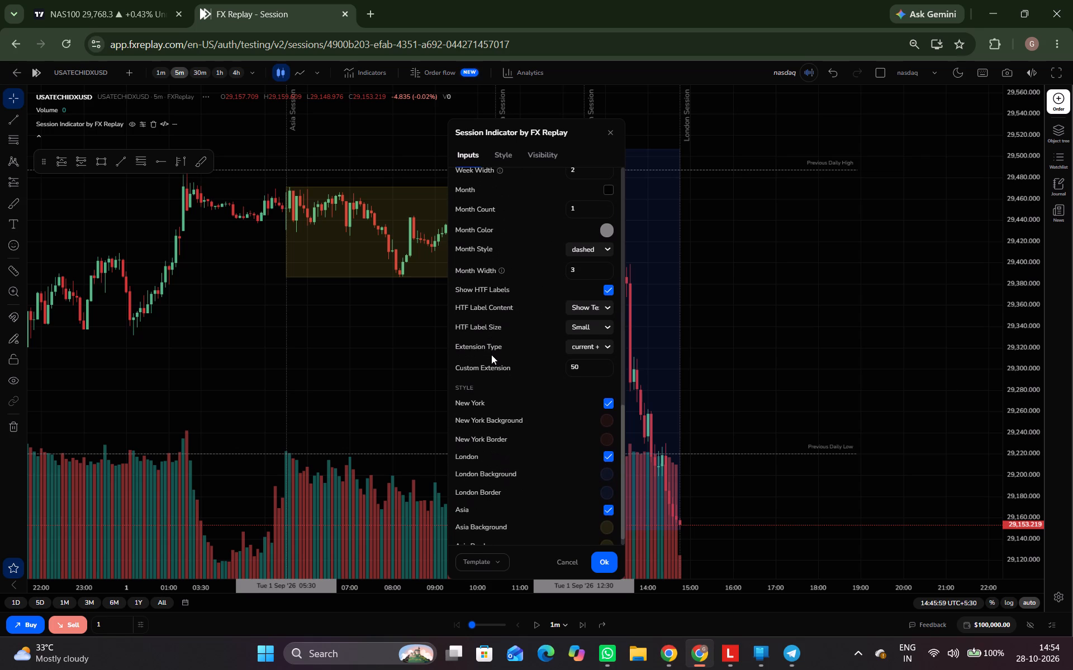
scroll(491, 355, down, 6)
scroll(491, 355, up, 10)
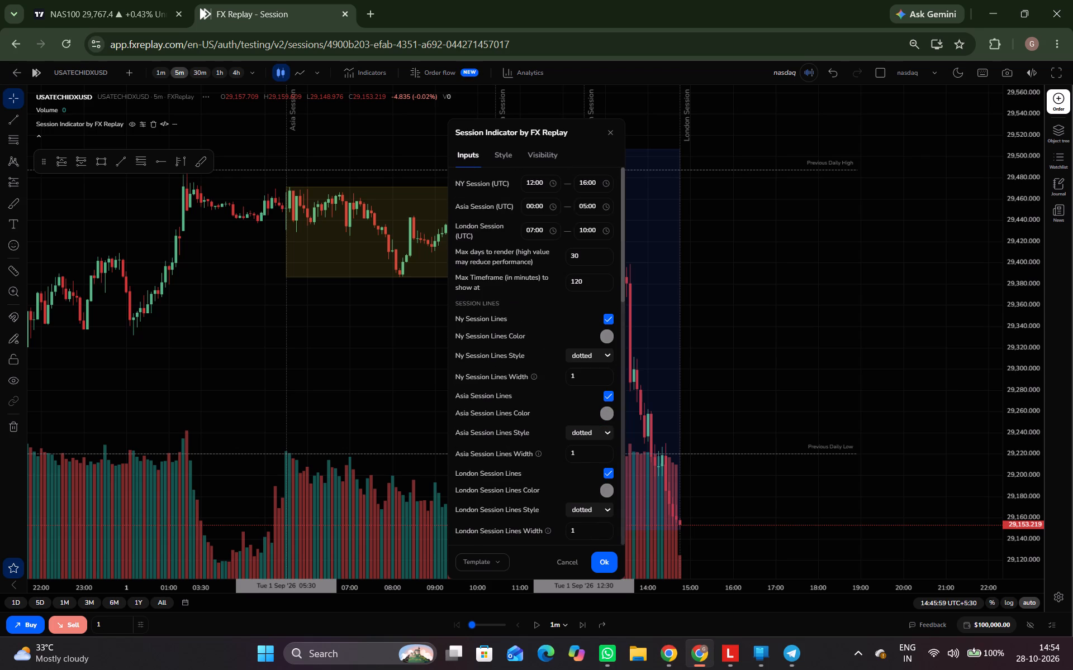
click(594, 203)
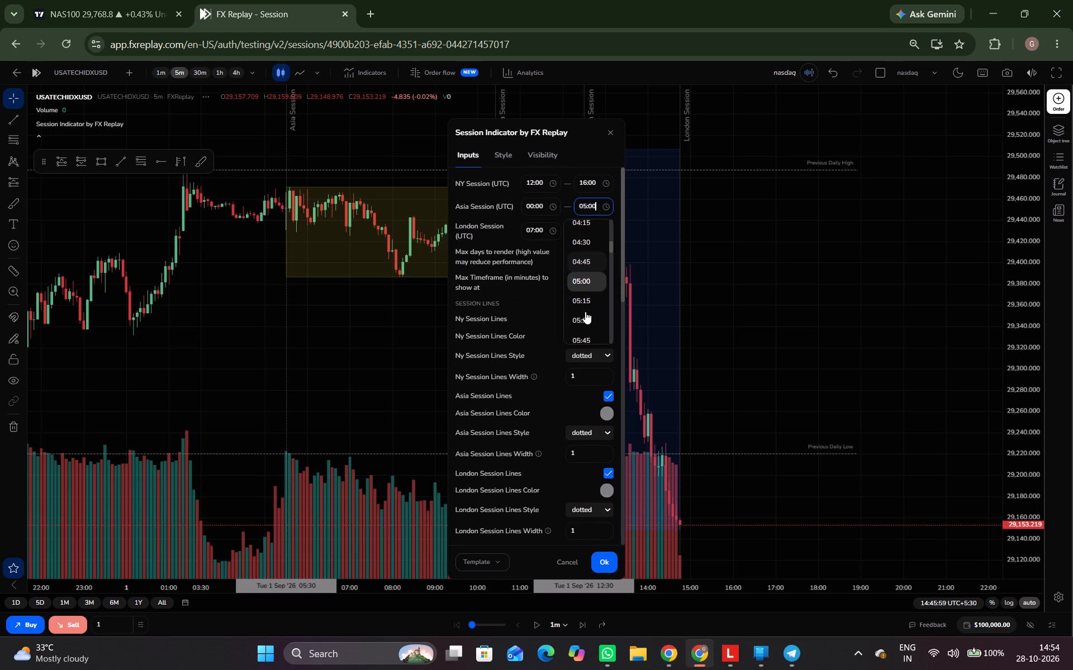
scroll(585, 312, down, 1)
click(586, 334)
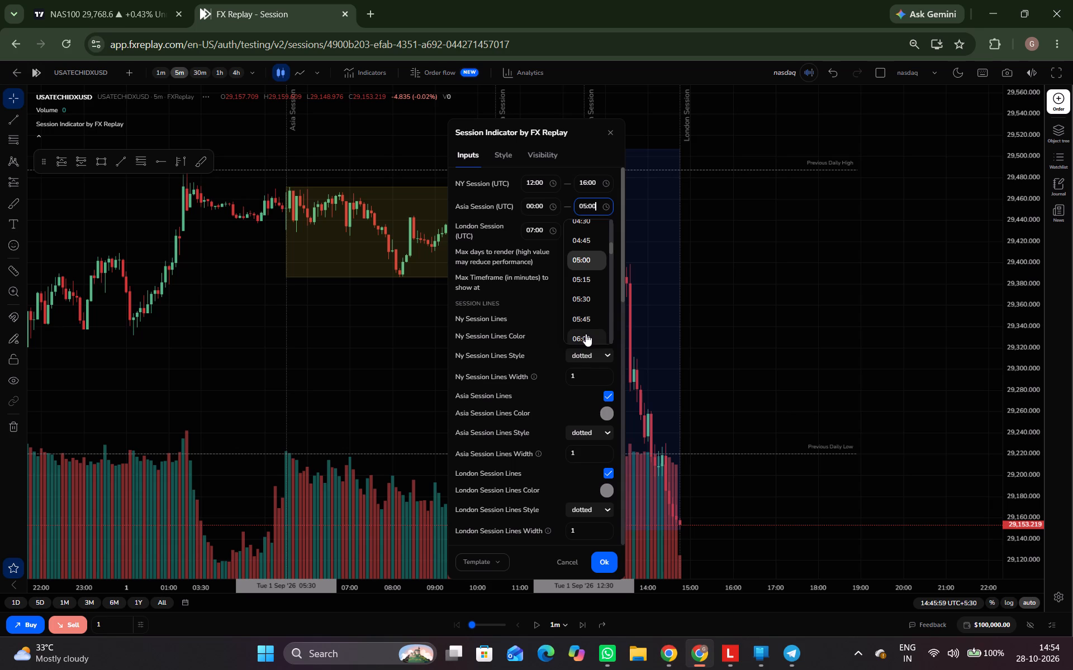
click(601, 561)
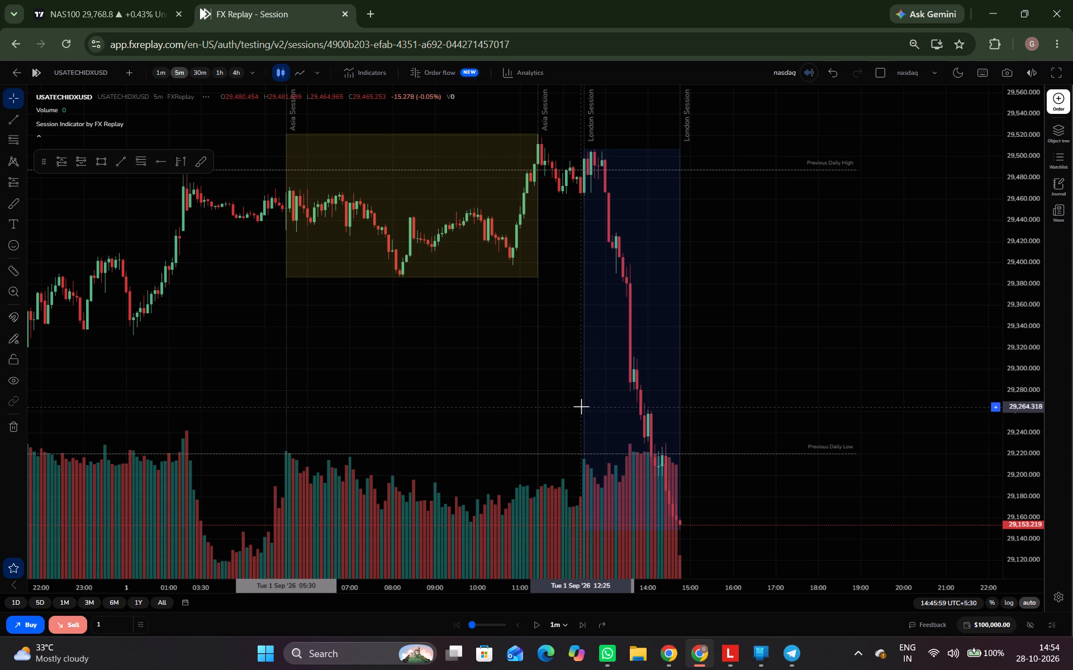
Advance the Nasdaq replay step by step to 15:44 on 1 September 2026.
drag(738, 357, 657, 199)
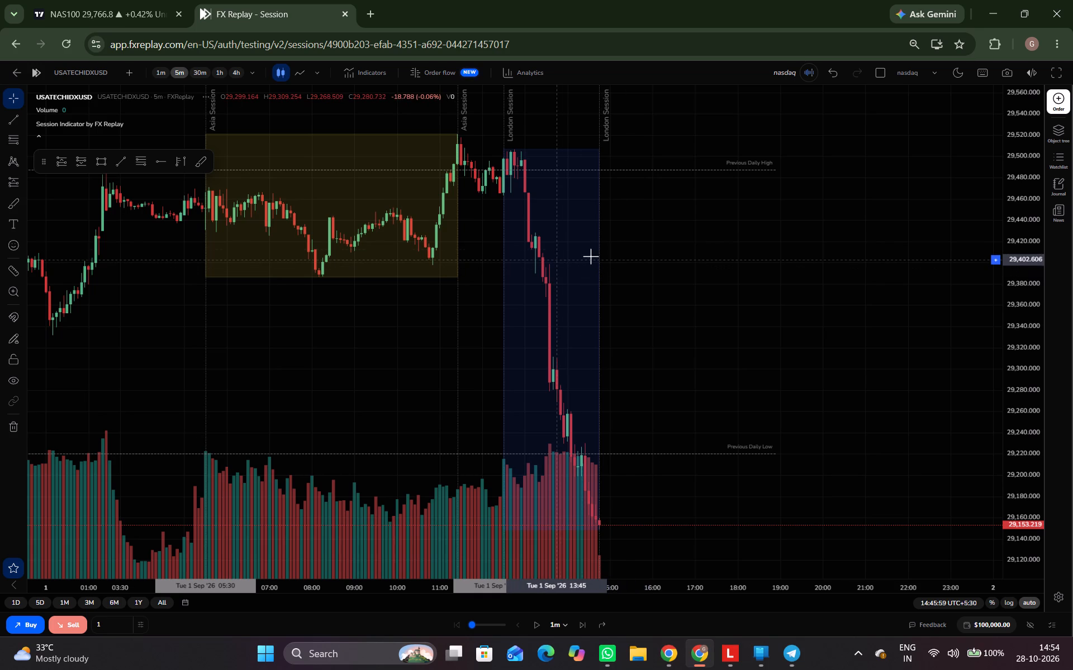
key(ctrl+space)
key(ctrl+space)
key(ctrl+space)
key(ctrl+space)
key(ctrl+space)
key(ctrl+space)
key(ctrl+space)
key(ctrl+space)
key(ctrl+space)
key(ctrl+space)
key(ctrl+space)
key(ctrl+space)
key(ctrl+space)
key(ctrl+space)
key(ctrl+space)
key(ctrl+space)
key(ctrl+space)
key(ctrl+space)
key(ctrl+space)
key(ctrl+space)
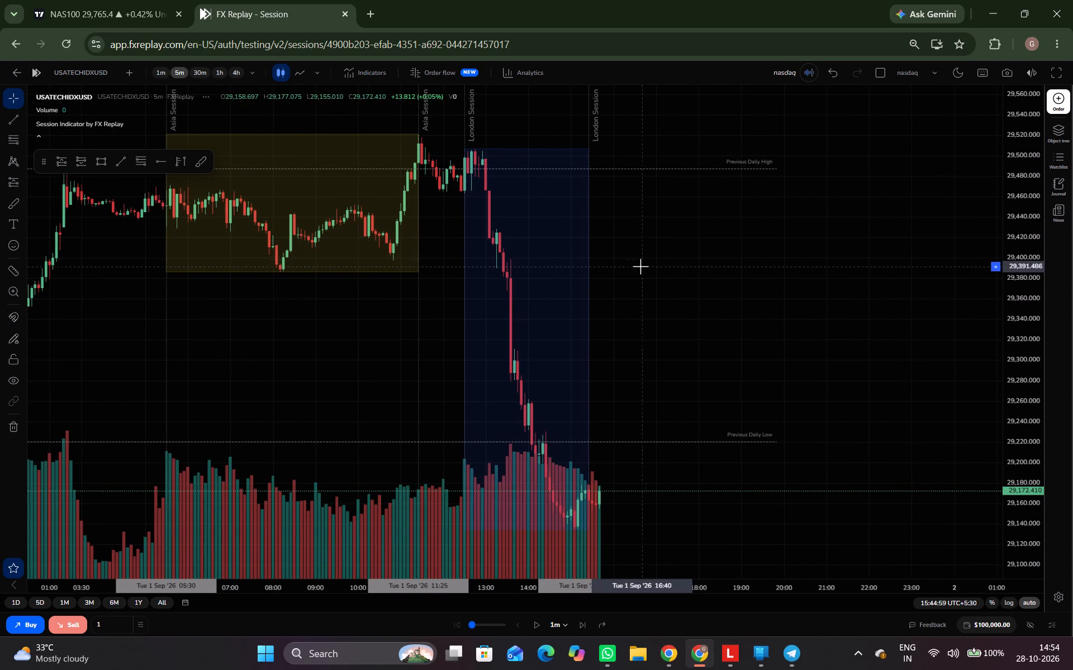
Advance the replay further, step by step, to 16:00 on 1 September 2026.
drag(640, 266, 457, 248)
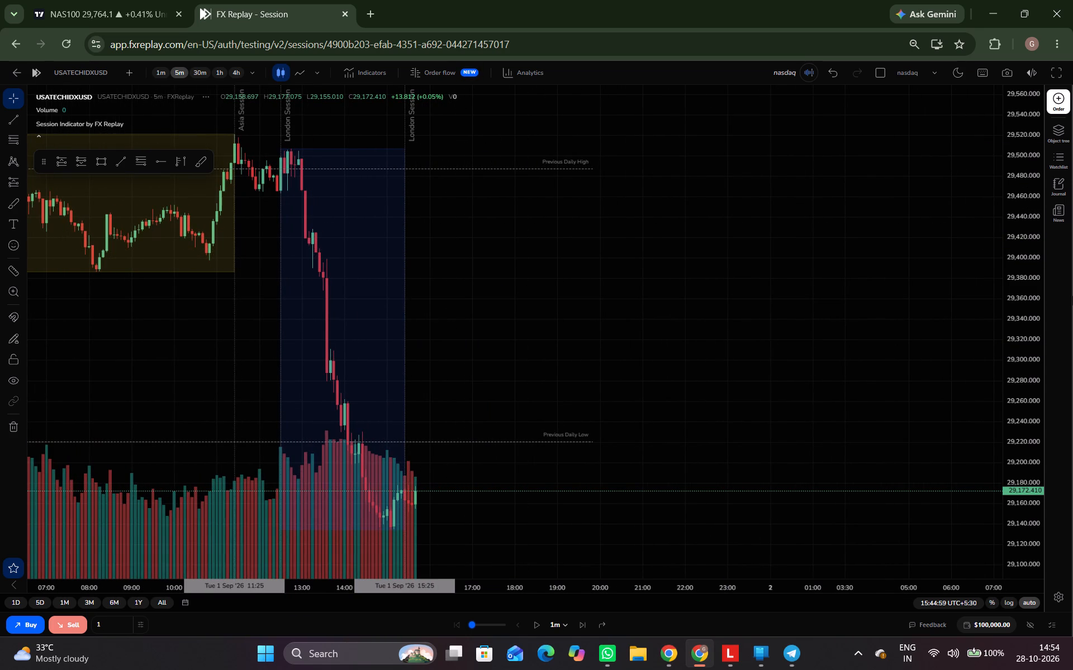
drag(1014, 309, 1047, 519)
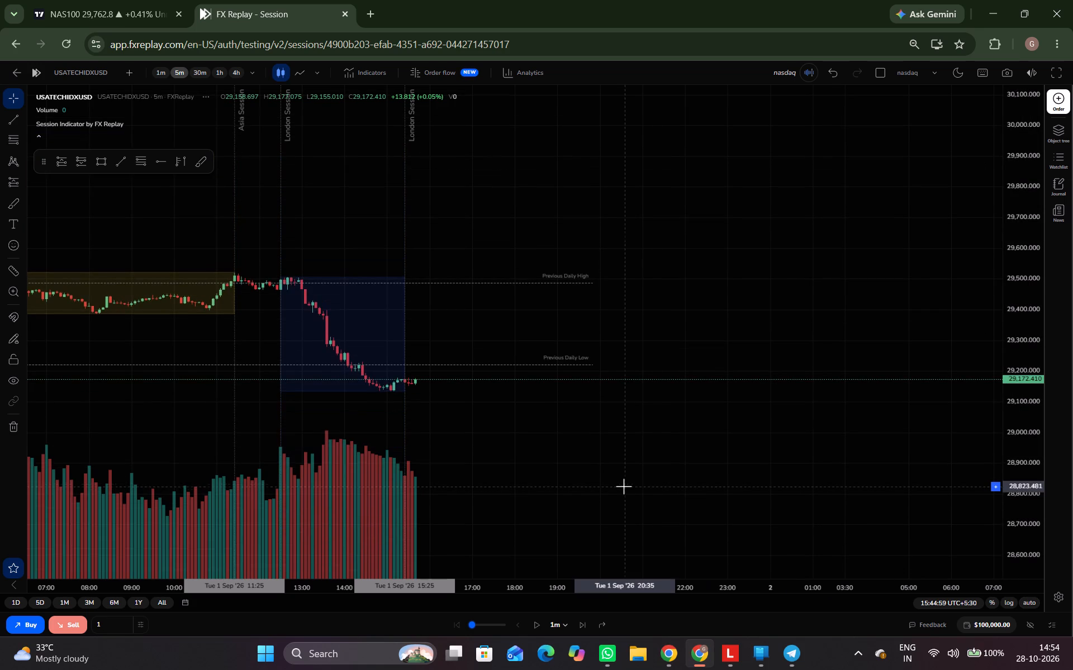
drag(624, 486, 673, 420)
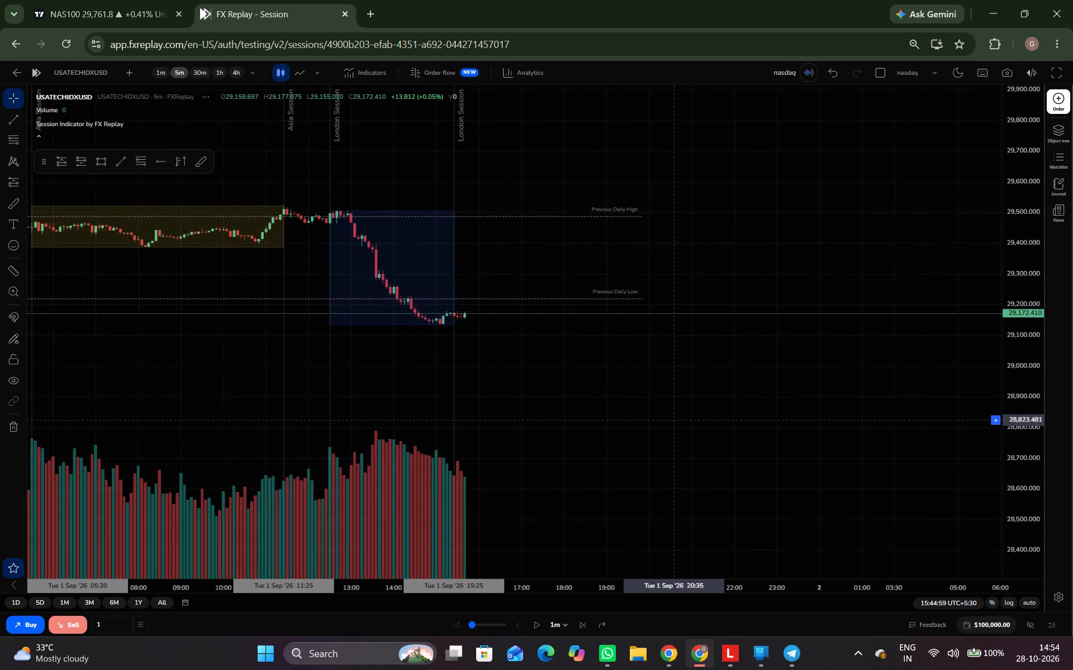
drag(673, 420, 736, 440)
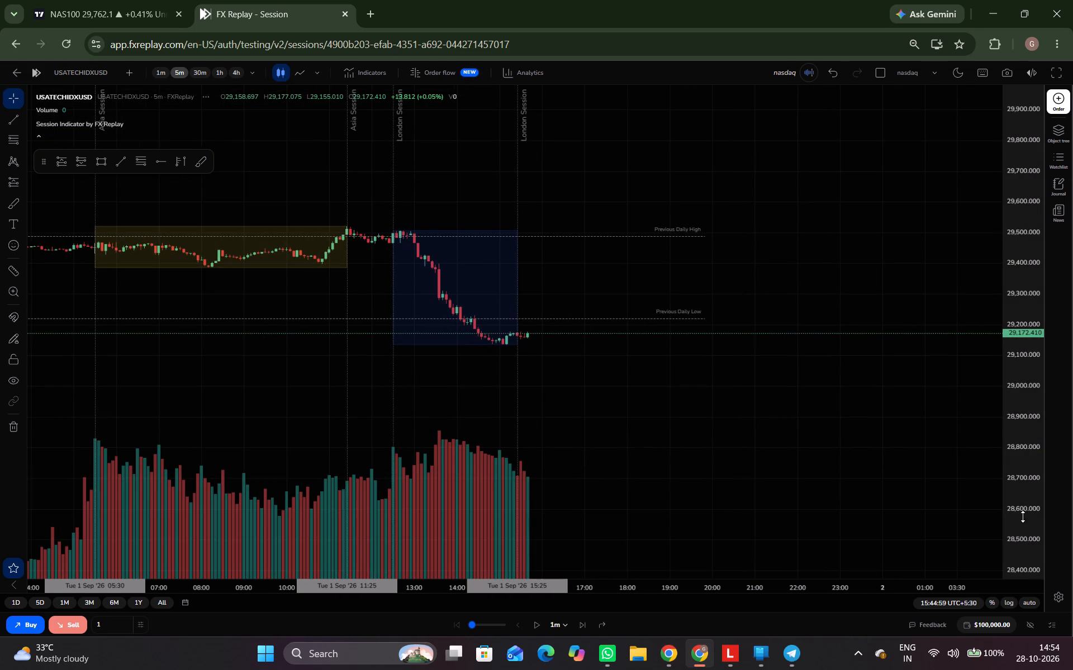
drag(1042, 464, 1044, 307)
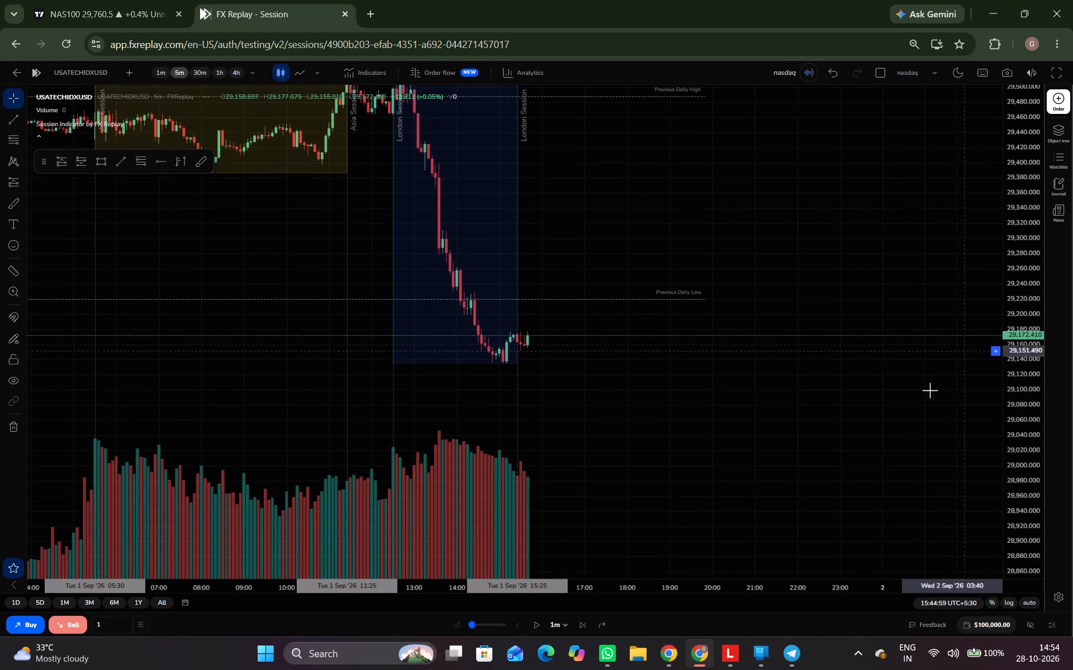
drag(922, 396, 1045, 479)
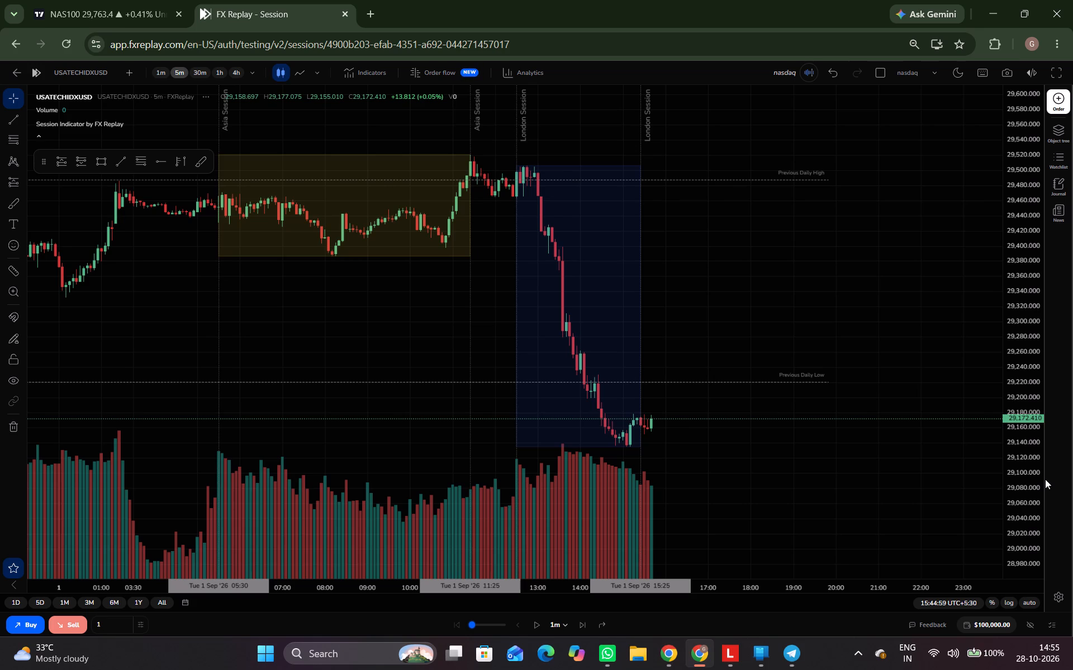
key(ctrl+space)
key(ctrl+space)
key(ctrl+space)
key(ctrl+space)
key(ctrl+space)
key(ctrl+space)
key(ctrl+space)
key(ctrl+space)
key(ctrl+space)
key(ctrl+space)
key(ctrl+space)
key(ctrl+space)
key(ctrl+space)
key(ctrl+space)
key(ctrl+space)
key(ctrl+space)
key(ctrl+space)
key(ctrl+space)
key(ctrl+space)
key(ctrl+space)
key(ctrl+space)
key(ctrl+space)
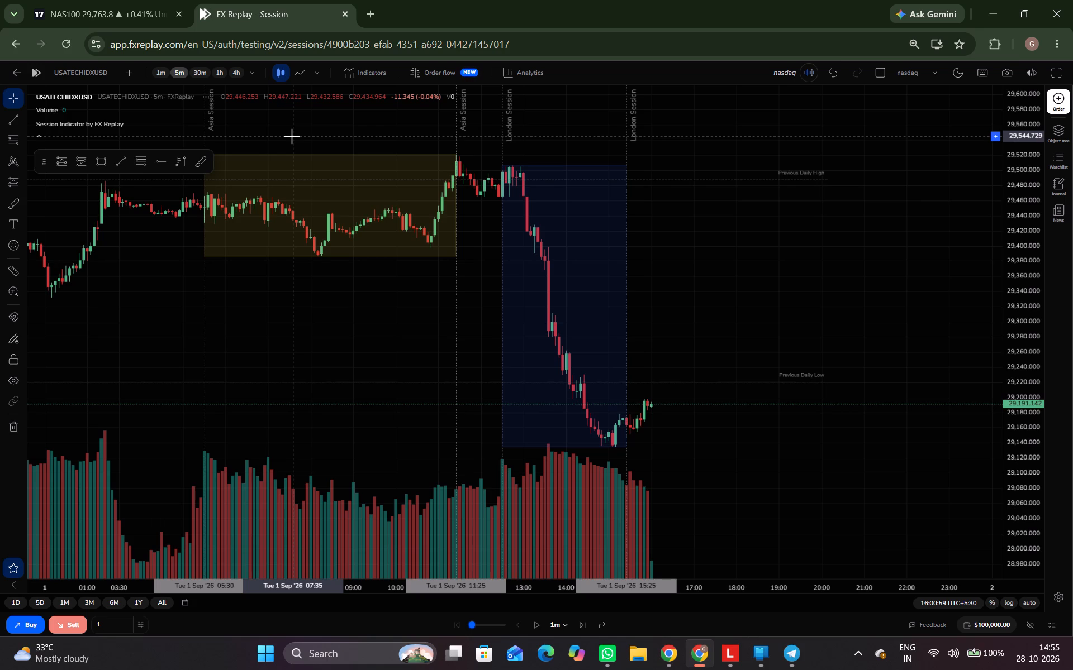
Switch the Nasdaq chart to the 4-hour timeframe and examine the broader price structure of the past weeks.
key(4)
key(Return)
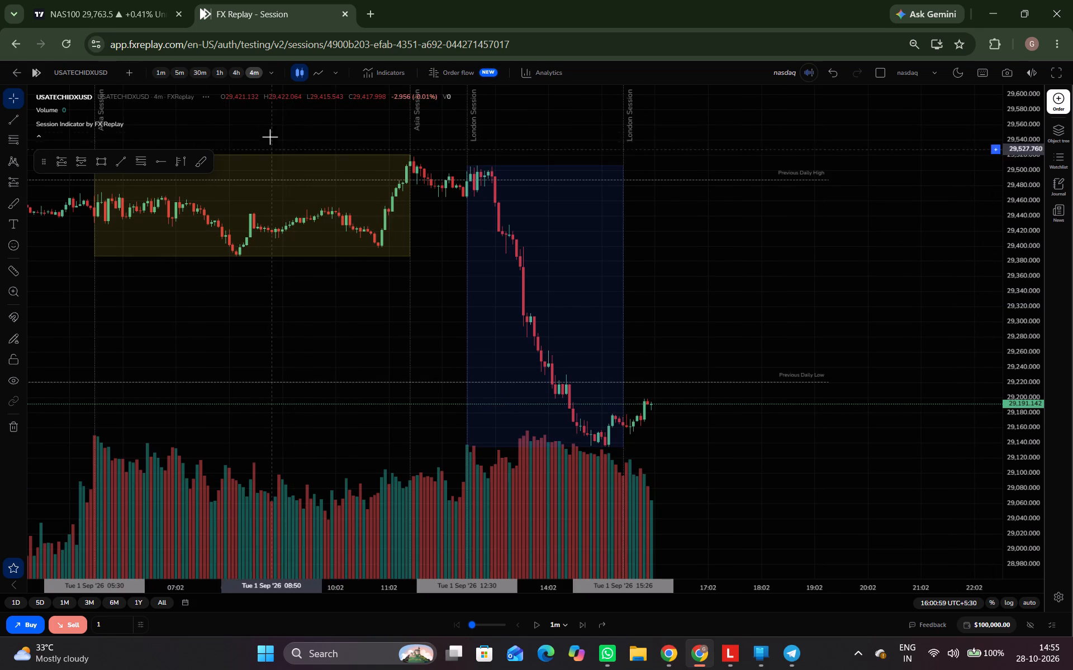
click(238, 71)
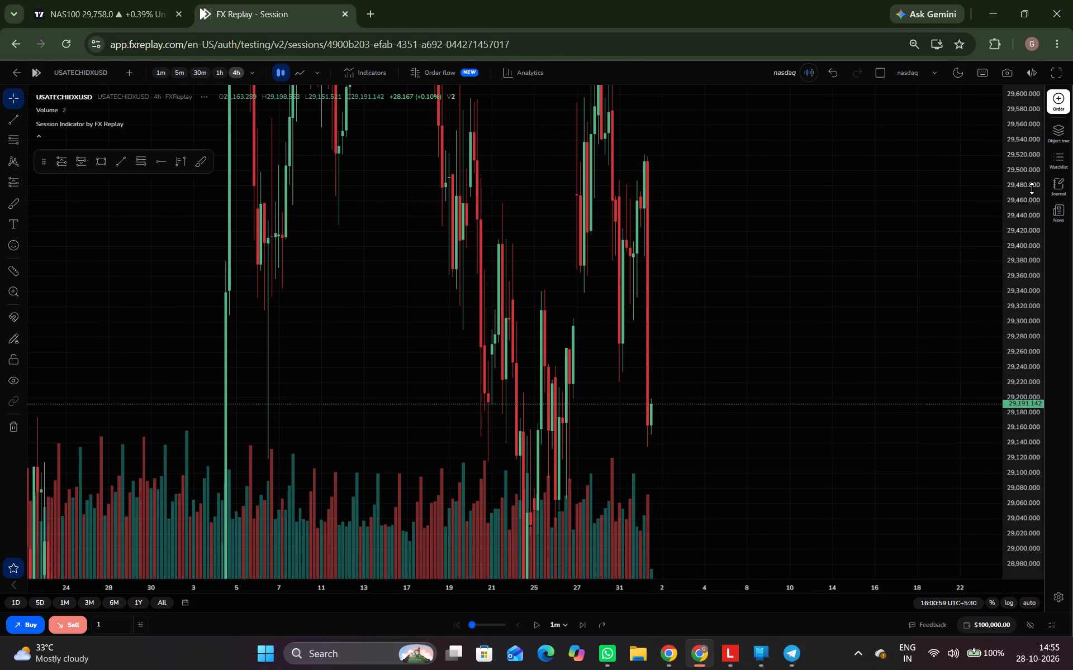
drag(1032, 188, 995, 481)
scroll(620, 475, down, 2)
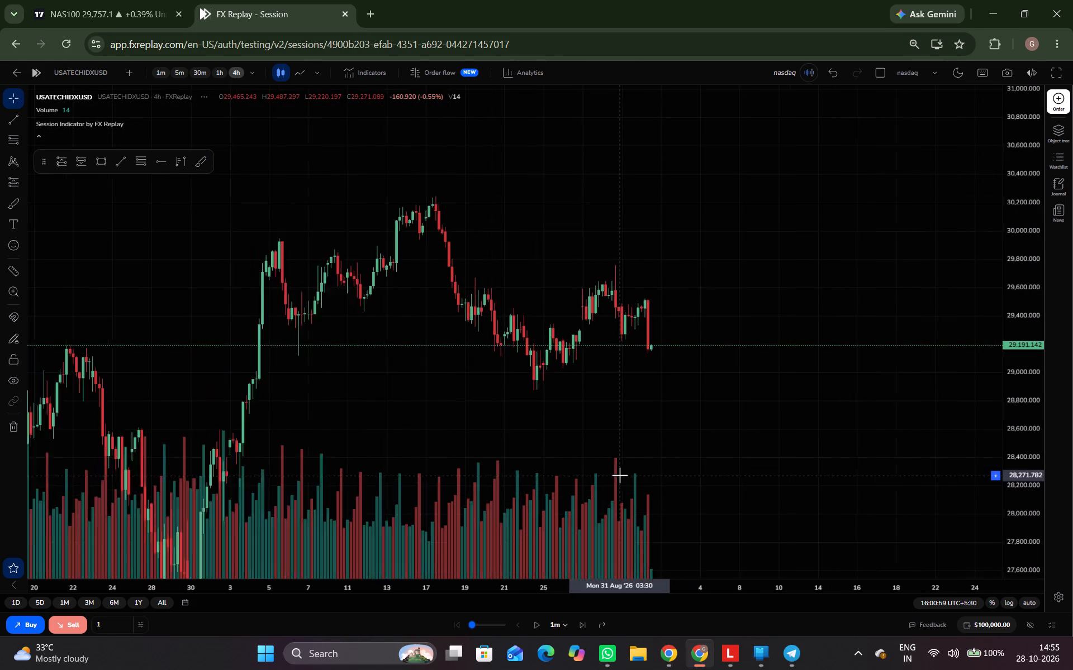
scroll(620, 475, down, 2)
drag(688, 458, 749, 342)
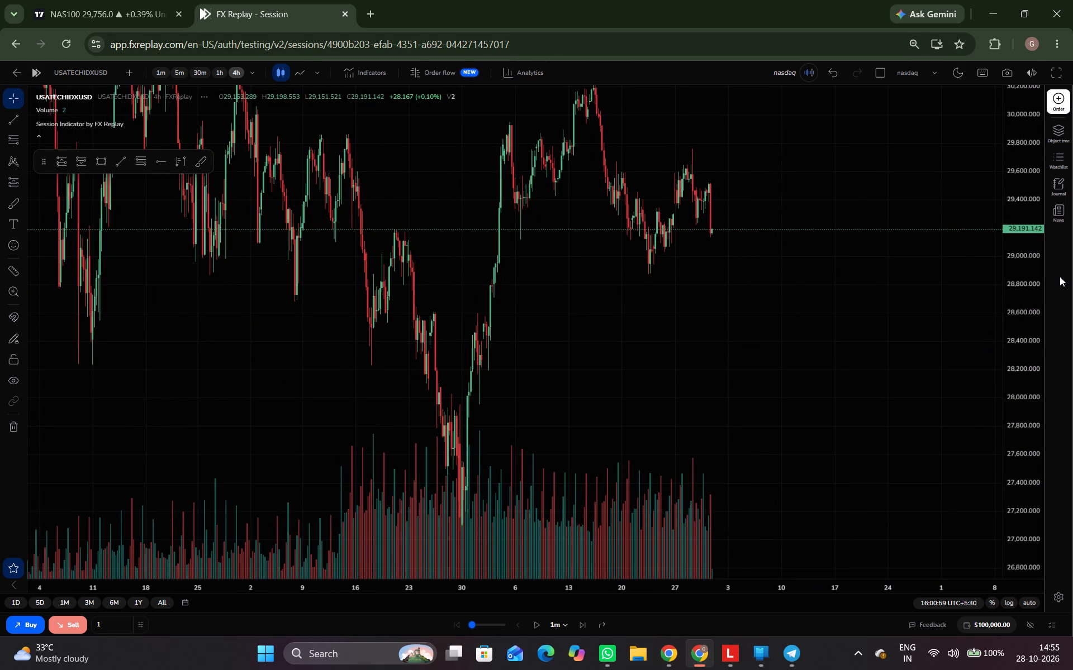
drag(1019, 277, 995, 347)
drag(802, 326, 770, 385)
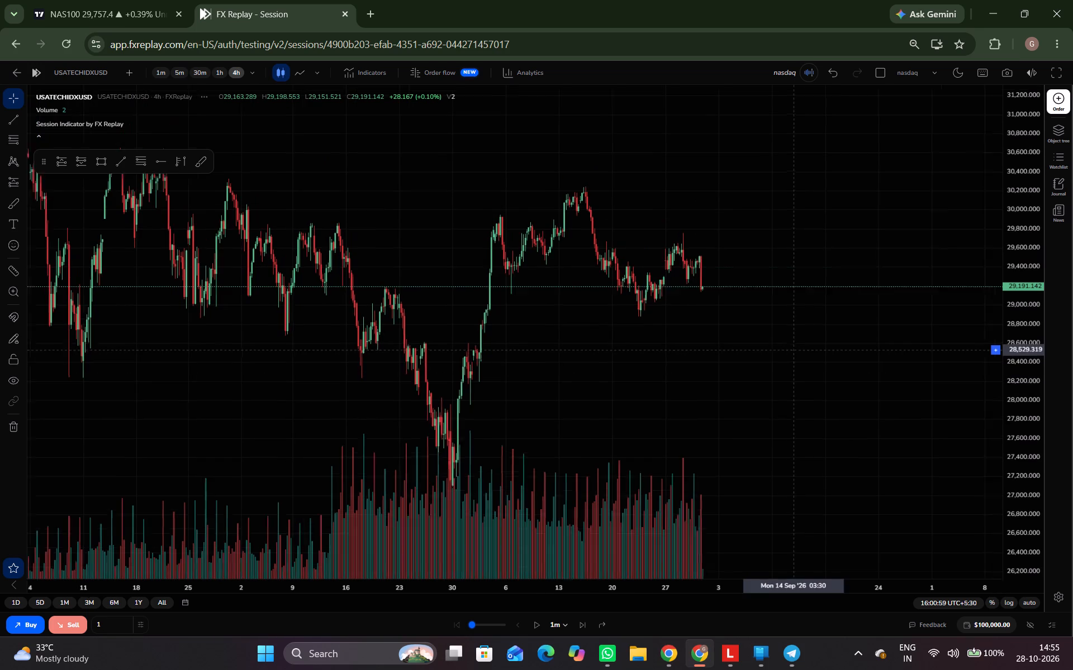
drag(770, 385, 769, 385)
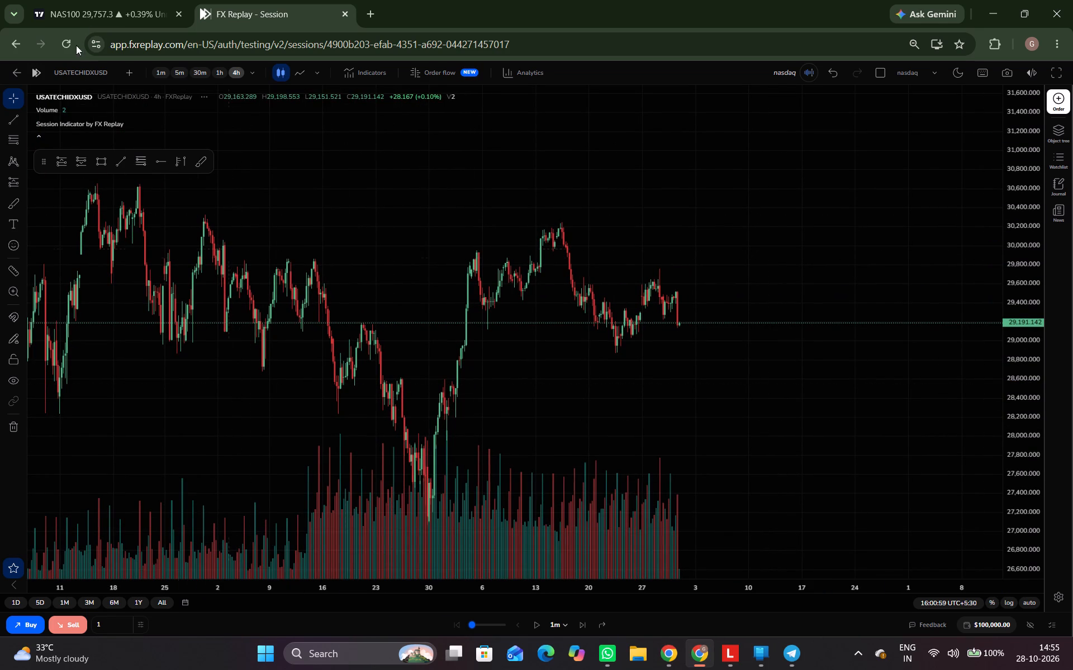
Return the chart to the 5-minute timeframe and rescale it to frame the latest New York, Asia and London sessions.
click(181, 72)
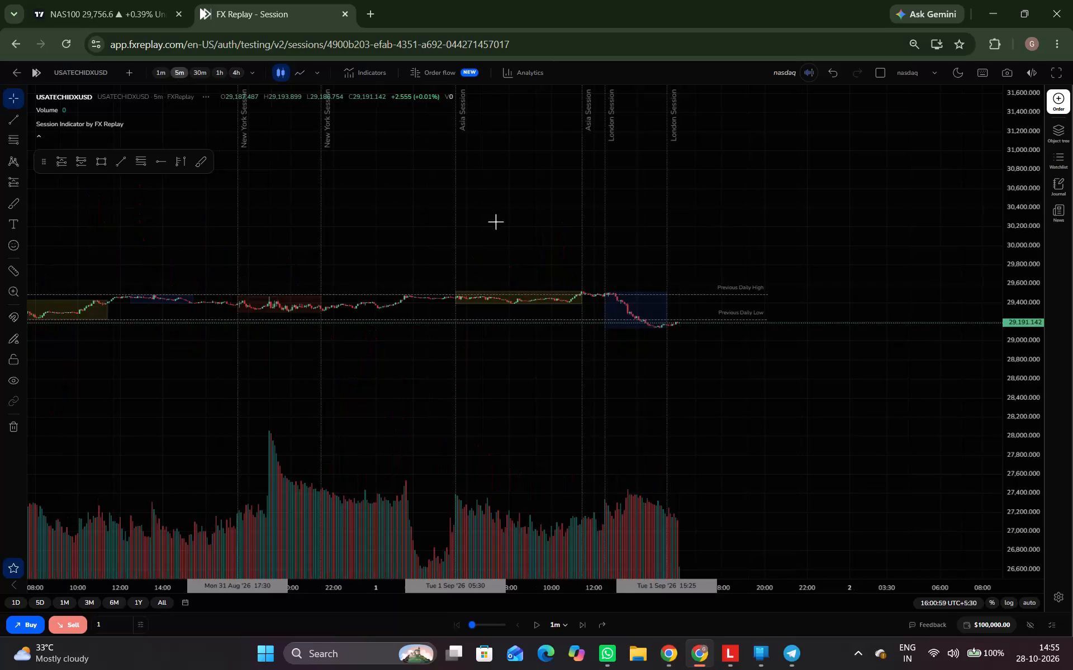
scroll(668, 342, down, 2)
drag(1022, 471, 1019, 410)
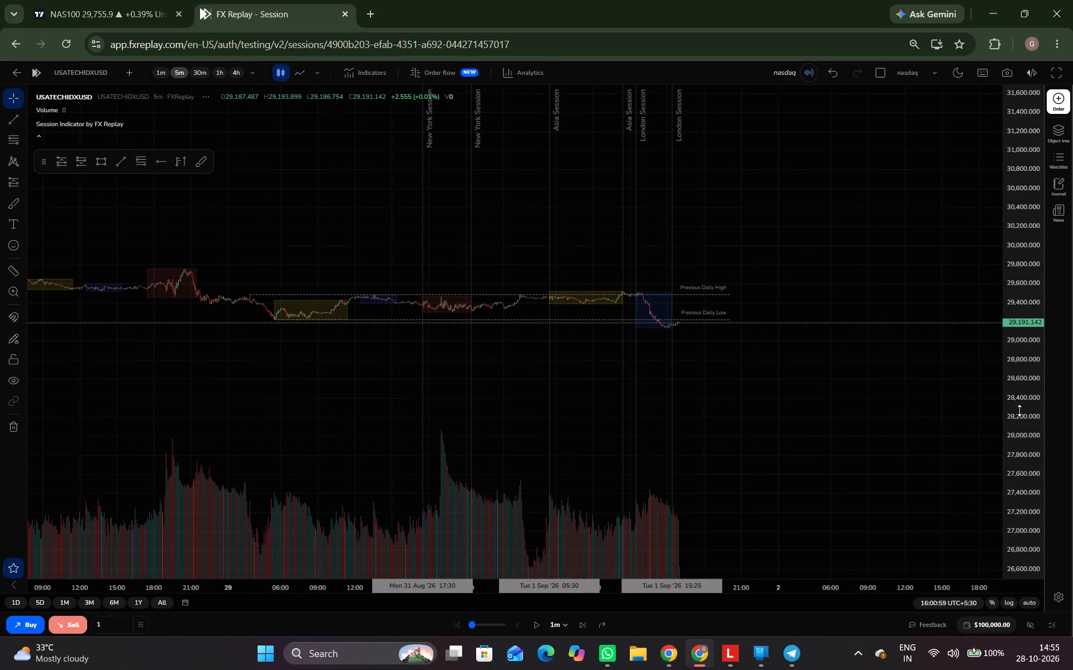
drag(1019, 410, 1021, 114)
drag(787, 251, 857, 422)
scroll(857, 422, up, 1)
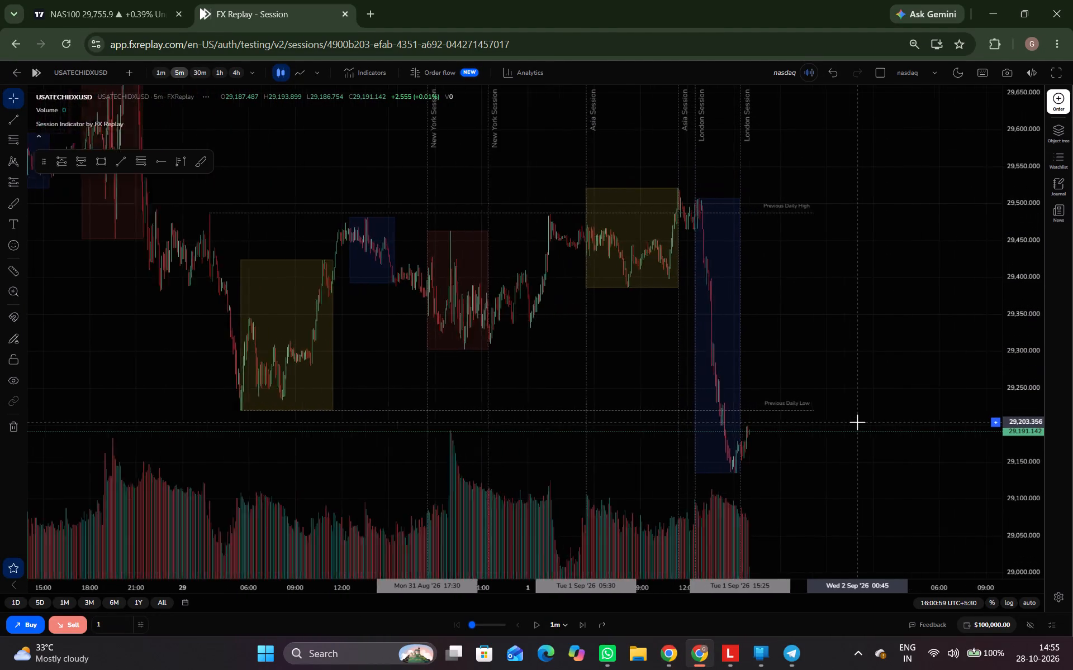
scroll(857, 422, up, 1)
drag(795, 372, 679, 225)
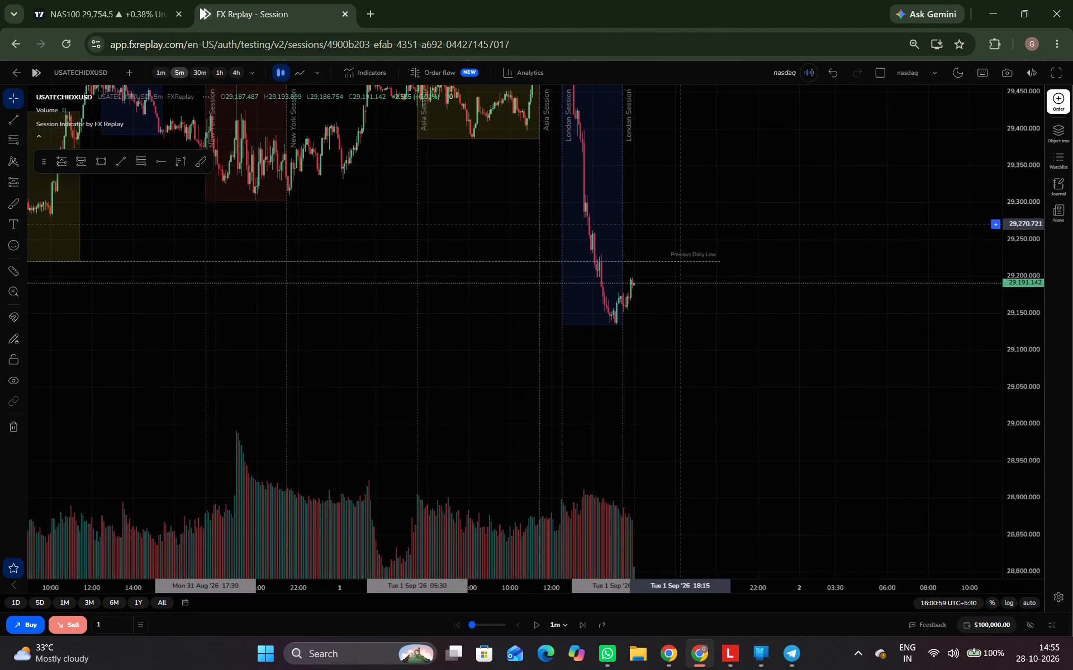
drag(679, 225, 653, 335)
scroll(653, 335, up, 1)
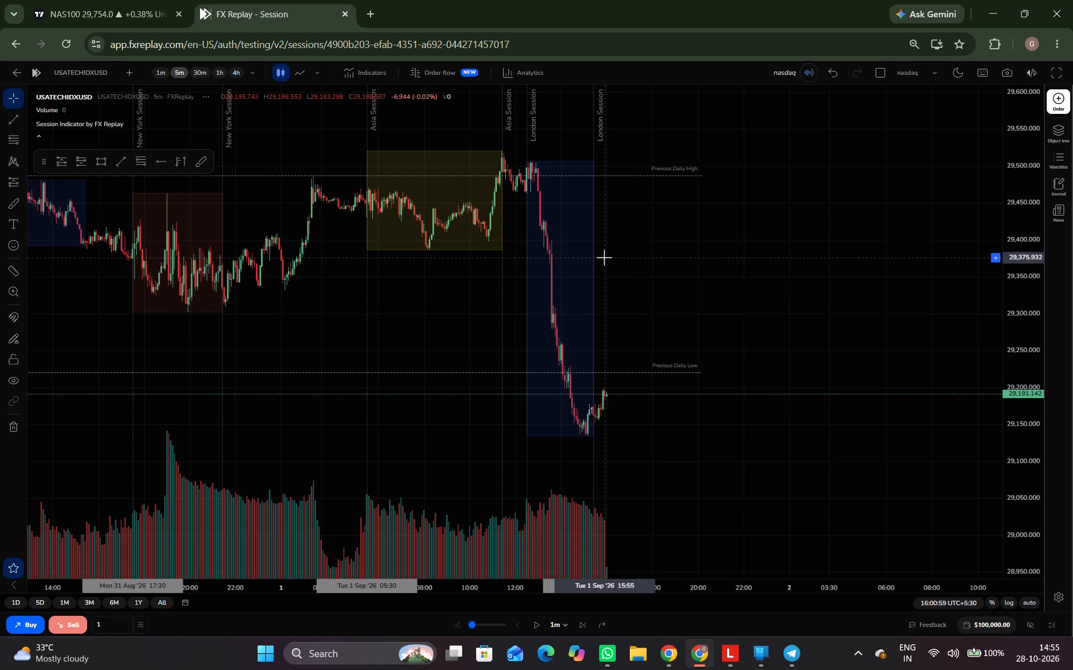
Draw a Fib retracement over the London session drop, from about 29,507.6 at the high to about 29,135.2 at the low.
click(142, 166)
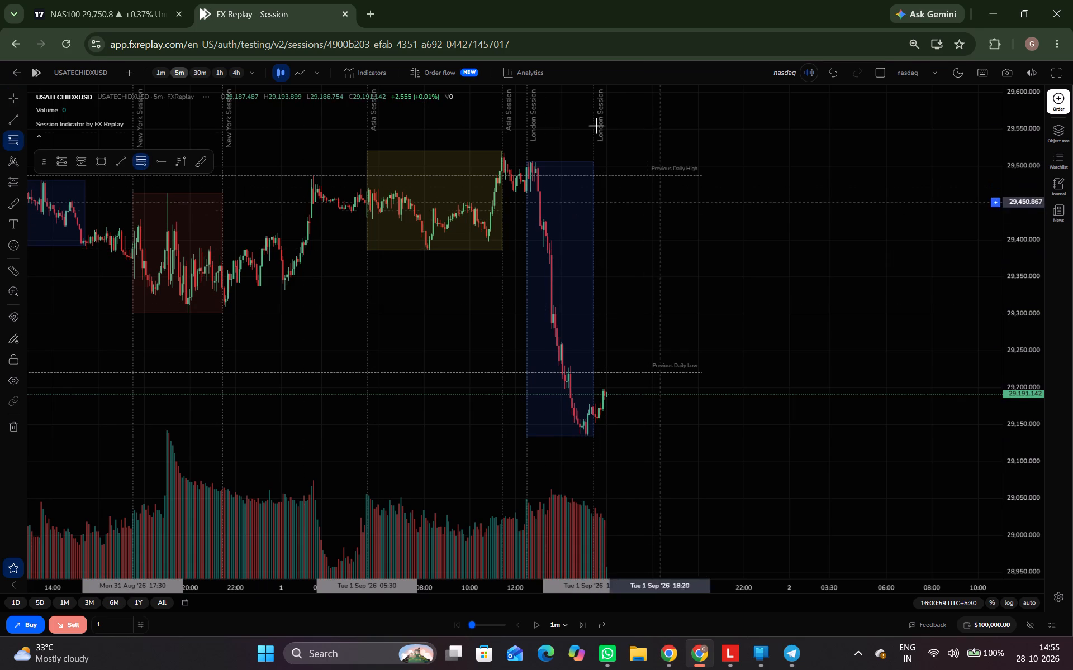
click(513, 160)
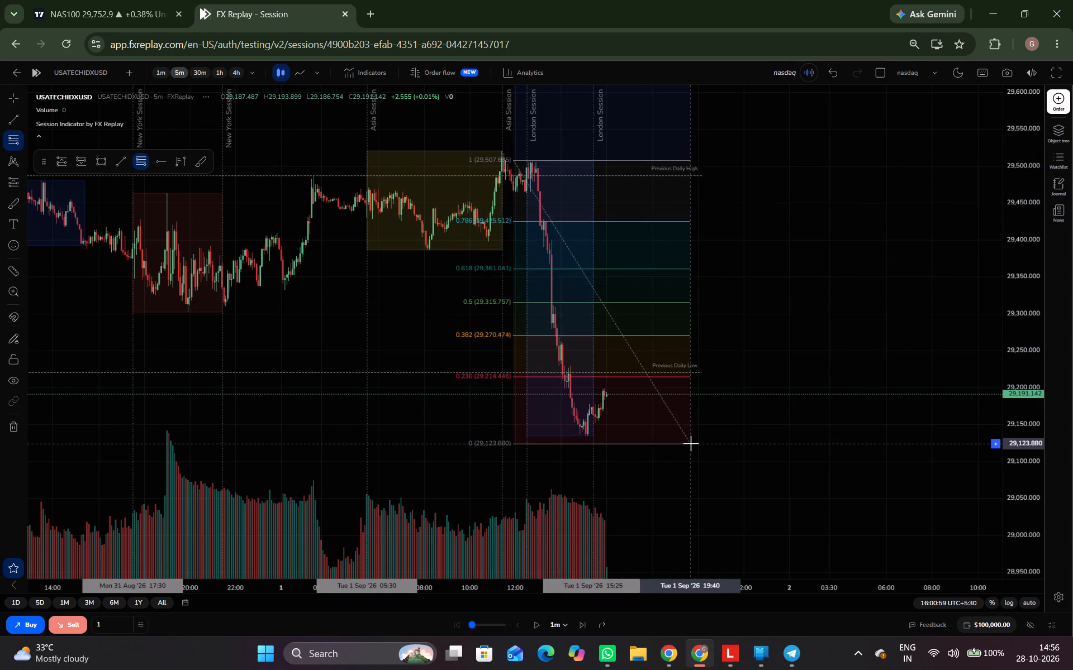
click(723, 435)
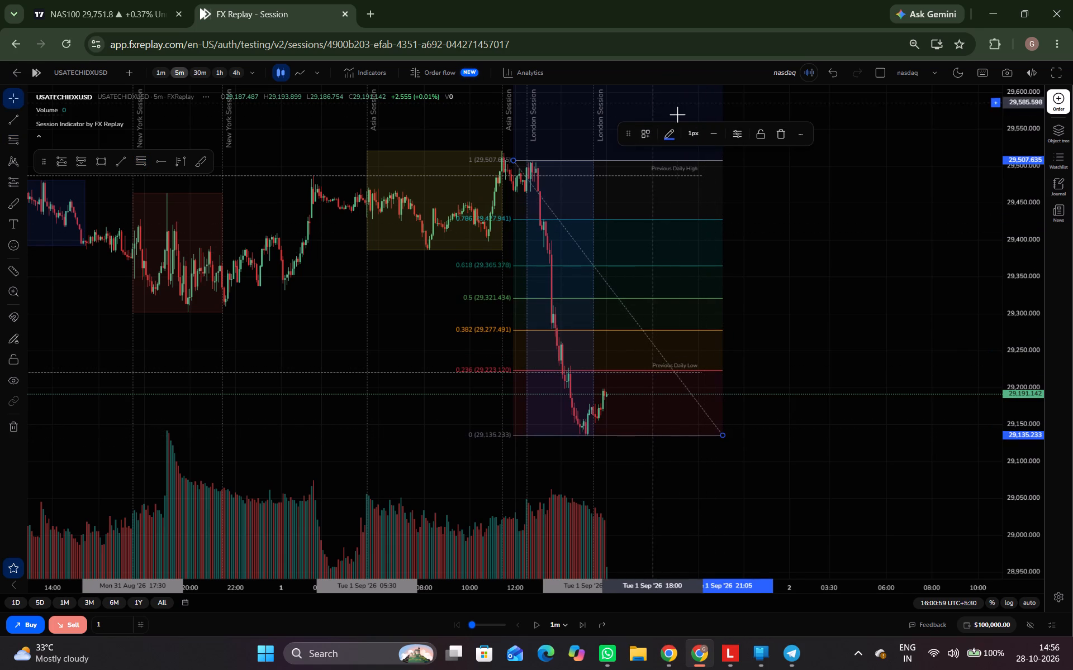
Hide the 4.236, 2.618, 0.236, 3.618 and 1.618 levels of the Fib retracement.
click(732, 127)
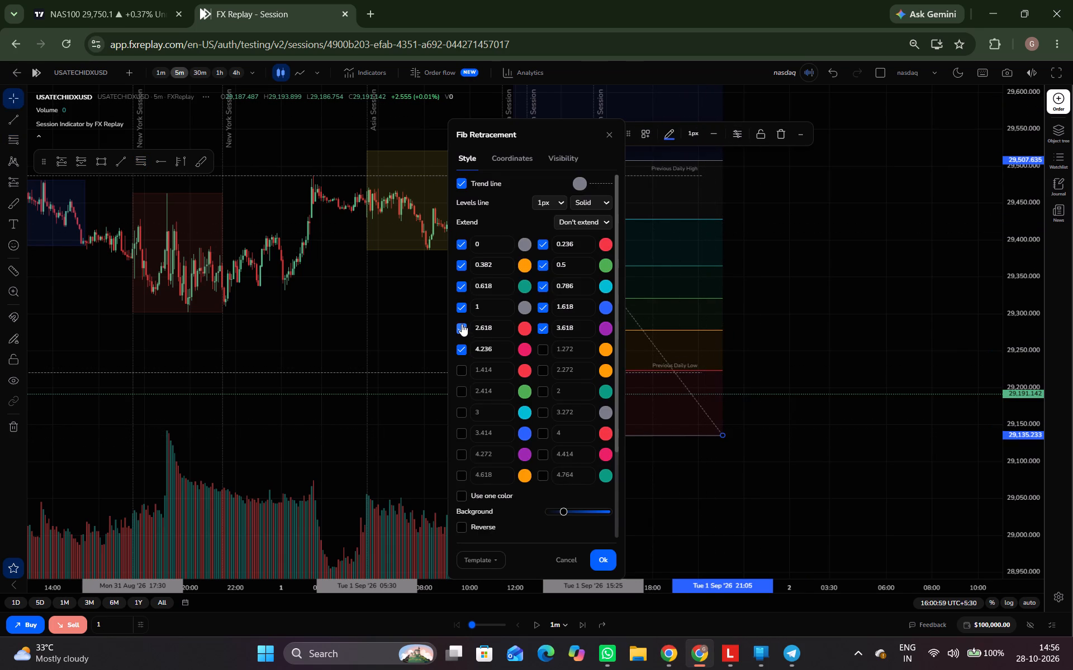
drag(462, 324, 464, 354)
click(464, 354)
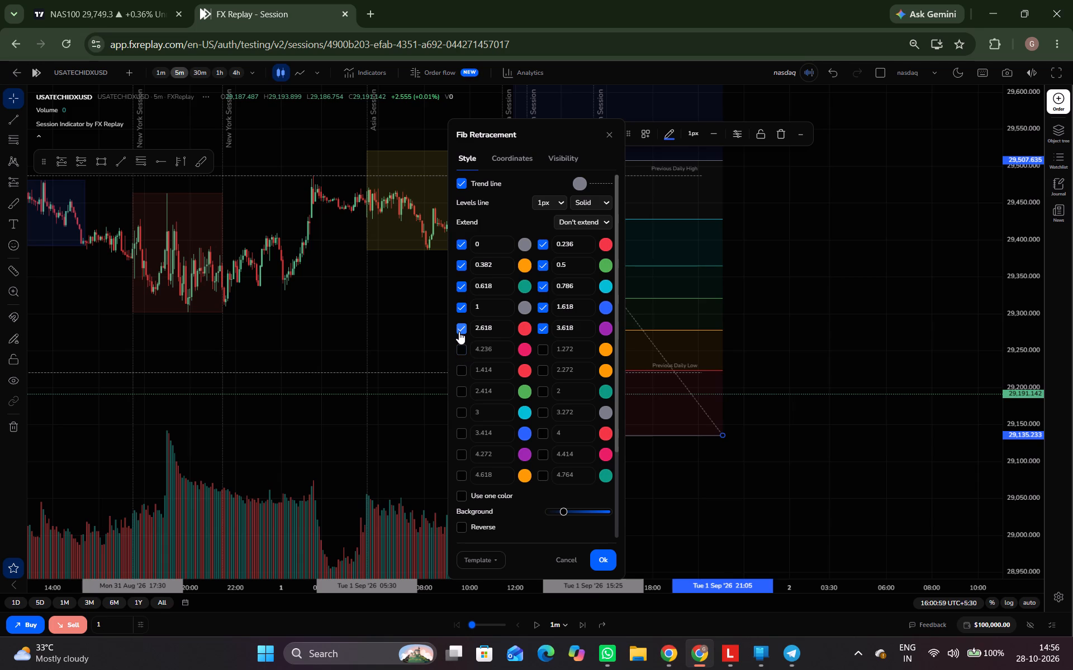
click(458, 328)
click(524, 247)
click(524, 247)
click(546, 247)
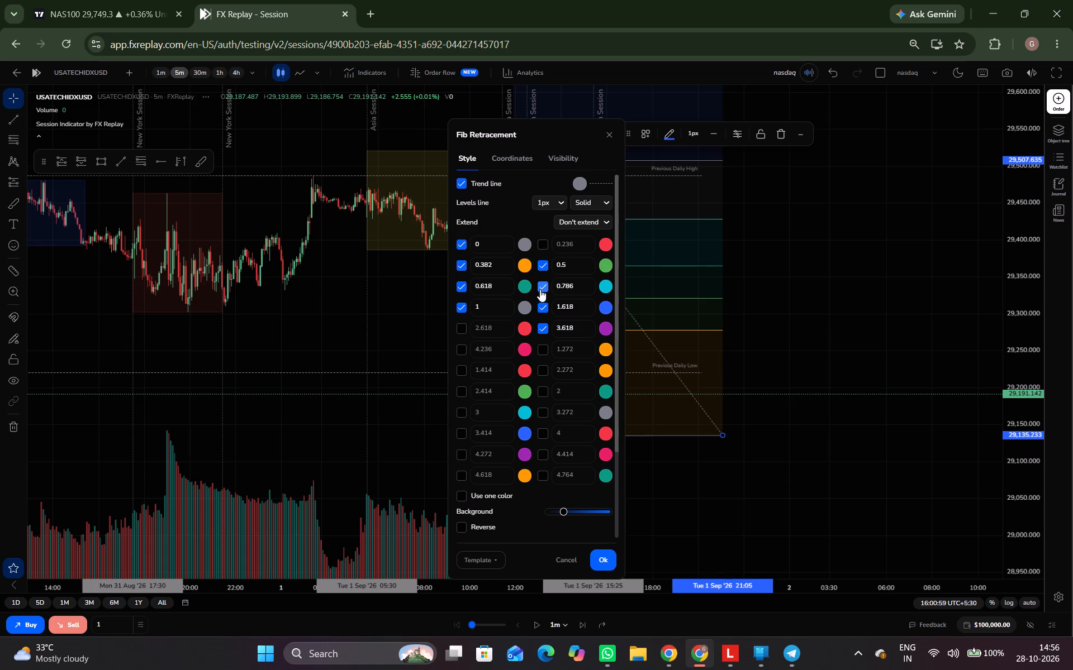
click(542, 328)
click(544, 306)
Make the Fib retracement's background fill fully transparent.
scroll(502, 430, down, 4)
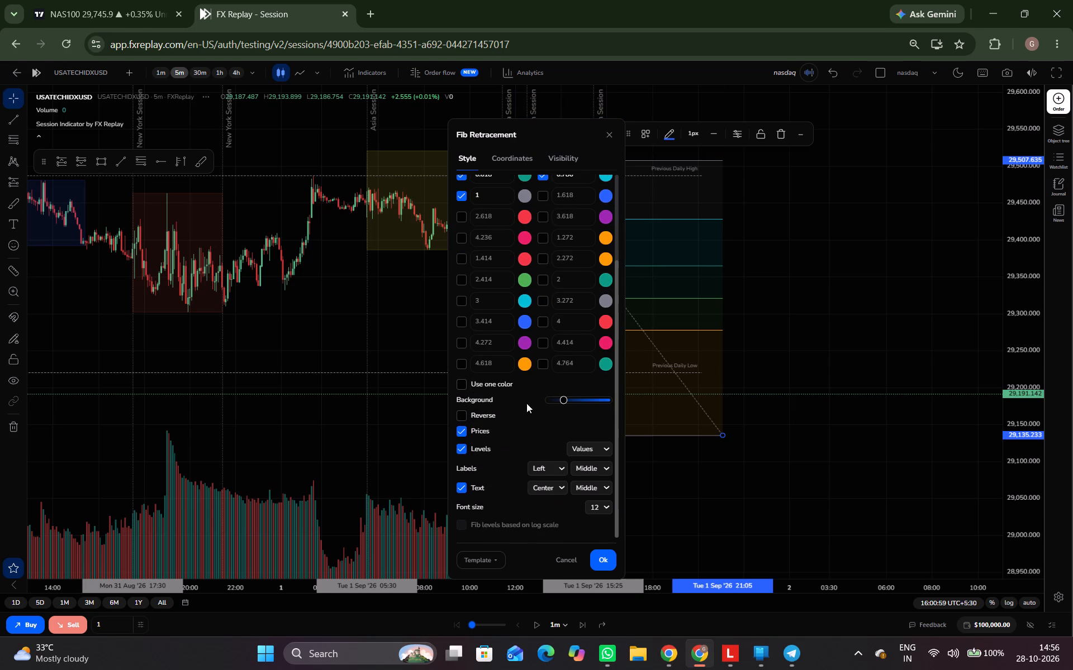
drag(563, 400, 502, 413)
Recolour Fib levels 0, 0.382, 0.618, 1 and 0.5 light grey, and level 0.786 a paler, near-white grey.
scroll(509, 354, up, 3)
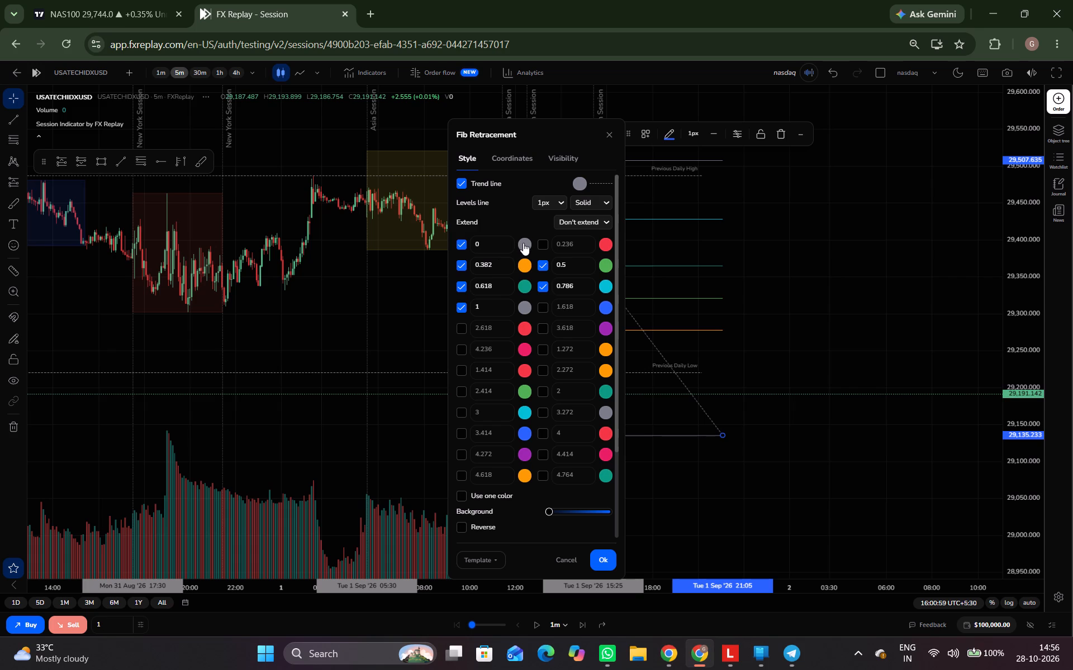
click(523, 243)
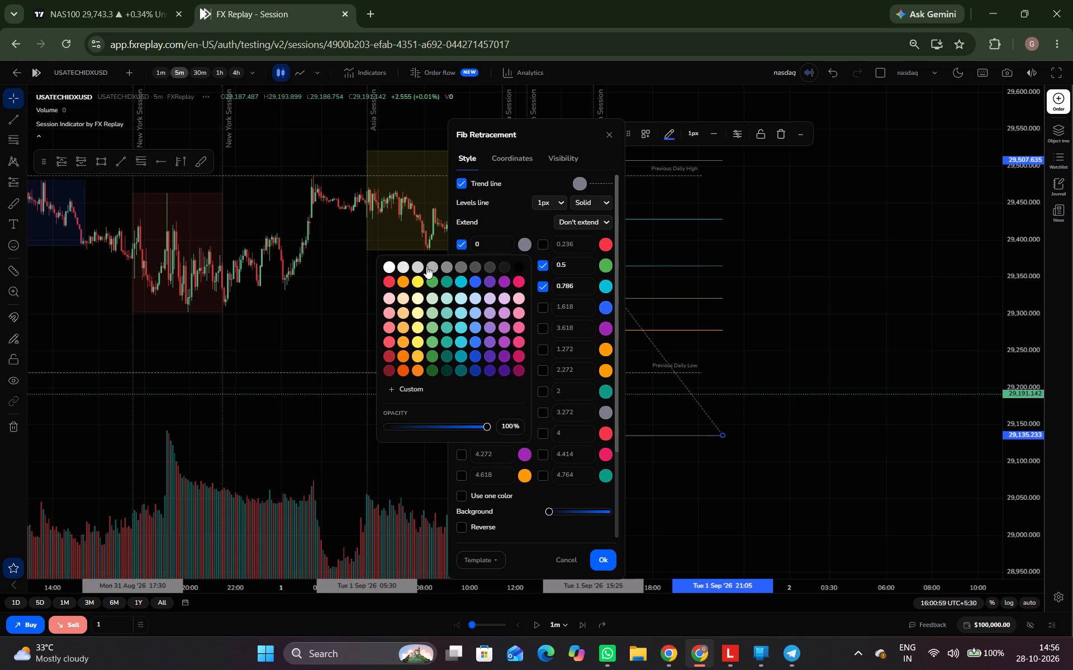
click(417, 266)
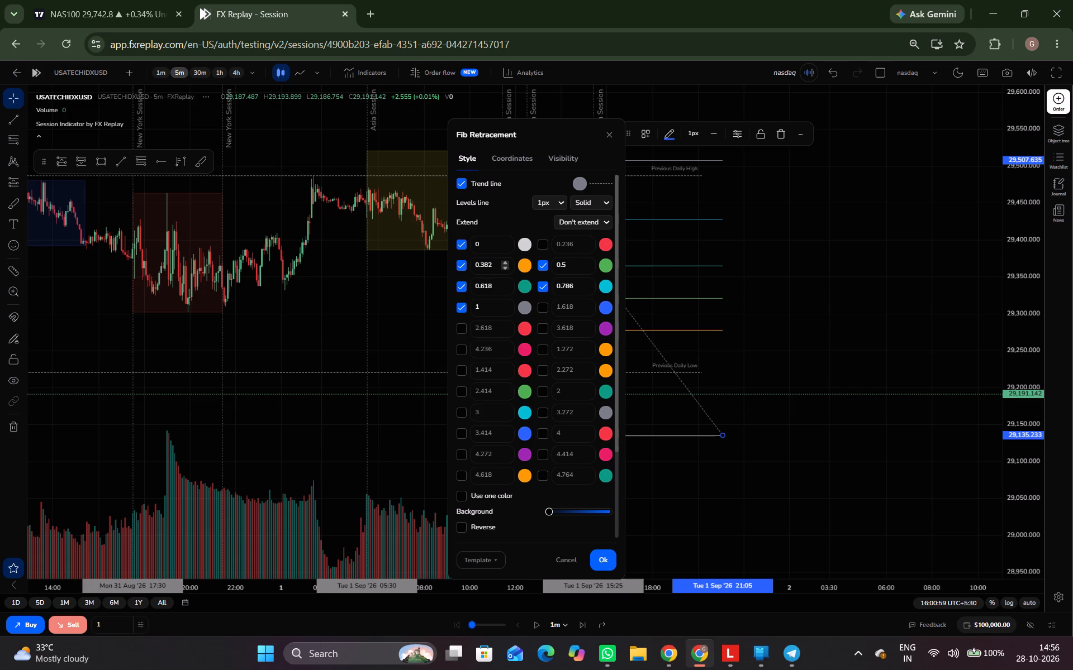
click(526, 265)
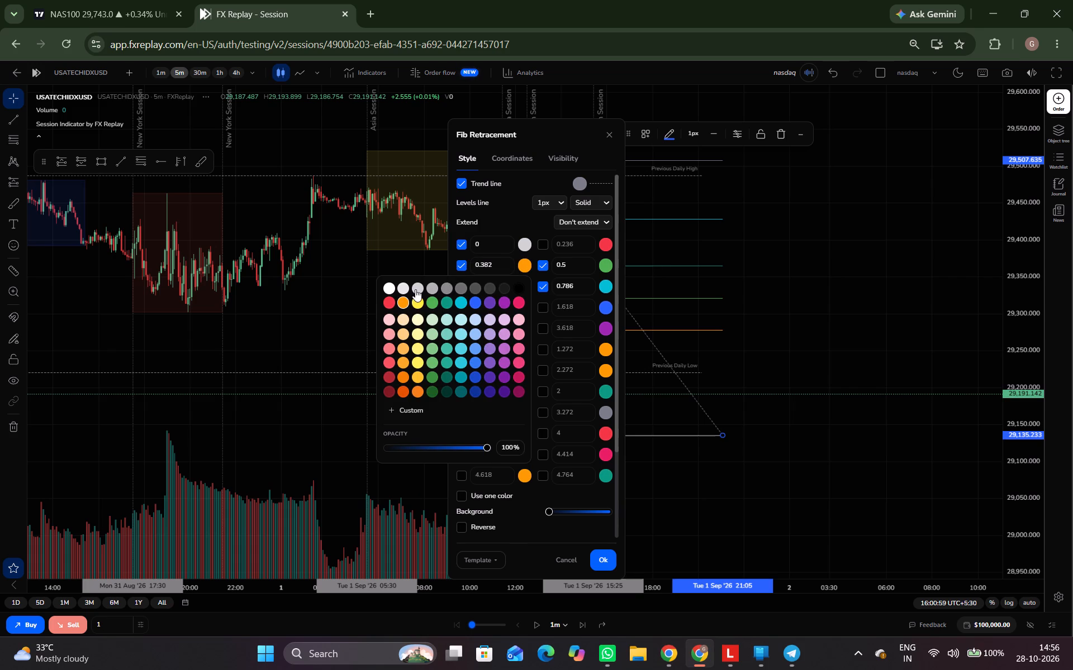
click(415, 289)
click(526, 282)
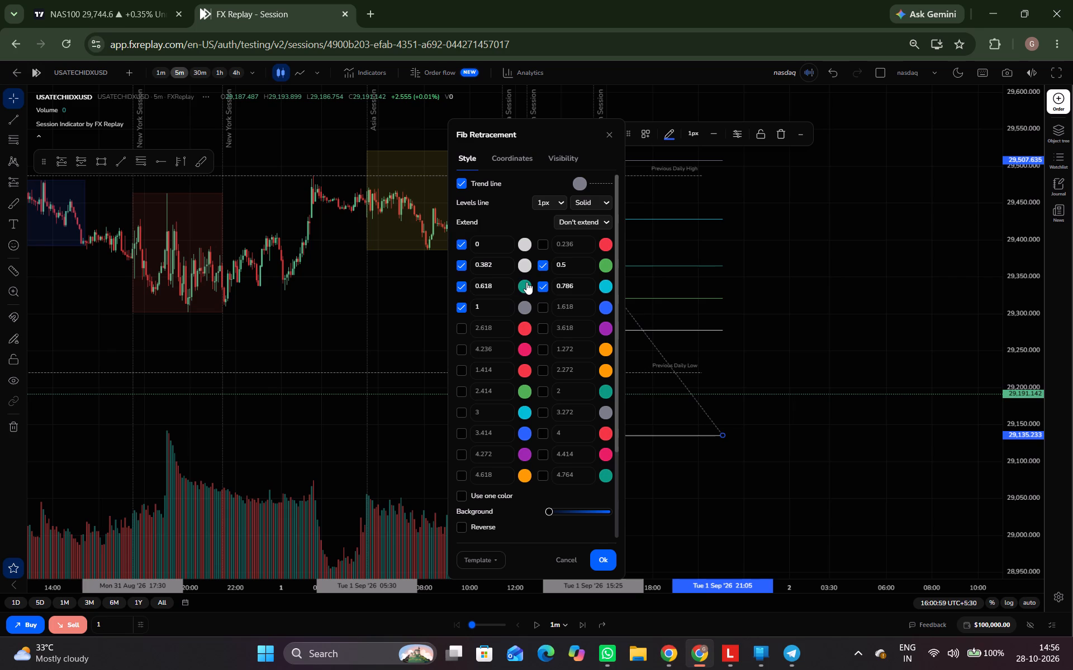
click(524, 284)
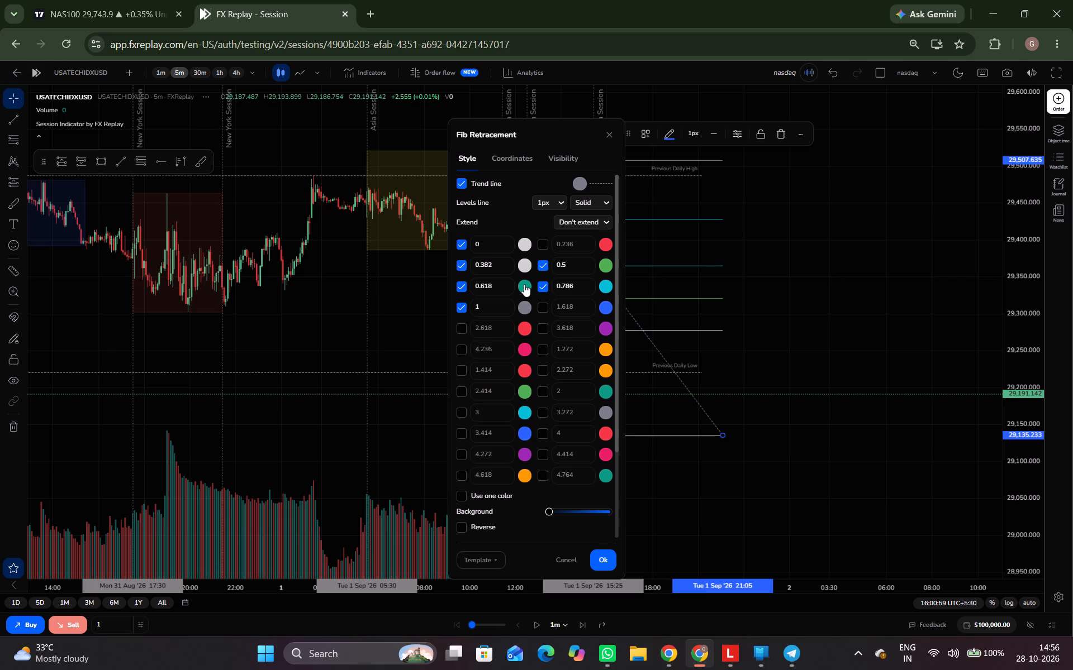
click(524, 284)
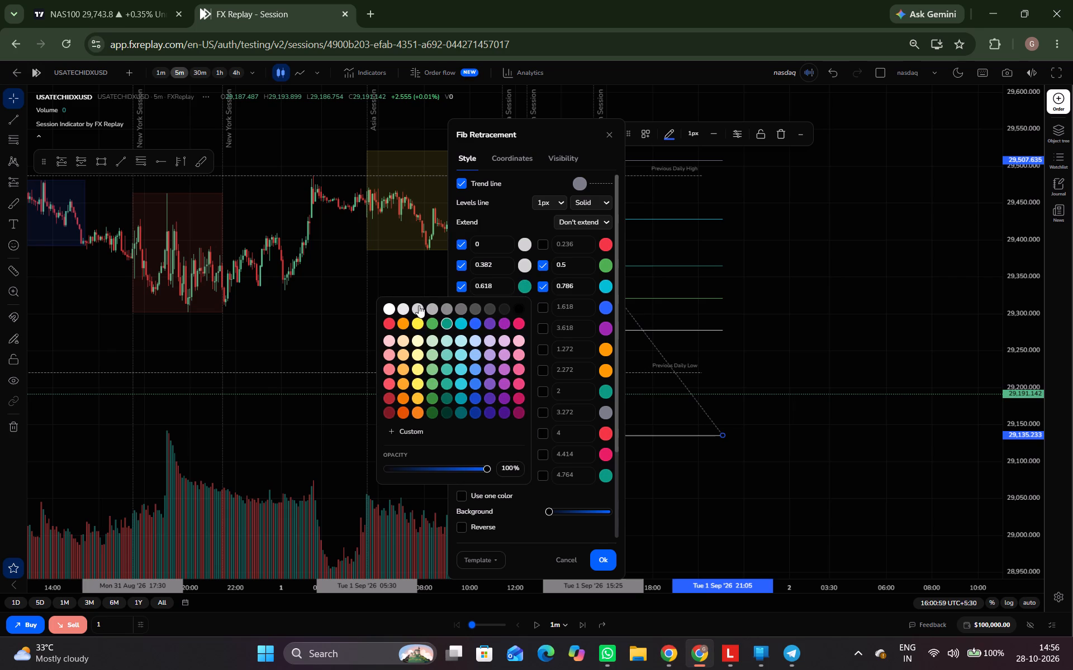
click(419, 305)
click(522, 308)
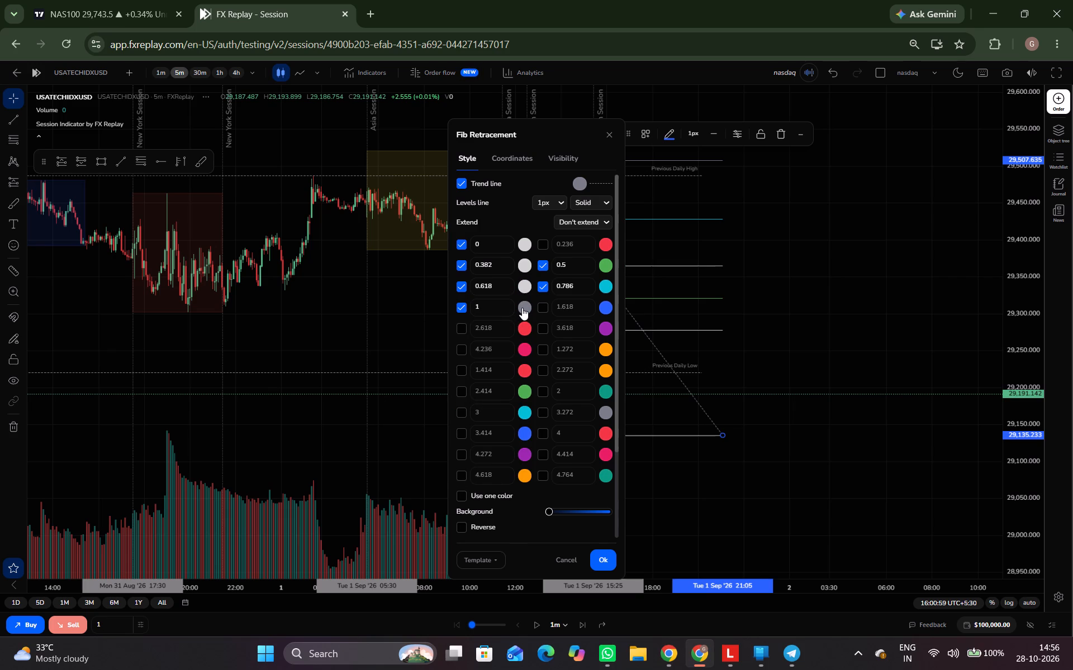
click(417, 328)
click(607, 266)
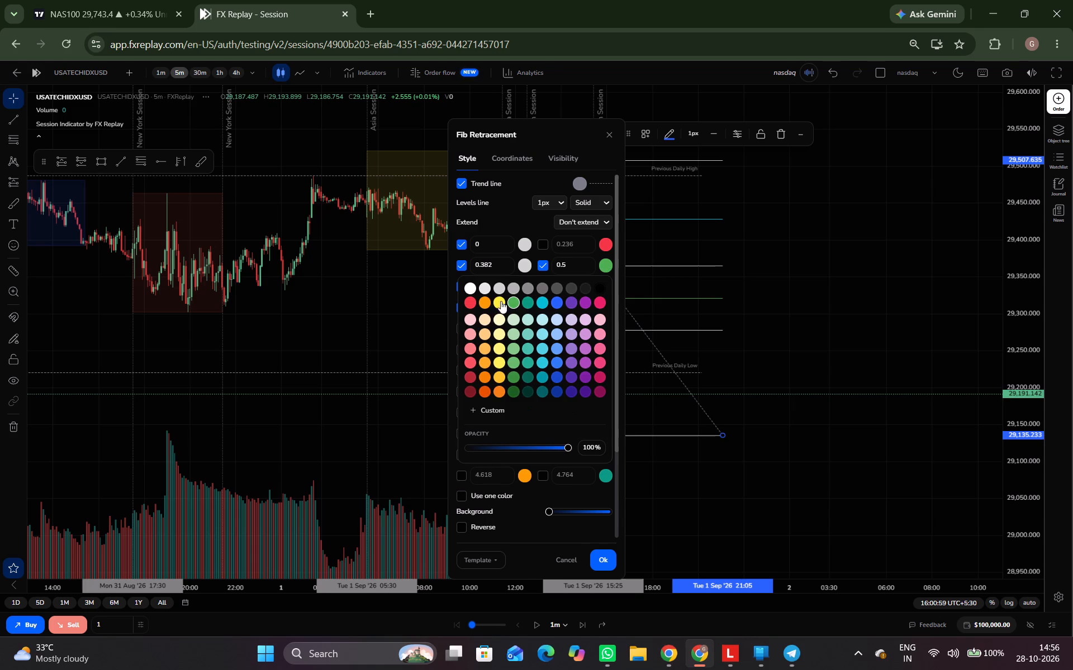
click(498, 286)
click(603, 287)
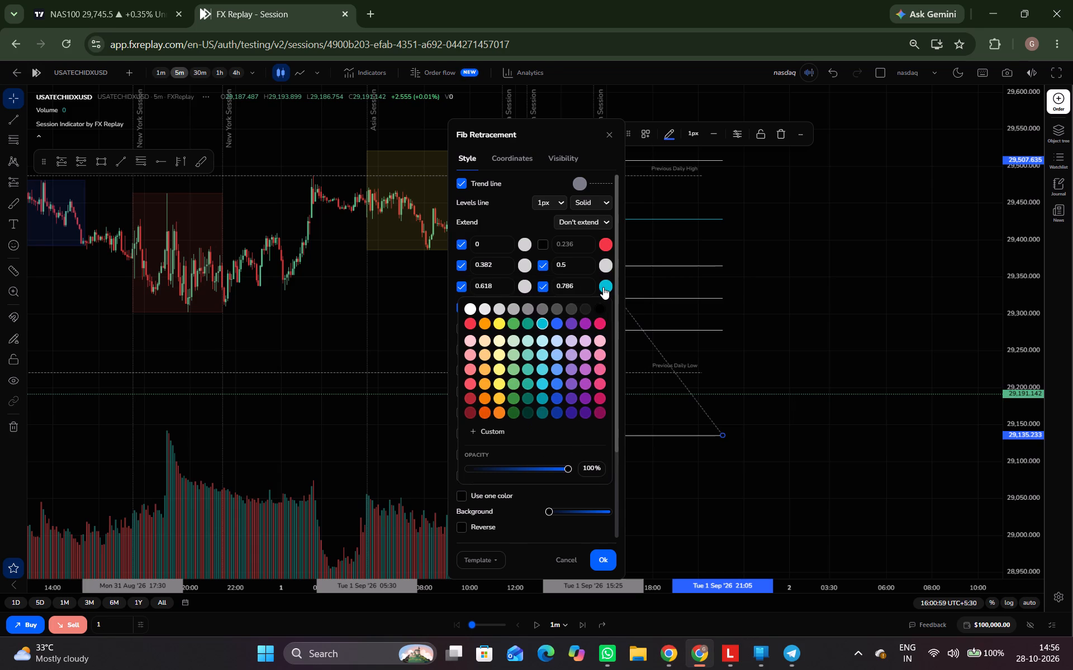
click(485, 306)
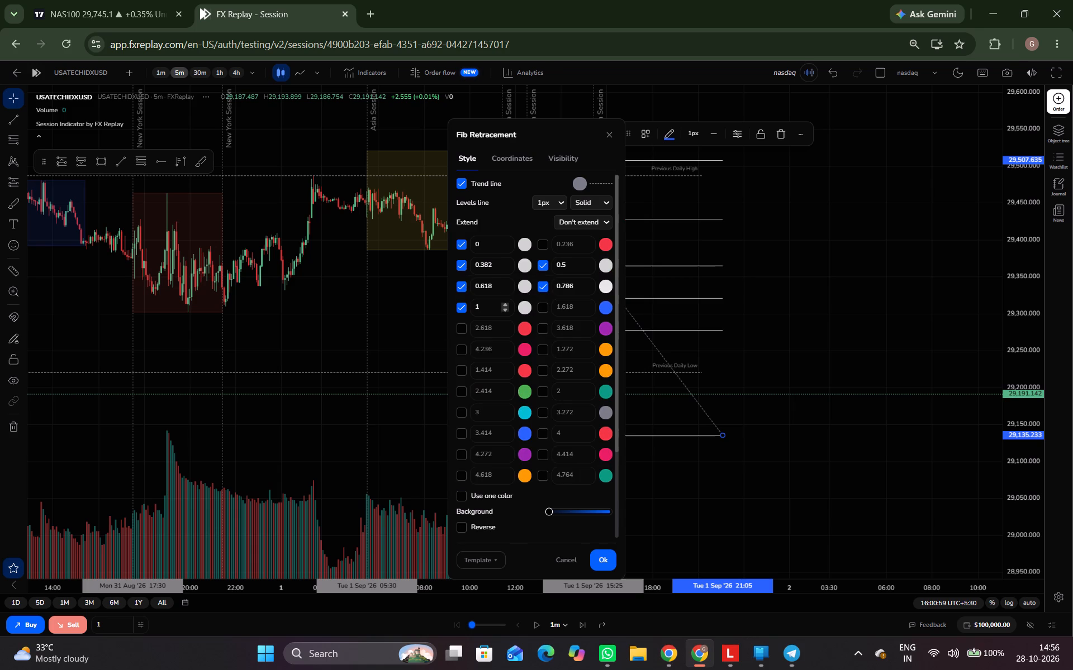
Hide the 0.382 level and apply the Fib retracement settings.
click(462, 264)
click(594, 559)
Advance the replay step by step from the London low into the New York session, to 18:55 on 1 September 2026.
scroll(839, 510, up, 1)
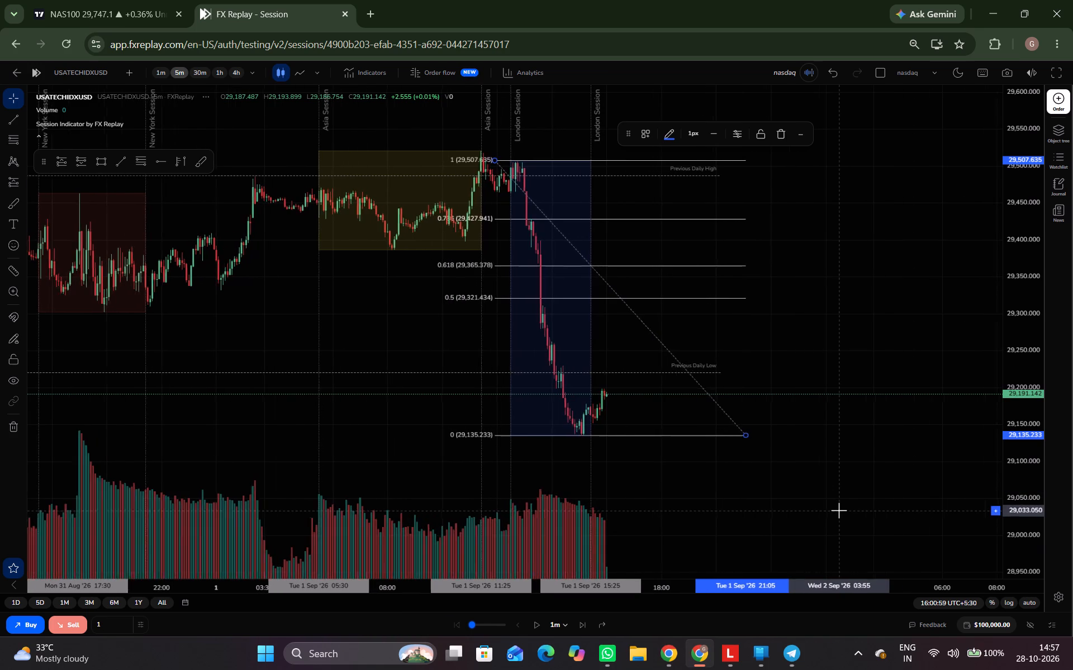
scroll(839, 510, up, 1)
drag(860, 414, 752, 410)
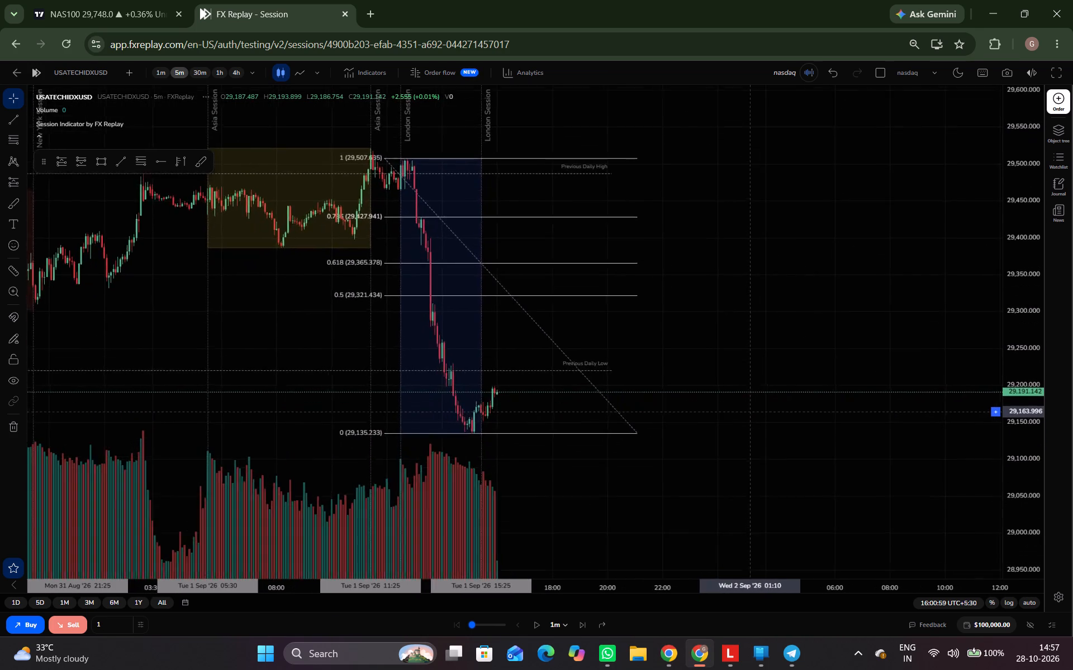
drag(752, 410, 759, 400)
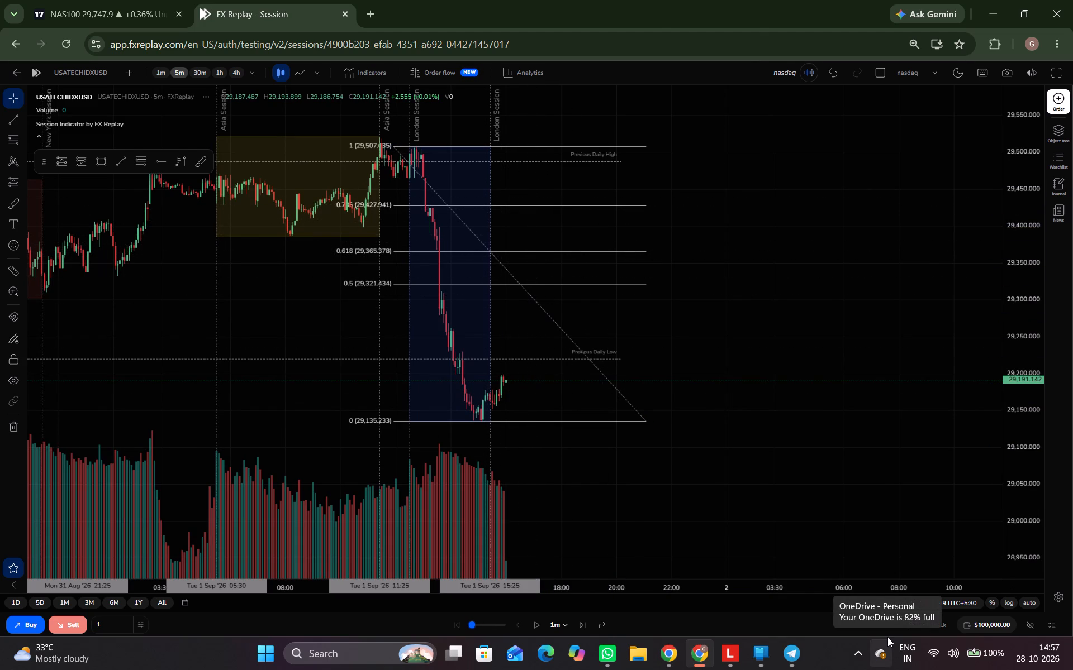
key(ctrl+space)
key(ctrl+space)
key(ctrl+space)
key(ctrl+space)
key(ctrl+space)
key(ctrl+space)
key(ctrl+space)
key(ctrl+space)
key(ctrl+space)
key(ctrl+space)
key(ctrl+space)
key(ctrl+space)
key(ctrl+space)
key(ctrl+space)
key(ctrl+space)
key(ctrl+space)
key(ctrl+space)
key(ctrl+space)
key(ctrl+space)
key(ctrl+space)
key(ctrl+space)
key(ctrl+space)
key(ctrl+space)
key(ctrl+space)
key(ctrl+space)
key(ctrl+space)
key(ctrl+space)
key(ctrl+space)
key(ctrl+space)
key(ctrl+space)
key(ctrl+space)
key(ctrl+space)
key(ctrl+space)
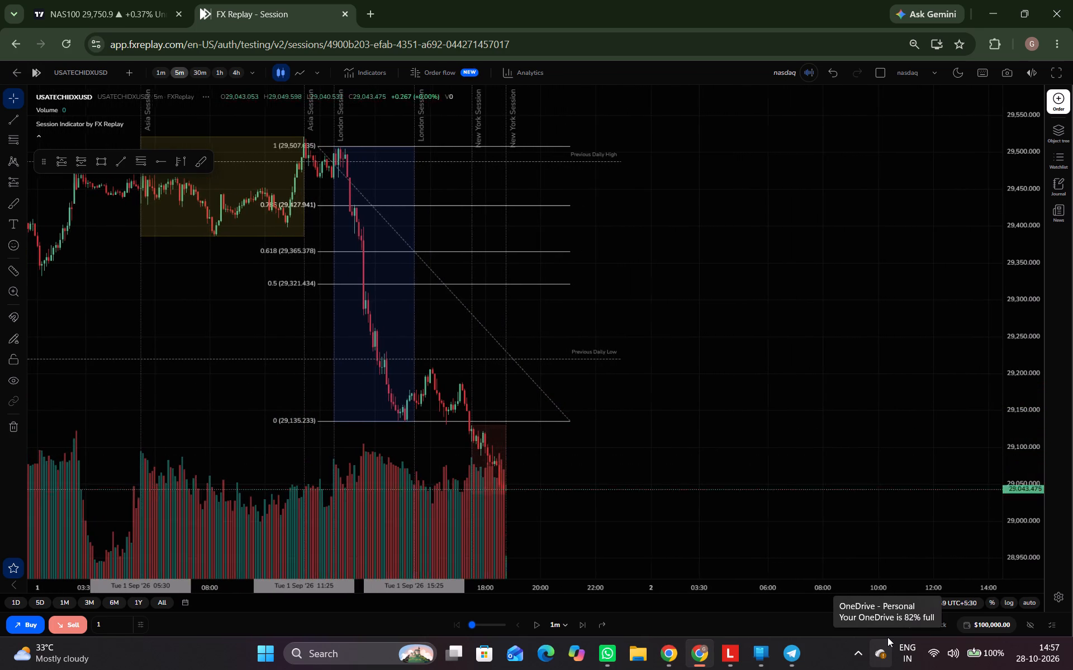
Set the replay speed to 16x per second and move the replay controls into the chart's empty upper area.
drag(814, 454, 824, 232)
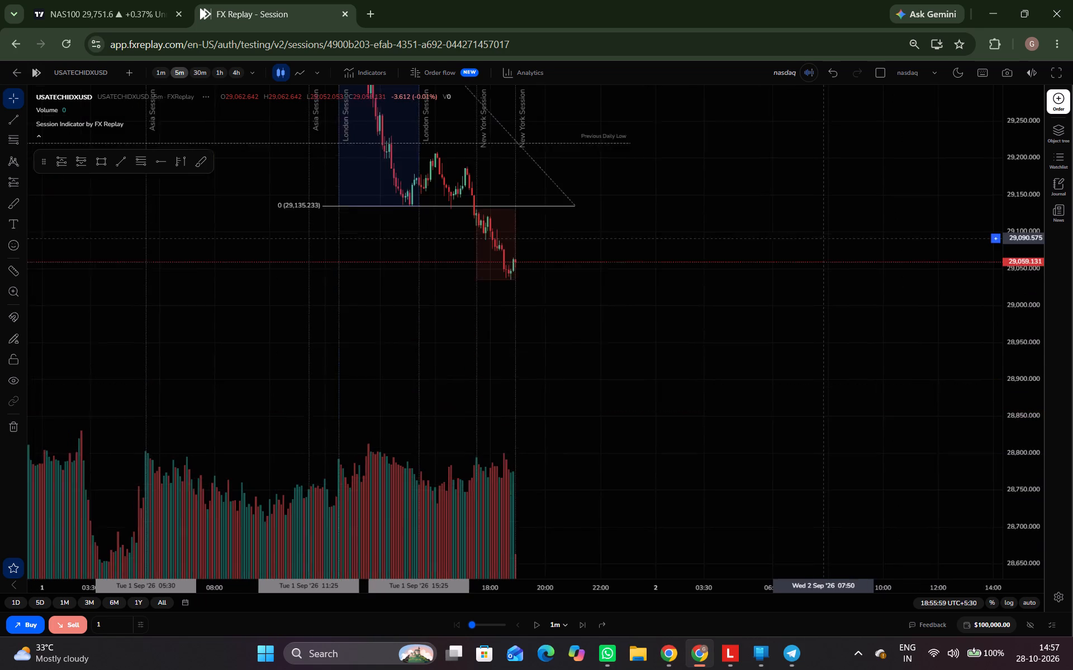
drag(824, 232, 810, 253)
drag(1015, 242, 996, 348)
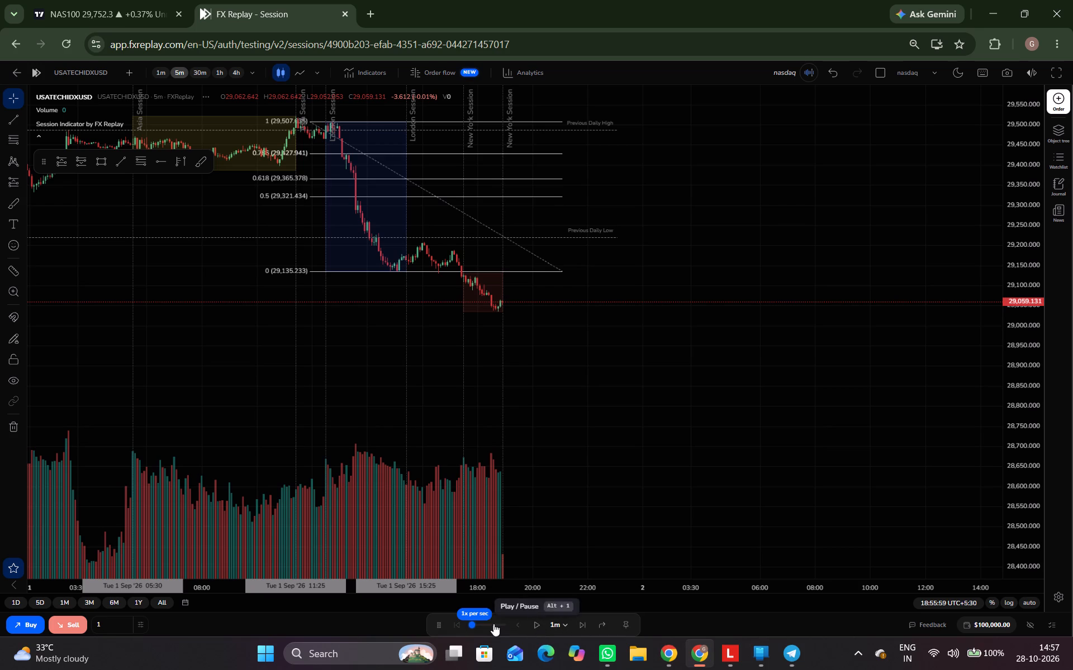
drag(471, 623, 542, 631)
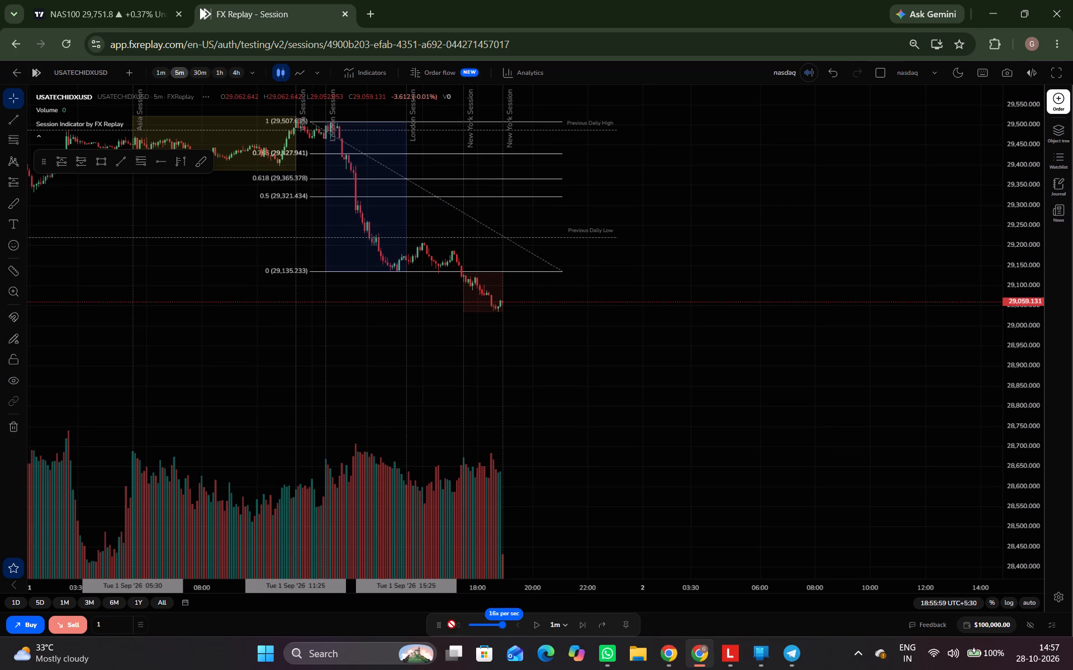
drag(440, 622, 727, 100)
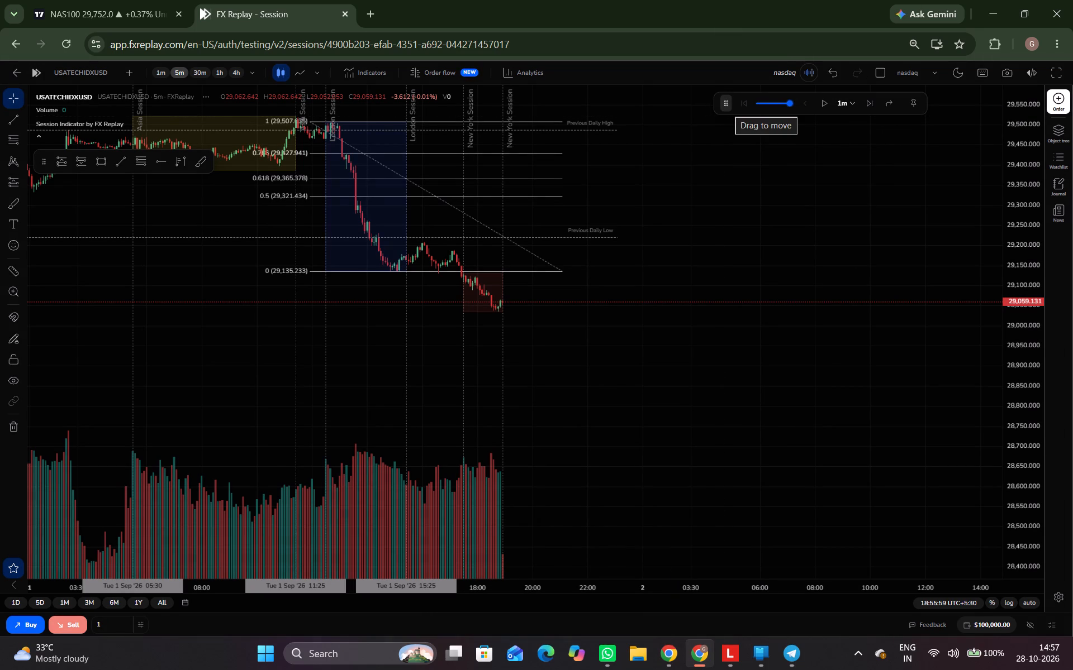
Advance the replay step by step to 18:59 on 1 September 2026.
key(ctrl+space)
key(ctrl+space)
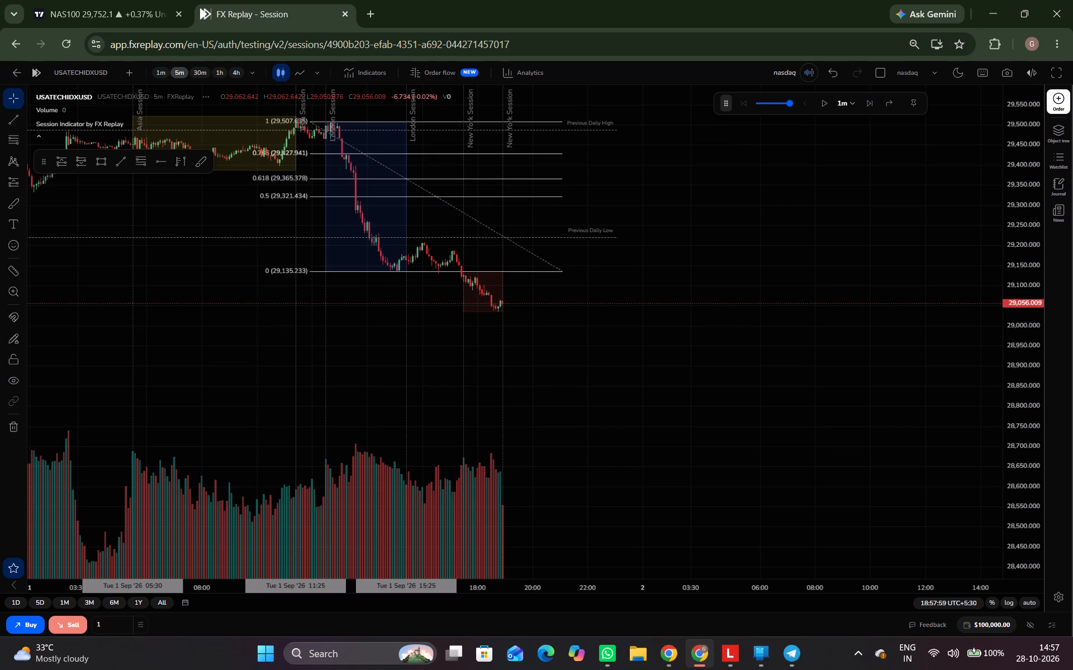
key(ctrl+space)
key(ctrl+space)
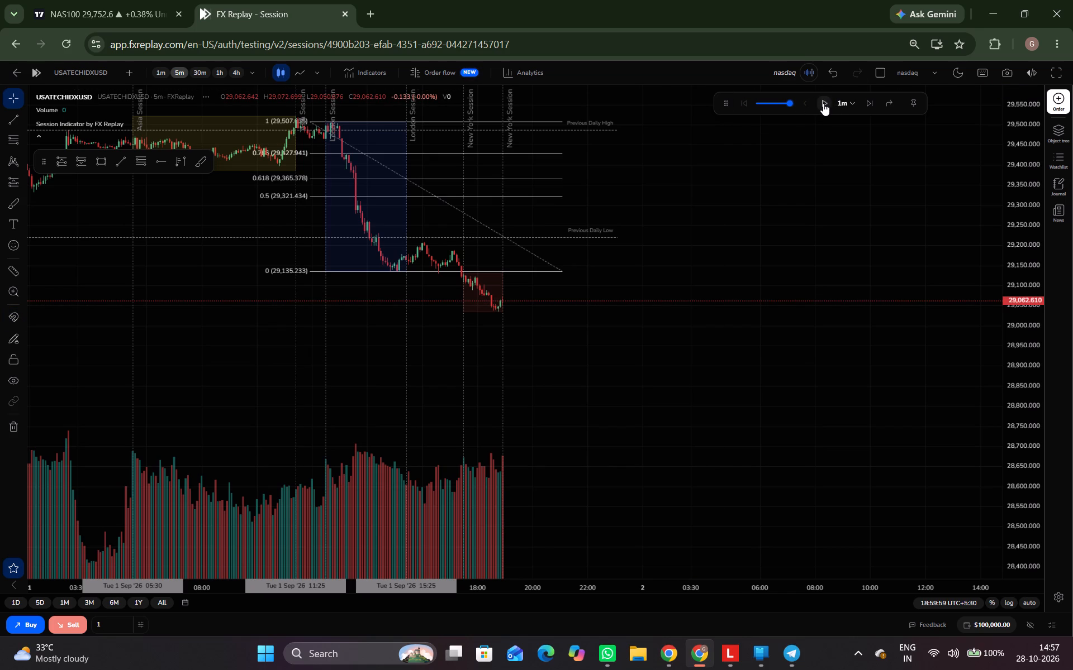
Play the replay in bursts through the New York session, pausing at 22:56 on 1 September 2026.
click(823, 103)
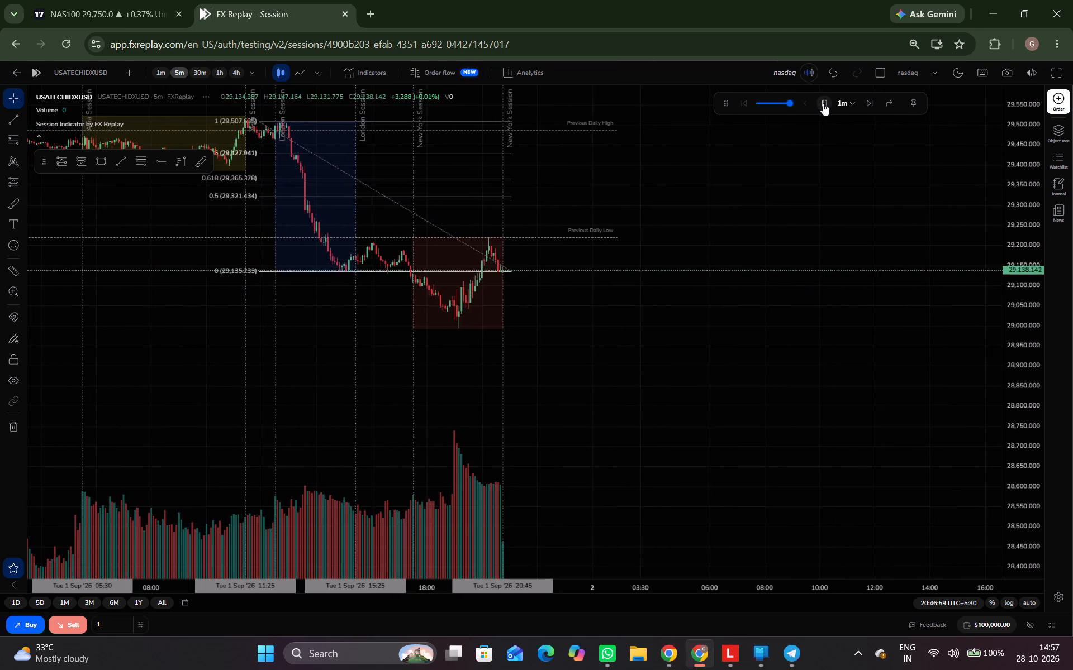
click(823, 103)
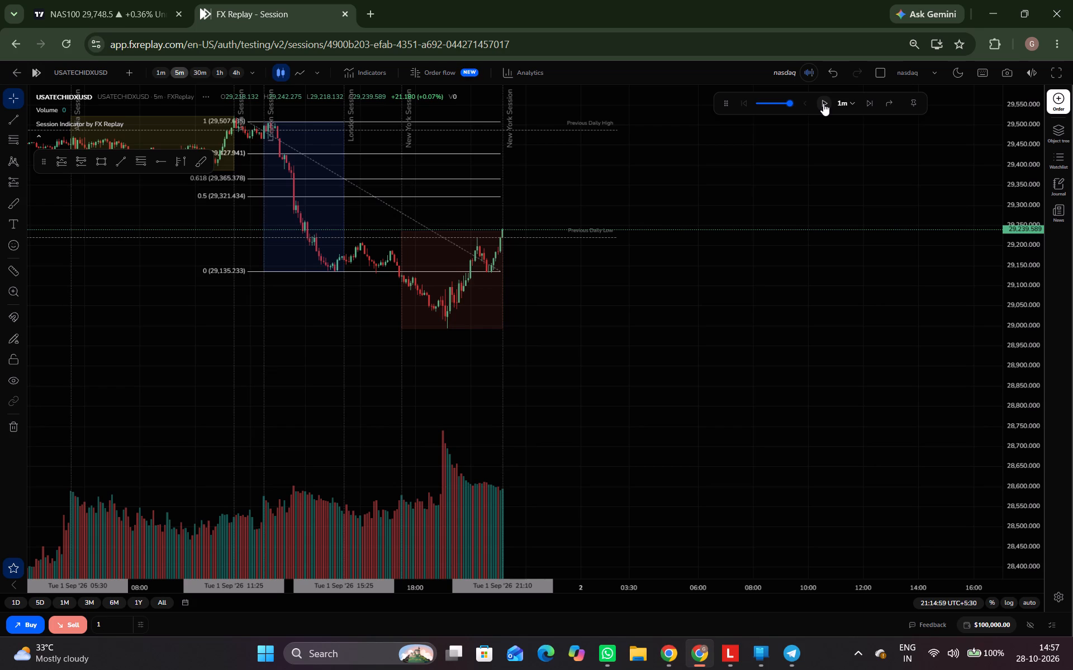
click(823, 103)
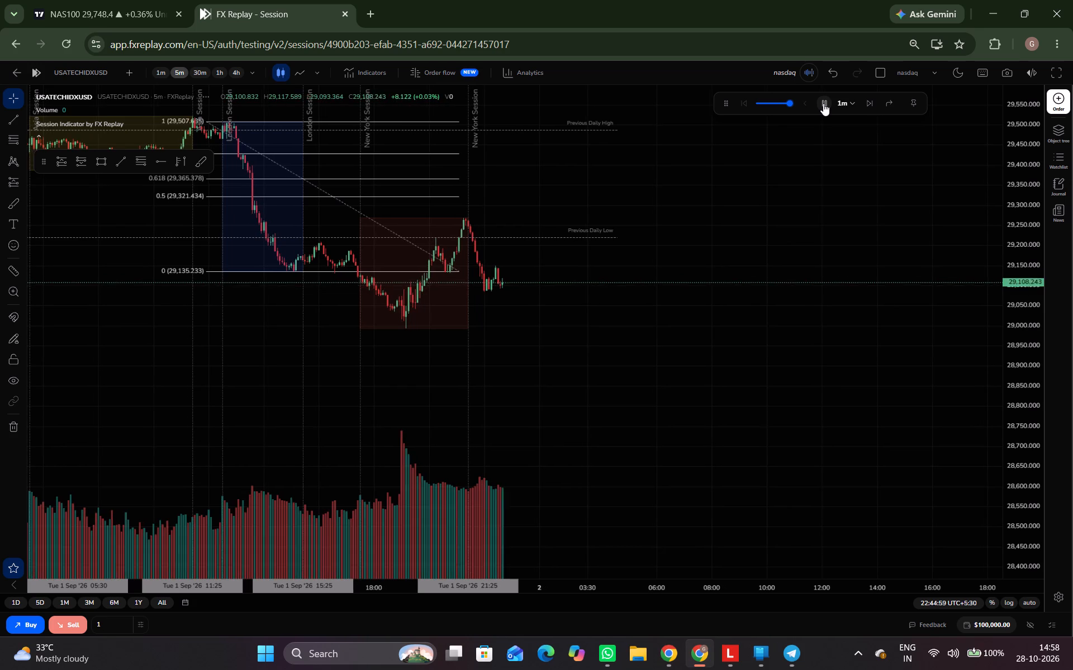
click(823, 103)
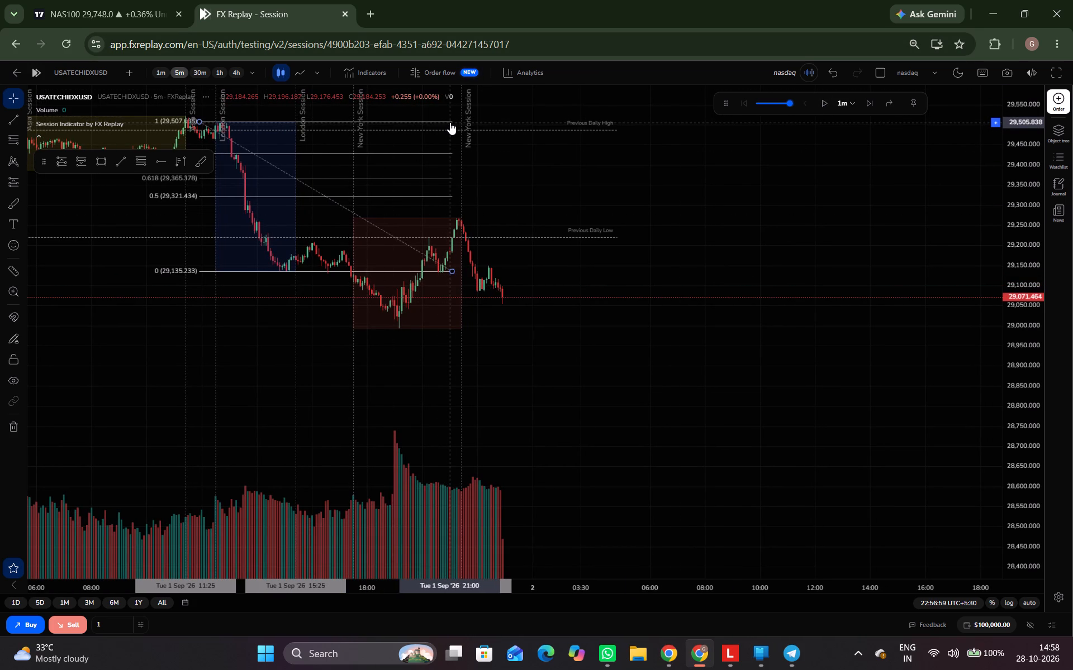
Delete the Fib retracement drawn over the London drop.
click(450, 122)
key(BackSpace)
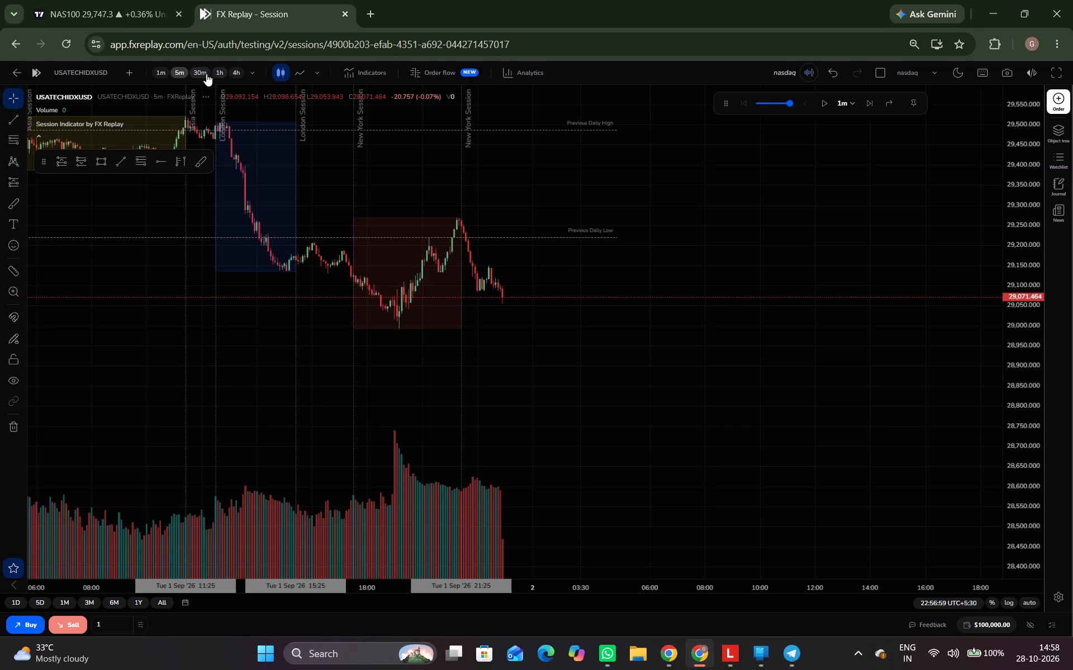
Add the 15-minute interval to the favourite timeframes.
click(250, 71)
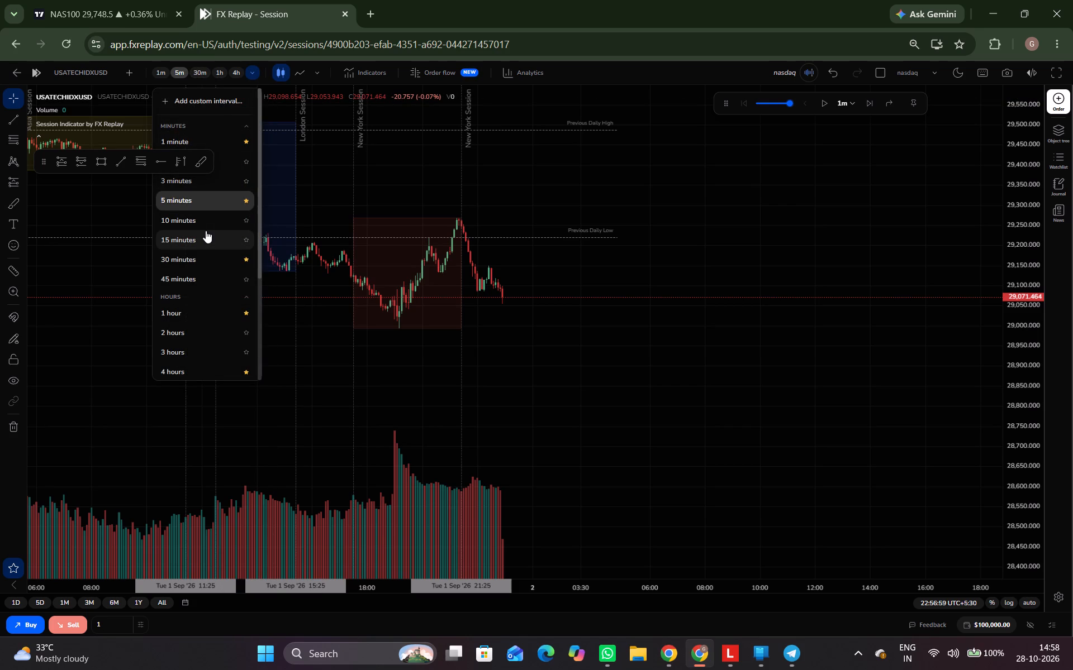
click(247, 237)
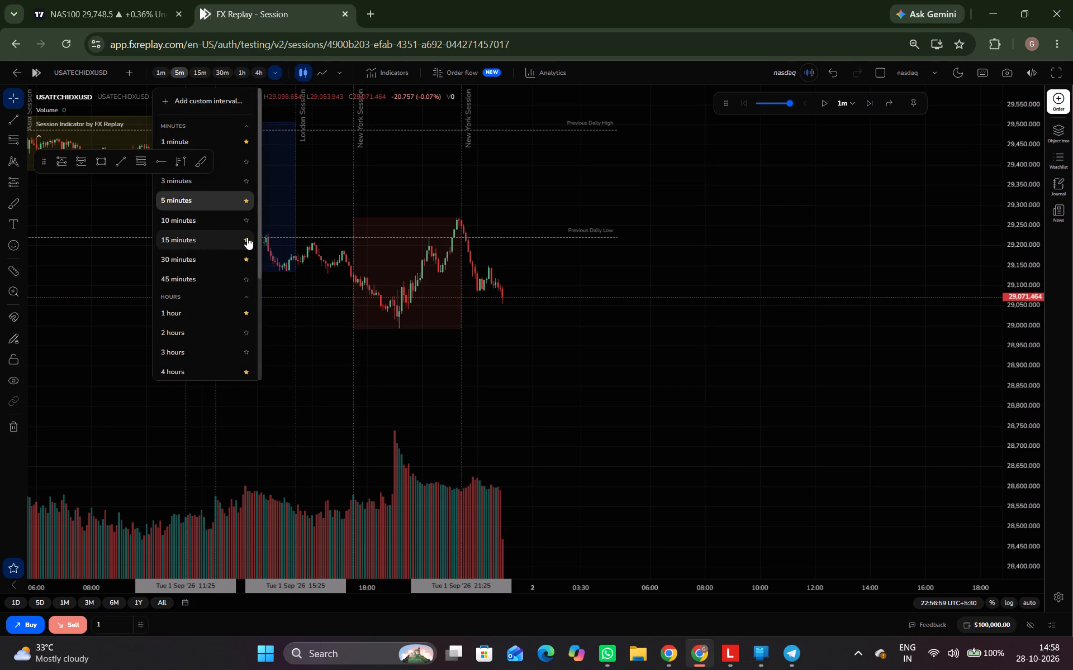
click(544, 361)
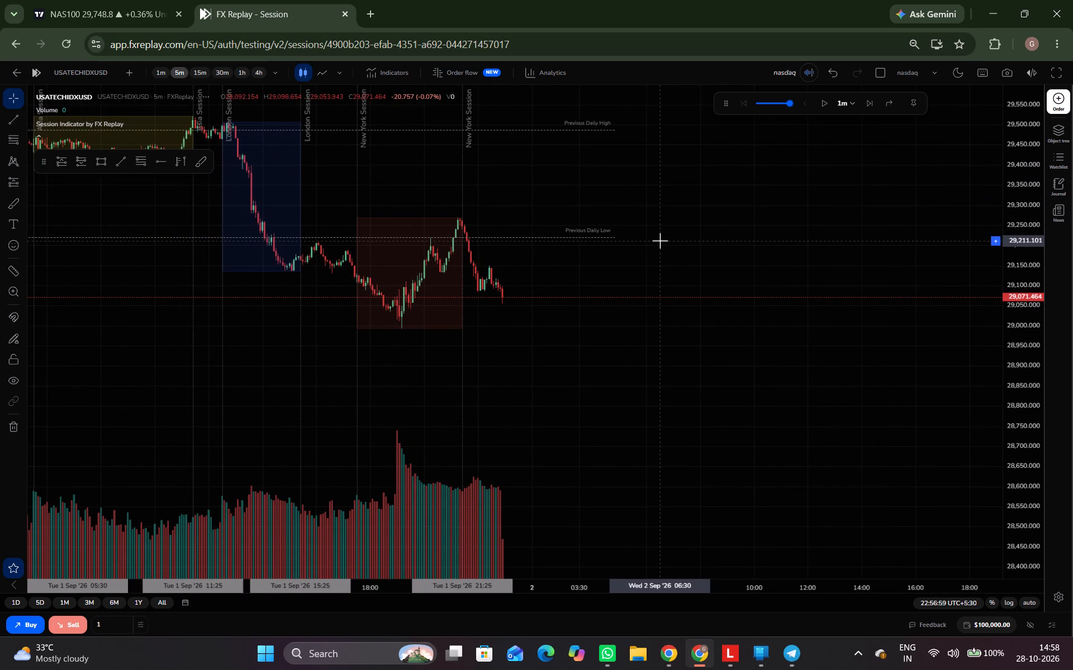
Set the browser page zoom to 100% and switch the chart to the 15-minute timeframe.
key(ctrl+plus)
key(ctrl+plus)
key(ctrl+plus)
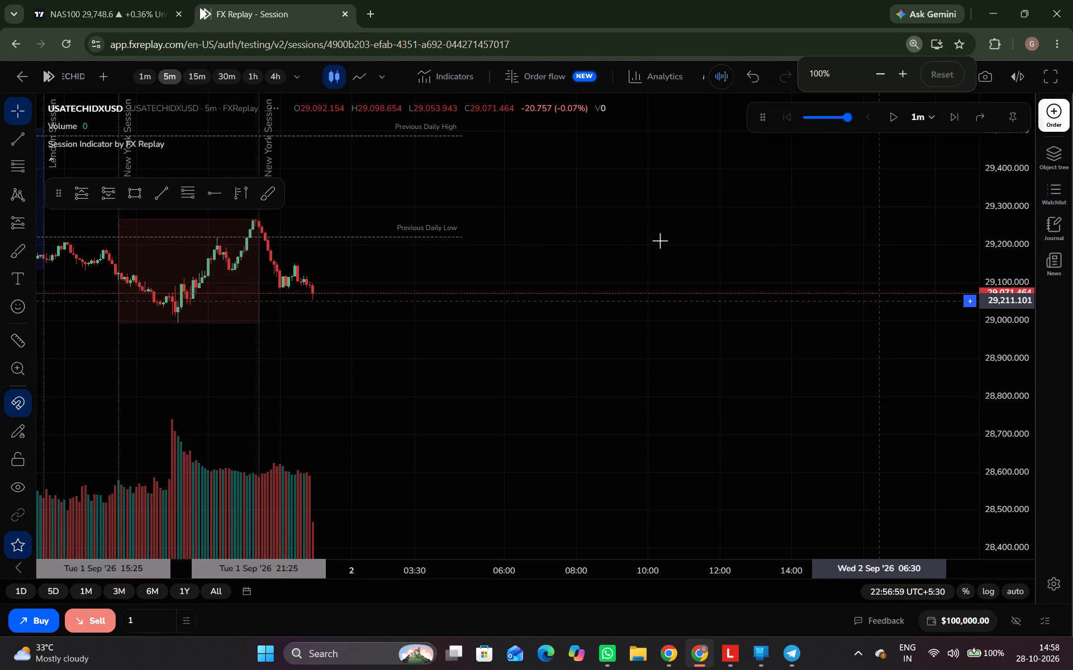
scroll(407, 351, down, 2)
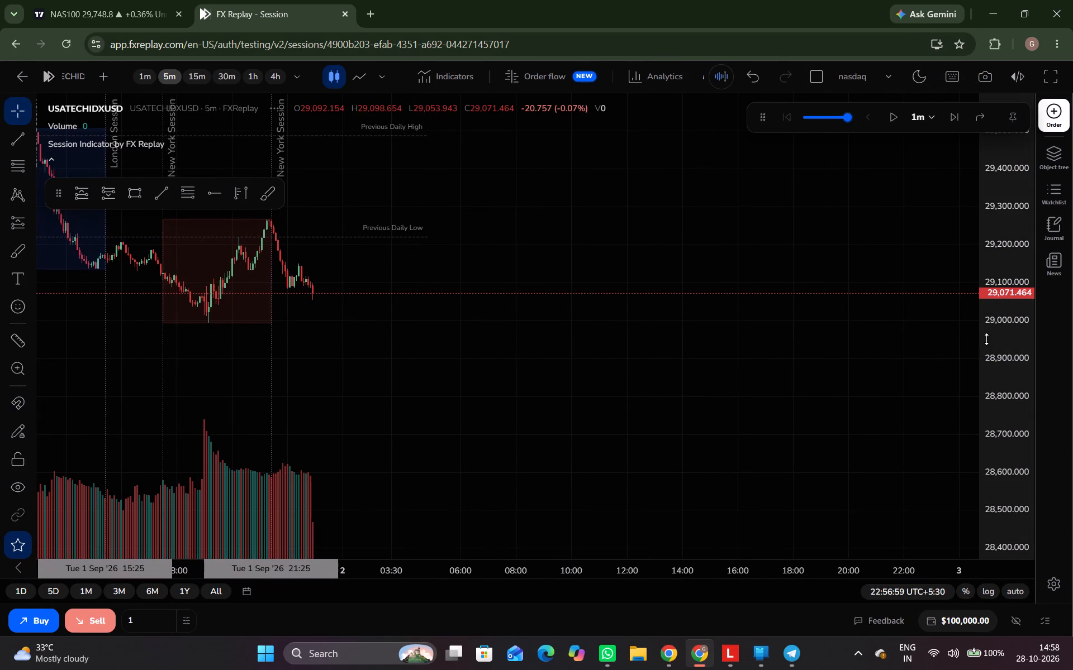
drag(1003, 296, 1003, 396)
drag(618, 332, 948, 371)
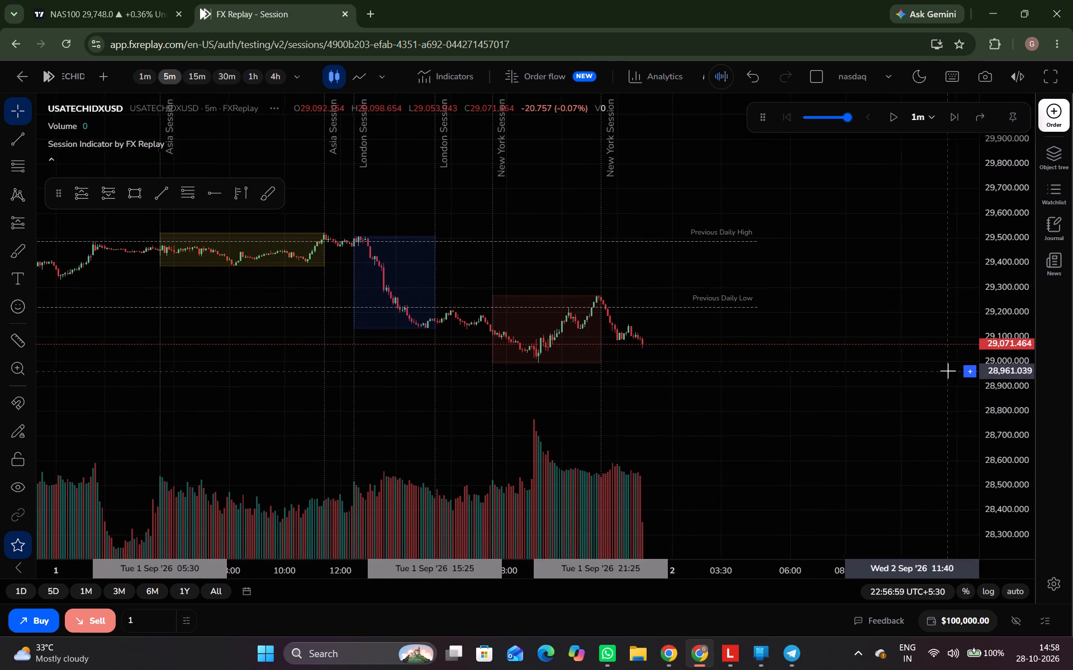
drag(1001, 413, 975, 221)
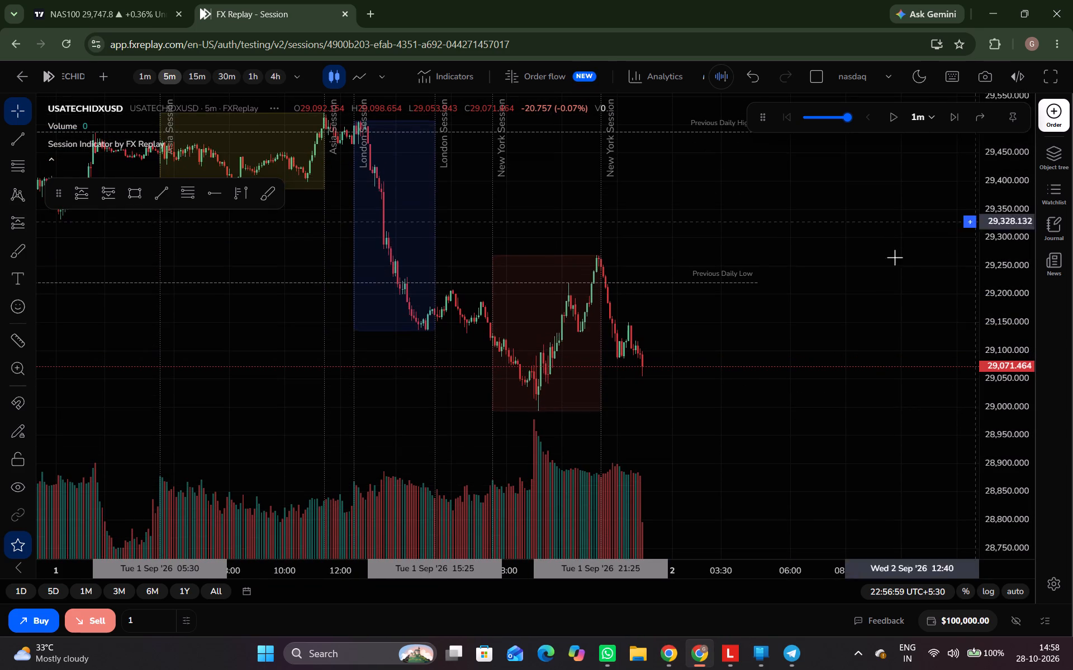
scroll(730, 272, up, 2)
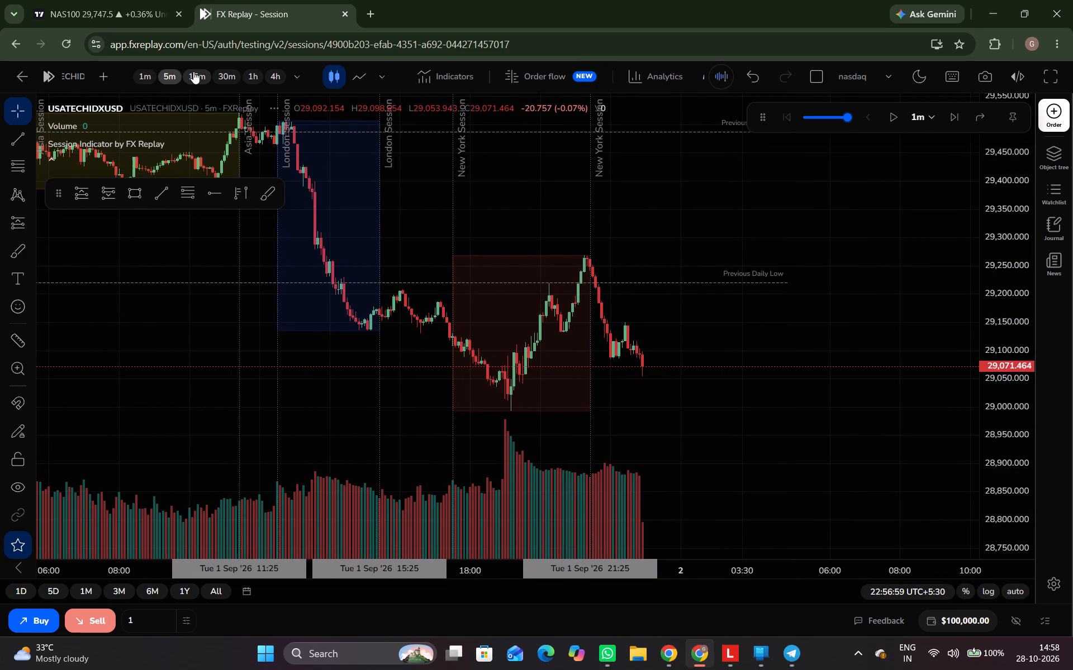
click(193, 71)
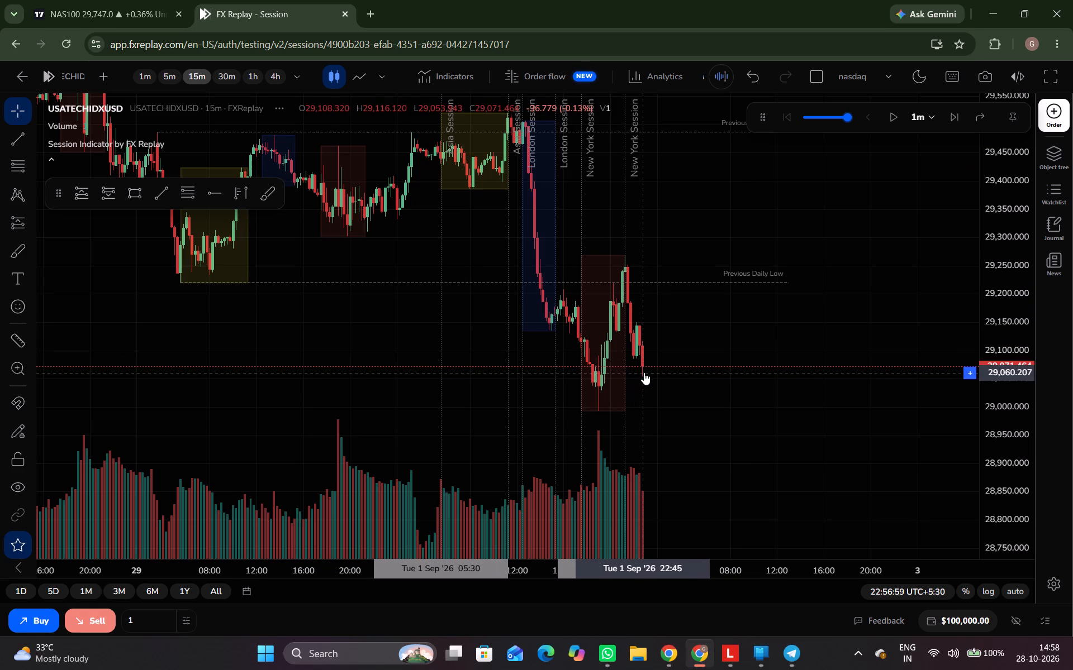
Advance the replay step by step to 23:18 on 1 September 2026.
key(ctrl+space)
key(ctrl+space)
key(ctrl+space)
key(ctrl+space)
key(ctrl+space)
key(ctrl+space)
key(ctrl+space)
key(ctrl+space)
key(ctrl+space)
key(ctrl+space)
key(ctrl+space)
key(ctrl+space)
key(ctrl+space)
key(ctrl+space)
key(ctrl+space)
key(ctrl+space)
key(ctrl+space)
key(ctrl+space)
key(ctrl+space)
key(ctrl+space)
key(ctrl+space)
key(ctrl+space)
key(ctrl+space)
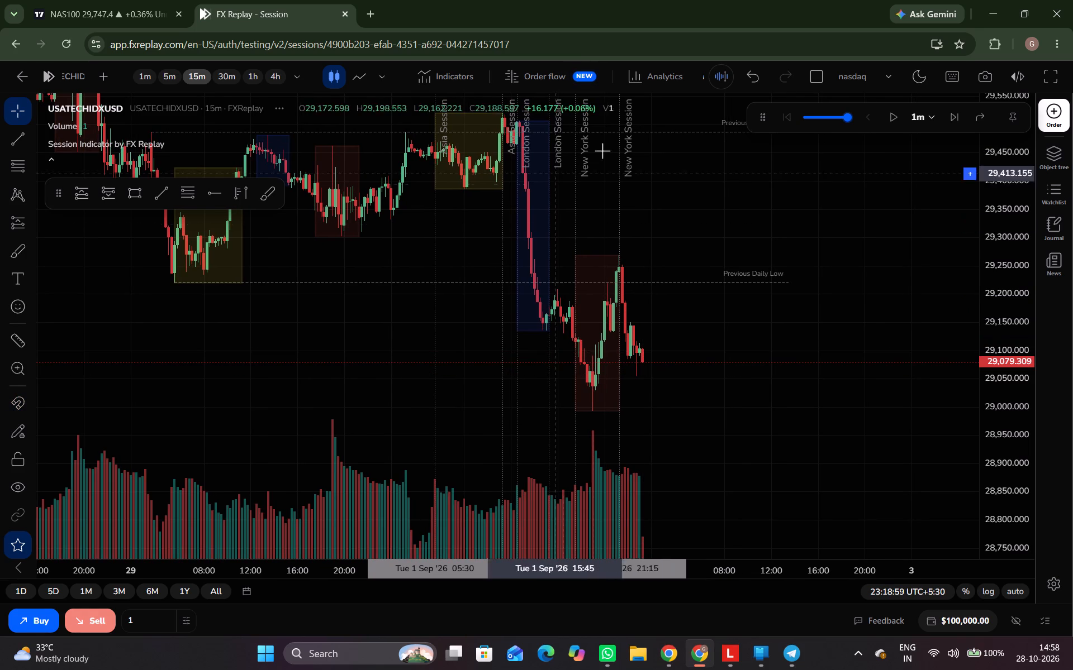
Turn on syncing of the replay step interval with the chart timeframe.
drag(925, 114, 940, 162)
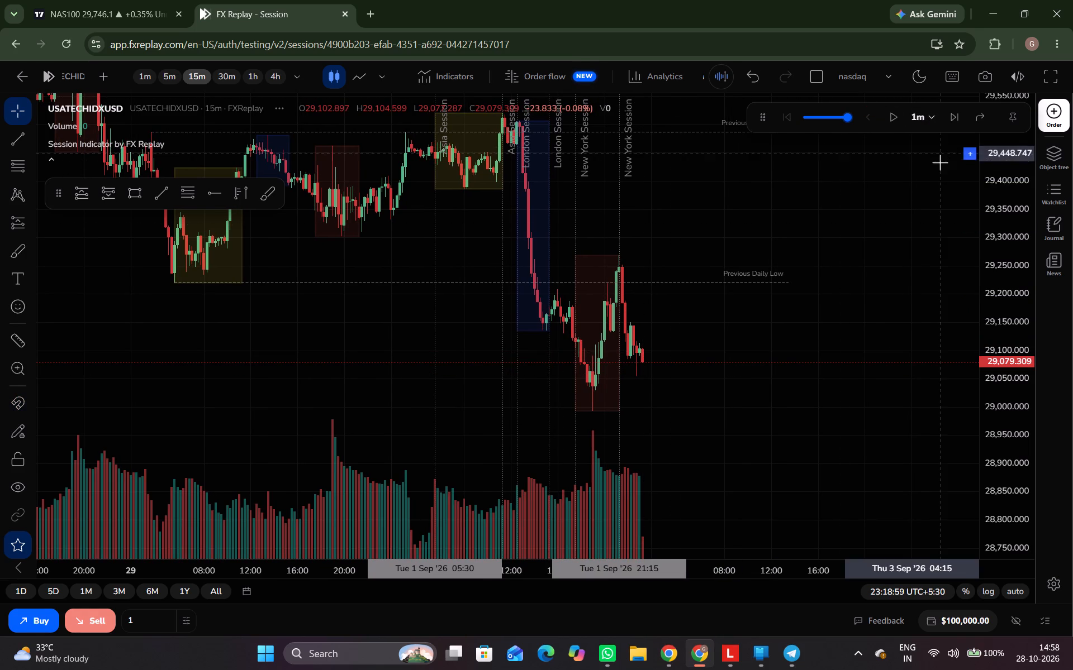
drag(940, 162, 917, 117)
click(917, 117)
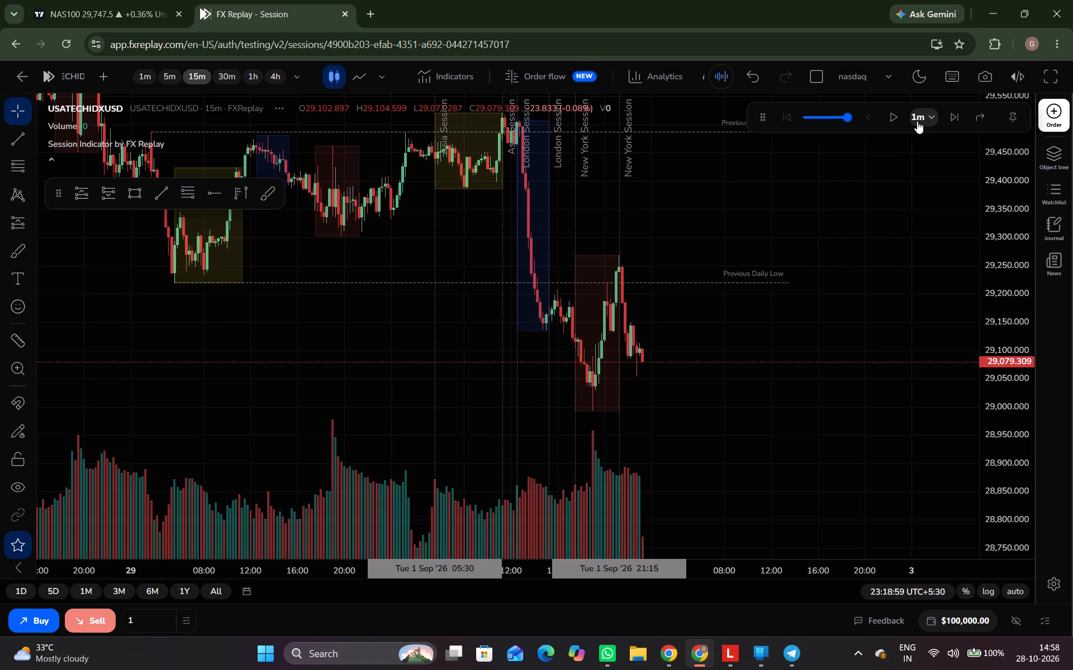
click(917, 121)
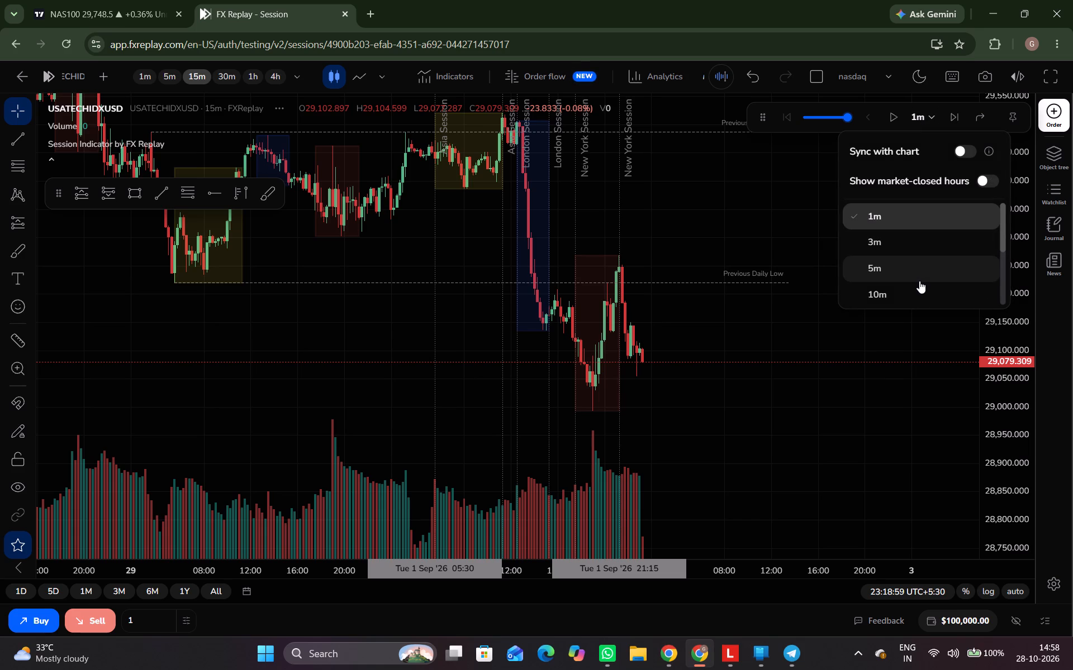
scroll(919, 281, down, 1)
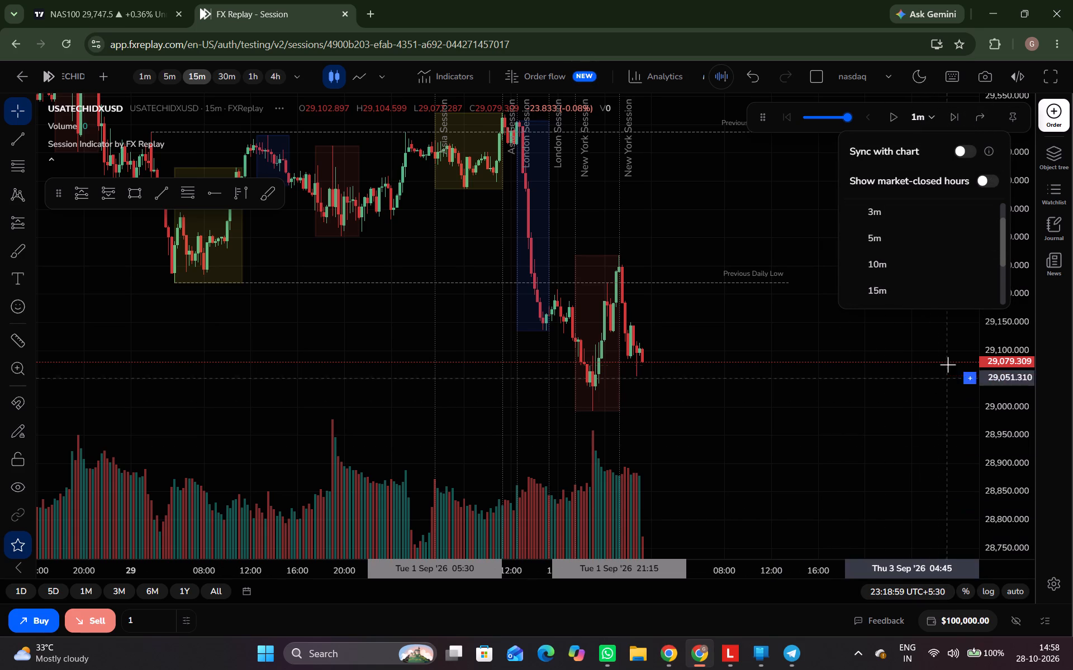
click(963, 147)
ctrl+click(767, 247)
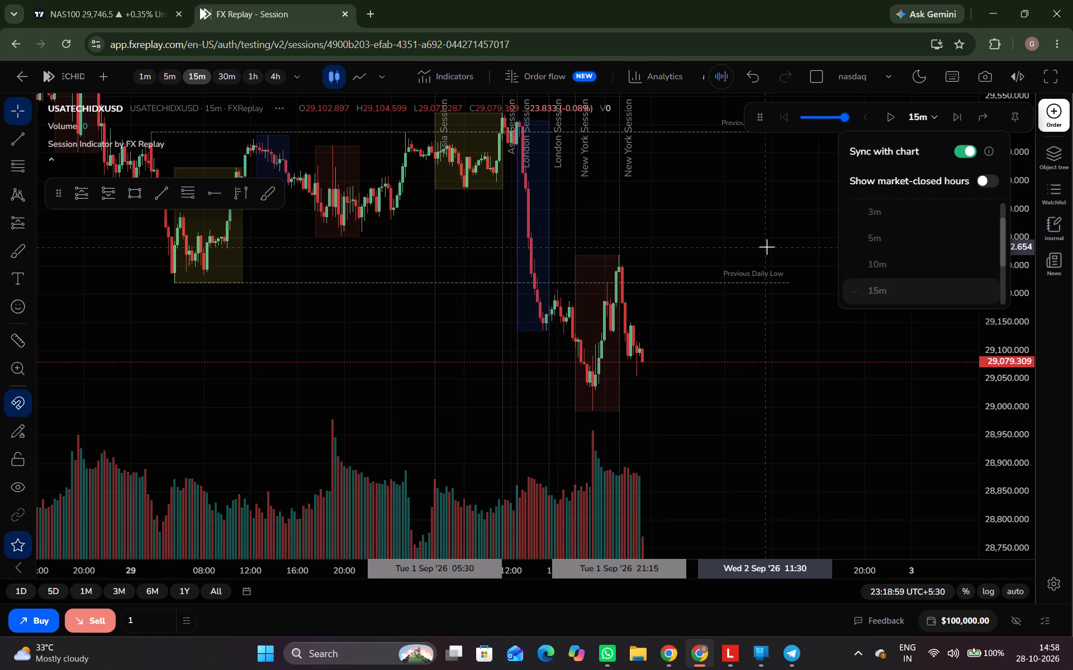
Advance the replay in 15-minute steps through the Asia and London sessions to 15:44 on 2 September 2026.
key(ctrl+space)
key(ctrl+space)
key(ctrl+space)
key(ctrl+space)
key(ctrl+space)
key(ctrl+space)
key(ctrl+space)
key(ctrl+space)
key(ctrl+space)
key(ctrl+space)
key(ctrl+space)
key(ctrl+space)
key(ctrl+space)
key(ctrl+space)
key(ctrl+space)
key(ctrl+space)
key(ctrl+space)
key(ctrl+space)
key(ctrl+space)
key(ctrl+space)
key(ctrl+space)
key(ctrl+space)
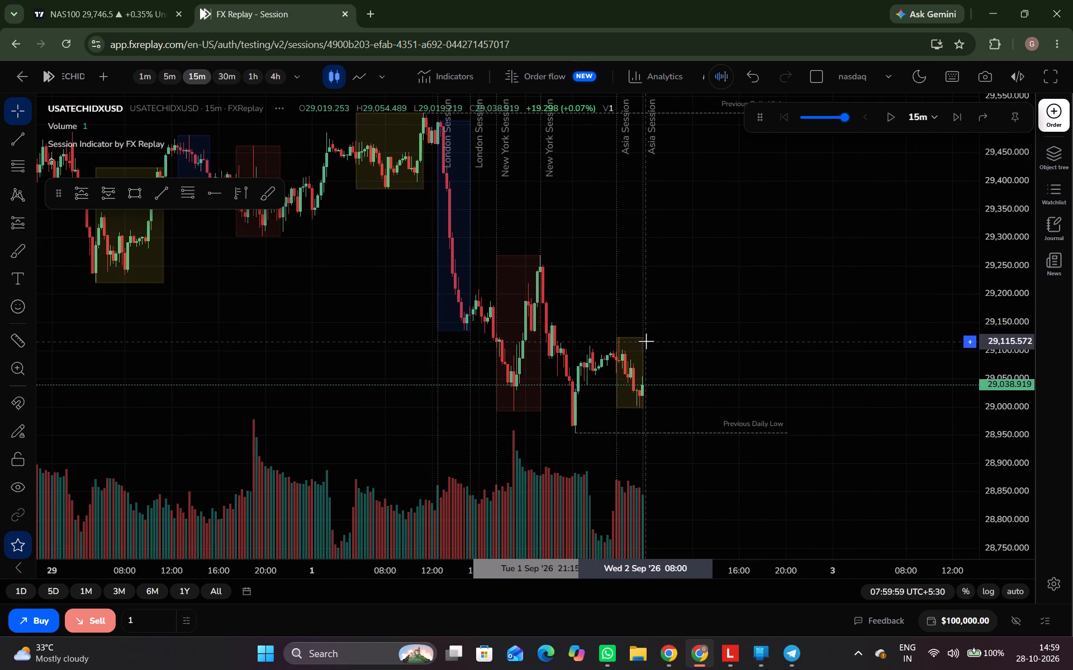
key(ctrl+space)
key(ctrl+space)
key(ctrl+space)
key(ctrl+space)
key(ctrl+space)
key(ctrl+space)
key(ctrl+space)
key(ctrl+space)
key(ctrl+space)
key(ctrl+space)
key(ctrl+space)
key(ctrl+space)
key(ctrl+space)
key(ctrl+space)
key(ctrl+space)
key(ctrl+space)
key(ctrl+space)
key(ctrl+space)
key(ctrl+space)
key(ctrl+space)
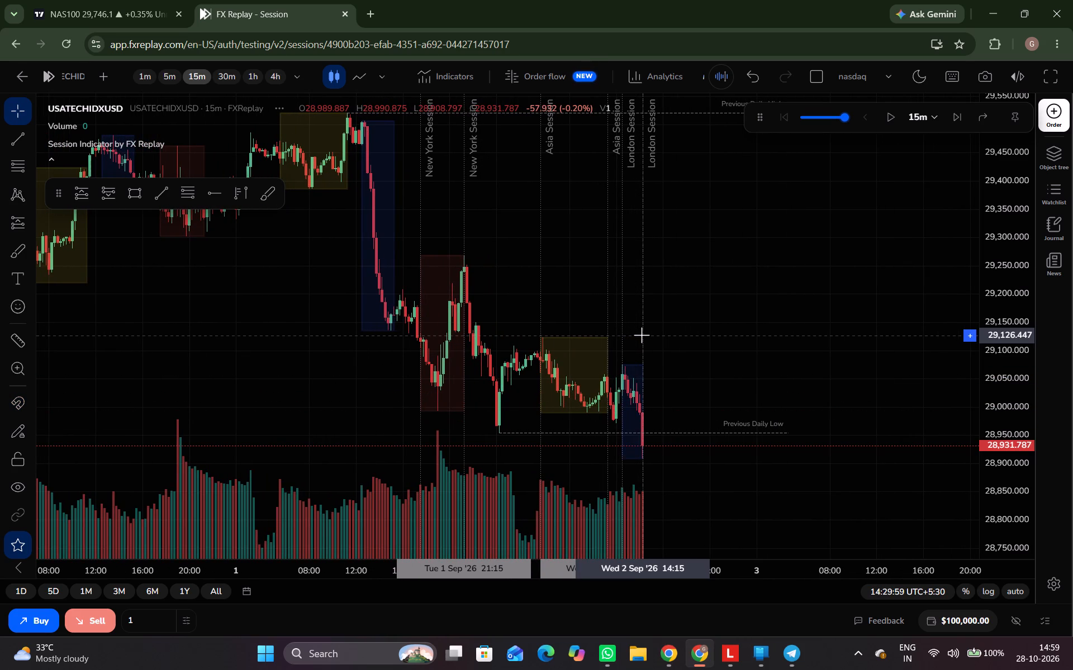
key(ctrl+space)
key(ctrl+space)
key(ctrl+space)
key(ctrl+space)
key(ctrl+space)
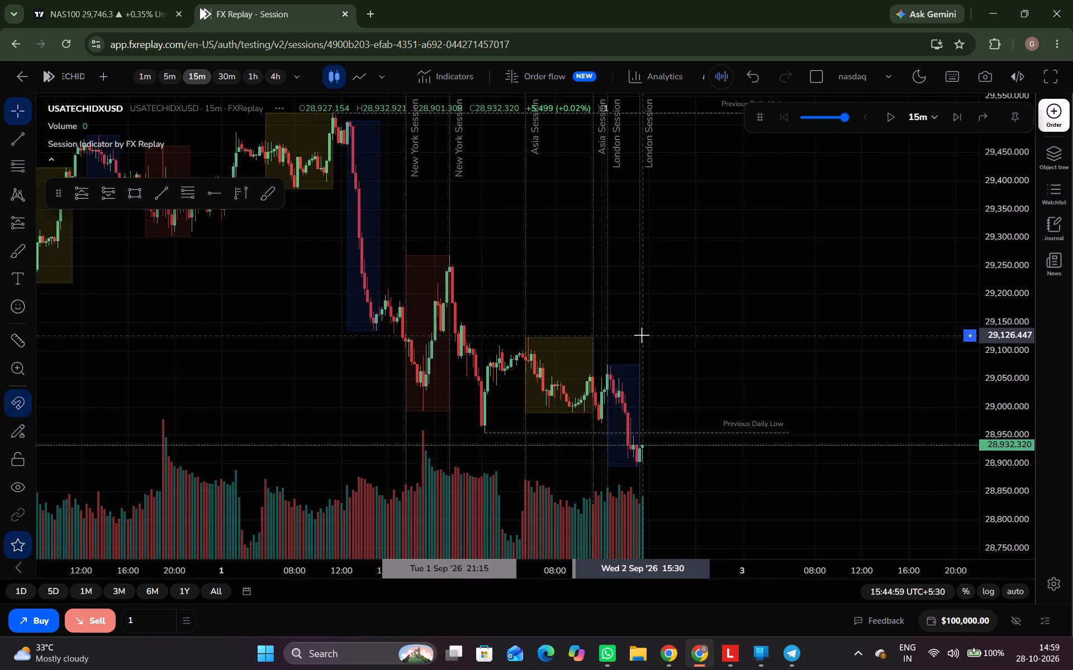
Switch the chart to the 5-minute timeframe.
drag(629, 294, 635, 214)
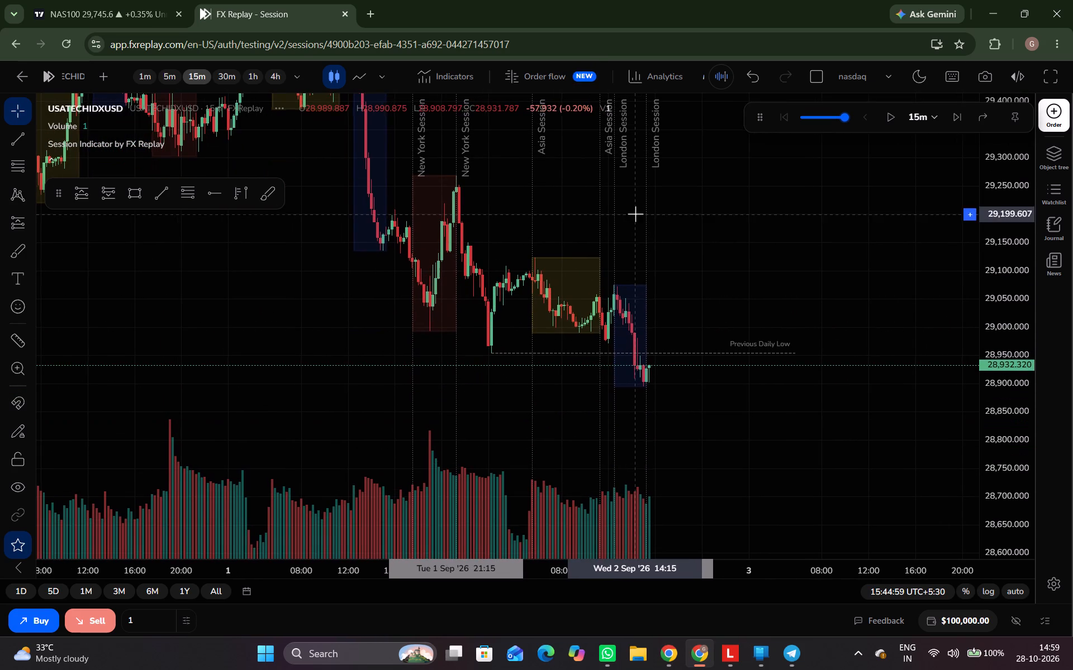
click(173, 76)
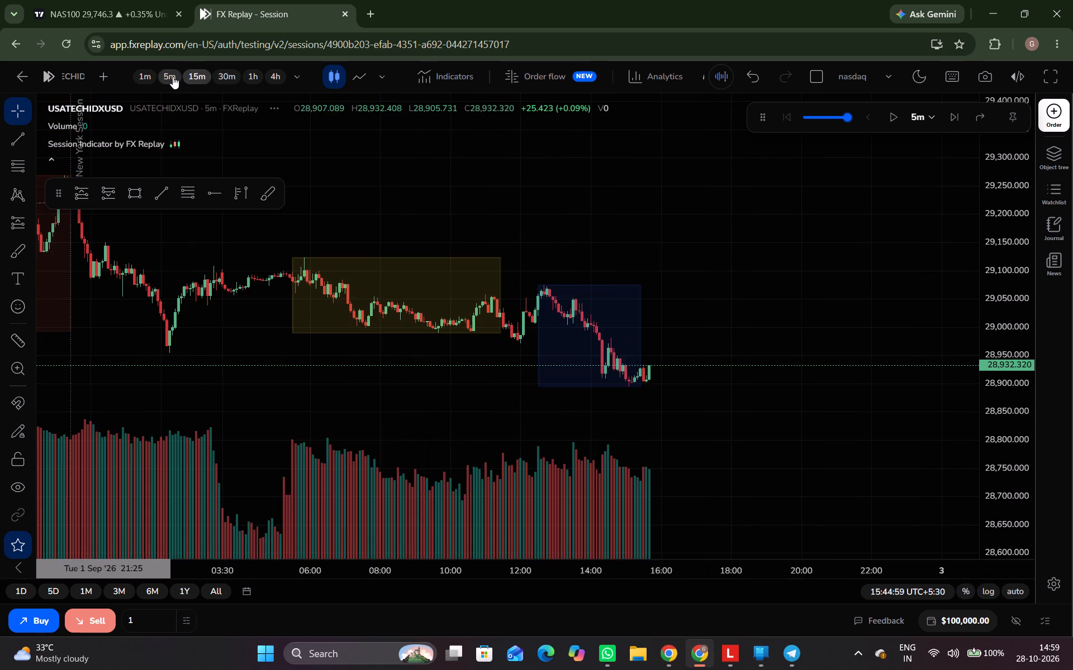
Advance the replay in 5-minute steps to 17:24 on 2 September 2026.
key(ctrl+space)
ctrl+drag(988, 419, 974, 295)
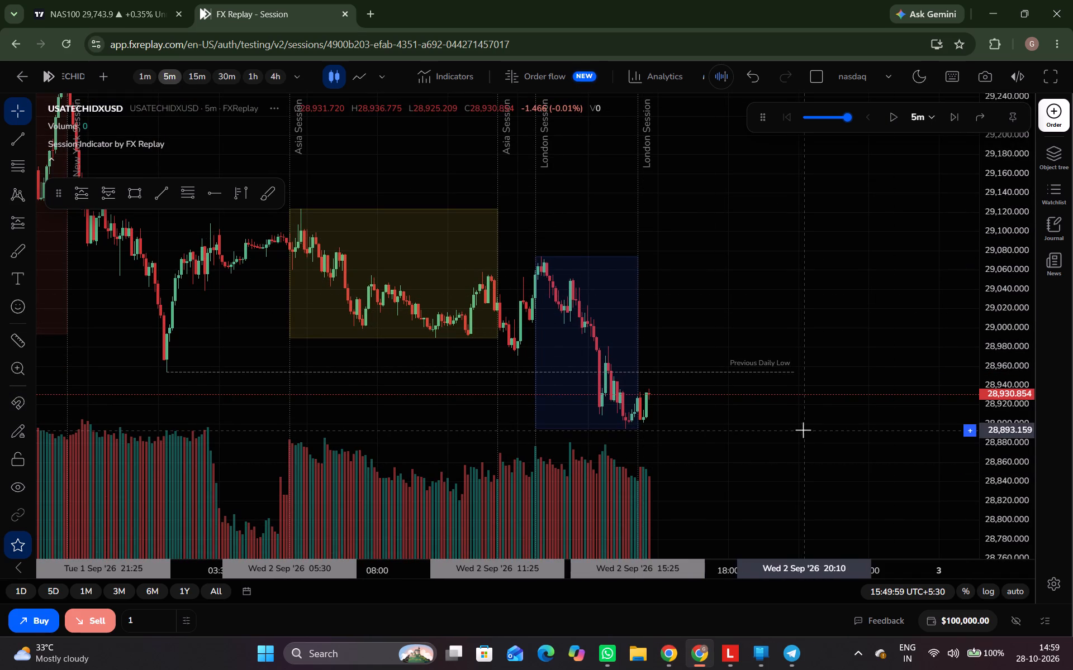
drag(803, 430, 775, 362)
drag(713, 247, 719, 293)
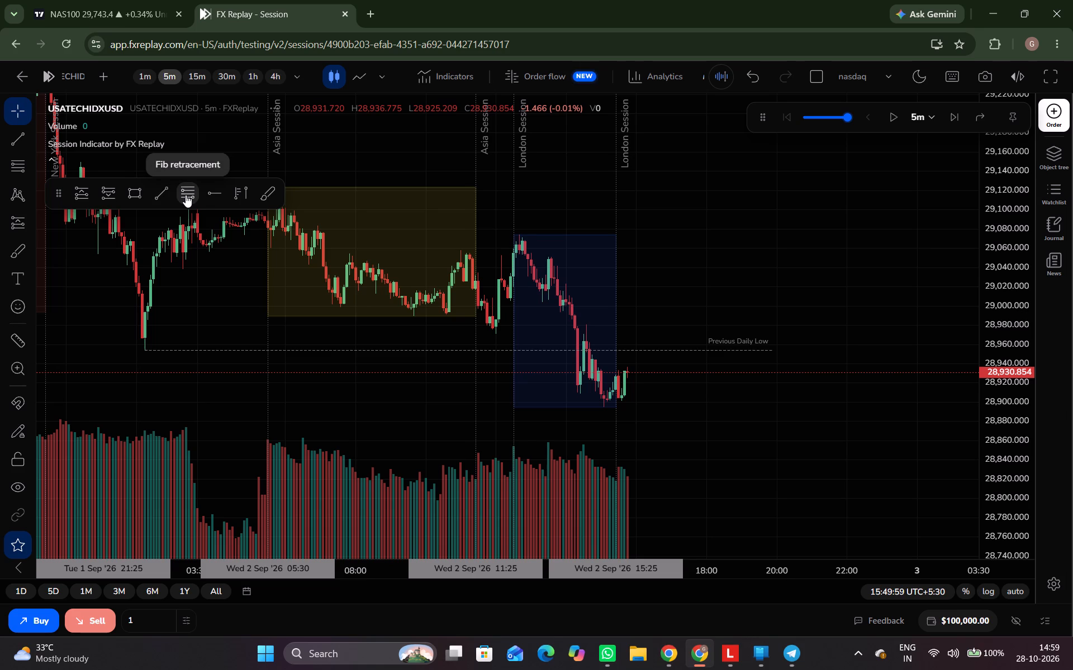
key(ctrl+space)
key(ctrl+space)
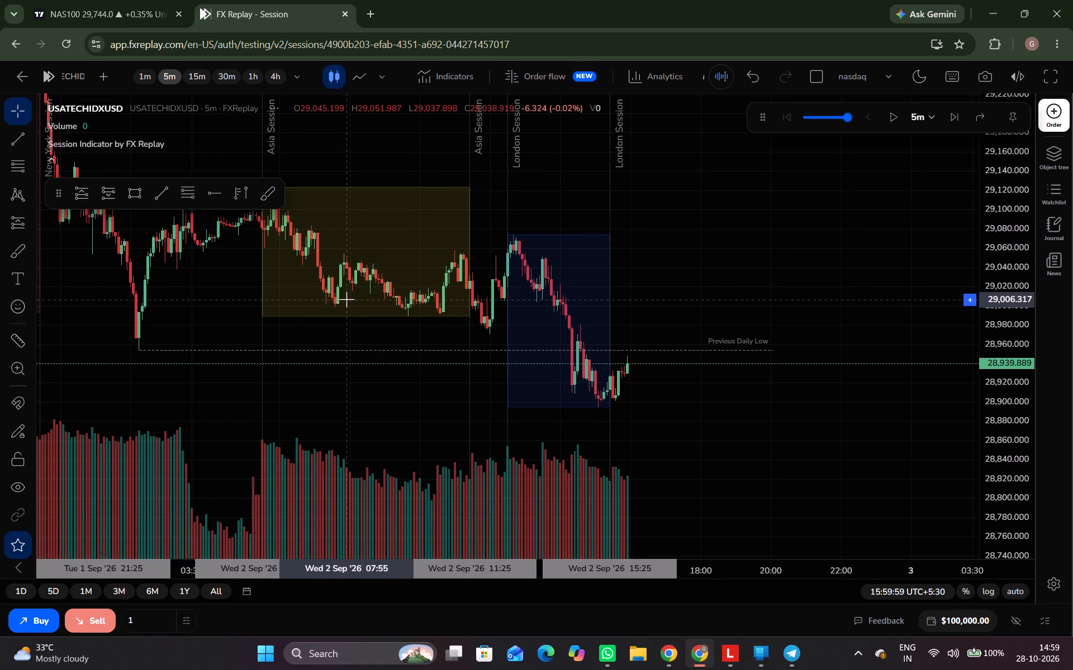
key(ctrl+space)
key(ctrl+space)
key(ctrl+space)
key(ctrl+space)
key(ctrl+space)
key(ctrl+space)
key(ctrl+space)
key(ctrl+space)
key(ctrl+space)
key(ctrl+space)
key(ctrl+space)
key(ctrl+space)
key(ctrl+space)
key(ctrl+space)
key(ctrl+space)
key(ctrl+space)
key(ctrl+space)
key(ctrl+space)
key(ctrl+space)
key(ctrl+space)
key(ctrl+space)
key(ctrl+space)
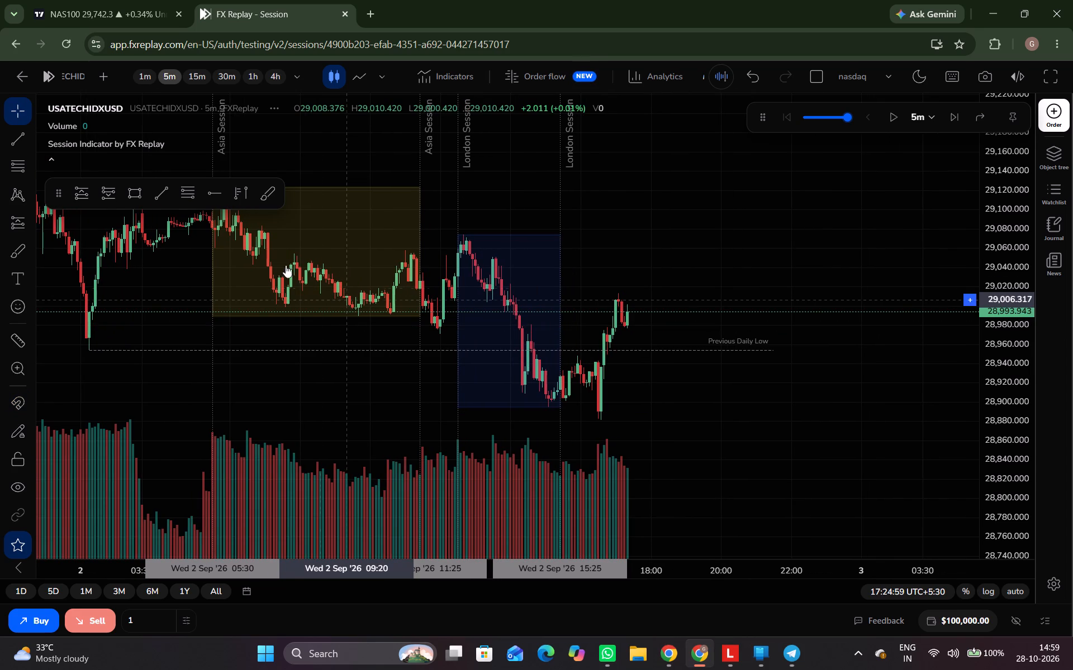
Draw a Fib retracement from the 2 September London session high at 29,074.792 to the post-London low at 28,881.553.
click(179, 187)
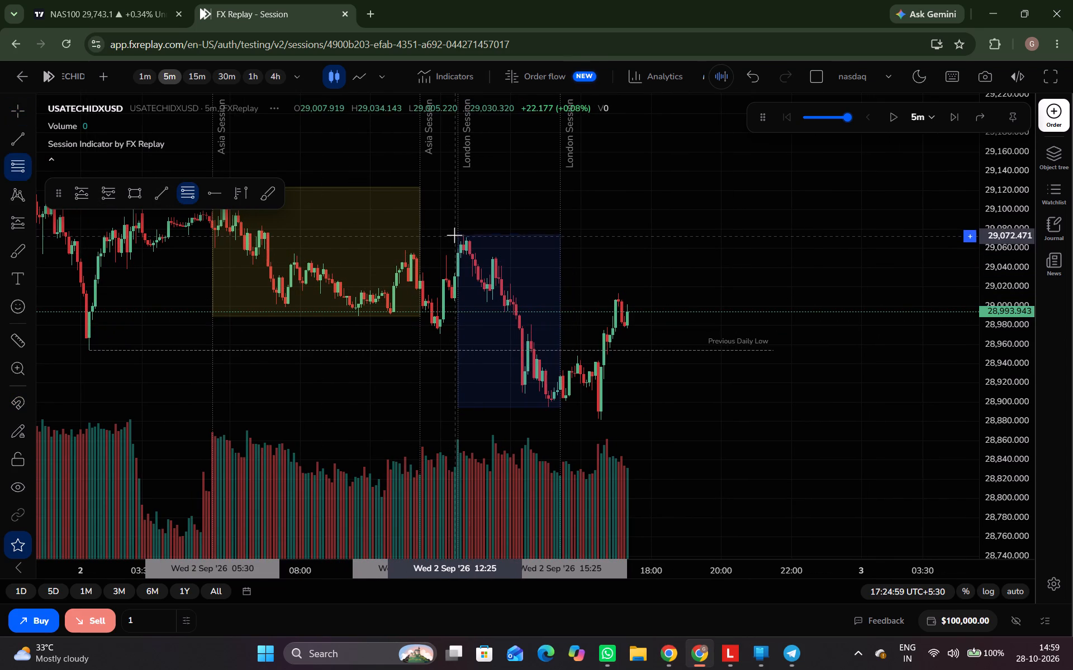
drag(453, 233, 808, 447)
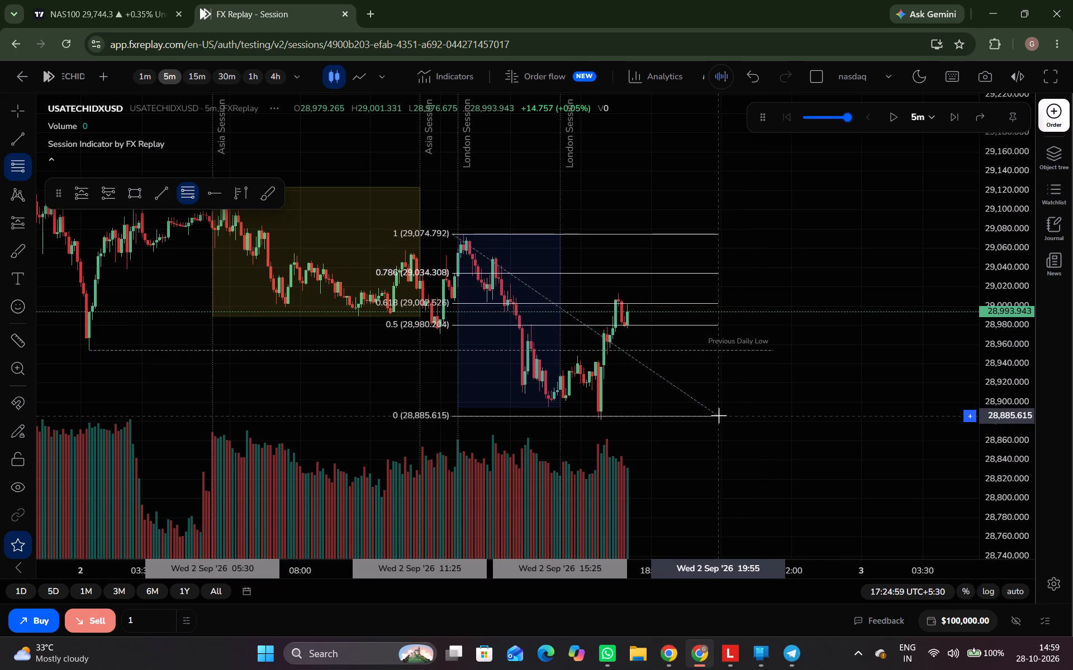
click(719, 419)
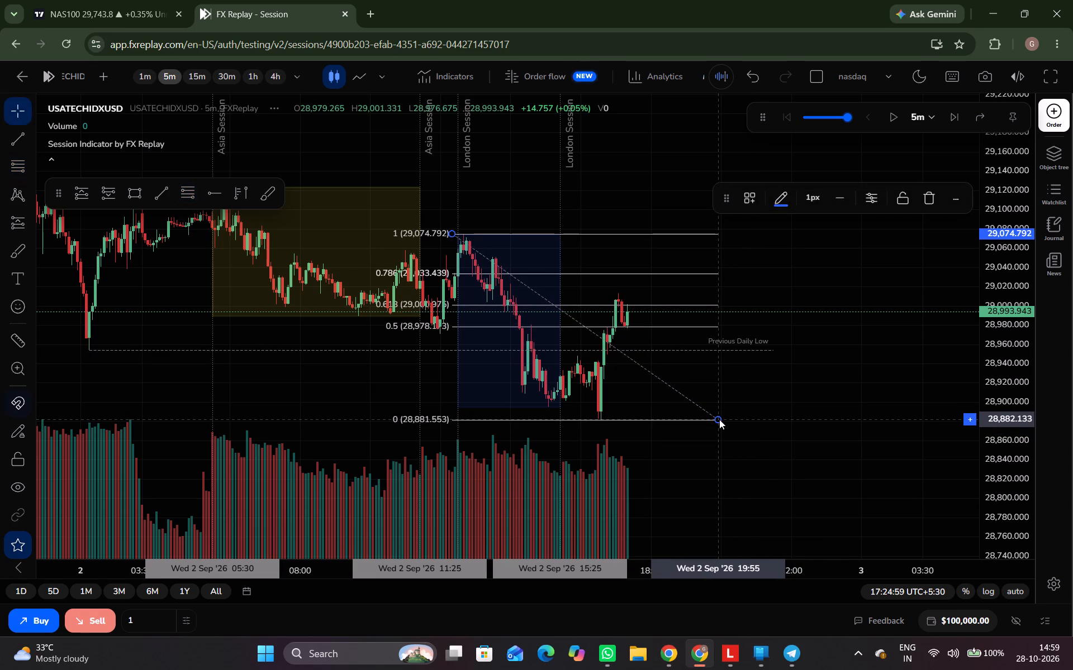
ctrl+drag(783, 385, 1006, 477)
Advance the replay in 5-minute steps into the New York session, to 17:49 on 2 September 2026.
key(ctrl+space)
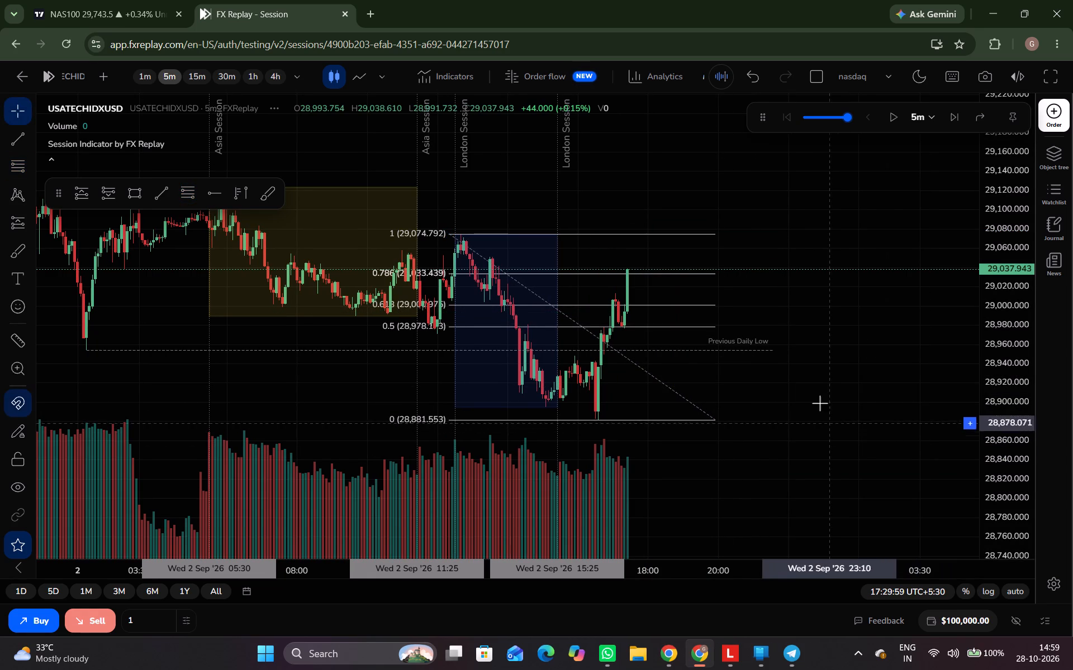
key(ctrl+space)
key(ctrl+space)
key(ctrl+space)
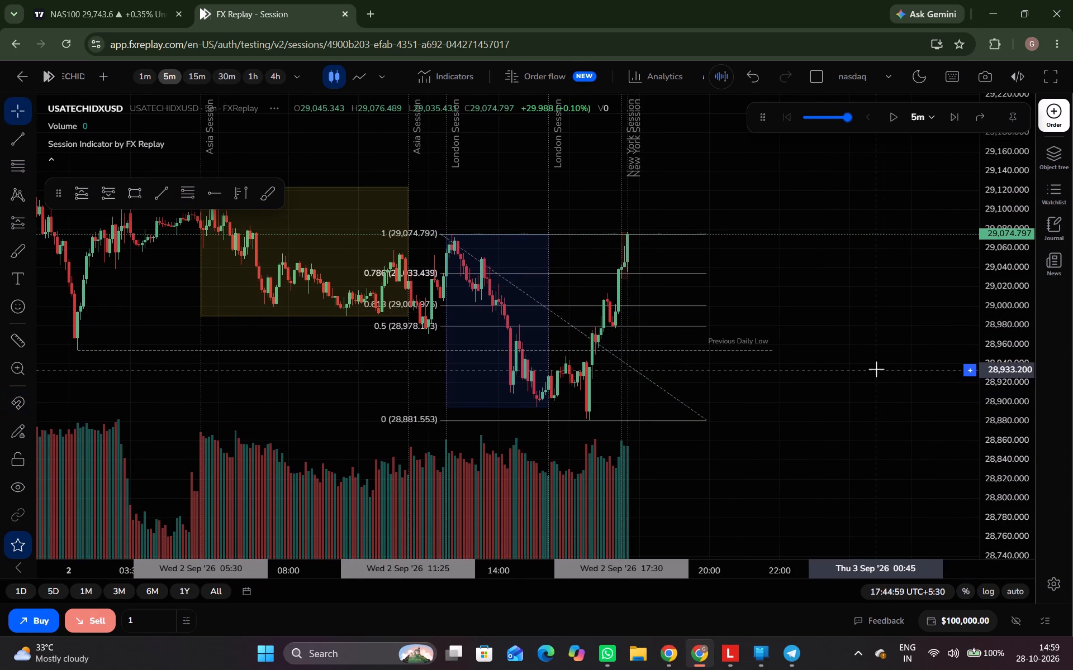
key(ctrl+space)
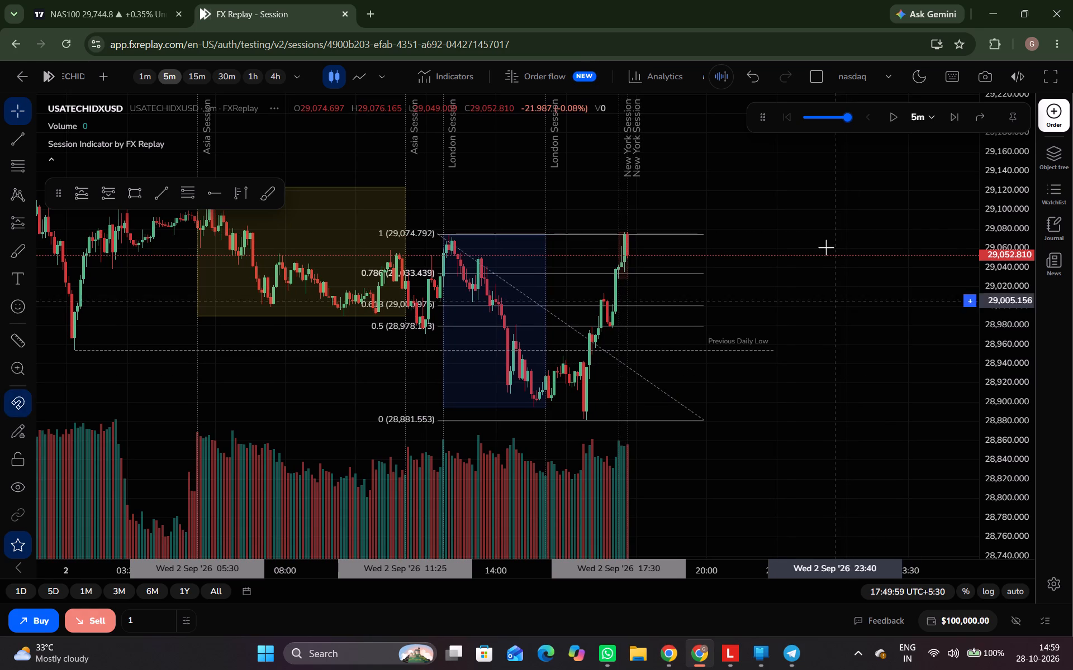
Advance the replay in 5-minute steps to 17:59 on 2 September 2026.
ctrl+click(831, 219)
key(ctrl+space)
key(ctrl+space)
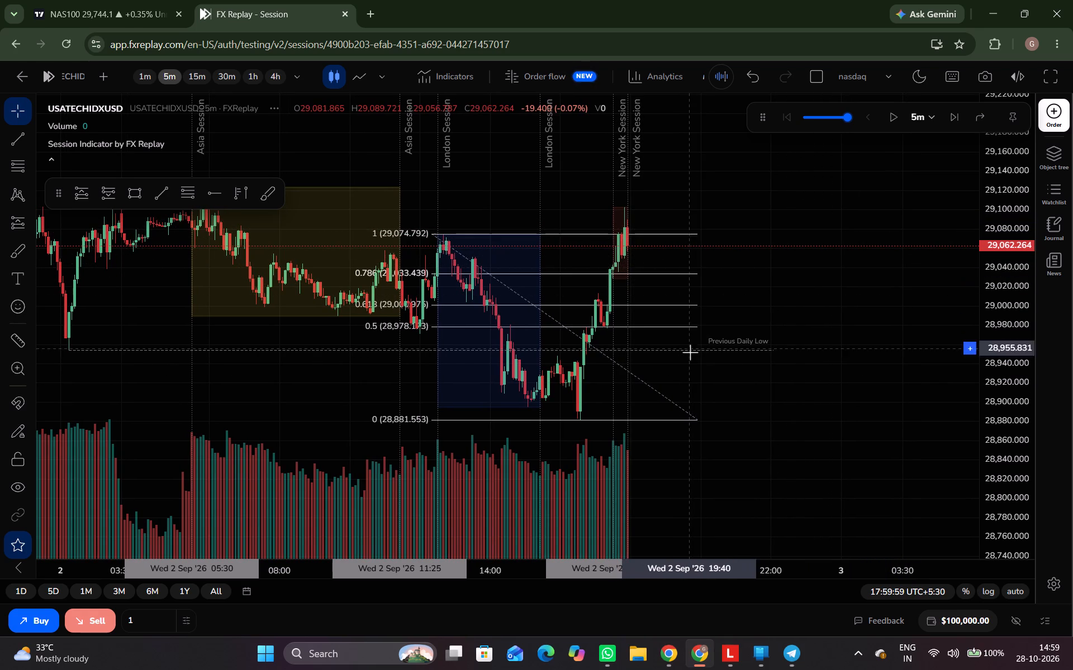
Shorten the 2 September Fib retracement by moving its low end back to just before the New York session, at 28,882.133.
drag(695, 420, 608, 419)
click(608, 419)
drag(652, 425, 685, 357)
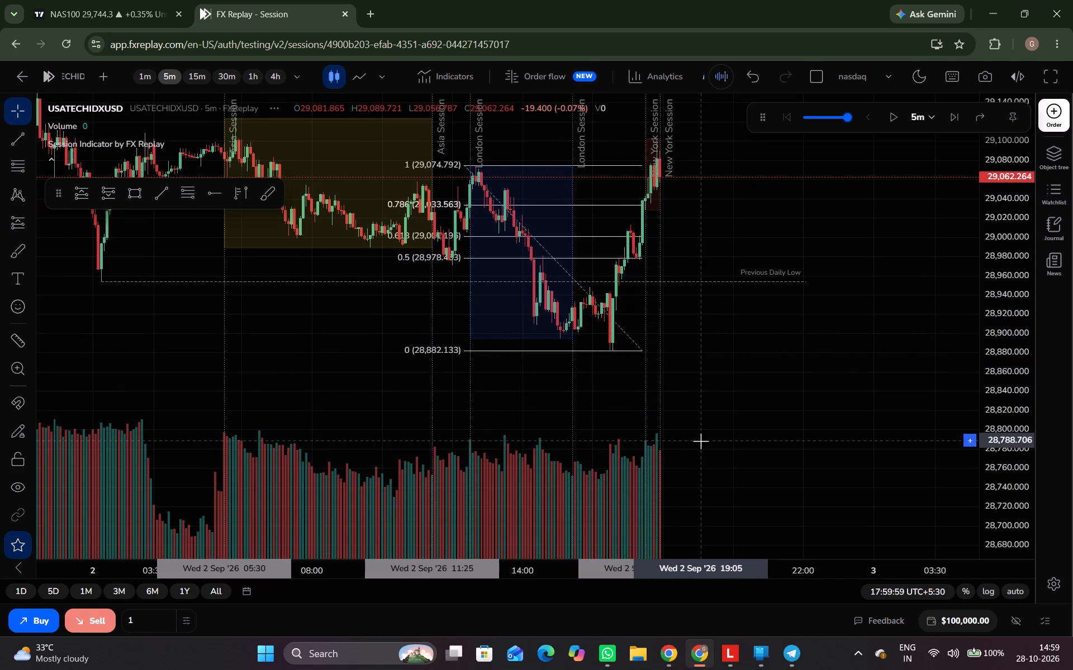
drag(698, 321, 672, 404)
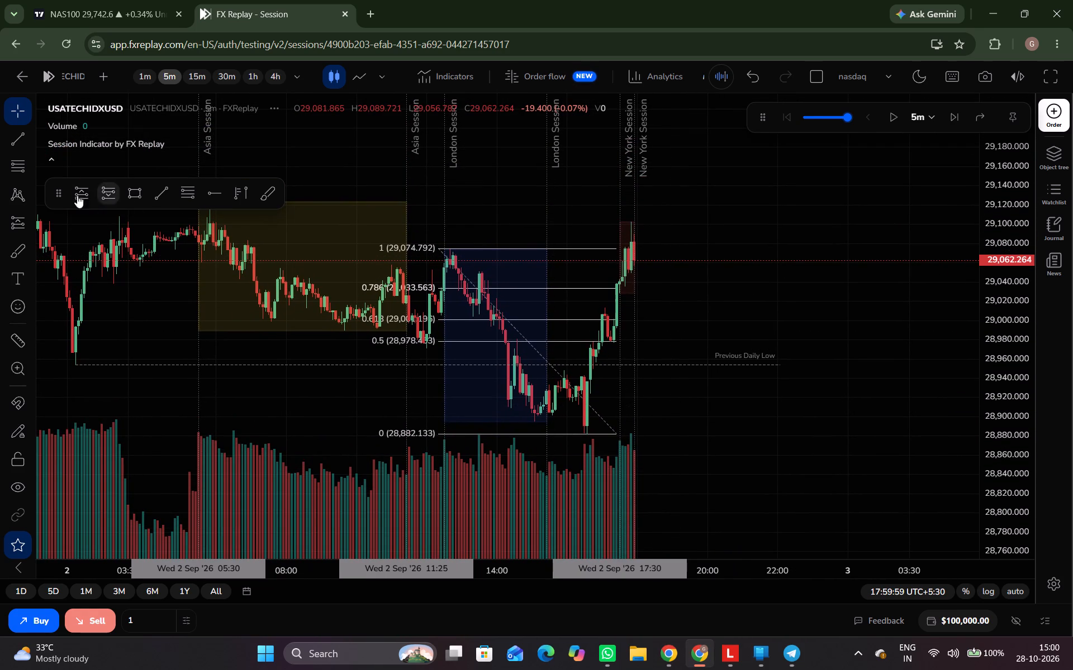
Move the floating set of favourite drawing tools off the candles into the empty chart area below the price action.
drag(58, 195, 632, 119)
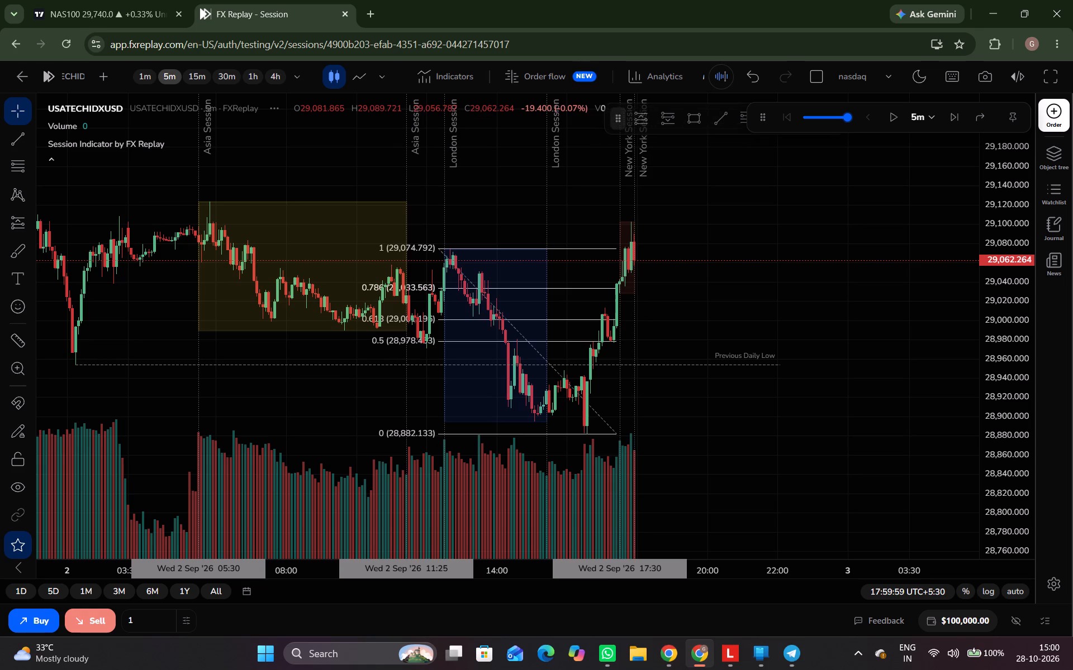
drag(632, 119, 50, 425)
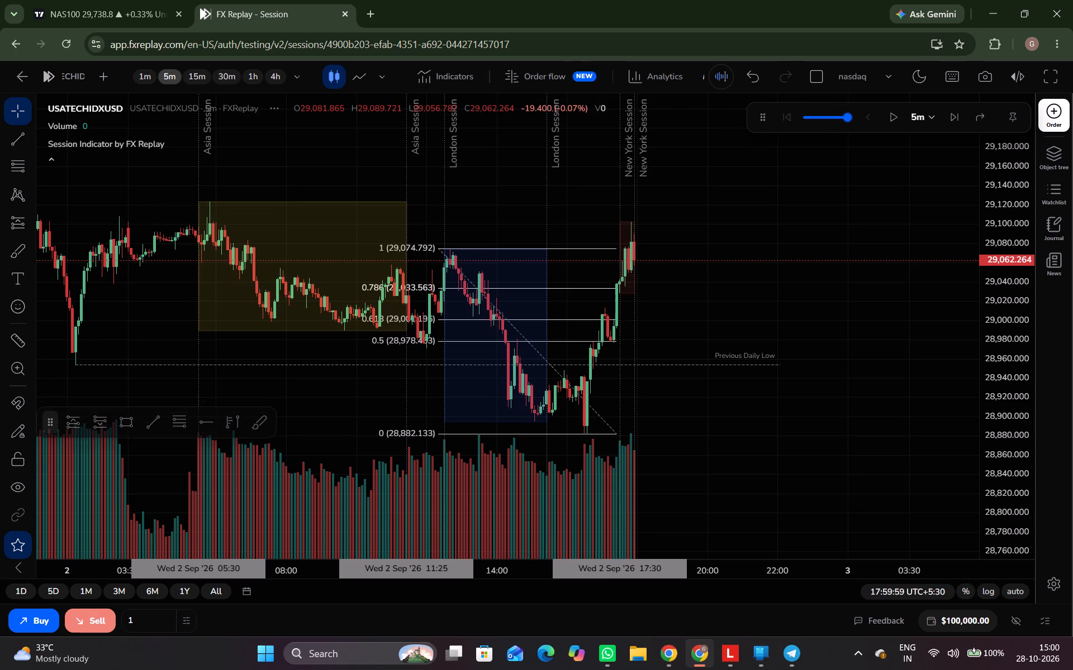
drag(50, 425, 735, 566)
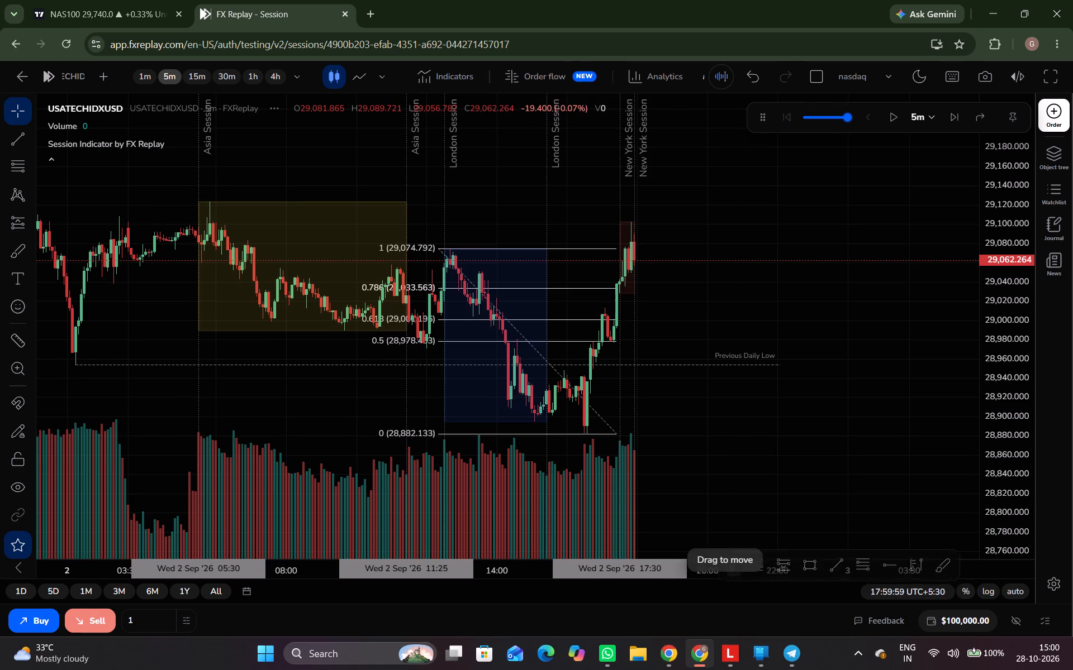
drag(735, 566, 748, 533)
drag(799, 452, 695, 431)
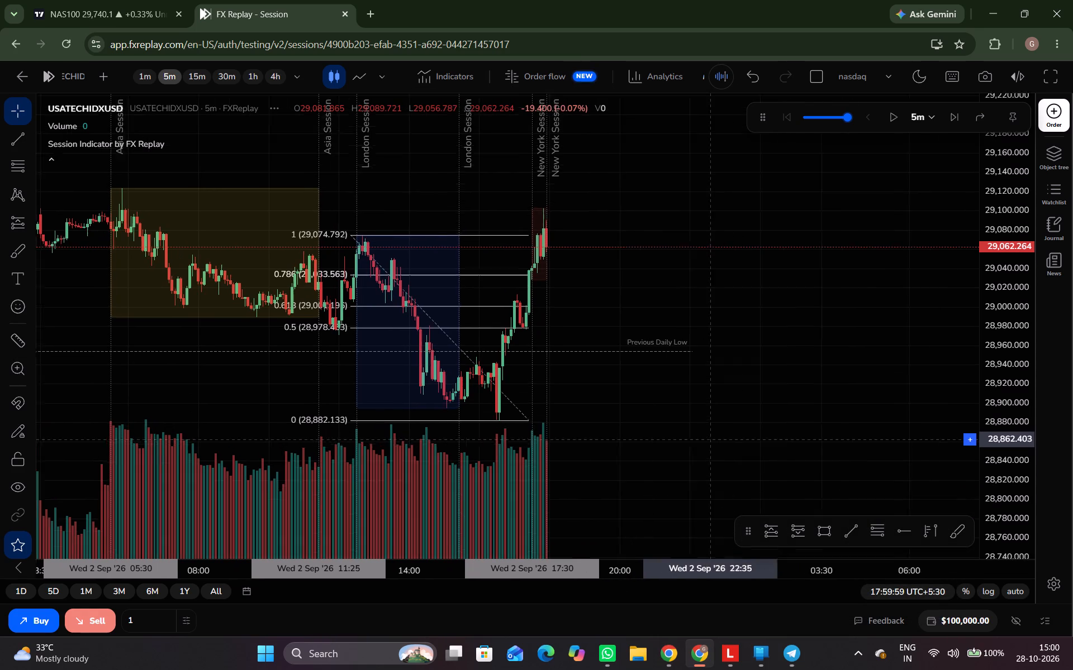
drag(695, 431, 823, 444)
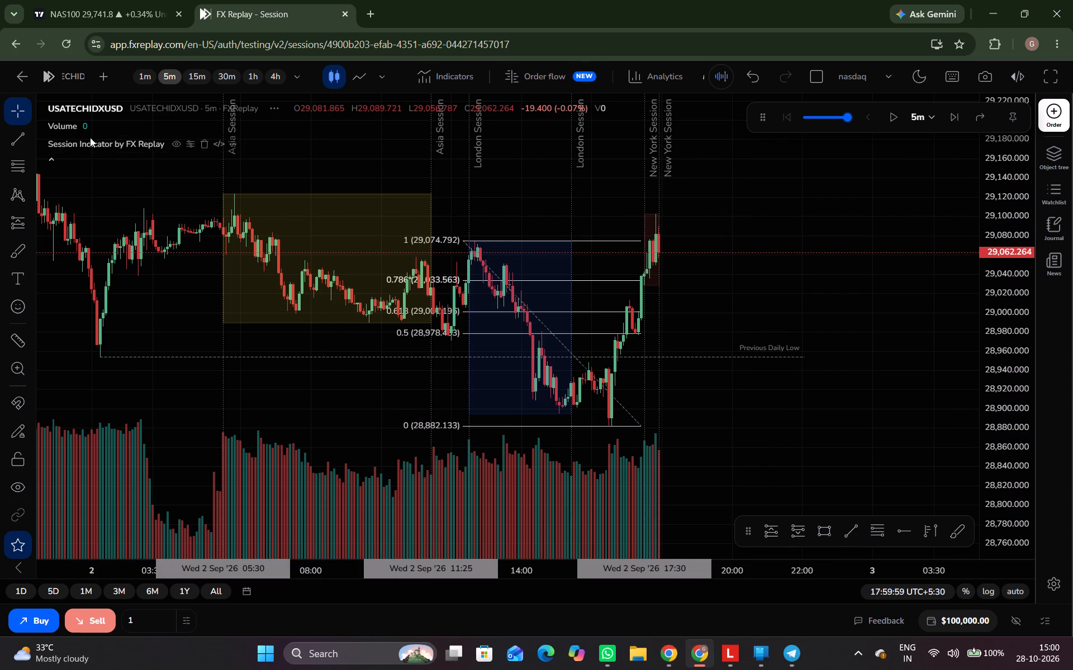
Hide the Volume indicator on the chart.
click(91, 122)
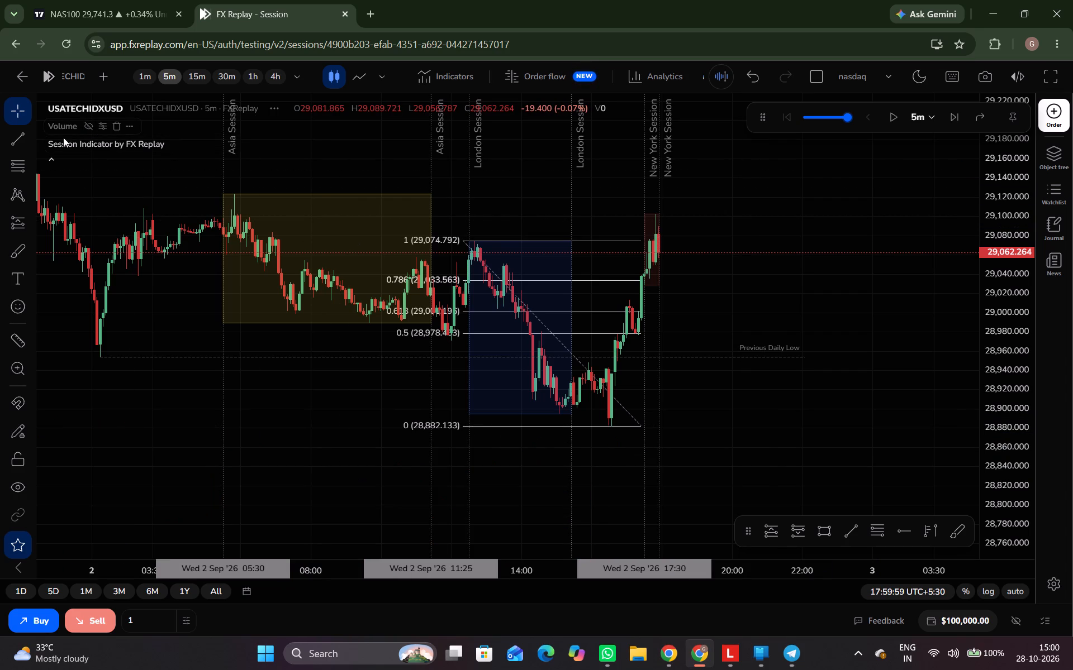
Advance the replay by one 5-minute candle to 18:04 on 2 September 2026.
scroll(727, 330, up, 2)
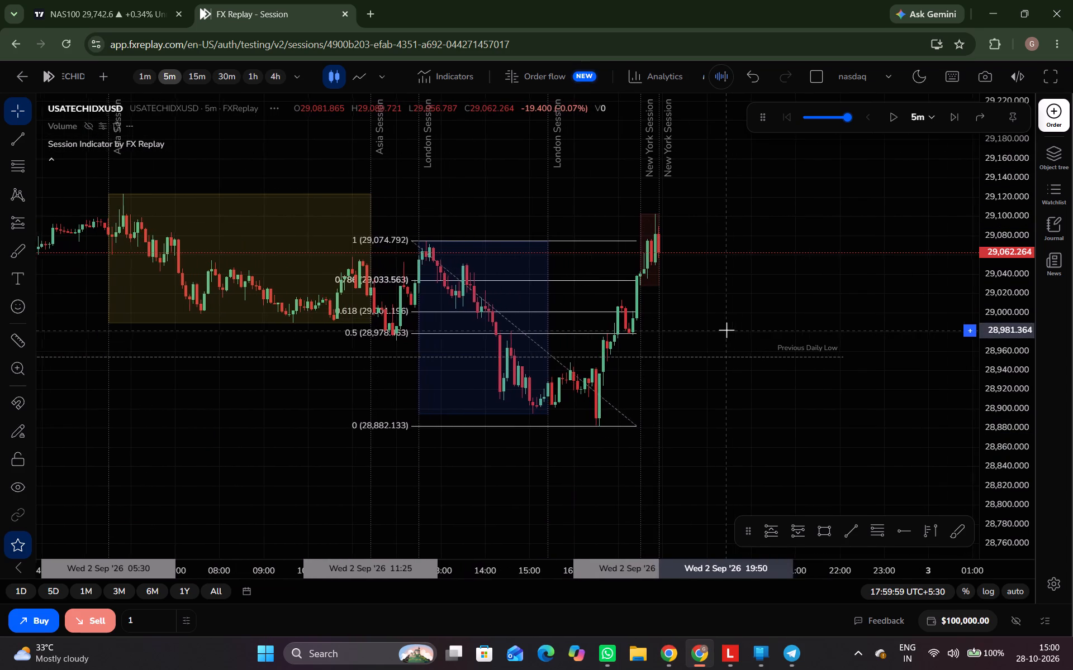
drag(704, 291, 690, 309)
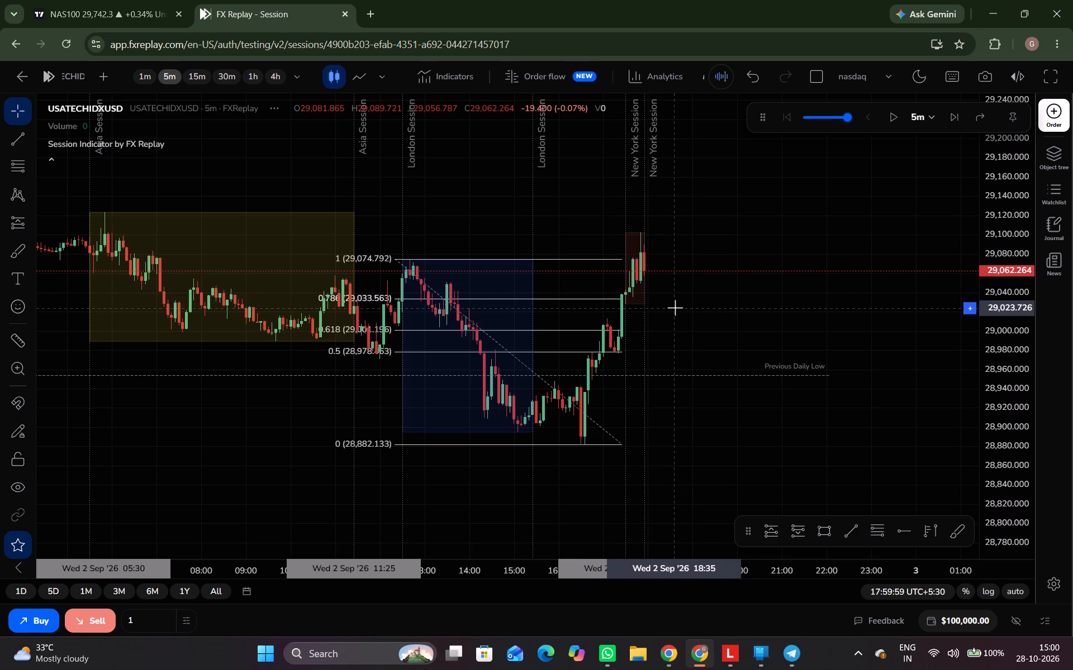
key(ctrl+space)
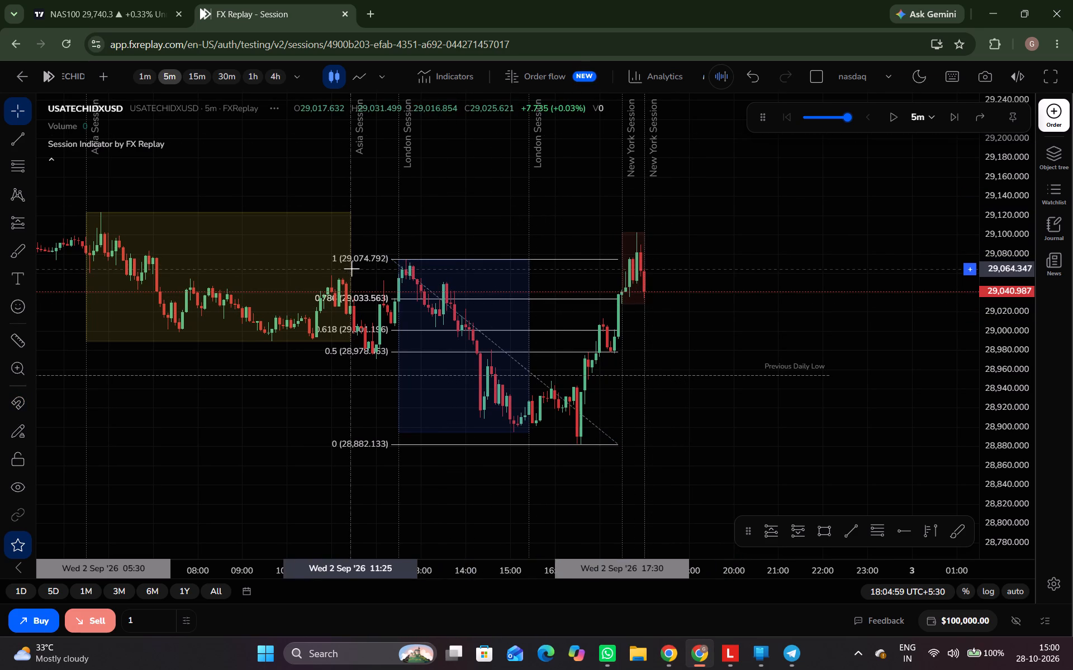
Draw a Short Position from the latest New York candle with entry at 29,040.554 and stop at 29,102.327, at the session high.
scroll(352, 269, down, 2)
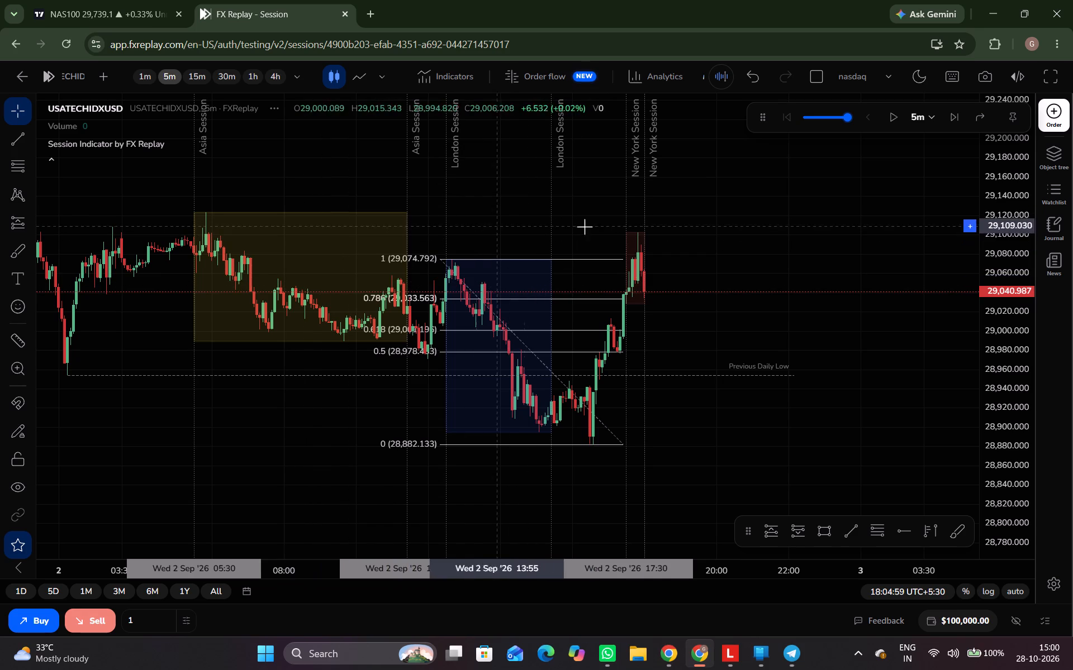
scroll(758, 341, up, 1)
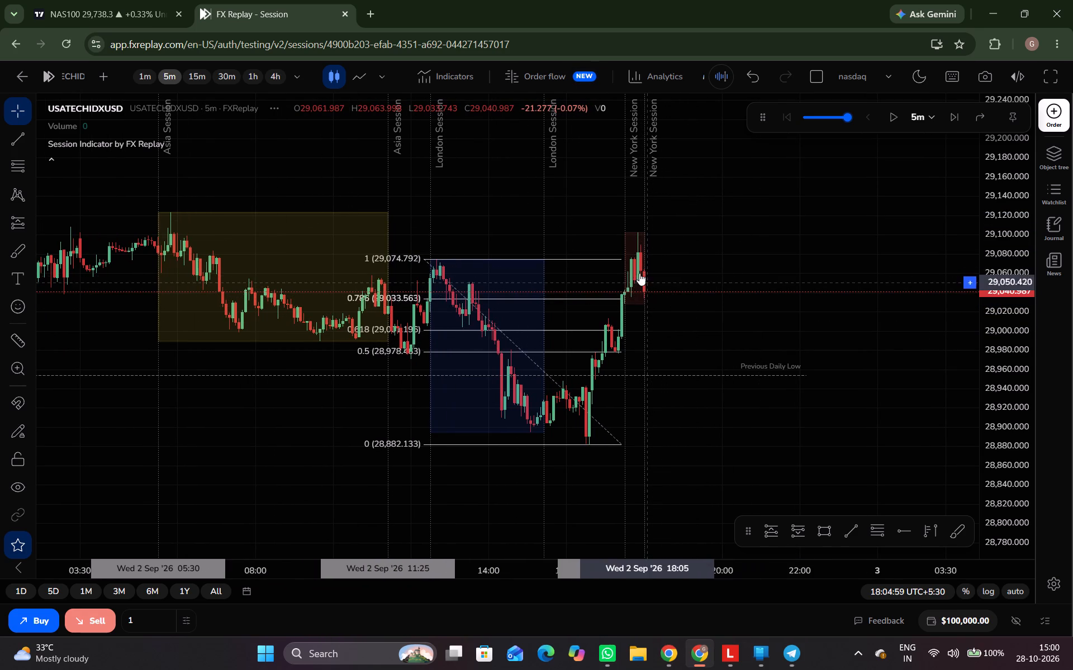
click(802, 535)
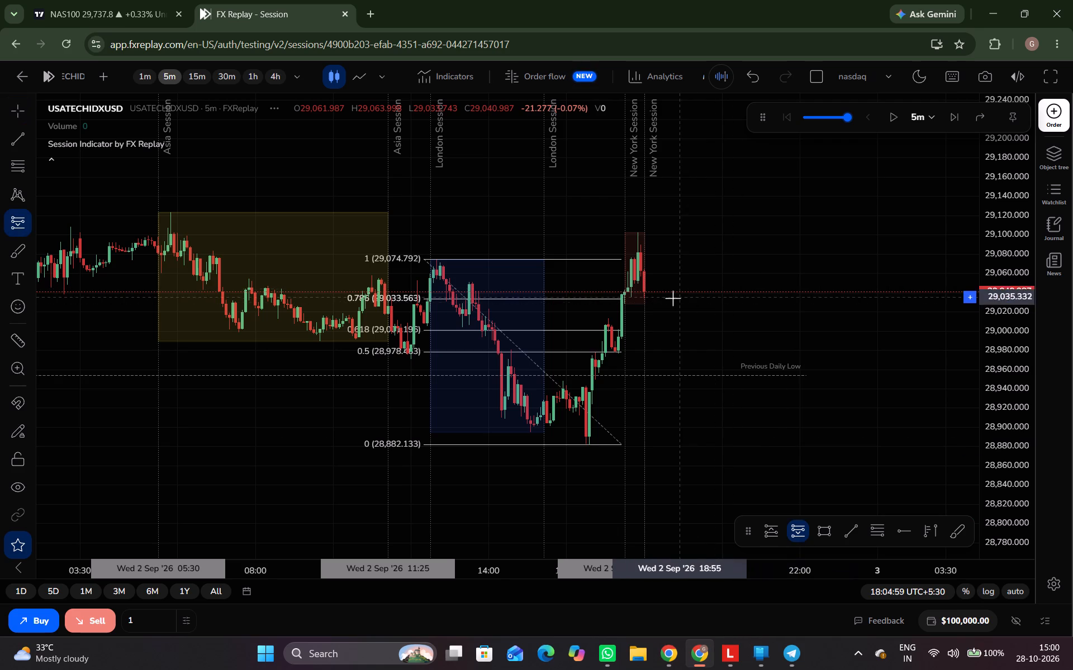
click(644, 291)
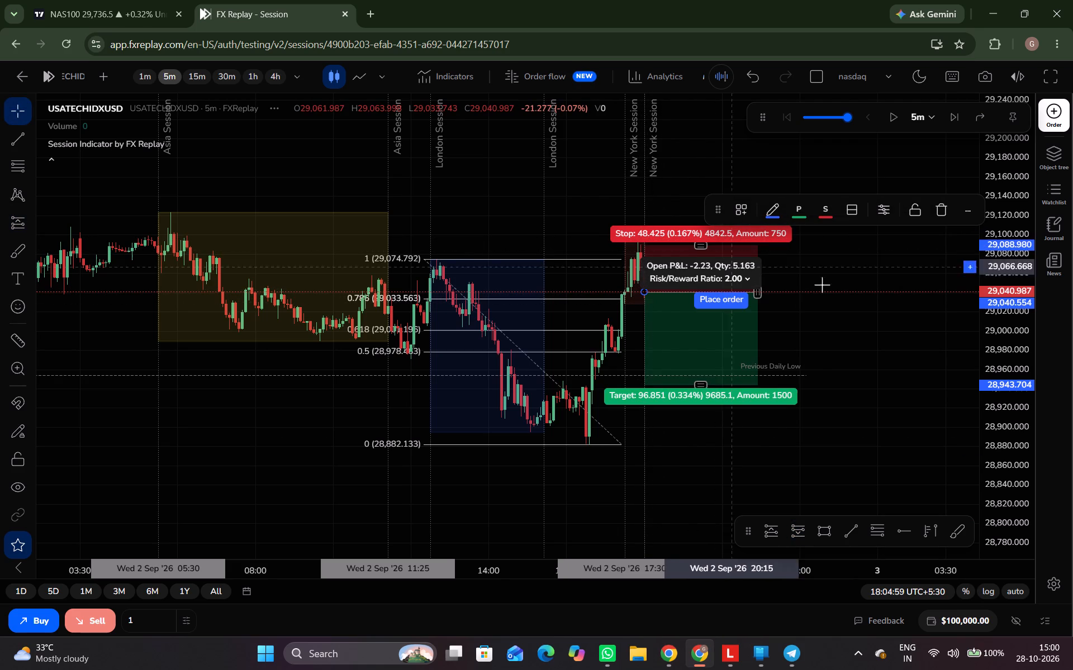
click(830, 228)
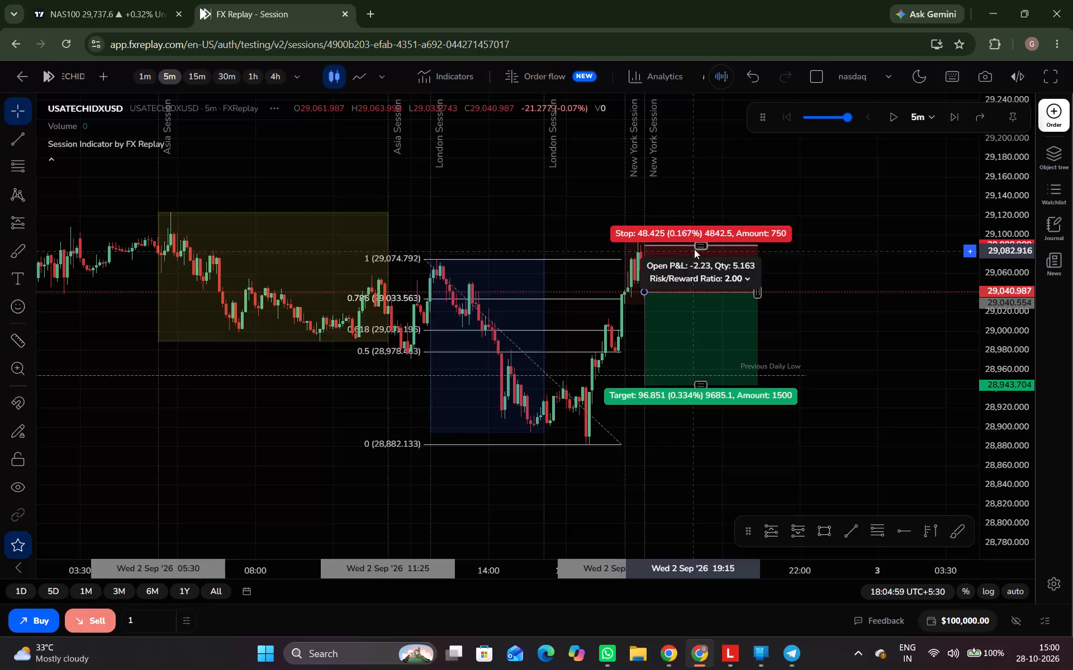
drag(701, 245, 708, 230)
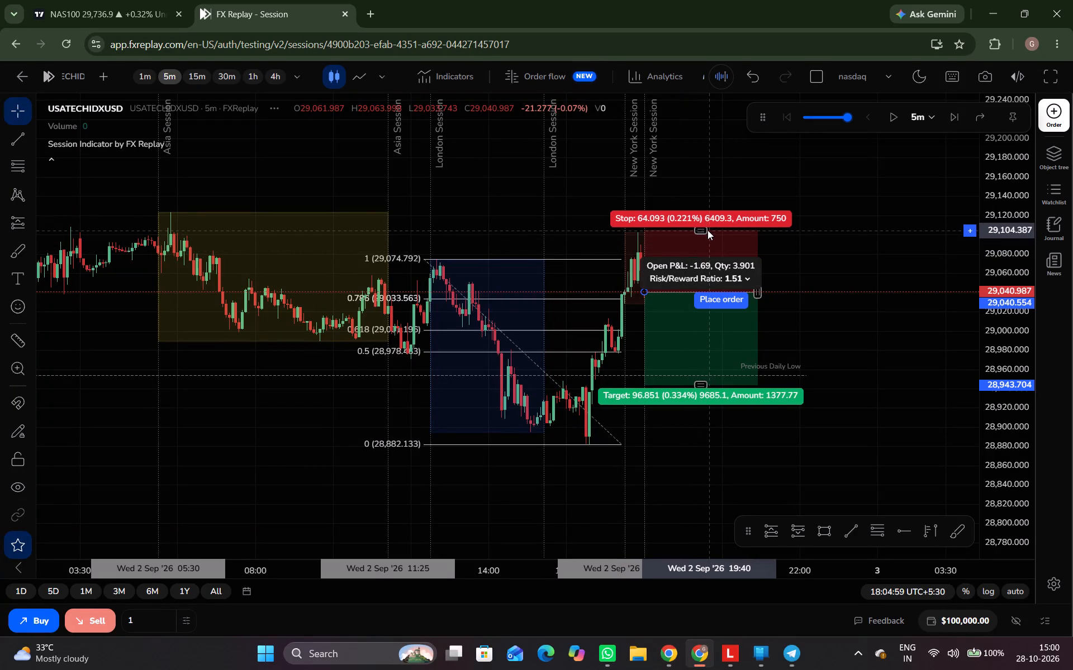
drag(708, 230, 708, 232)
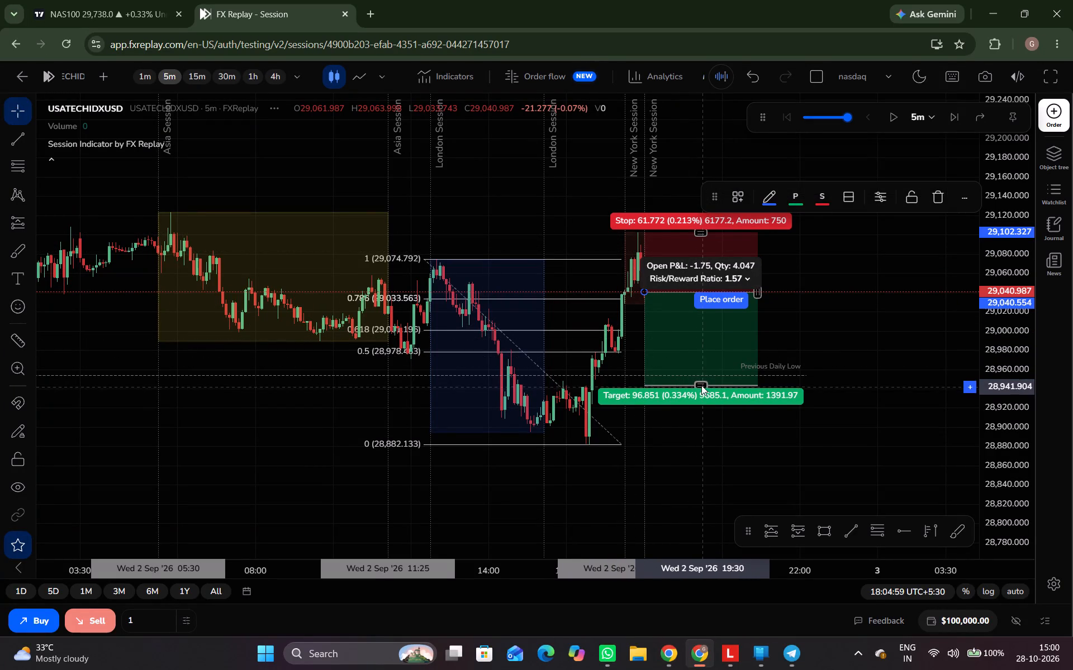
Extend the short position's target below the Fib low to 28,855.499, for a risk/reward ratio of 3.00.
drag(701, 384, 702, 441)
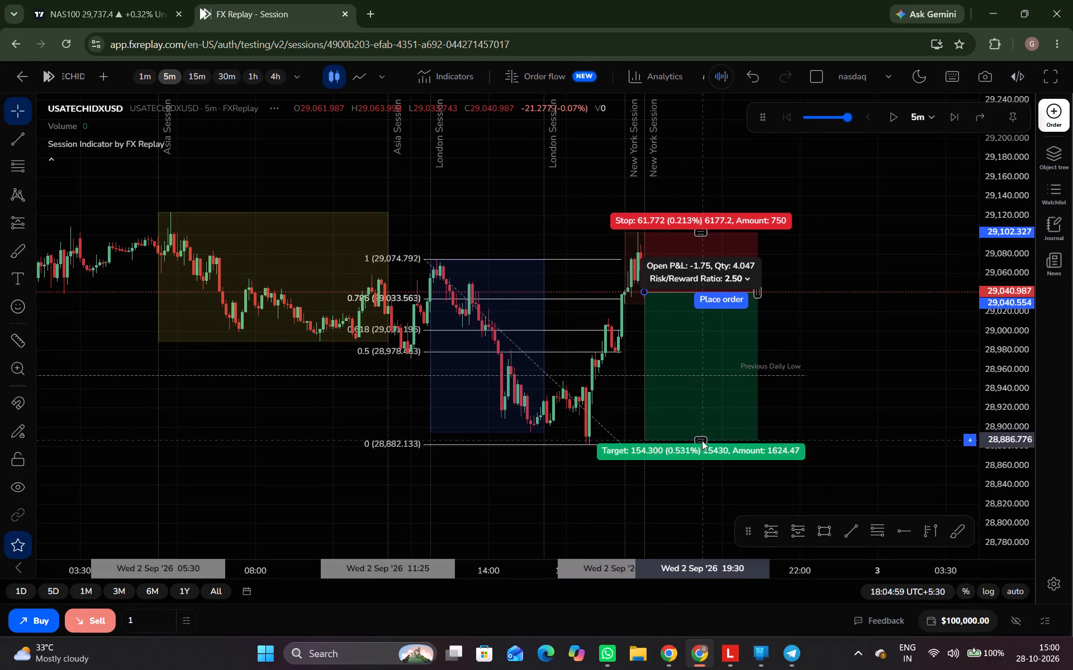
drag(702, 441, 707, 458)
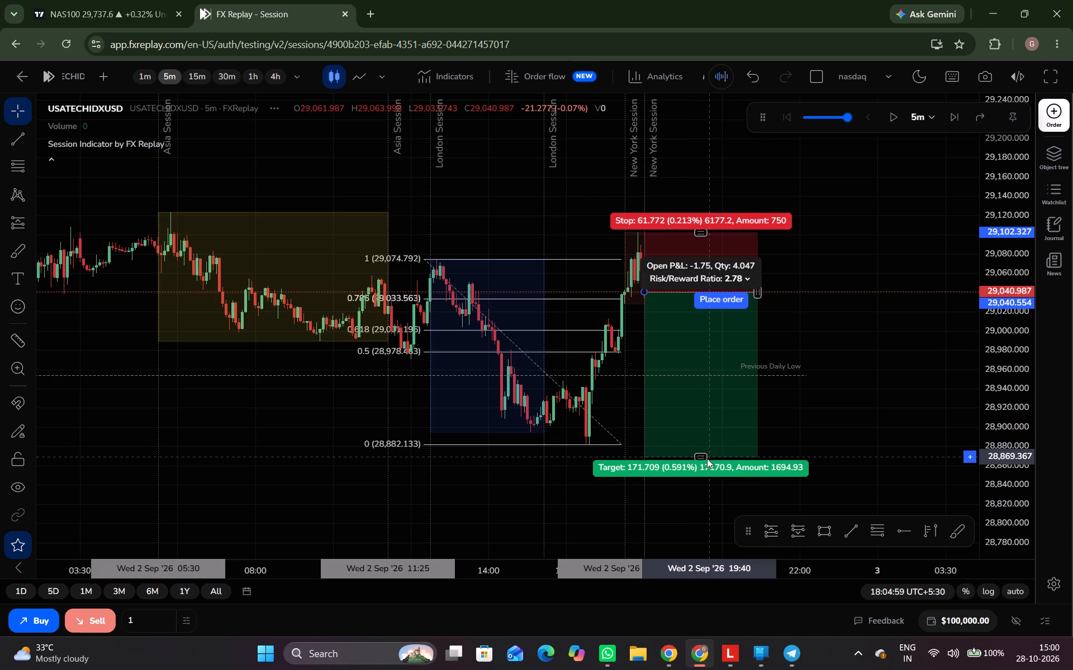
drag(707, 458, 699, 469)
drag(808, 448, 715, 315)
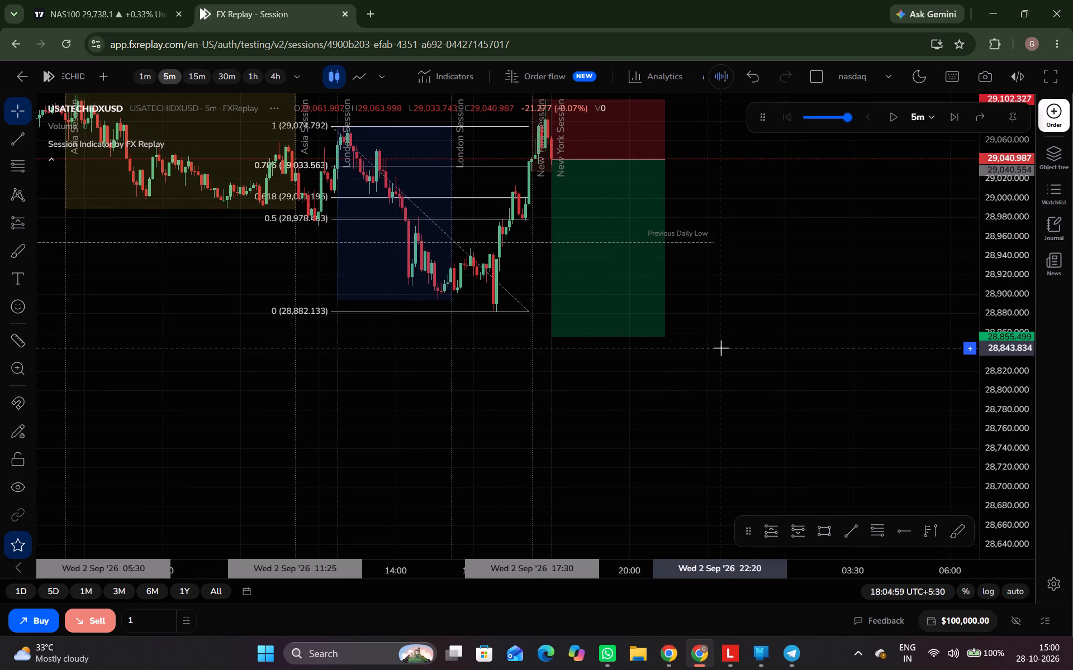
drag(721, 348, 762, 456)
Place a sell stop order from the short position at 29,040.554, with stop loss 29,102.327 and take profit 28,855.499.
click(658, 331)
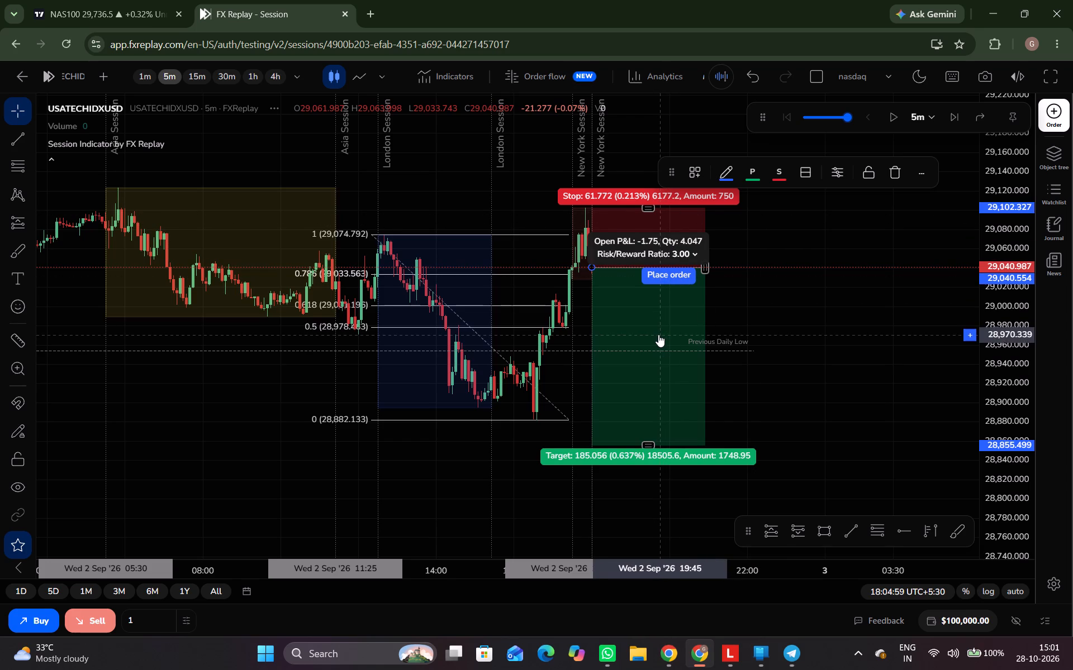
key(alt+comma)
key(o)
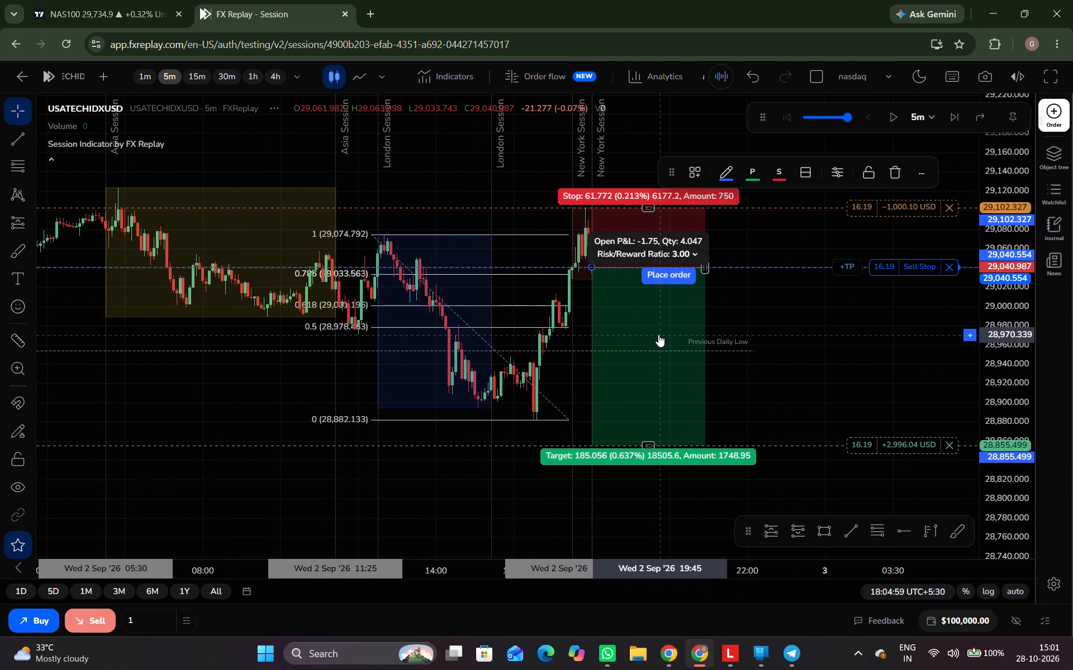
click(857, 295)
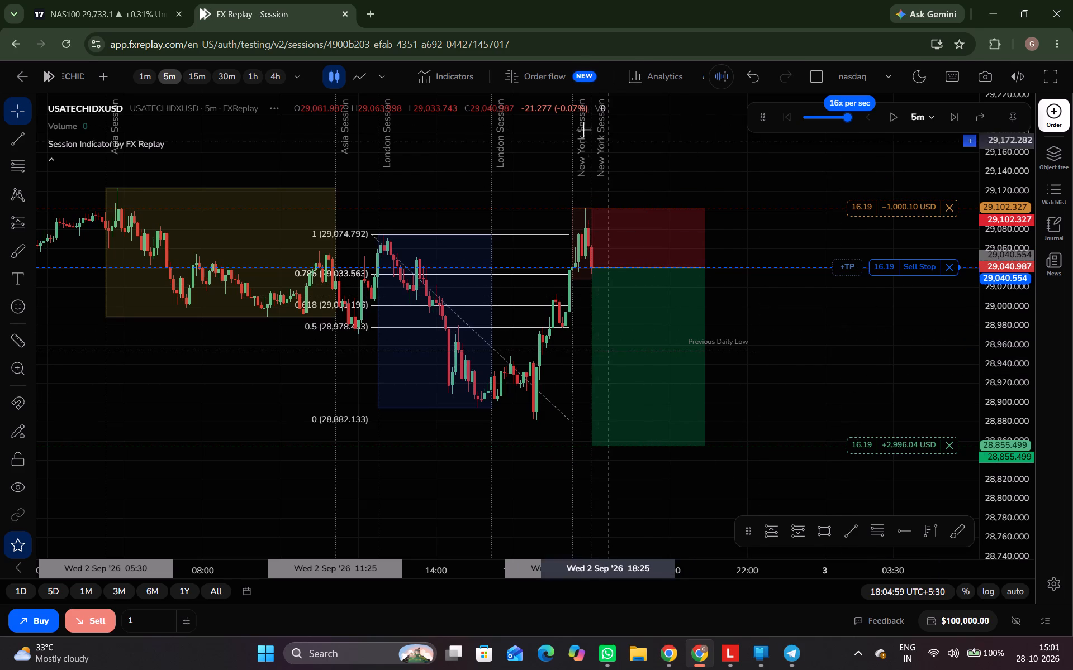
Advance the replay in 5-minute steps to 19:49 on 2 September 2026 to play out the short trade.
click(952, 120)
click(952, 120)
click(952, 120)
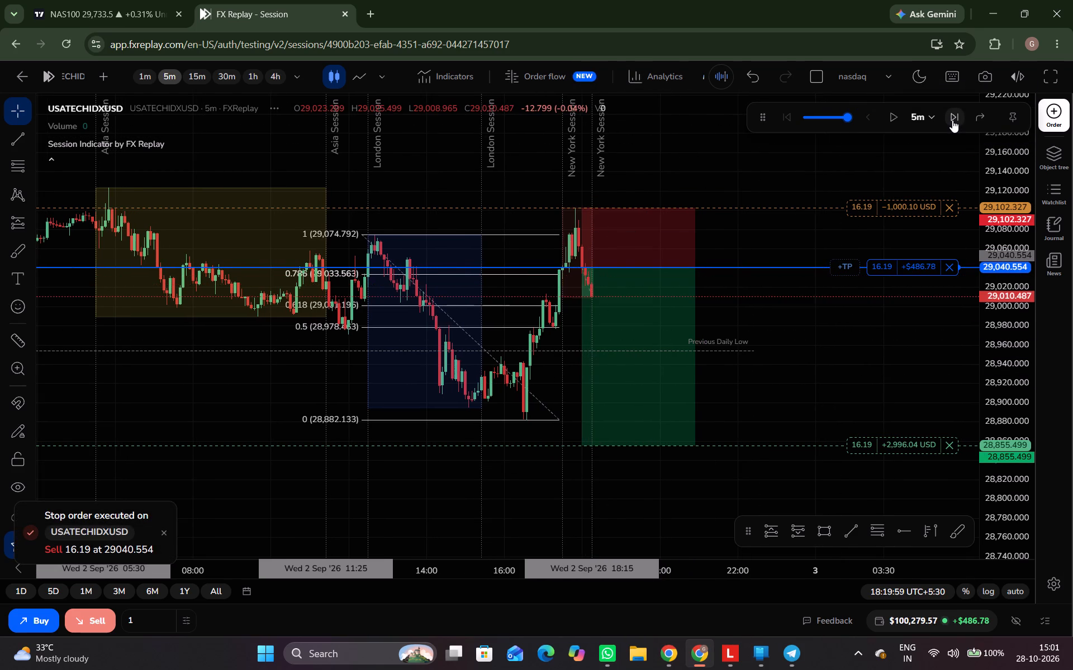
triple_click(952, 120)
triple_click(952, 120)
triple_click(952, 120)
triple_click(952, 120)
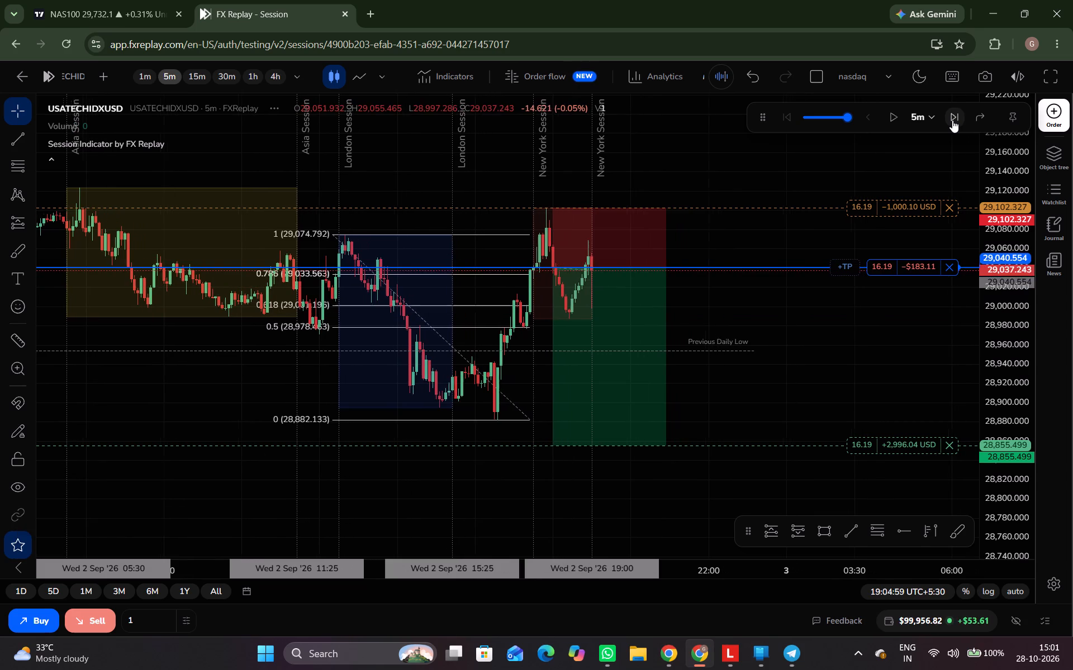
triple_click(952, 120)
triple_click(952, 120)
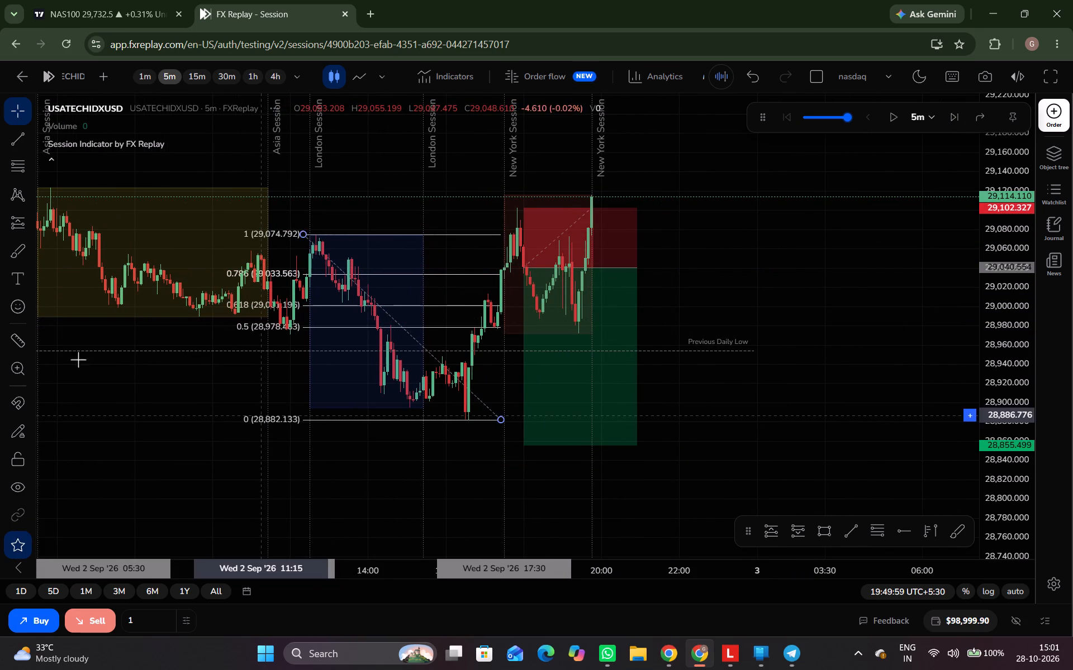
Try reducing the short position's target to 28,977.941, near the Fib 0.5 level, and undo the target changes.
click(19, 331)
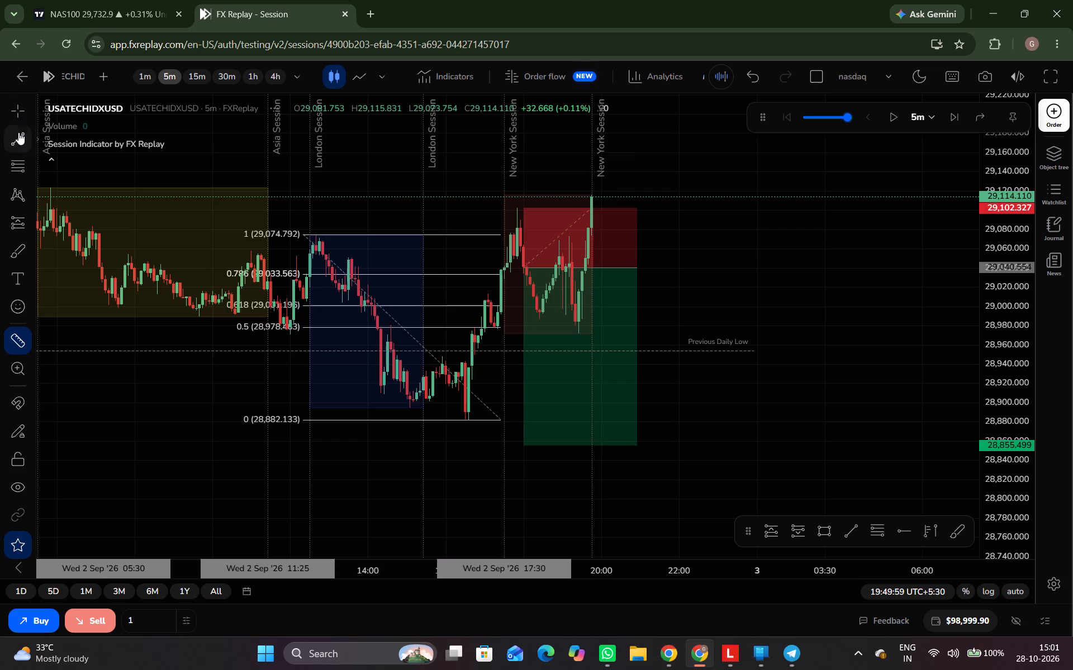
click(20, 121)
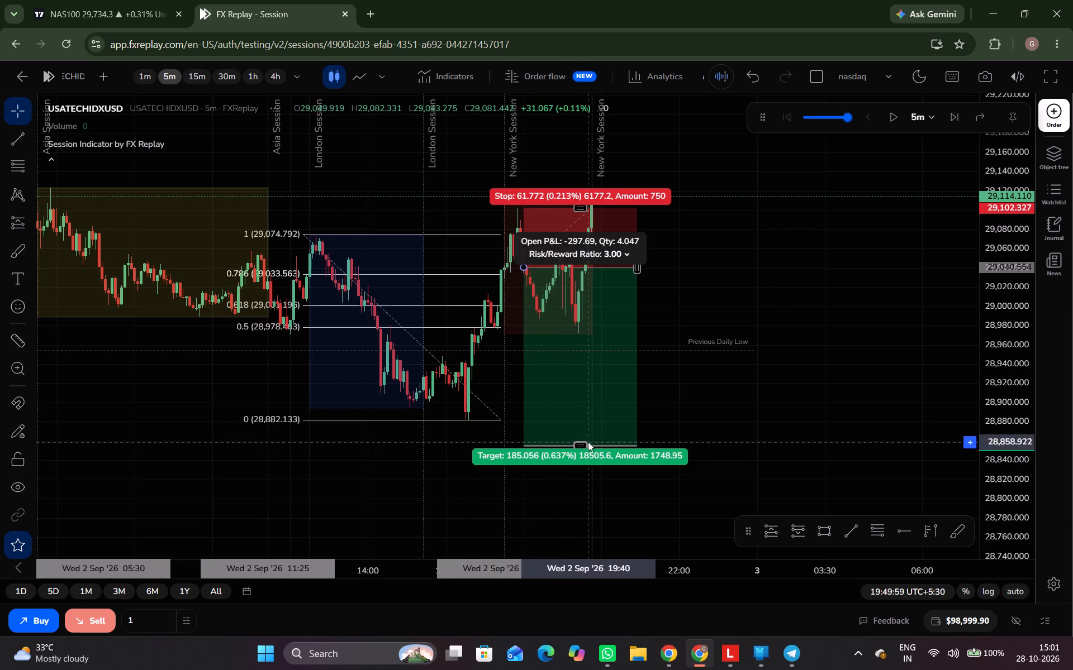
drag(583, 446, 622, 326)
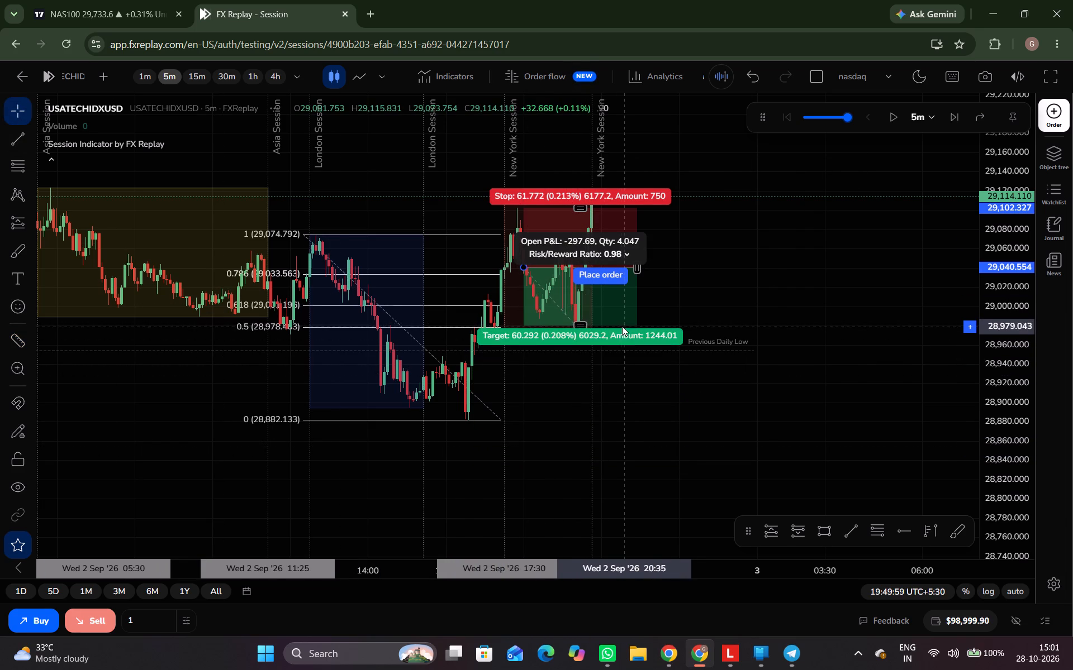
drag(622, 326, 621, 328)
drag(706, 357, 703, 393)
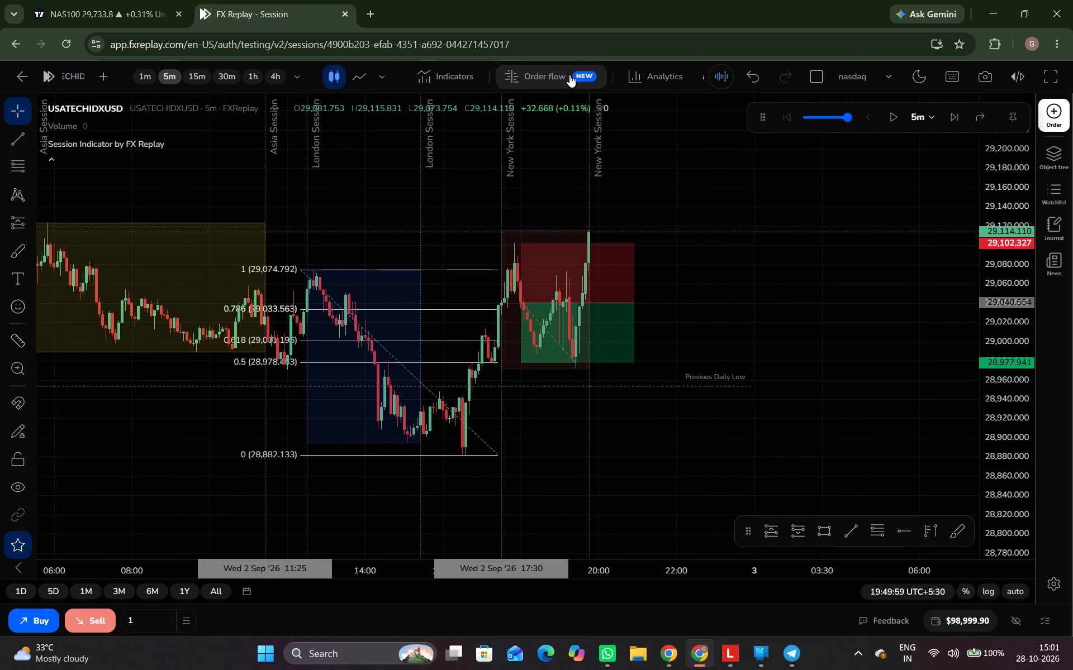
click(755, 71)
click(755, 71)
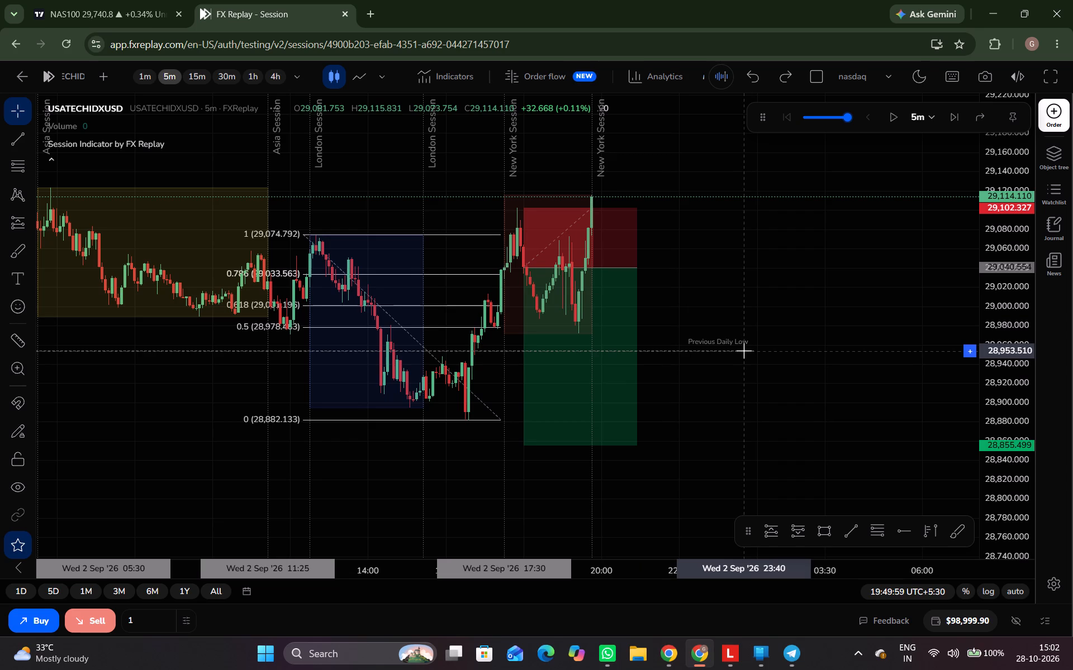
Advance the replay to 19:59 on 2 September 2026, switching the chart to the 15-minute timeframe after the 19:54 candle.
key(ctrl+space)
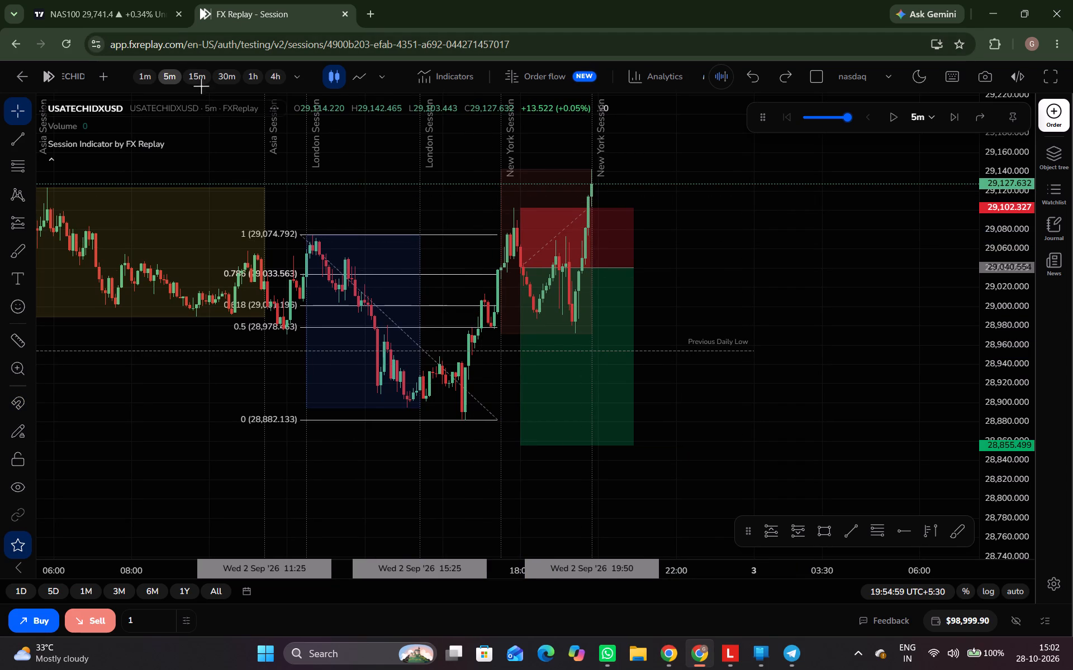
click(193, 74)
key(ctrl+space)
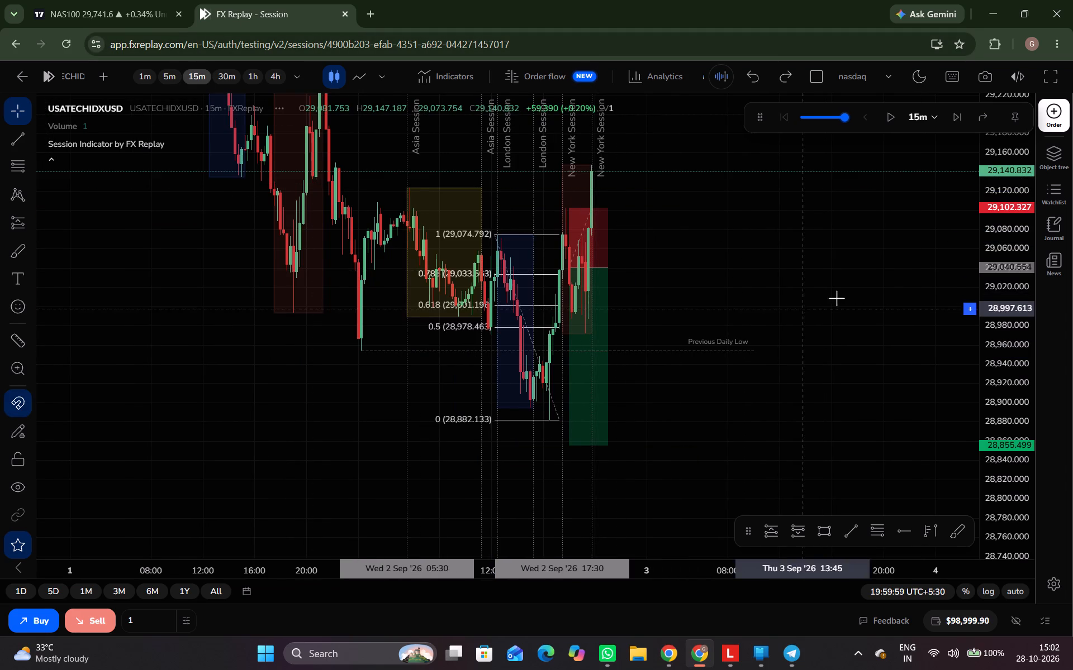
Advance the replay in 15-minute steps to 23:29 on 2 September 2026, past the end of the New York session.
key(ctrl+space)
key(ctrl+space)
ctrl+drag(1006, 254, 1005, 349)
key(ctrl+space)
key(ctrl+space)
key(ctrl+space)
key(ctrl+space)
key(ctrl+space)
key(ctrl+space)
key(ctrl+space)
key(ctrl+space)
key(ctrl+space)
key(ctrl+space)
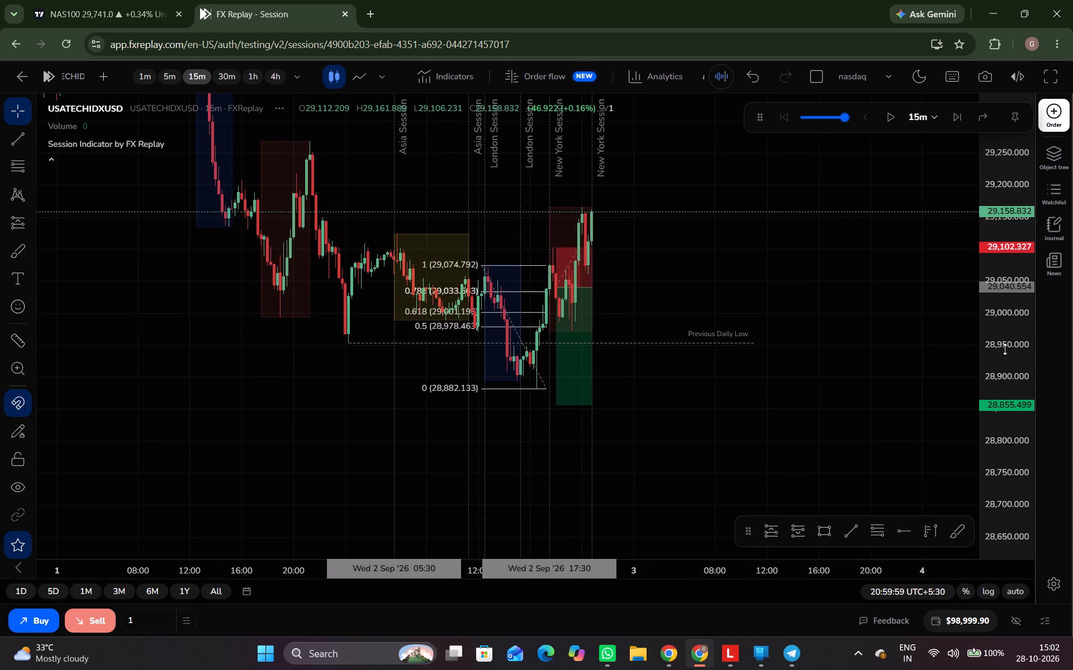
key(ctrl+space)
key(ctrl+space)
key(ctrl+space)
key(ctrl+space)
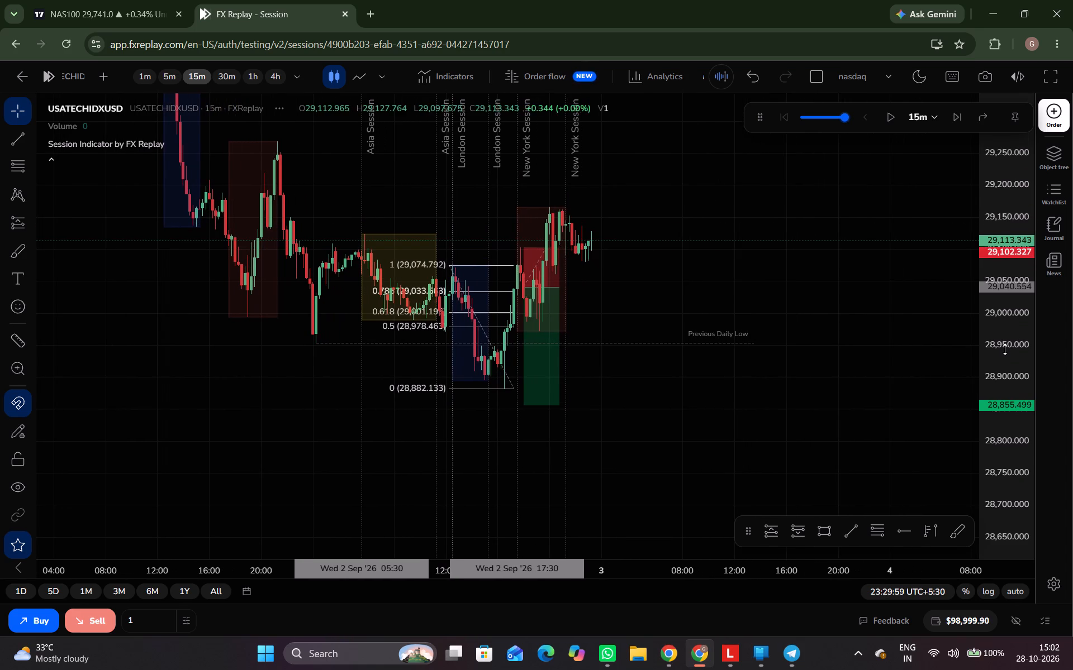
Advance the replay in 15-minute steps to 06:14 on 3 September 2026, into the new Asia session.
key(ctrl+space)
key(ctrl+space)
key(ctrl+space)
key(ctrl+space)
key(ctrl+space)
key(ctrl+space)
key(ctrl+space)
key(ctrl+space)
key(ctrl+space)
key(ctrl+space)
key(ctrl+space)
key(ctrl+space)
key(ctrl+space)
key(ctrl+space)
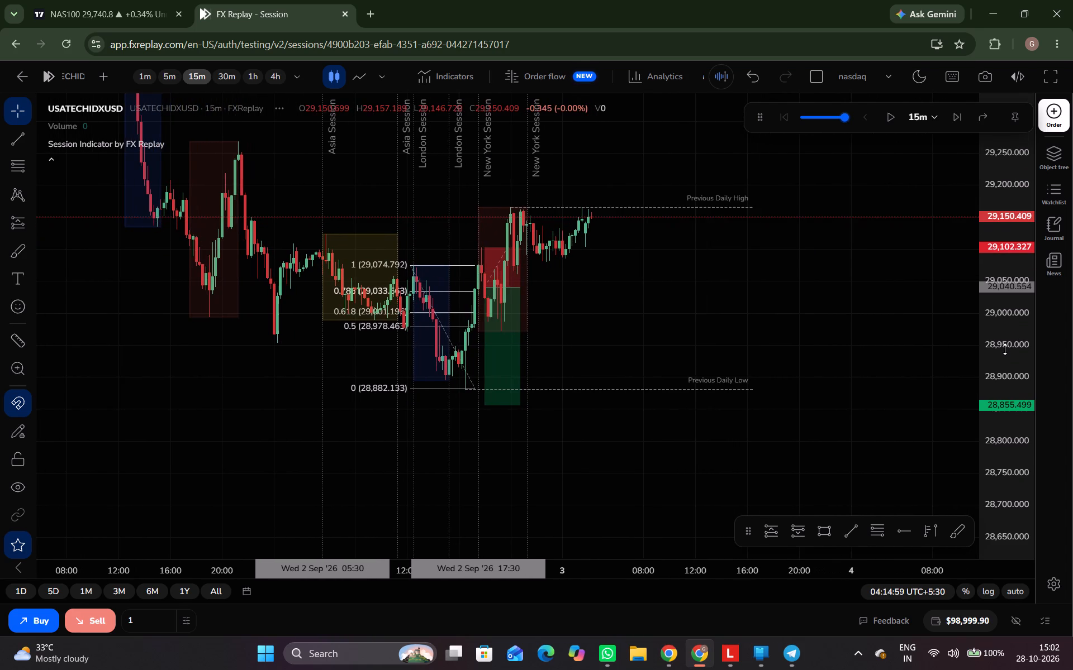
key(ctrl+space)
key(ctrl+space)
key(ctrl+space)
key(ctrl+space)
key(ctrl+space)
key(ctrl+space)
key(ctrl+space)
key(ctrl+space)
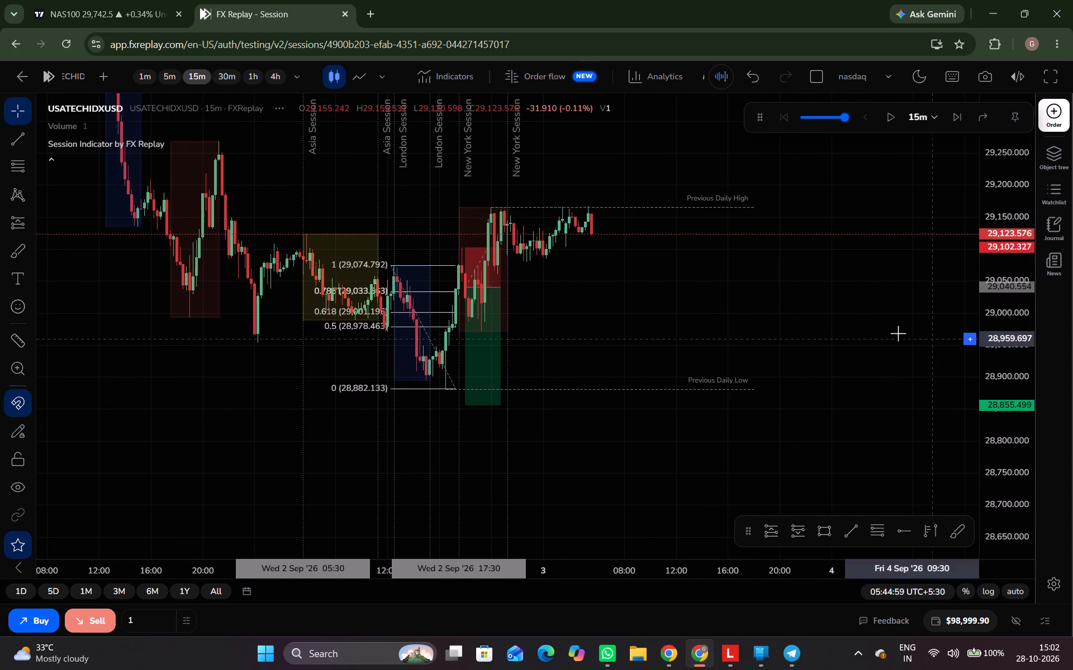
key(ctrl+space)
key(ctrl+space)
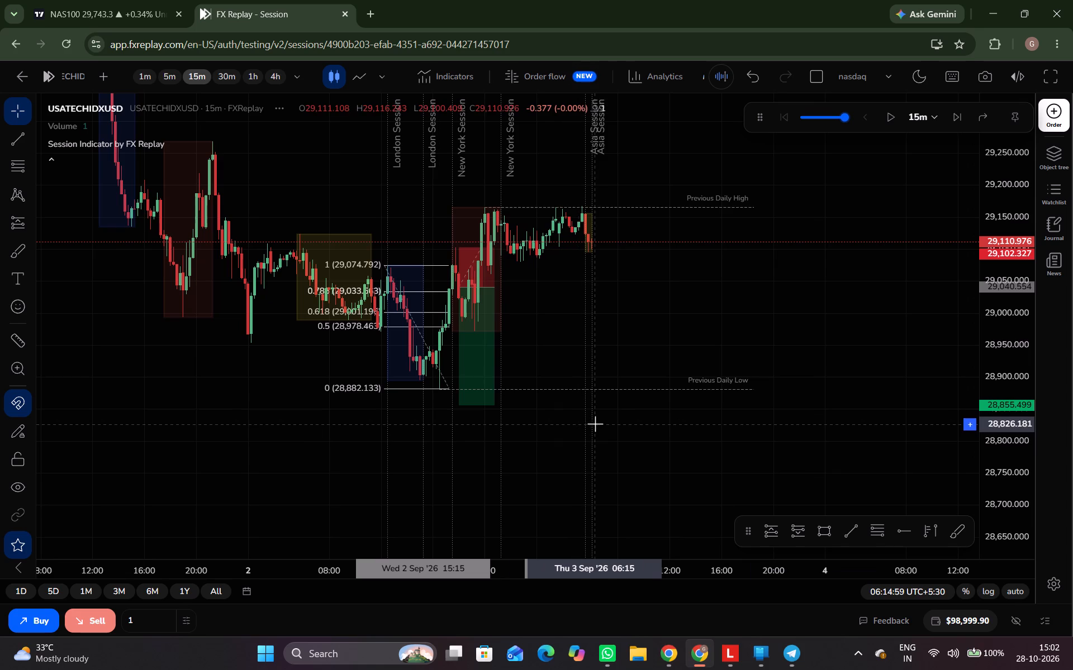
Advance the replay in 15-minute steps through the Asia session to 11:29 on 3 September 2026.
key(ctrl+space)
key(ctrl+space)
key(ctrl+space)
key(ctrl+space)
key(ctrl+space)
key(ctrl+space)
key(ctrl+space)
key(ctrl+space)
key(ctrl+space)
key(ctrl+space)
key(ctrl+space)
key(ctrl+space)
key(ctrl+space)
key(ctrl+space)
key(ctrl+space)
key(ctrl+space)
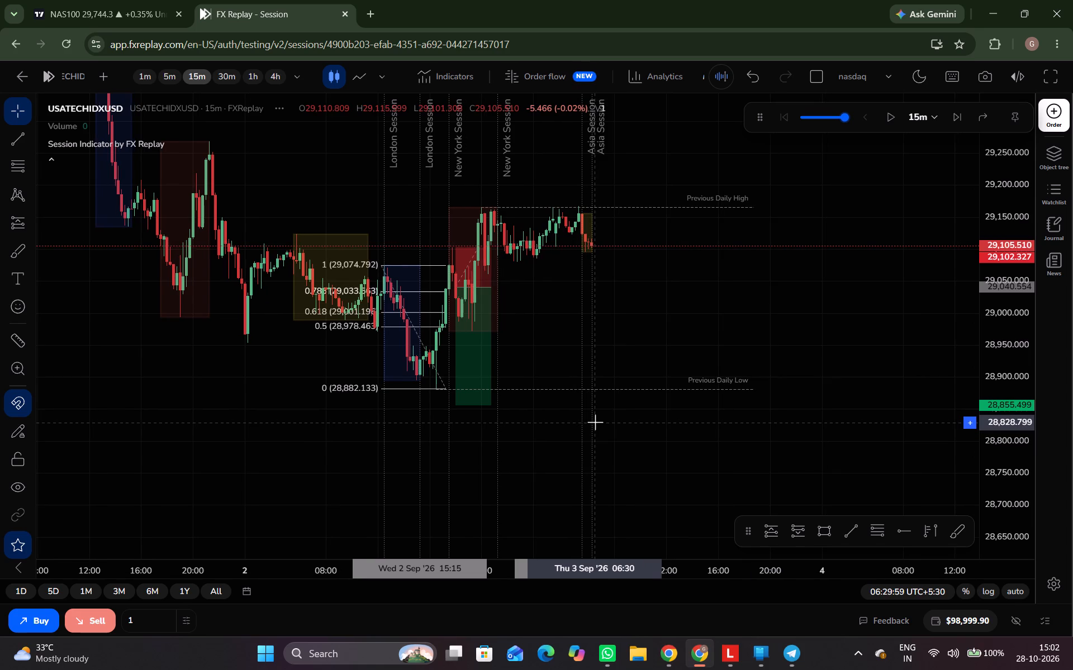
key(ctrl+space)
key(ctrl+space)
key(ctrl+space)
key(ctrl+space)
key(ctrl+space)
key(ctrl+space)
key(ctrl+space)
key(ctrl+space)
key(ctrl+space)
key(ctrl+space)
key(ctrl+space)
key(ctrl+space)
key(ctrl+space)
key(ctrl+space)
key(ctrl+space)
key(ctrl+space)
key(ctrl+space)
key(ctrl+space)
key(ctrl+space)
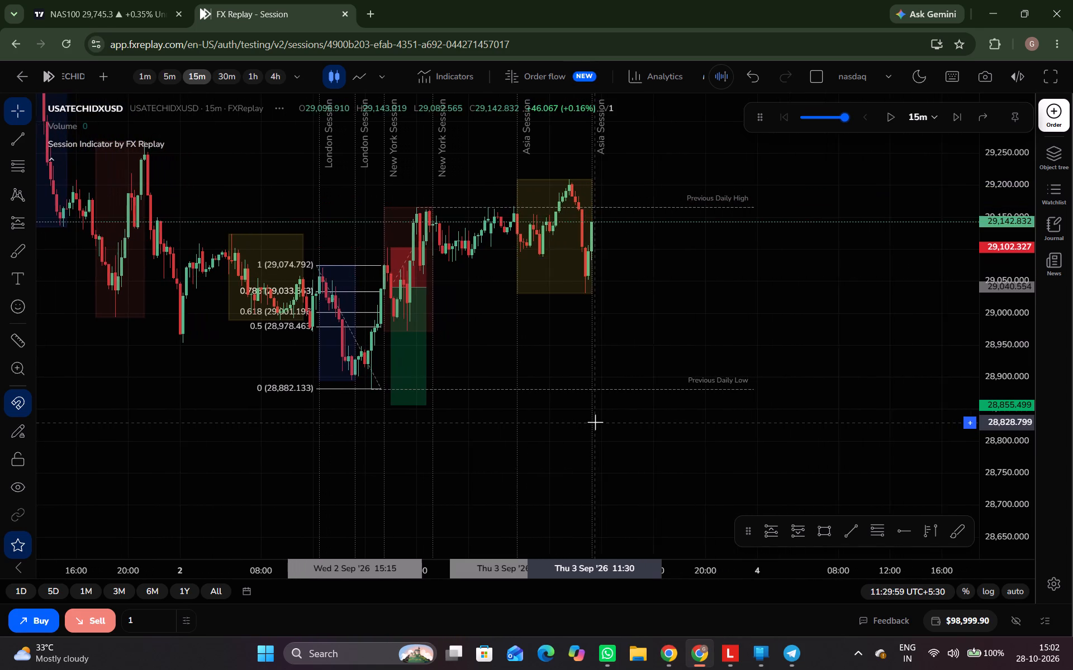
Advance the replay in 15-minute steps through the London session to 15:29 on 3 September 2026.
key(ctrl+space)
key(ctrl+space)
key(ctrl+space)
key(ctrl+space)
key(ctrl+space)
key(ctrl+space)
key(ctrl+space)
key(ctrl+space)
key(ctrl+space)
key(ctrl+space)
key(ctrl+space)
key(ctrl+space)
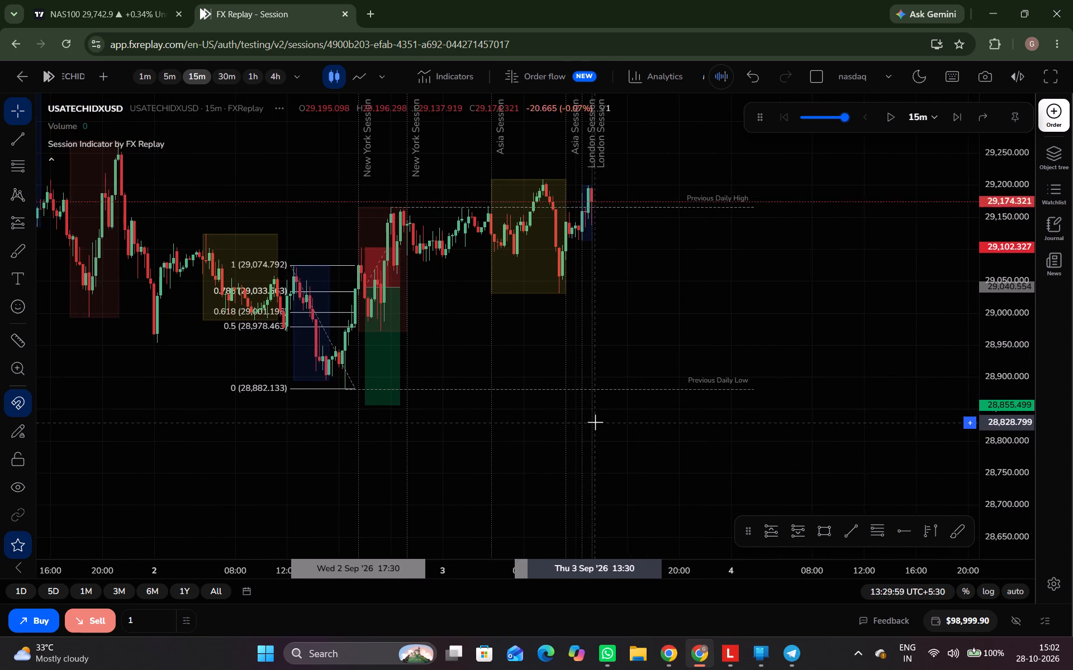
key(ctrl+space)
key(ctrl+space)
key(ctrl+space)
key(ctrl+space)
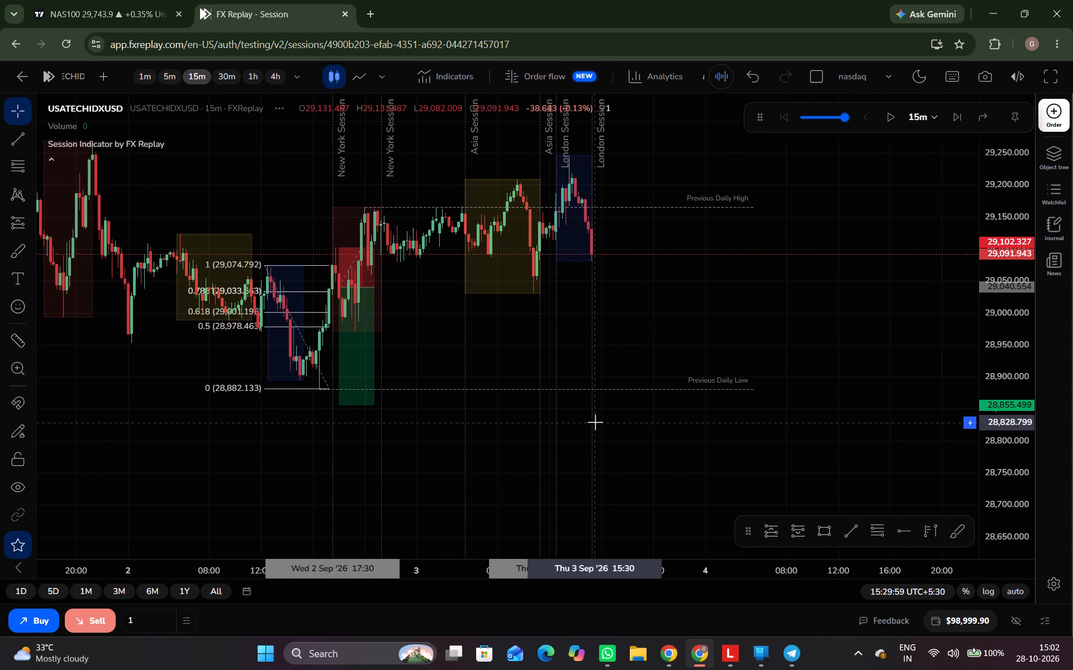
Check the price action on the 4-hour timeframe and switch the chart to the 5-minute timeframe.
click(276, 75)
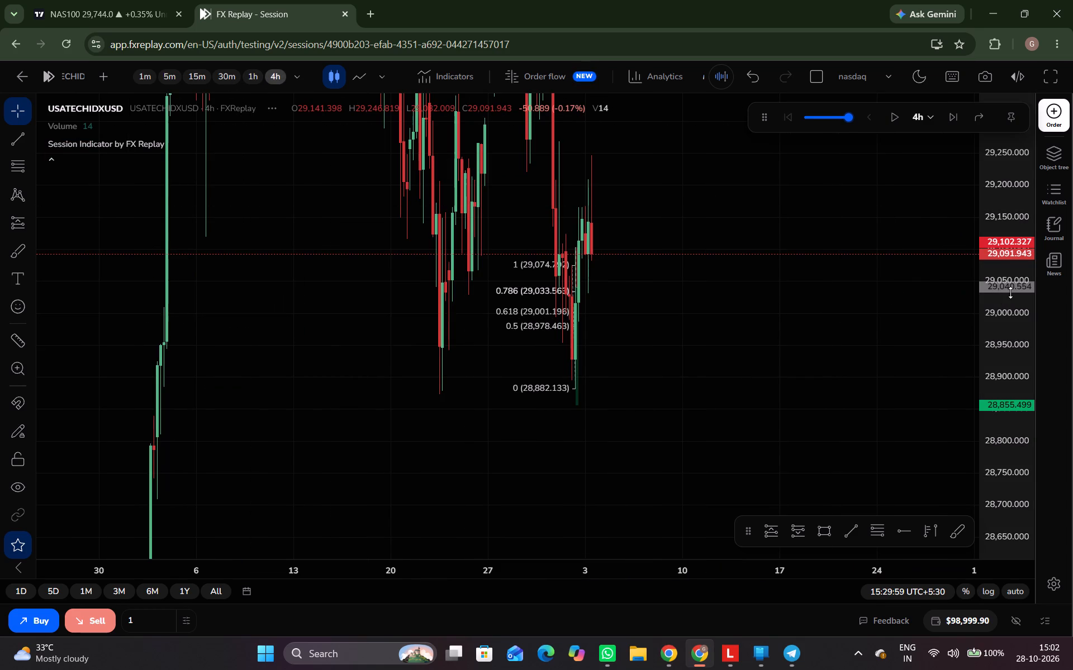
drag(1010, 293, 960, 379)
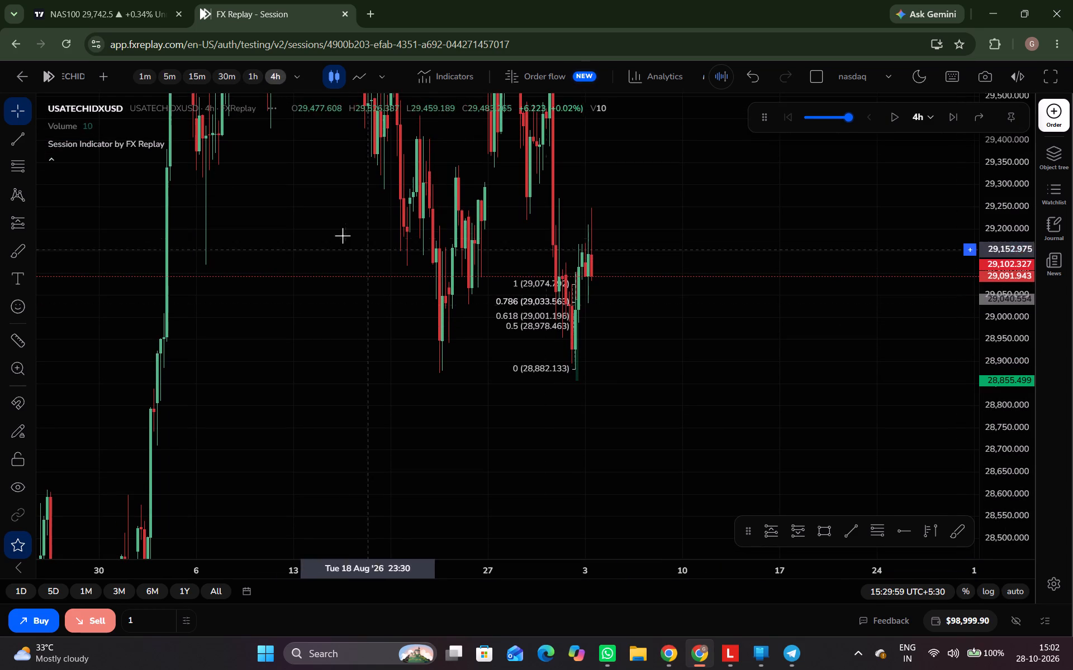
click(172, 78)
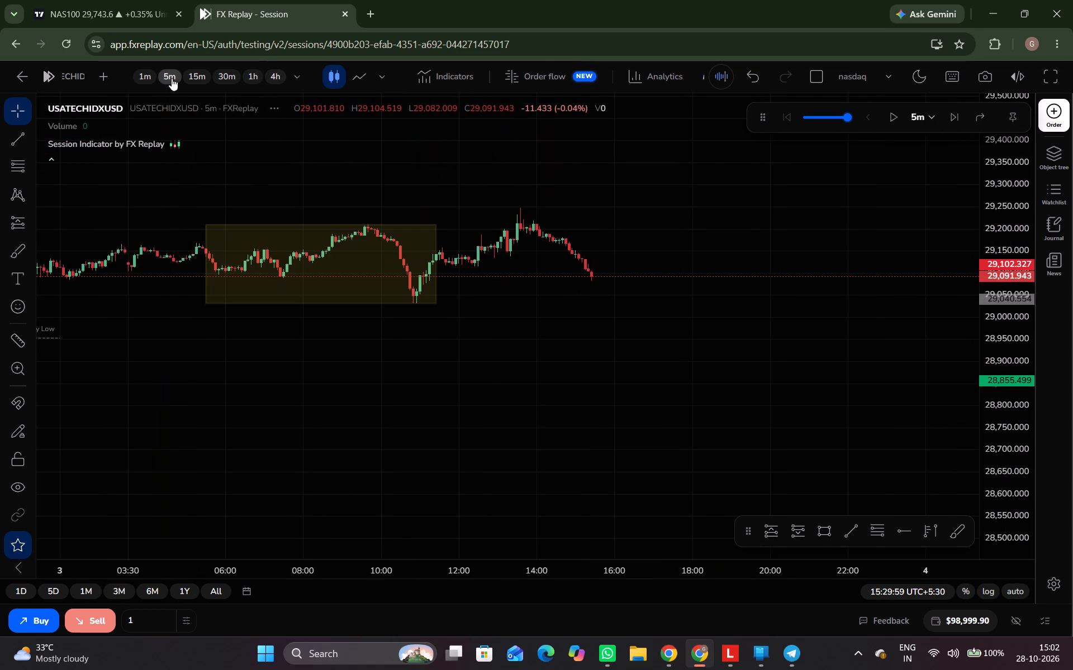
drag(1012, 408, 969, 247)
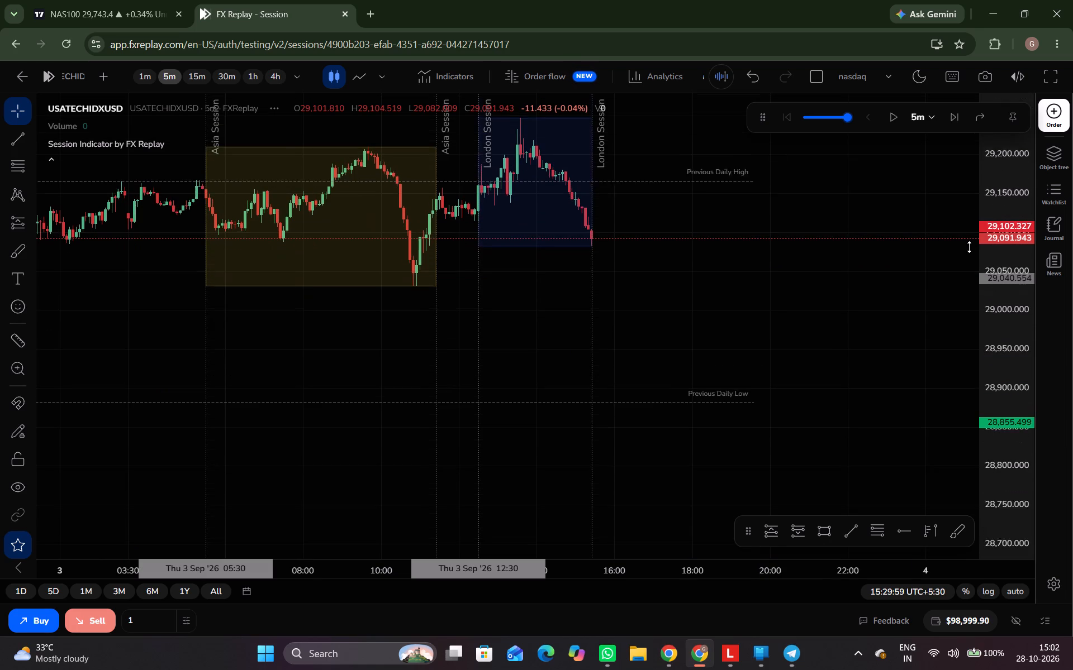
drag(969, 247, 968, 244)
drag(781, 262, 772, 381)
Advance the replay in 5-minute steps to 16:19 on 3 September 2026, past the London session.
key(ctrl+space)
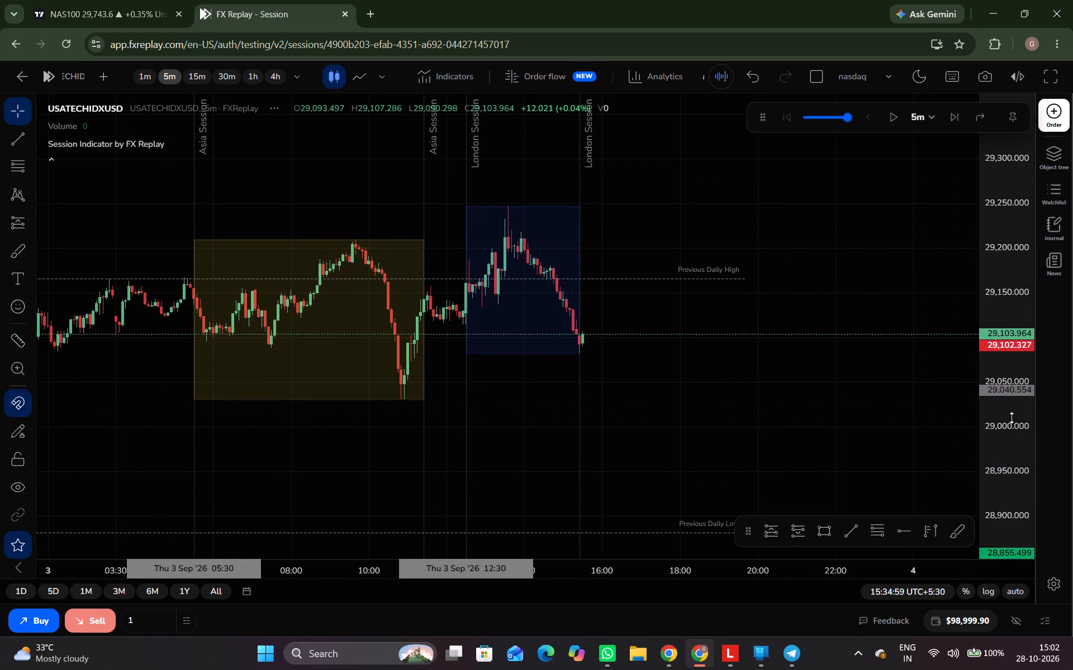
key(ctrl+space)
ctrl+drag(1012, 418, 1010, 378)
key(ctrl+space)
key(ctrl+space)
key(ctrl+space)
key(ctrl+space)
key(ctrl+space)
key(ctrl+space)
key(ctrl+space)
key(ctrl+space)
key(ctrl+space)
key(ctrl+space)
key(ctrl+space)
key(ctrl+space)
key(ctrl+space)
key(ctrl+space)
key(ctrl+space)
key(ctrl+space)
key(ctrl+space)
key(ctrl+space)
key(ctrl+space)
key(ctrl+space)
key(ctrl+space)
key(ctrl+space)
key(ctrl+space)
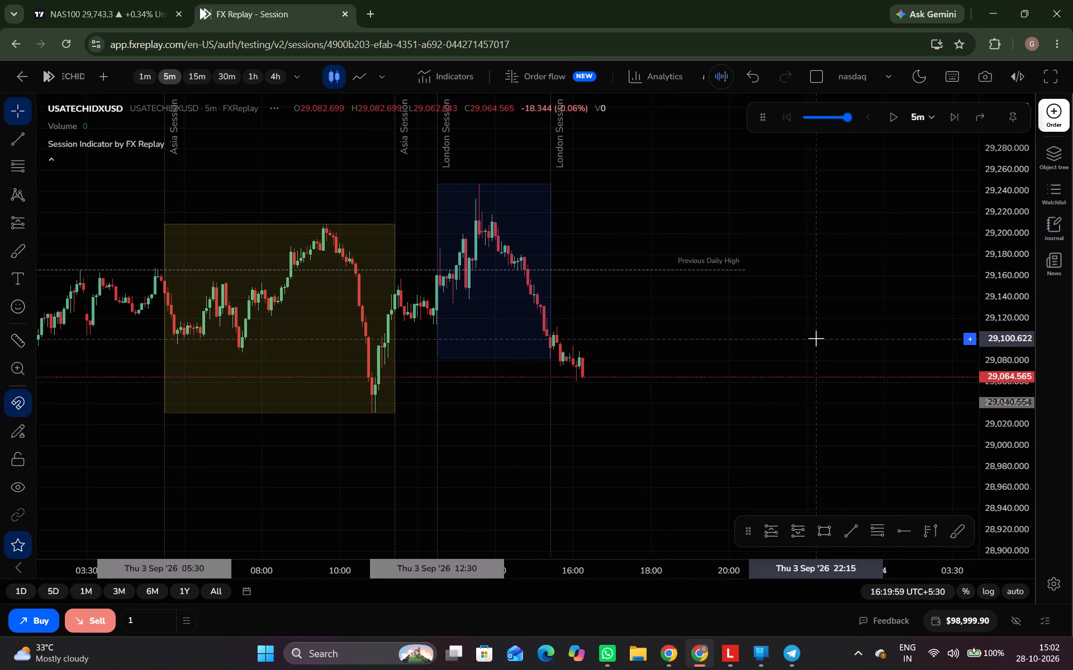
Advance the replay in 5-minute steps to 18:04 on 3 September 2026, into the New York session.
key(ctrl+space)
key(ctrl+space)
key(ctrl+space)
key(ctrl+space)
key(ctrl+space)
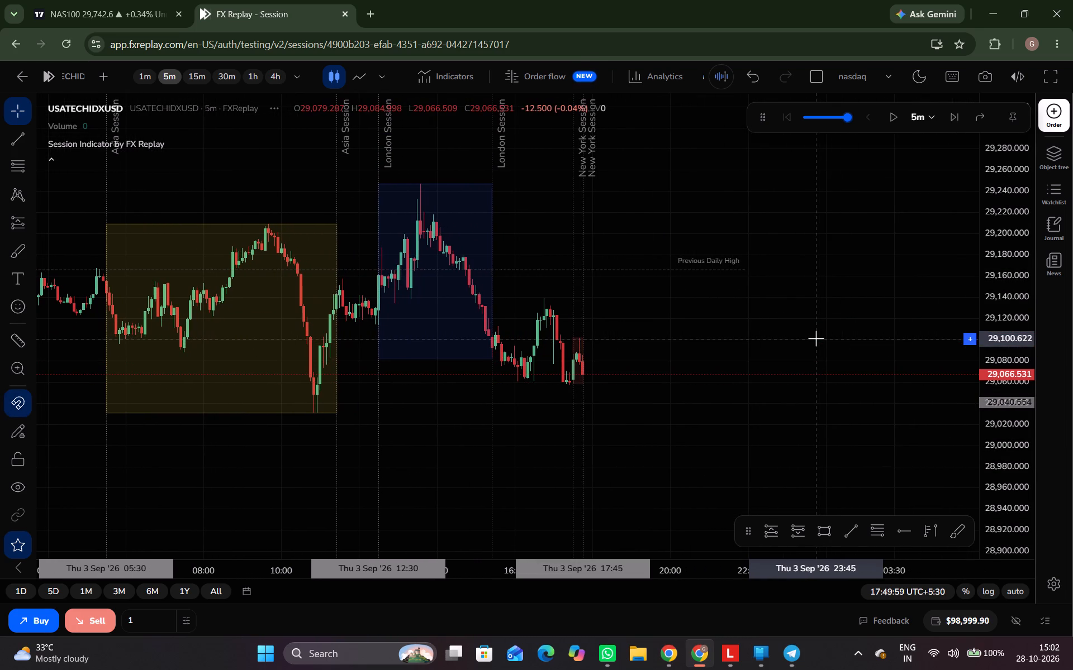
key(ctrl+space)
key(ctrl+space)
key(ctrl+space)
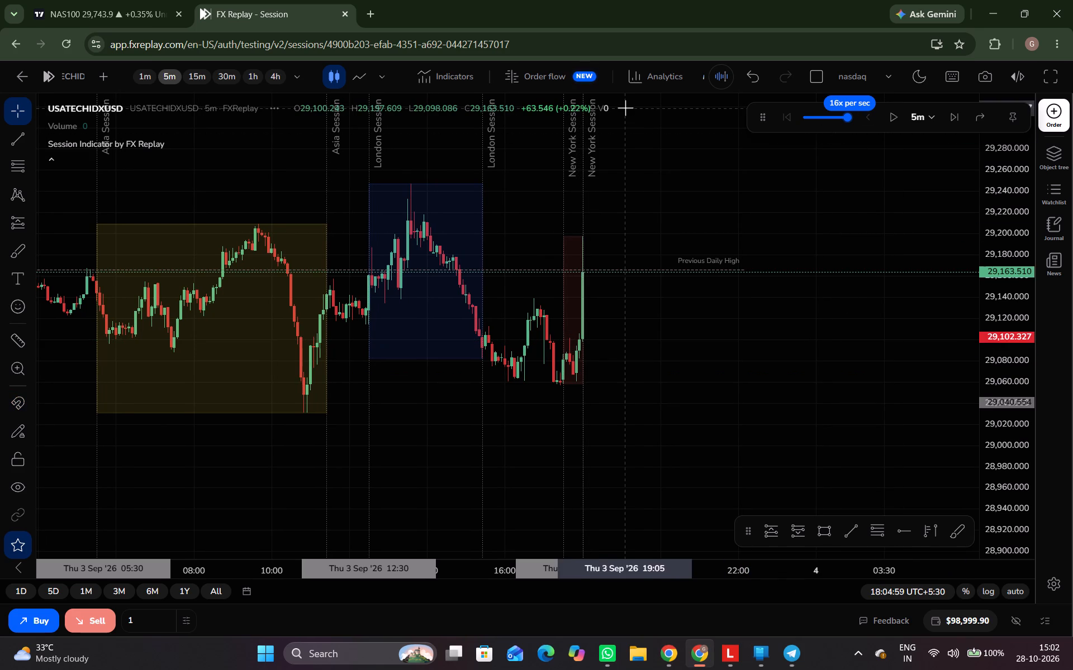
Draw a Fib retracement from the London session high at 29,247.705 down to the New York session low at 29,056.866.
click(16, 165)
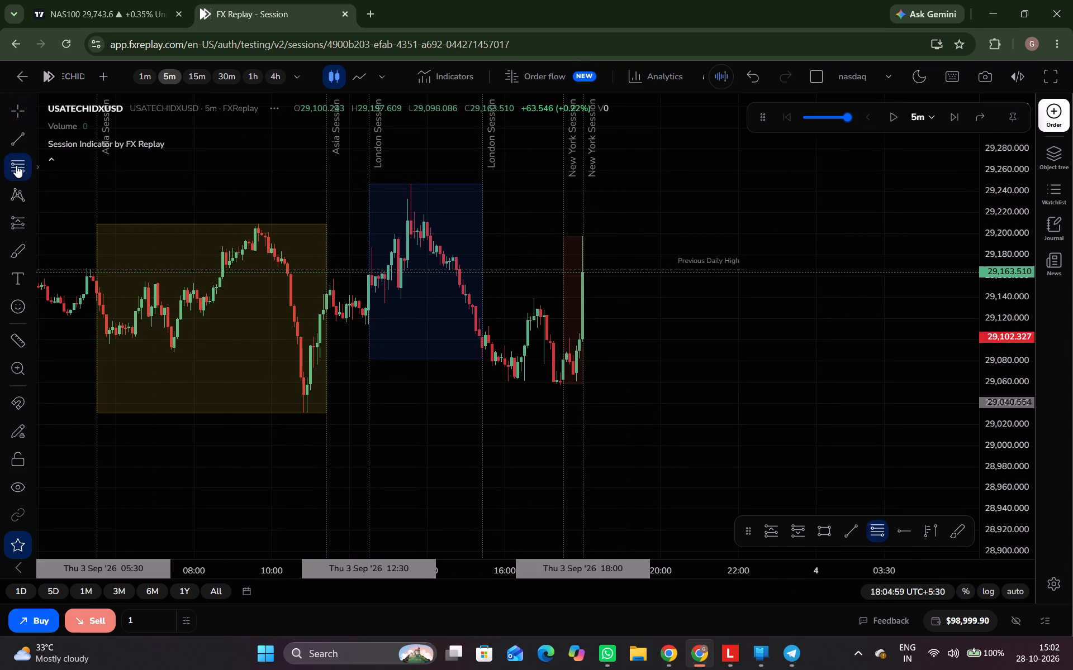
click(360, 183)
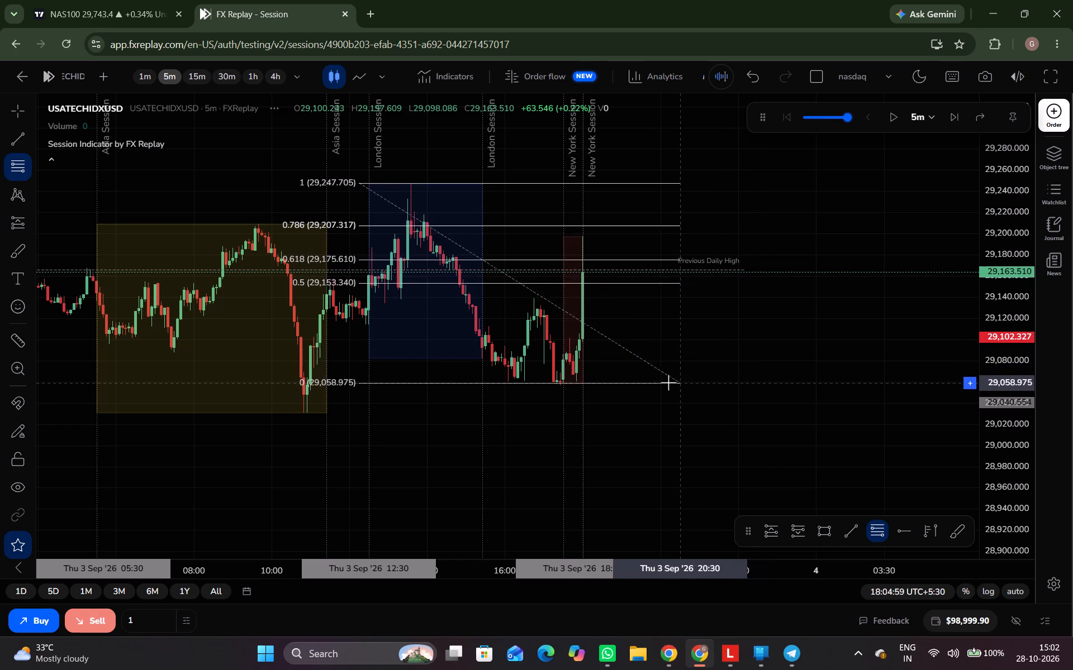
click(637, 385)
Advance the replay in 5-minute steps to 18:34 on 3 September 2026, following price around the Fib levels.
drag(678, 386, 640, 432)
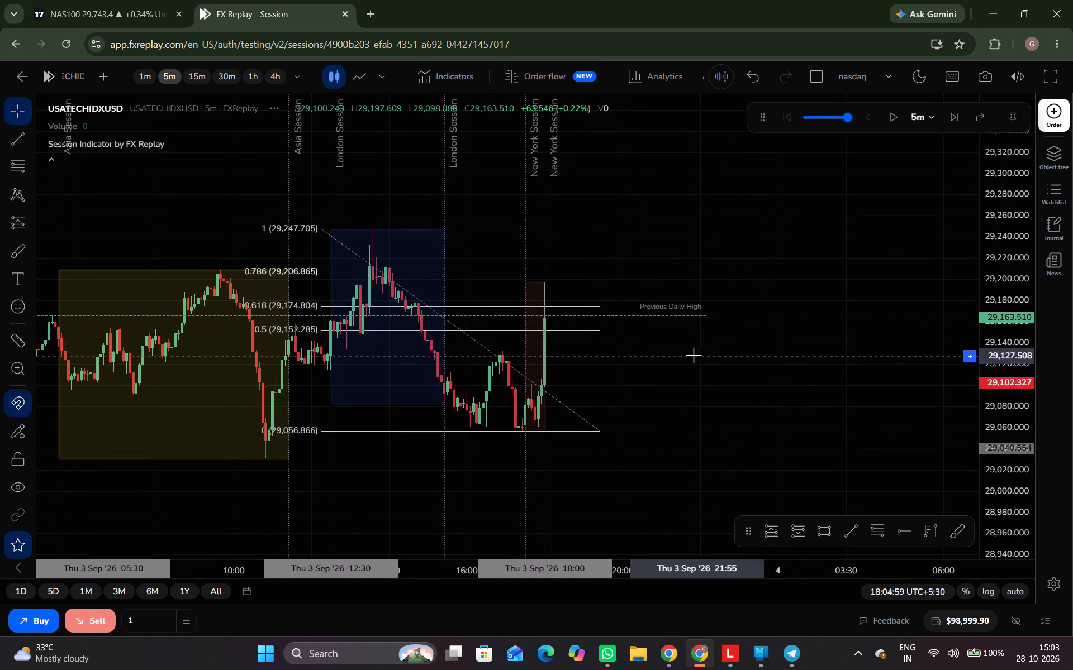
key(ctrl+space)
key(ctrl+space)
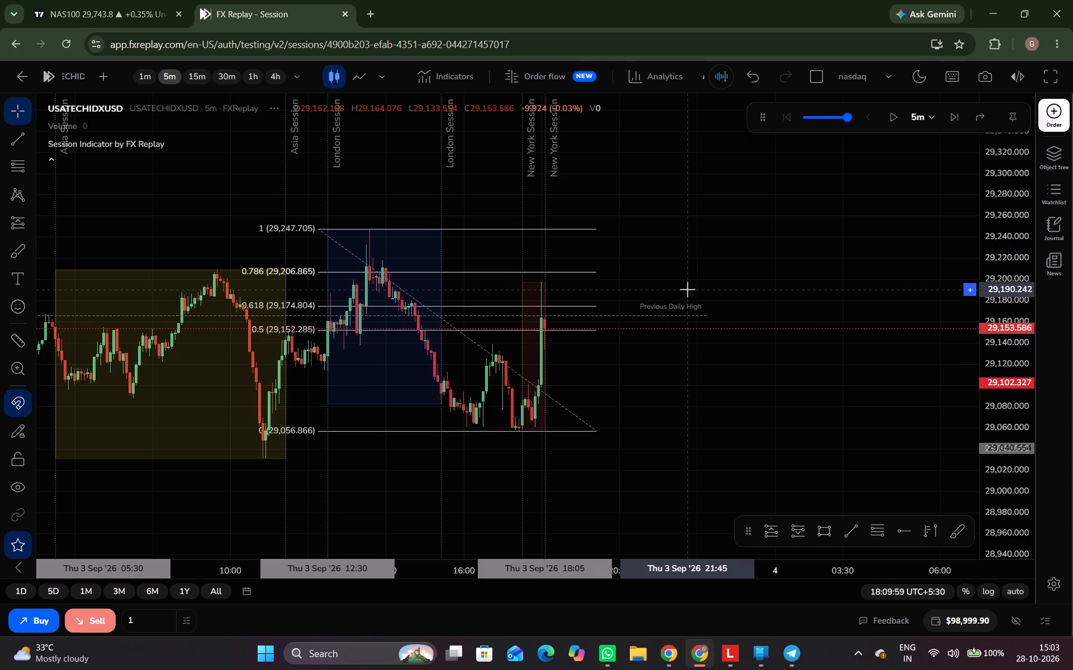
ctrl+click(687, 289)
ctrl+drag(687, 289, 691, 325)
ctrl+drag(696, 296, 687, 342)
drag(699, 280, 695, 339)
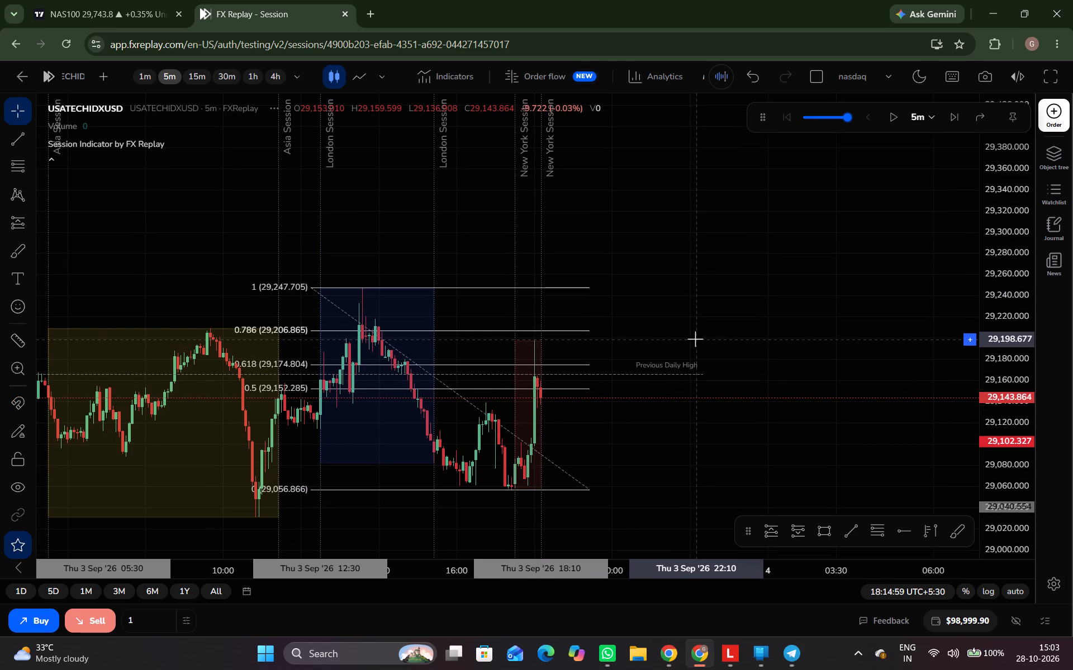
key(ctrl+space)
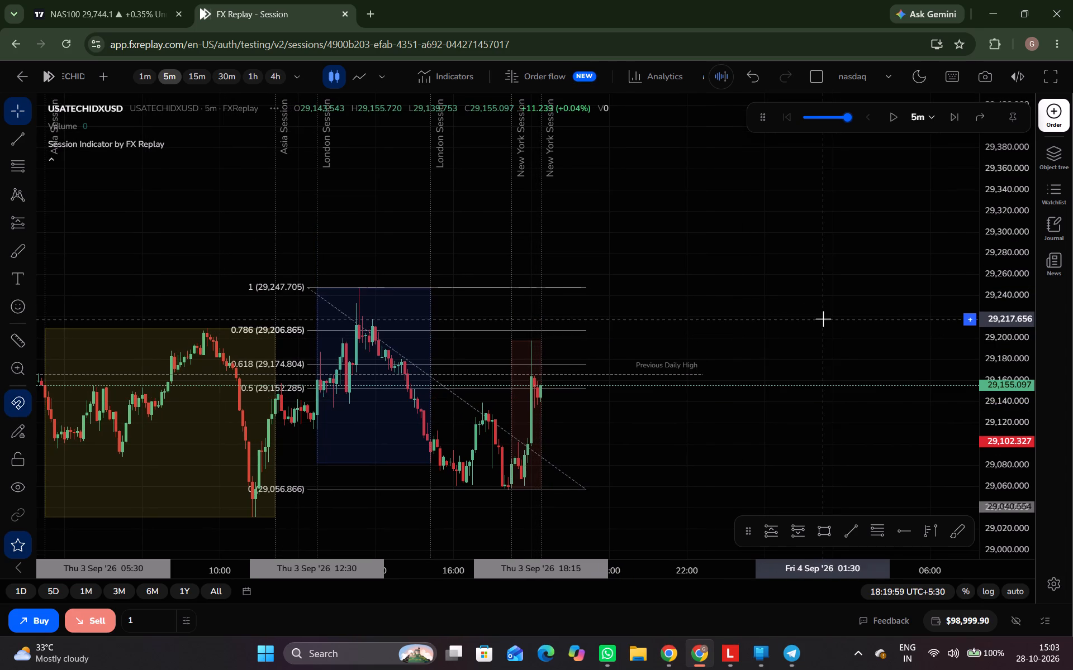
key(ctrl+space)
key(ctrl+space)
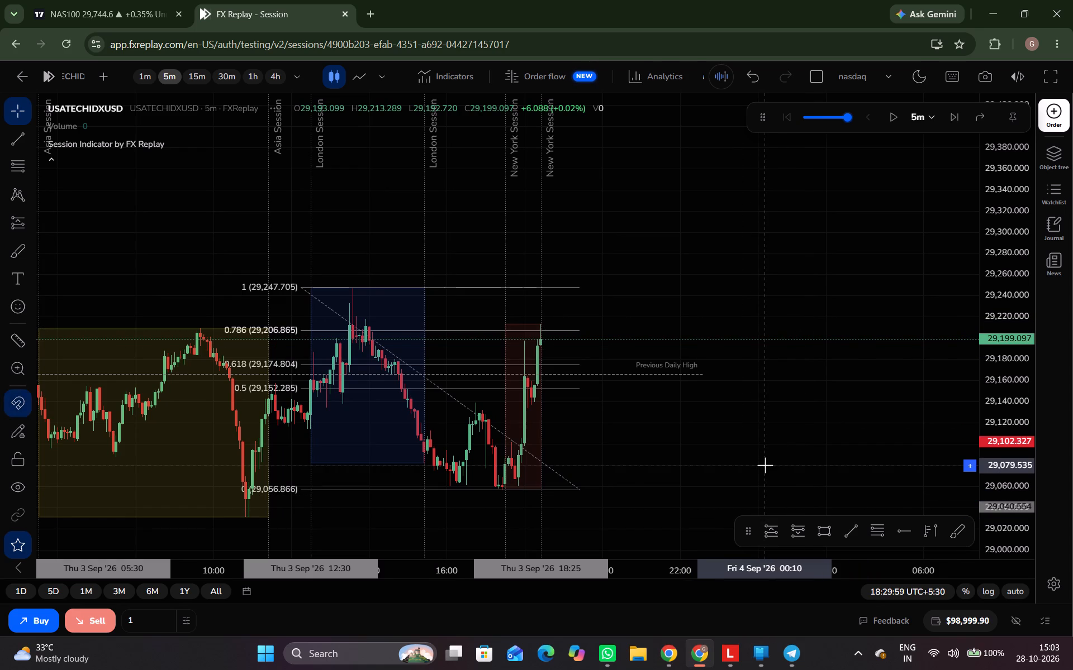
key(ctrl+space)
Place a short position at the 18:30 candle with entry 29,168.101, stop 29,212.093 and target 29,080.115.
drag(703, 462, 734, 388)
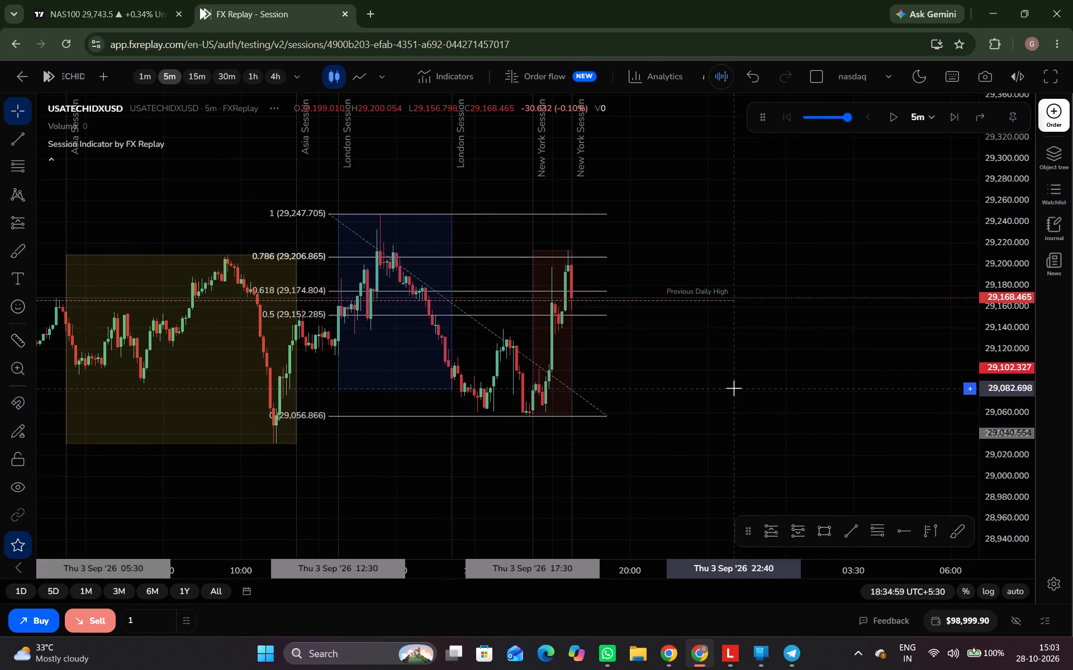
click(801, 532)
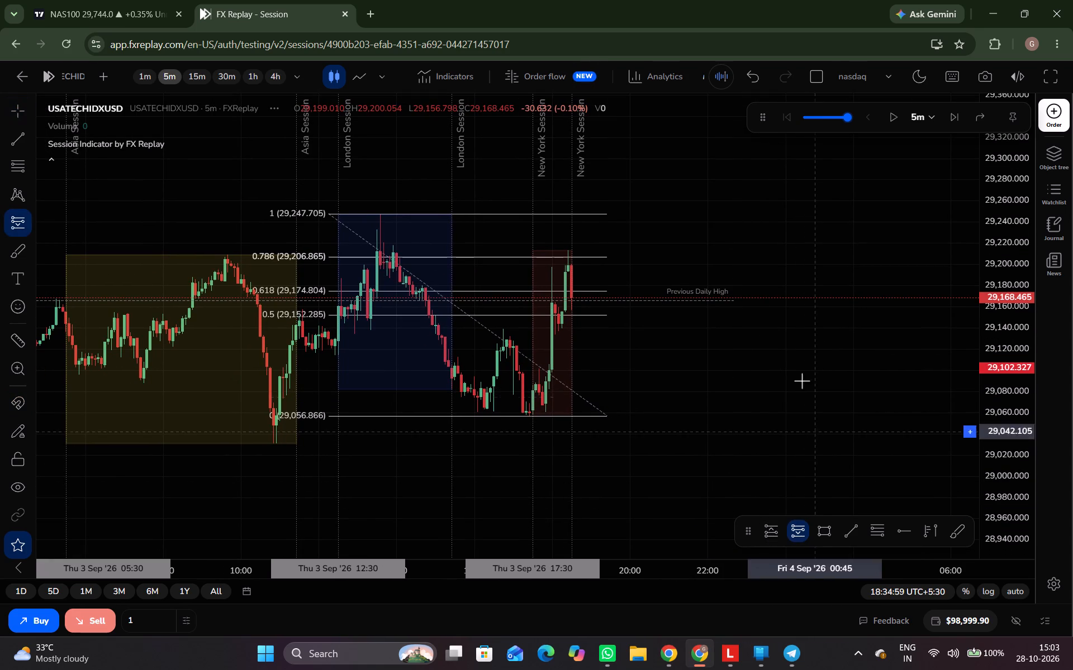
click(571, 298)
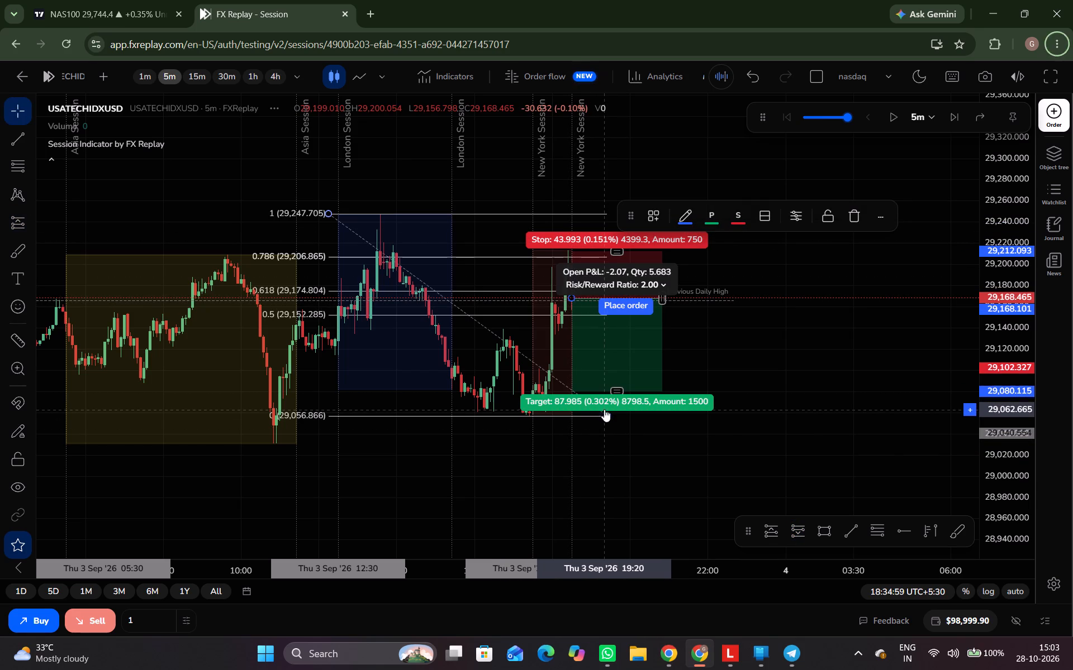
Move the Fib retracement back in time, with its 1 level at 29,251.395 and 0 level at 29,060.556.
drag(604, 409, 546, 405)
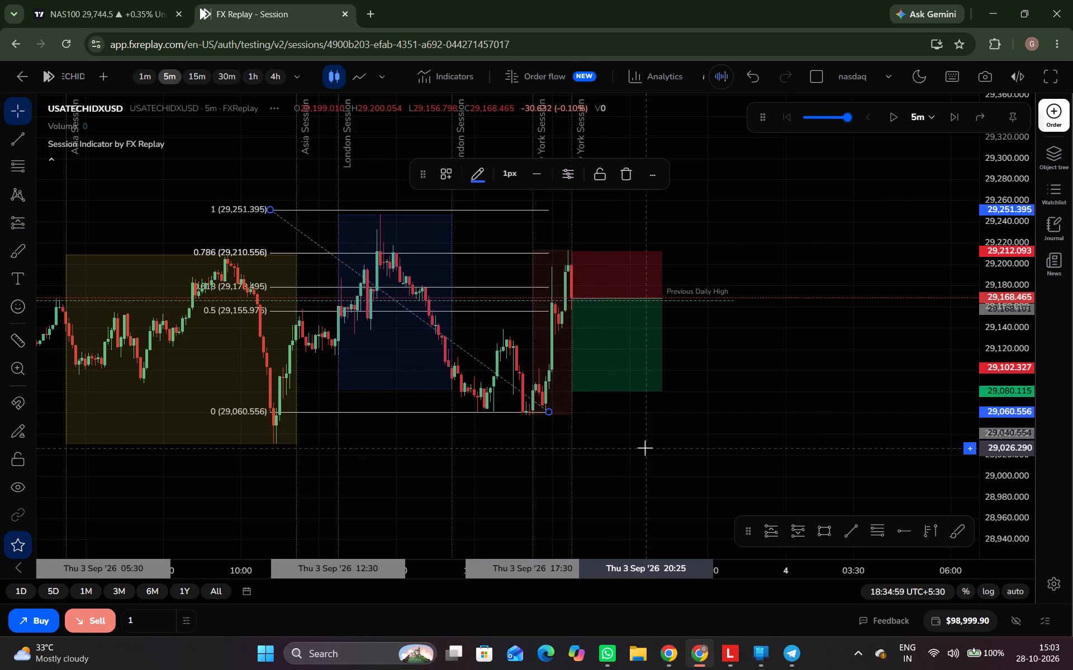
Adjust the short position's stop to 29,213.148 and its target to 137.540 points below entry, near the Asia session low.
drag(645, 448, 640, 462)
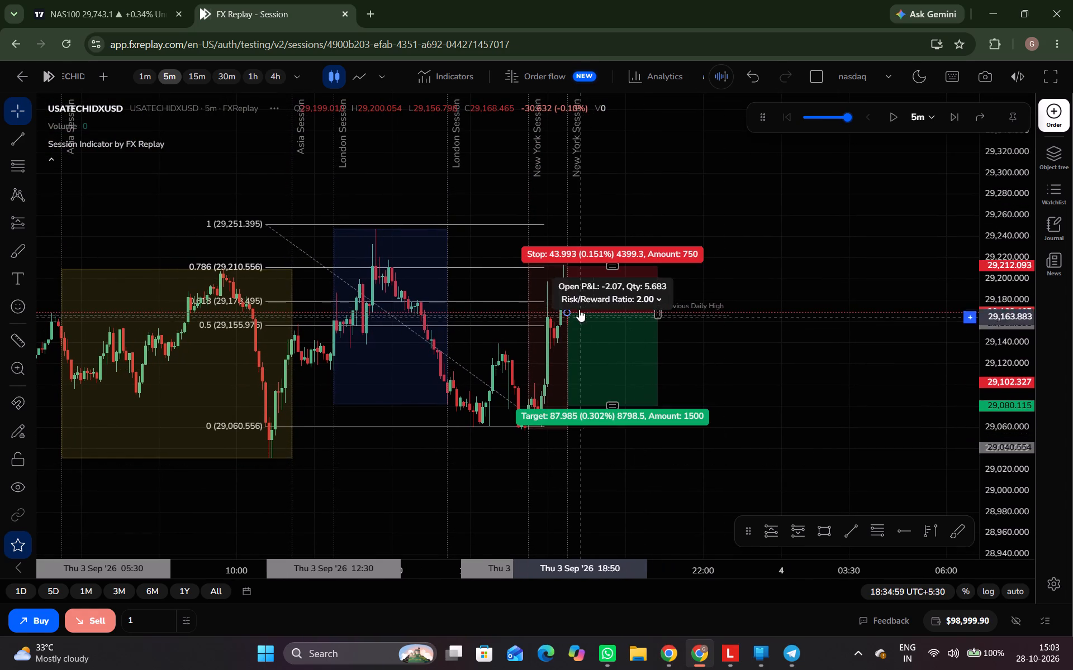
drag(612, 265, 628, 249)
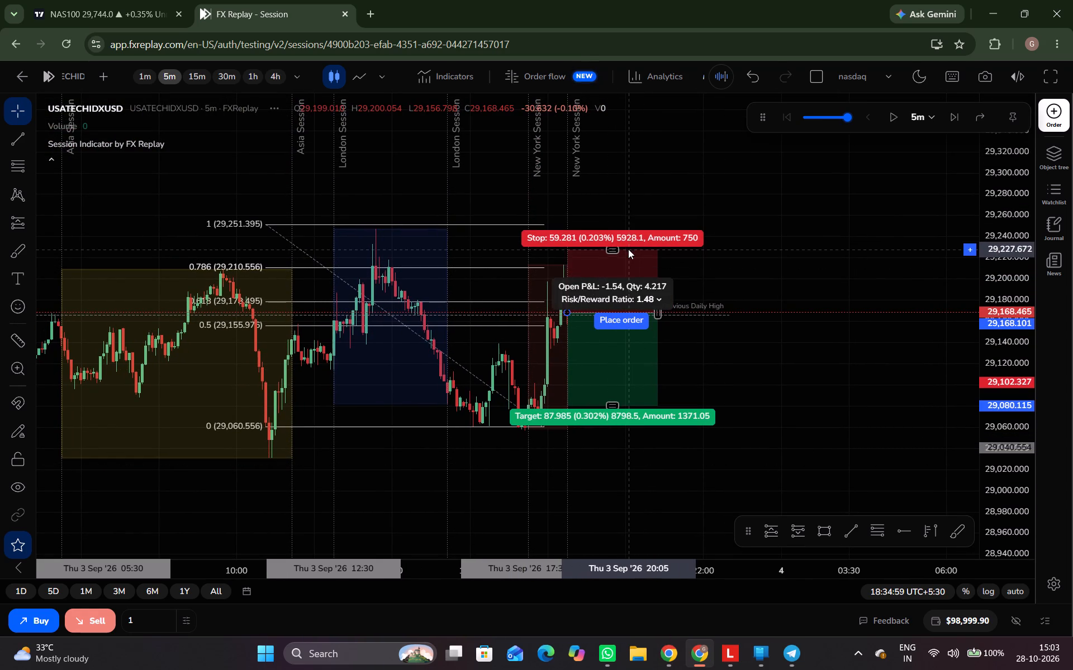
drag(628, 249, 624, 264)
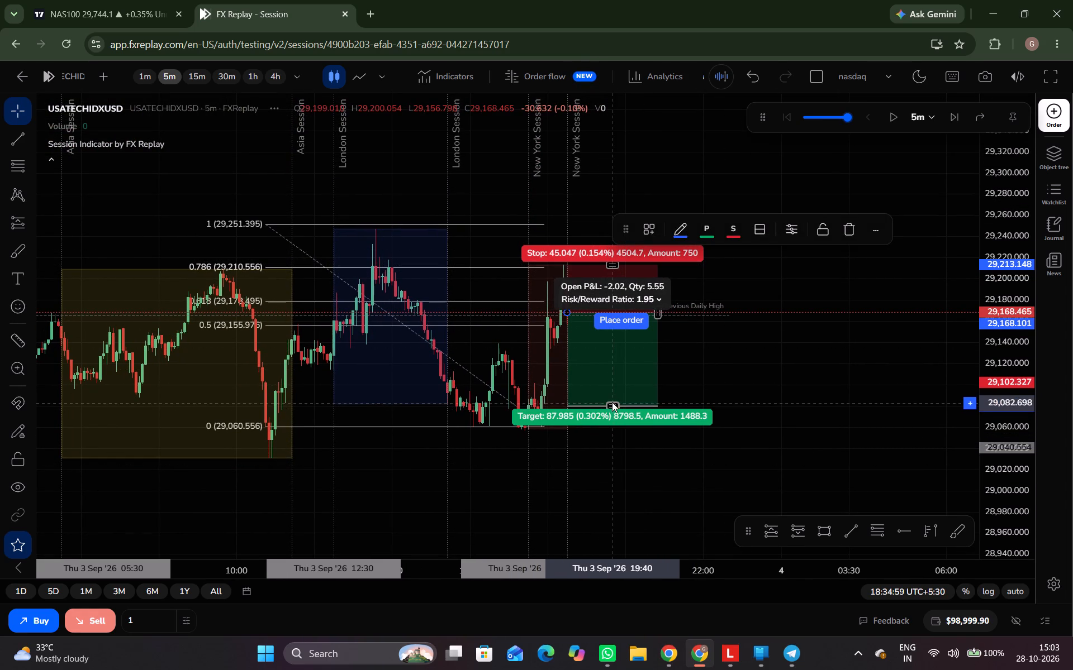
drag(612, 402, 620, 444)
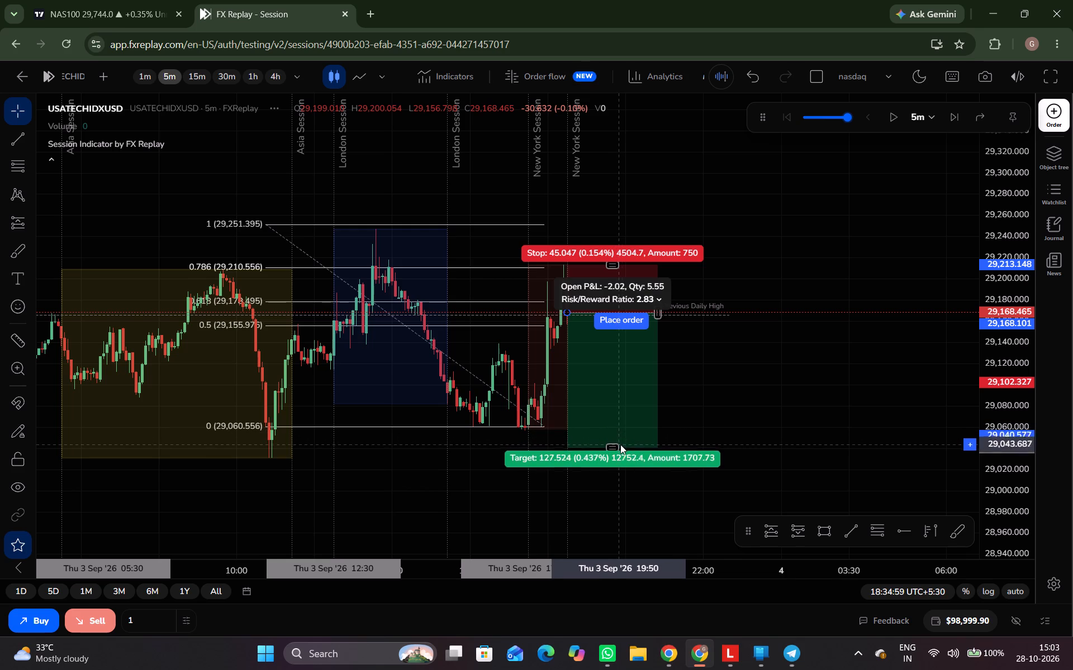
drag(620, 444, 622, 455)
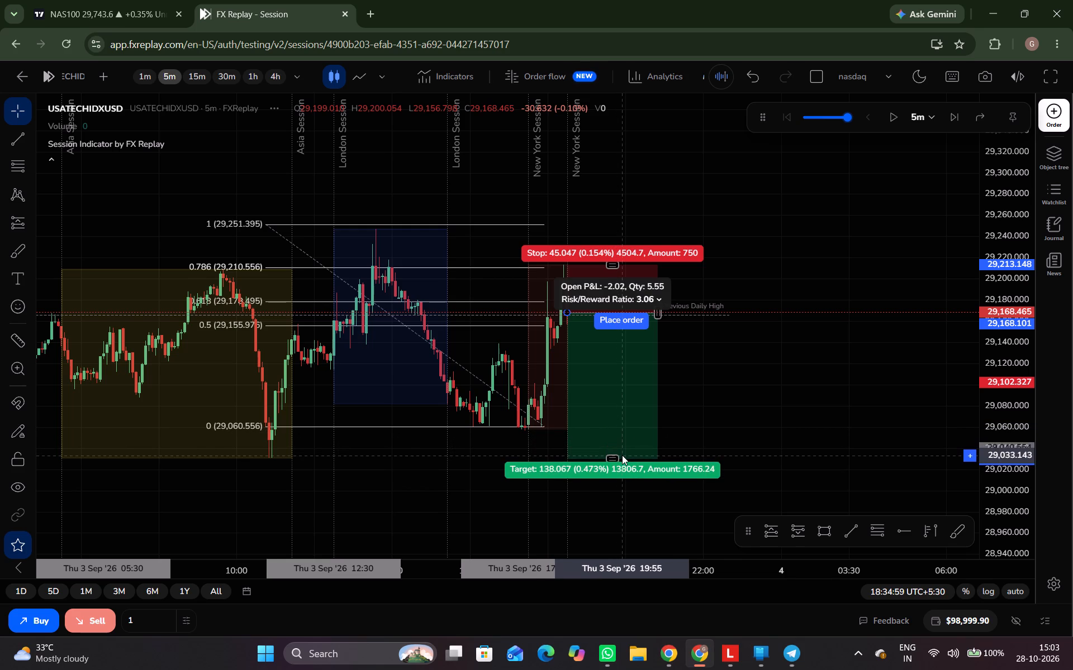
drag(622, 455, 626, 451)
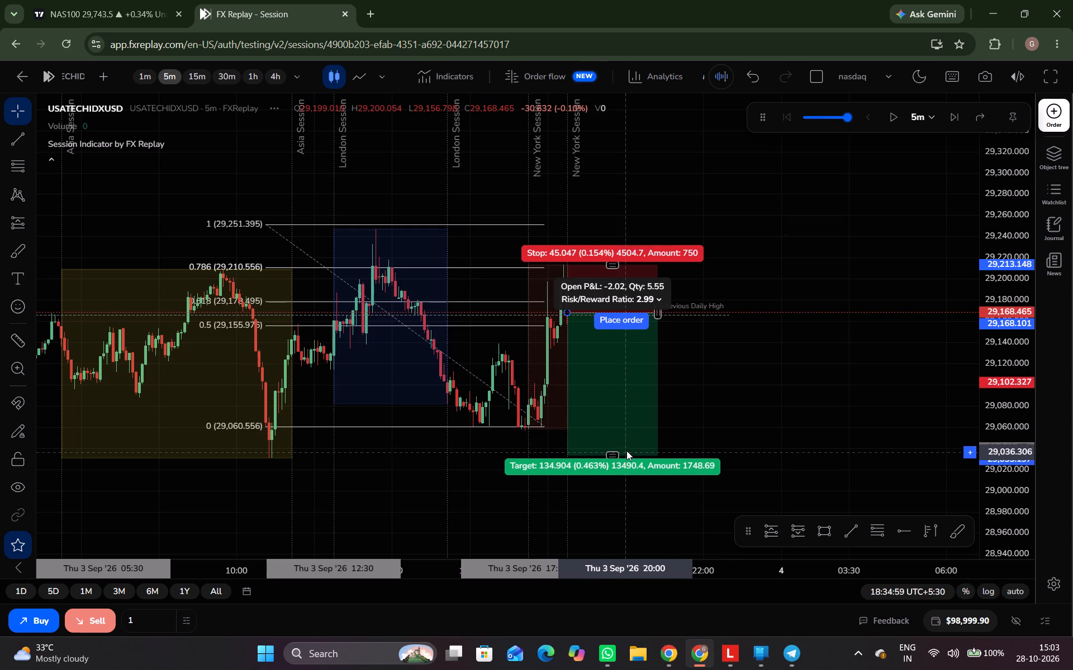
click(614, 454)
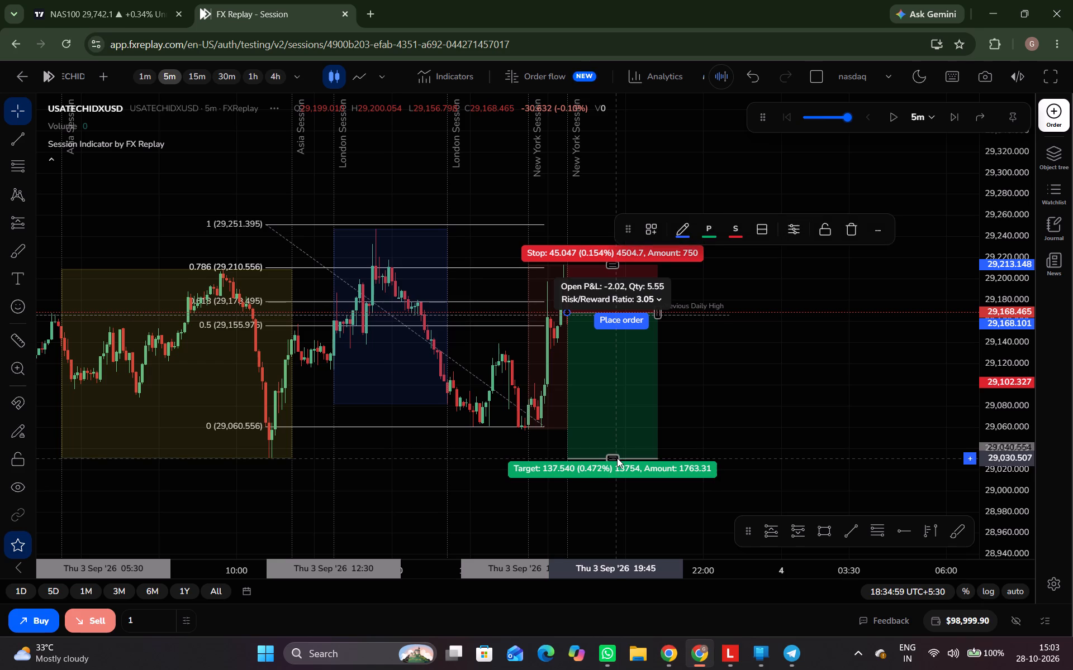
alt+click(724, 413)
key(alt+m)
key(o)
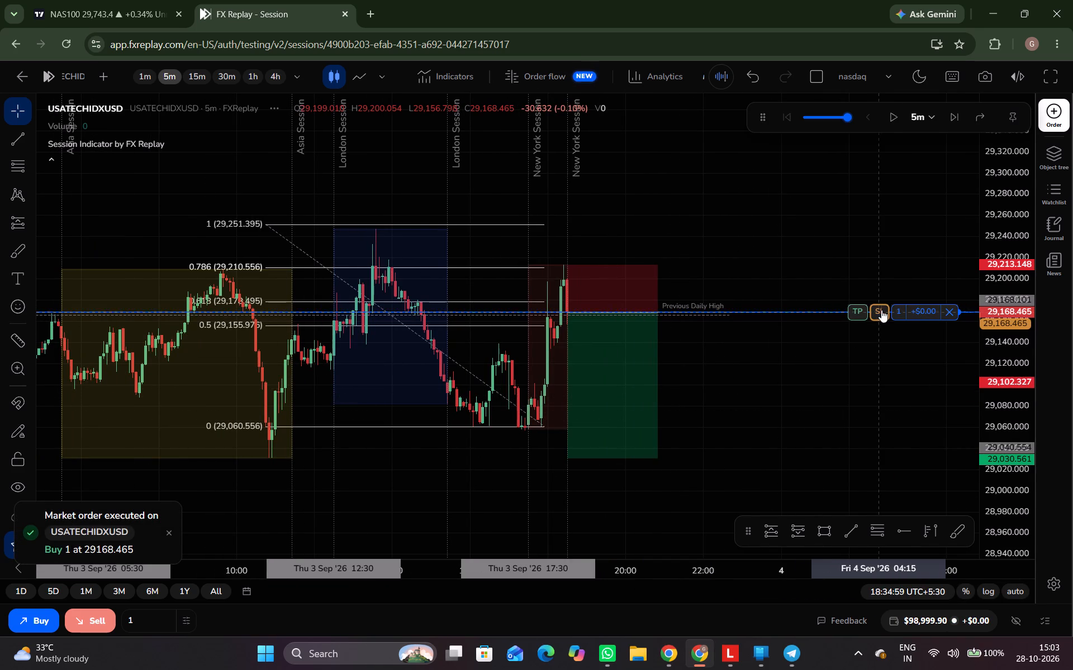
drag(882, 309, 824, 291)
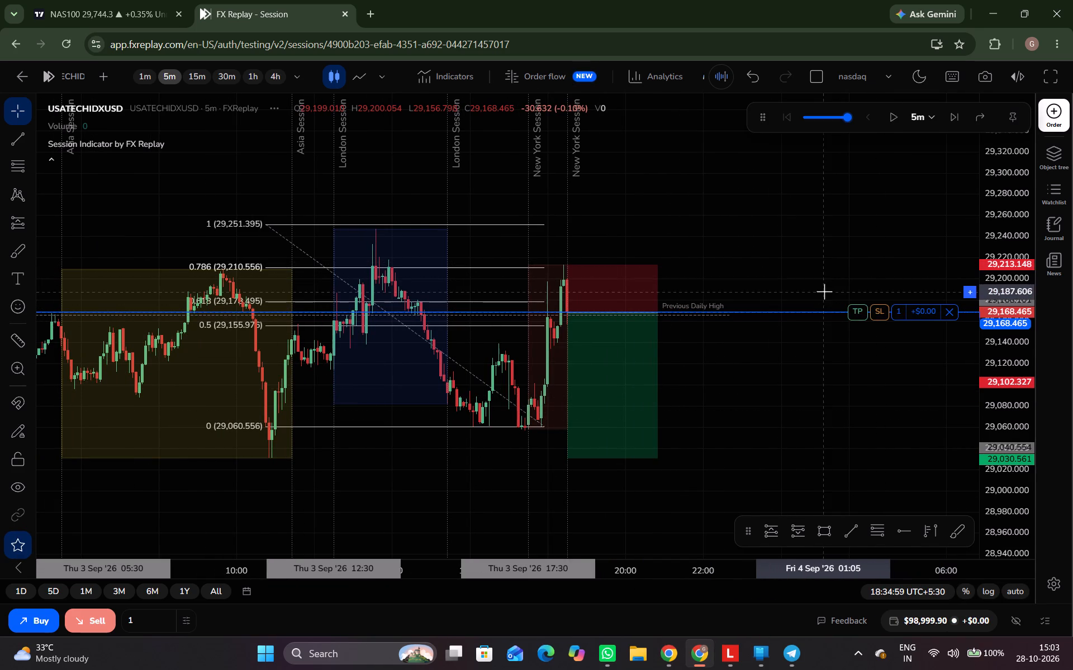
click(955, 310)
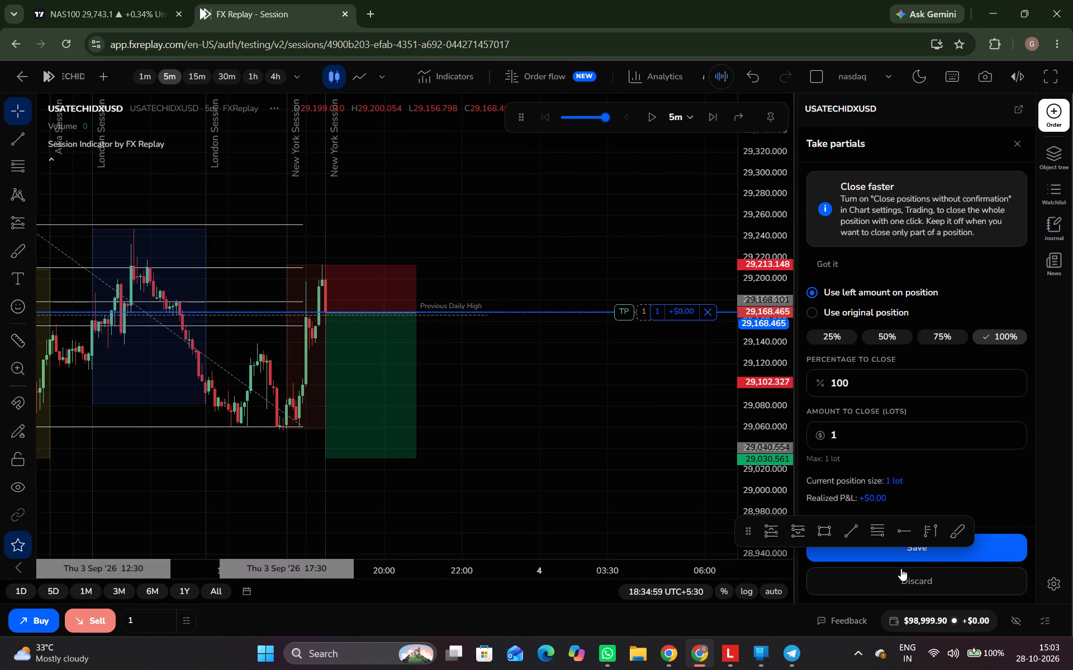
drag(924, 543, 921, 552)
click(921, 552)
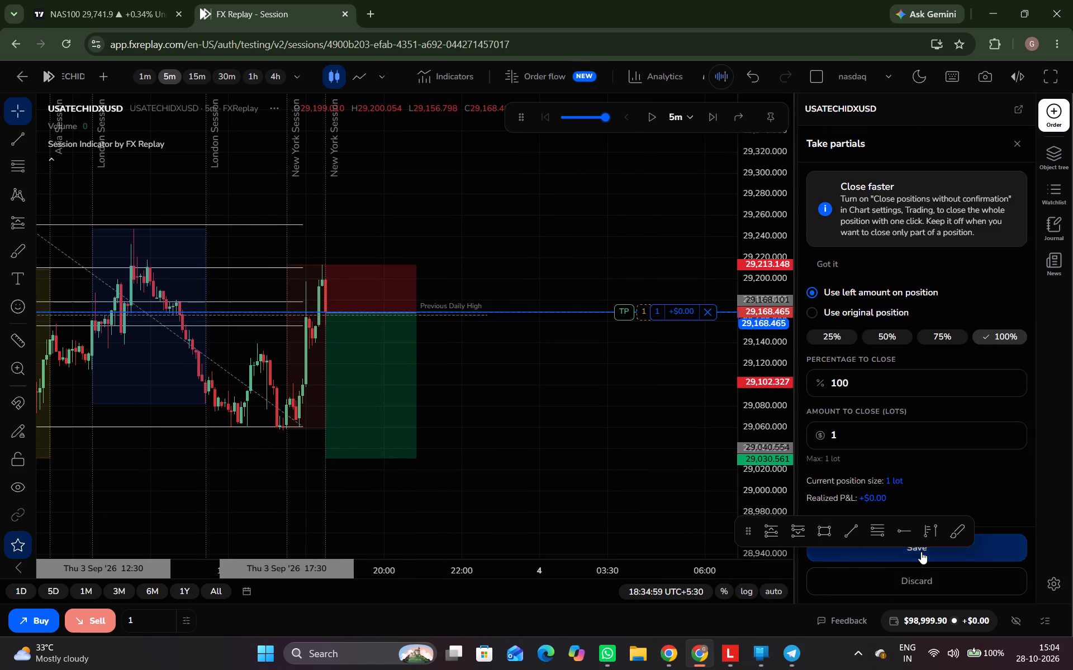
Place a sell stop order from the short position: 22.2 units at 29,168.101, stop 29,213.148, target 29,030.561.
click(613, 286)
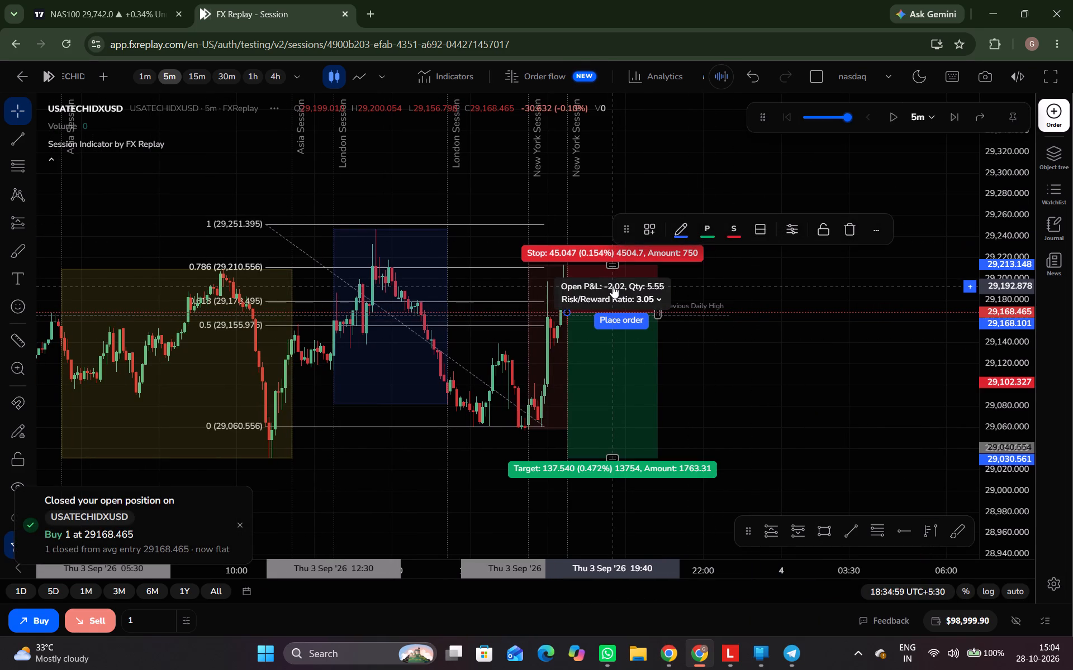
key(alt+m)
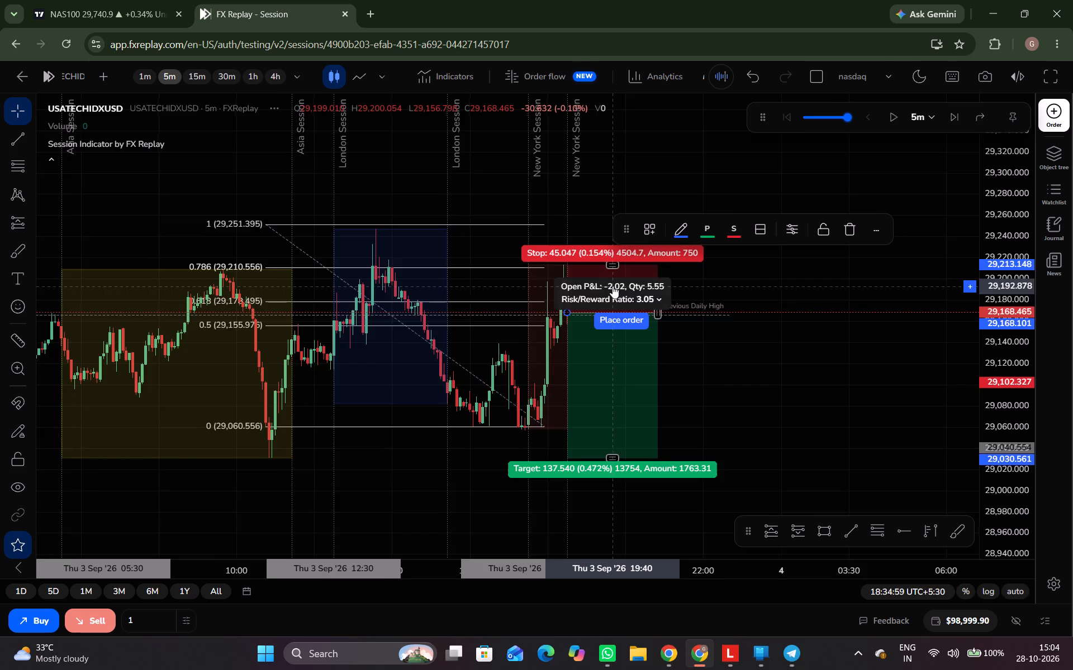
key(o)
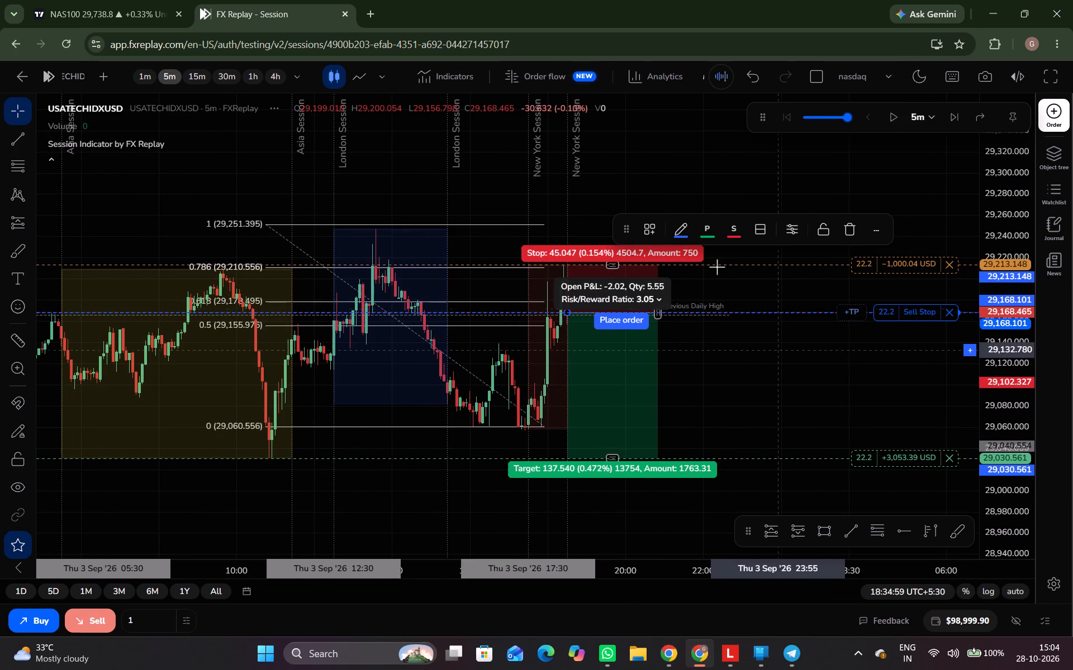
Advance the replay in 5-minute steps to 21:24 on 3 September 2026, following how the short trade plays out.
drag(567, 164, 542, 191)
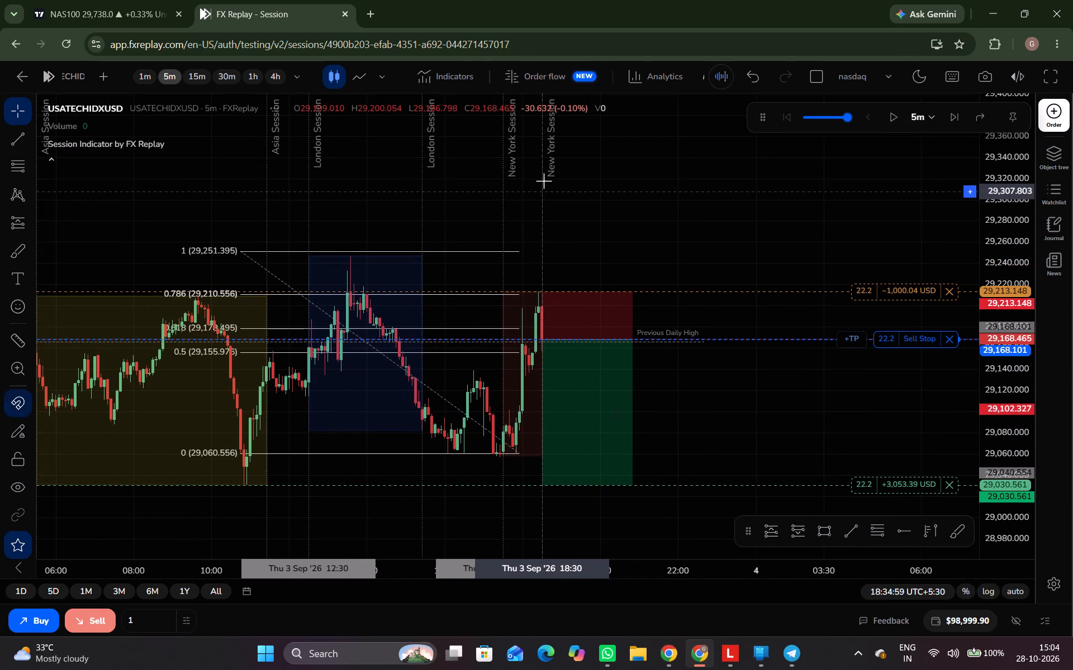
key(ctrl+space)
key(ctrl+space)
key(ctrl+space)
key(ctrl+space)
key(ctrl+space)
key(ctrl+space)
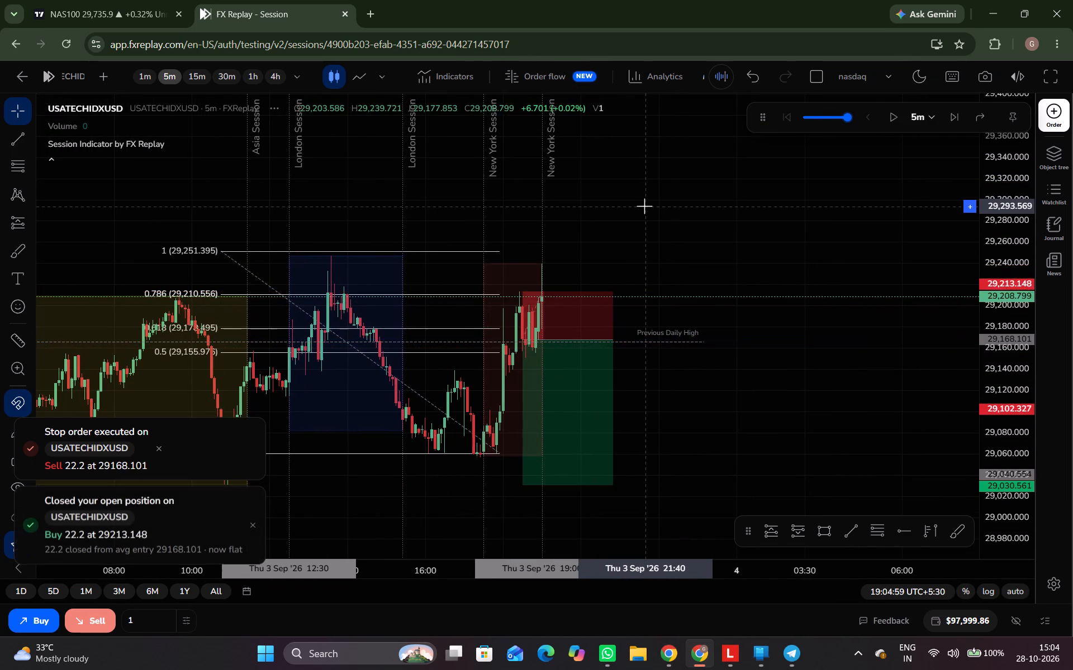
key(ctrl+space)
key(ctrl+space)
key(ctrl+space)
key(ctrl+space)
key(ctrl+space)
key(ctrl+space)
key(ctrl+space)
key(ctrl+space)
key(ctrl+space)
key(ctrl+space)
key(ctrl+space)
key(ctrl+space)
key(ctrl+space)
key(ctrl+space)
key(ctrl+space)
key(ctrl+space)
key(ctrl+space)
key(ctrl+space)
key(ctrl+space)
key(ctrl+space)
key(ctrl+space)
key(ctrl+space)
key(ctrl+space)
key(ctrl+space)
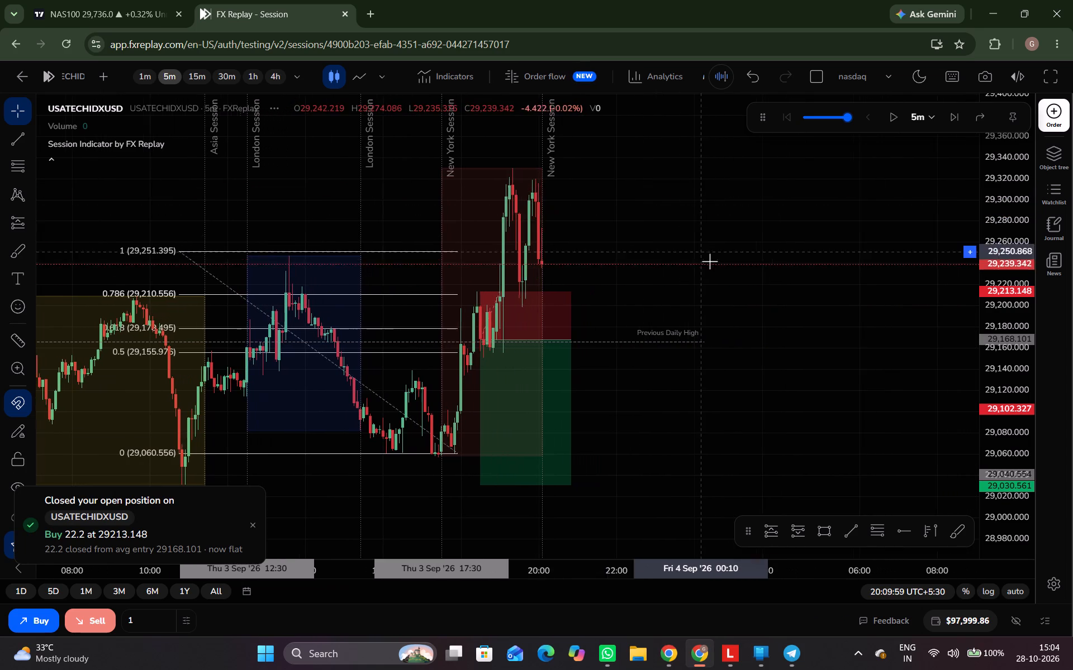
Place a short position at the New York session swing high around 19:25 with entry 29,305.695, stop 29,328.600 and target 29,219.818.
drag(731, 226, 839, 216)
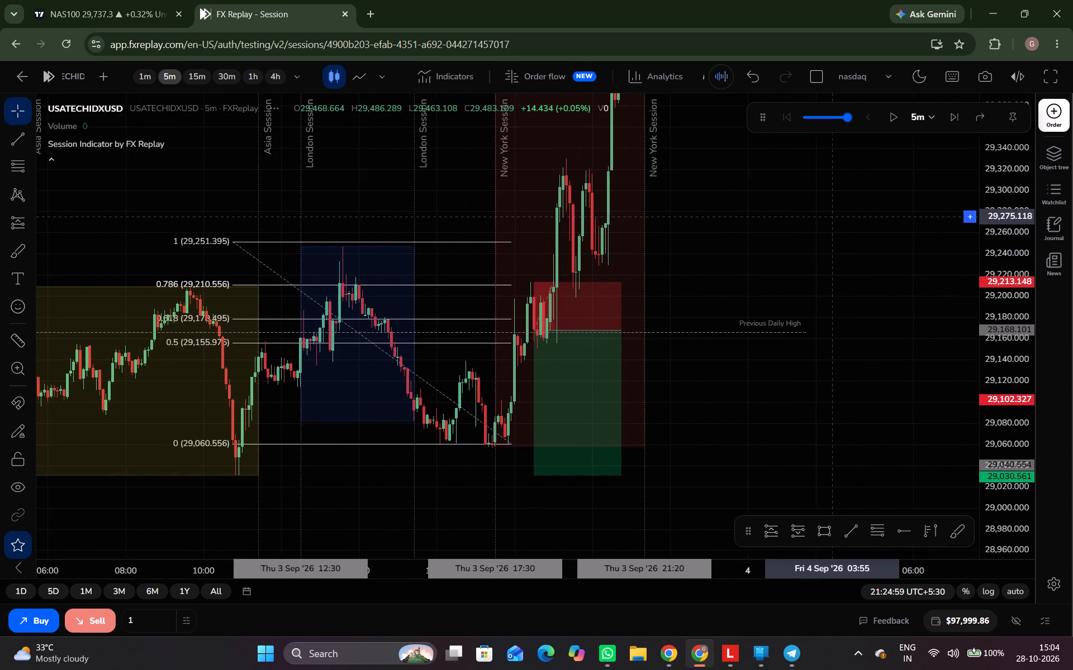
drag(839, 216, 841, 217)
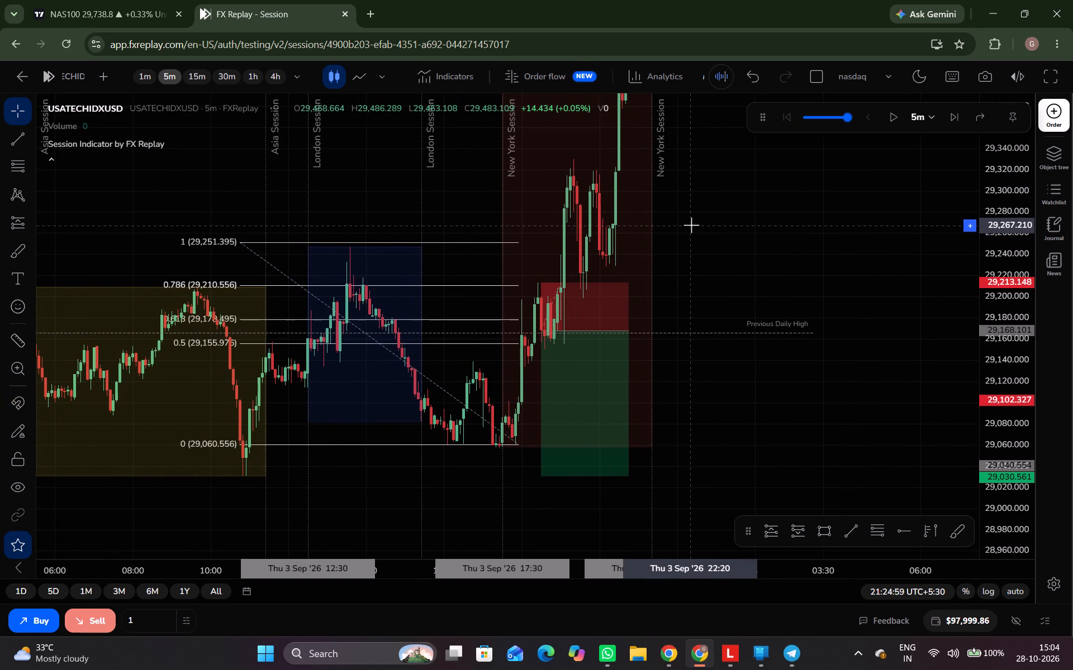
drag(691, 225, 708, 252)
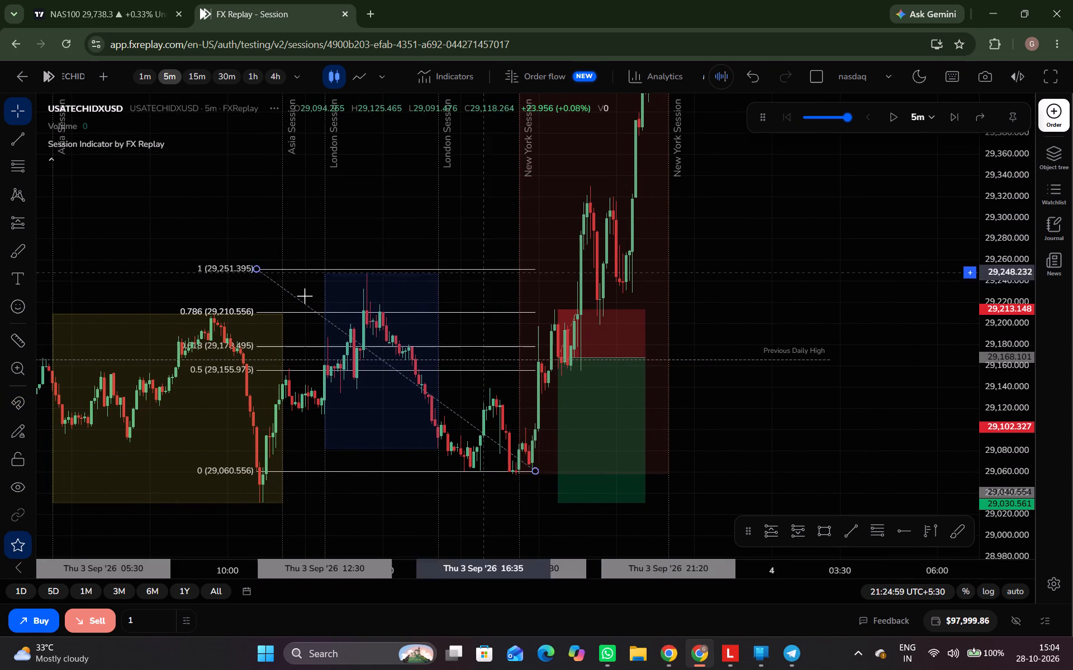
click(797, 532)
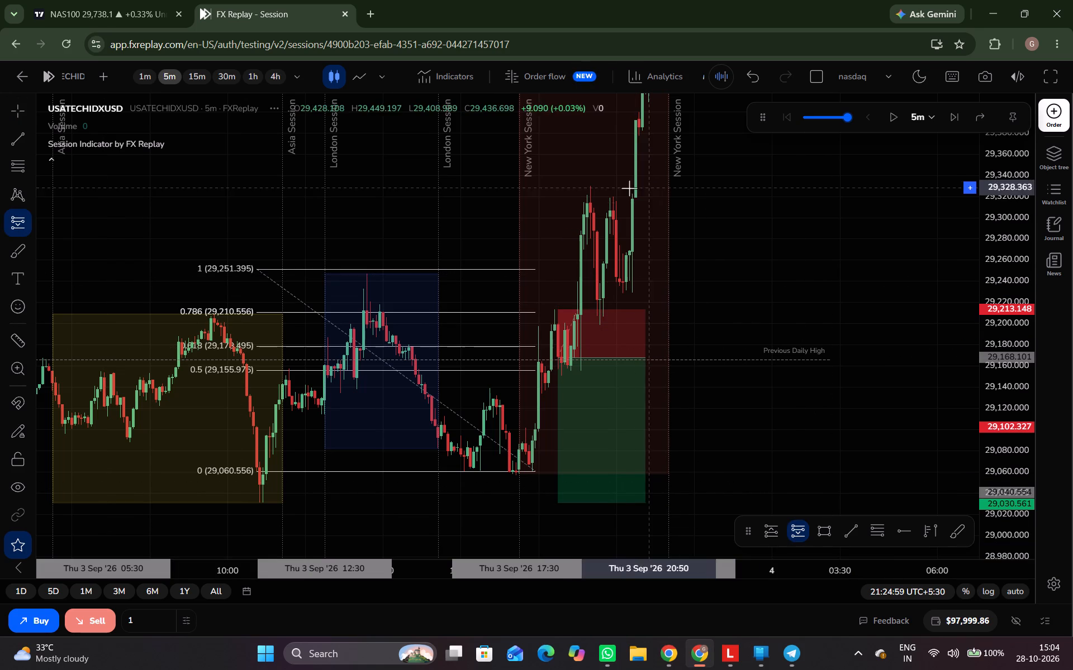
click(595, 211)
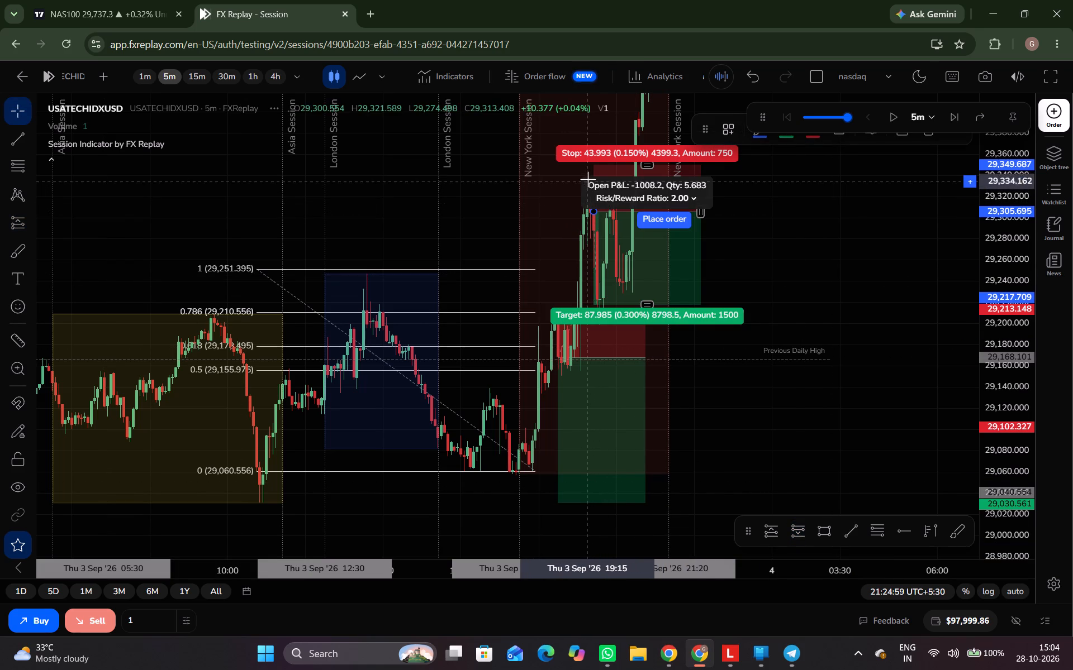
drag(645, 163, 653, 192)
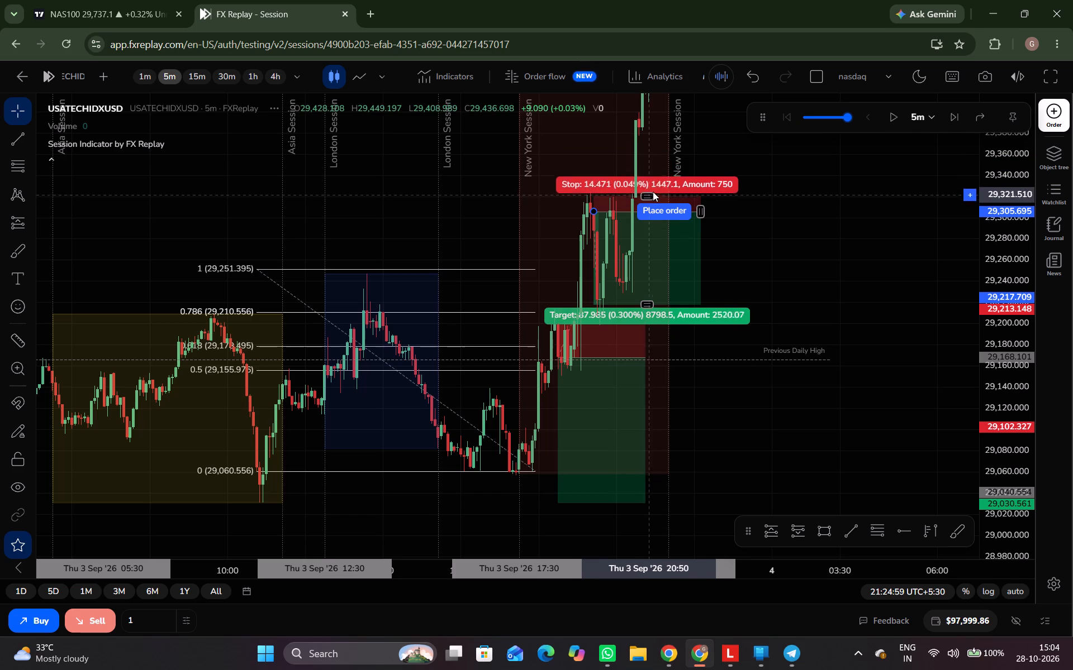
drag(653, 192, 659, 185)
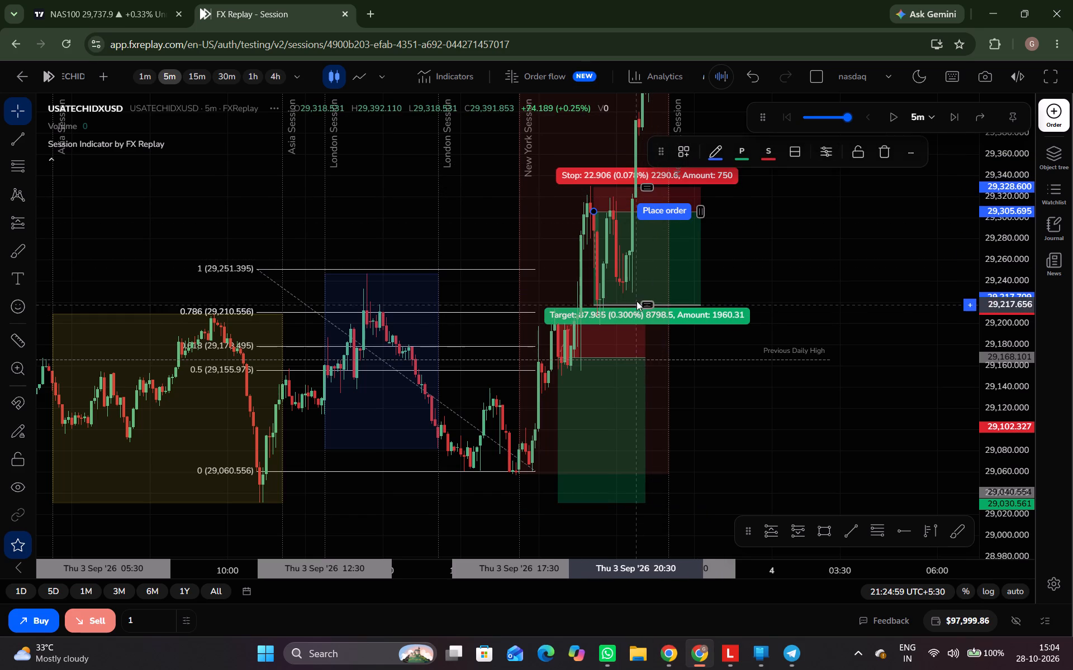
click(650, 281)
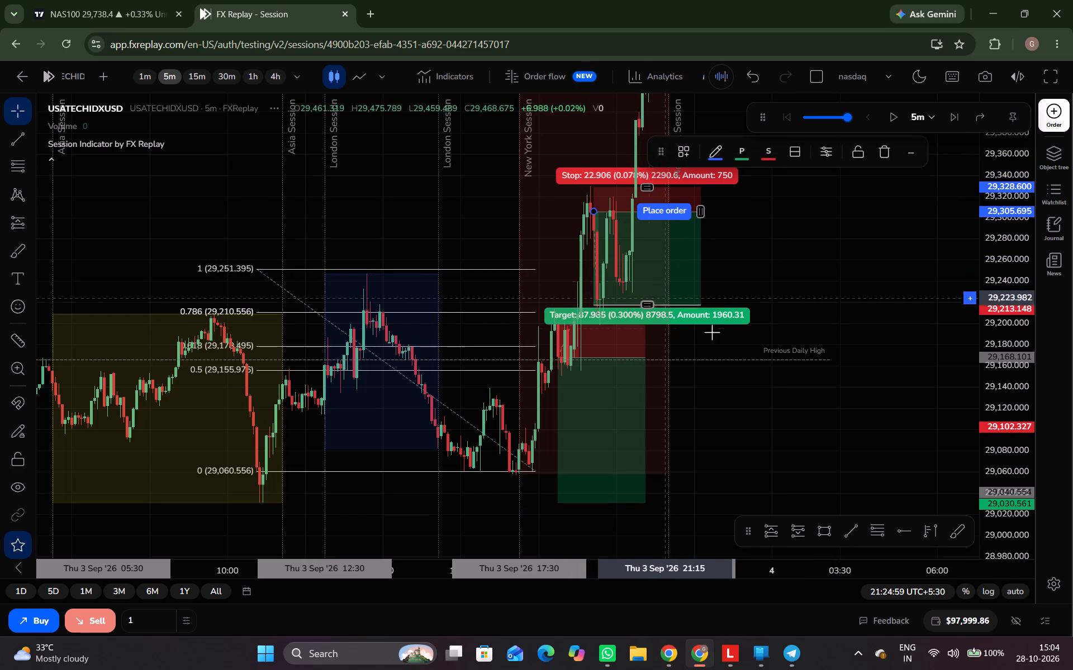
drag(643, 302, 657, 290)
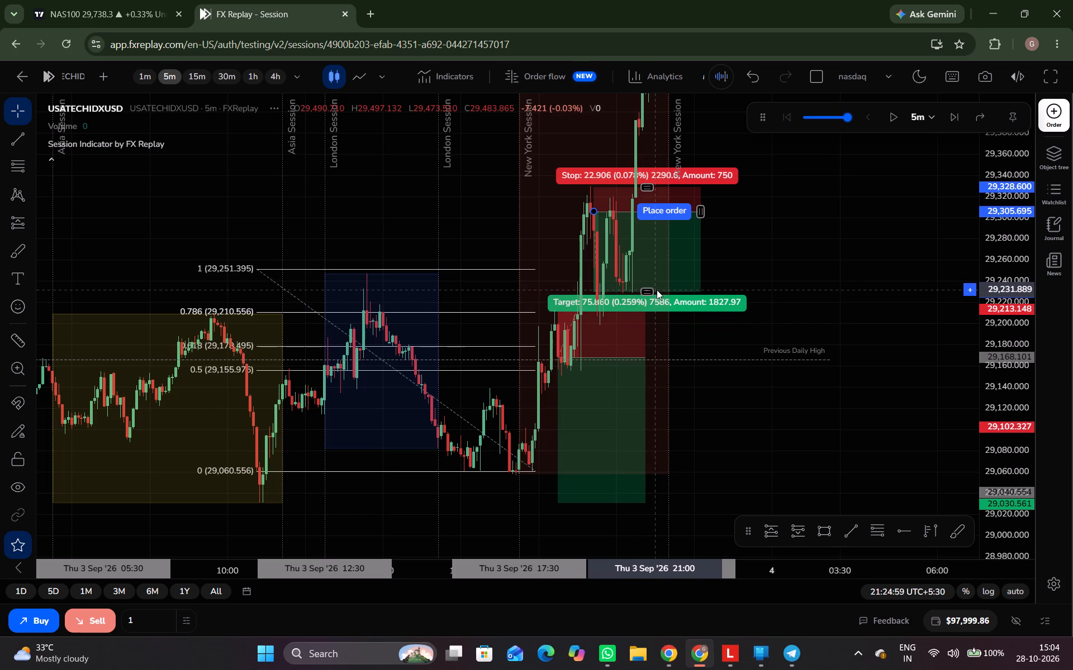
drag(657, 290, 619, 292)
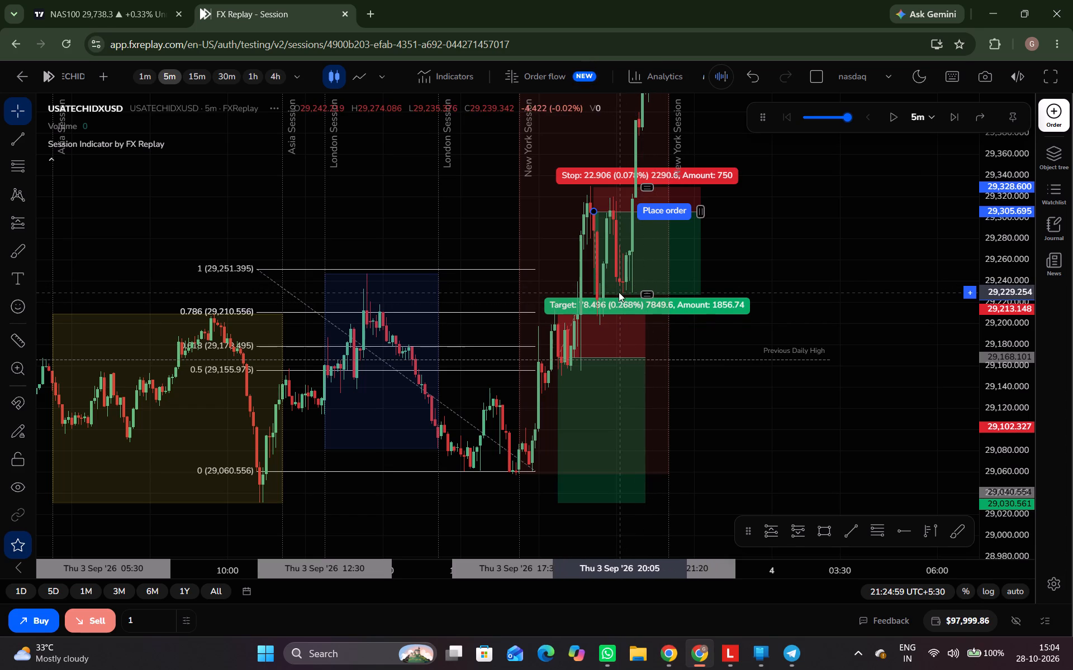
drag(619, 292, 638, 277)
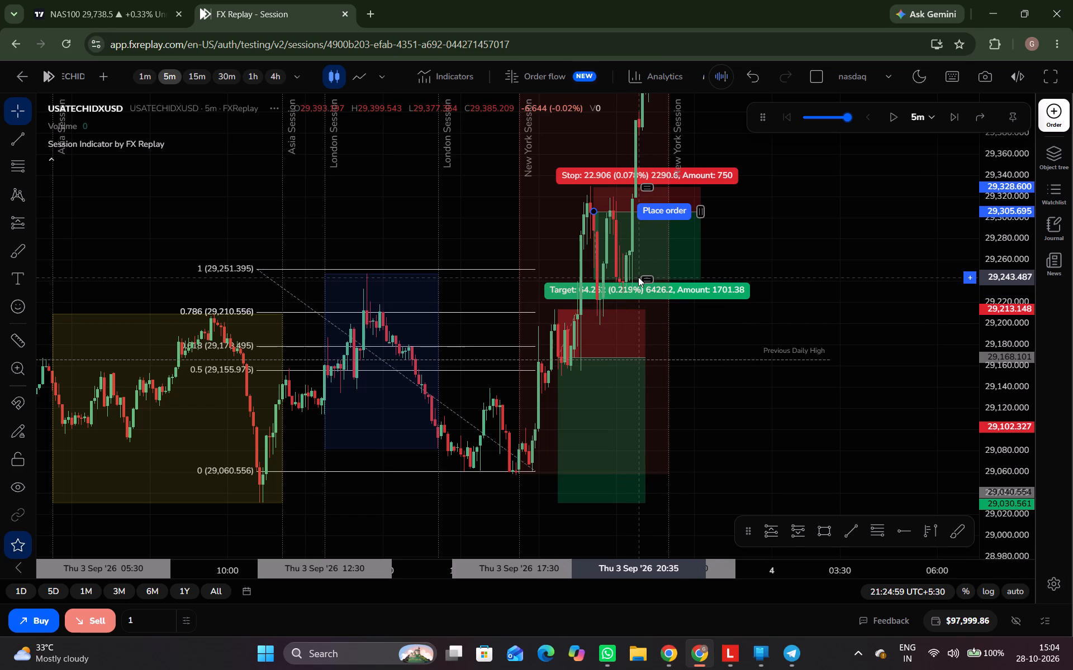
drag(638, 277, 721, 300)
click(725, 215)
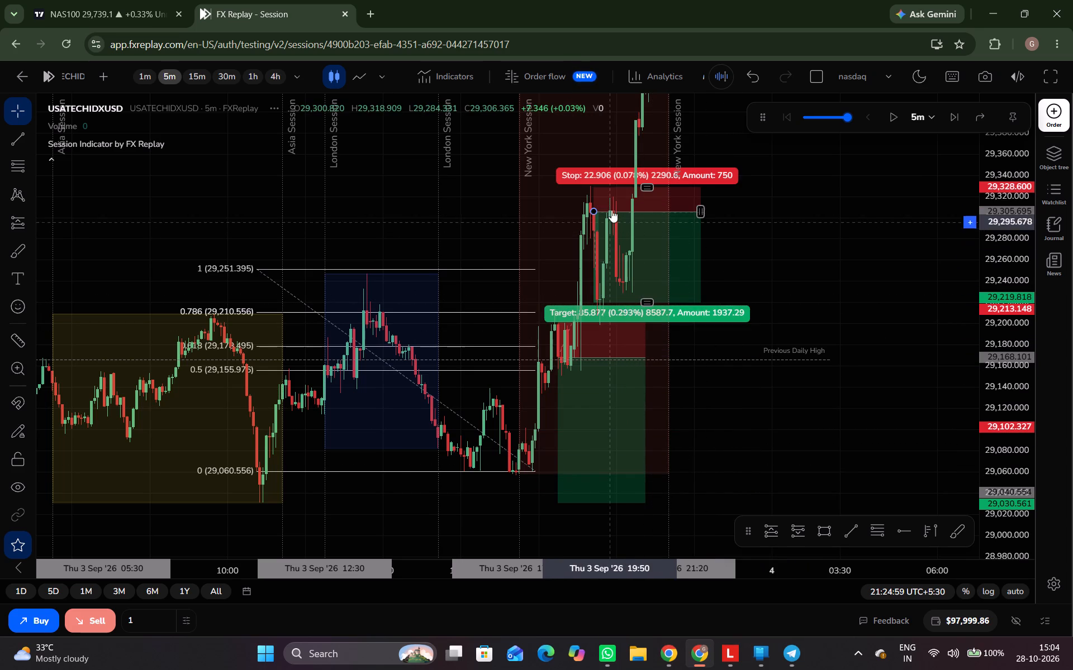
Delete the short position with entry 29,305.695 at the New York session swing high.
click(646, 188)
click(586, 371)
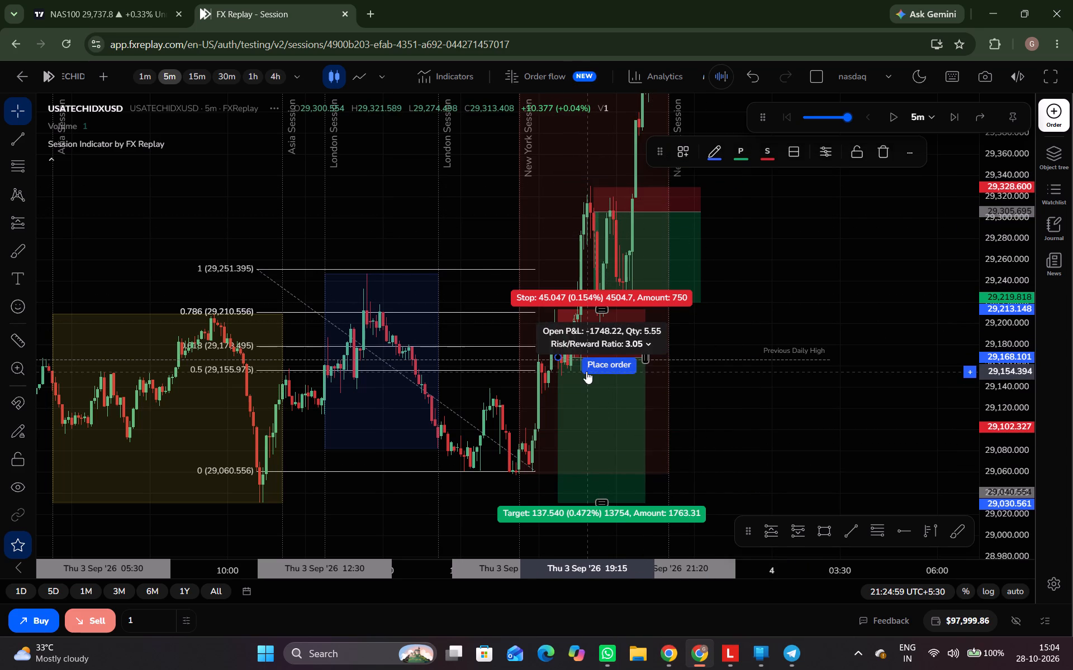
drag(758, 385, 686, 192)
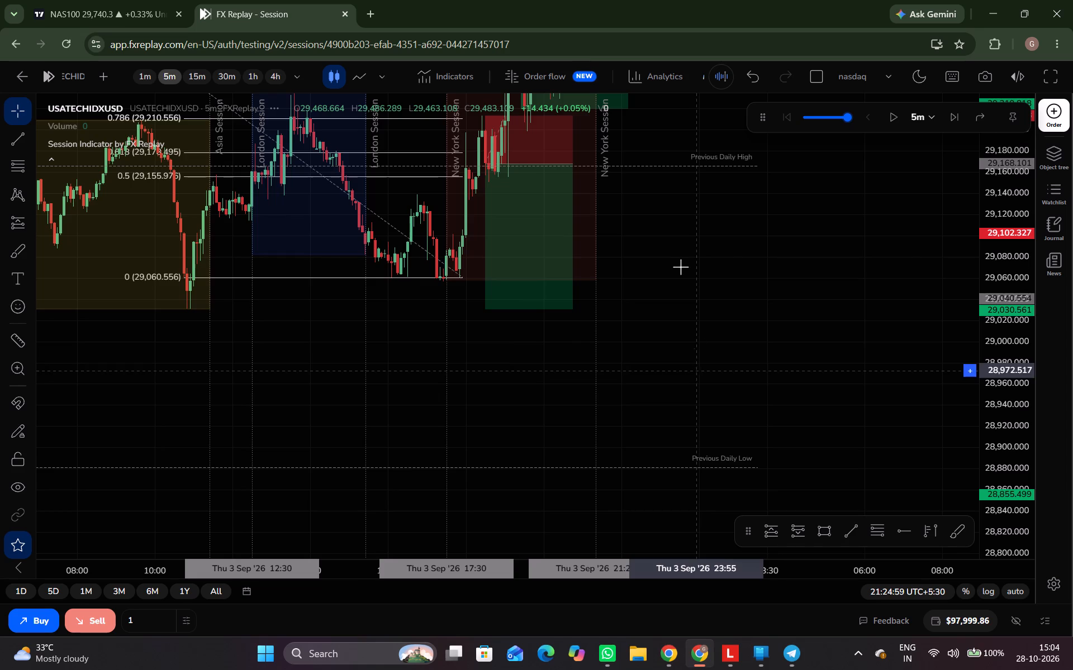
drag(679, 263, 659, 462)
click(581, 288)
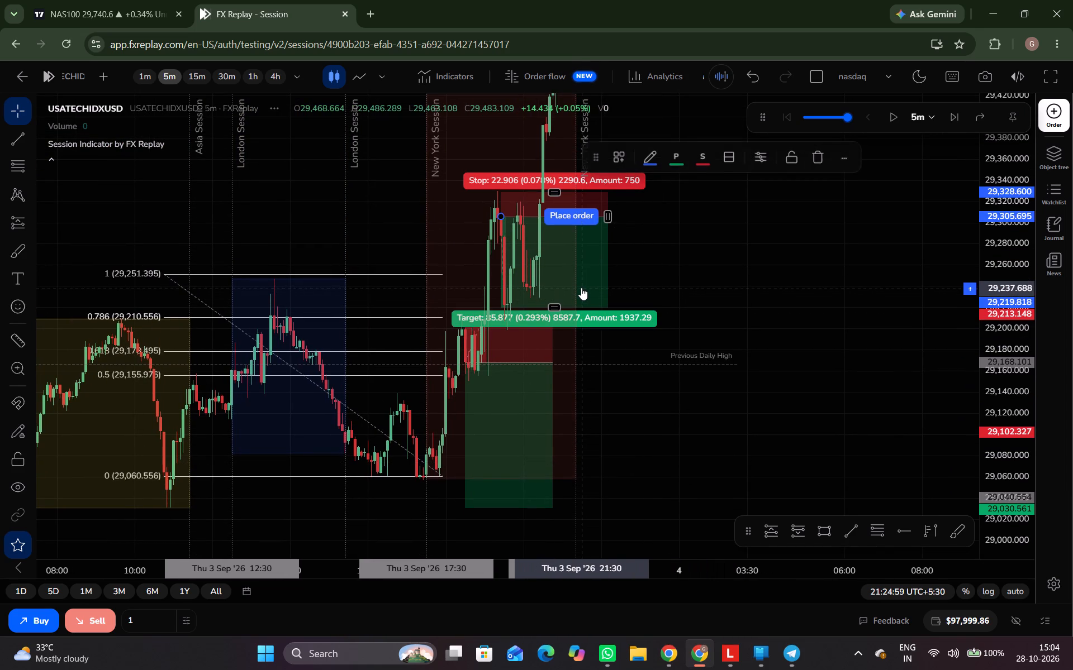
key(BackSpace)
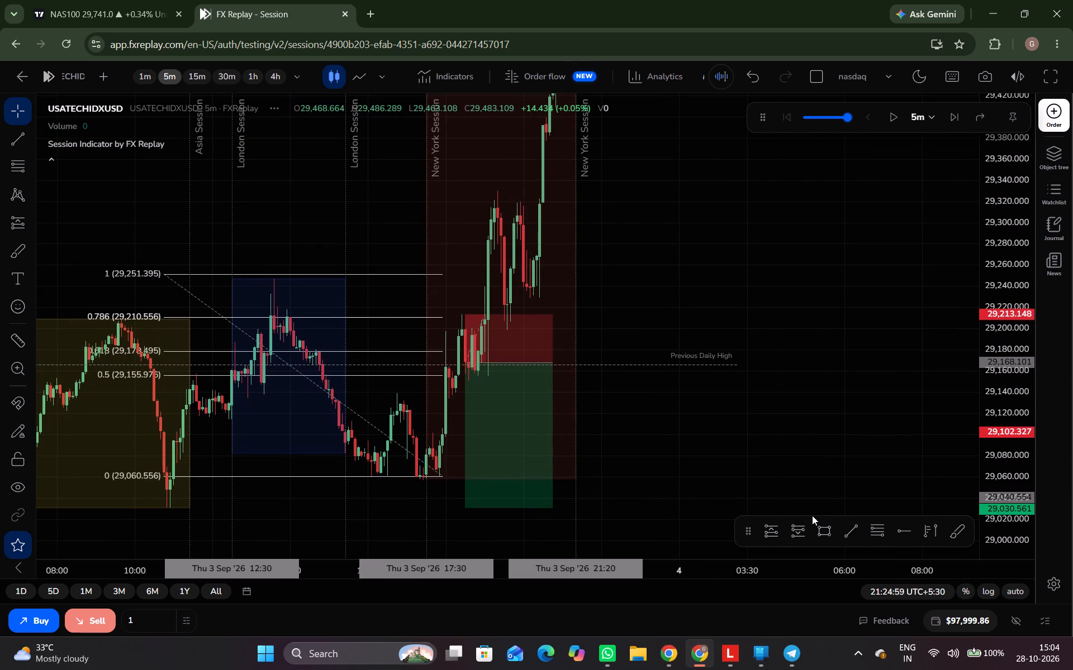
Place a short position at the swing high around 19:25 with entry 29,304.113, stop 29,329.654 and target 29,216.128.
click(791, 527)
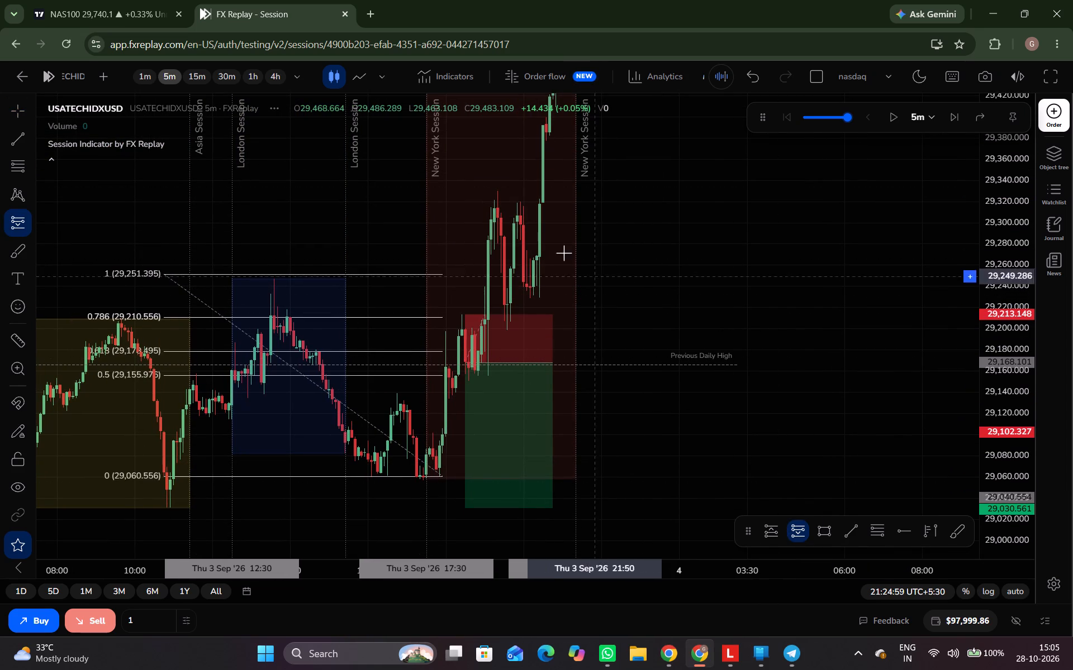
click(502, 218)
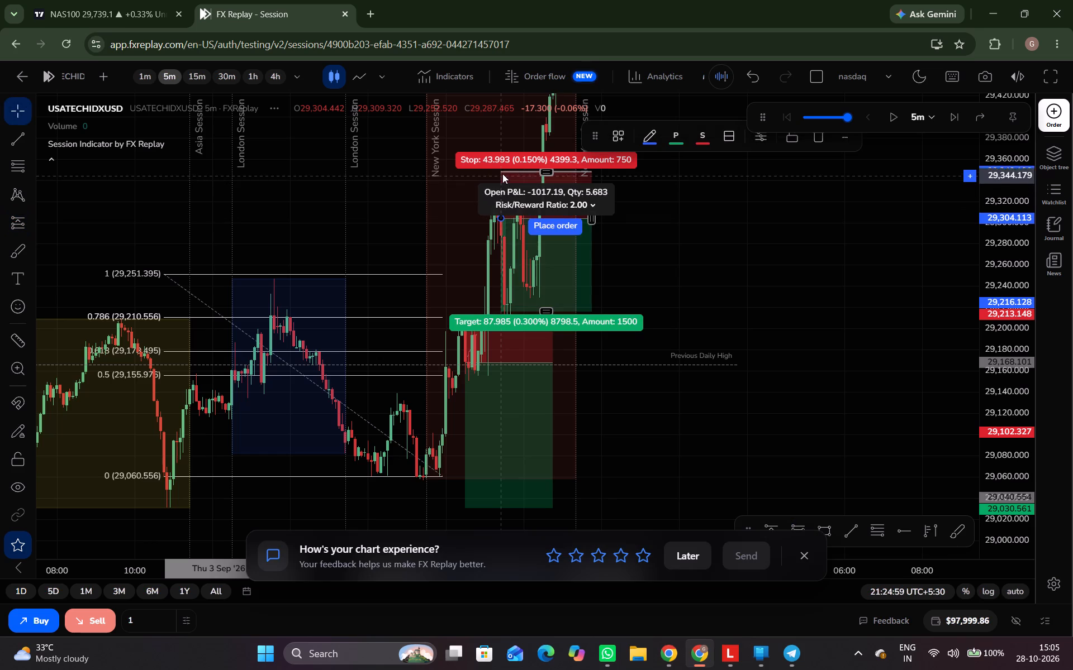
drag(546, 170, 556, 184)
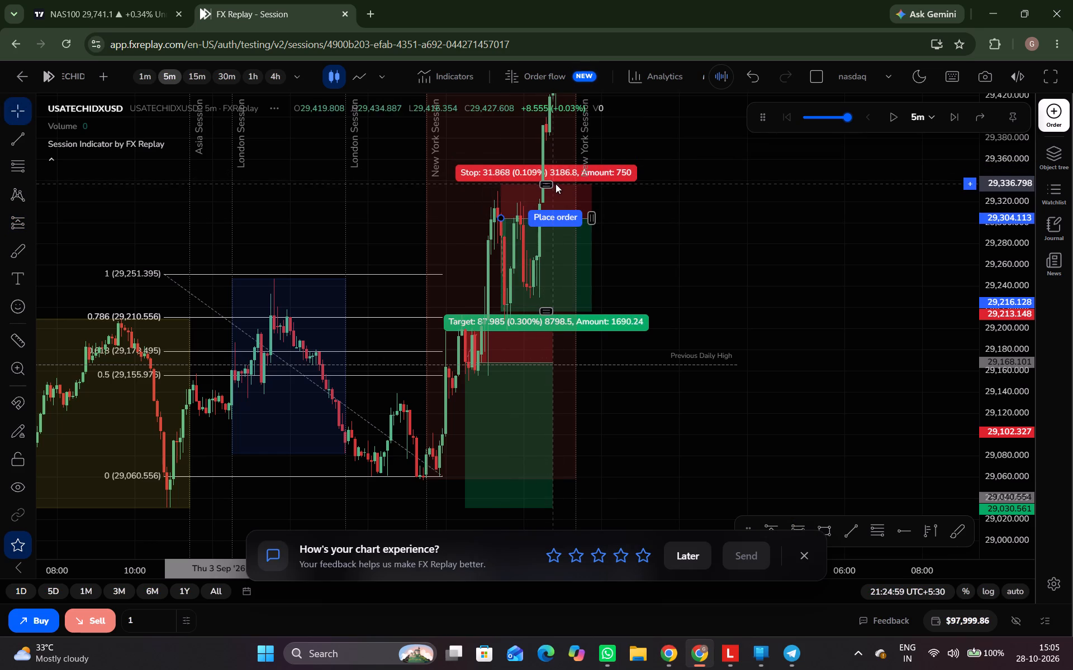
drag(556, 184, 563, 190)
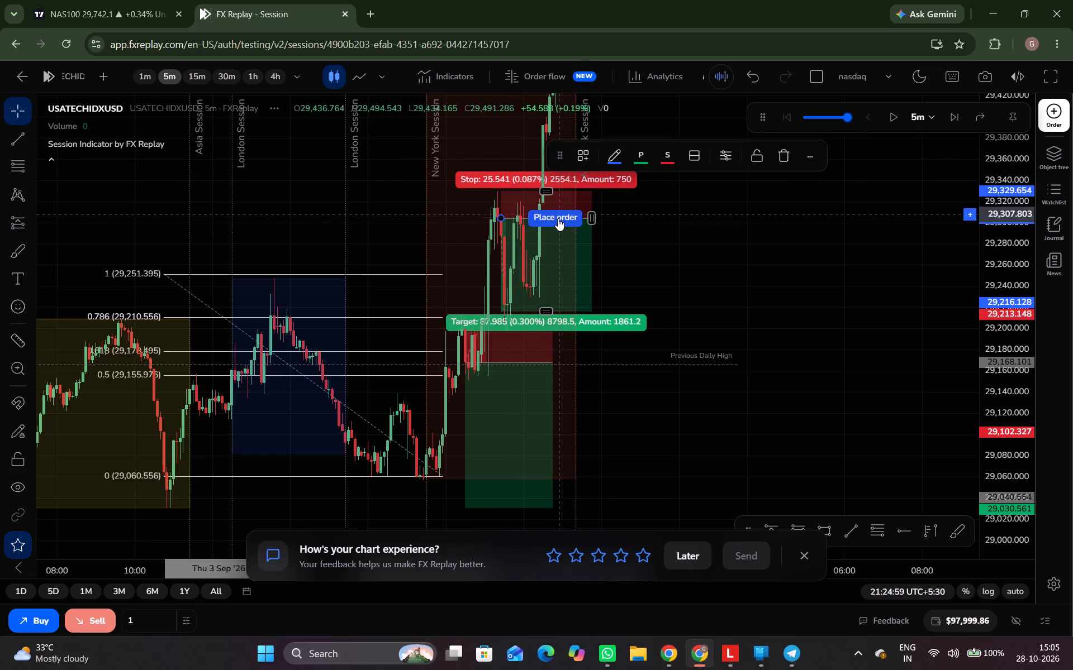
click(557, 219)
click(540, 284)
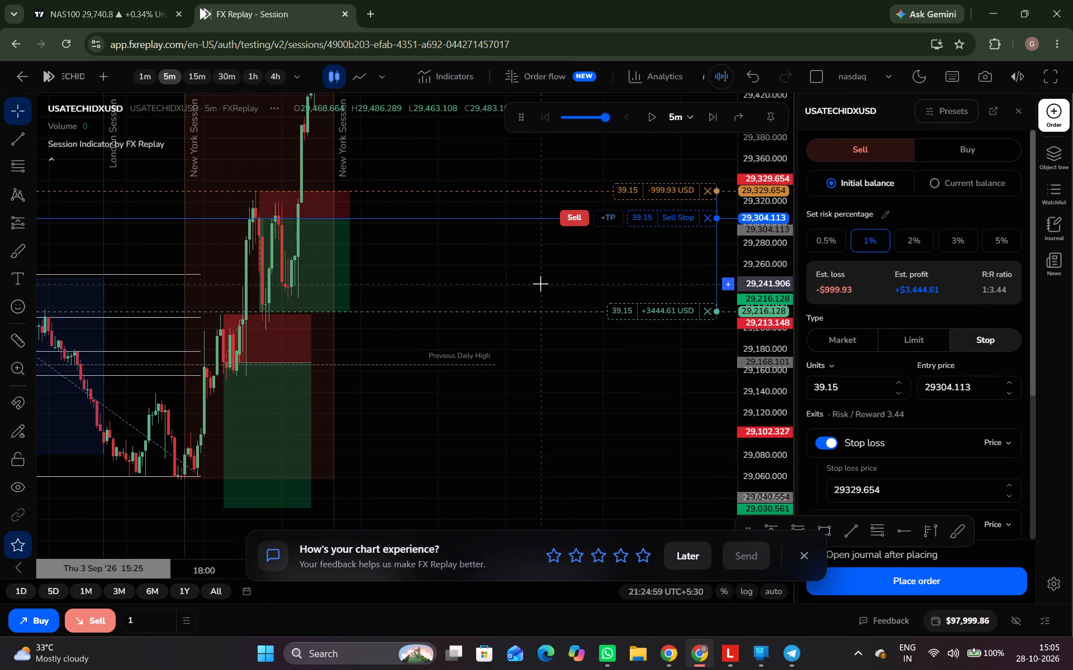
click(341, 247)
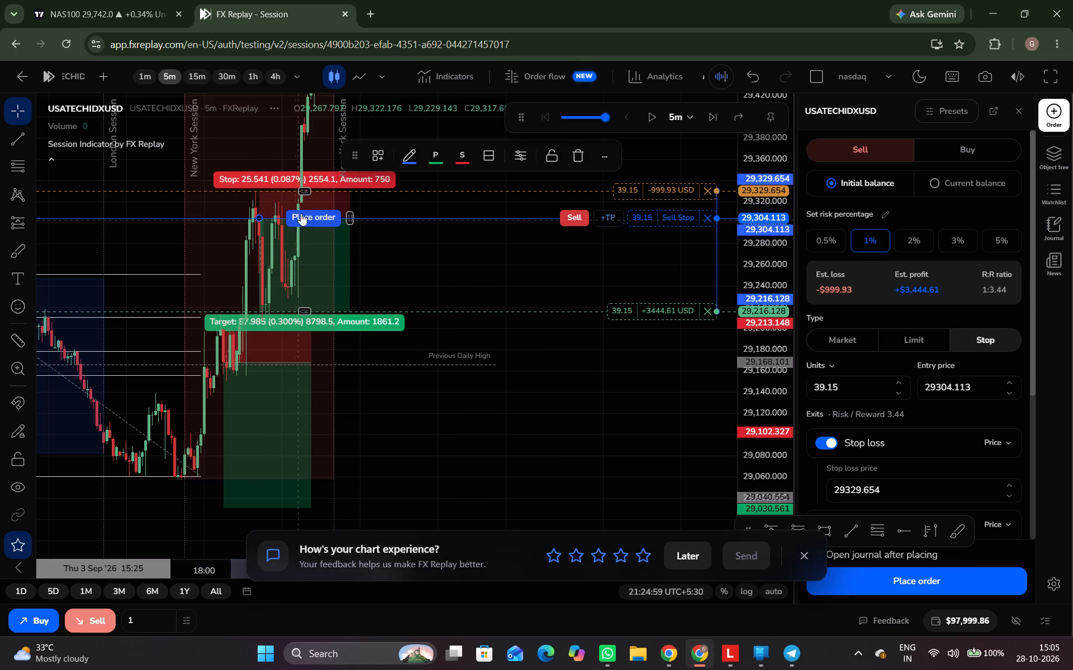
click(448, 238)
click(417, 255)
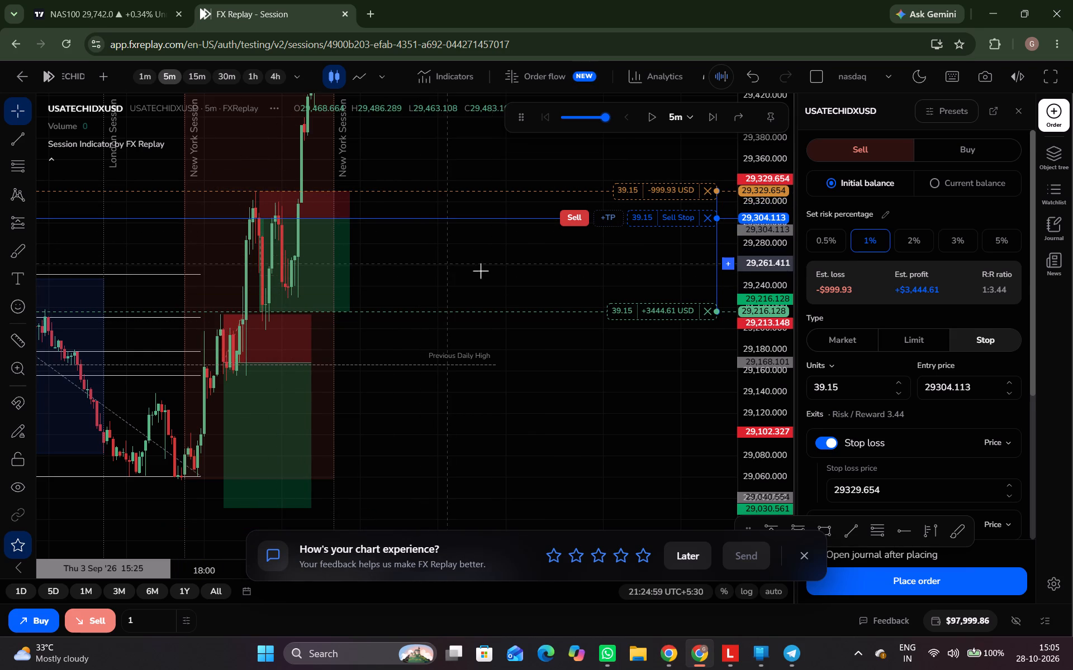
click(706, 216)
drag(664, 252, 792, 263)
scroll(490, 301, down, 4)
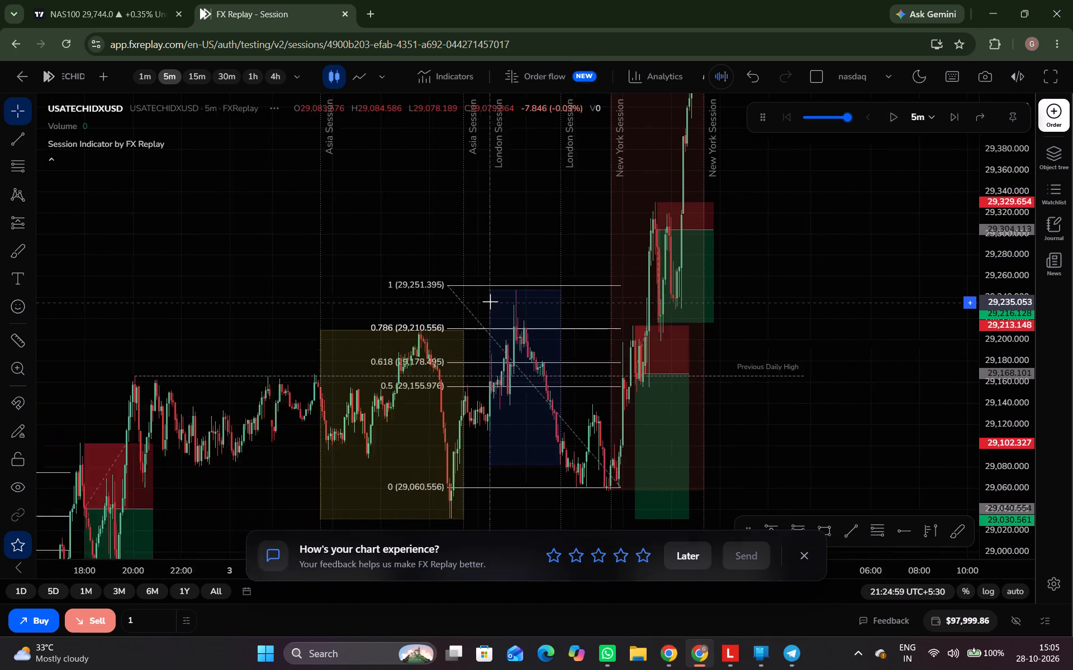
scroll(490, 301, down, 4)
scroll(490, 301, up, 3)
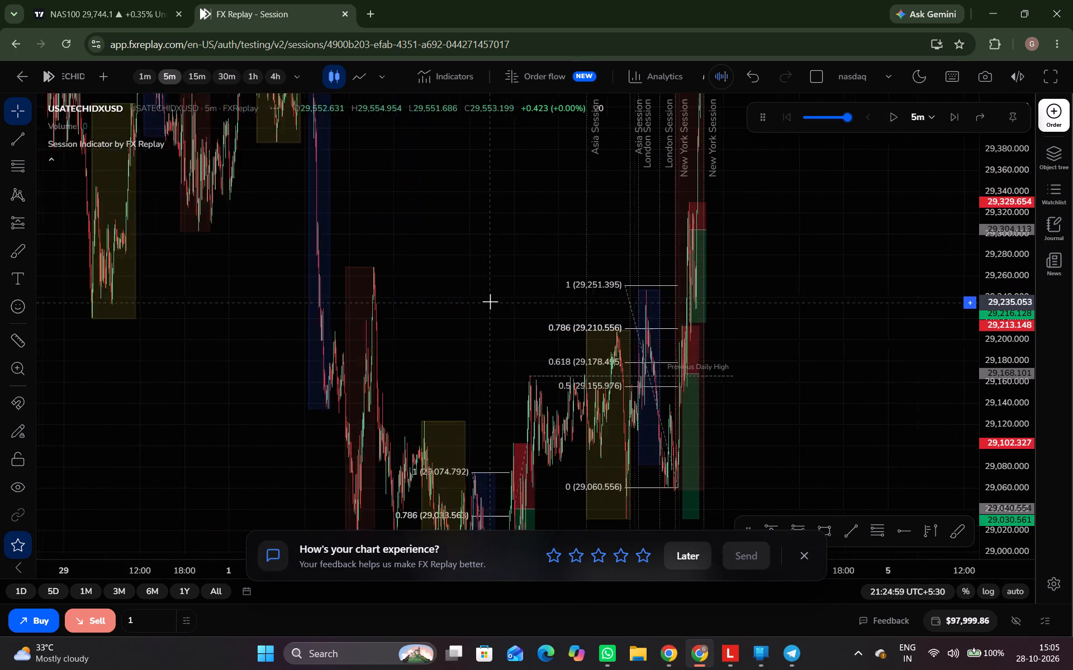
Dismiss the chart experience feedback prompt.
scroll(508, 253, up, 2)
scroll(508, 253, down, 1)
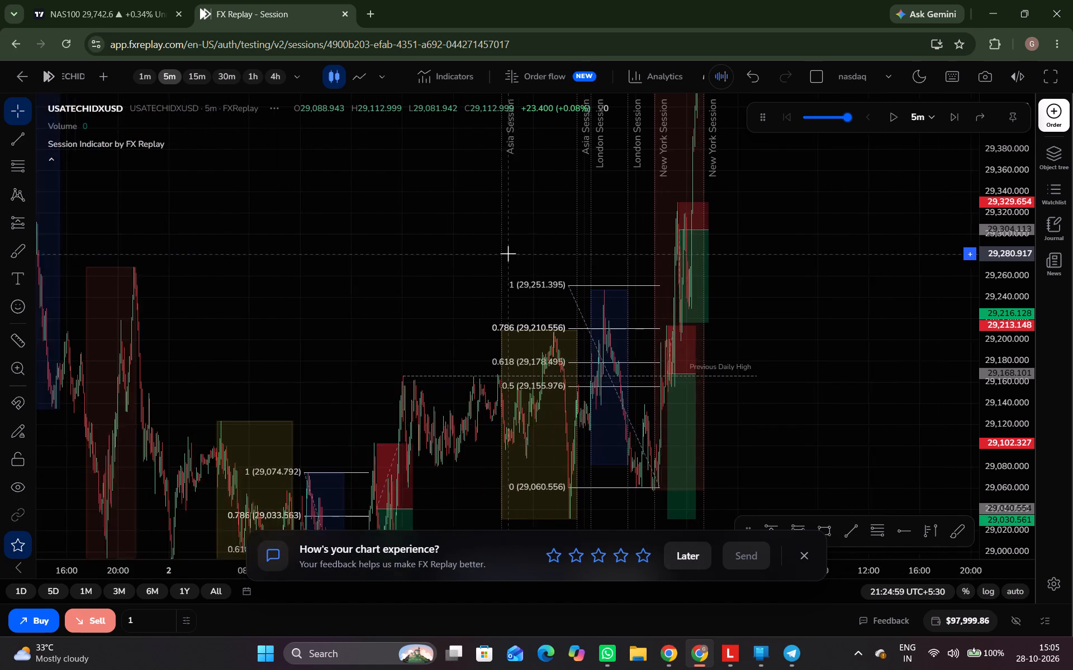
scroll(508, 253, down, 3)
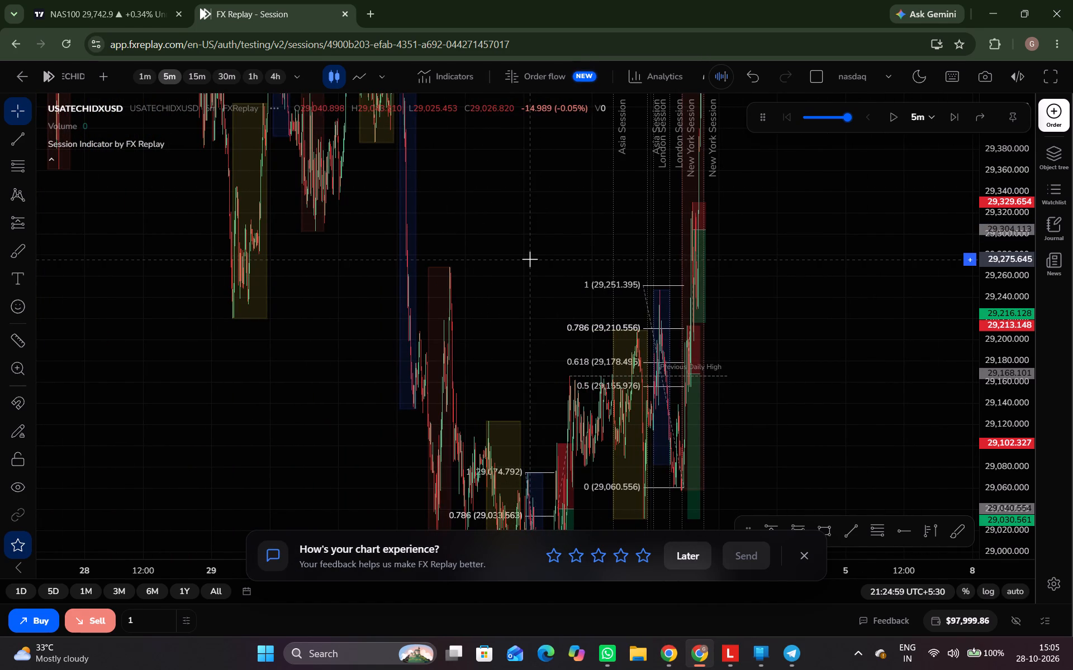
scroll(530, 259, up, 1)
scroll(530, 259, down, 1)
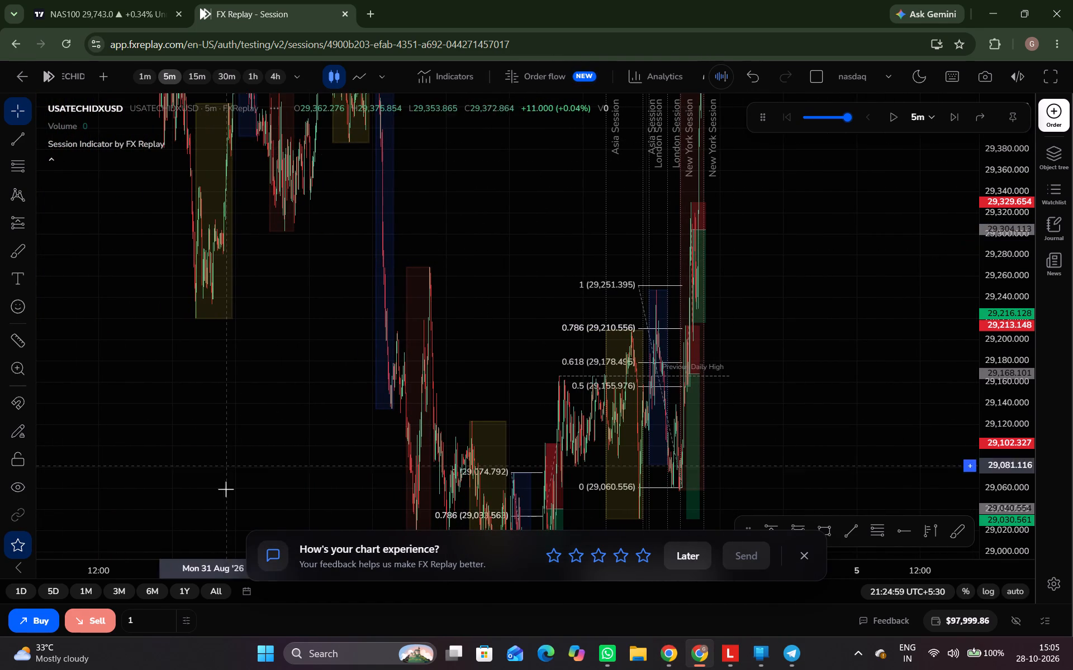
click(805, 556)
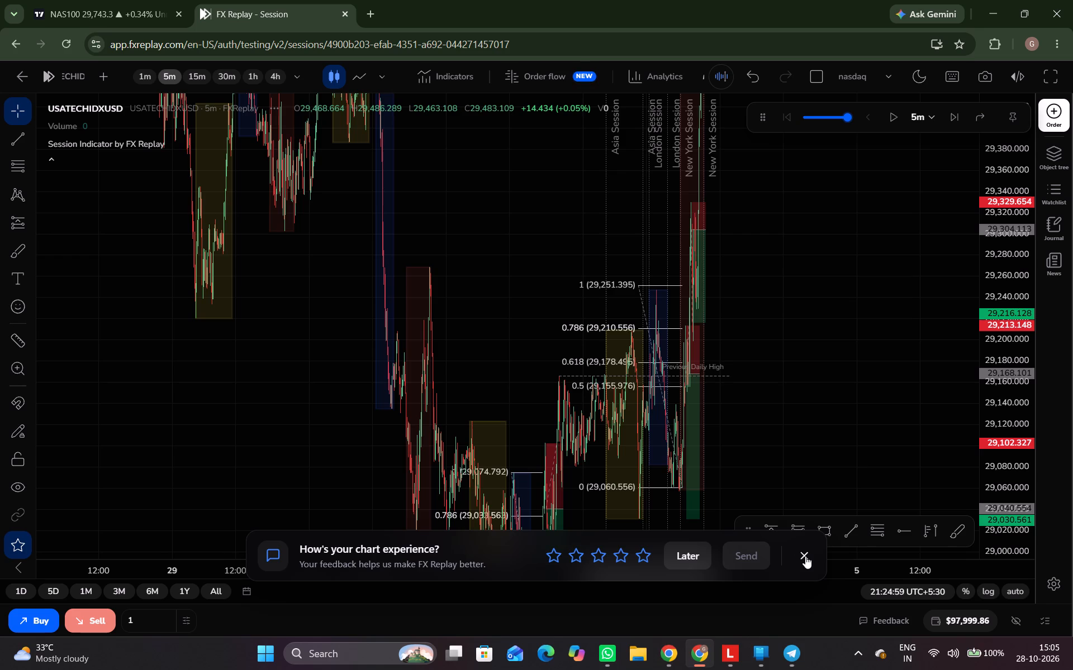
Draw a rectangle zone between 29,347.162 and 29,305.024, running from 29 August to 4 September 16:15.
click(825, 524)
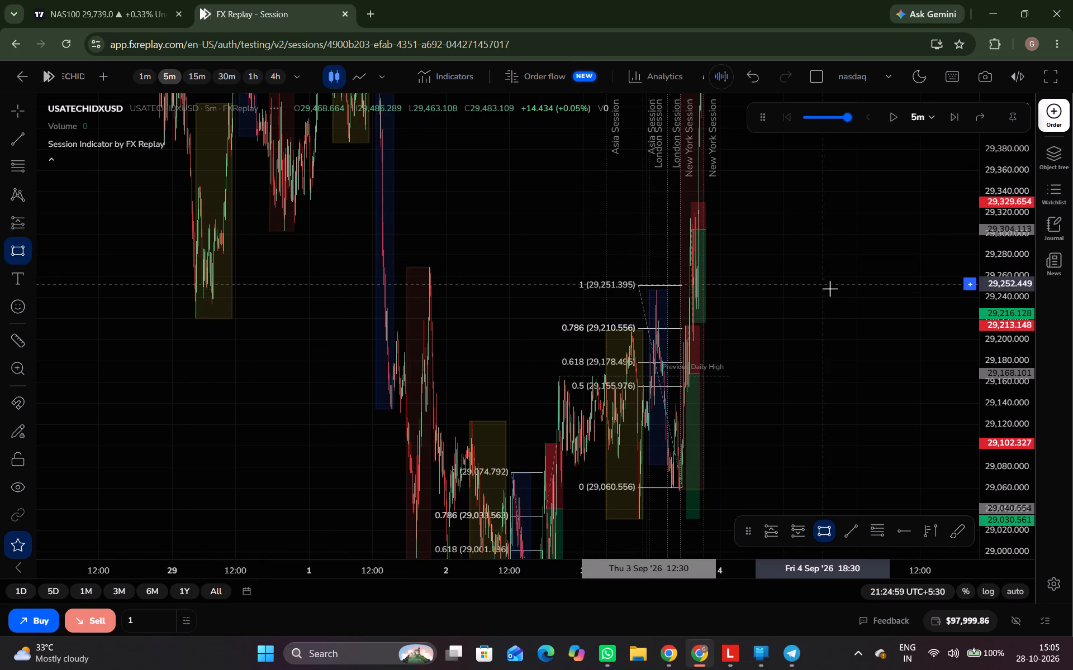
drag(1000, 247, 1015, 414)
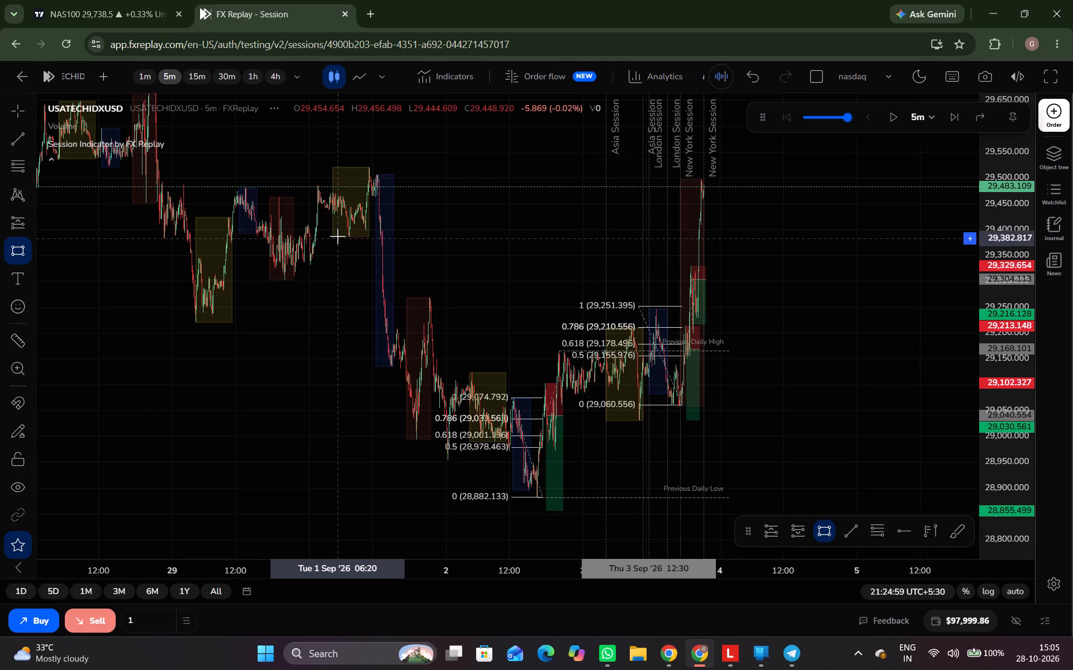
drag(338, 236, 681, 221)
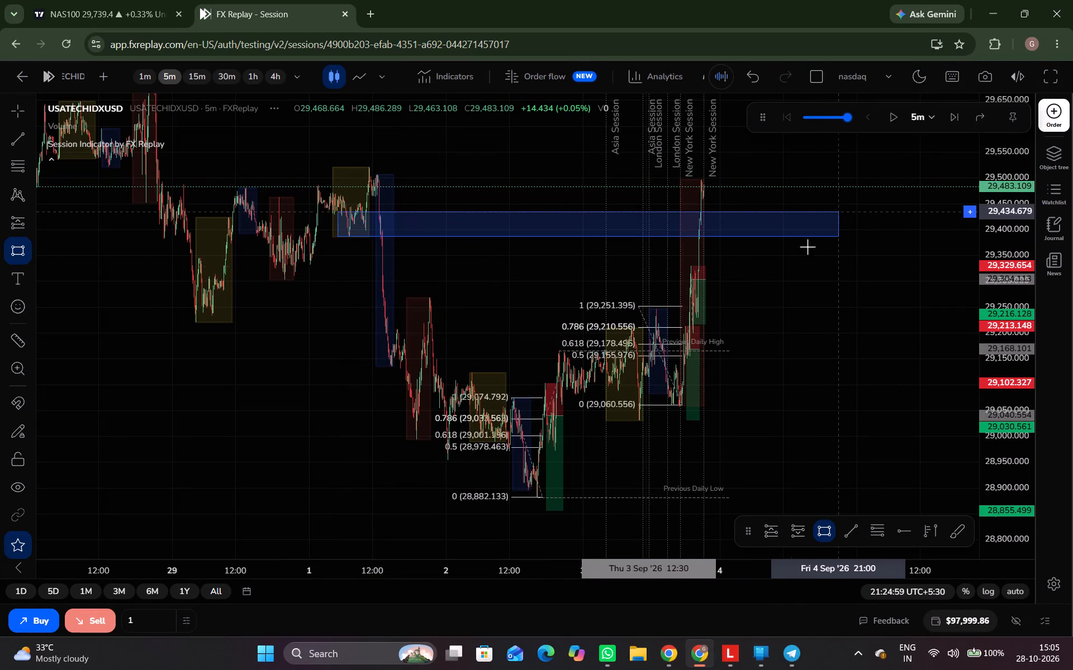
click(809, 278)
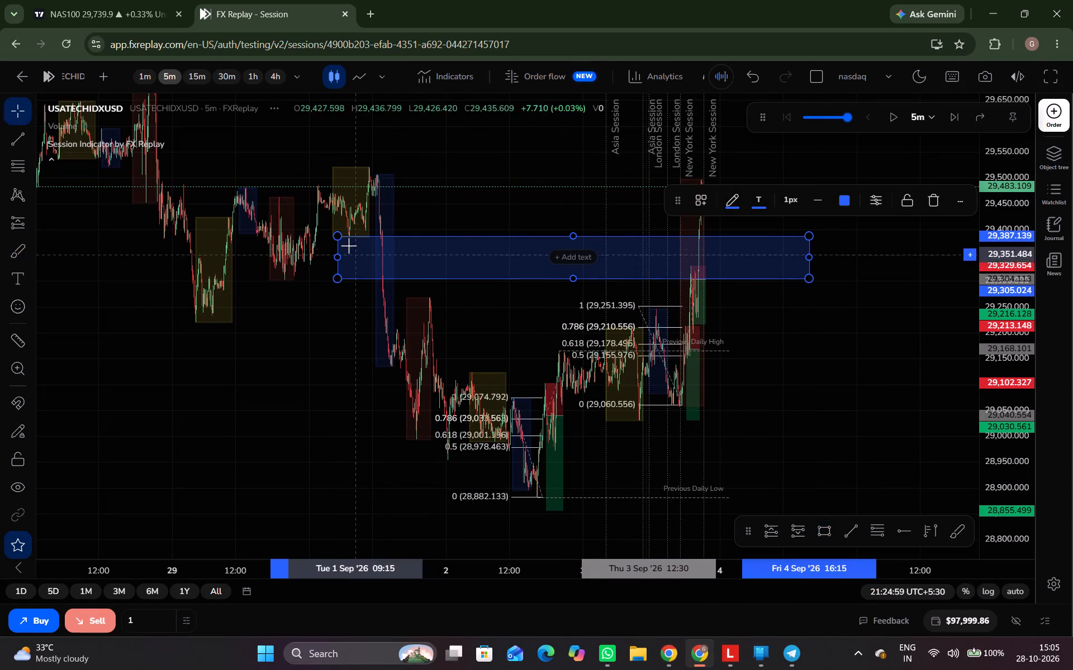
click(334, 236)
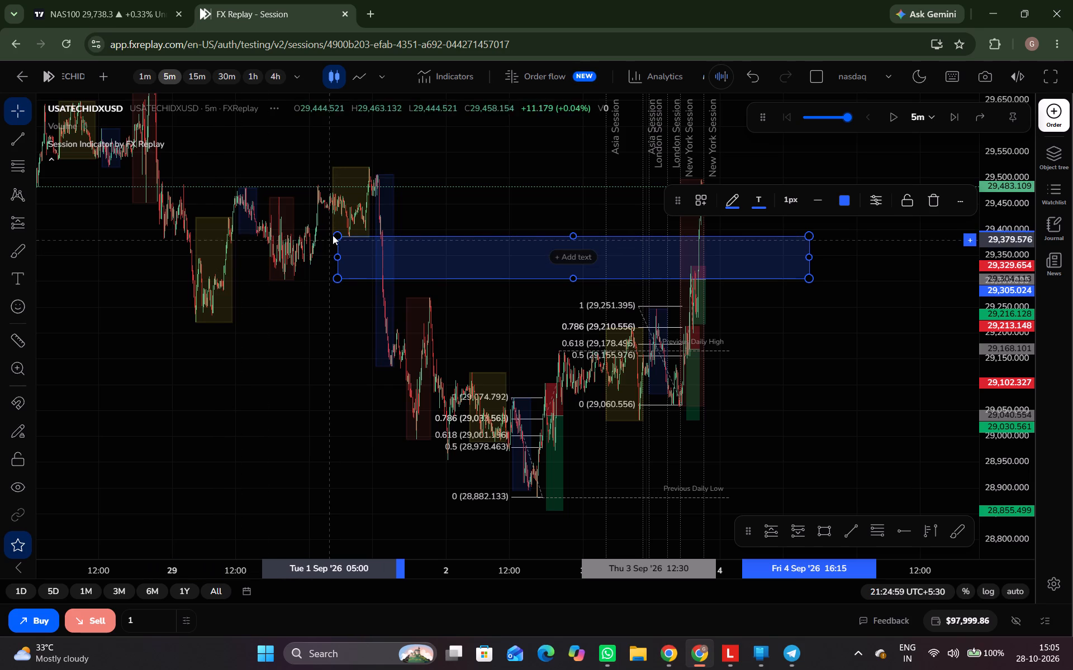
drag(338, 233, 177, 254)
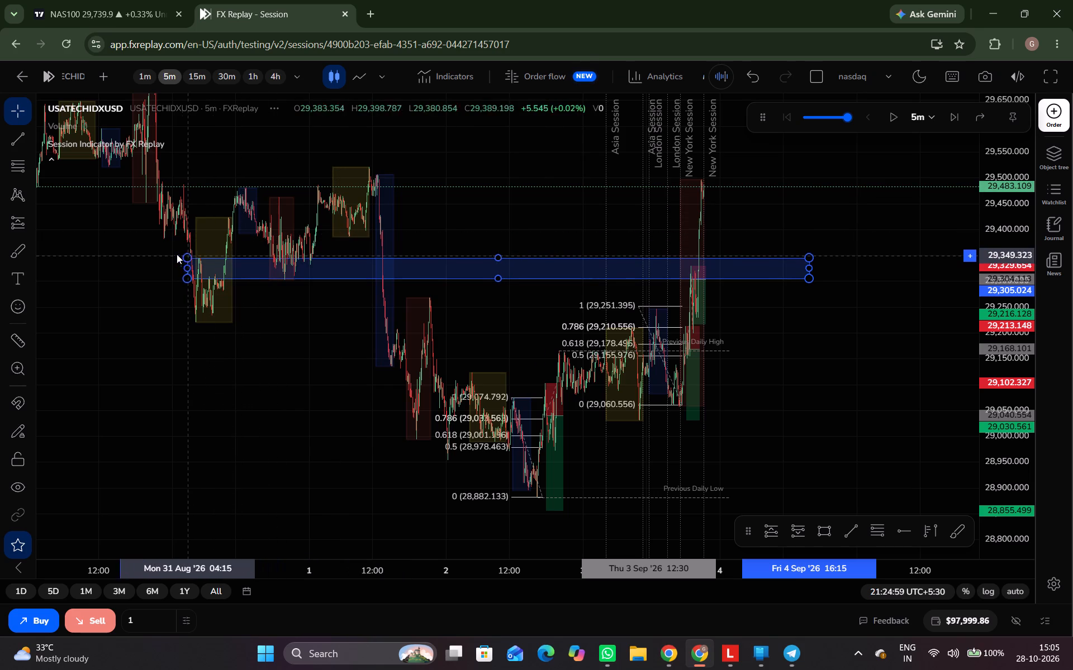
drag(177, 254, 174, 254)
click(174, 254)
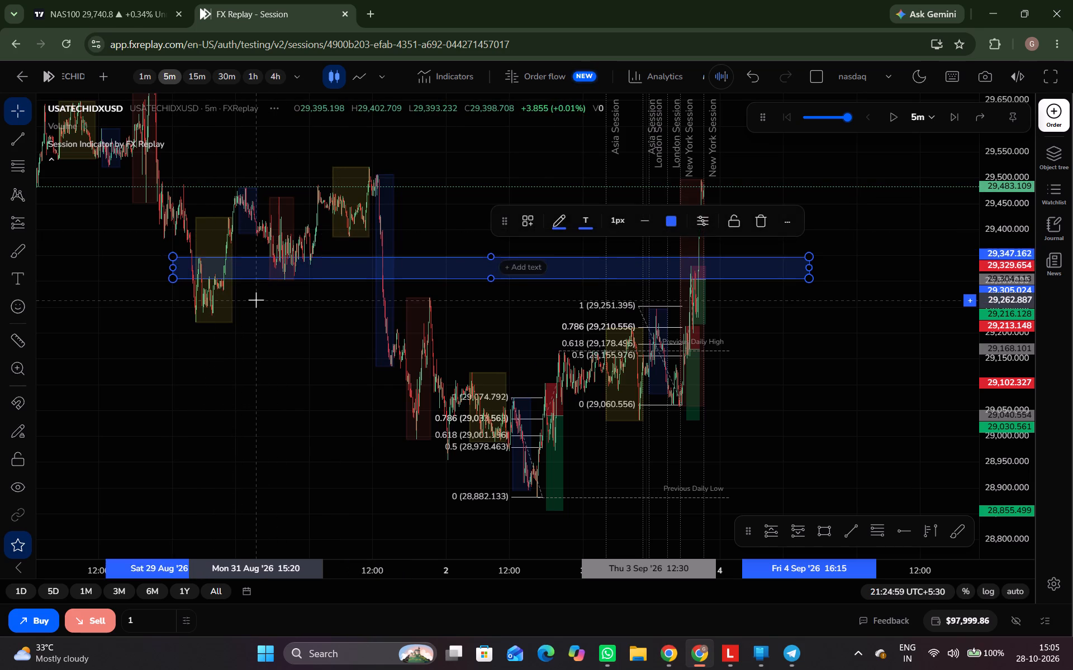
Move the 3 September New York short position's entry to 29,288.138, starting at about 19:10.
drag(256, 300, 303, 300)
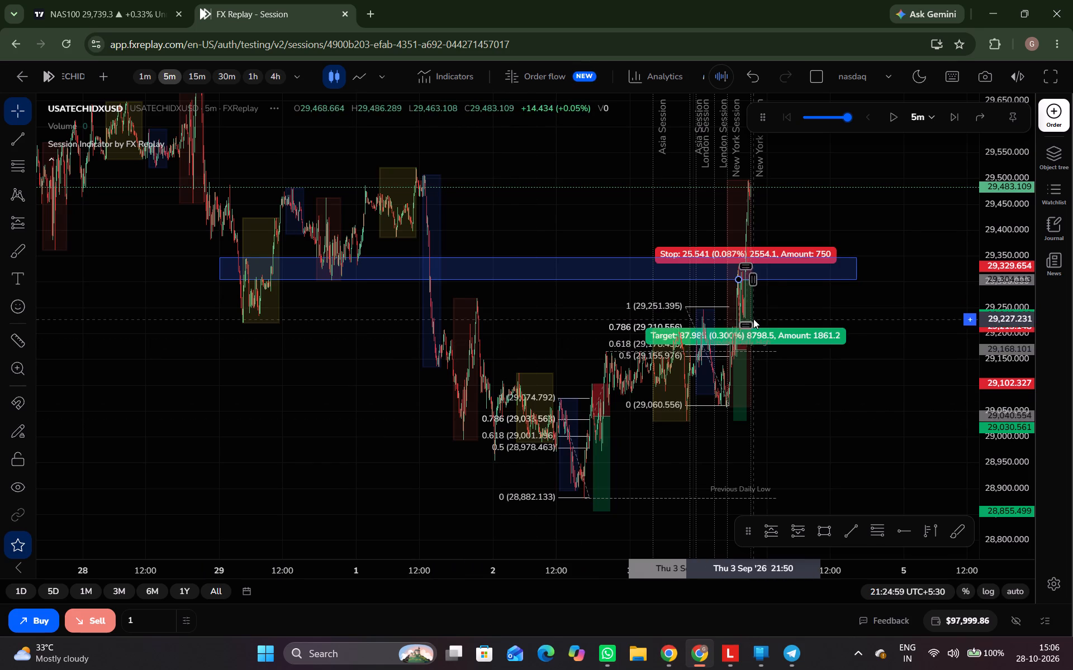
scroll(846, 365, up, 9)
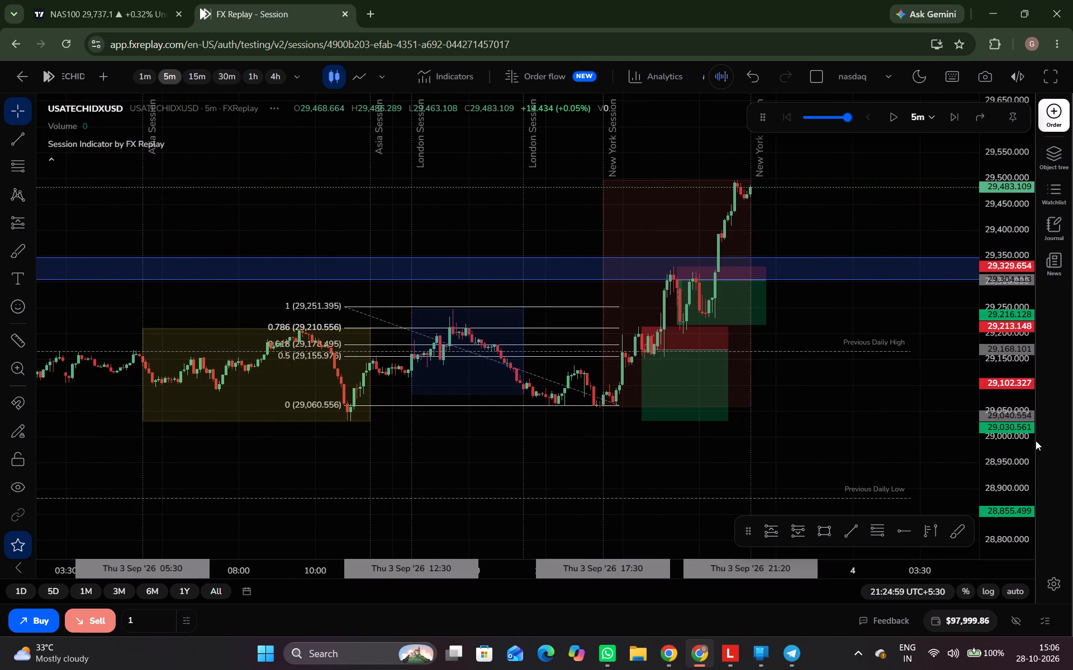
drag(1003, 429, 909, 136)
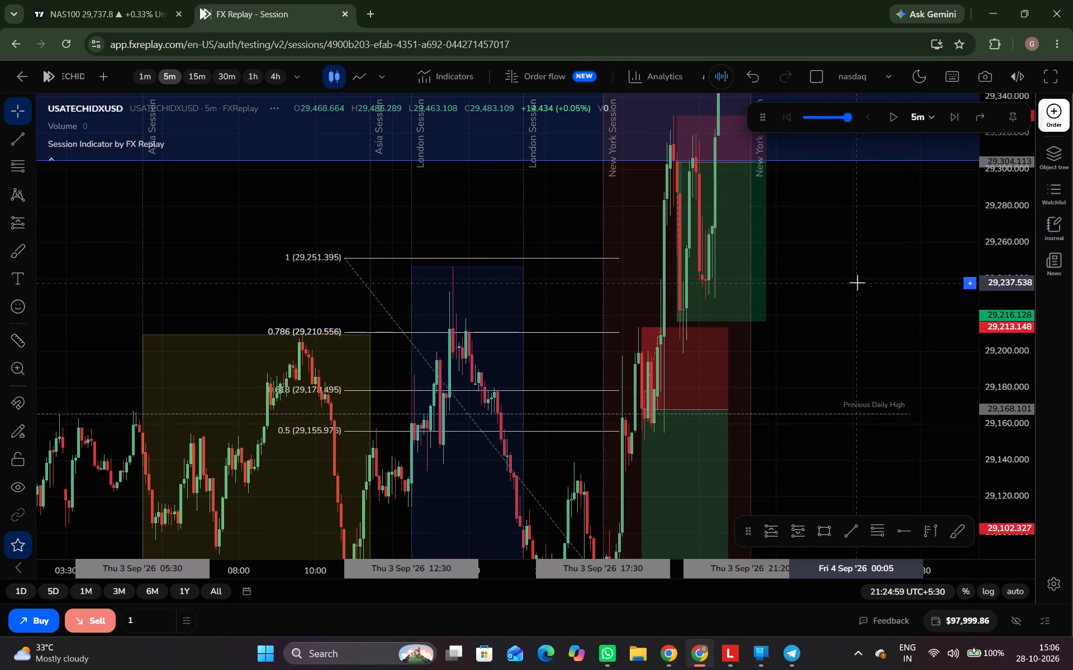
drag(857, 283, 789, 385)
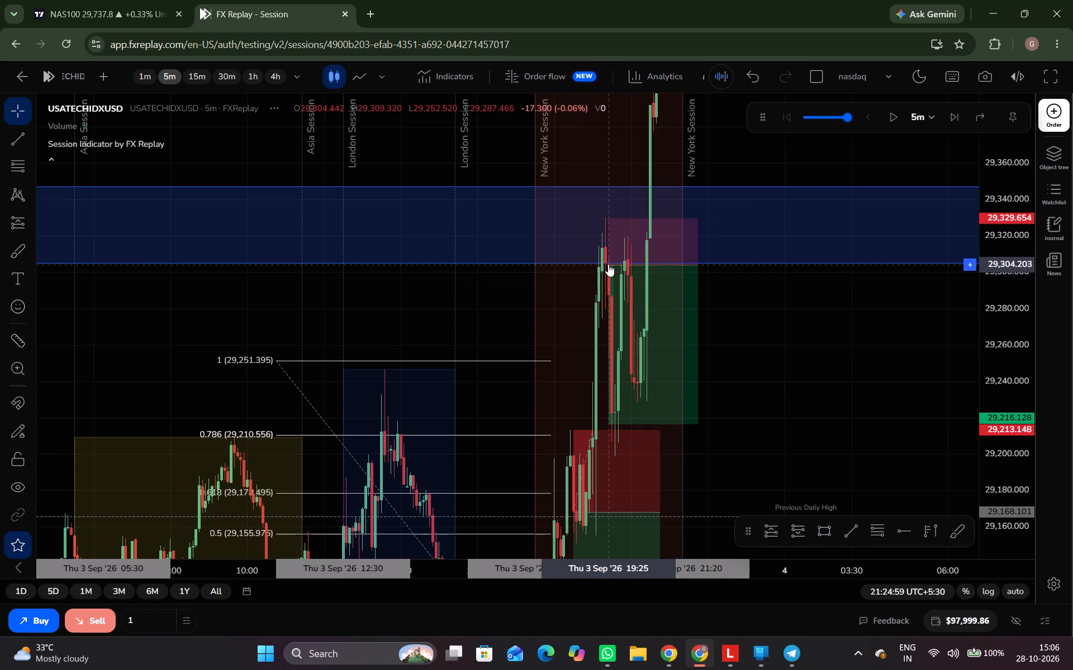
click(701, 326)
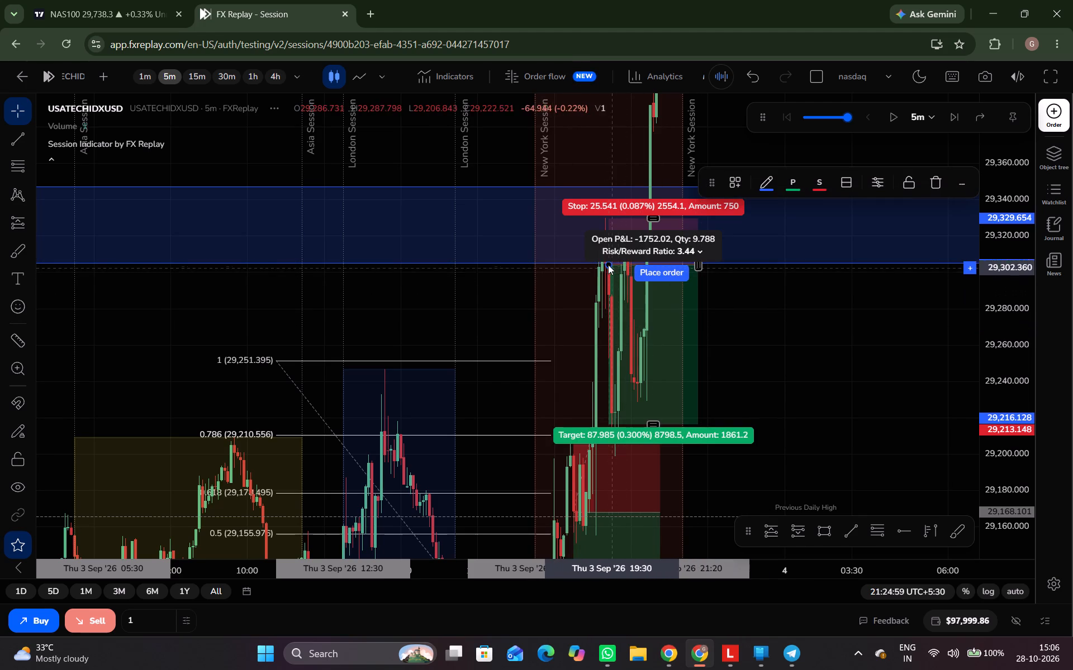
drag(606, 263, 607, 300)
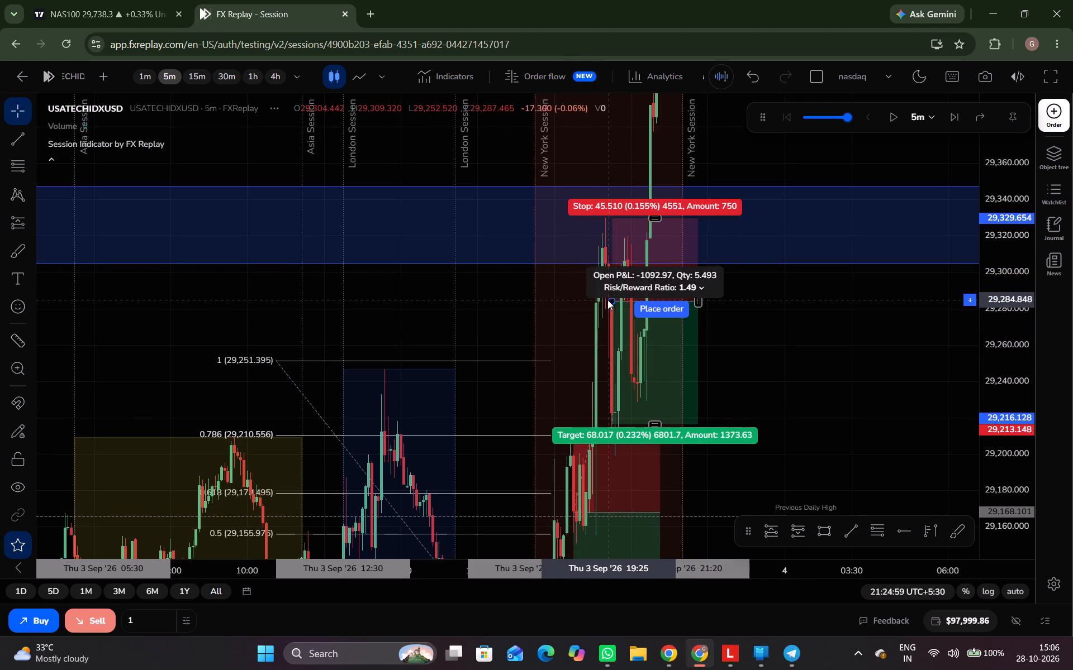
drag(607, 300, 596, 290)
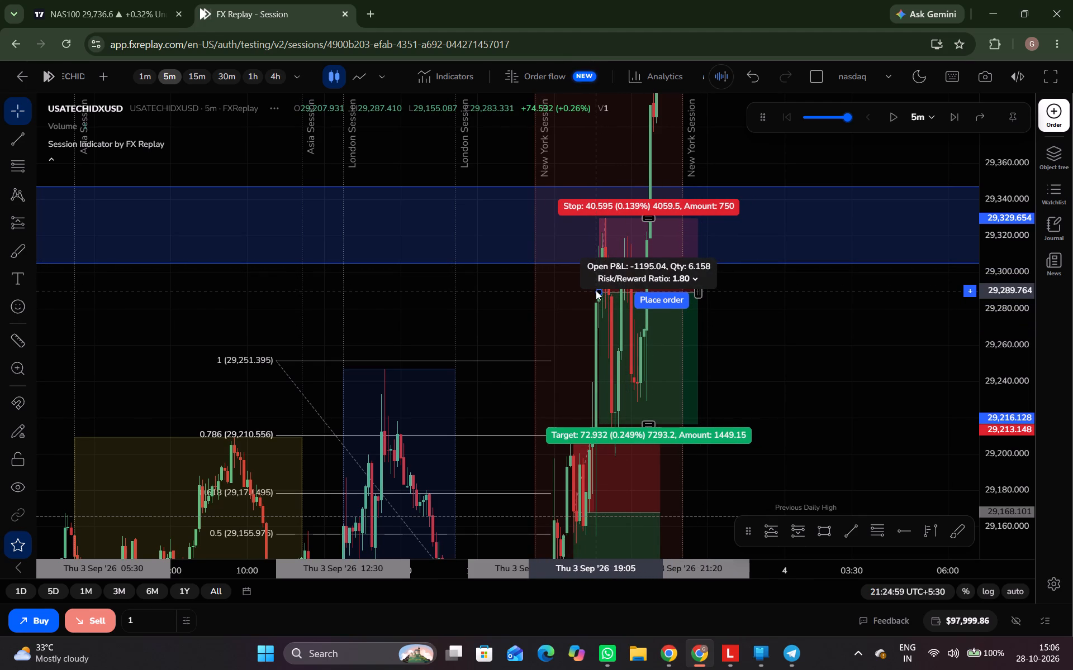
drag(596, 290, 600, 292)
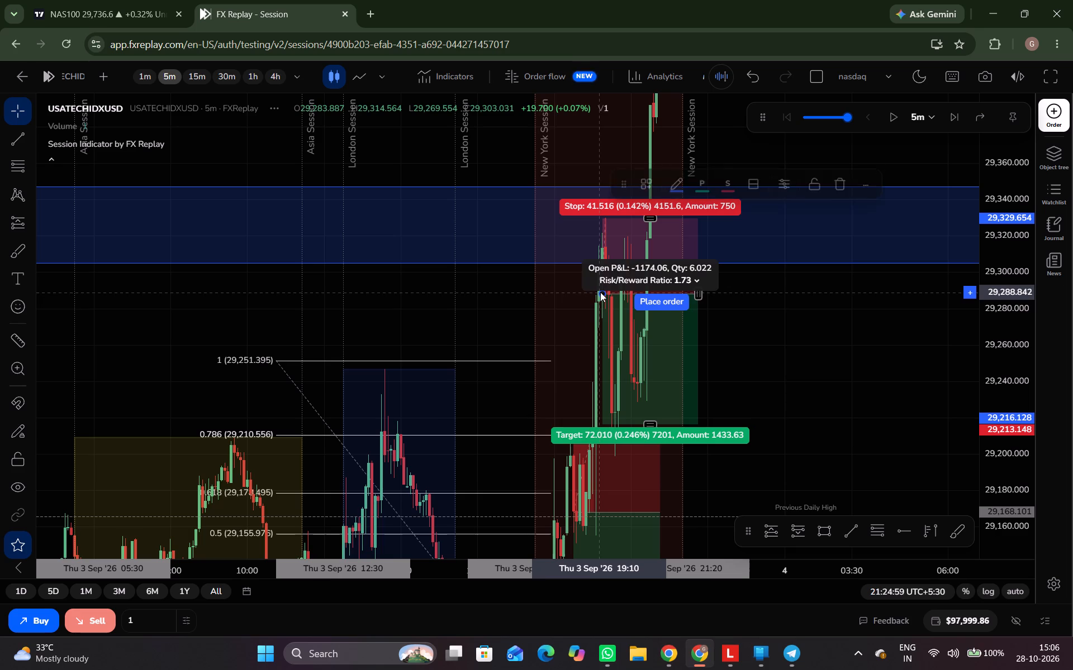
click(600, 292)
Extend the same short position's target down to 29,200.767.
drag(526, 291, 505, 267)
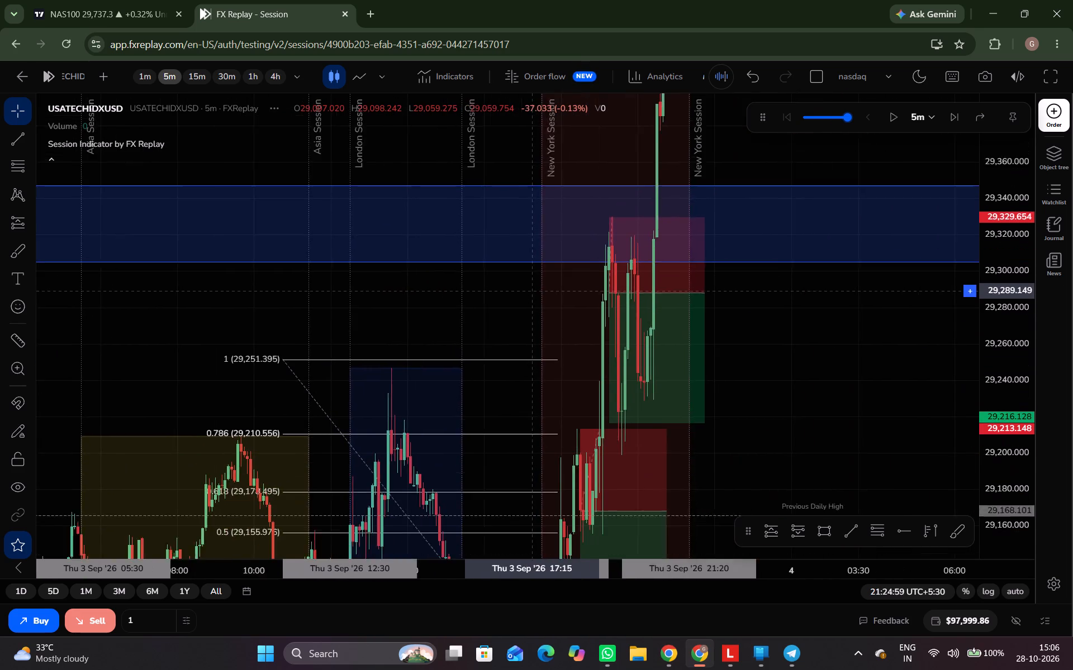
drag(505, 267, 496, 256)
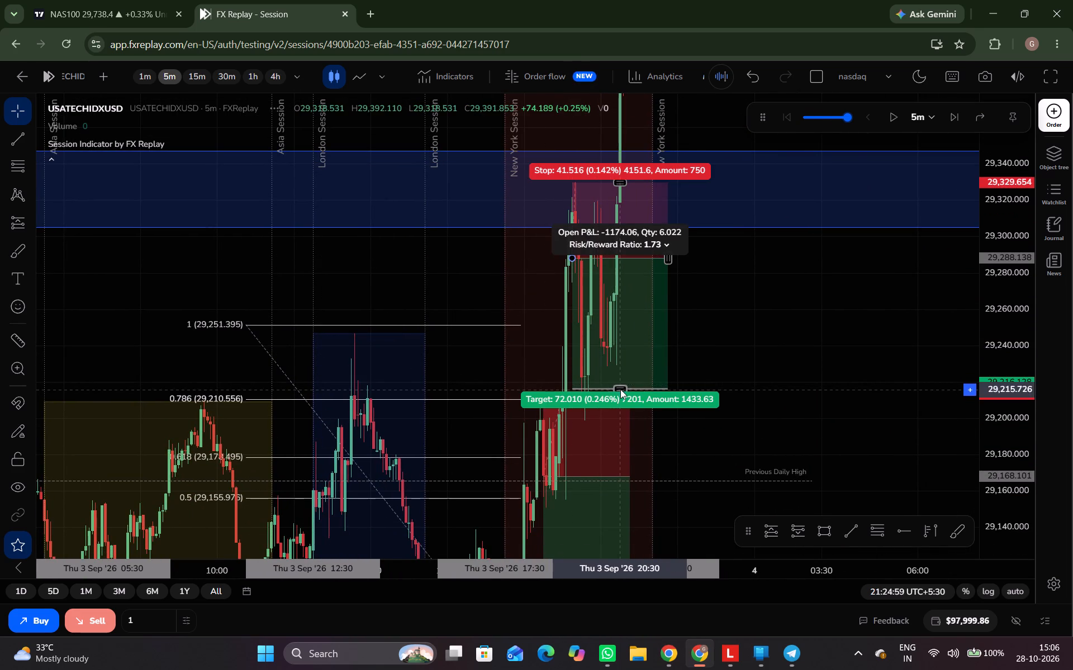
drag(620, 389, 630, 417)
click(715, 417)
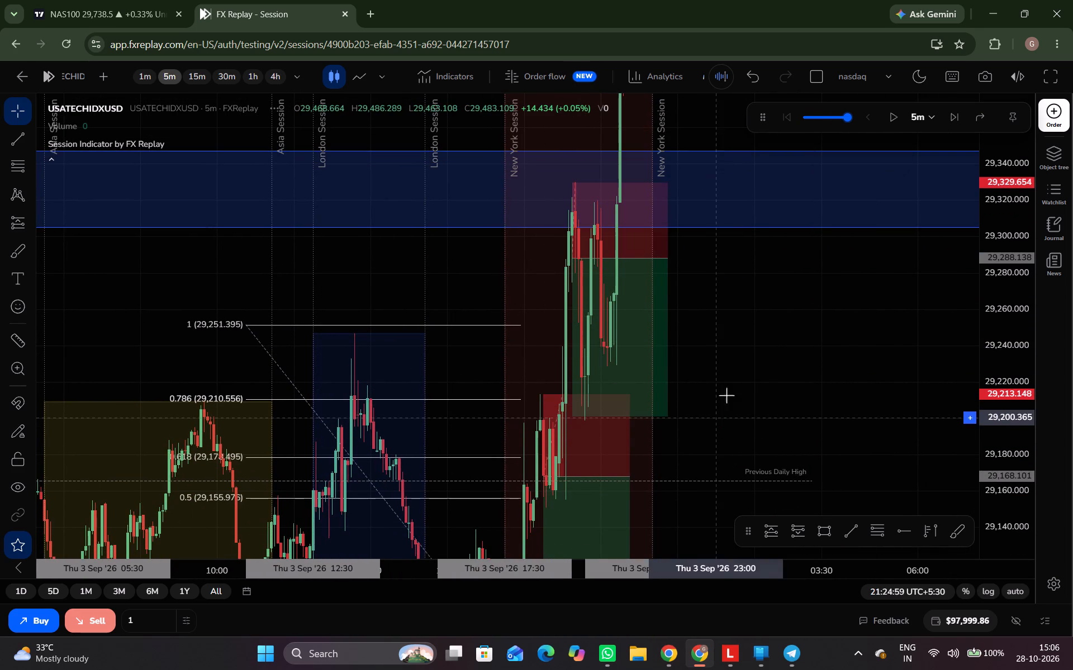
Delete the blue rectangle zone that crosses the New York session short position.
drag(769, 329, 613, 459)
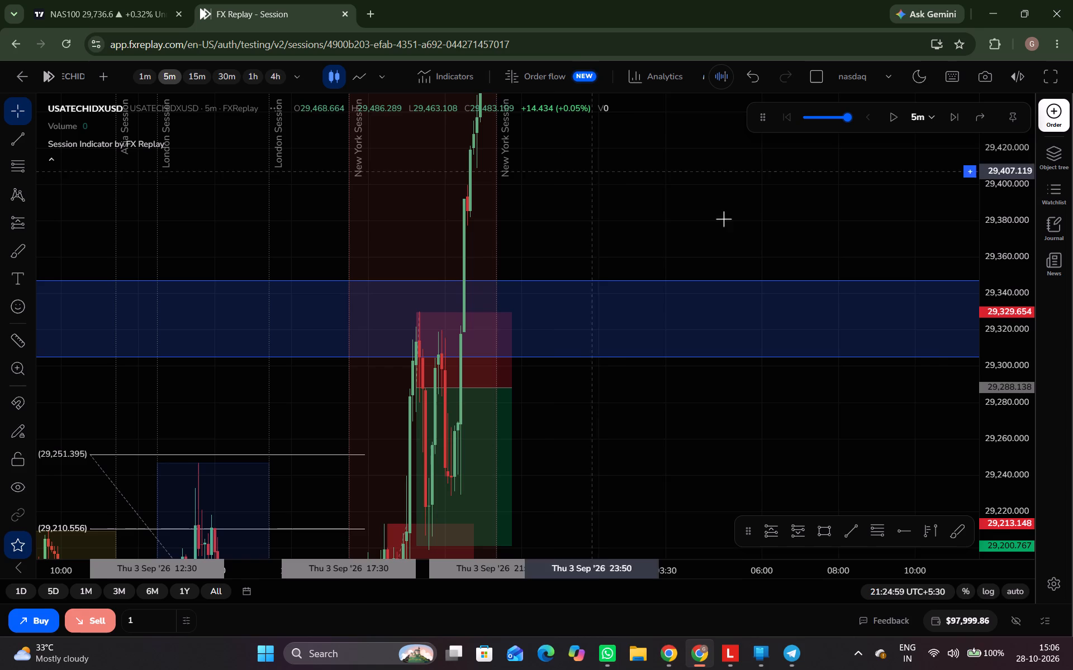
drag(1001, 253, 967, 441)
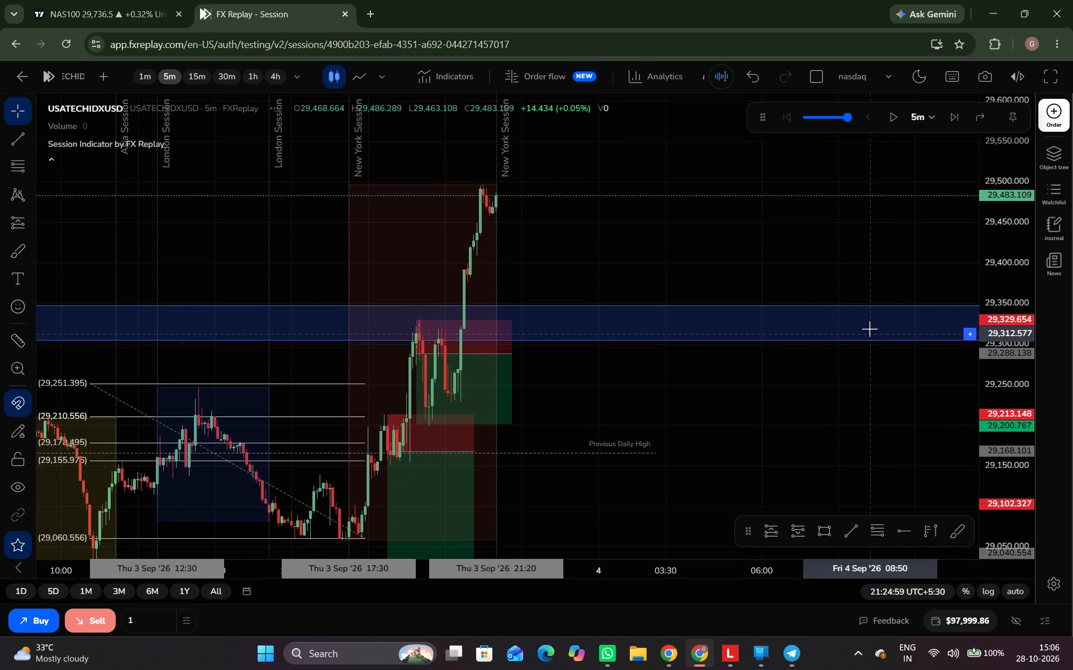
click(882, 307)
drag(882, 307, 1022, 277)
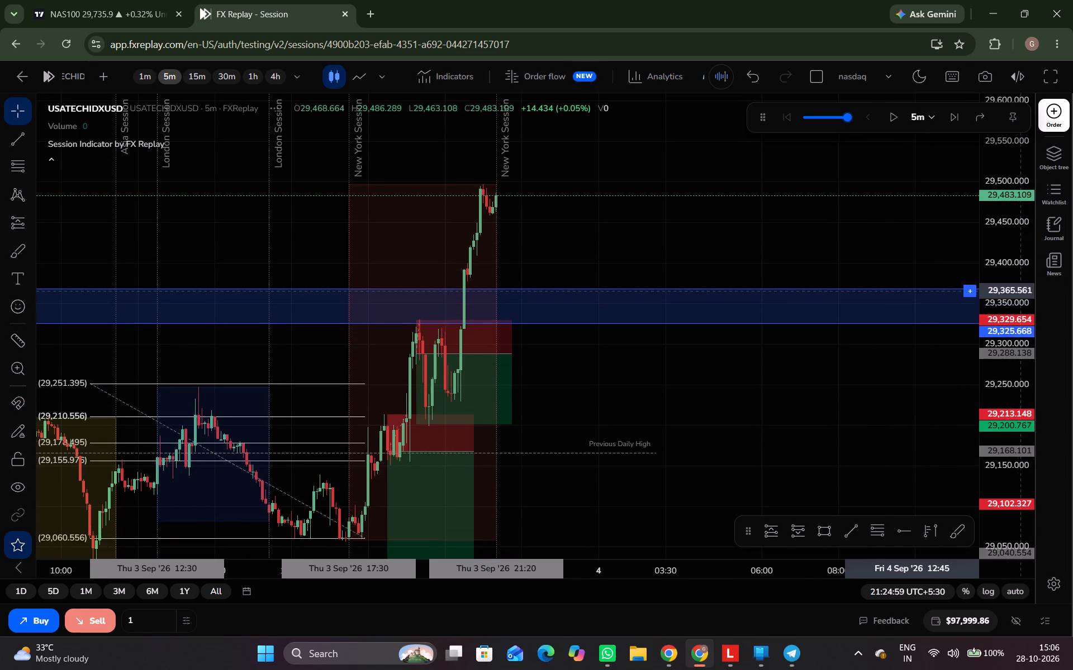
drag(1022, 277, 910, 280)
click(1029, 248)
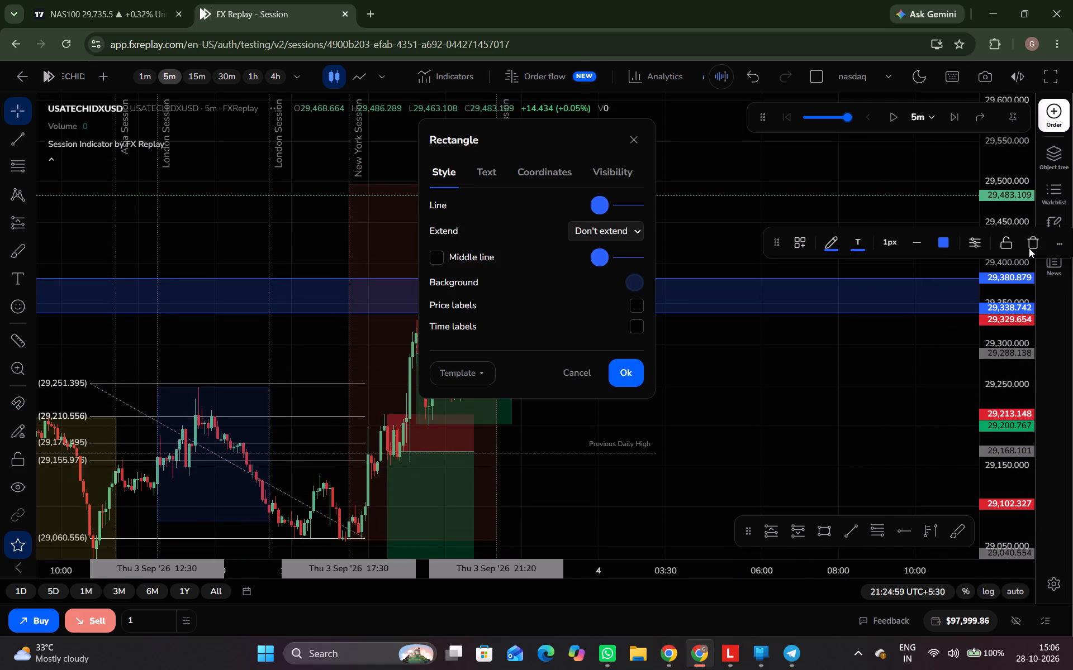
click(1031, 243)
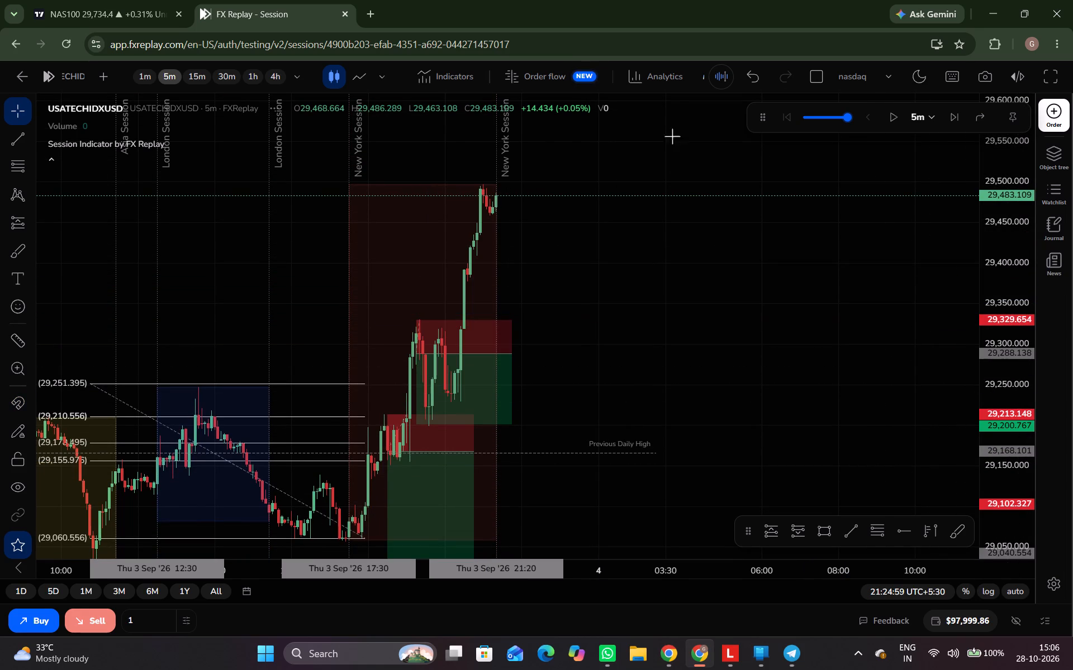
Switch the chart to the 15-minute timeframe and advance the replay to 15:29 on 4 September 2026, through the London session.
click(192, 69)
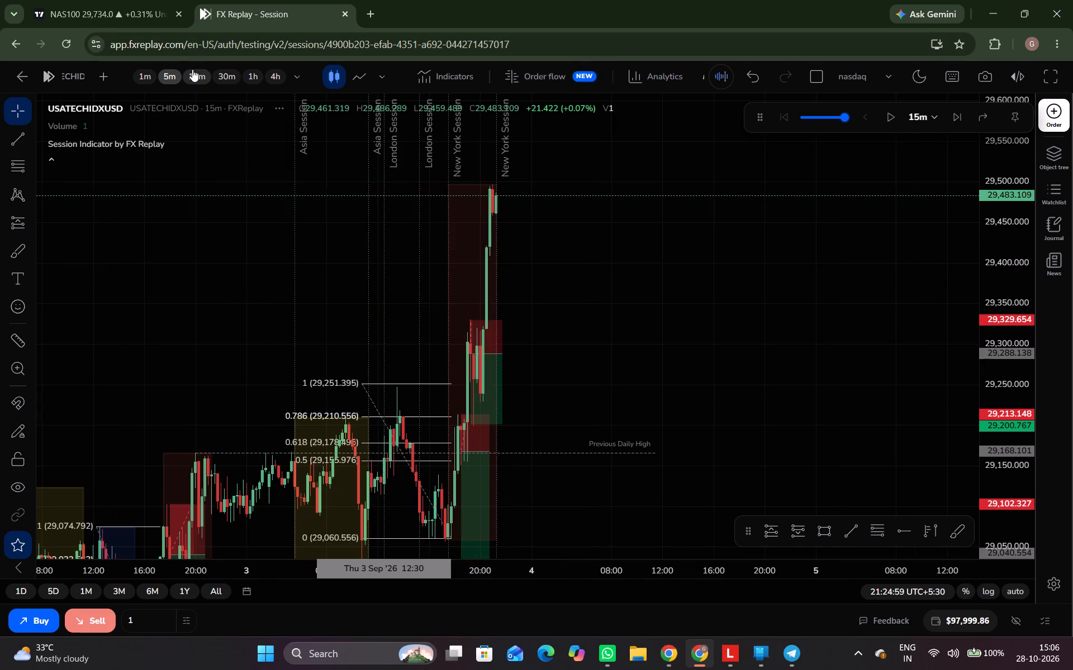
key(ctrl+c)
key(ctrl+space)
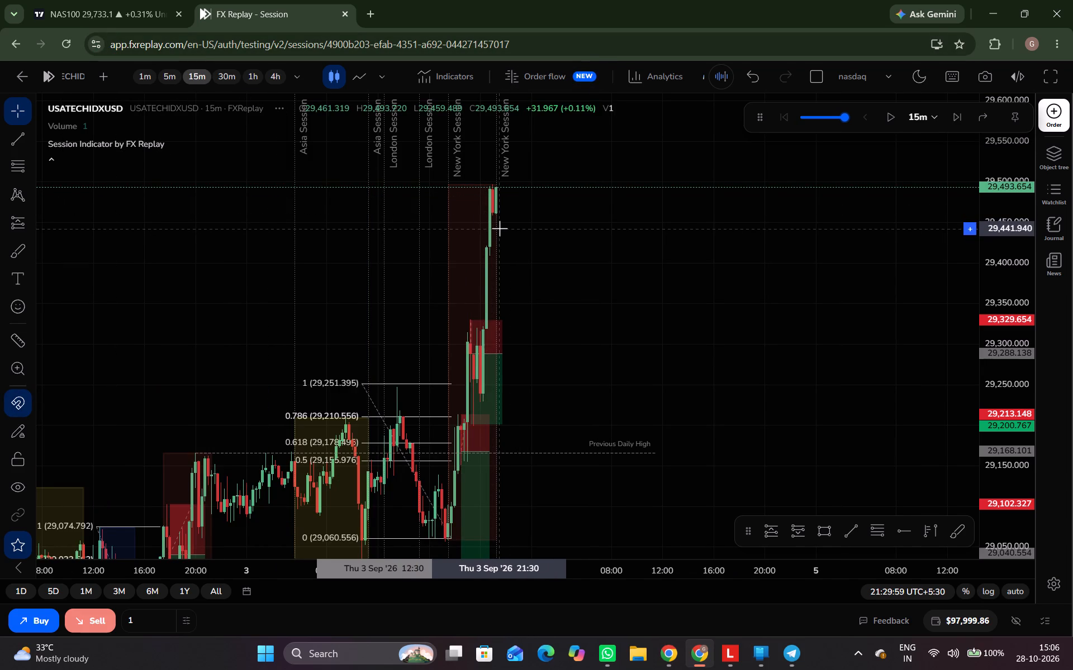
key(ctrl+space)
key(ctrl+space)
key(ctrl+space)
key(ctrl+space)
key(ctrl+space)
key(ctrl+space)
key(ctrl+space)
key(ctrl+space)
key(ctrl+space)
key(ctrl+space)
key(ctrl+space)
key(ctrl+space)
key(ctrl+space)
key(ctrl+space)
key(ctrl+space)
key(ctrl+space)
key(ctrl+space)
key(ctrl+space)
key(ctrl+space)
key(ctrl+space)
key(ctrl+space)
key(ctrl+space)
key(ctrl+space)
key(ctrl+space)
key(ctrl+space)
key(ctrl+space)
key(ctrl+space)
key(ctrl+space)
key(ctrl+space)
key(ctrl+space)
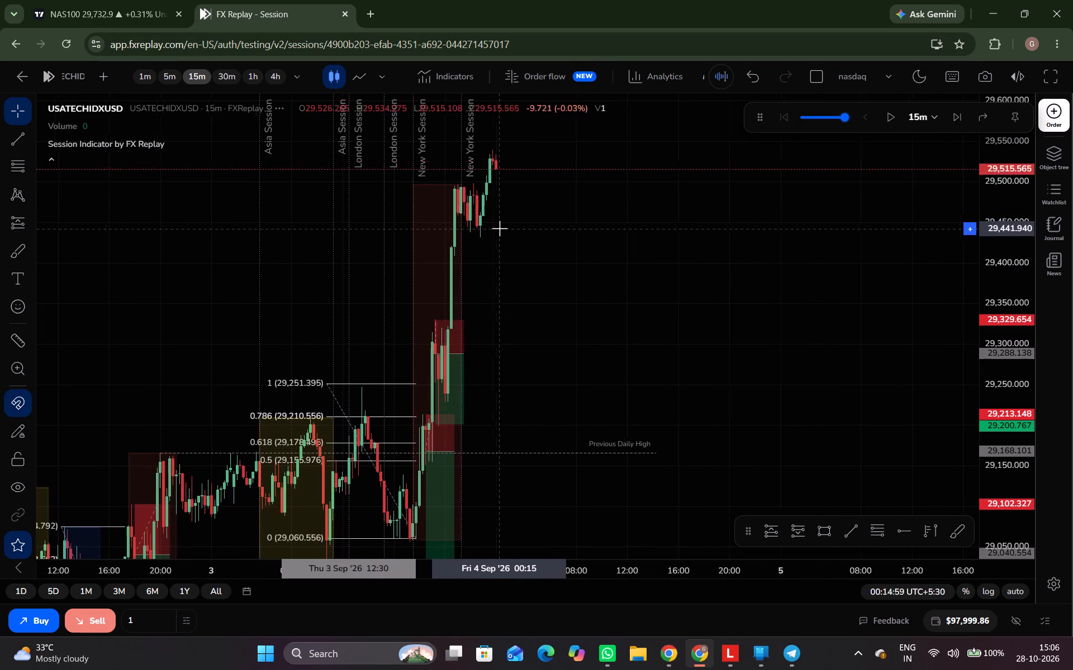
key(ctrl+space)
key(ctrl+space)
key(ctrl+space)
key(ctrl+space)
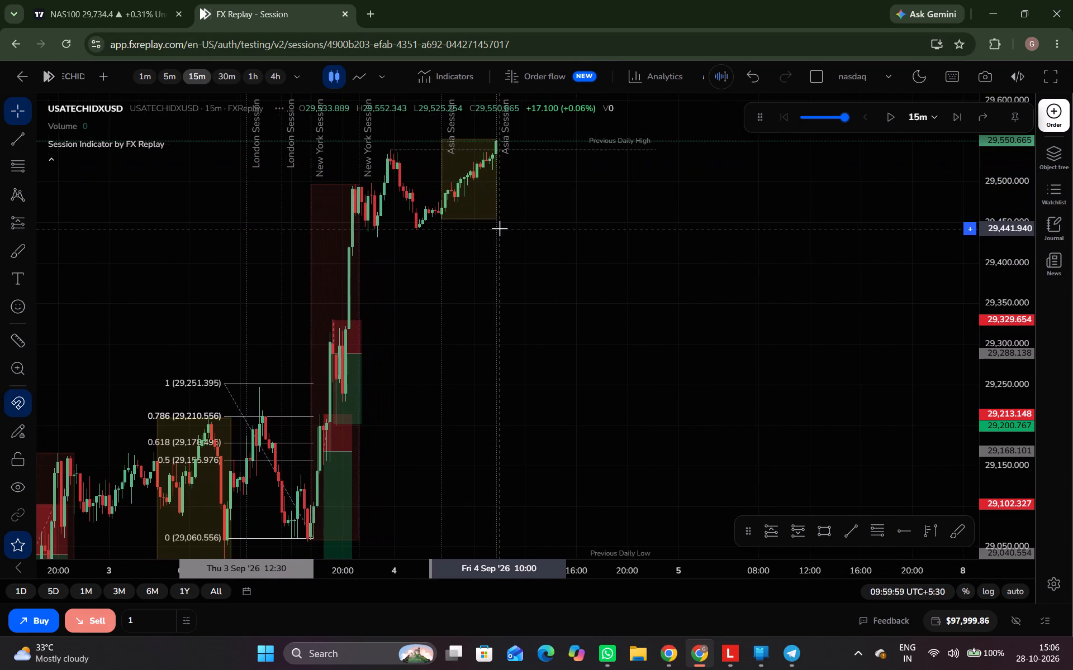
key(ctrl+space)
key(ctrl+space)
key(ctrl+space)
key(ctrl+space)
key(ctrl+space)
key(ctrl+space)
key(ctrl+space)
key(ctrl+space)
key(ctrl+space)
key(ctrl+space)
key(ctrl+space)
key(ctrl+space)
key(ctrl+space)
key(ctrl+space)
key(ctrl+space)
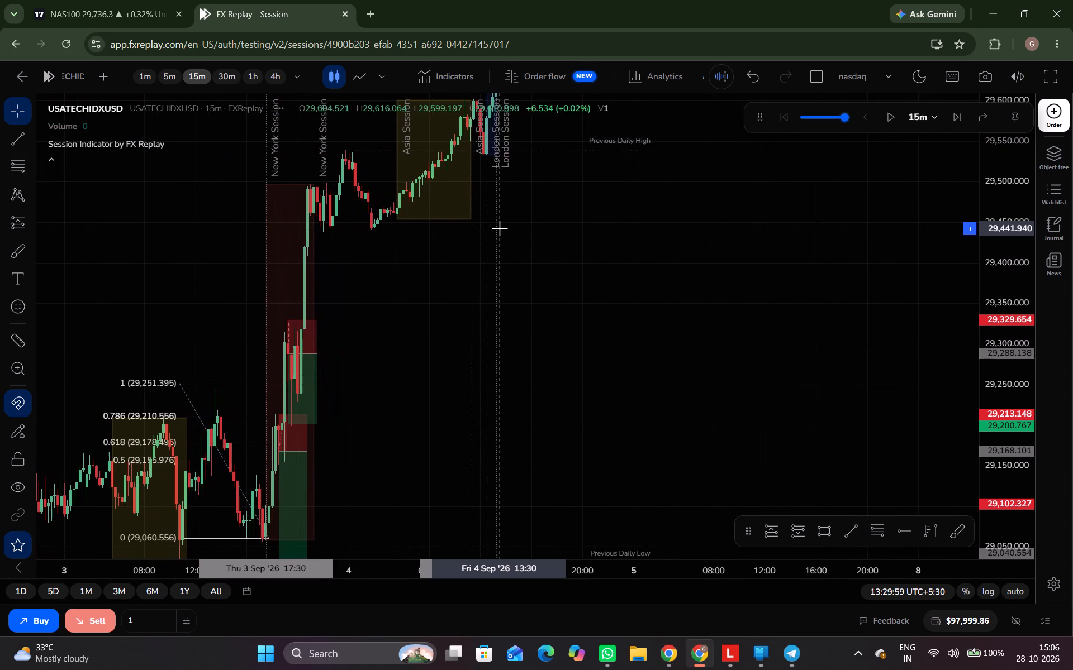
key(ctrl+space)
key(ctrl+space)
key(ctrl+space)
key(ctrl+space)
key(ctrl+space)
key(ctrl+space)
key(ctrl+space)
key(ctrl+space)
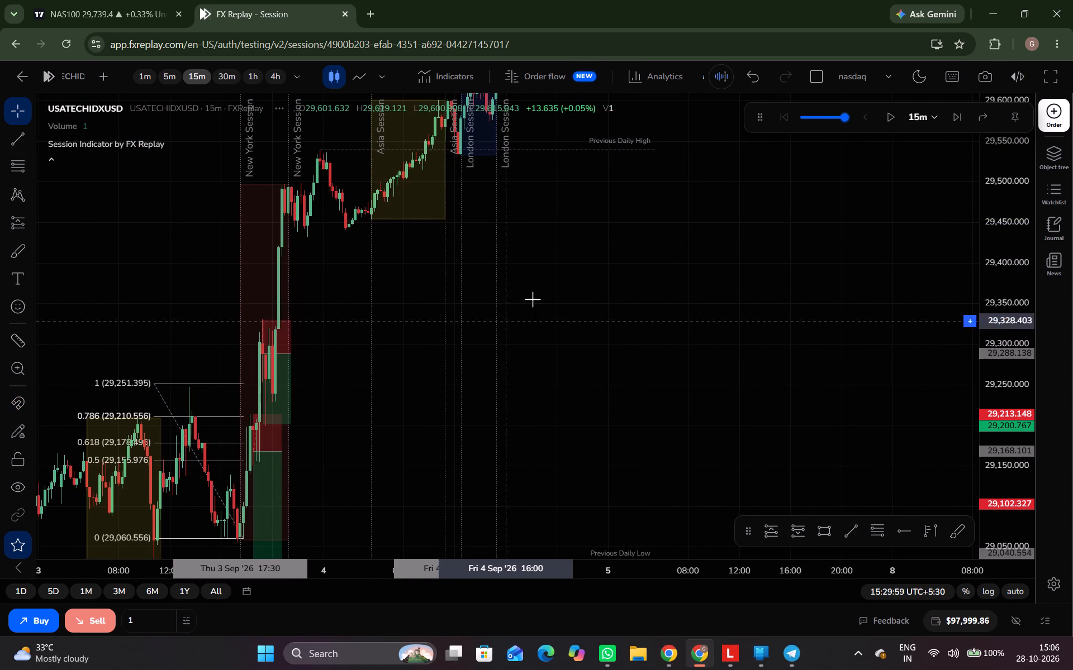
Switch the chart to the 4-hour timeframe and delete both Fibonacci retracements drawn around 2 and 3 September.
drag(533, 299, 531, 384)
click(274, 76)
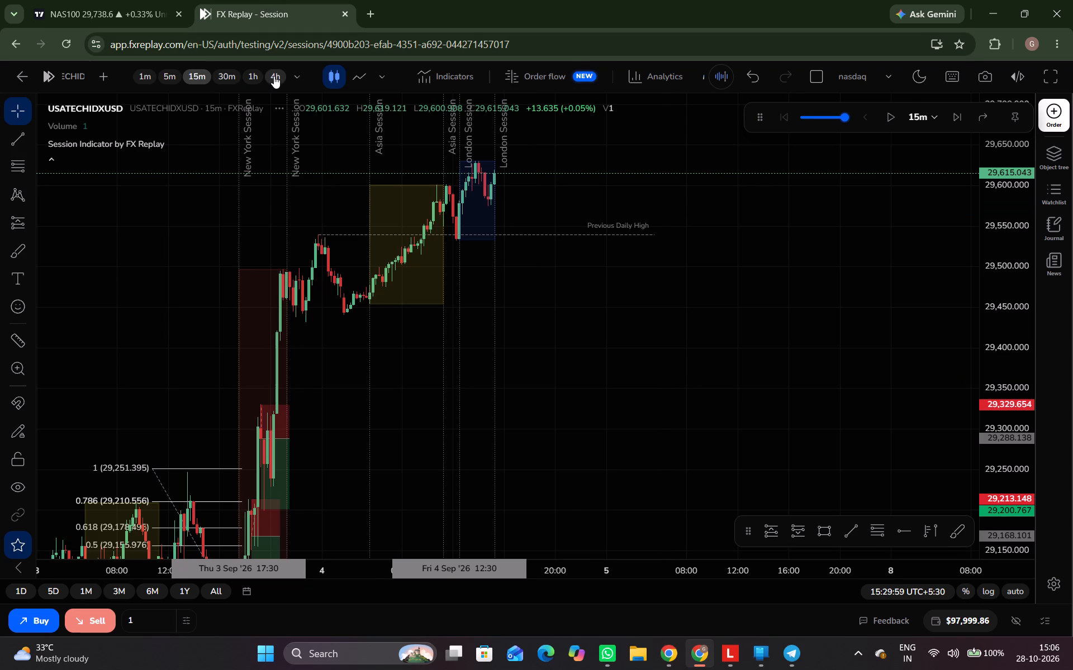
drag(1008, 241, 1009, 410)
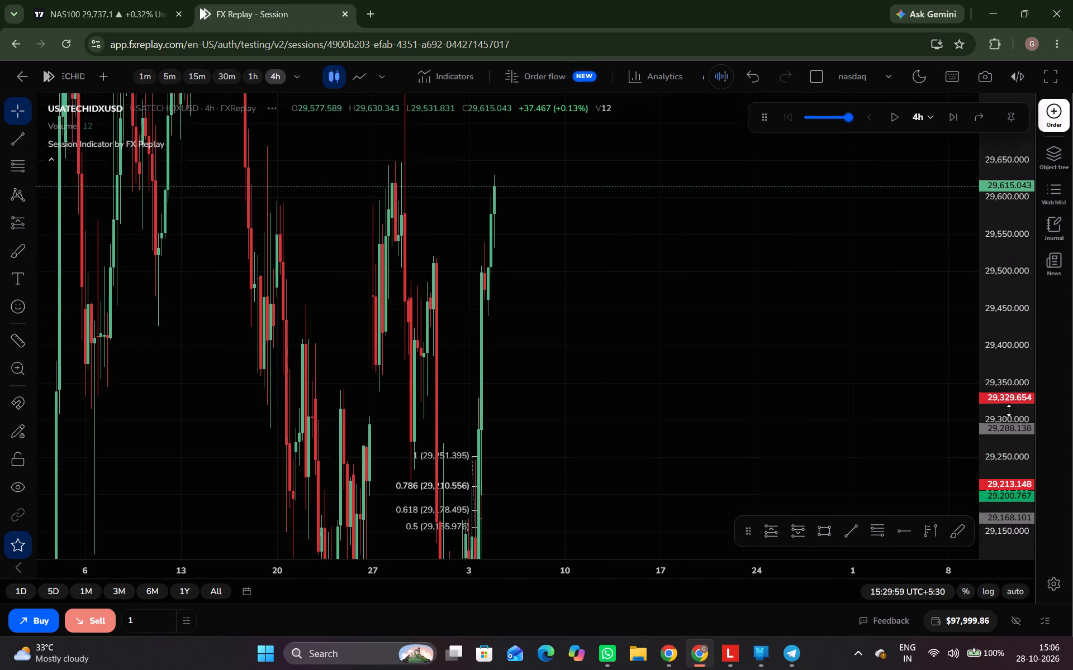
drag(1009, 410, 1012, 522)
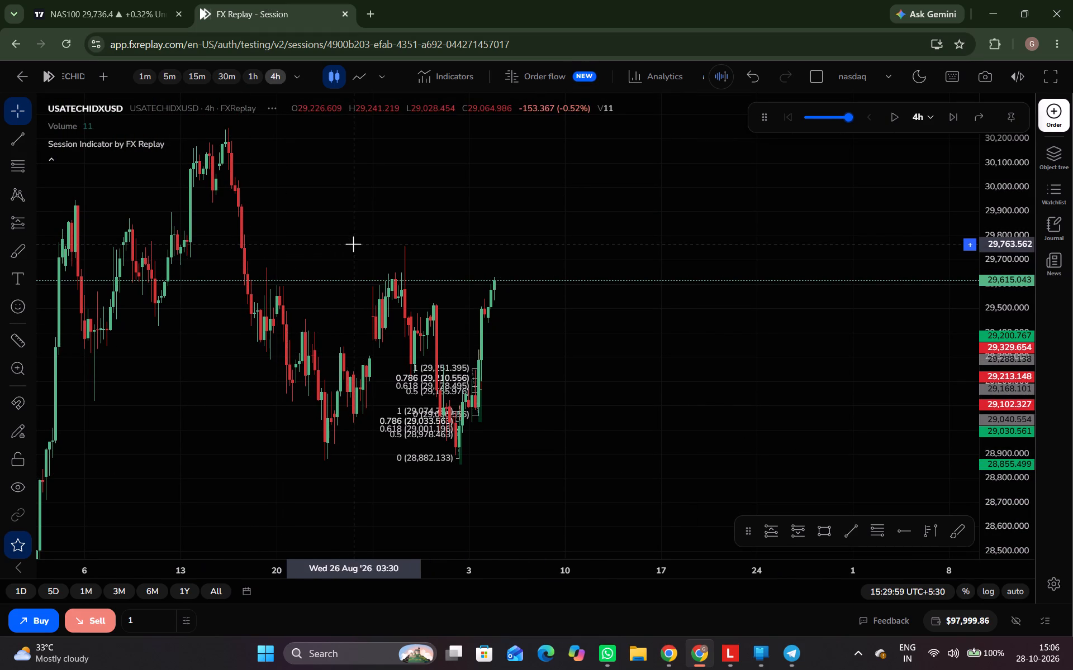
scroll(540, 326, down, 2)
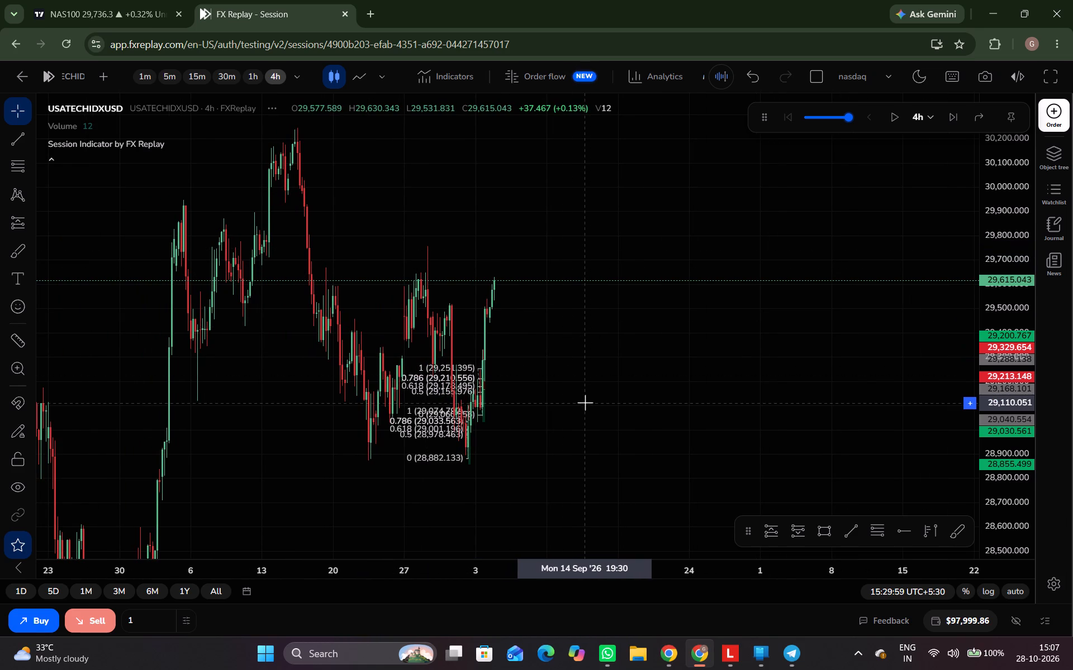
click(460, 370)
key(BackSpace)
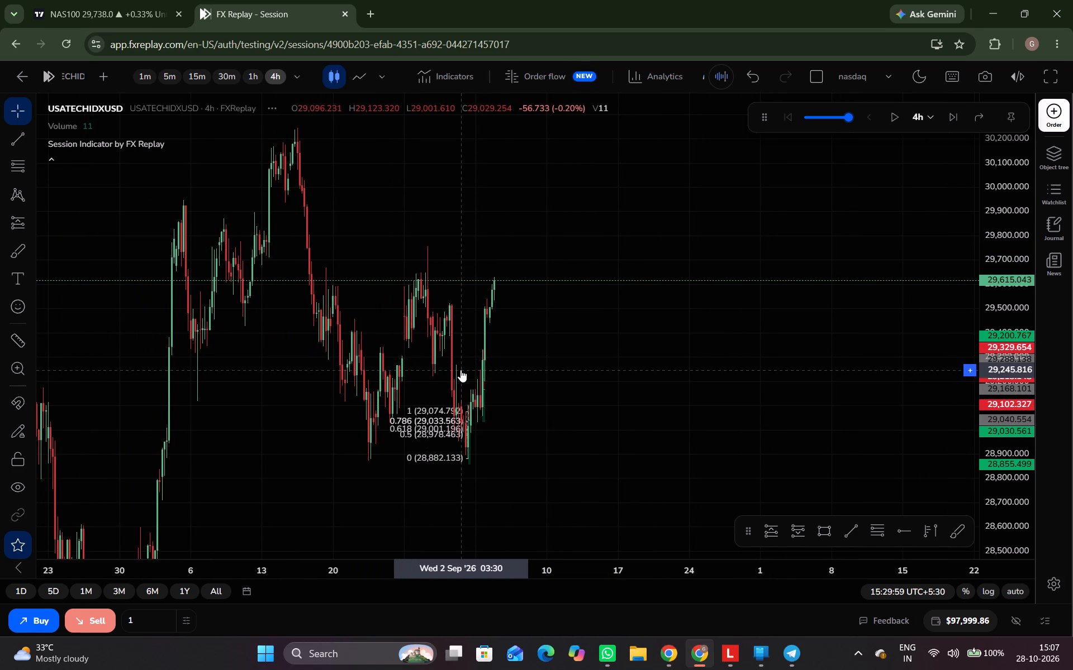
click(438, 420)
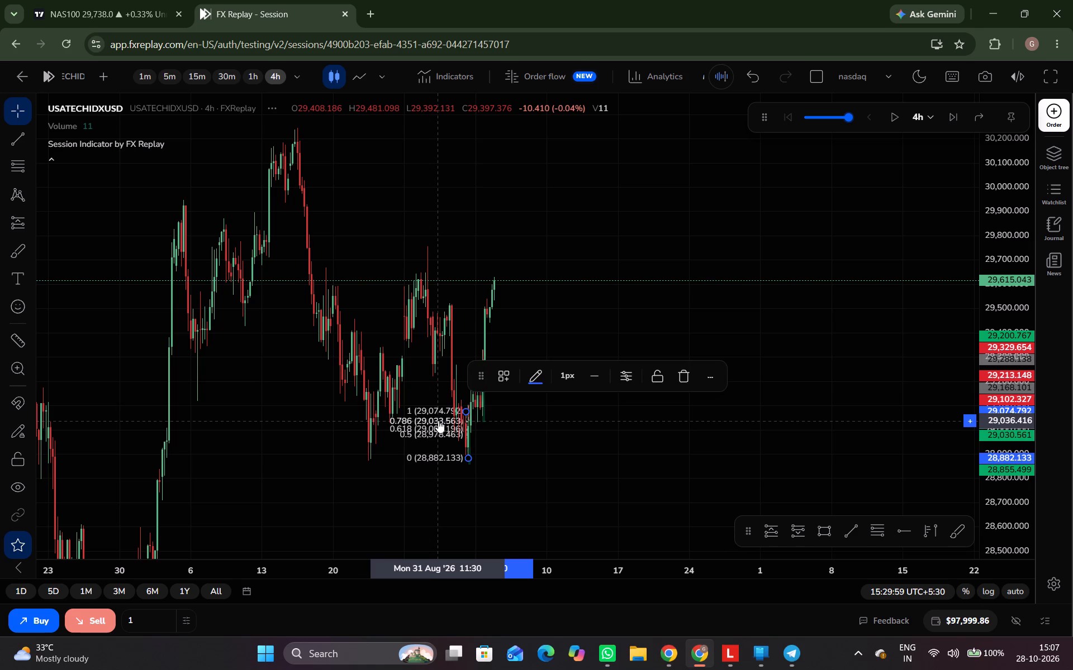
key(BackSpace)
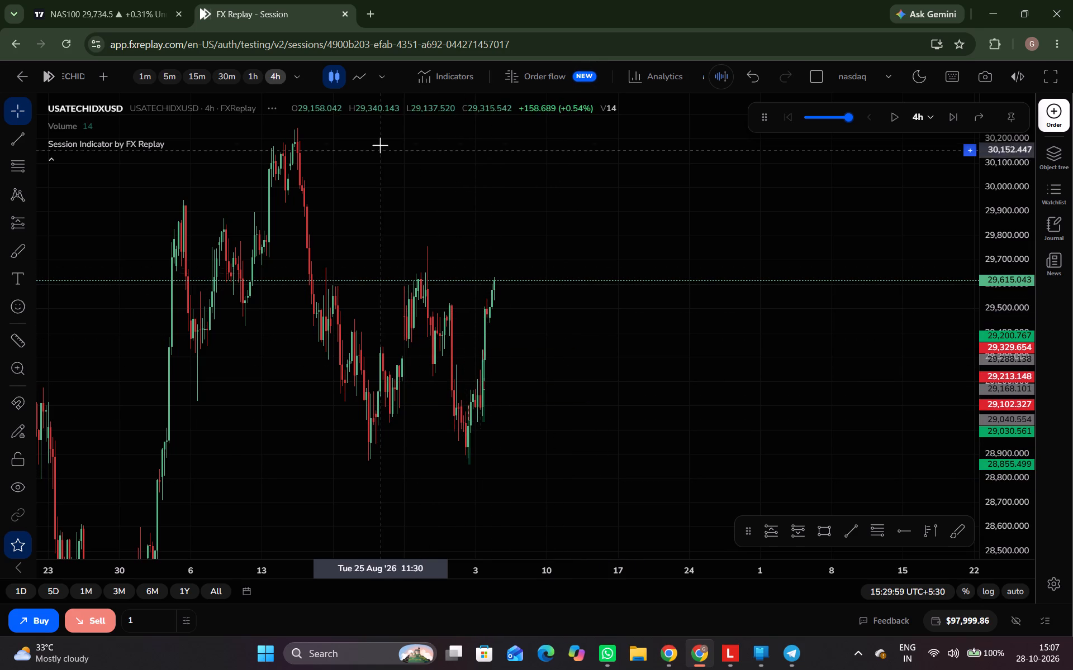
Switch the chart to the 5-minute timeframe and examine the 4 September Asia and London session price action.
click(167, 71)
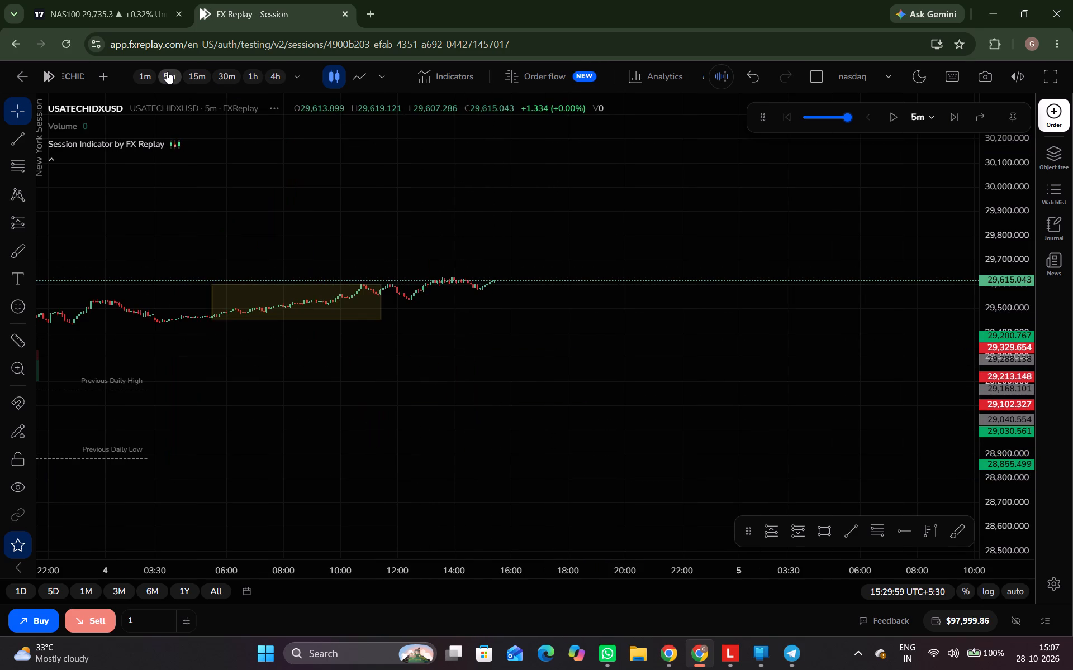
scroll(474, 331, down, 6)
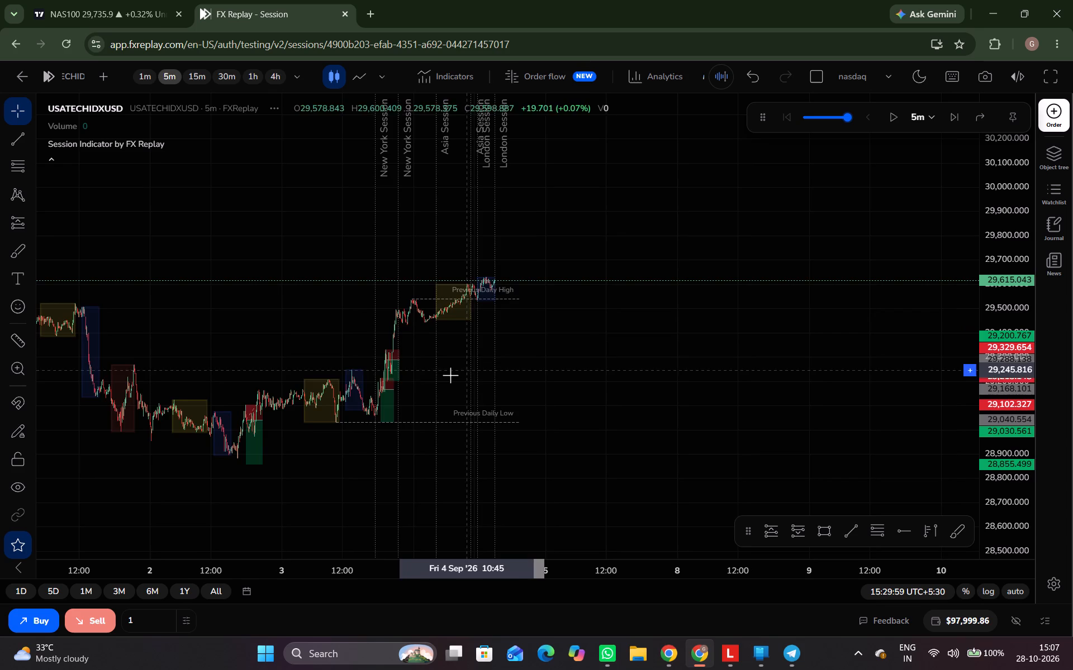
drag(469, 378, 524, 385)
drag(692, 426, 875, 439)
scroll(711, 363, up, 4)
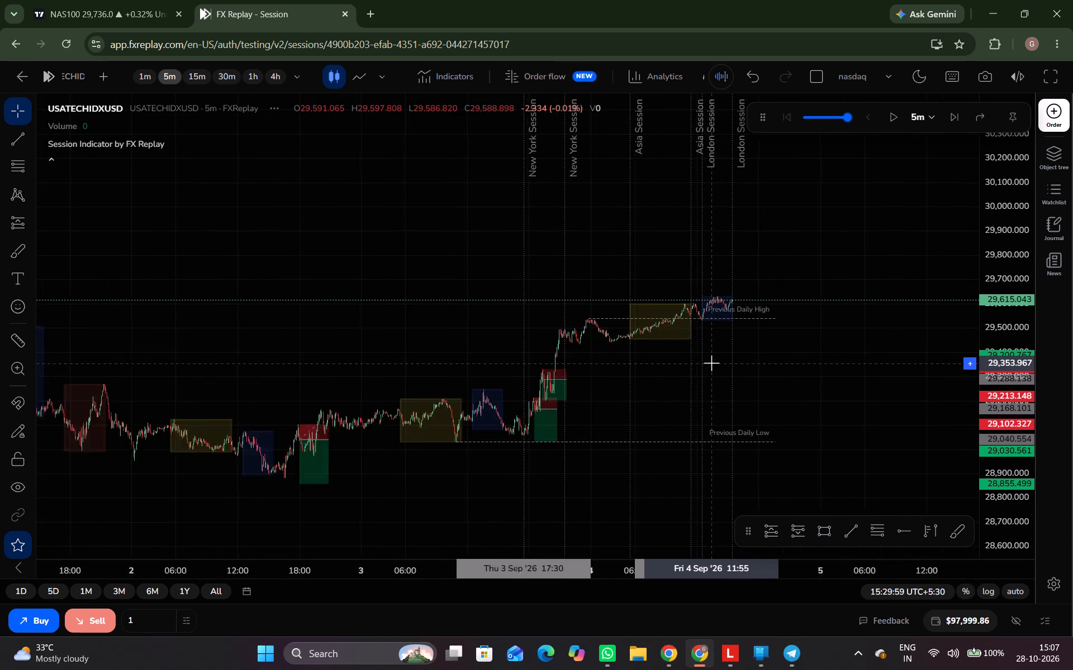
drag(990, 413, 933, 174)
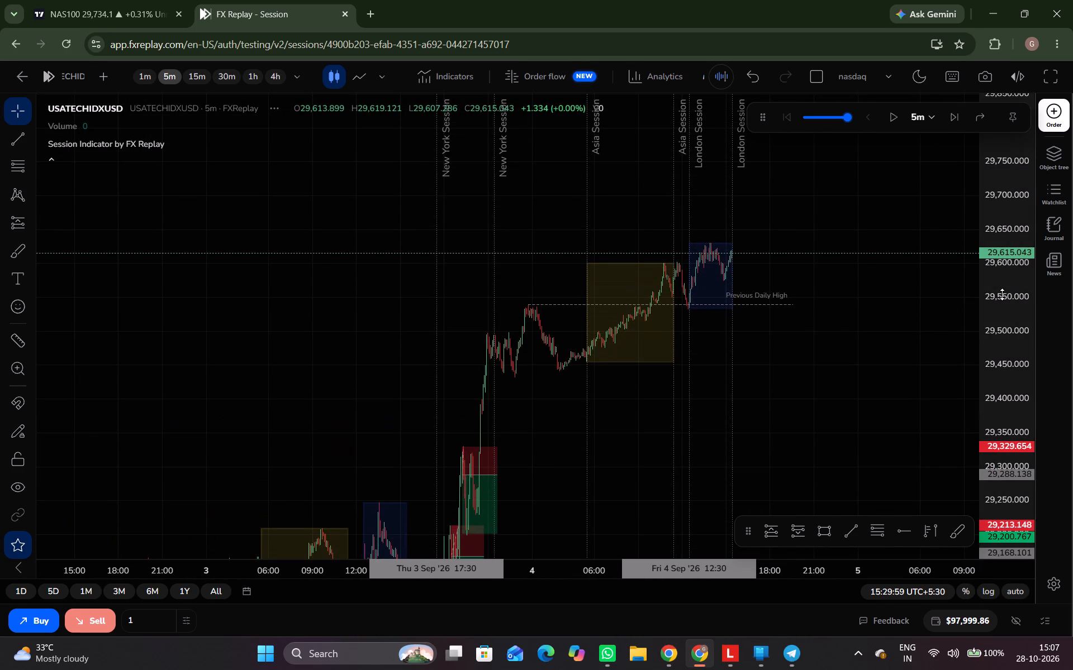
click(996, 265)
drag(996, 265, 995, 200)
scroll(832, 286, up, 2)
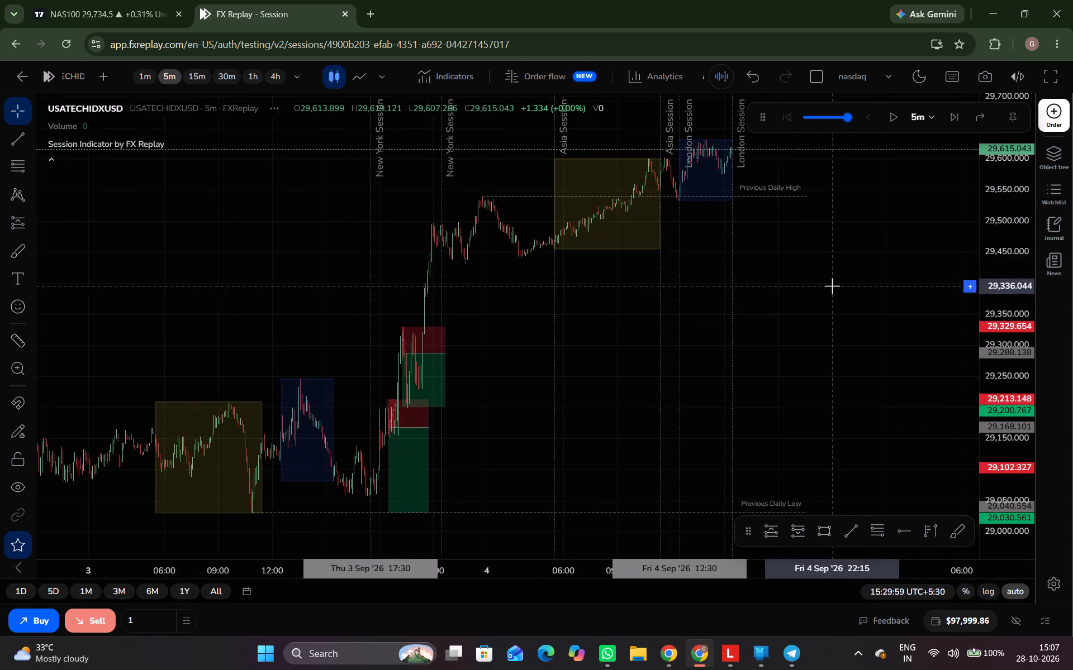
scroll(775, 252, up, 2)
drag(1018, 367, 1015, 351)
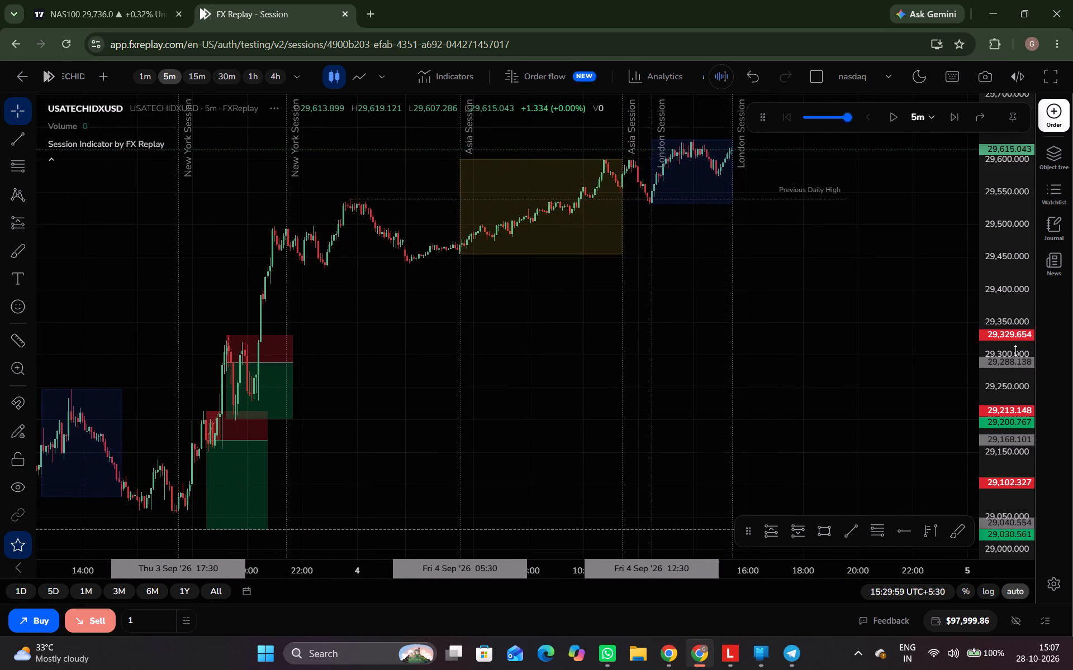
drag(1015, 351, 949, 127)
drag(868, 190, 846, 524)
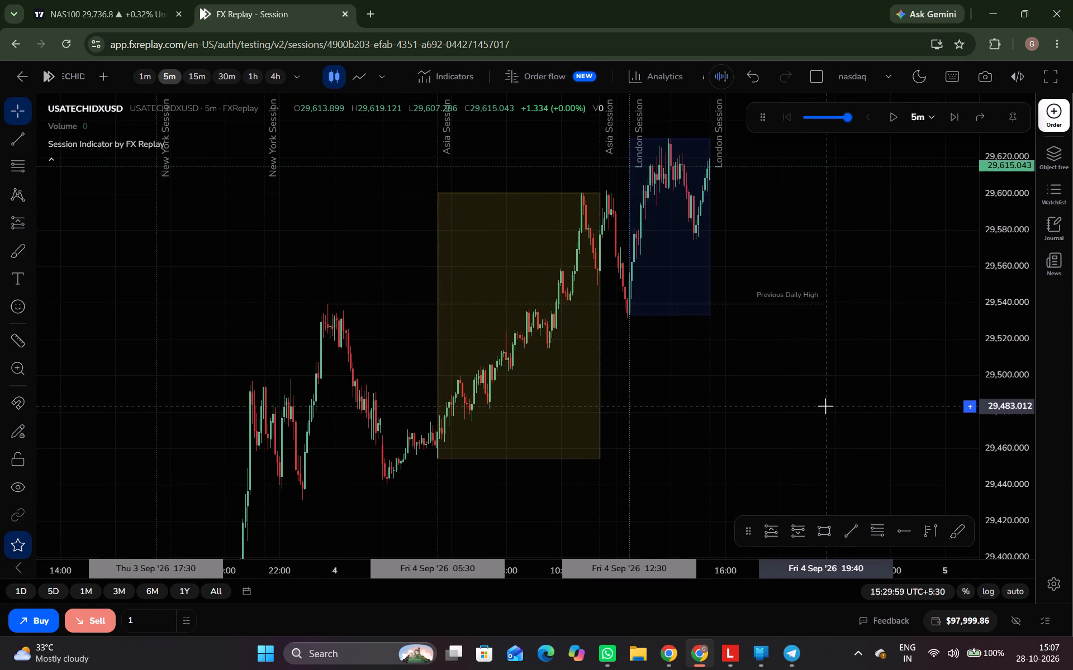
drag(825, 406, 814, 472)
scroll(791, 393, up, 2)
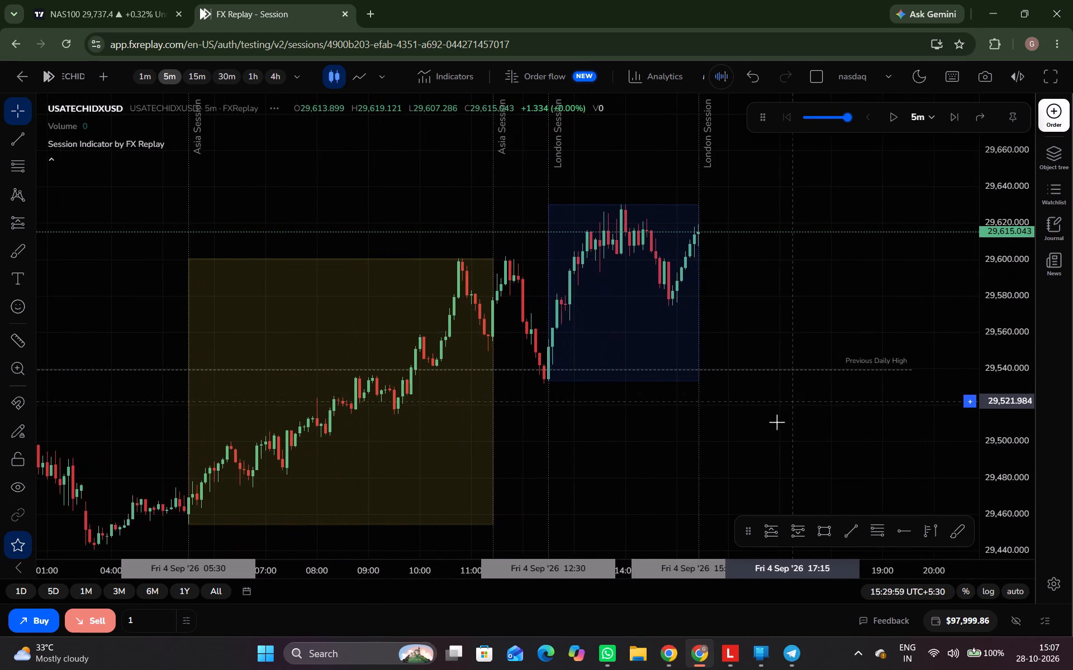
drag(773, 423, 652, 396)
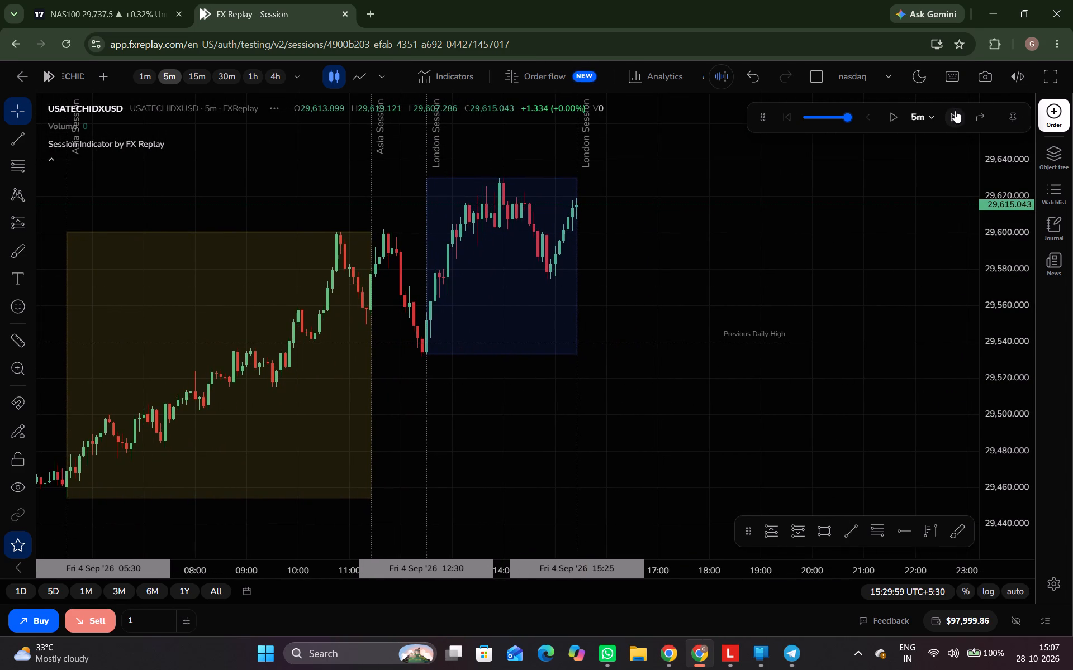
Advance the replay in 5-minute candles to 16:04 on 4 September 2026.
triple_click(956, 114)
click(956, 114)
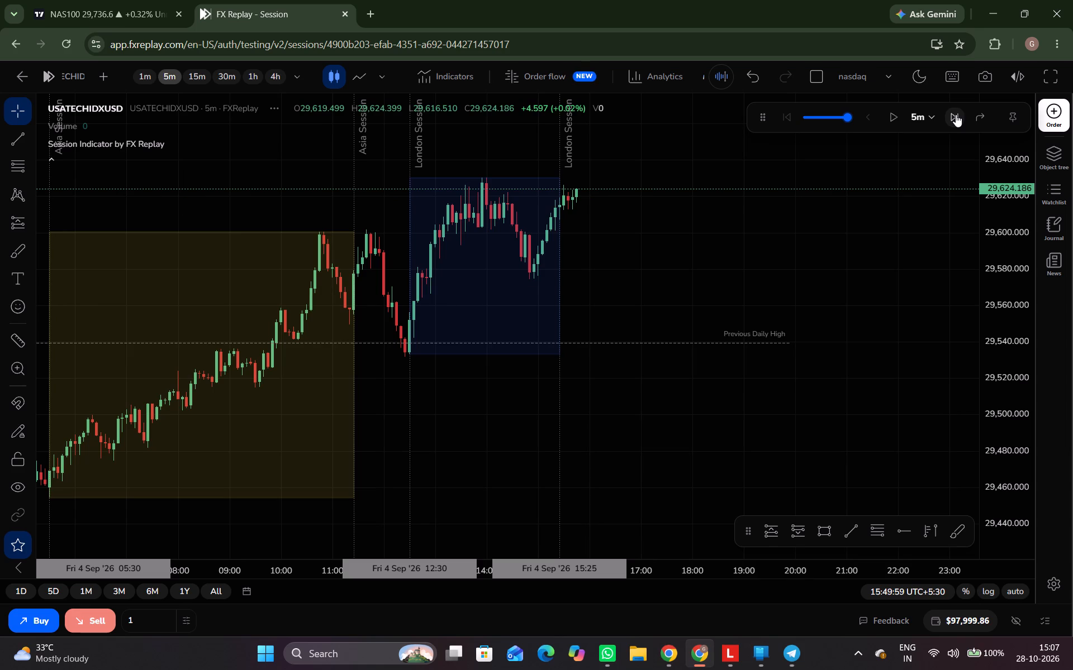
click(956, 114)
click(956, 114)
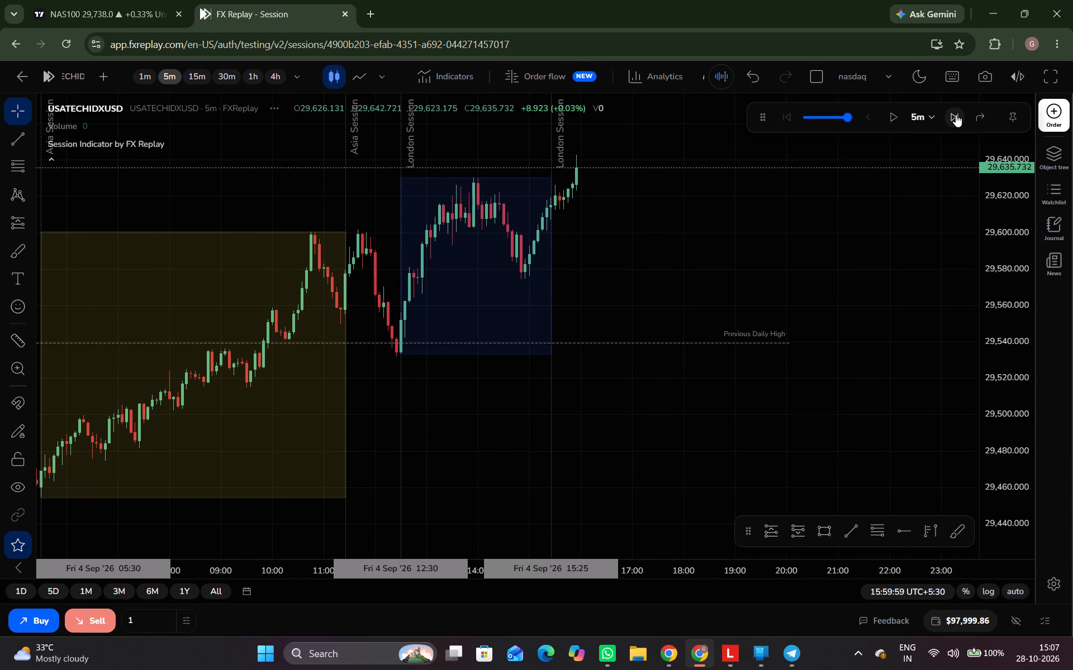
click(956, 114)
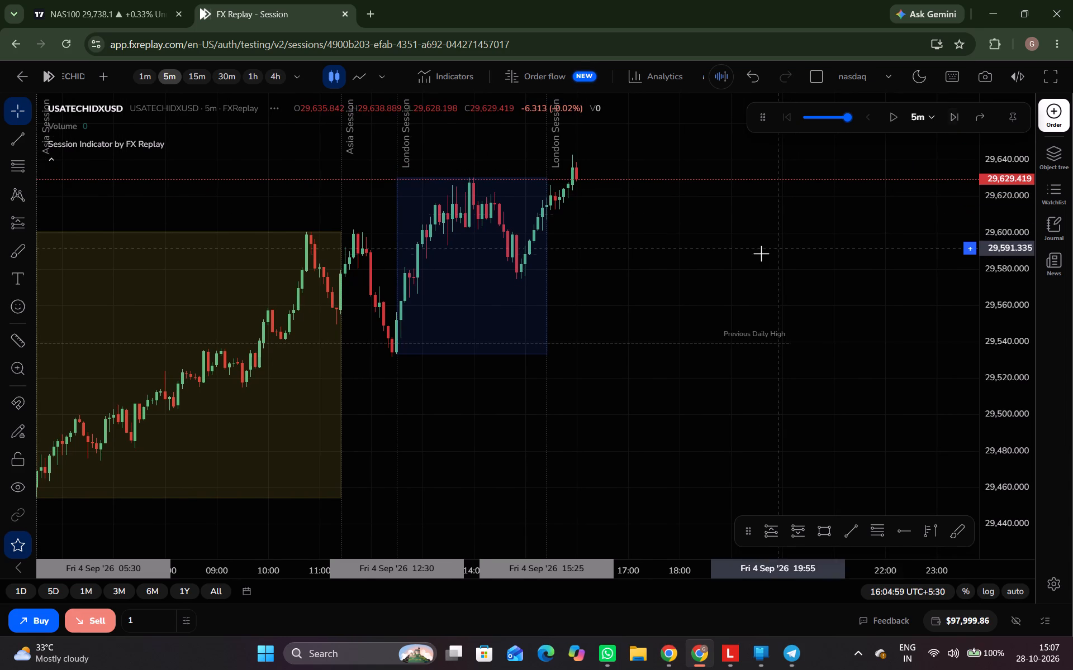
Switch the chart to the 1-minute timeframe and advance the replay candle by candle to 16:08 on 4 September.
scroll(761, 253, down, 2)
drag(690, 256, 759, 317)
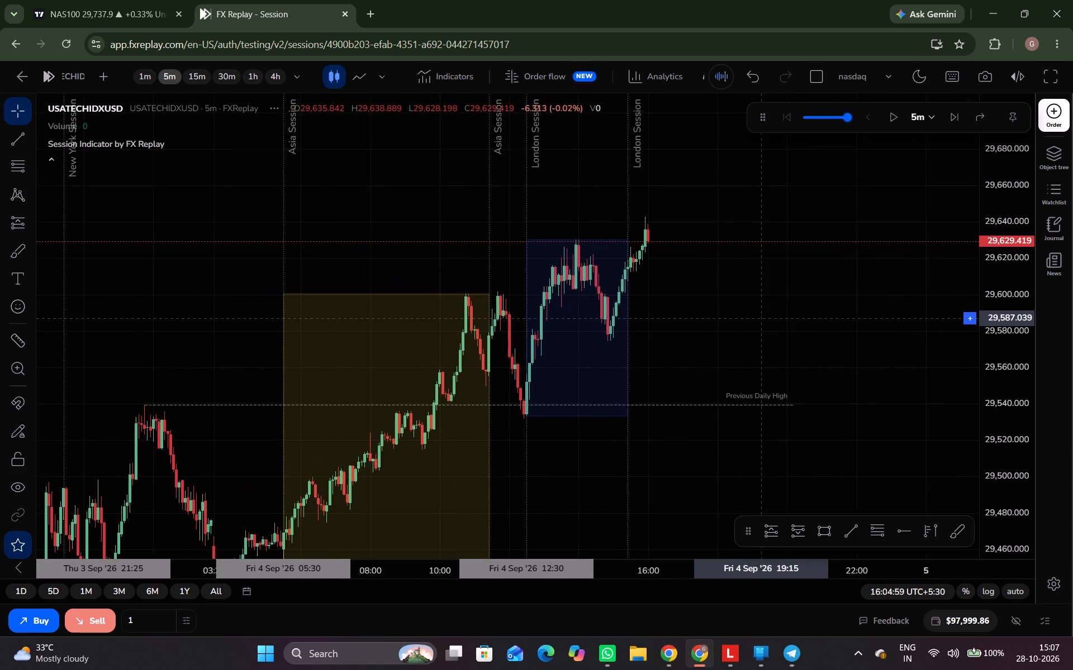
drag(759, 317, 758, 317)
scroll(758, 317, down, 4)
scroll(758, 317, up, 4)
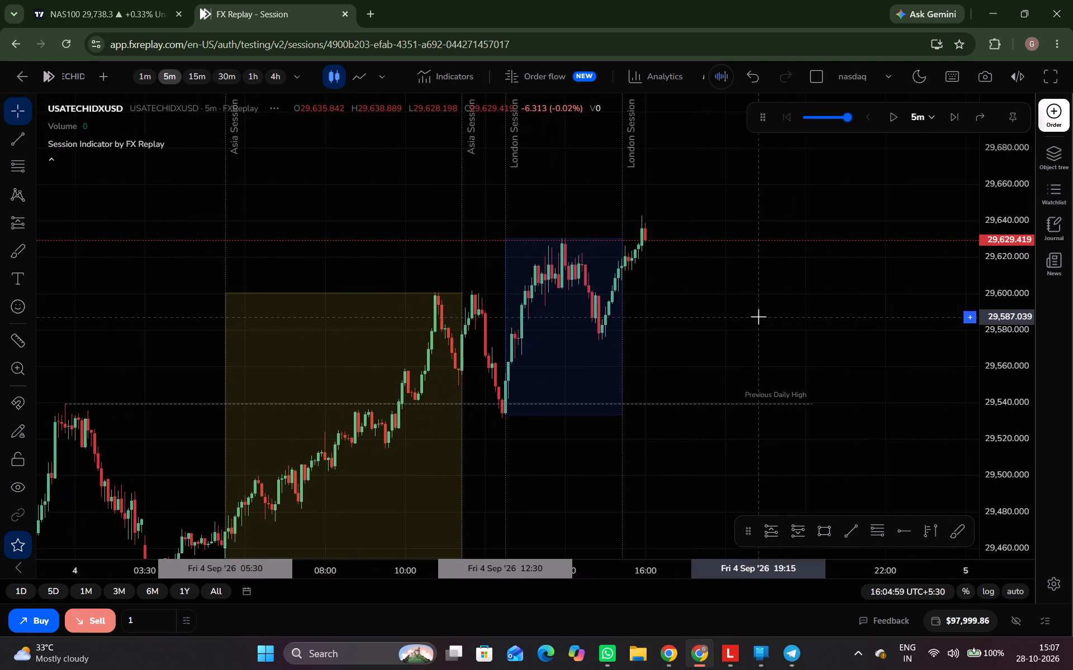
scroll(758, 317, up, 1)
scroll(758, 317, down, 5)
scroll(758, 317, up, 5)
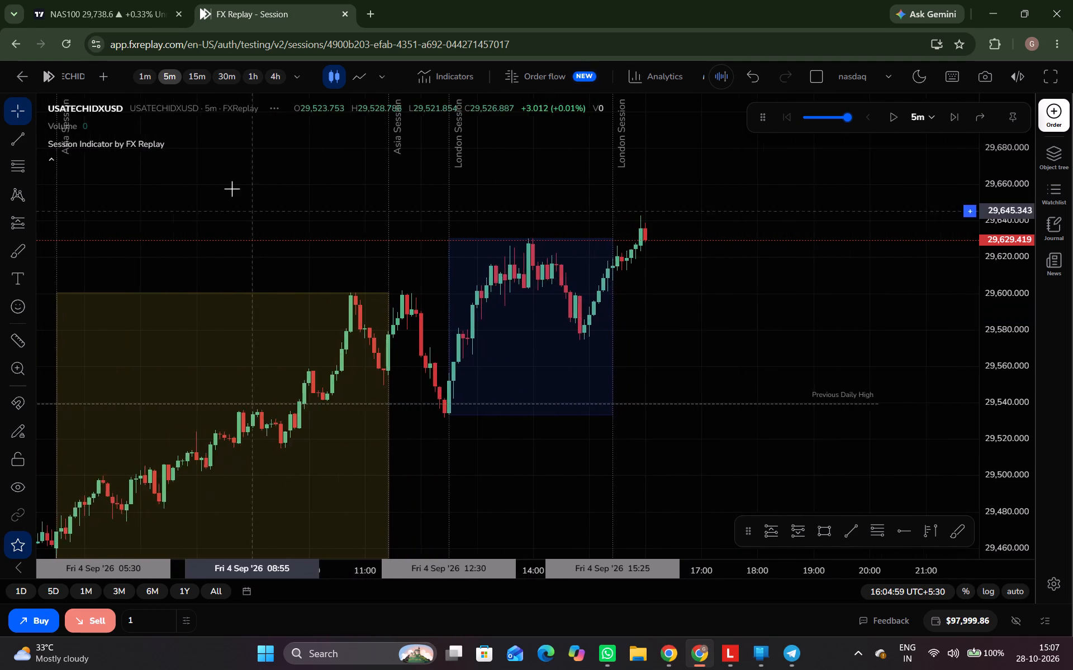
click(143, 71)
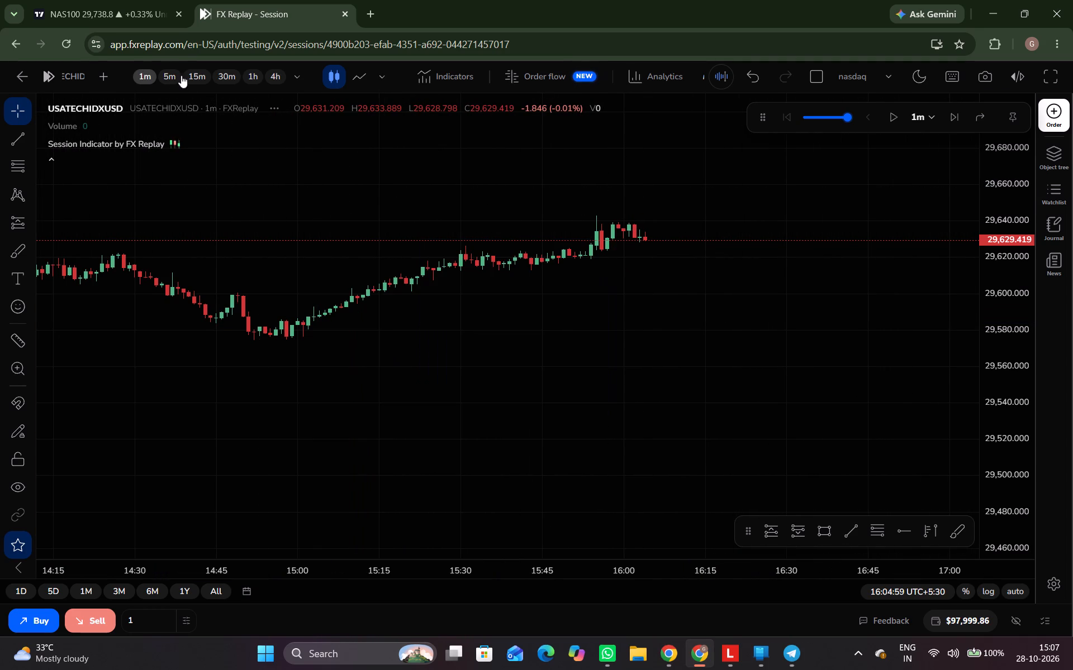
click(953, 118)
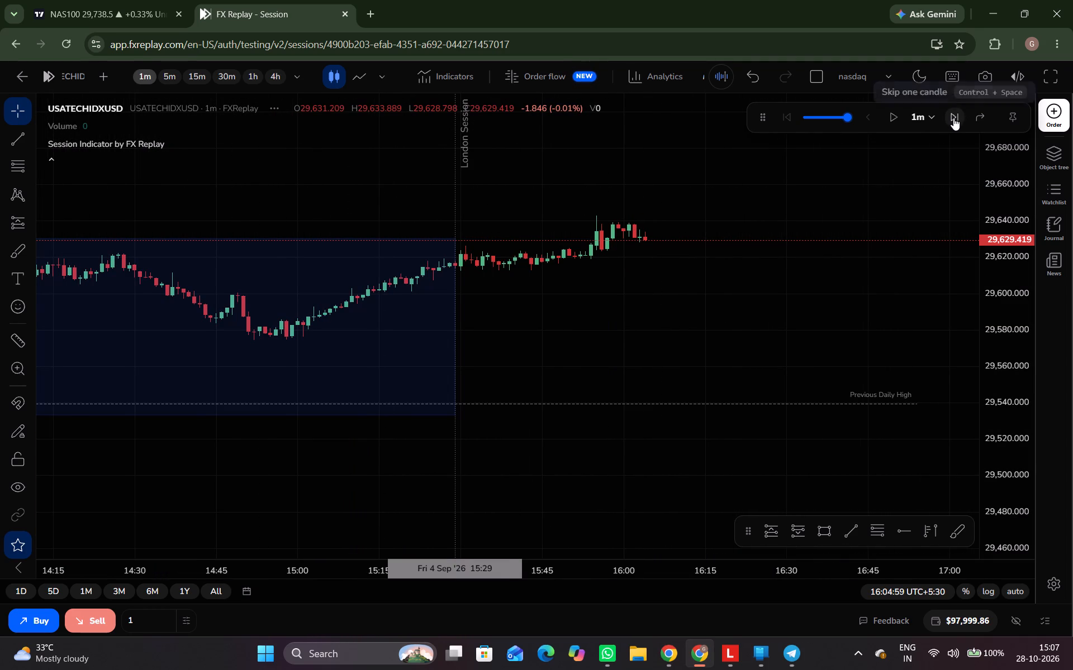
click(953, 118)
click(953, 118)
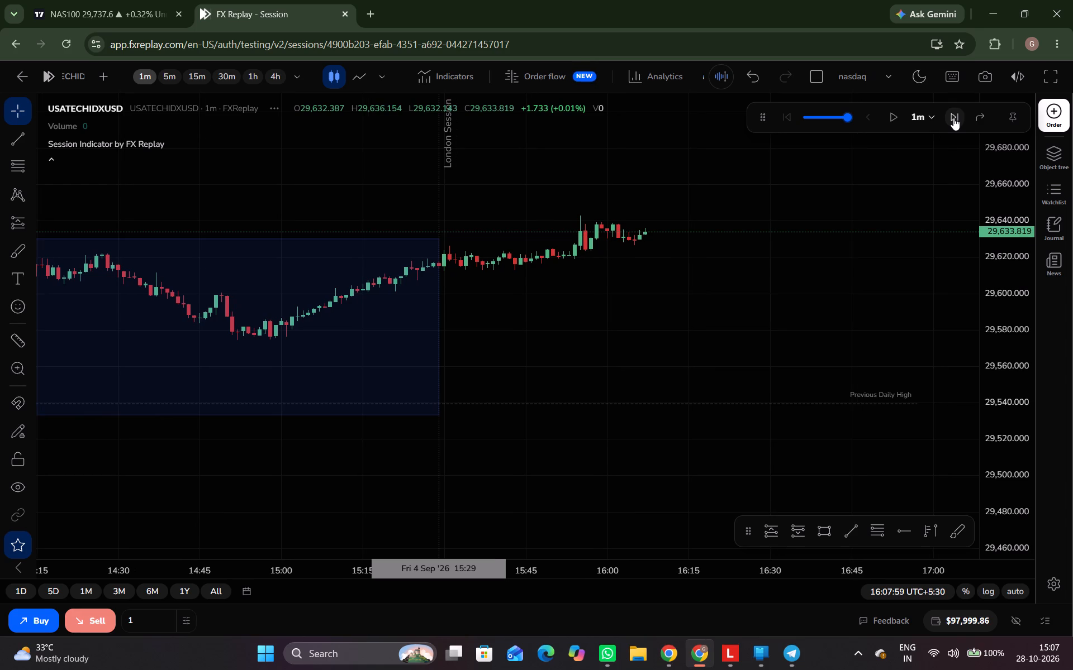
click(953, 118)
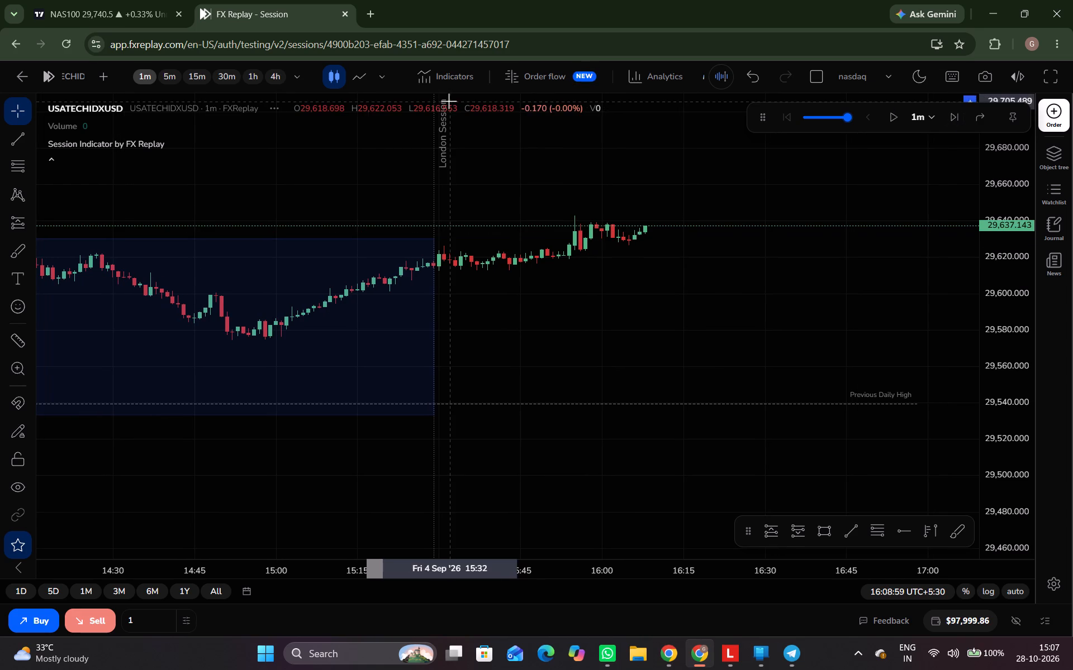
Return the chart to the 5-minute timeframe and advance the replay to 16:34 on 4 September.
click(167, 78)
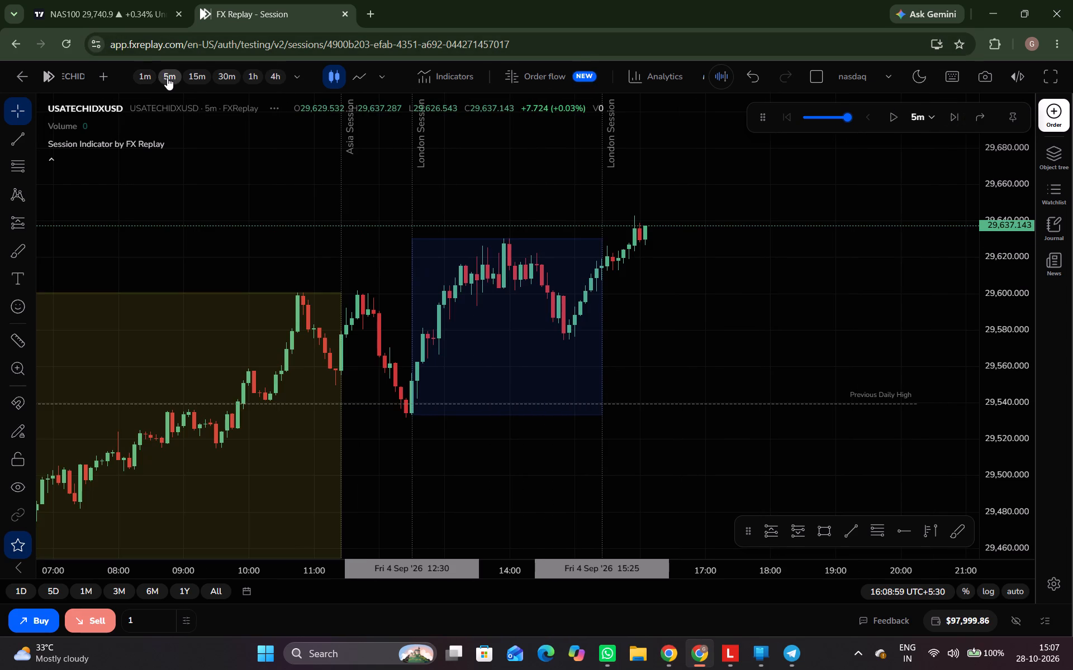
click(951, 118)
click(951, 118)
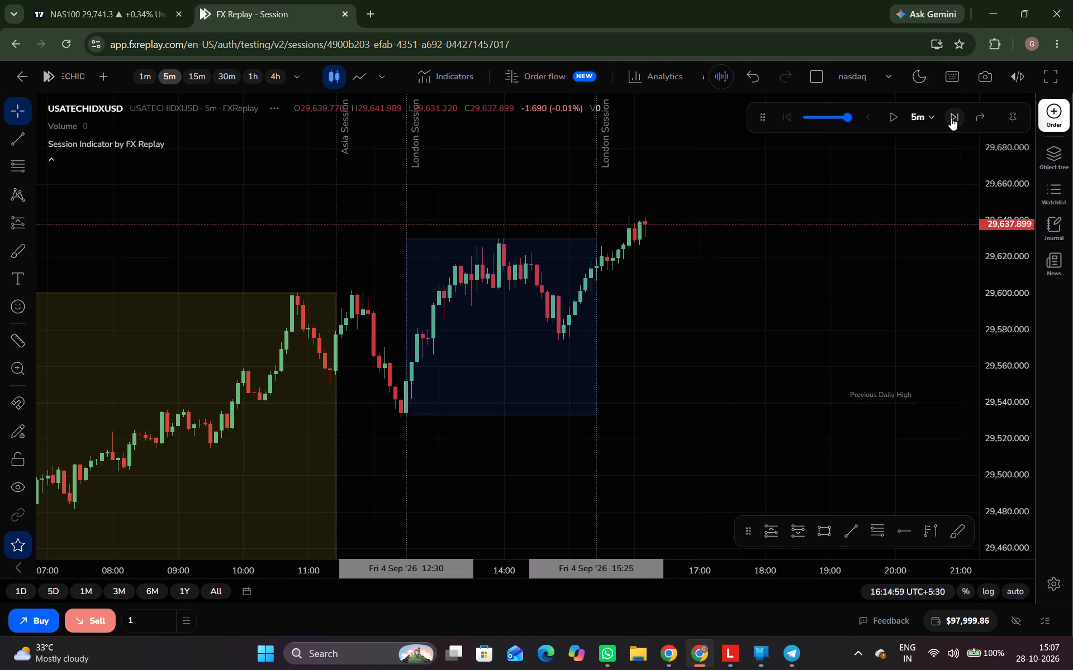
click(951, 118)
click(951, 118)
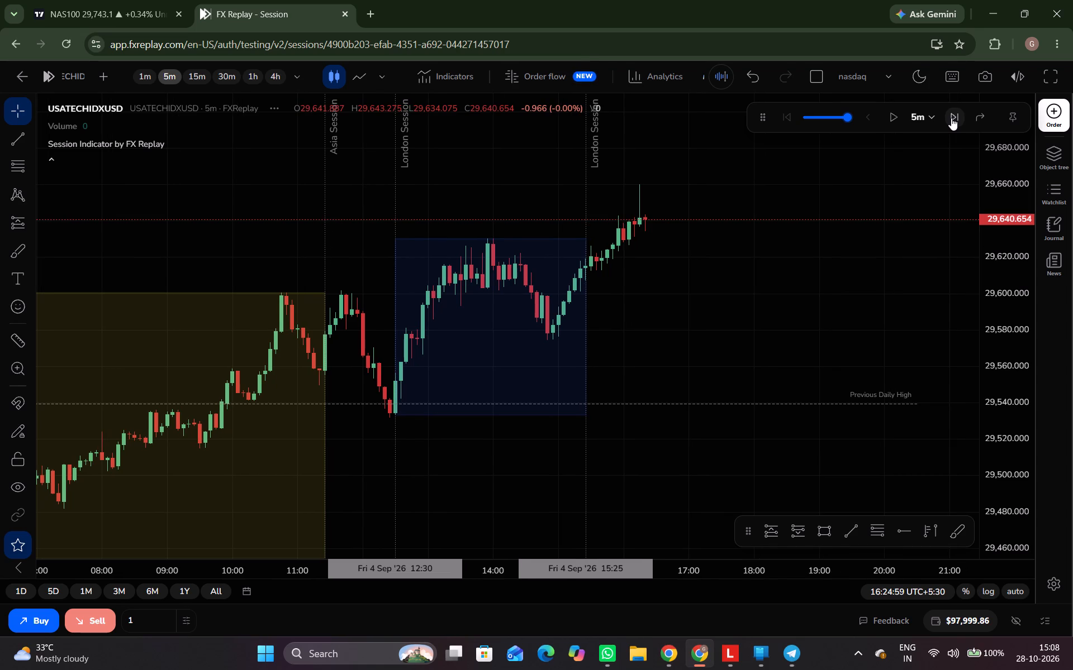
click(951, 118)
click(951, 118)
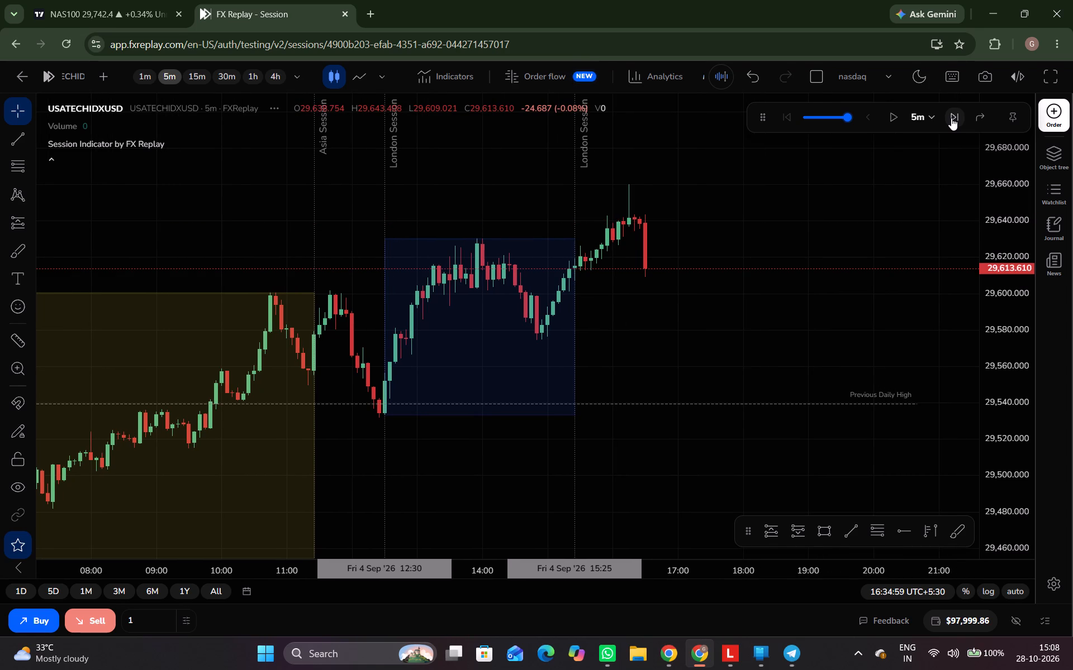
Place a short position entering at 29,614.043 from 16:30 on 4 September, with its stop at 29,660.380 above the recent high.
click(805, 531)
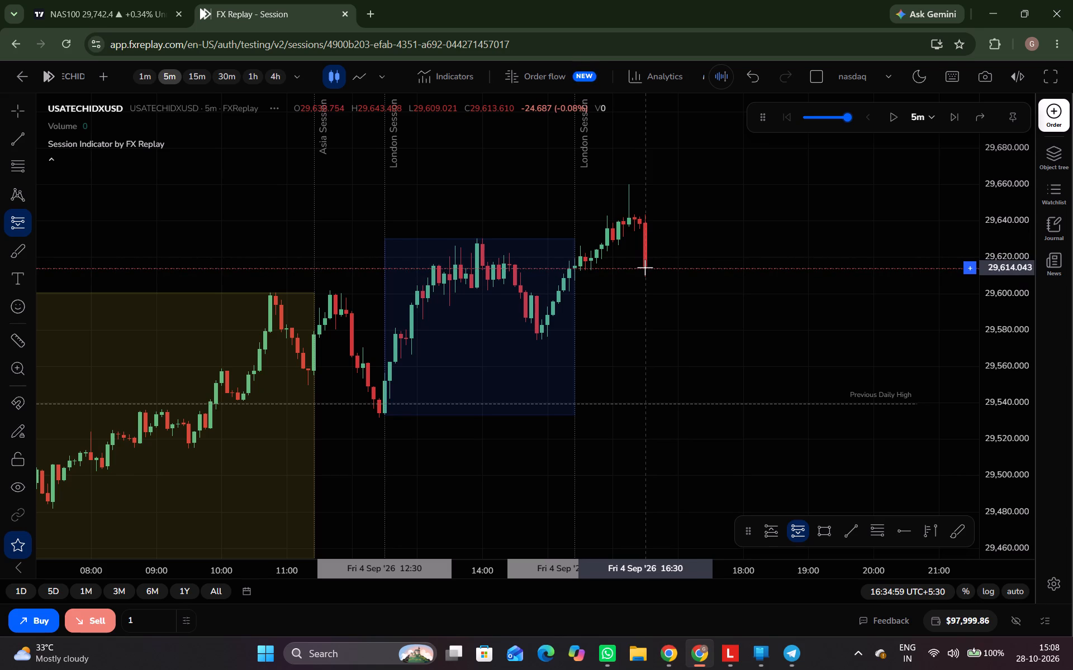
click(645, 267)
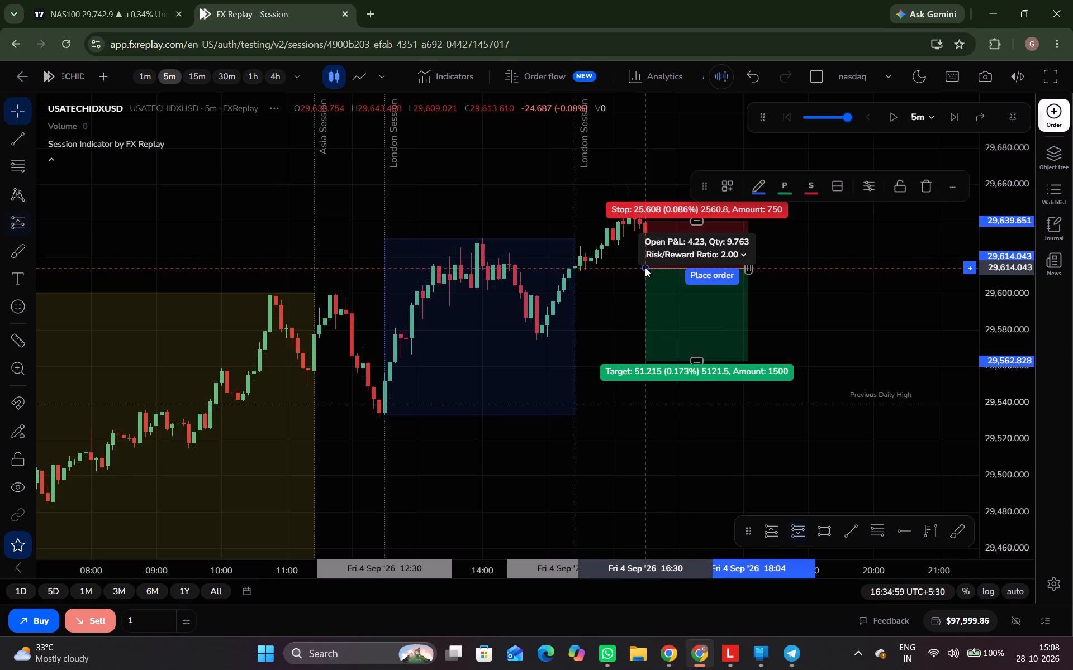
drag(691, 221, 701, 191)
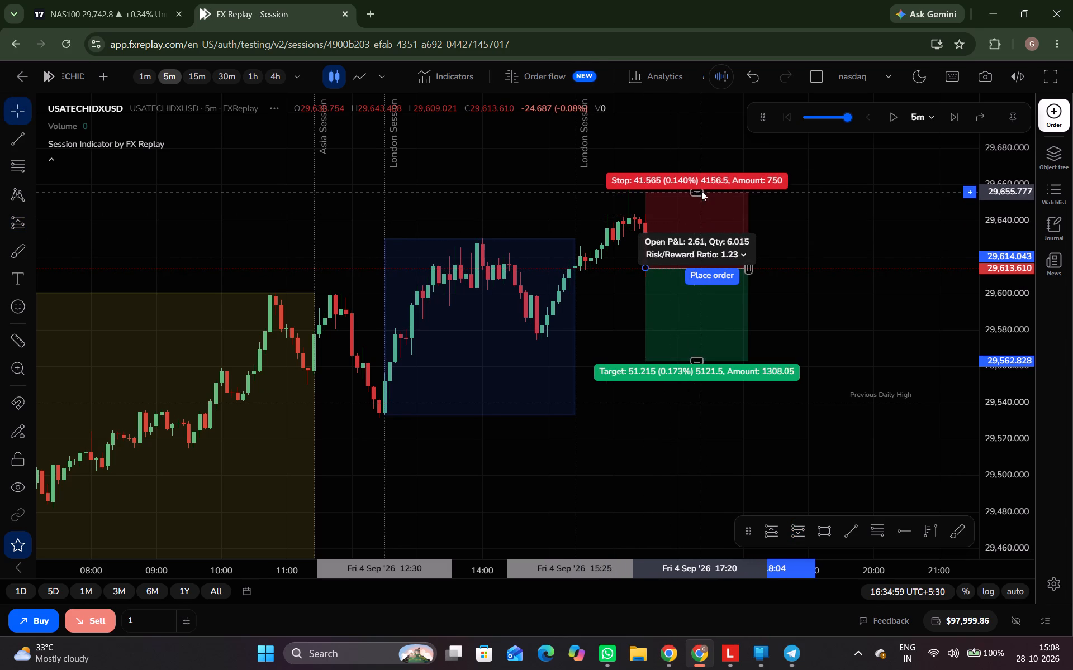
drag(701, 191, 695, 182)
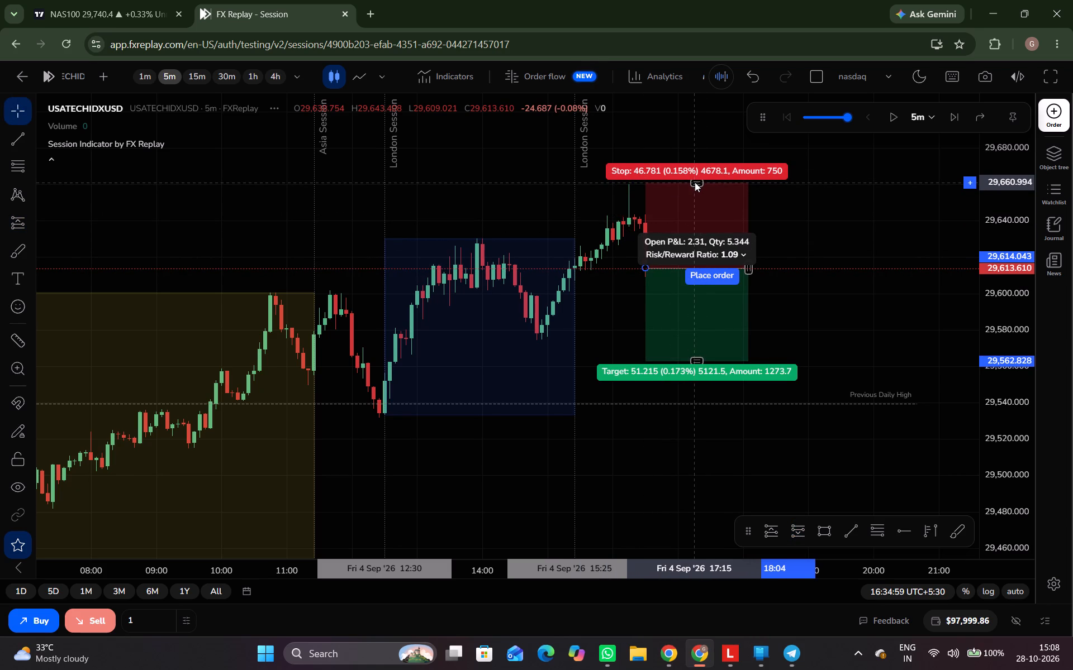
drag(695, 182, 695, 183)
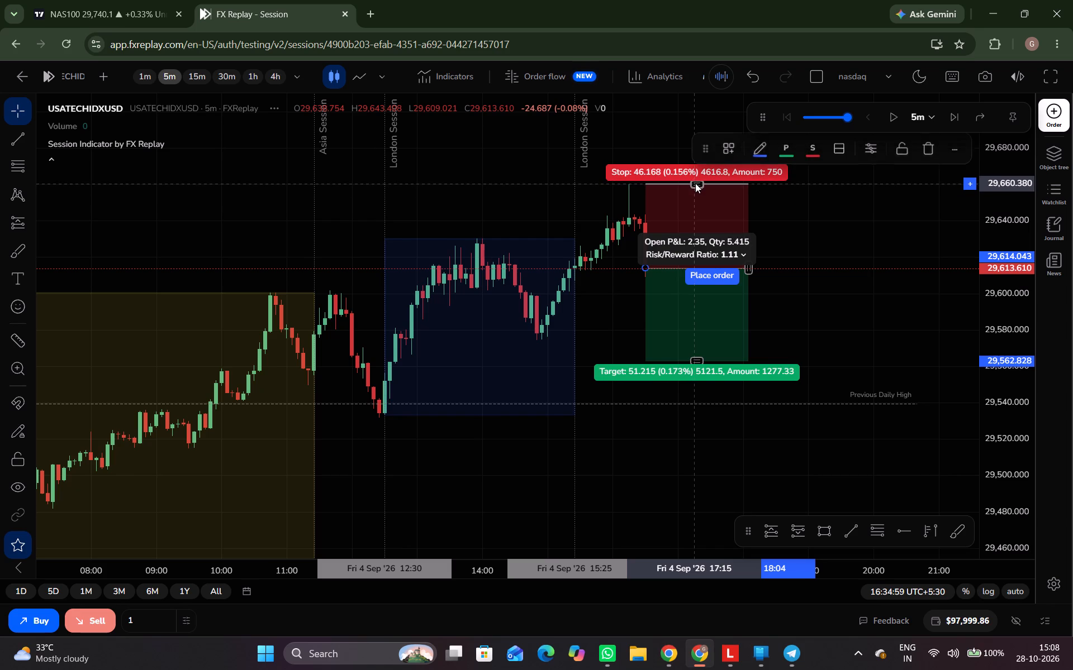
Extend the short position's target down to 29,475.064, giving a risk/reward ratio of about 3.
drag(696, 361, 714, 433)
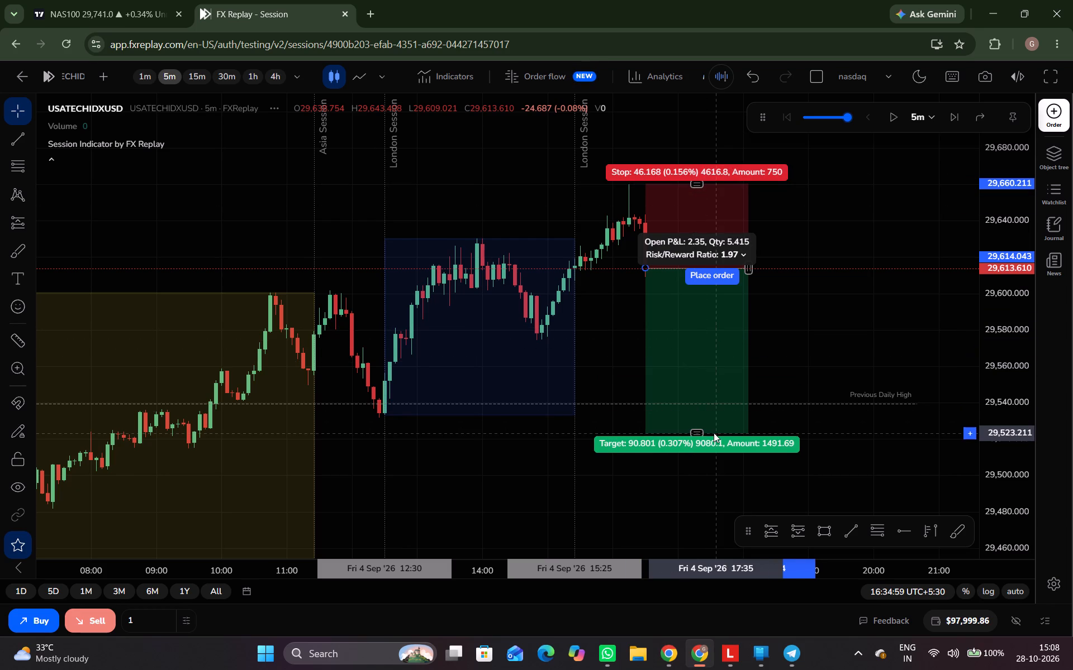
drag(714, 433, 723, 510)
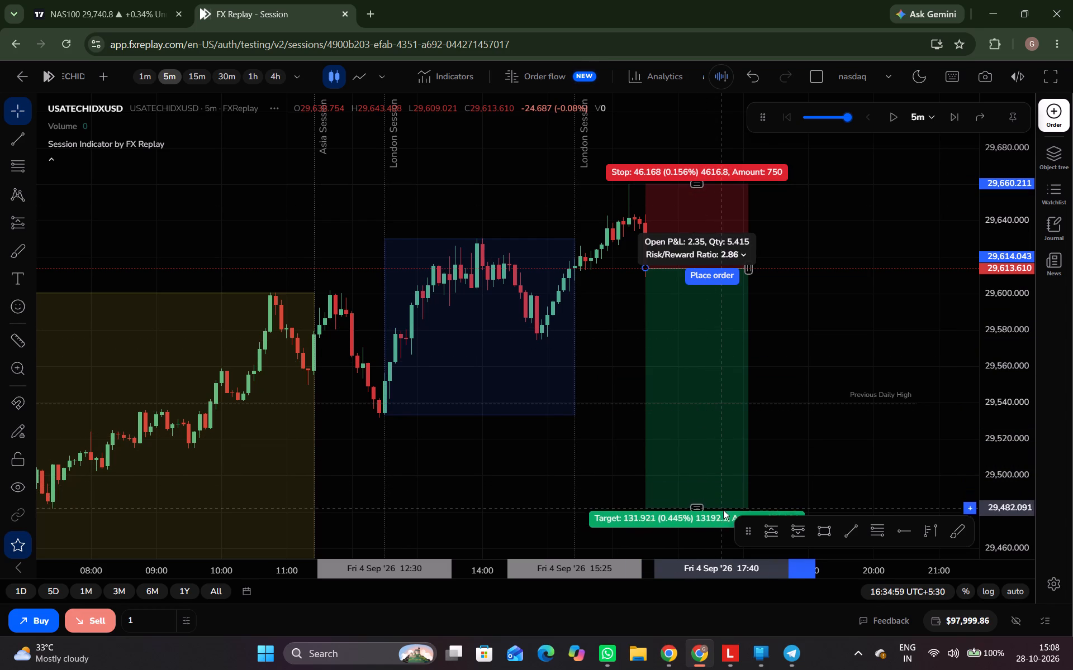
drag(723, 510, 724, 520)
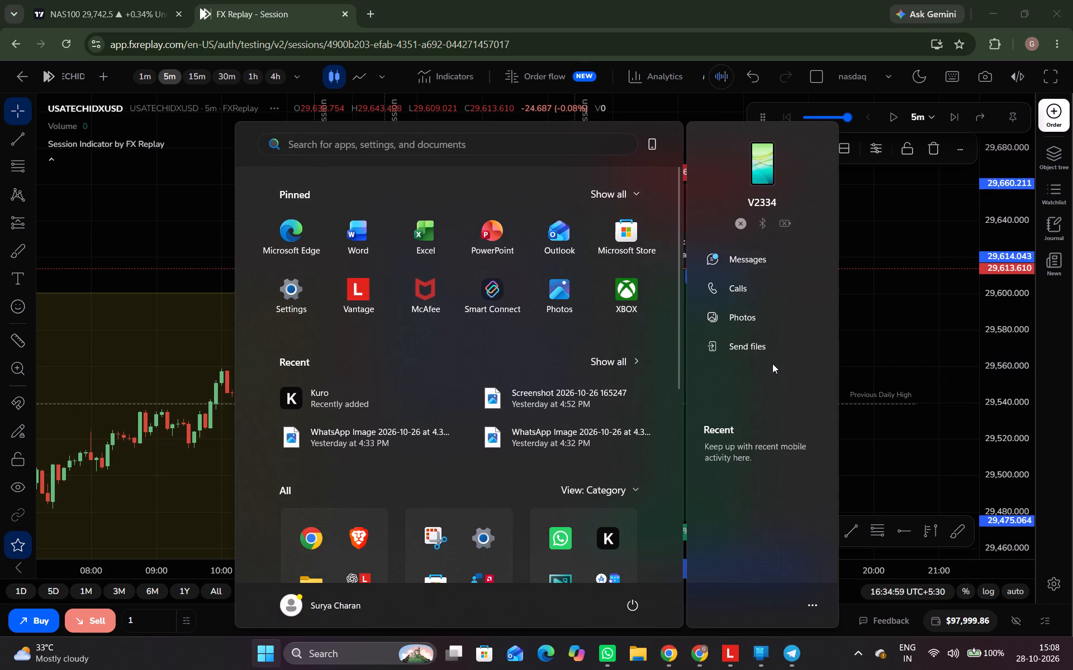
click(909, 315)
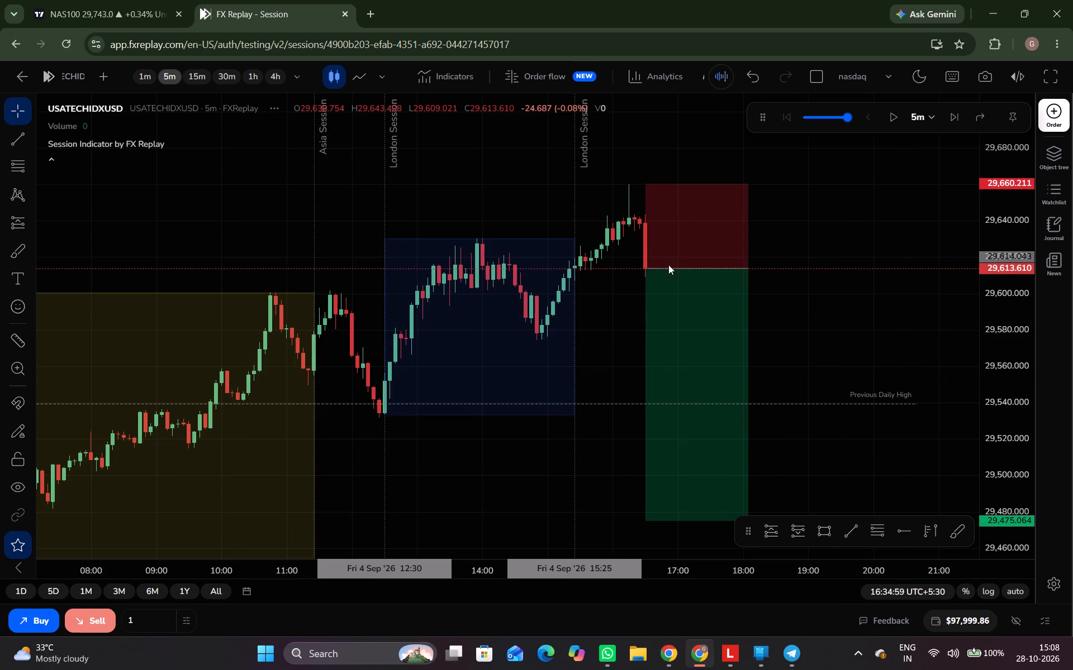
Place the sell limit order from the short position at 29,614.043, with stop 29,660.211 and target 29,475.064.
click(664, 271)
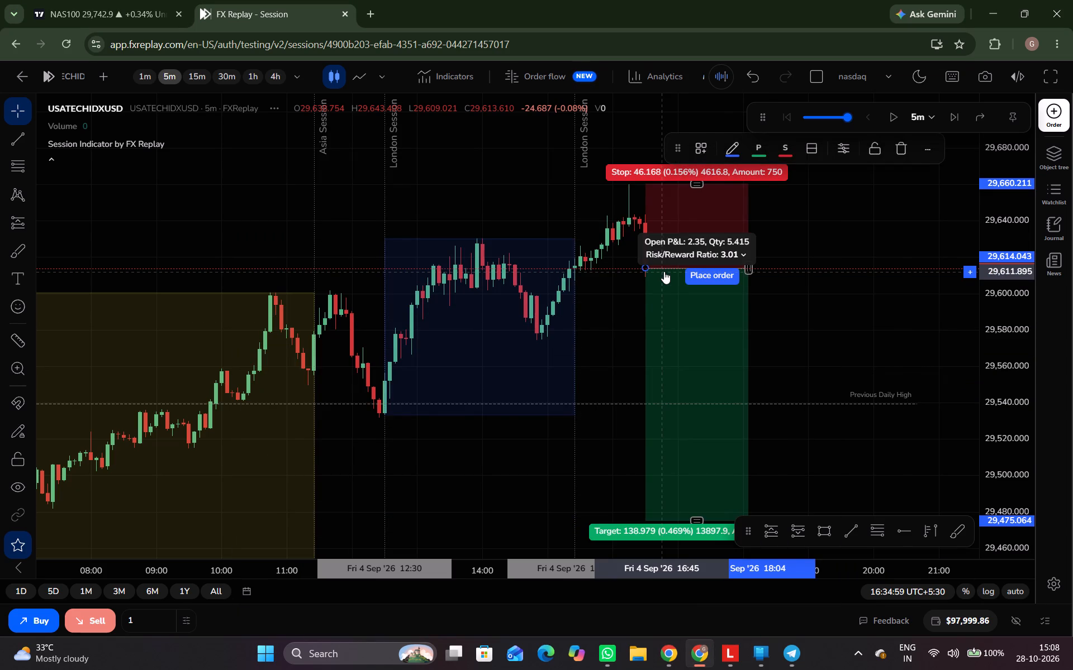
key(alt+m)
key(o)
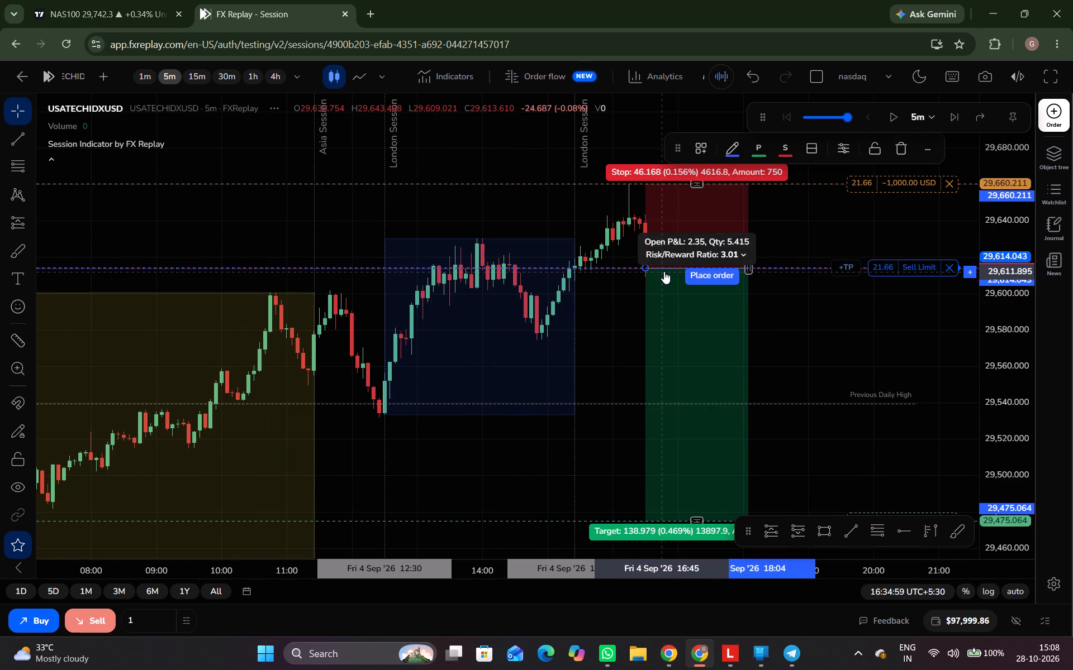
click(859, 354)
Advance the replay in 5-minute candles to 18:24 on 4 September to play out the short trade.
drag(1020, 218, 1003, 358)
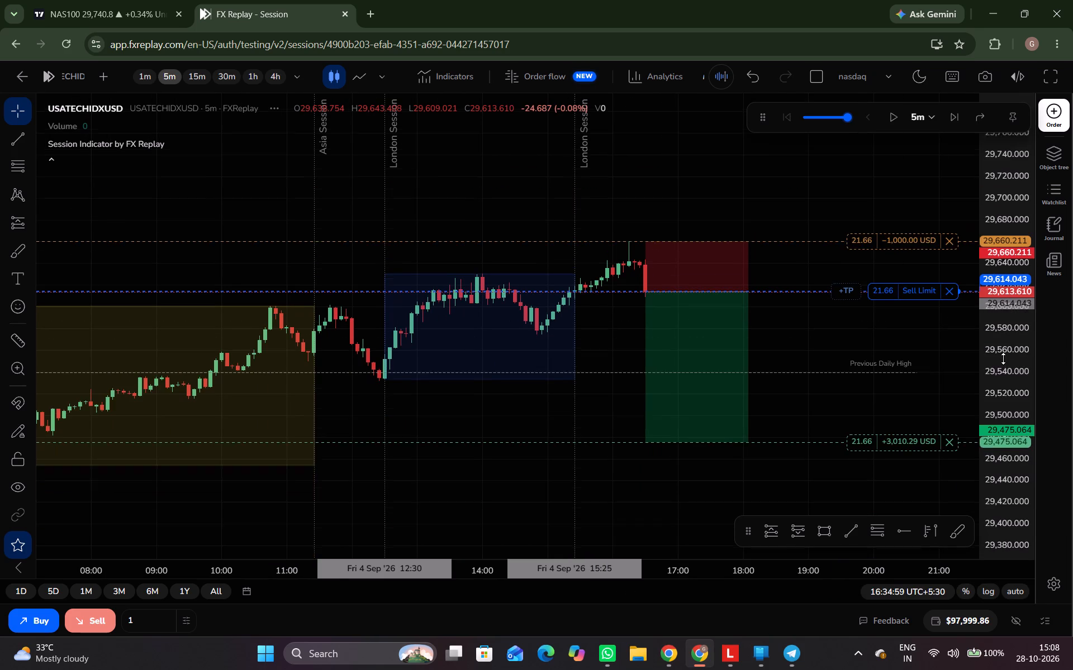
drag(1003, 358, 1003, 358)
drag(847, 368, 765, 292)
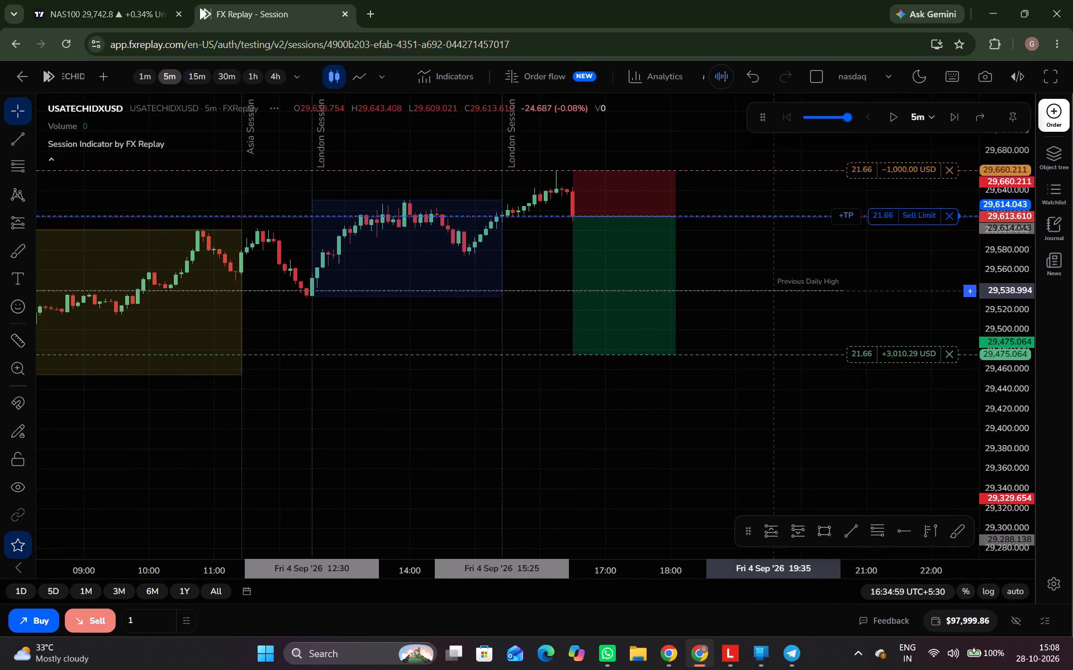
drag(765, 292, 759, 292)
triple_click(953, 114)
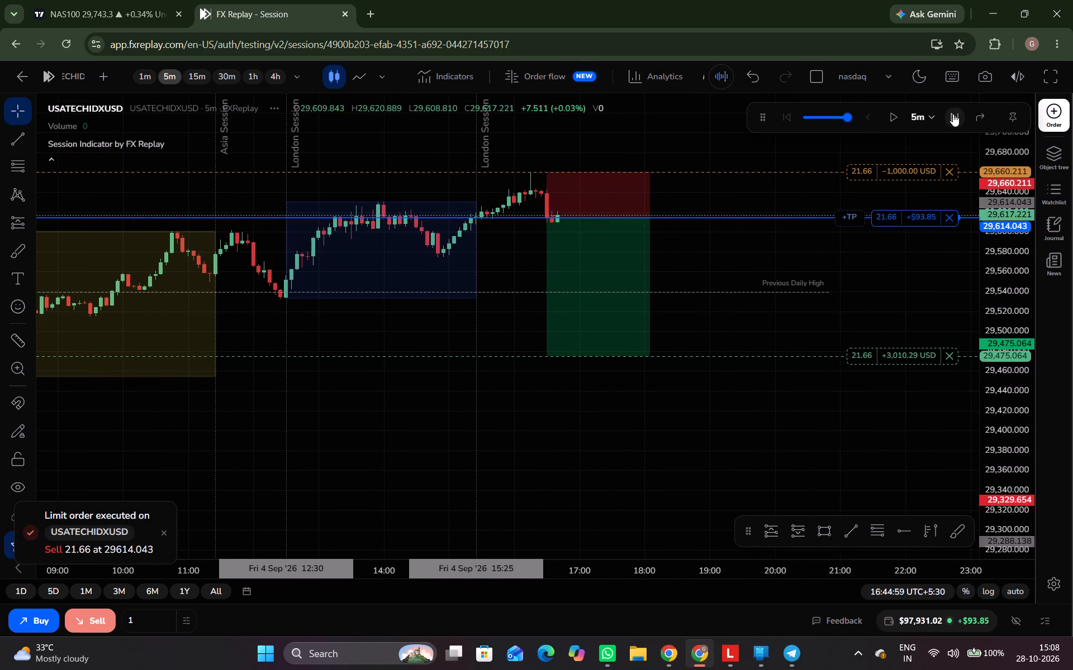
triple_click(953, 114)
triple_click(953, 114)
triple_click(953, 114)
triple_click(953, 114)
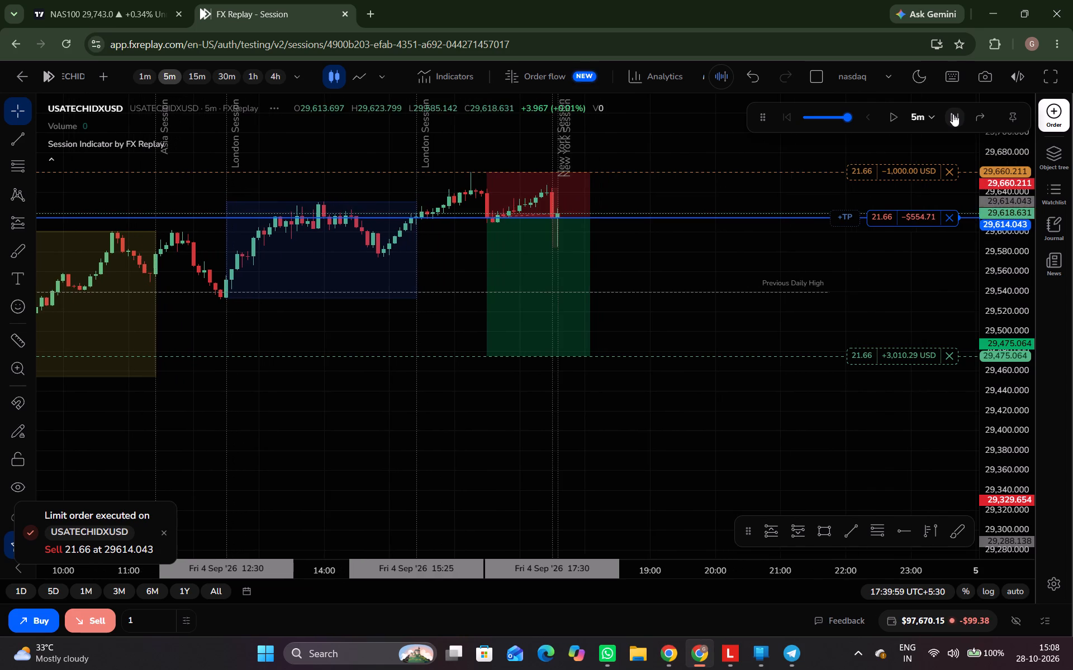
click(953, 114)
click(953, 114)
click(953, 114)
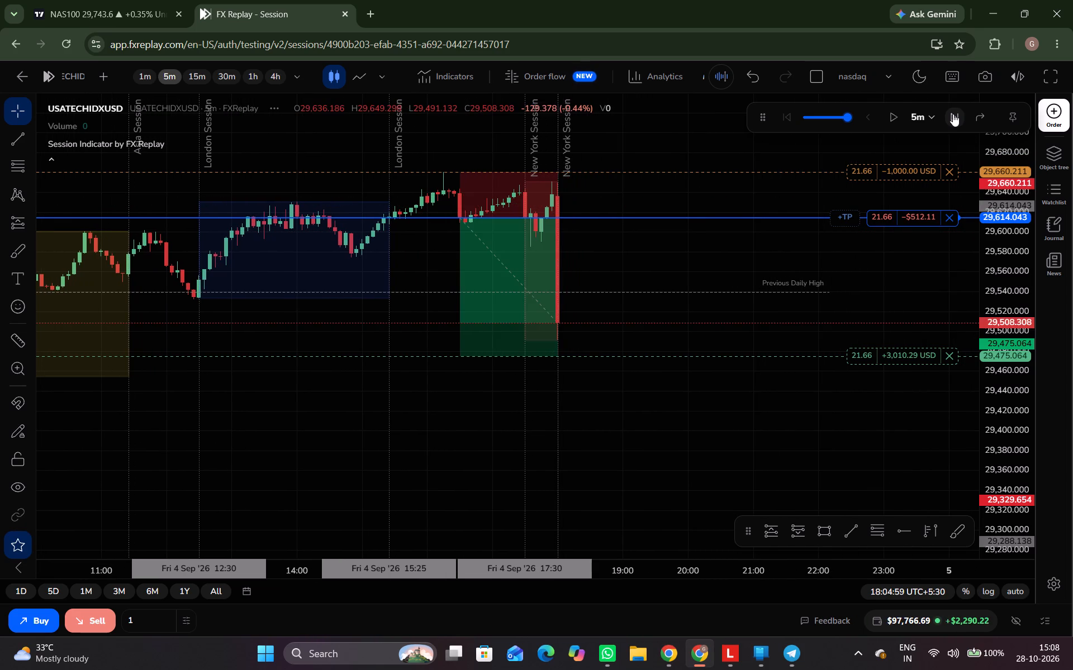
click(953, 114)
click(953, 114)
click(953, 114)
click(953, 114)
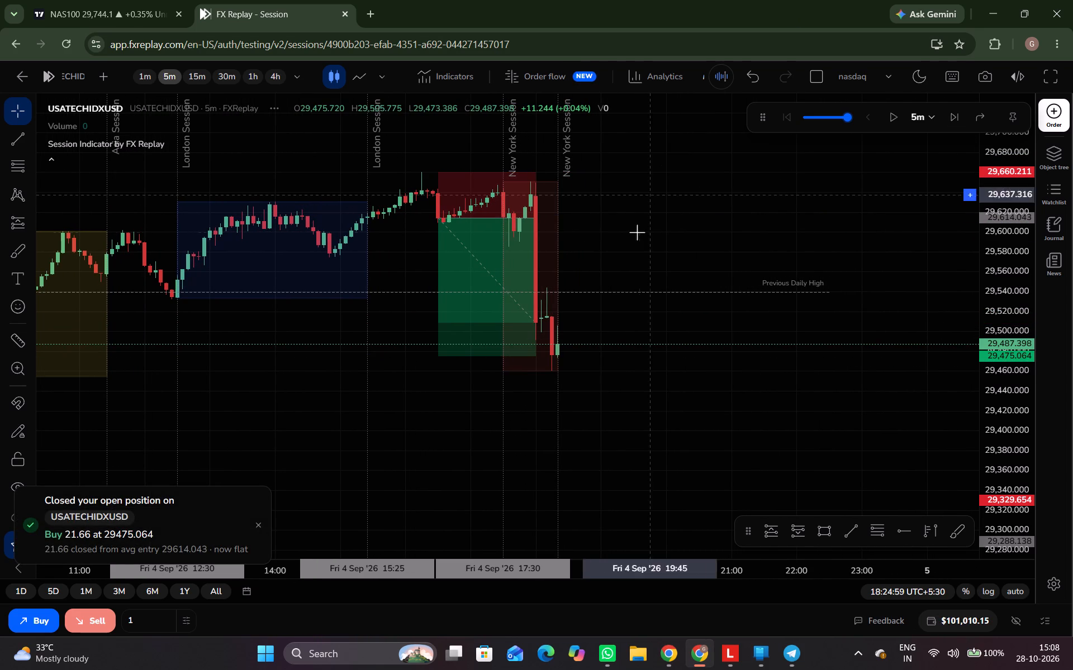
Widen the 4 September short position drawing forward in time past the latest candle.
drag(533, 218, 578, 212)
click(657, 263)
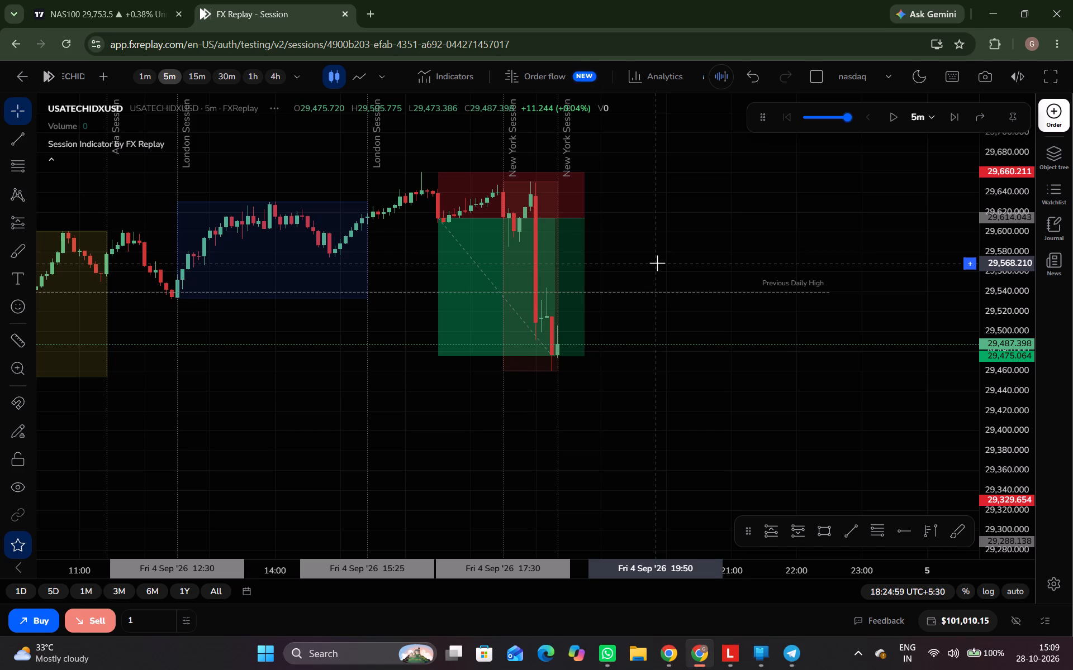
click(657, 263)
Delete the short position drawing with entry 29,288.138 on 3 September.
drag(237, 409, 516, 304)
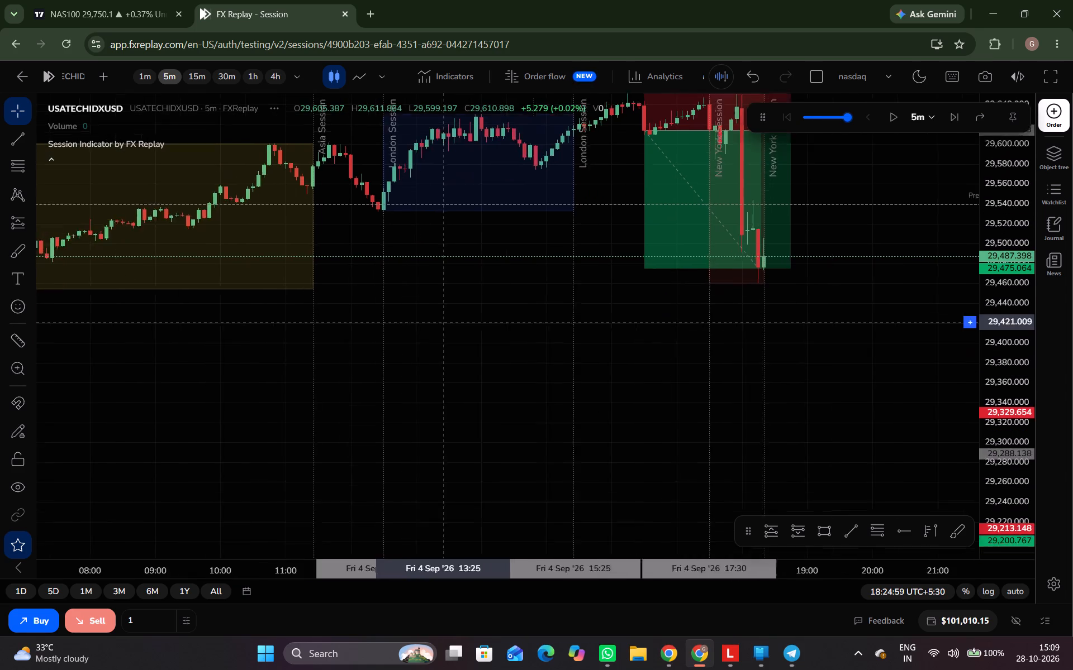
drag(516, 304, 683, 405)
drag(524, 457, 964, 347)
drag(715, 403, 1072, 204)
drag(809, 361, 807, 303)
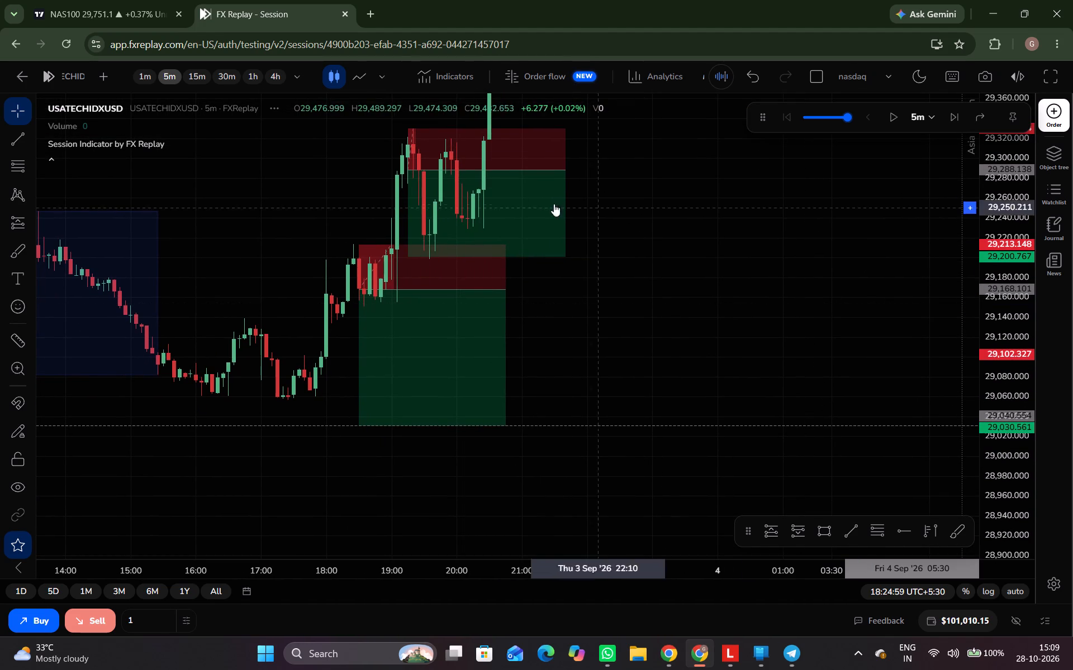
click(520, 193)
key(BackSpace)
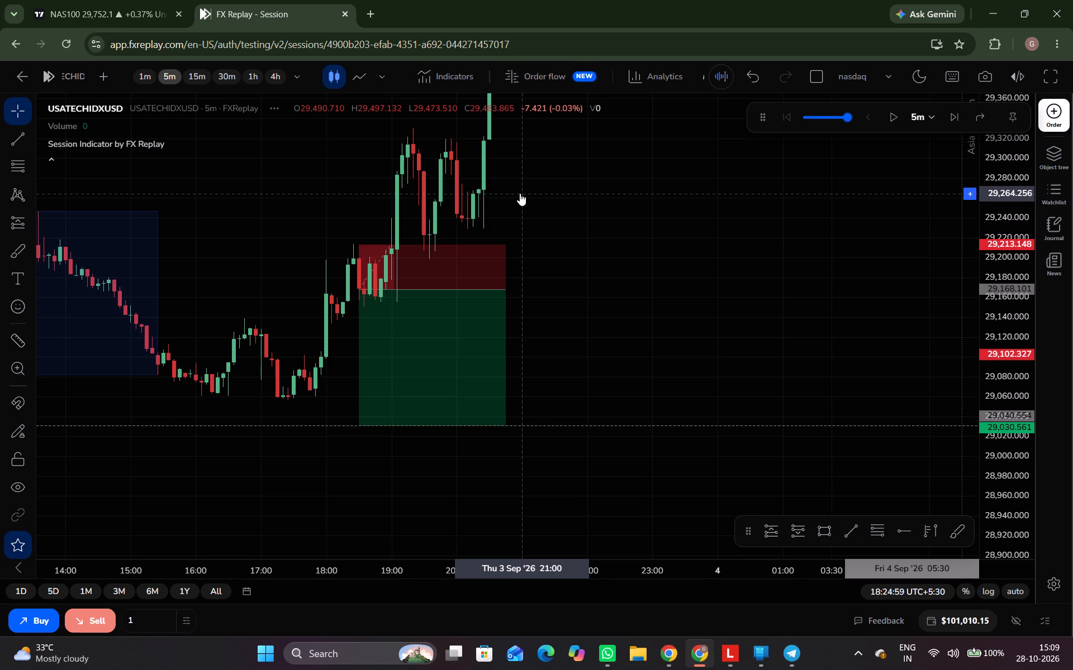
Switch the chart to the 15-minute timeframe and advance the replay to 20:29 on 4 September.
click(520, 193)
drag(520, 193, 229, 355)
drag(448, 397, 0, 542)
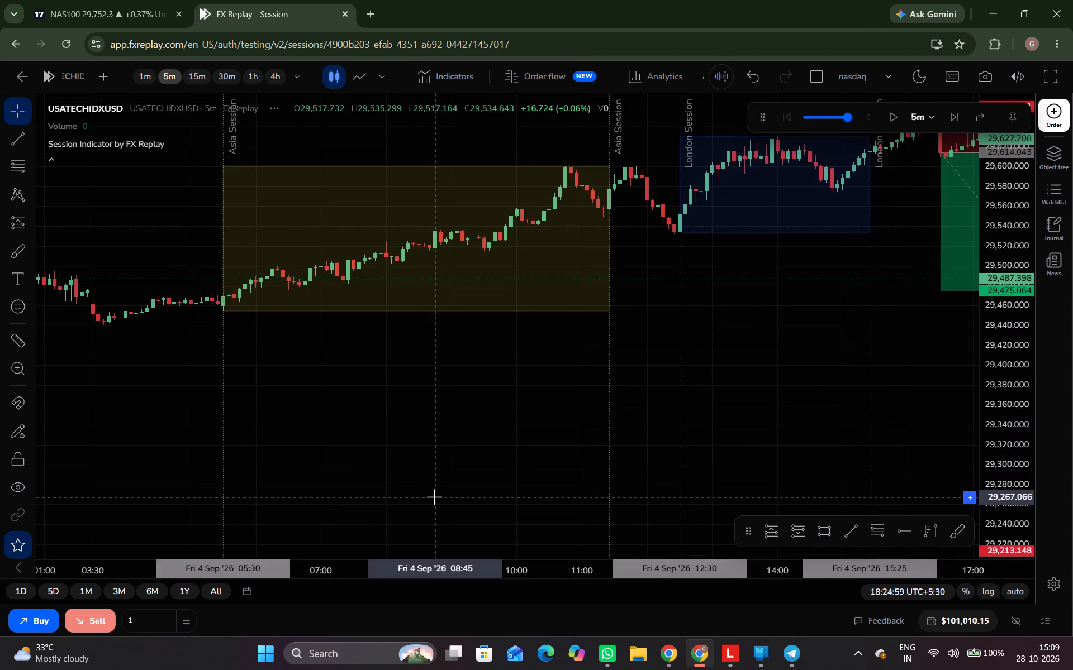
drag(434, 497, 0, 530)
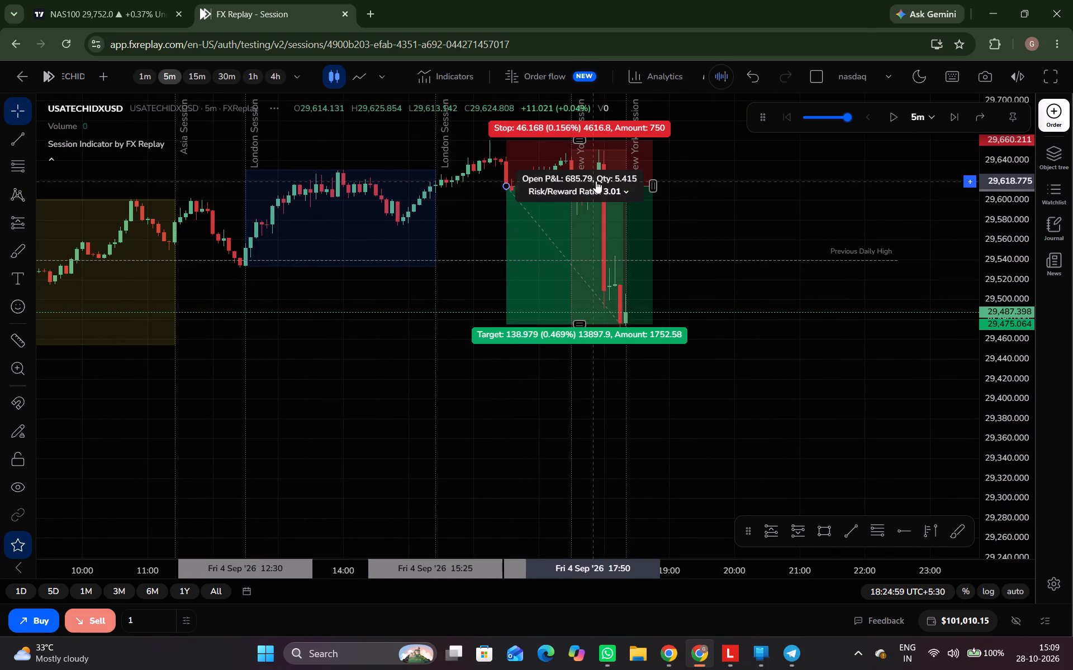
click(205, 78)
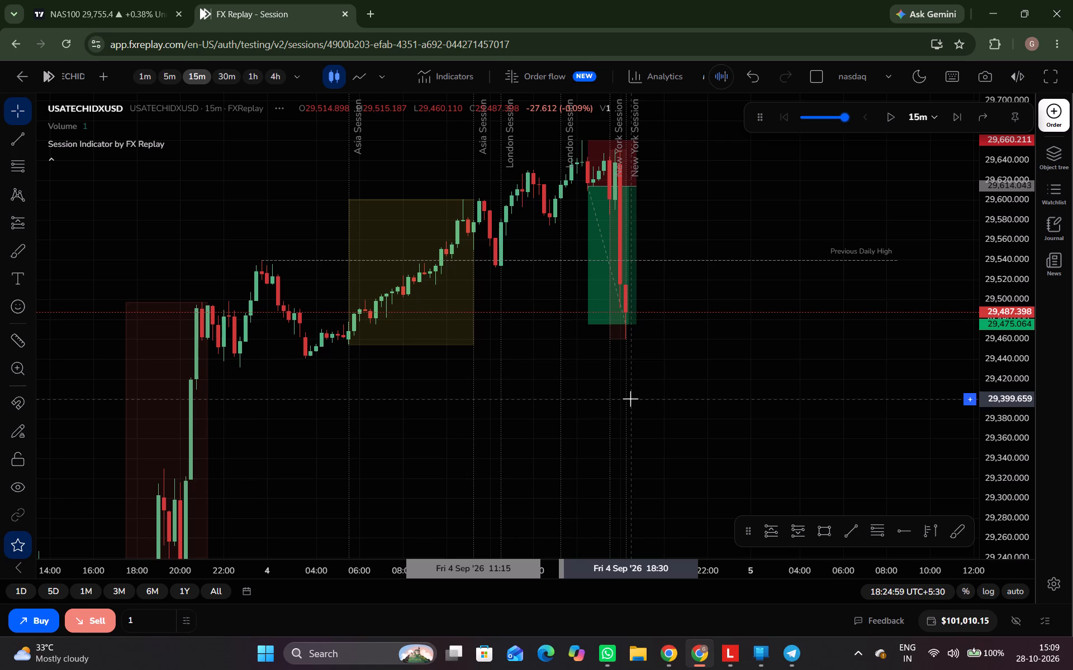
key(ctrl+space)
key(ctrl+space)
key(ctrl+space)
key(ctrl+space)
key(ctrl+space)
key(ctrl+space)
key(ctrl+space)
key(ctrl+space)
key(ctrl+space)
key(ctrl+space)
key(ctrl+space)
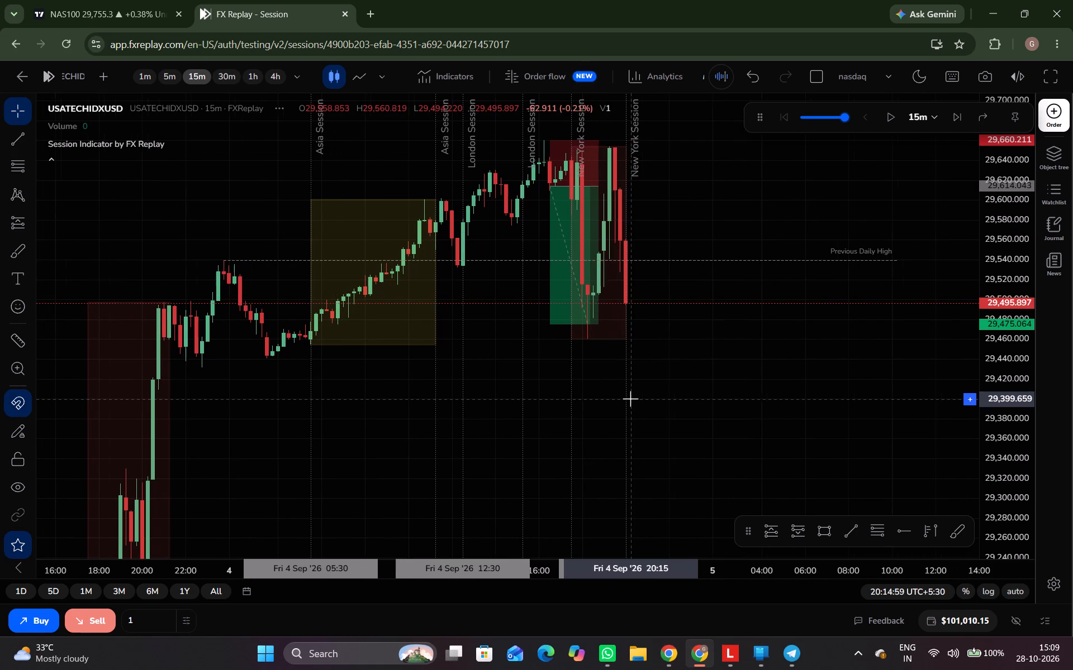
key(ctrl+space)
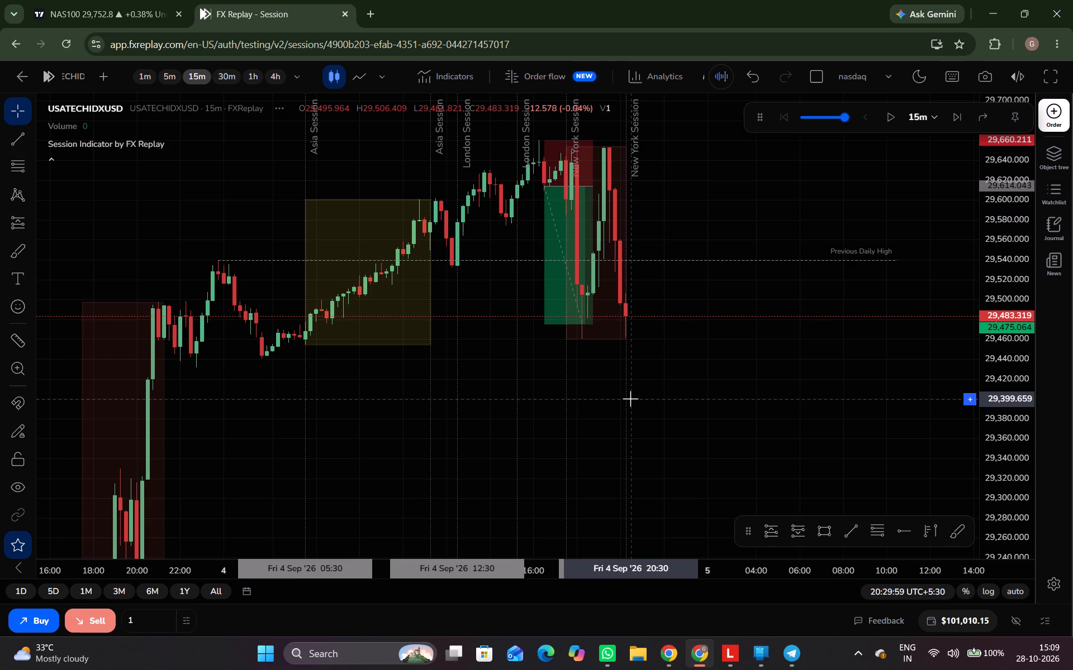
Advance the replay in 15-minute candles past the end of the New York session to 21:44 on 4 September.
key(ctrl+space)
key(ctrl+space)
key(ctrl+space)
key(ctrl+space)
key(ctrl+space)
key(ctrl+space)
key(ctrl+space)
key(ctrl+space)
key(ctrl+space)
key(ctrl+space)
key(ctrl+space)
key(ctrl+space)
key(ctrl+space)
key(ctrl+space)
key(ctrl+space)
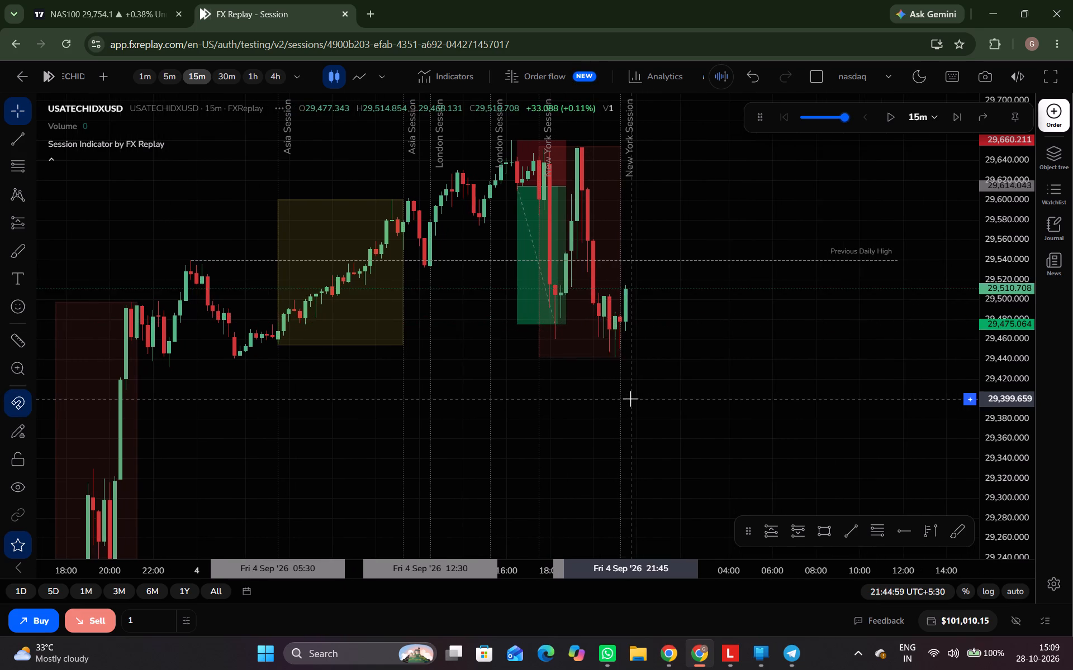
Advance the replay in 15-minute candles through the Asia session to 11:59 on 7 September.
key(ctrl+space)
key(ctrl+space)
key(ctrl+space)
key(ctrl+space)
key(ctrl+space)
key(ctrl+space)
key(ctrl+space)
key(ctrl+space)
key(ctrl+space)
key(ctrl+space)
key(ctrl+space)
key(ctrl+space)
key(ctrl+space)
key(ctrl+space)
key(ctrl+space)
key(ctrl+space)
key(ctrl+space)
key(ctrl+space)
key(ctrl+space)
key(ctrl+space)
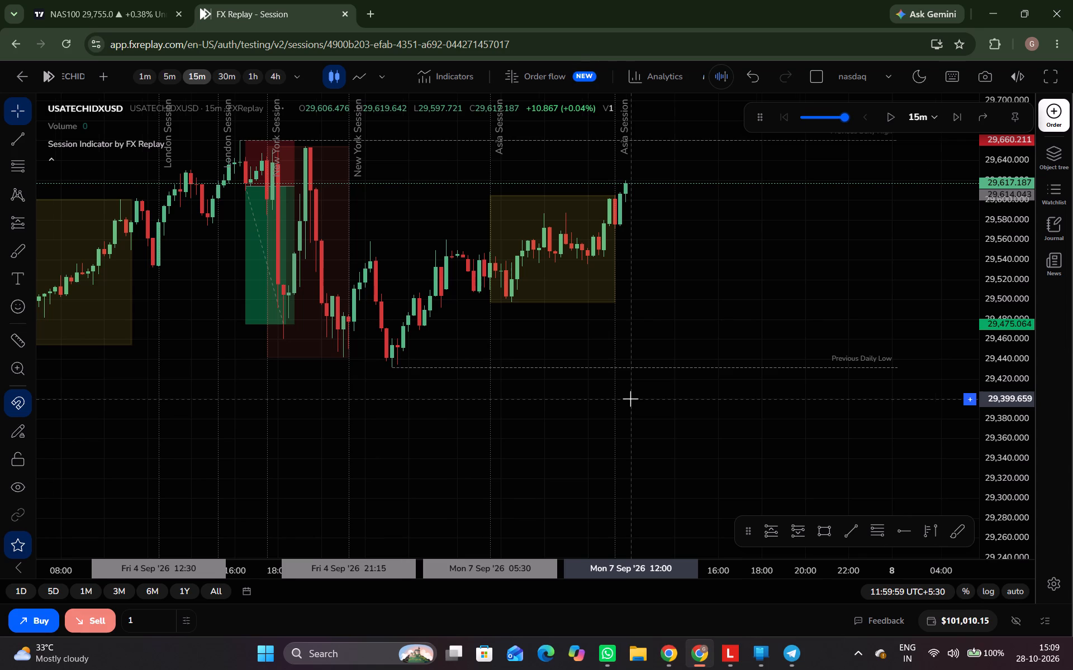
Advance the replay in 15-minute candles through the London session to 15:29 on 7 September.
key(ctrl+space)
key(ctrl+space)
key(ctrl+space)
key(ctrl+space)
key(ctrl+space)
key(ctrl+space)
key(ctrl+space)
key(ctrl+space)
key(ctrl+space)
key(ctrl+space)
key(ctrl+space)
key(ctrl+space)
key(ctrl+space)
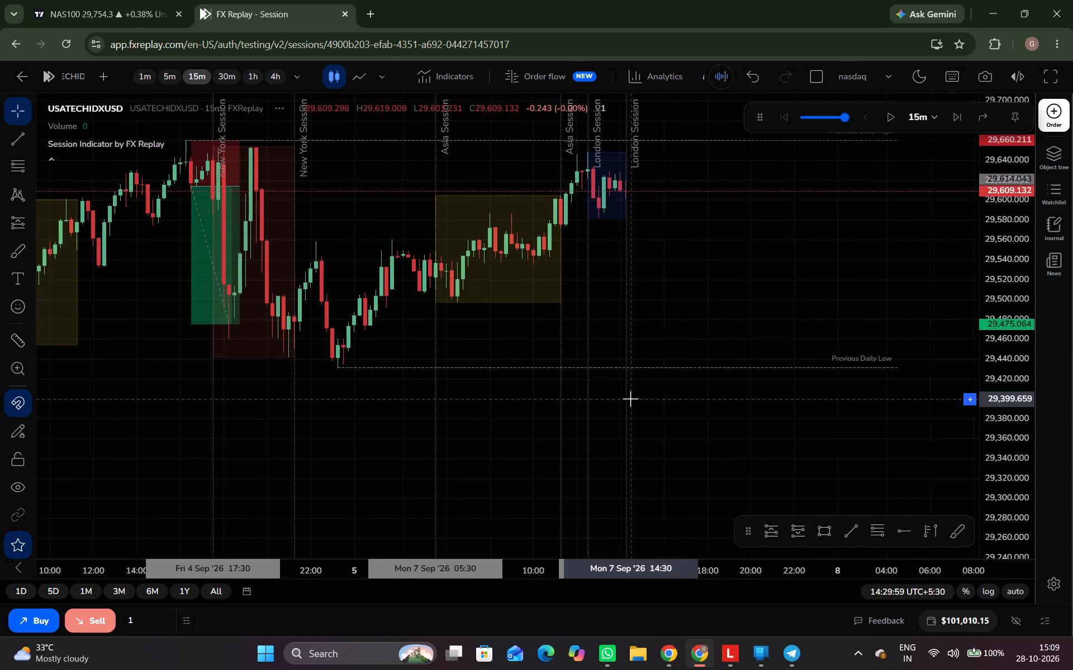
key(ctrl+space)
key(ctrl+space)
key(ctrl+space)
key(ctrl+space)
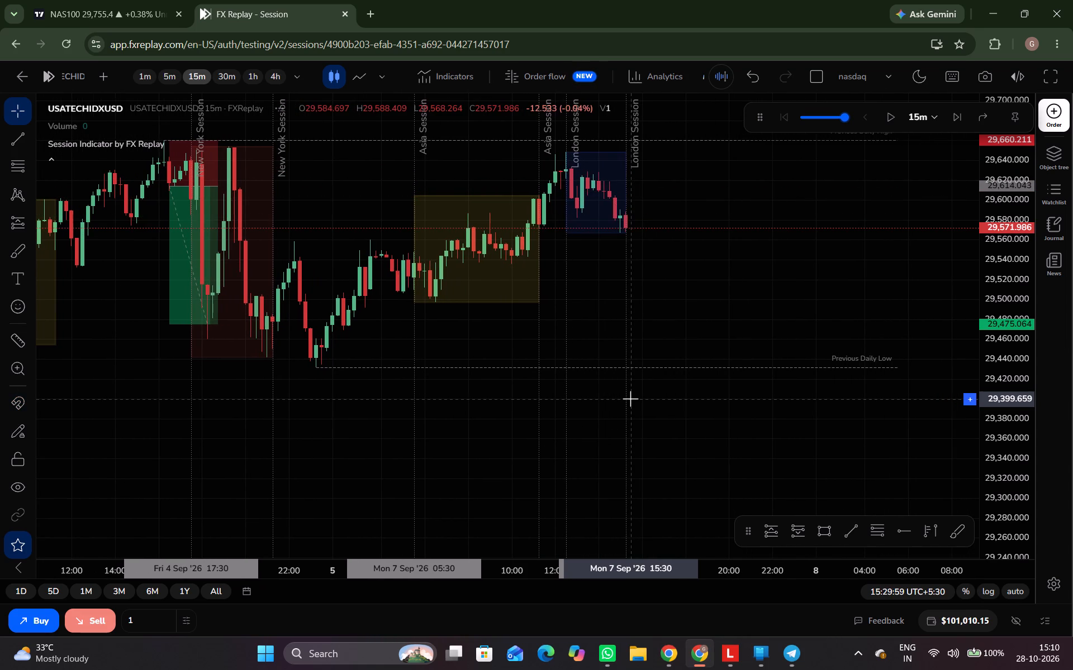
Return the chart to the 5-minute timeframe and examine the Asia and London moves of 7 September.
scroll(393, 441, down, 4)
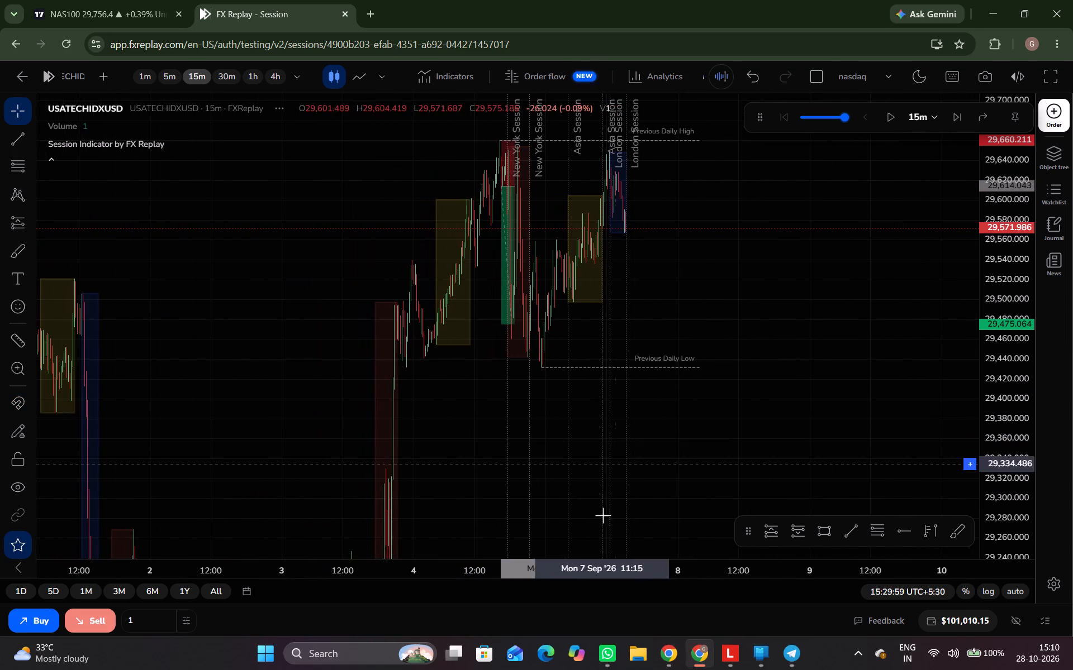
scroll(498, 580, down, 3)
scroll(429, 425, up, 5)
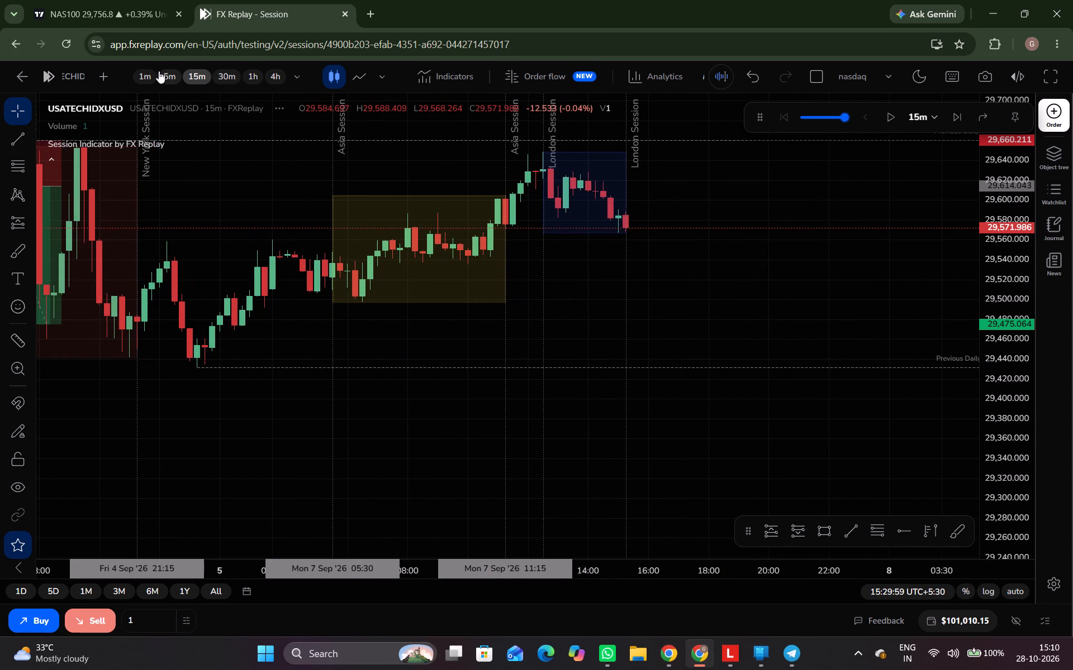
click(165, 73)
scroll(357, 304, down, 3)
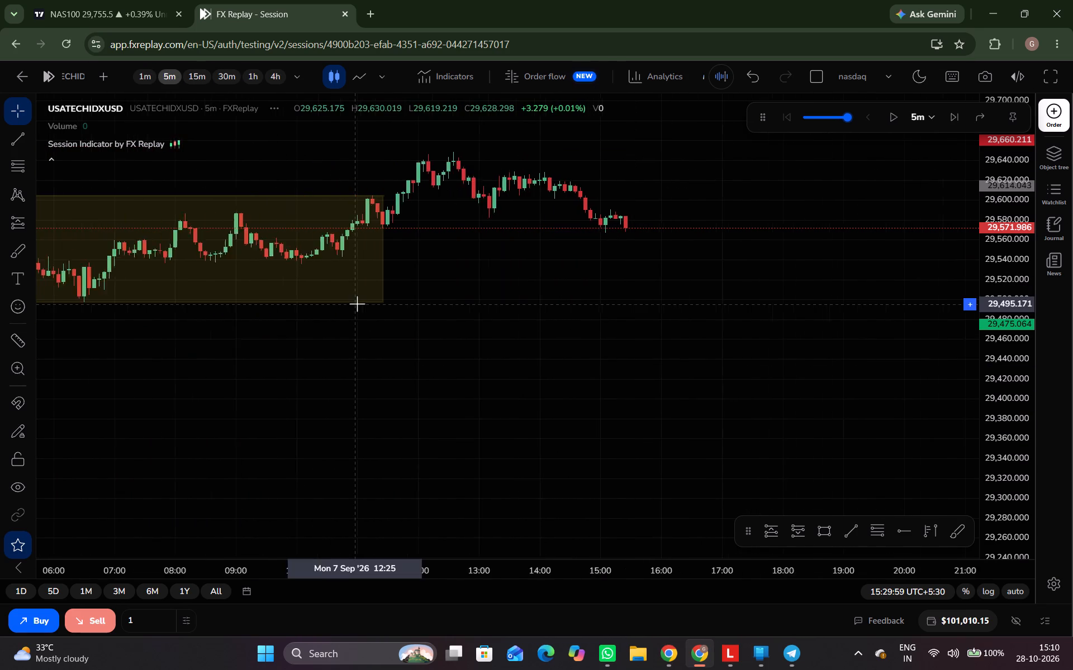
drag(1026, 423, 941, 95)
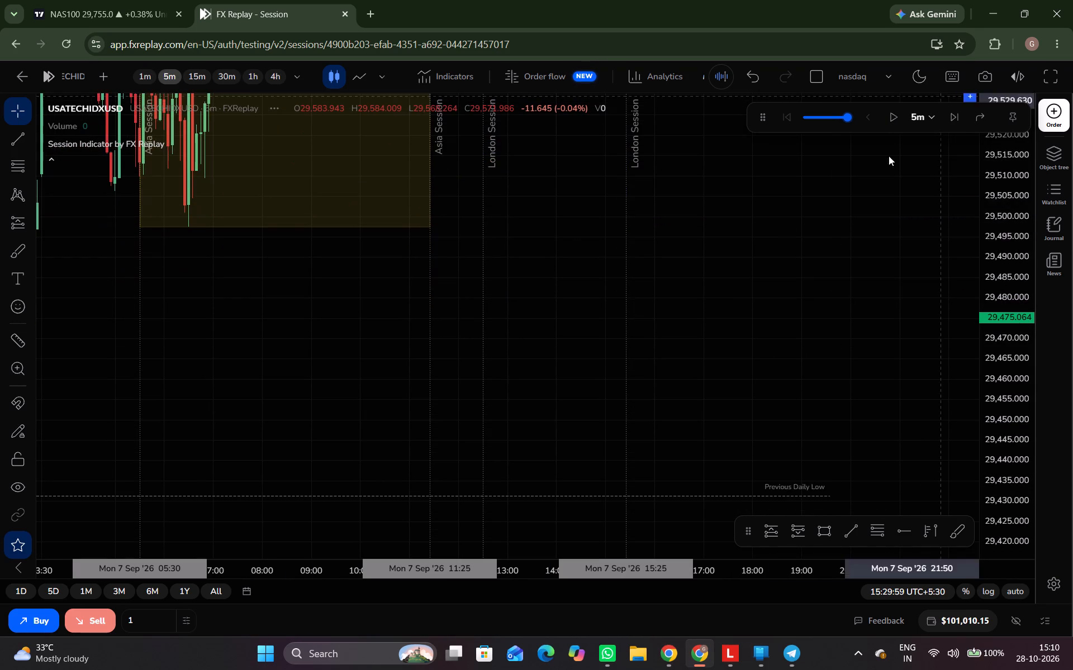
click(783, 245)
drag(758, 329, 671, 669)
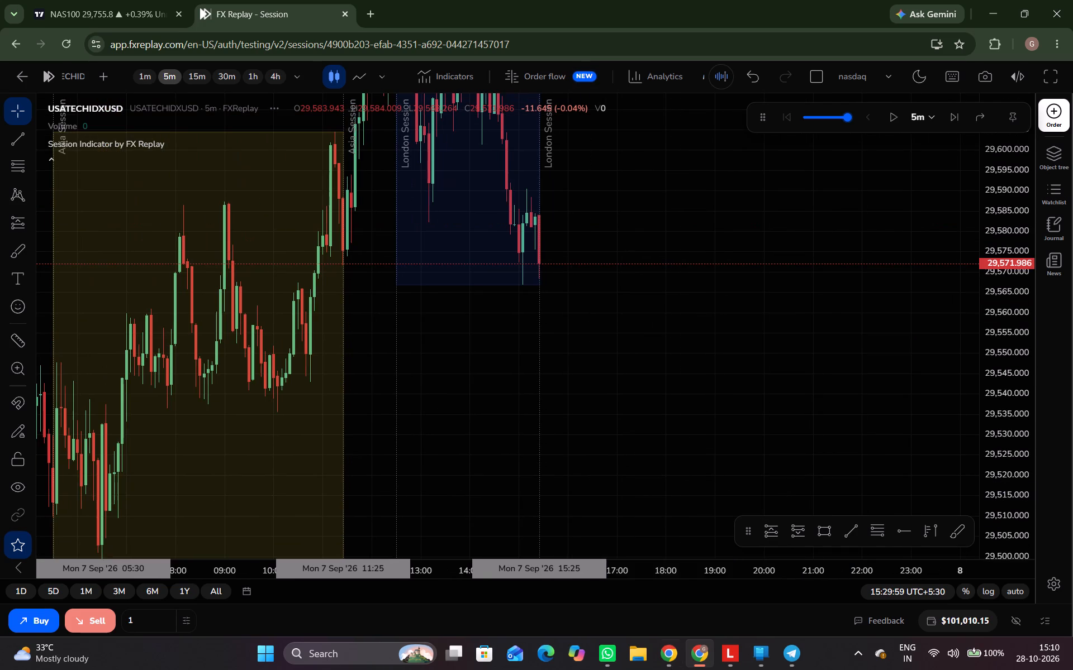
drag(676, 411, 702, 619)
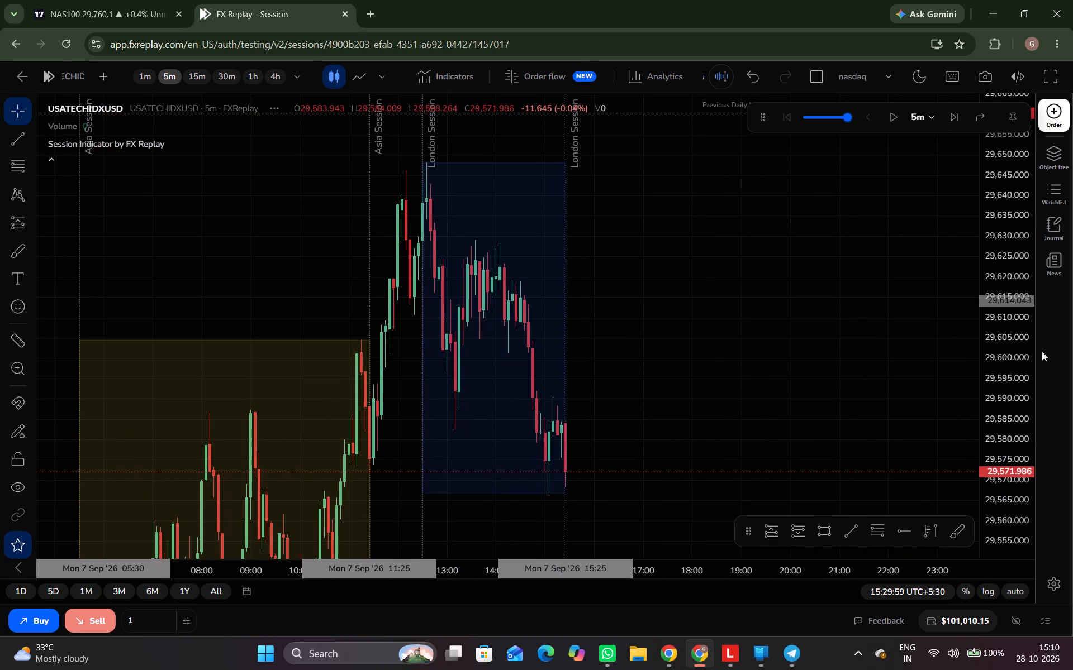
drag(1018, 282, 1007, 363)
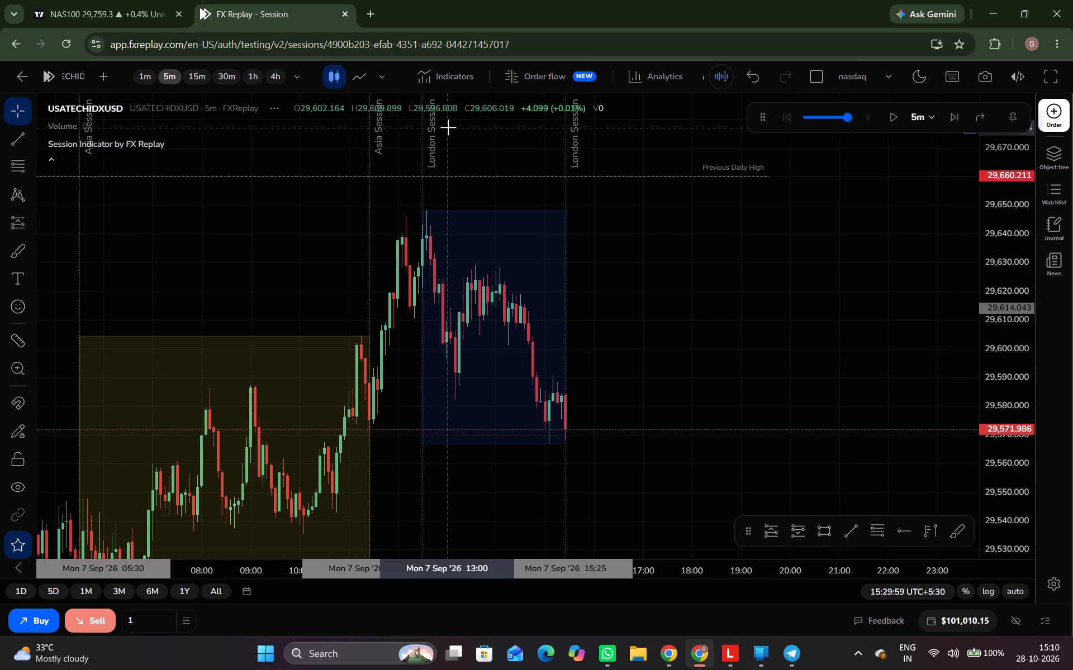
Draw a Fibonacci retracement over the 7 September London session from its high at 29,648.004 to its low at 29,567.094.
click(22, 165)
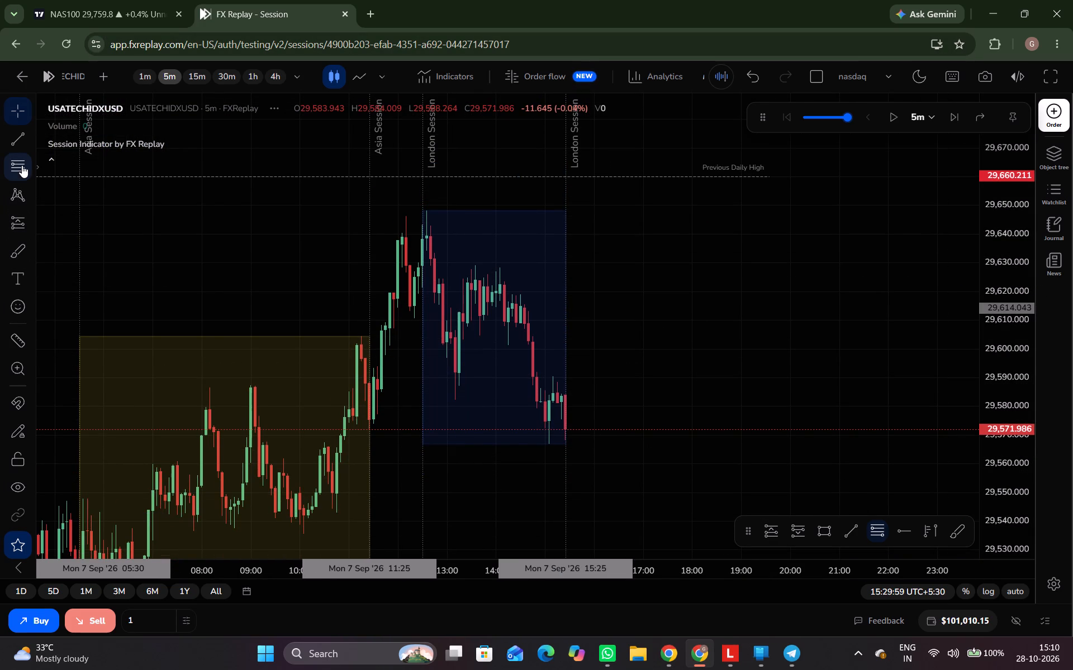
click(421, 210)
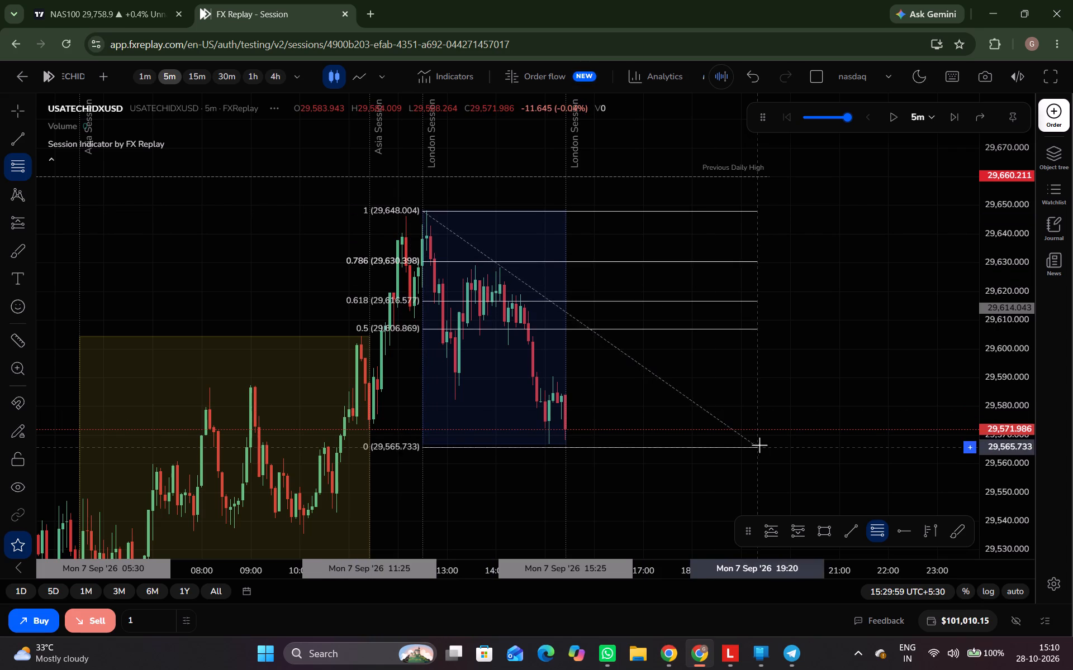
click(781, 443)
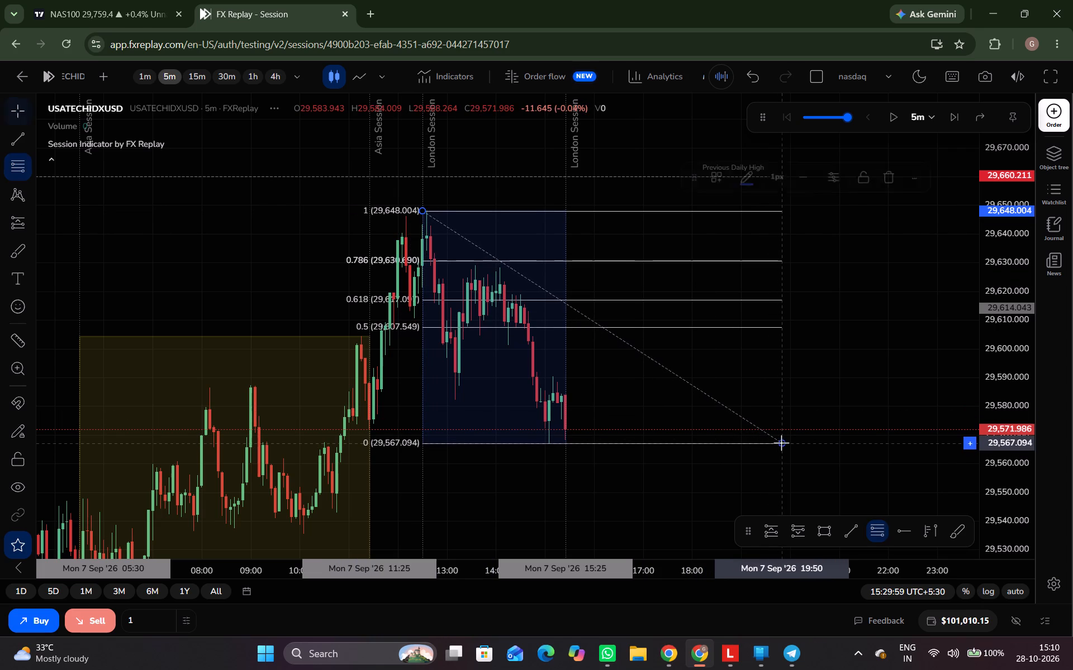
Advance the replay in 5-minute candles past the London session to 16:44 on 7 September.
key(ctrl+space)
key(ctrl+space)
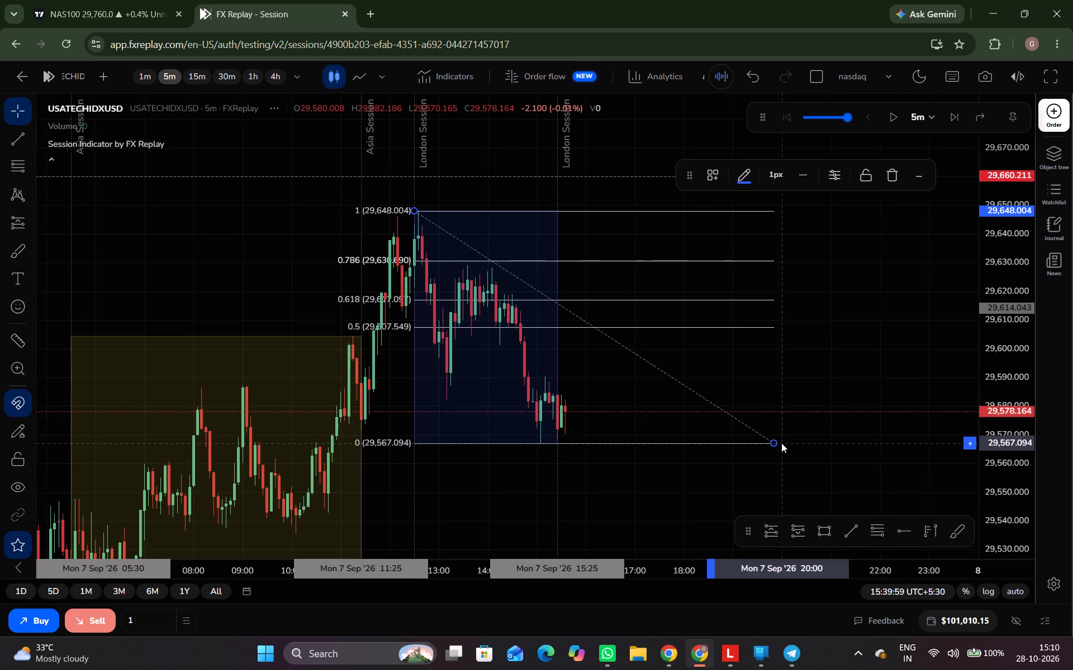
key(ctrl+space)
key(ctrl+space)
key(ctrl+space)
key(ctrl+space)
key(ctrl+space)
key(ctrl+space)
key(ctrl+space)
key(ctrl+space)
key(ctrl+space)
key(ctrl+space)
key(ctrl+space)
key(ctrl+space)
key(ctrl+space)
key(ctrl+space)
key(ctrl+space)
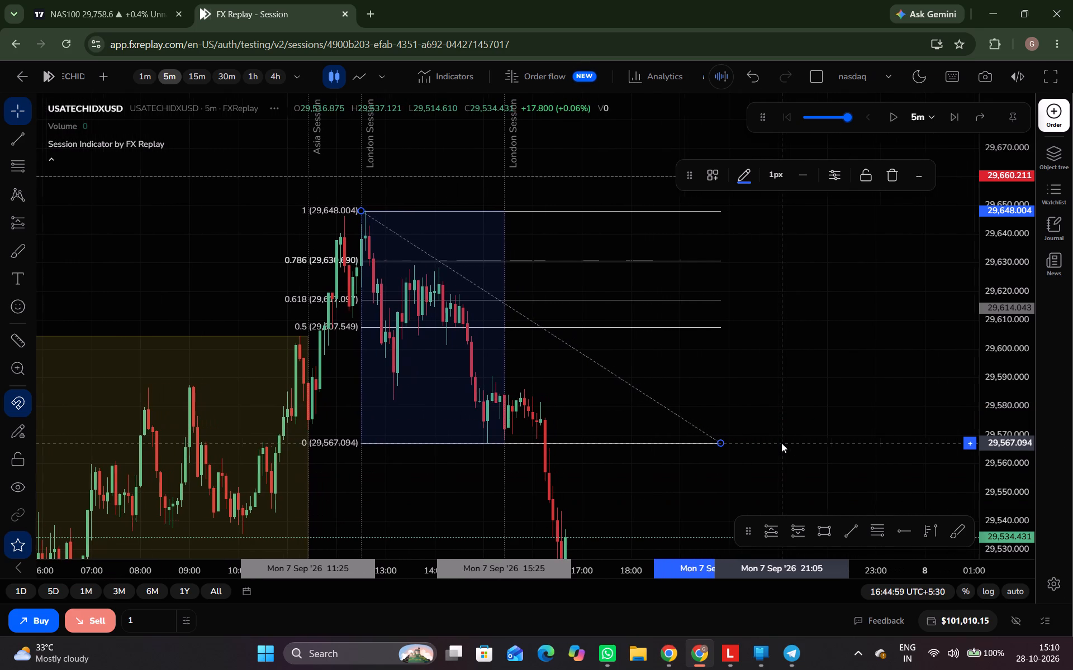
Advance the replay in 5-minute candles into the New York session to 18:49 on 7 September.
ctrl+scroll(723, 498, down, 1)
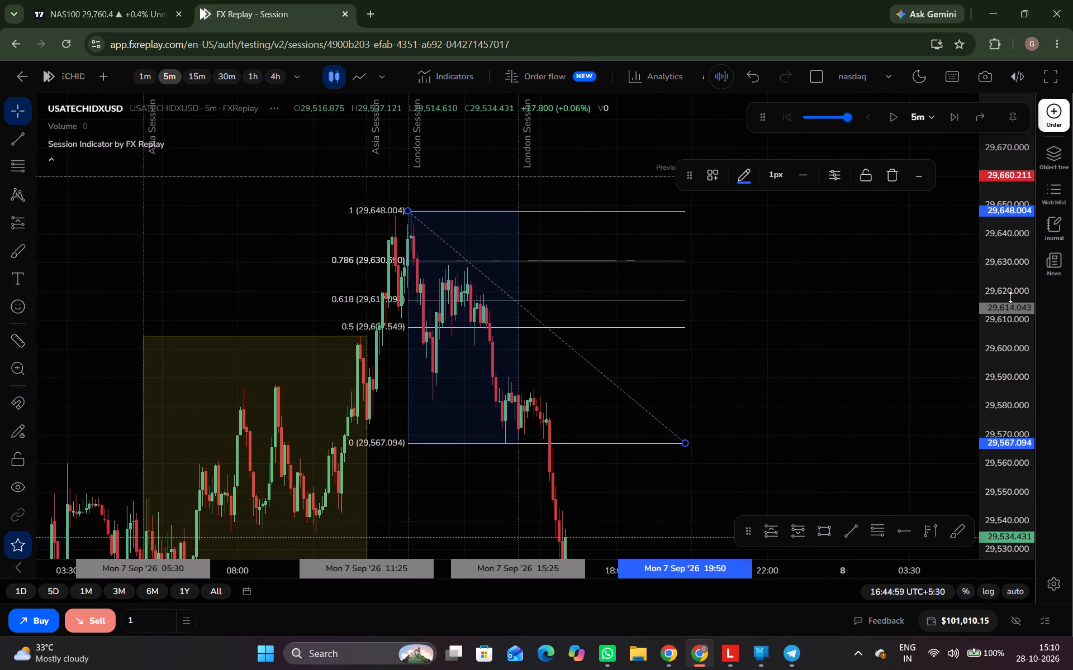
drag(1010, 297, 975, 479)
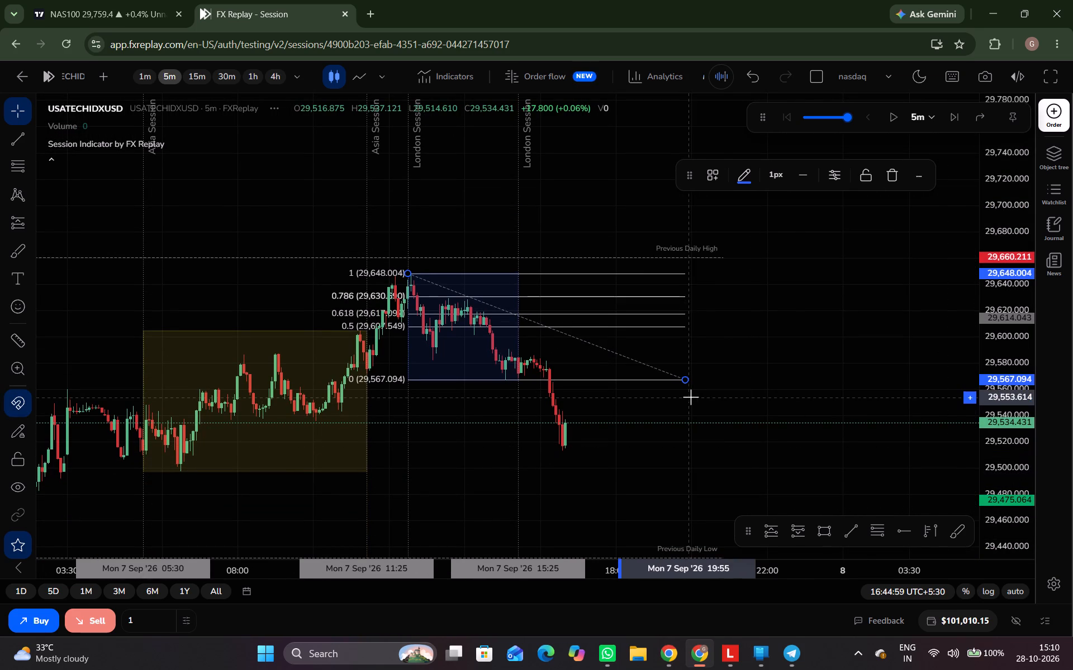
key(ctrl+space)
key(ctrl+space)
key(ctrl+space)
key(ctrl+space)
key(ctrl+space)
key(ctrl+space)
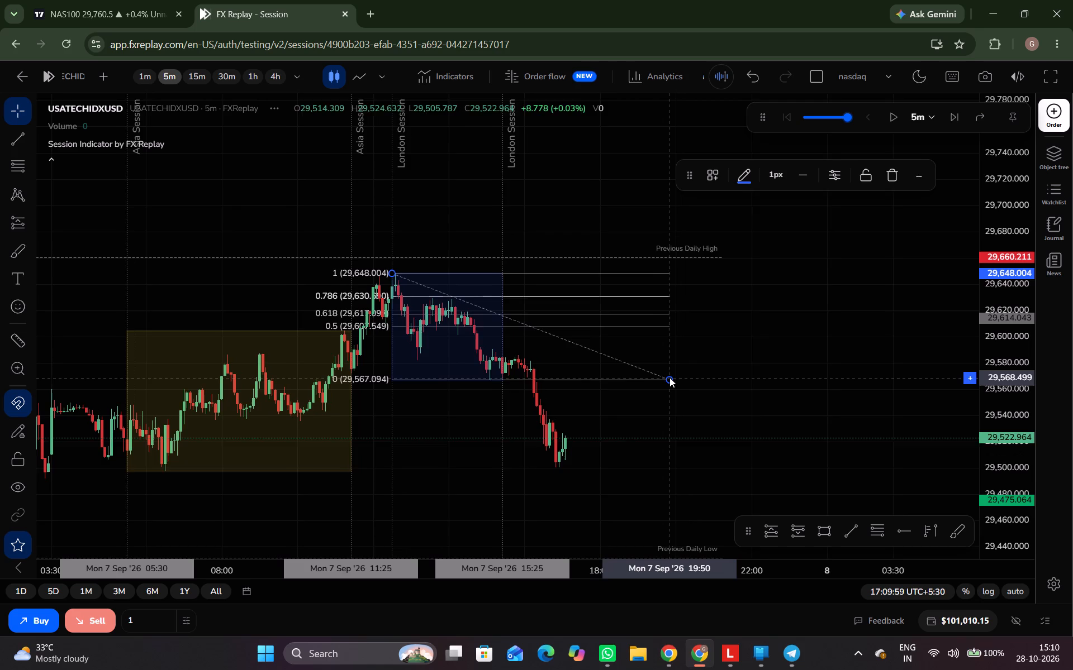
key(ctrl+space)
key(ctrl+space)
key(ctrl+space)
key(ctrl+space)
key(ctrl+space)
key(ctrl+space)
key(ctrl+space)
key(ctrl+space)
key(ctrl+space)
key(ctrl+space)
key(ctrl+space)
key(ctrl+space)
key(ctrl+space)
key(ctrl+space)
key(ctrl+space)
key(ctrl+space)
key(ctrl+space)
key(ctrl+space)
key(ctrl+space)
key(ctrl+space)
key(ctrl+space)
key(ctrl+space)
key(ctrl+space)
key(ctrl+space)
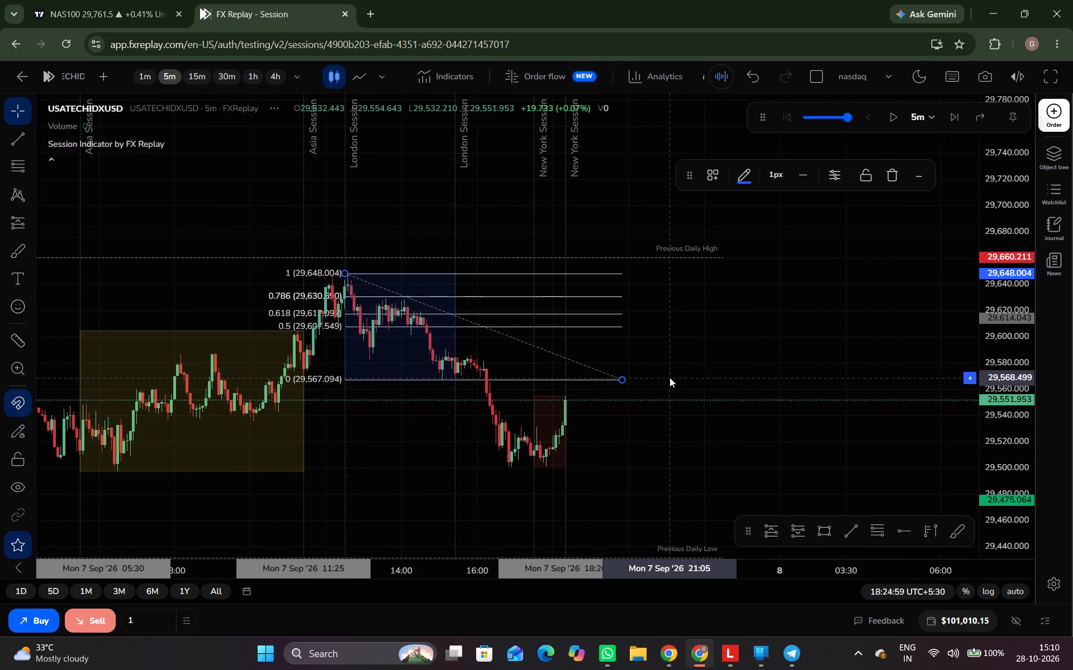
key(ctrl+space)
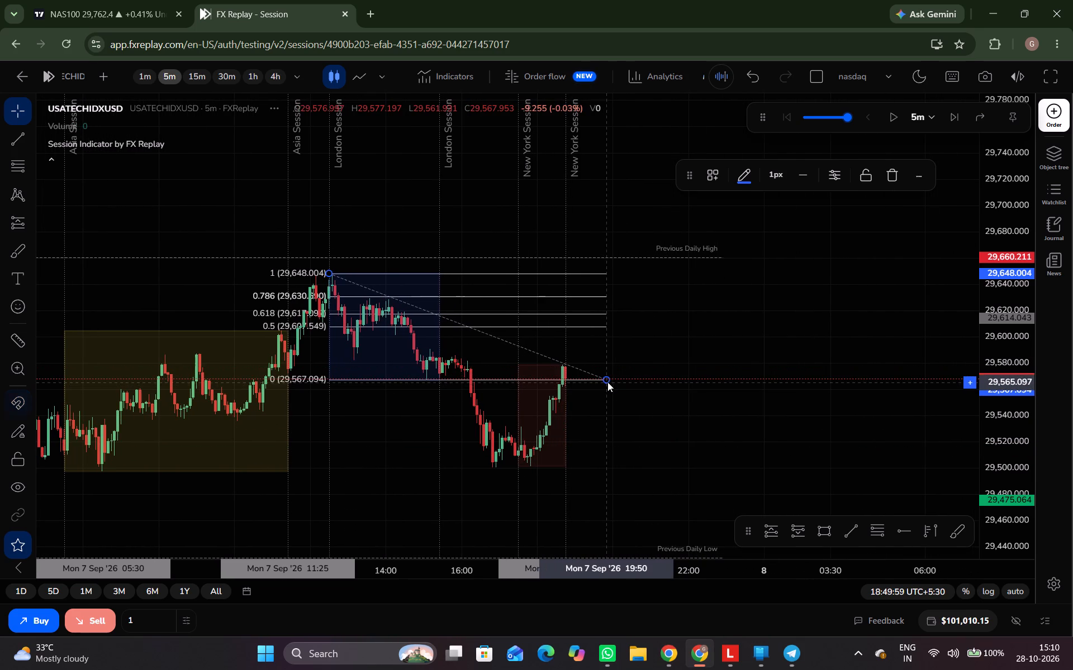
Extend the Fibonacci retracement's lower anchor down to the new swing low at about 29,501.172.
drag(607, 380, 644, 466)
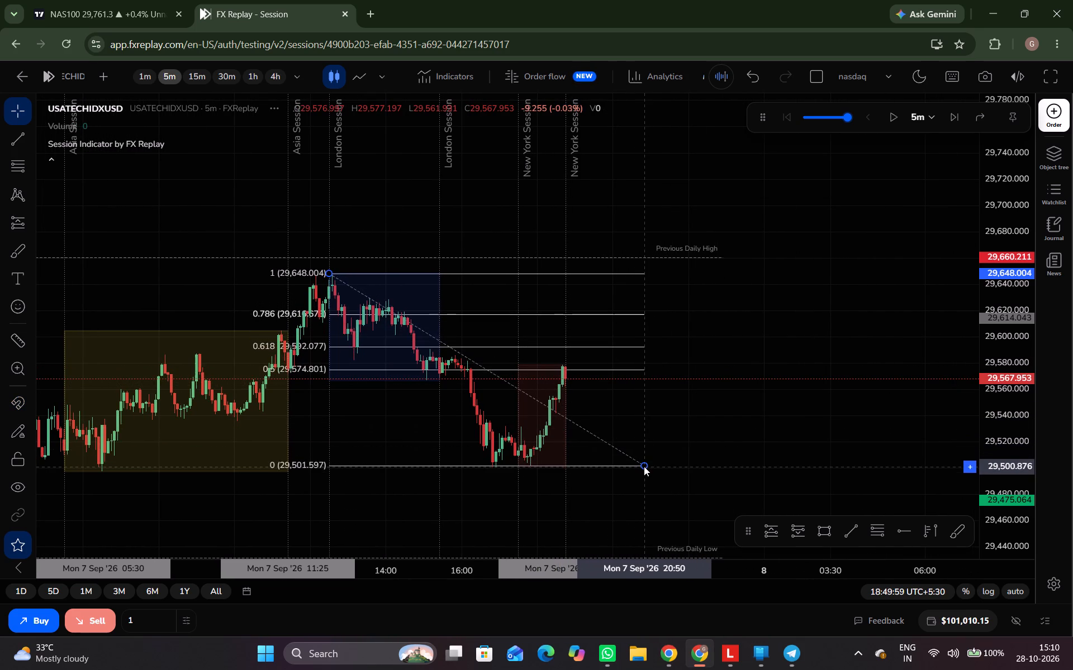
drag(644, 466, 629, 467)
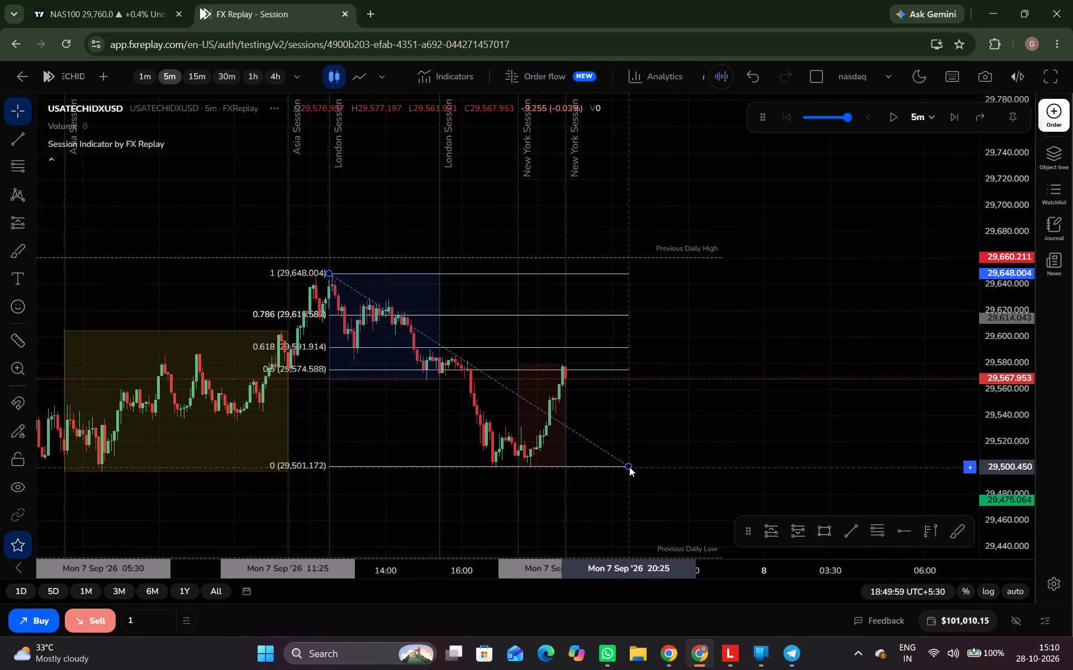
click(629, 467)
Advance the replay in 5-minute candles through the New York session to 20:54 on 7 September.
ctrl+drag(695, 453, 496, 470)
key(ctrl+space)
key(ctrl+space)
key(ctrl+space)
key(ctrl+space)
key(ctrl+space)
key(ctrl+space)
key(ctrl+space)
key(ctrl+space)
key(ctrl+space)
key(ctrl+space)
key(ctrl+space)
key(ctrl+space)
key(ctrl+space)
key(ctrl+space)
key(ctrl+space)
key(ctrl+space)
key(ctrl+space)
key(ctrl+space)
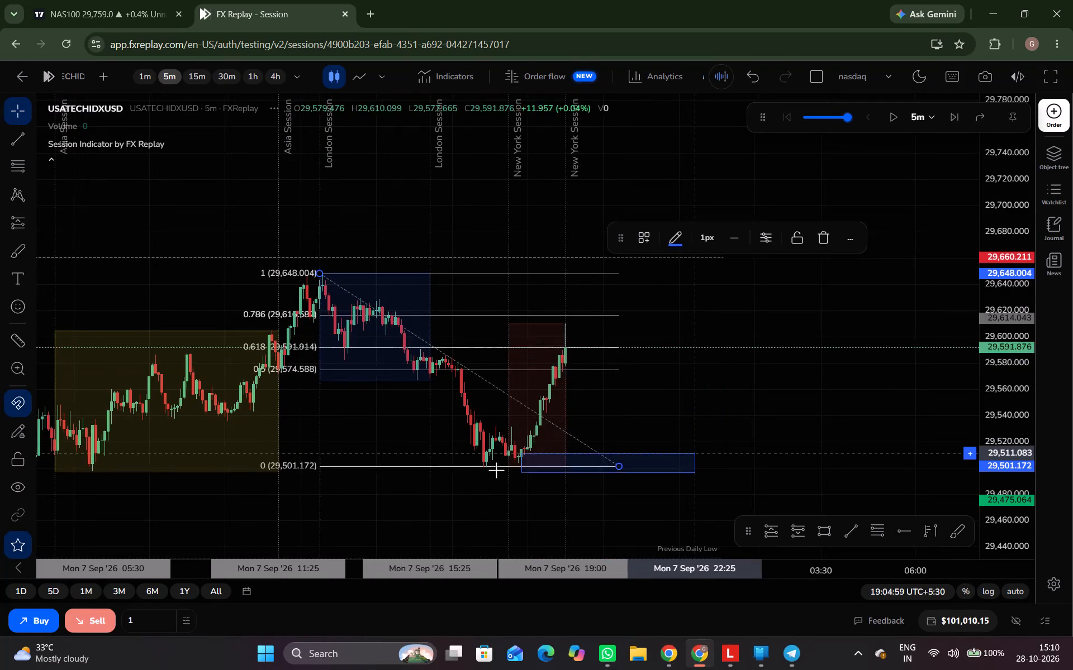
ctrl+drag(496, 470, 764, 362)
ctrl+click(764, 362)
key(ctrl+space)
key(ctrl+space)
key(ctrl+space)
key(ctrl+space)
key(ctrl+space)
key(ctrl+space)
key(ctrl+space)
key(ctrl+space)
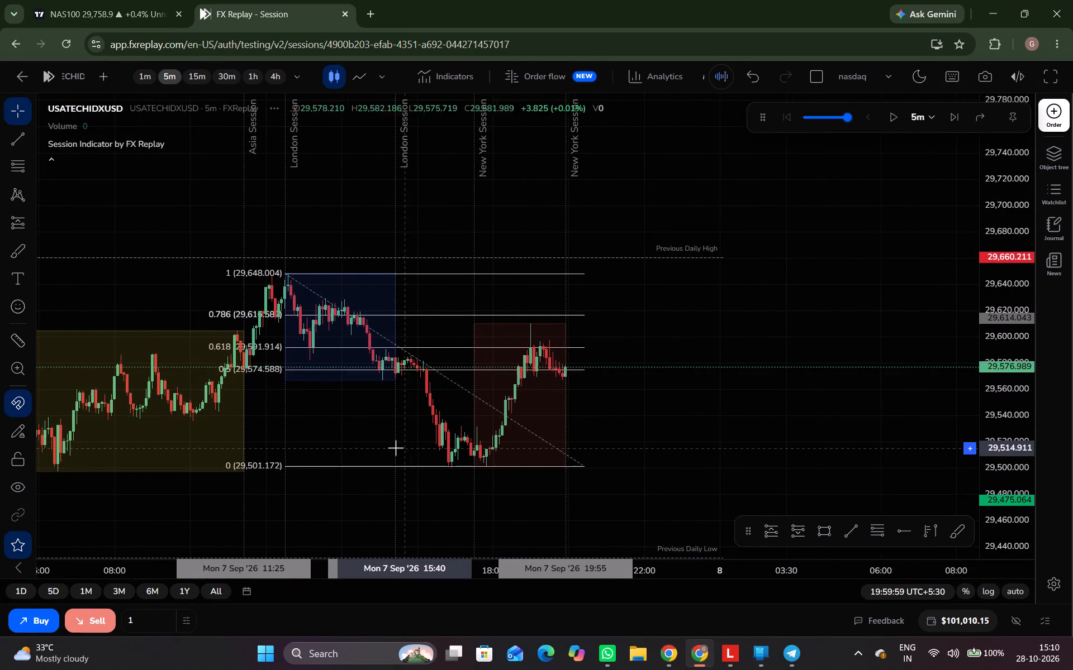
key(ctrl+space)
key(ctrl+space)
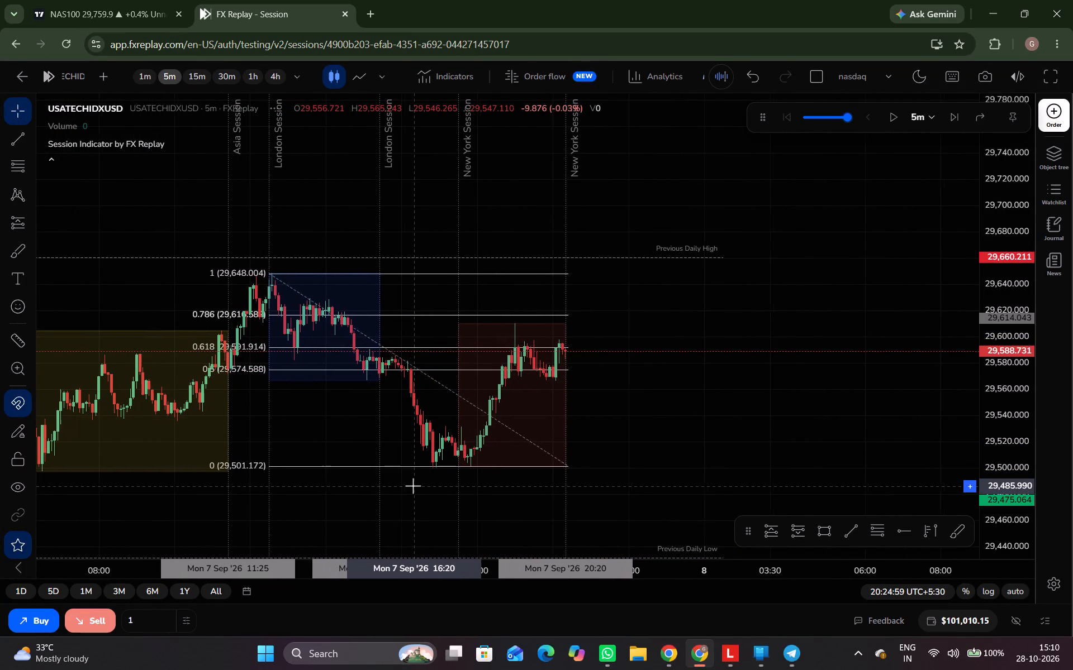
key(ctrl+space)
key(ctrl+space)
key(ctrl+space)
key(ctrl+space)
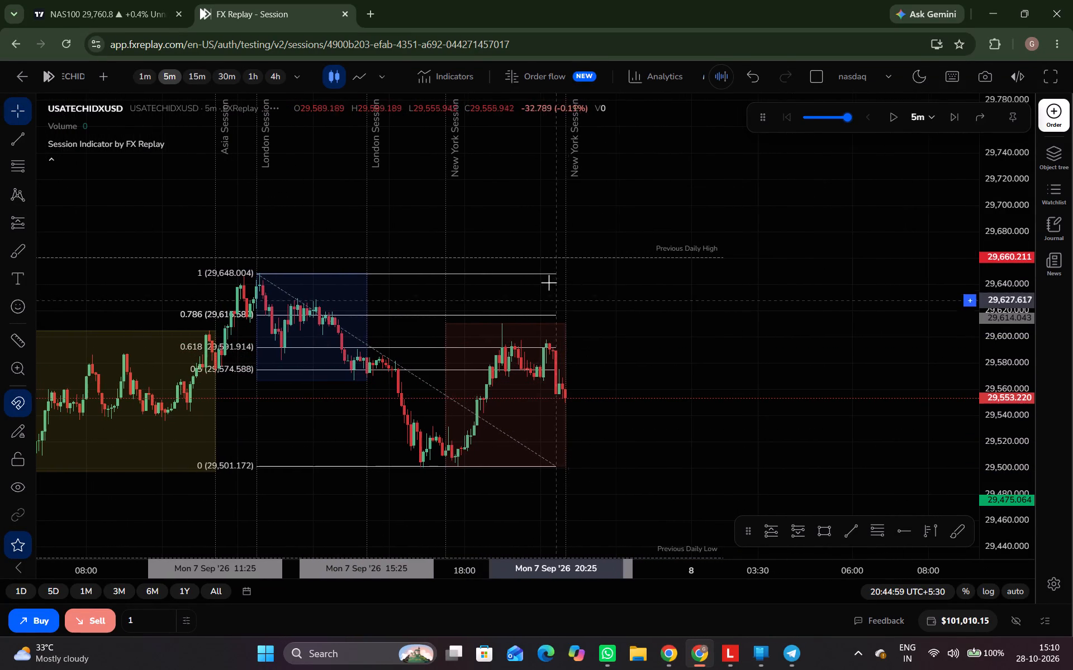
key(ctrl+space)
key(ctrl+space)
Delete the Fibonacci retracement drawn from the 7 September London high.
click(545, 273)
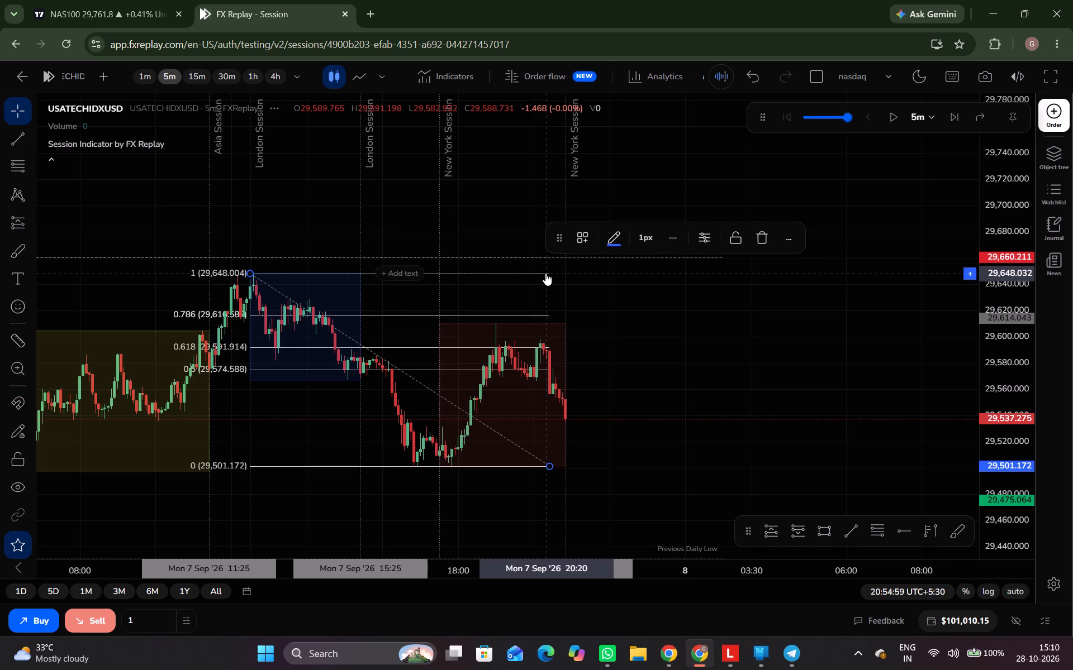
key(BackSpace)
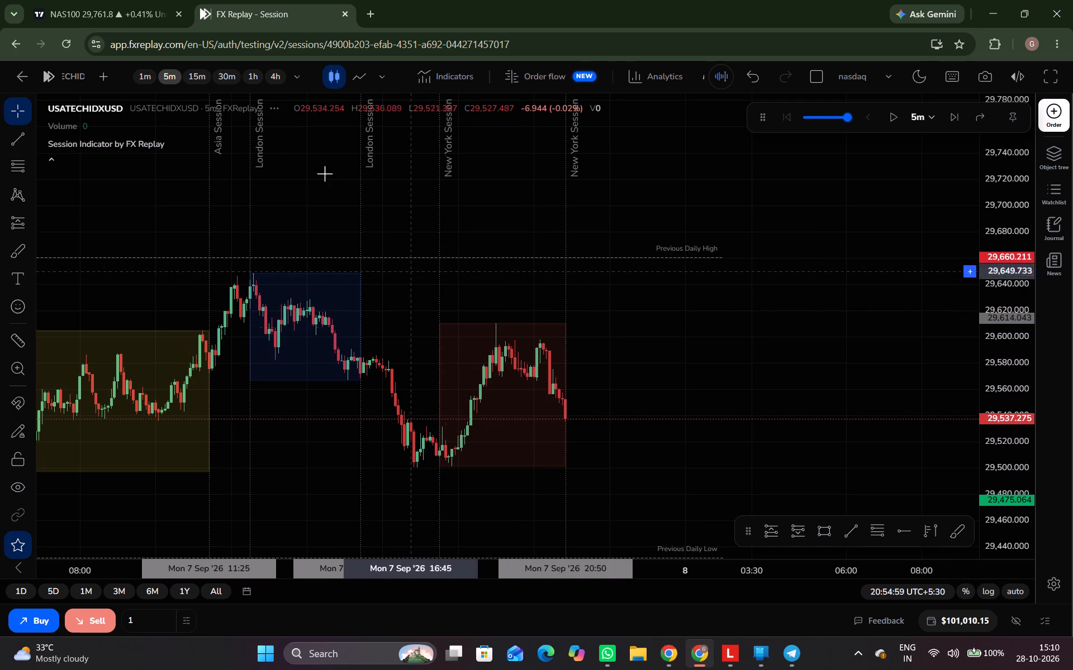
Switch the chart to the 15-minute timeframe and advance the replay through the Asia session to 12:14 on 8 September.
click(187, 80)
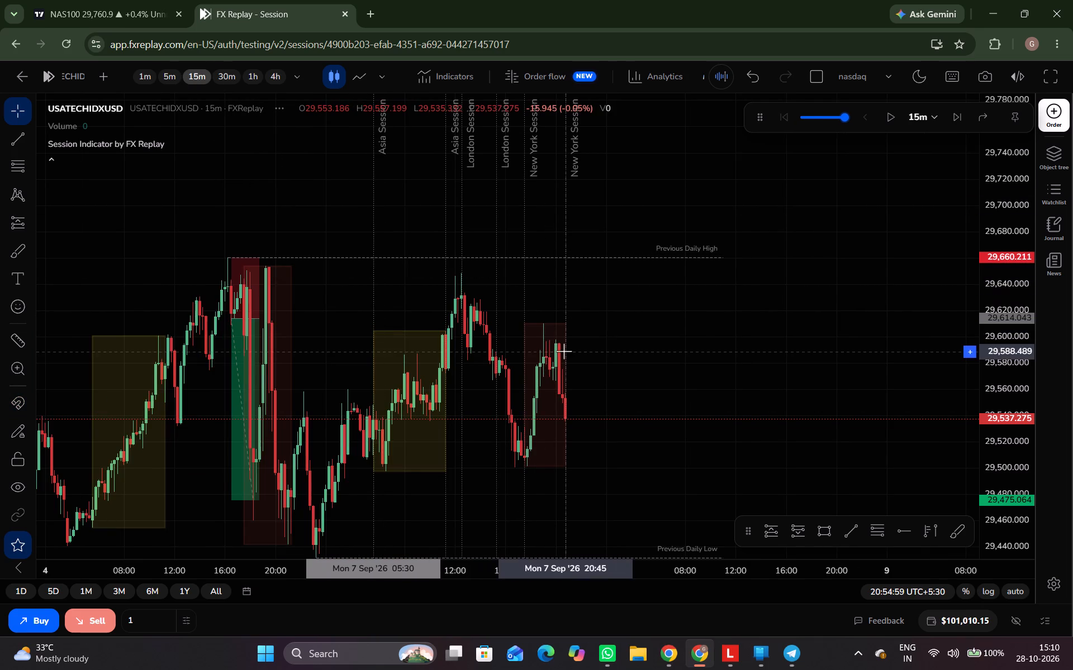
scroll(564, 351, down, 2)
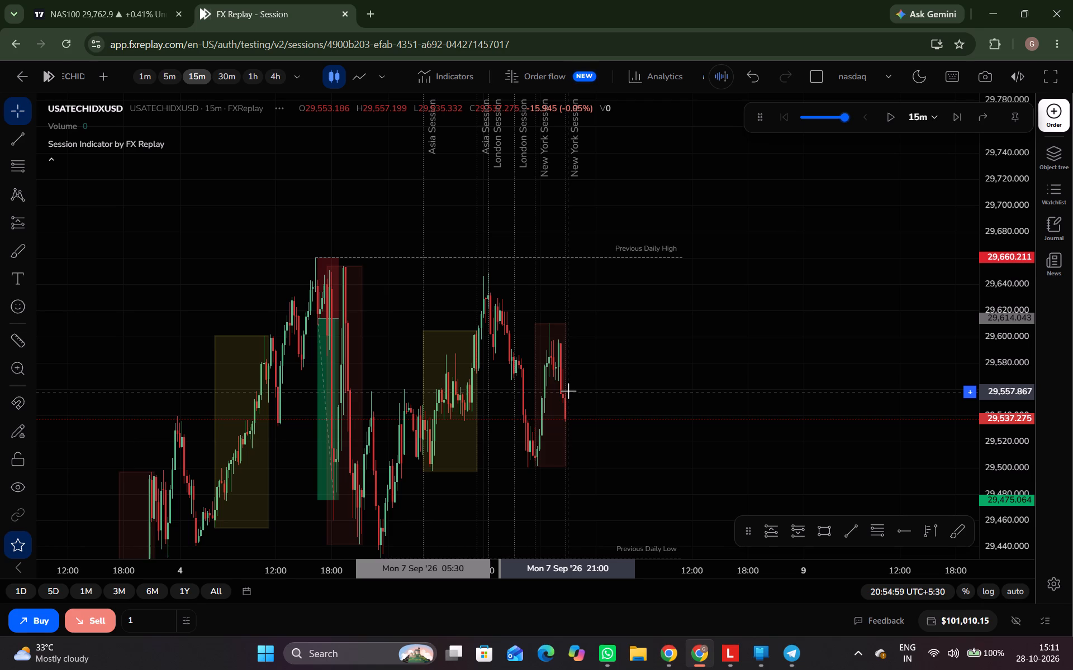
key(ctrl+space)
key(ctrl+space)
key(ctrl+space)
key(ctrl+space)
key(ctrl+space)
key(ctrl+space)
key(ctrl+space)
key(ctrl+space)
key(ctrl+space)
key(ctrl+space)
key(ctrl+space)
key(ctrl+space)
key(ctrl+space)
key(ctrl+space)
key(ctrl+space)
key(ctrl+space)
key(ctrl+space)
key(ctrl+space)
key(ctrl+space)
key(ctrl+space)
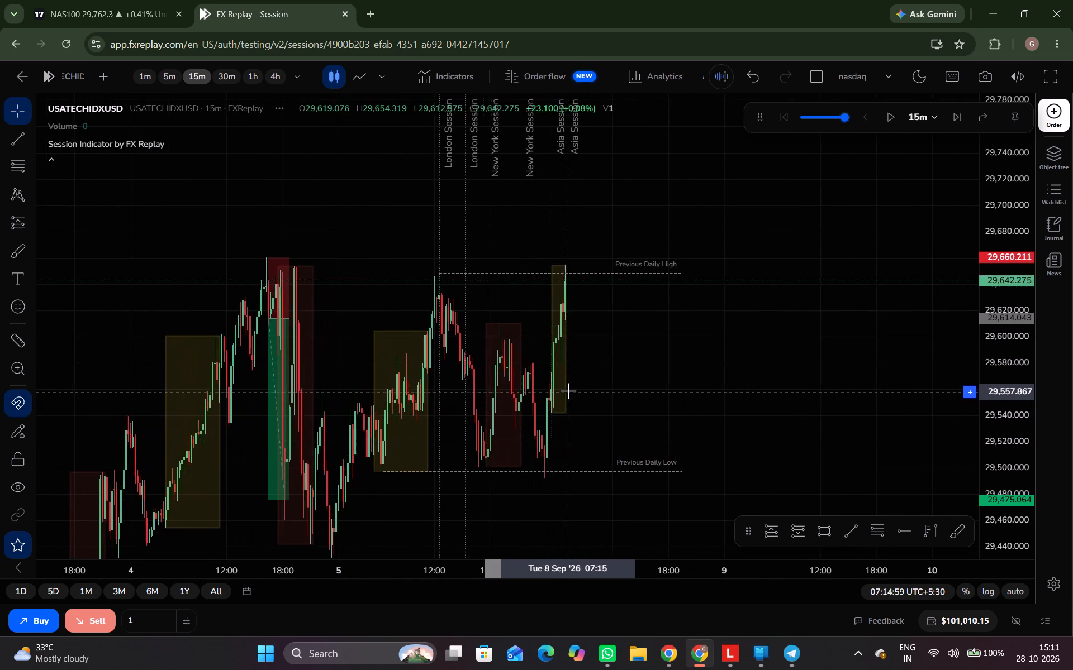
key(ctrl+space)
key(ctrl+space)
key(ctrl+space)
key(ctrl+space)
key(ctrl+space)
key(ctrl+space)
key(ctrl+space)
key(ctrl+space)
key(ctrl+space)
key(ctrl+space)
key(ctrl+space)
key(ctrl+space)
key(ctrl+space)
key(ctrl+space)
key(ctrl+space)
key(ctrl+space)
key(ctrl+space)
key(ctrl+space)
key(ctrl+space)
key(ctrl+space)
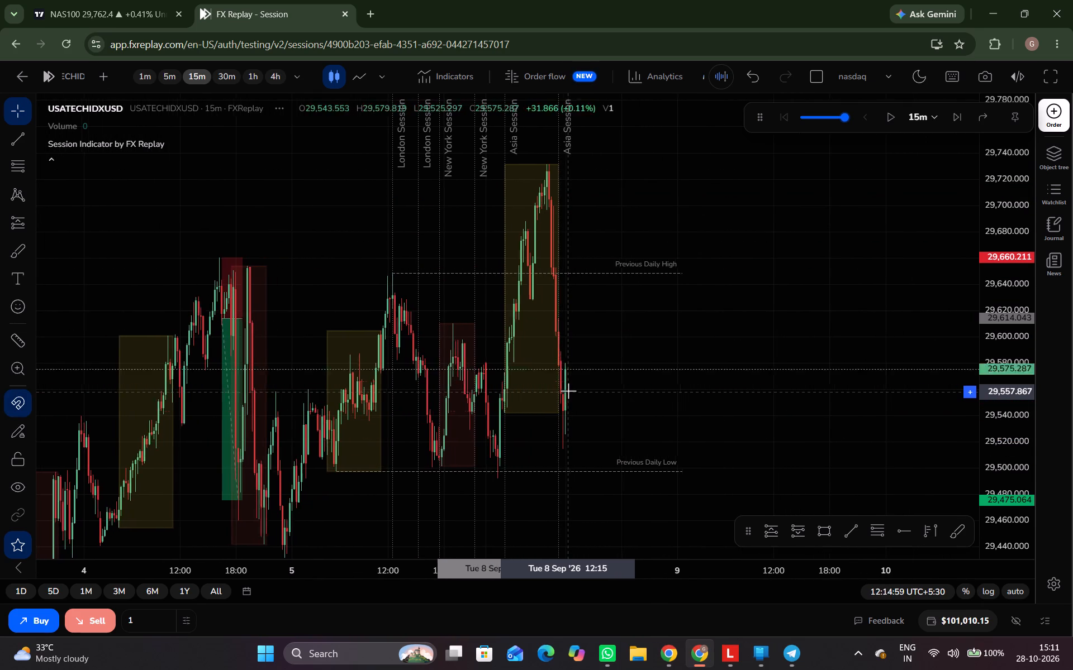
Advance the replay in 15-minute candles through the London session to 15:29 on 8 September.
key(ctrl+space)
key(ctrl+space)
key(ctrl+space)
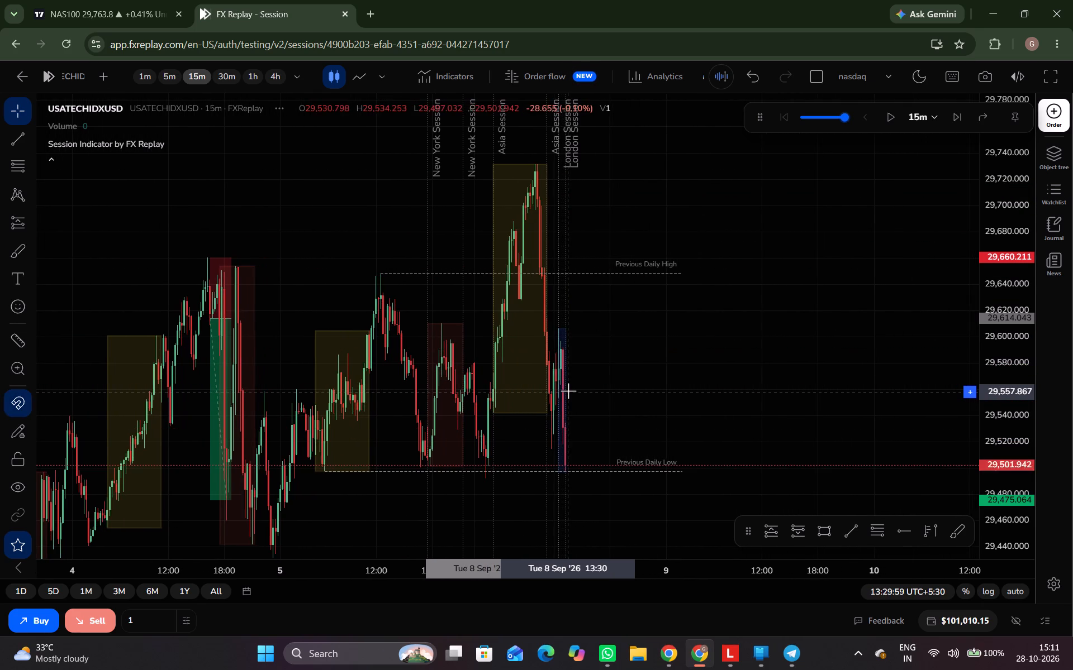
key(ctrl+space)
key(ctrl+space)
key(ctrl+space)
key(ctrl+space)
key(ctrl+space)
key(ctrl+space)
key(ctrl+space)
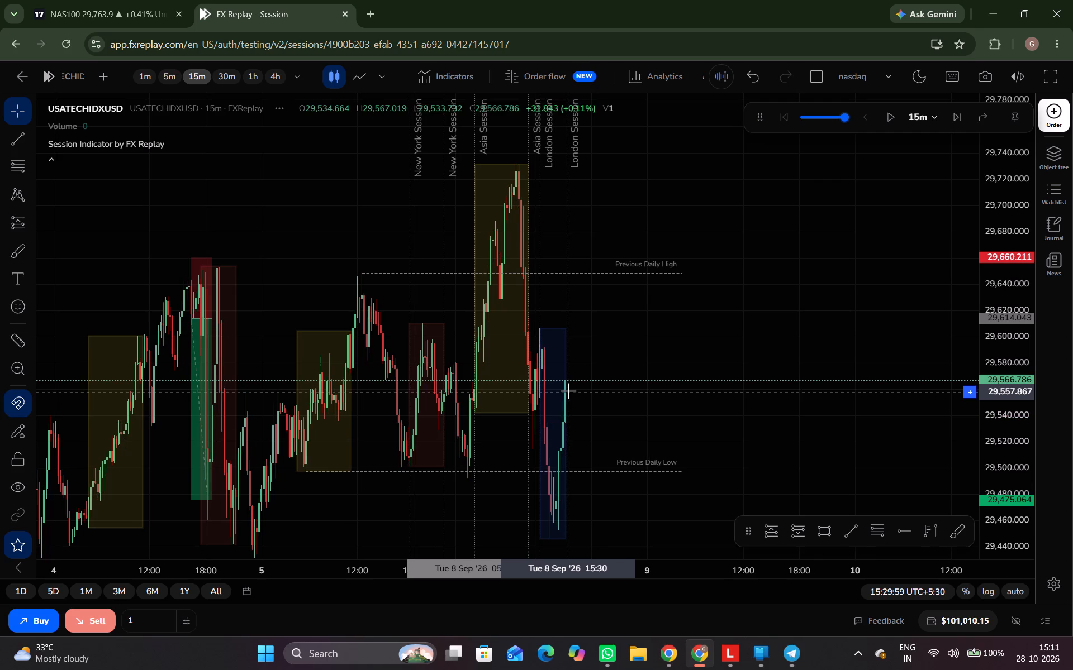
Switch the chart to the 4-hour timeframe and examine the higher-timeframe price structure of recent weeks.
click(273, 79)
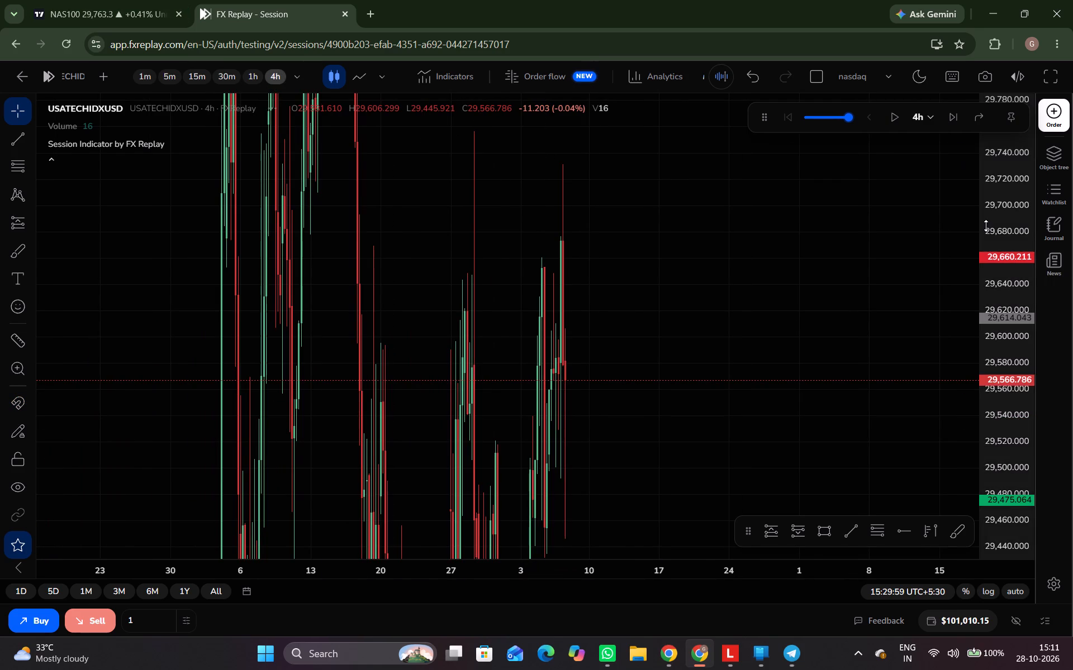
drag(986, 226, 993, 619)
drag(830, 458, 911, 405)
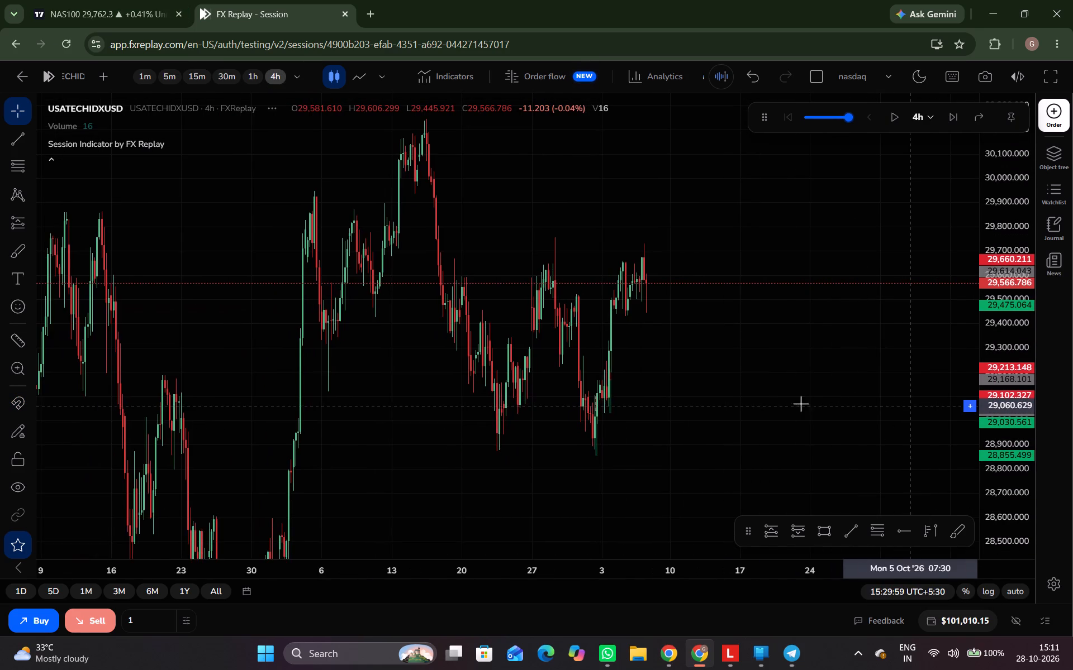
scroll(792, 399, up, 1)
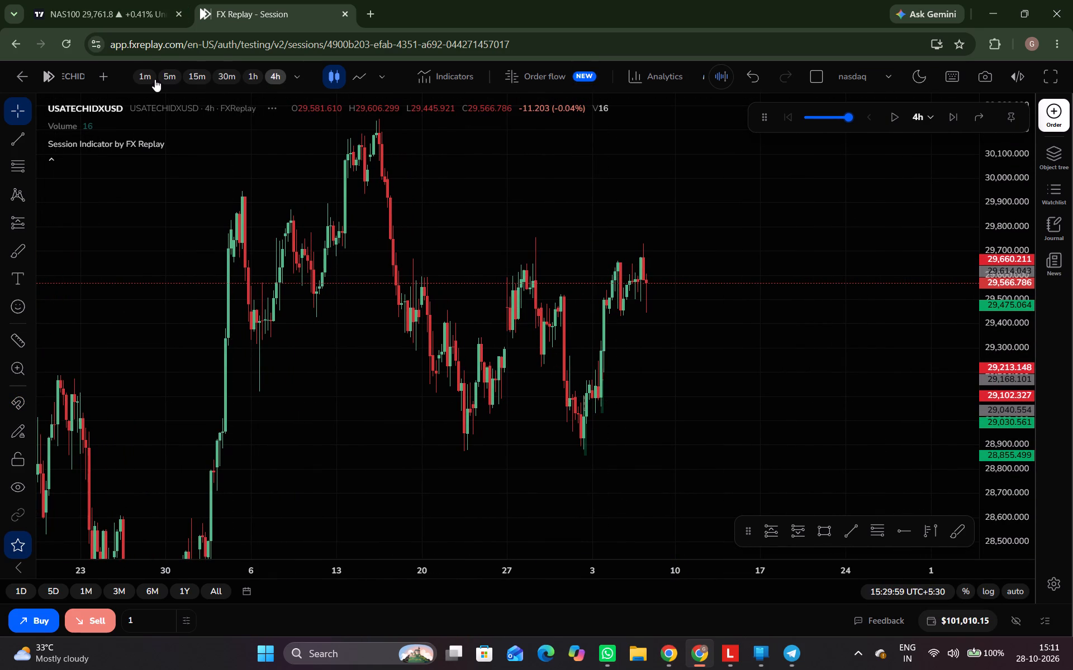
Return the chart to the 5-minute timeframe and examine the Asia and London moves of 8 September.
click(161, 79)
scroll(547, 377, down, 3)
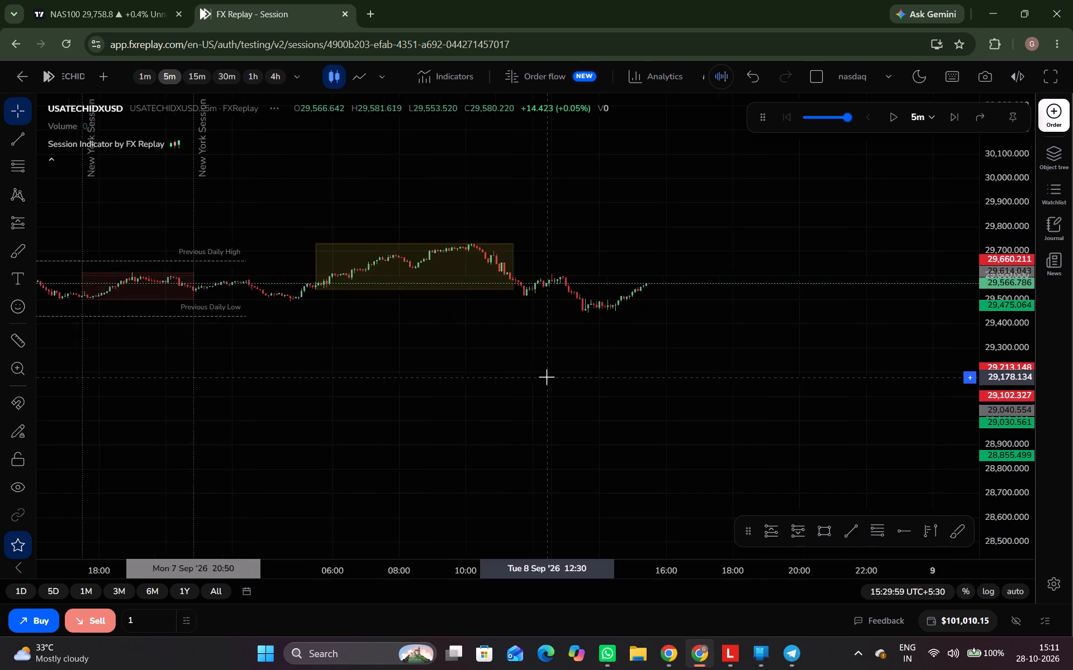
scroll(547, 377, down, 1)
drag(1003, 439, 966, 175)
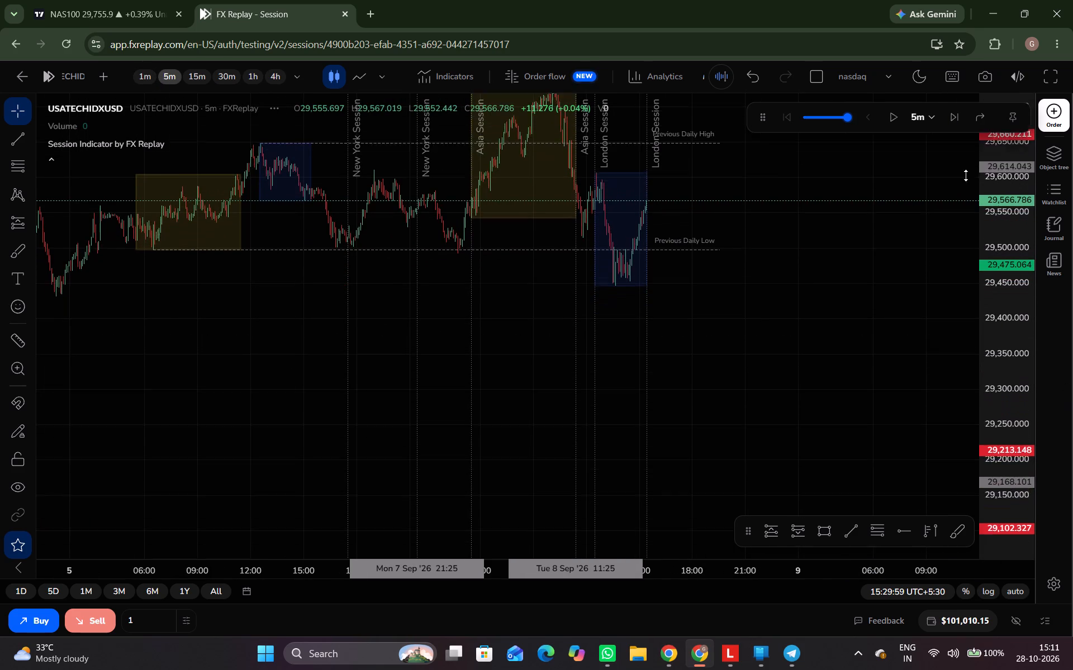
drag(966, 175, 957, 162)
drag(737, 261, 816, 361)
scroll(816, 361, up, 4)
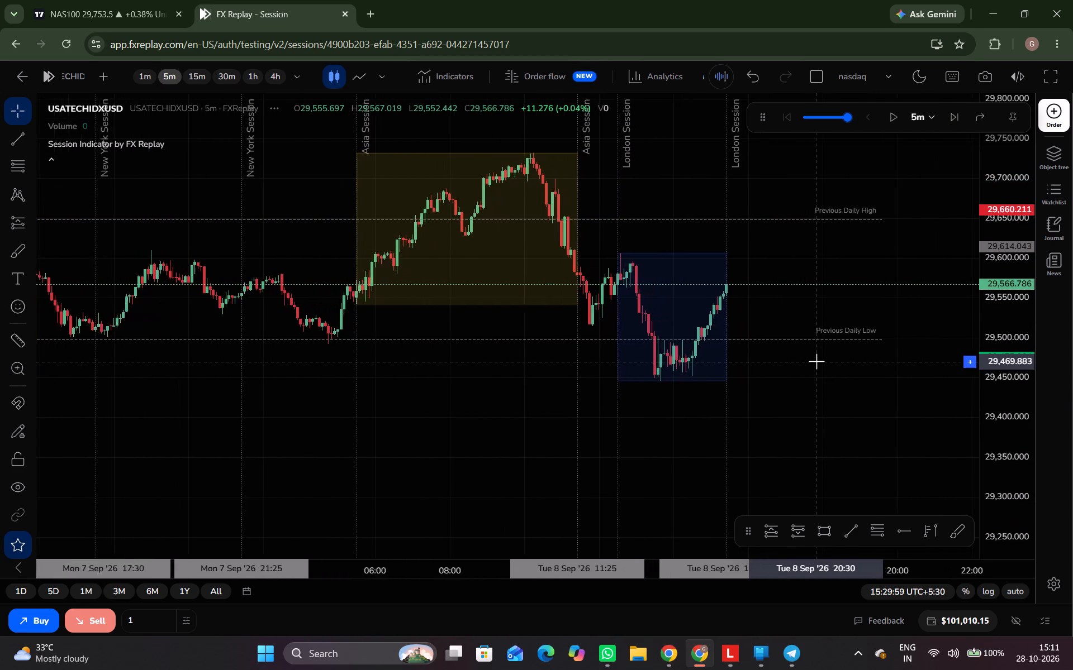
scroll(816, 361, up, 1)
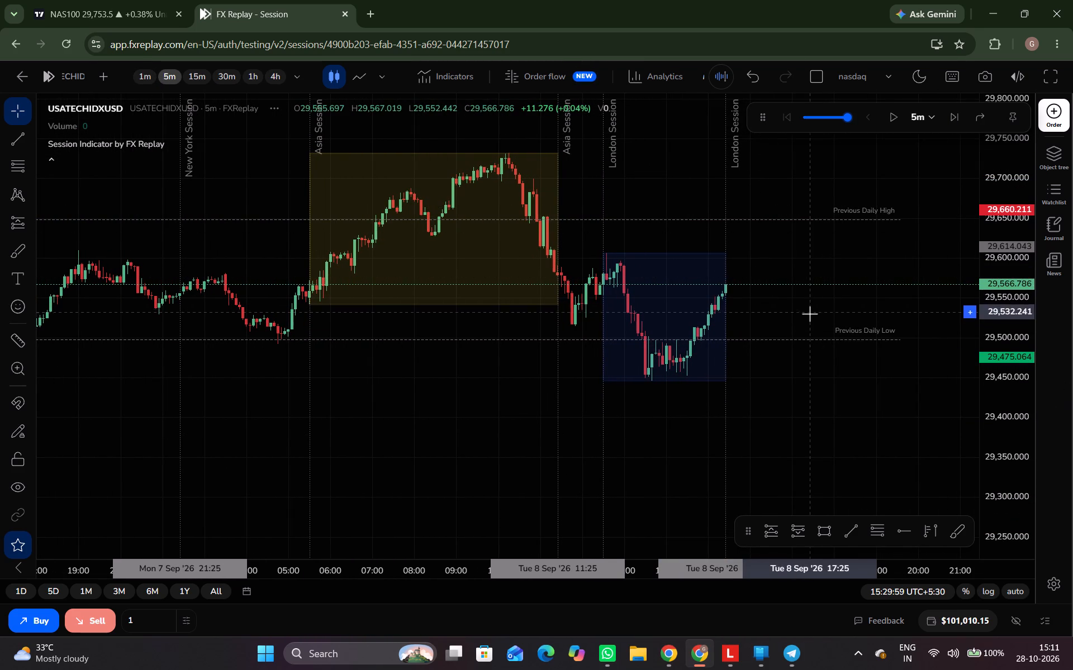
Advance the replay by one 5-minute candle to 15:34 on 8 September.
click(783, 346)
ctrl+drag(783, 346, 763, 365)
ctrl+drag(763, 365, 748, 369)
key(ctrl+space)
drag(779, 320, 745, 345)
key(space)
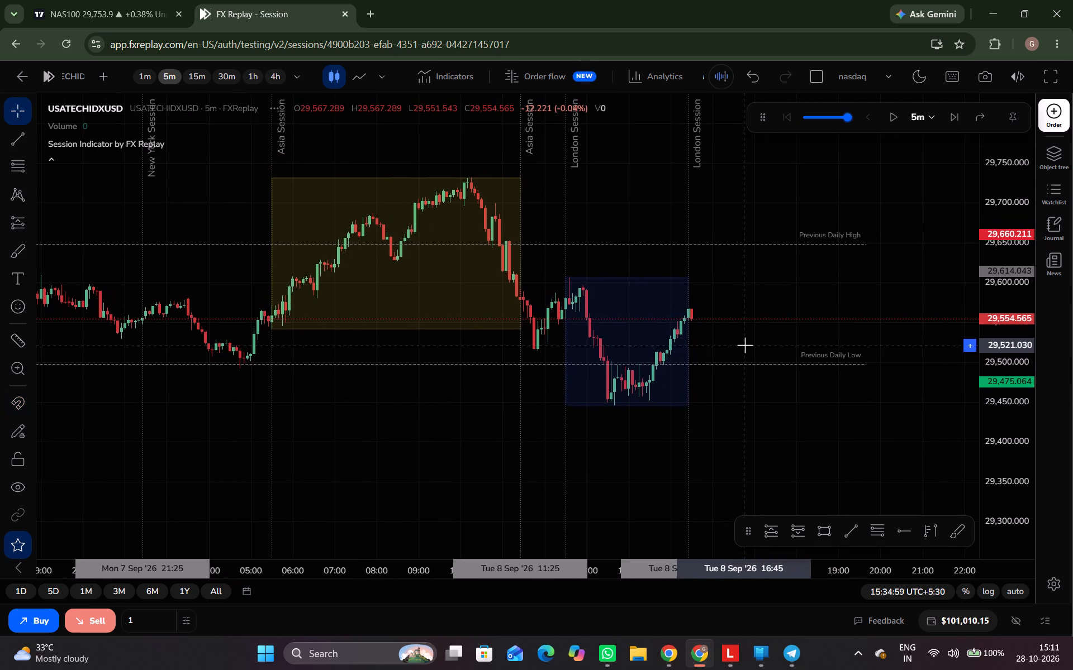
Mark a rectangular zone around the previous daily high, from about 29,628 to 29,686, extending from the Asia session to about 20:50.
scroll(745, 345, down, 1)
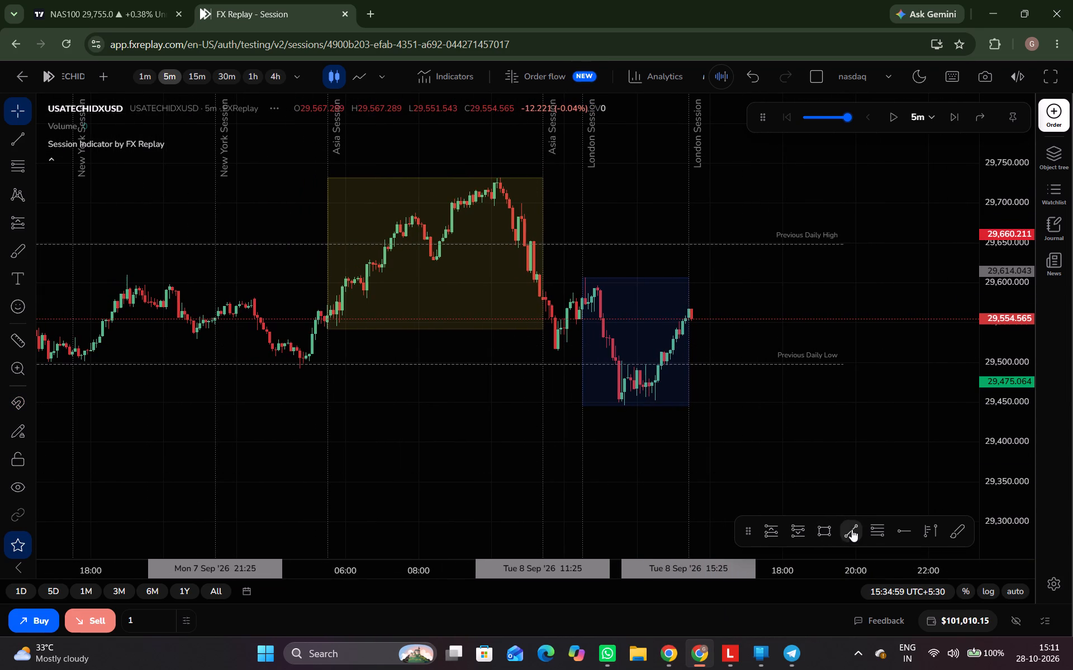
click(830, 527)
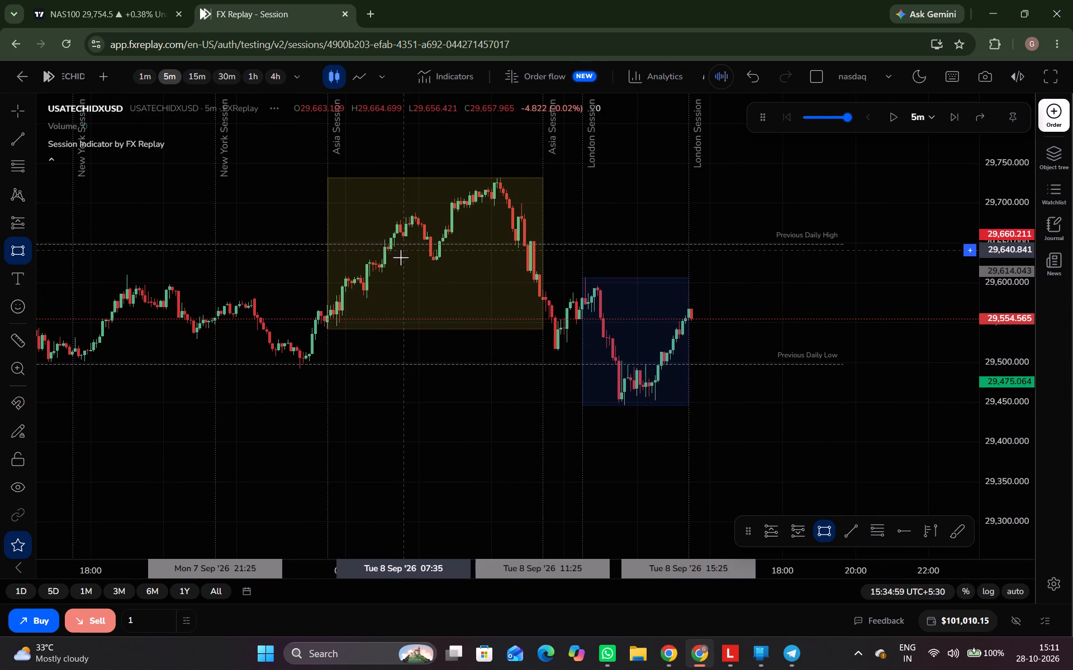
drag(385, 260, 778, 232)
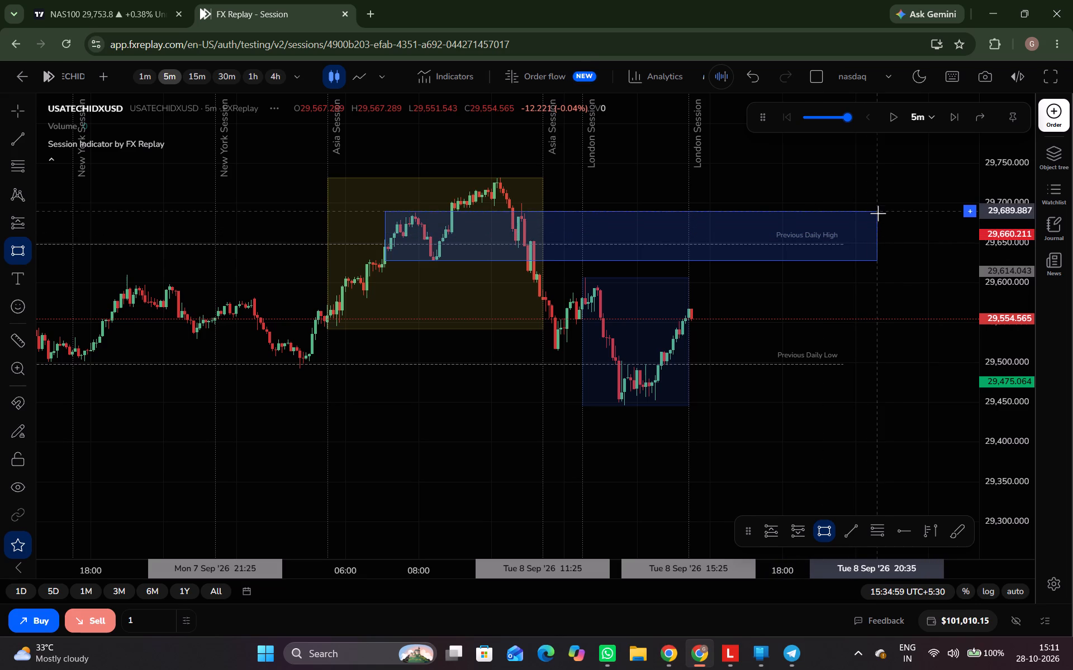
click(885, 213)
click(890, 289)
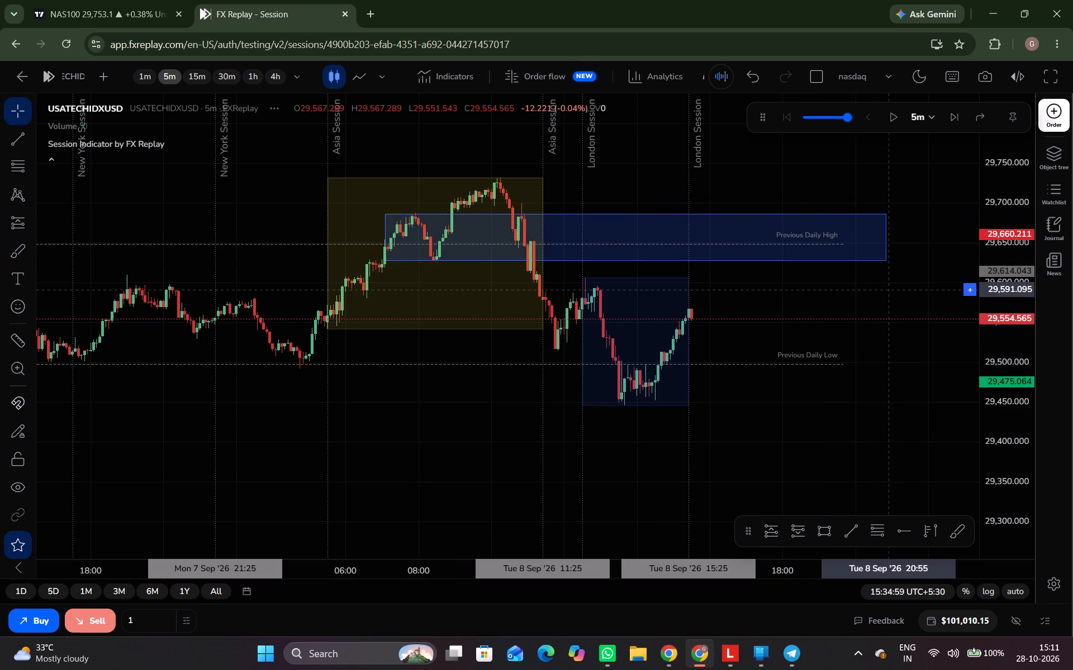
Advance the replay in 5-minute candles to 16:19 on 8 September.
key(ctrl+space)
key(ctrl+space)
key(ctrl+space)
key(ctrl+space)
key(ctrl+space)
key(ctrl+space)
key(ctrl+space)
key(ctrl+space)
key(ctrl+space)
key(ctrl+space)
key(ctrl+space)
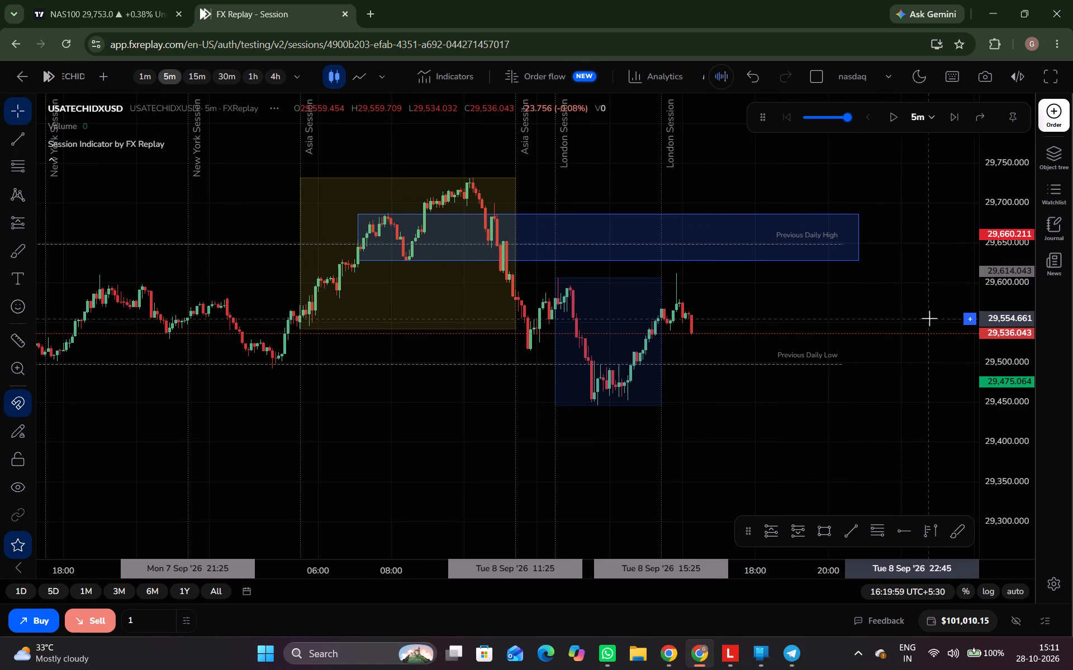
Draw a short position at the latest candles with entry 29,555.577, stop 29,611.197 and target 29,389.265.
drag(1016, 405, 987, 263)
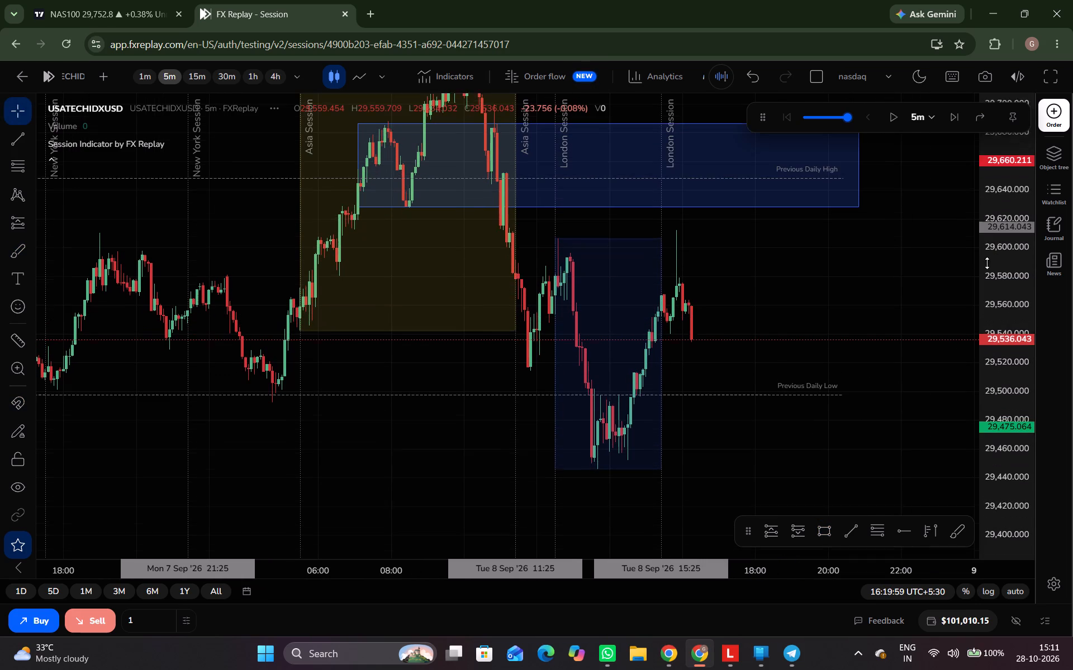
drag(987, 263, 986, 261)
scroll(779, 273, up, 1)
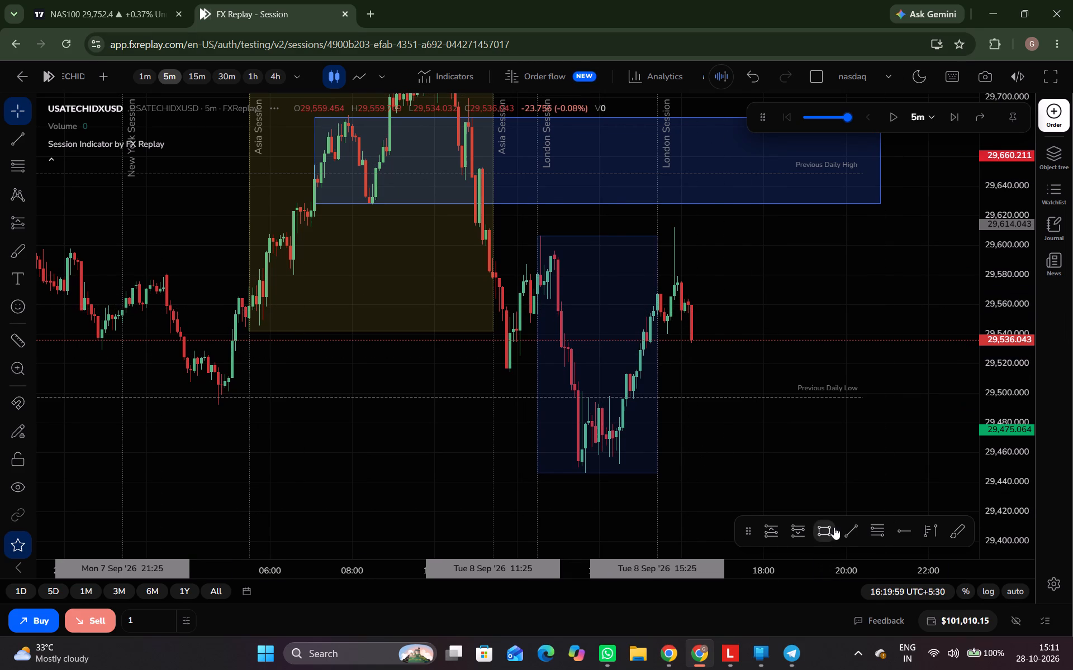
click(790, 529)
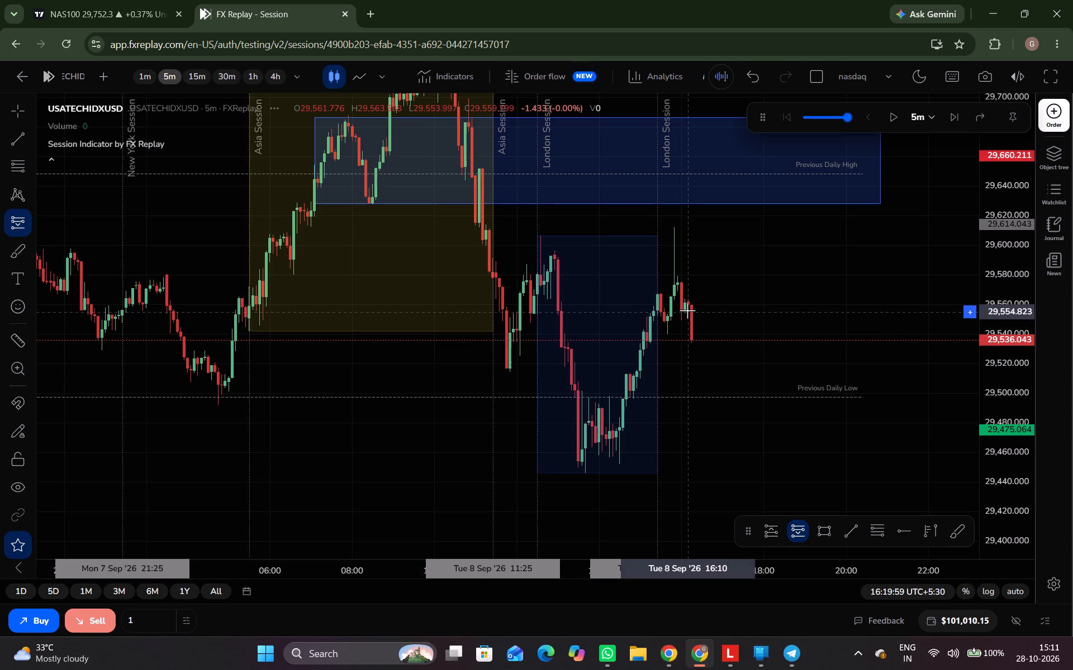
click(687, 310)
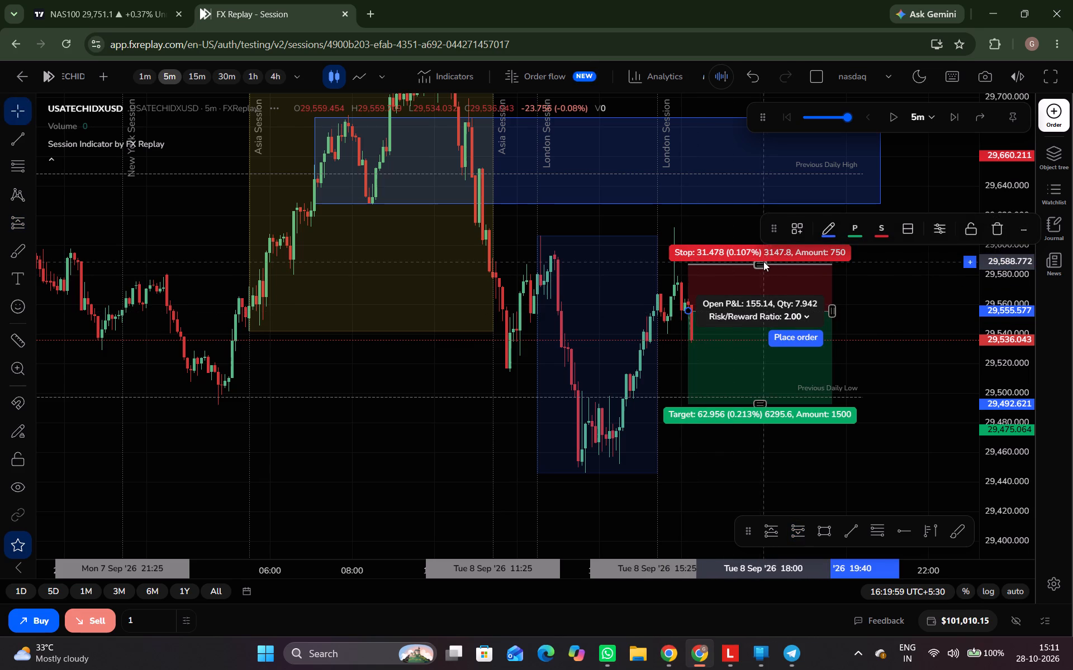
drag(758, 262, 749, 228)
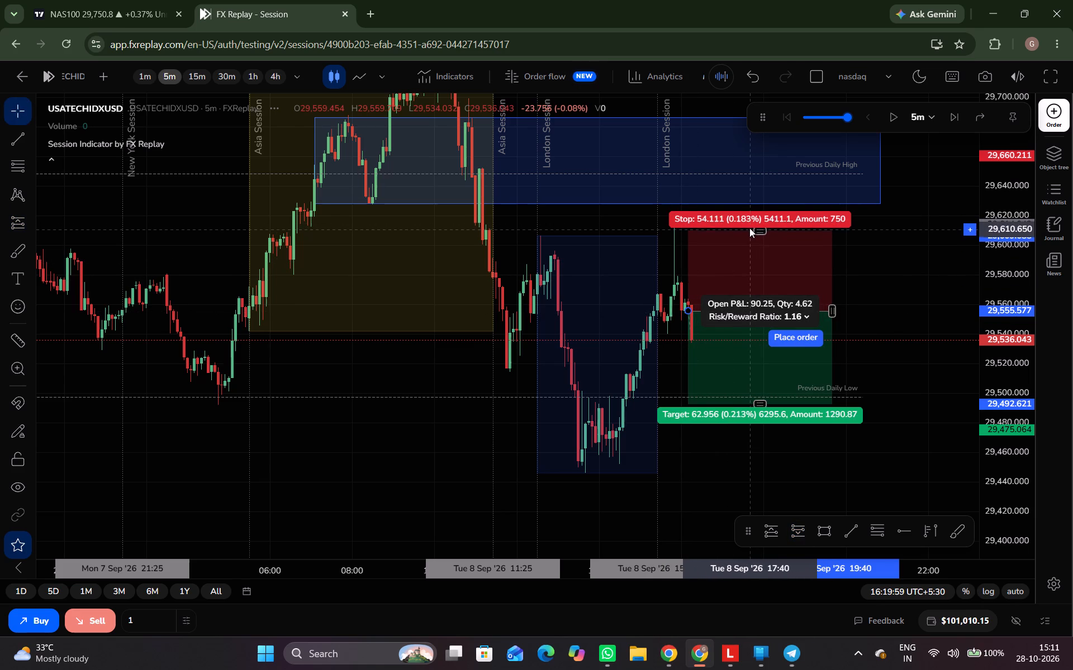
drag(749, 228, 752, 227)
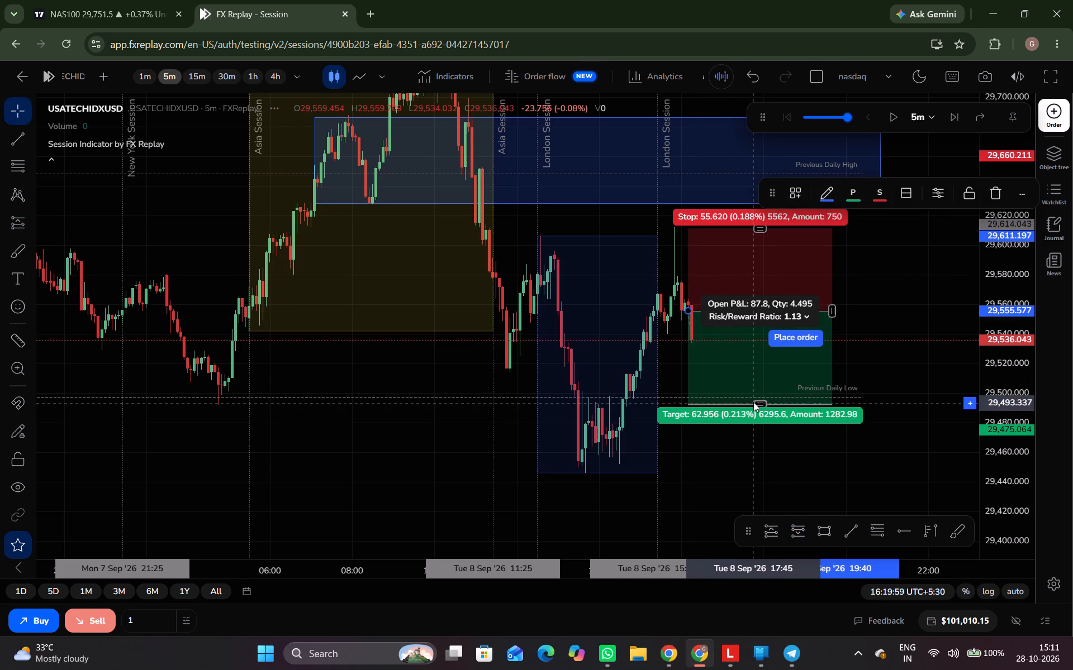
drag(753, 402, 748, 554)
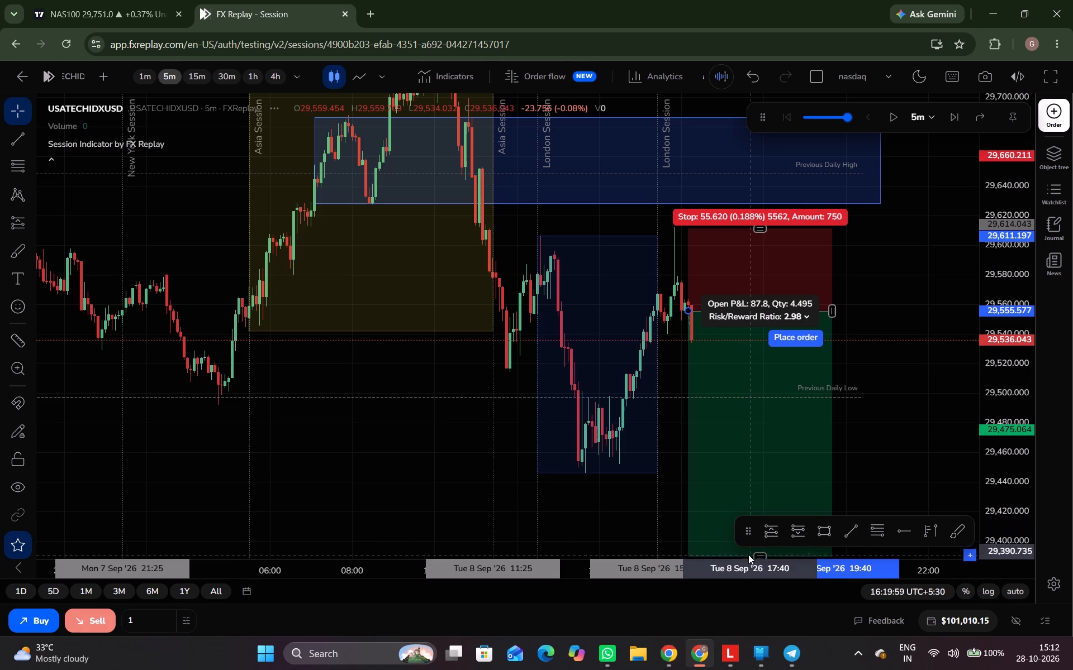
drag(748, 554, 745, 572)
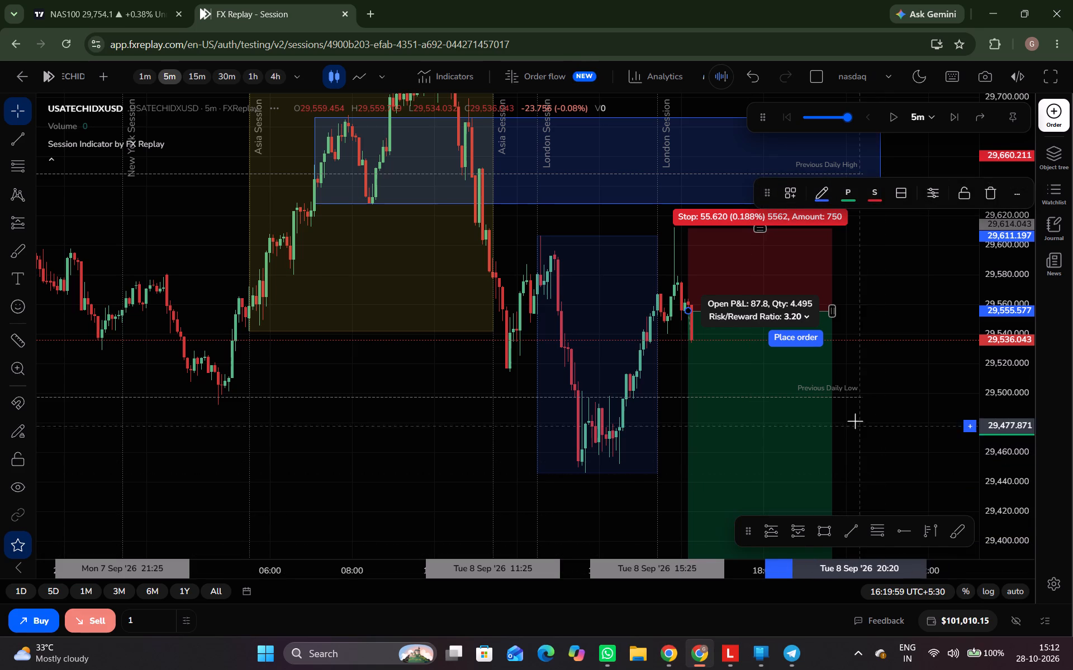
drag(850, 415, 985, 376)
drag(762, 363, 610, 298)
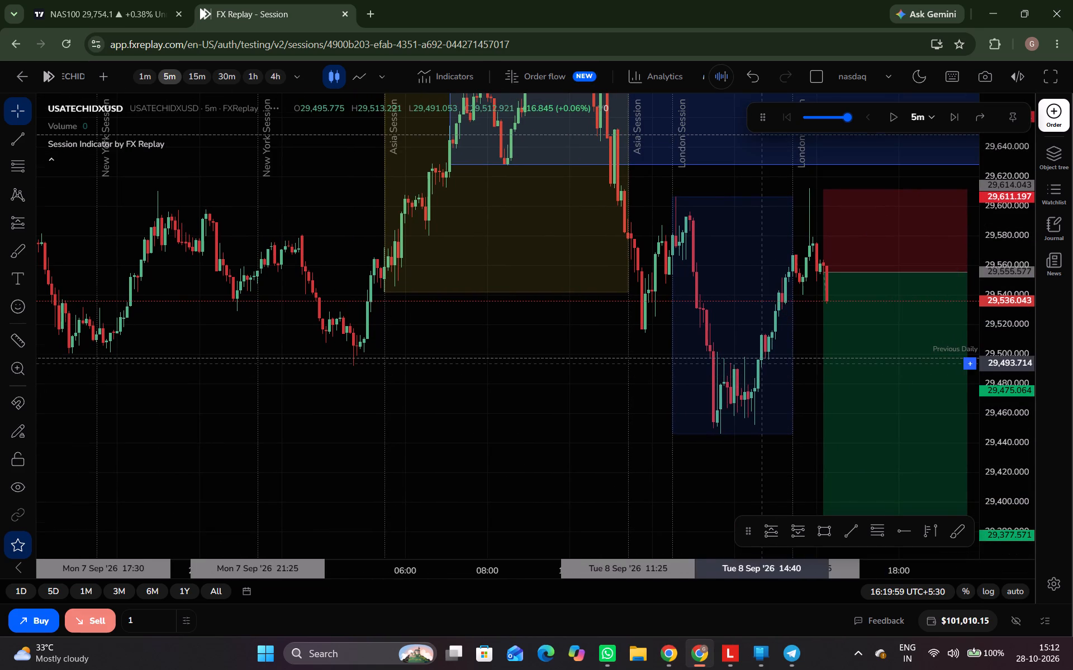
drag(610, 298, 512, 277)
drag(651, 451, 661, 434)
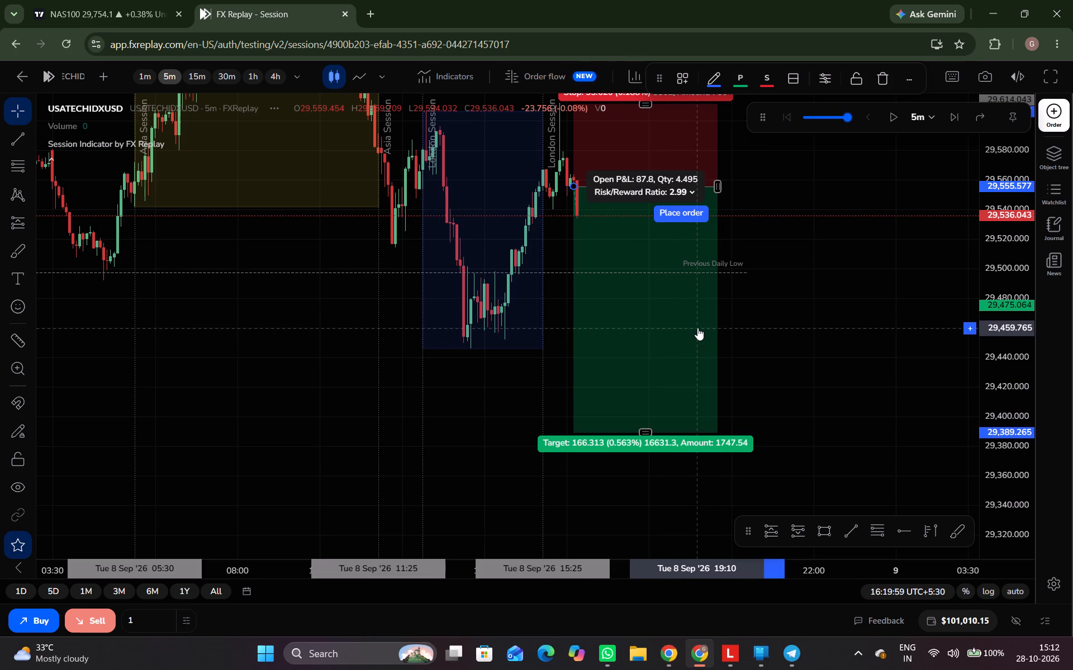
Place the short as a sell limit order for 17.98 units at 29,555.577, with its stop loss at 29,611.197 and take profit at 29,389.265.
key(alt+b)
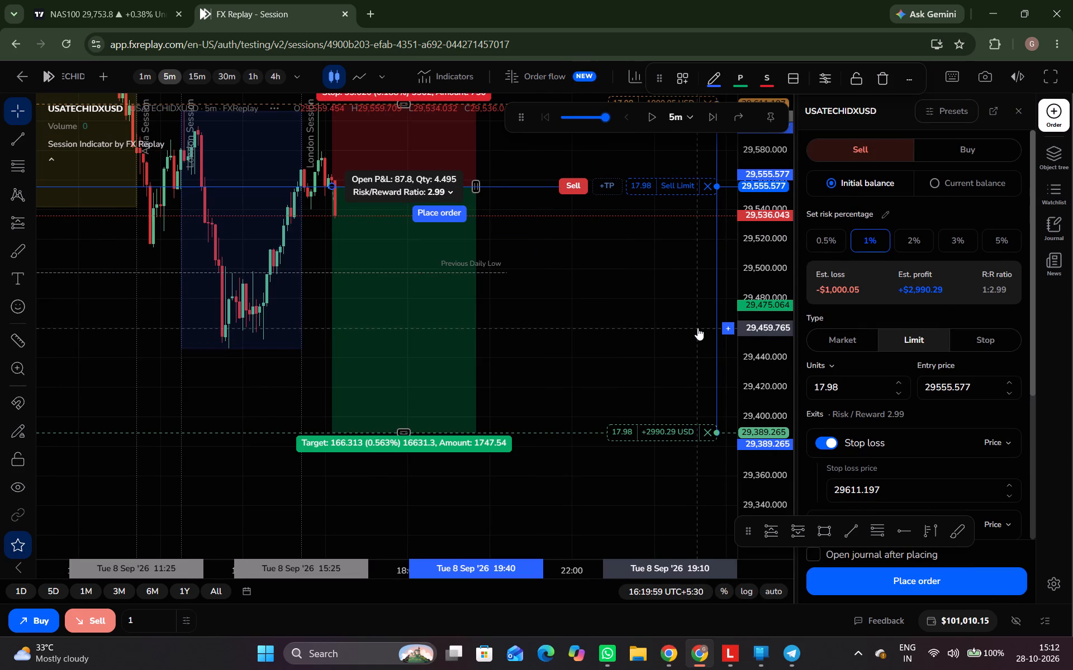
key(o)
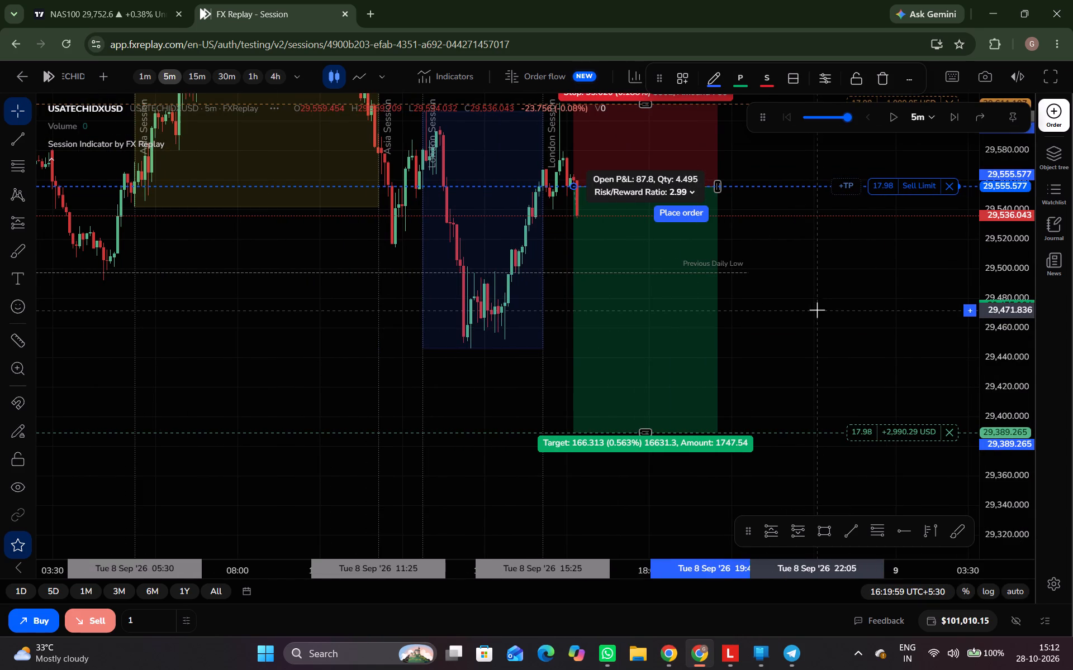
Advance the replay in 5-minute candles to 18:54 on 8 September to play out the short order.
drag(817, 310, 772, 368)
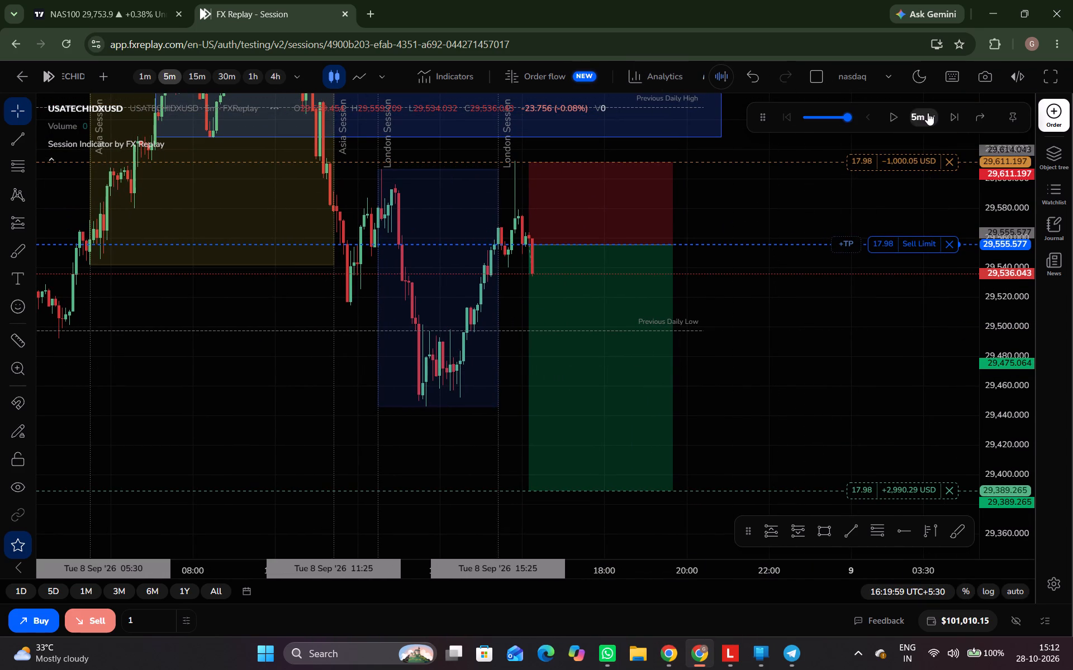
triple_click(946, 116)
triple_click(946, 116)
triple_click(946, 116)
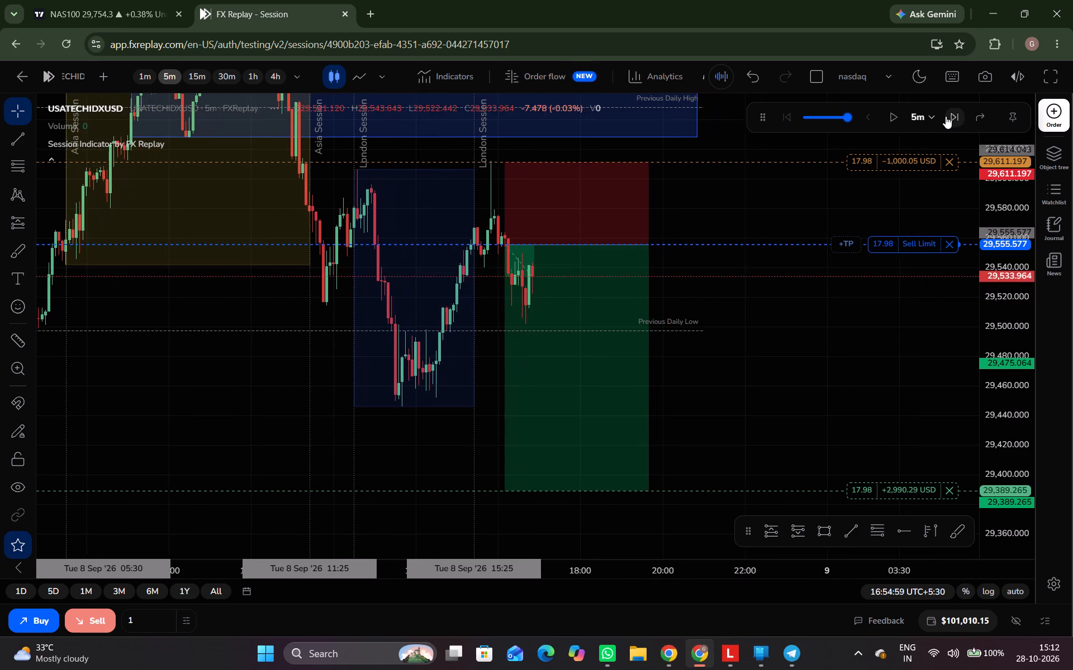
triple_click(946, 116)
triple_click(946, 116)
triple_click(946, 116)
triple_click(946, 116)
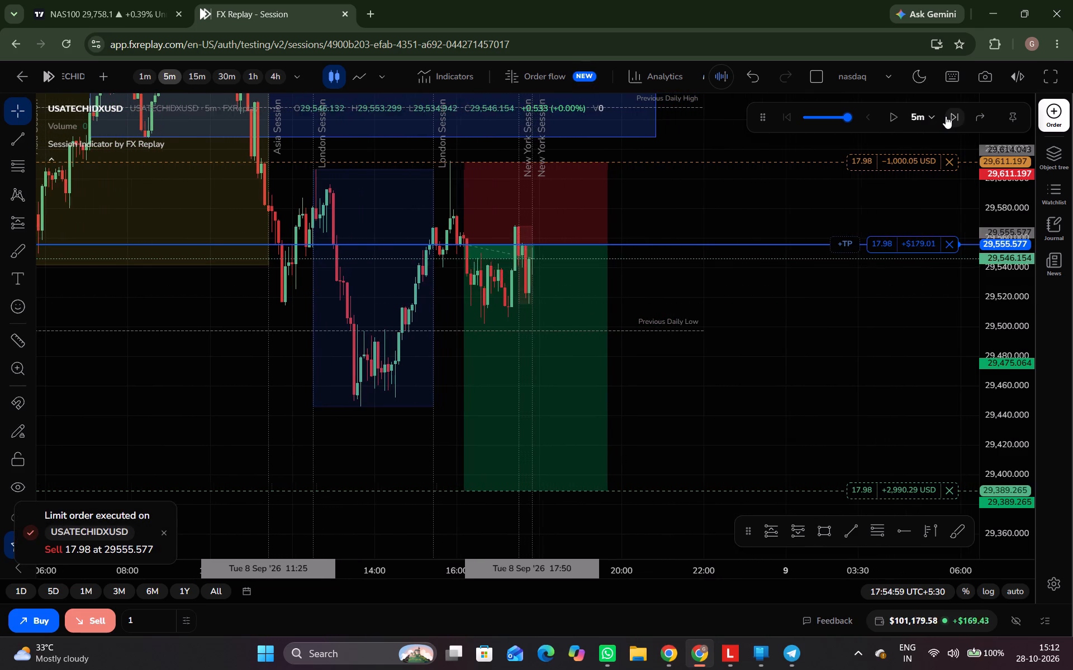
triple_click(946, 116)
triple_click(946, 116)
triple_click(946, 116)
click(946, 116)
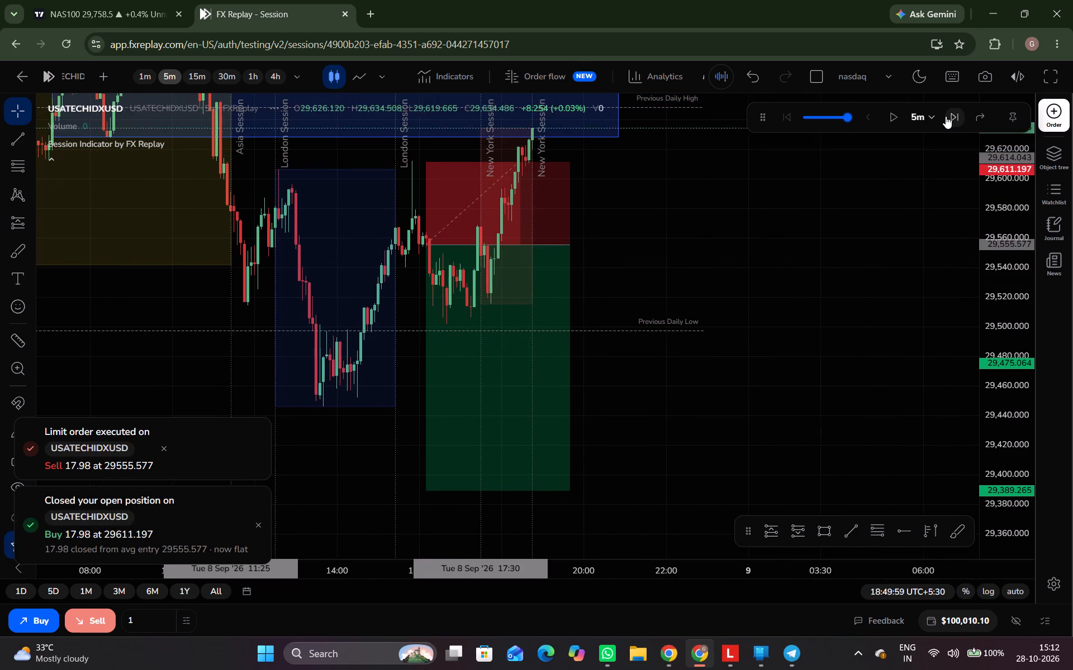
Advance the replay in 5-minute candles through the New York session to 19:29 on 8 September.
drag(725, 265, 720, 338)
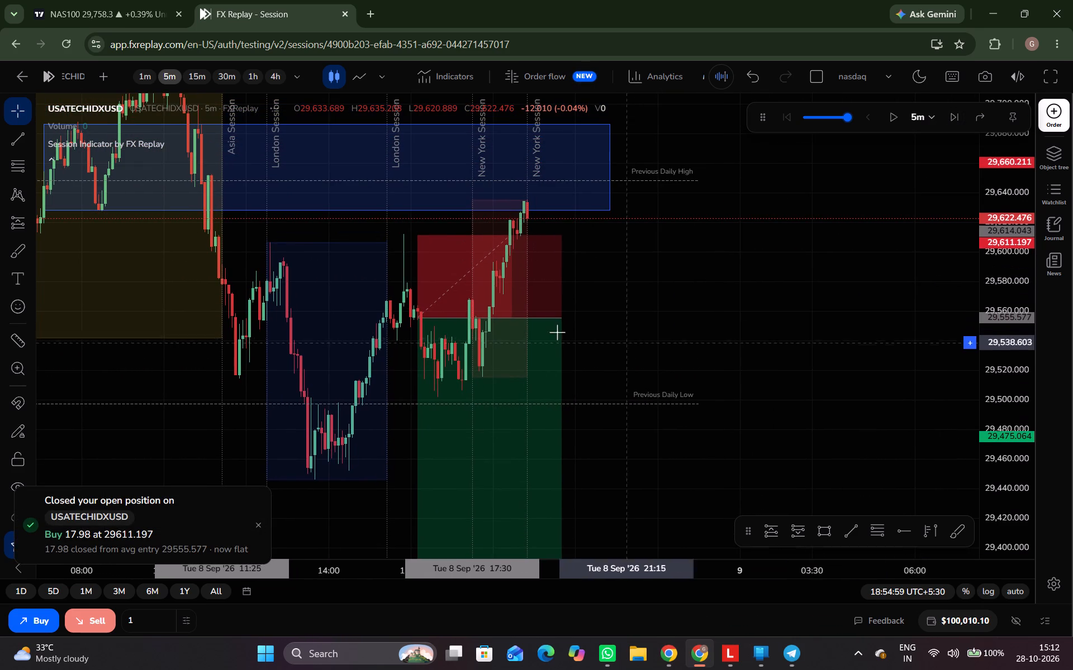
key(ctrl+space)
key(ctrl+space)
key(ctrl+space)
key(ctrl+space)
key(ctrl+space)
key(ctrl+space)
key(ctrl+space)
key(ctrl+space)
key(ctrl+space)
key(ctrl+space)
key(ctrl+space)
Shorten the short position drawing so that it ends at about 18:25 on 8 September.
ctrl+click(560, 318)
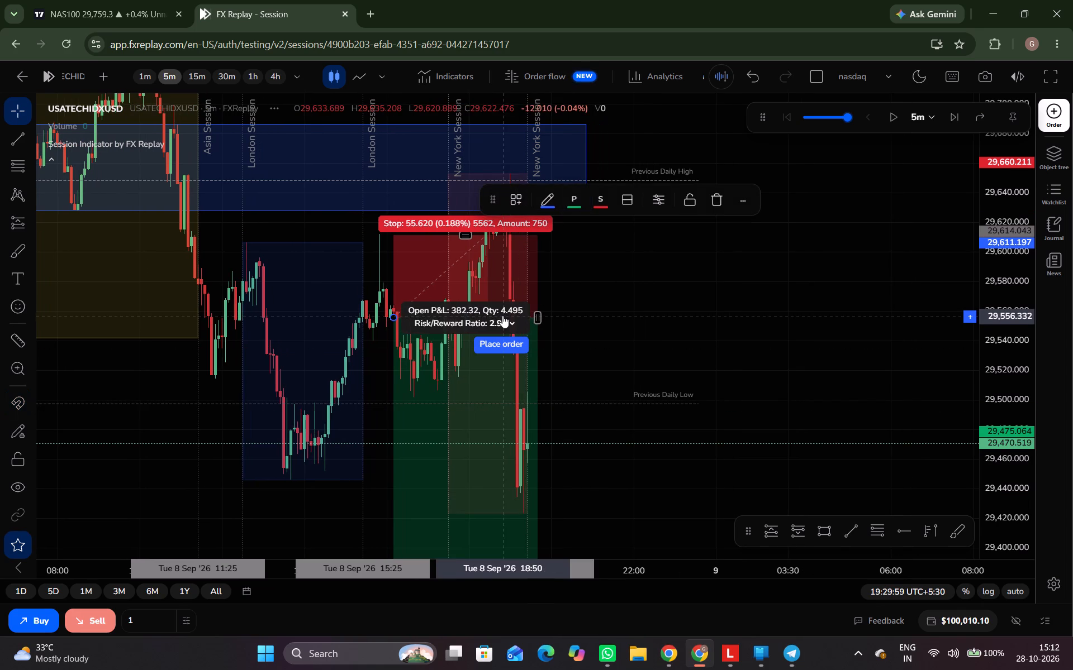
drag(536, 315, 457, 318)
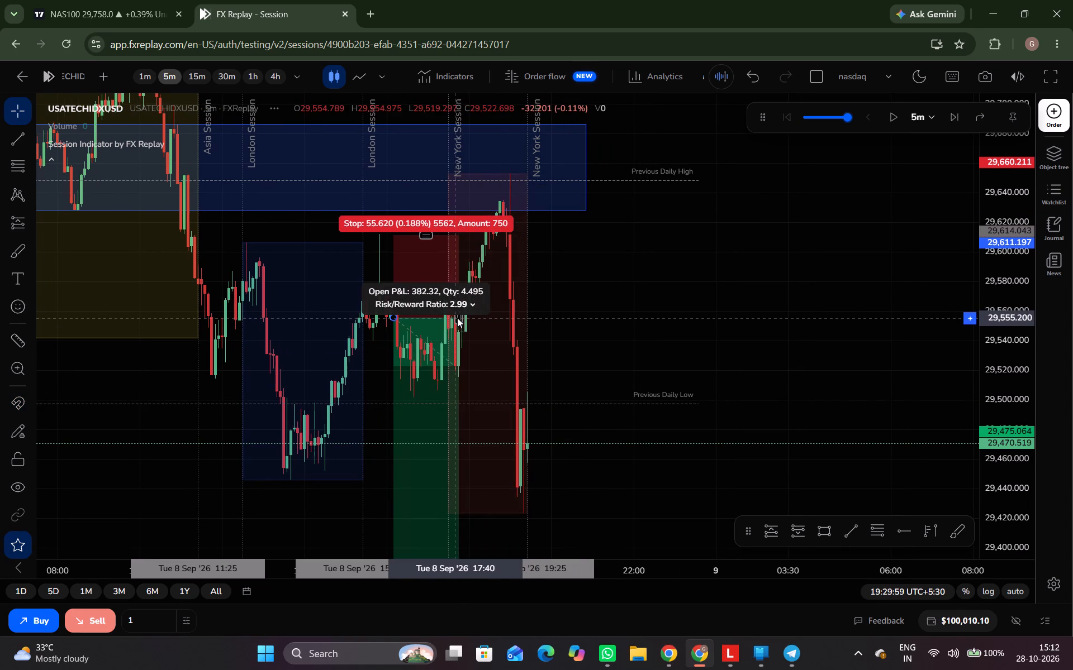
drag(457, 318, 486, 318)
click(585, 338)
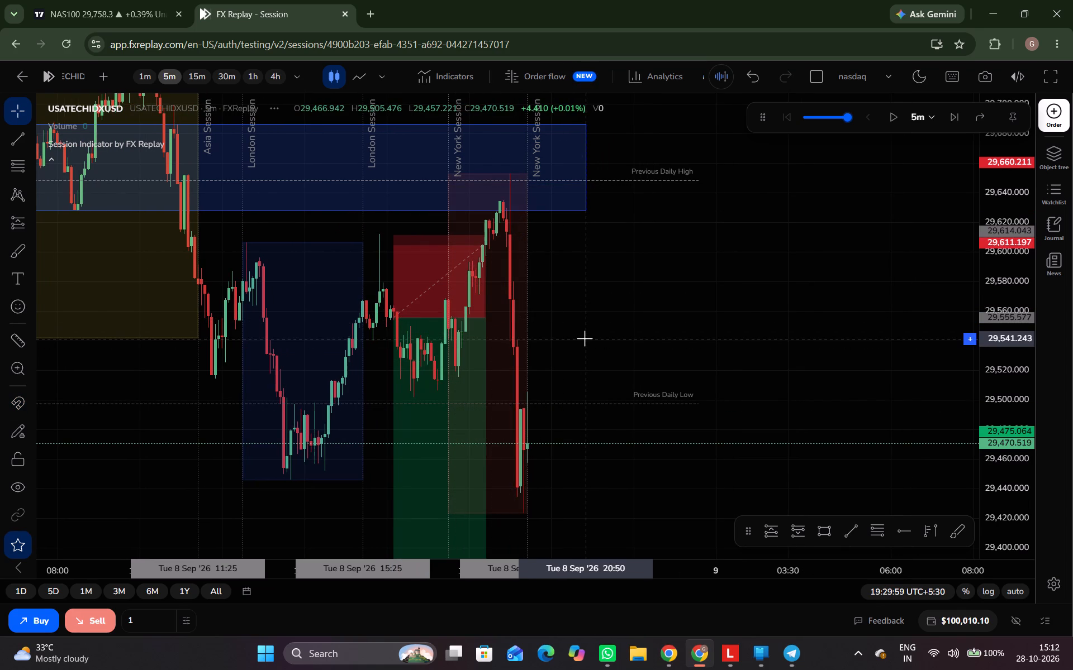
Draw a second short position near the New York session high with entry 29,623.853, stop about 29,686 and target 29,434.530.
drag(597, 334, 702, 343)
scroll(702, 343, up, 2)
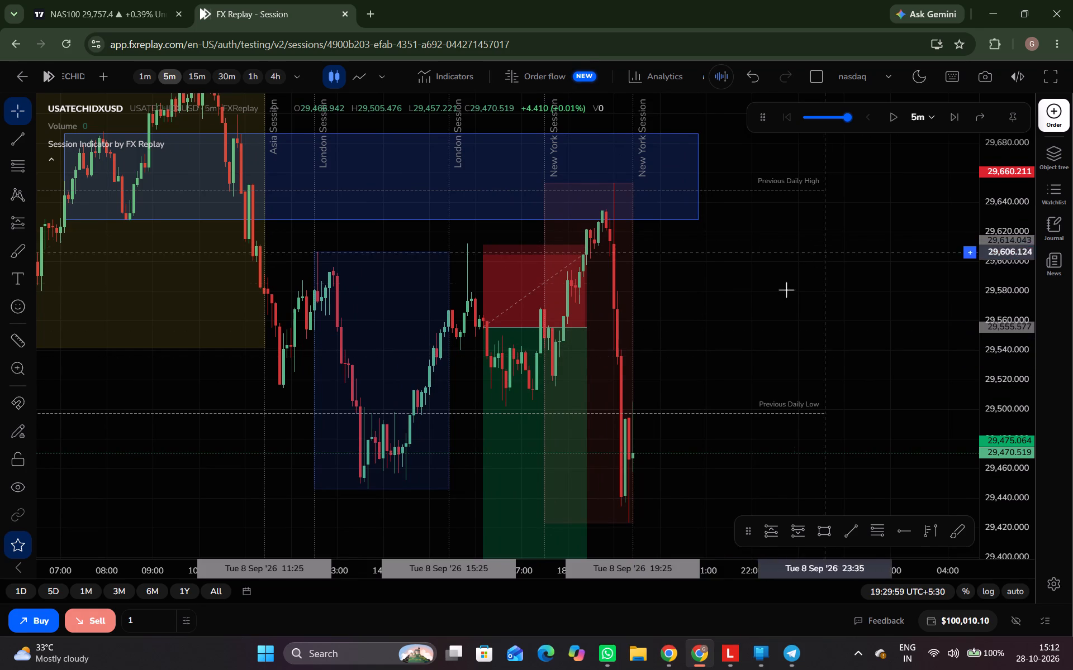
scroll(672, 328, down, 1)
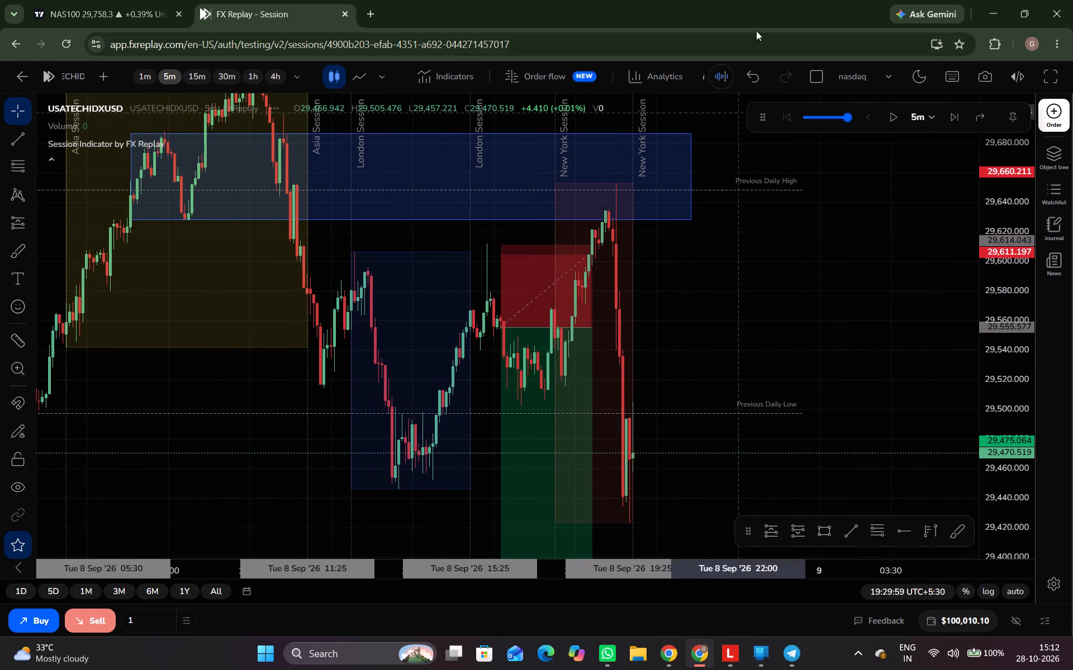
scroll(616, 275, up, 1)
scroll(760, 294, up, 2)
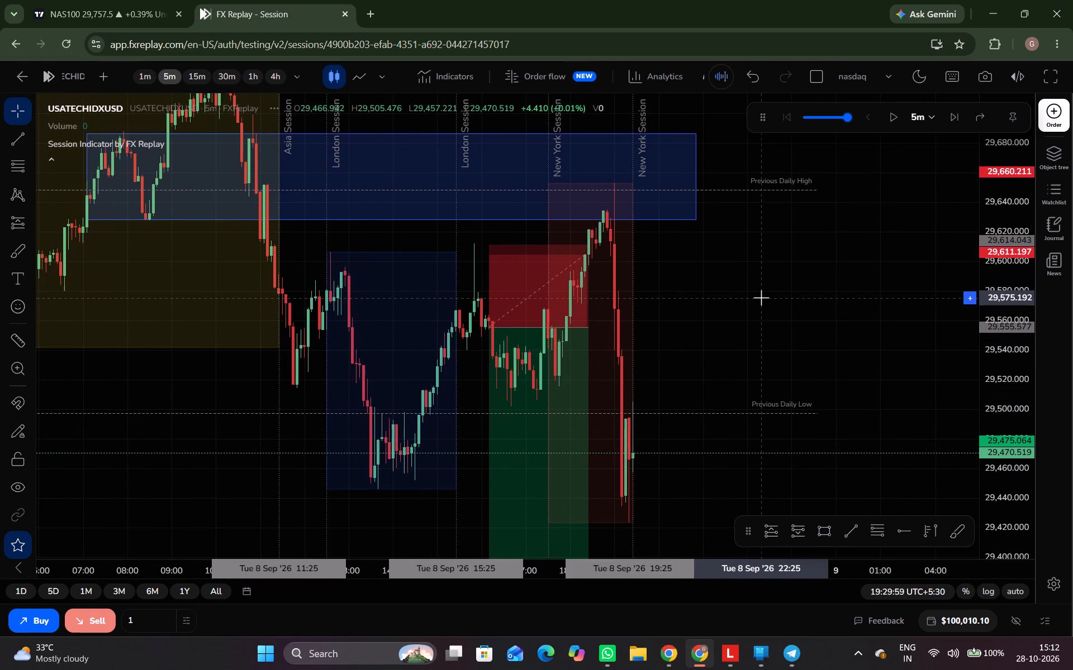
scroll(761, 298, up, 2)
scroll(907, 289, down, 1)
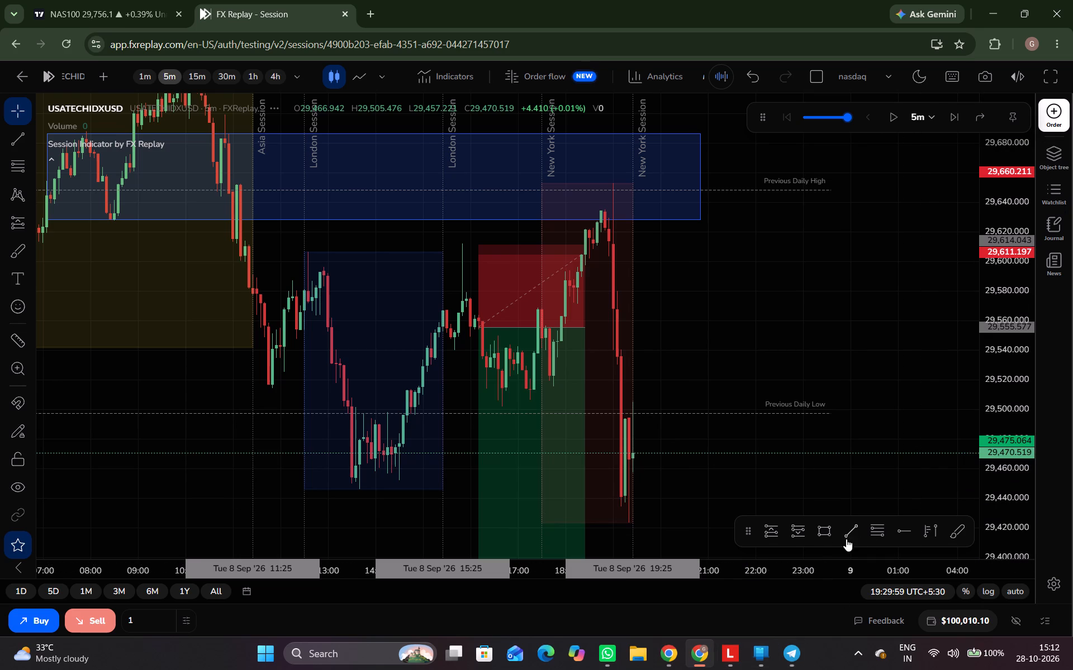
click(794, 533)
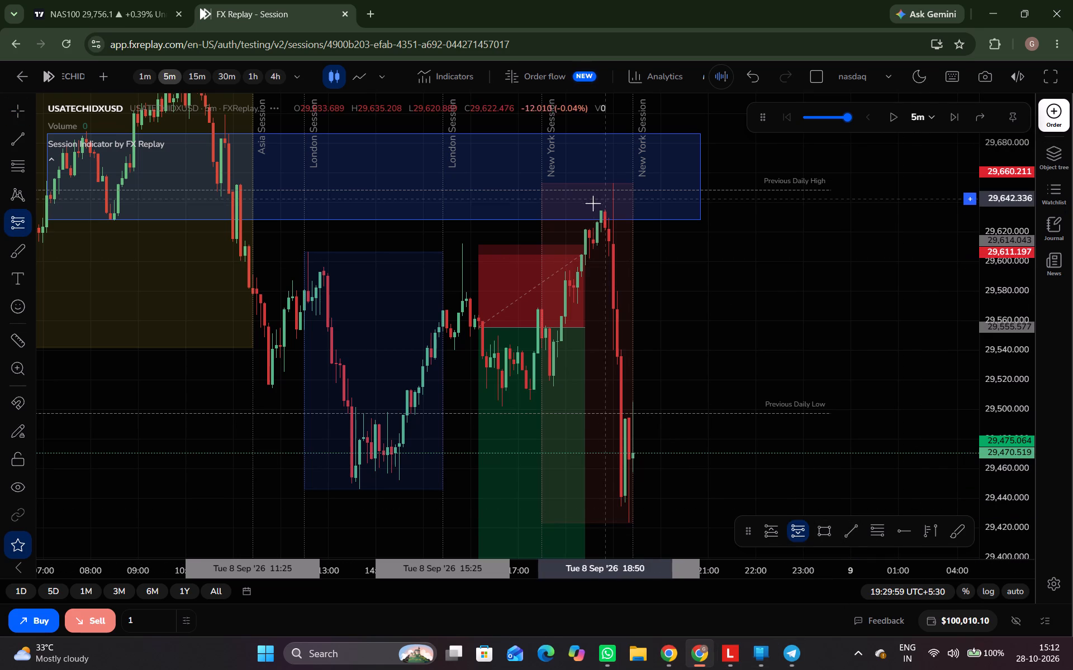
click(591, 226)
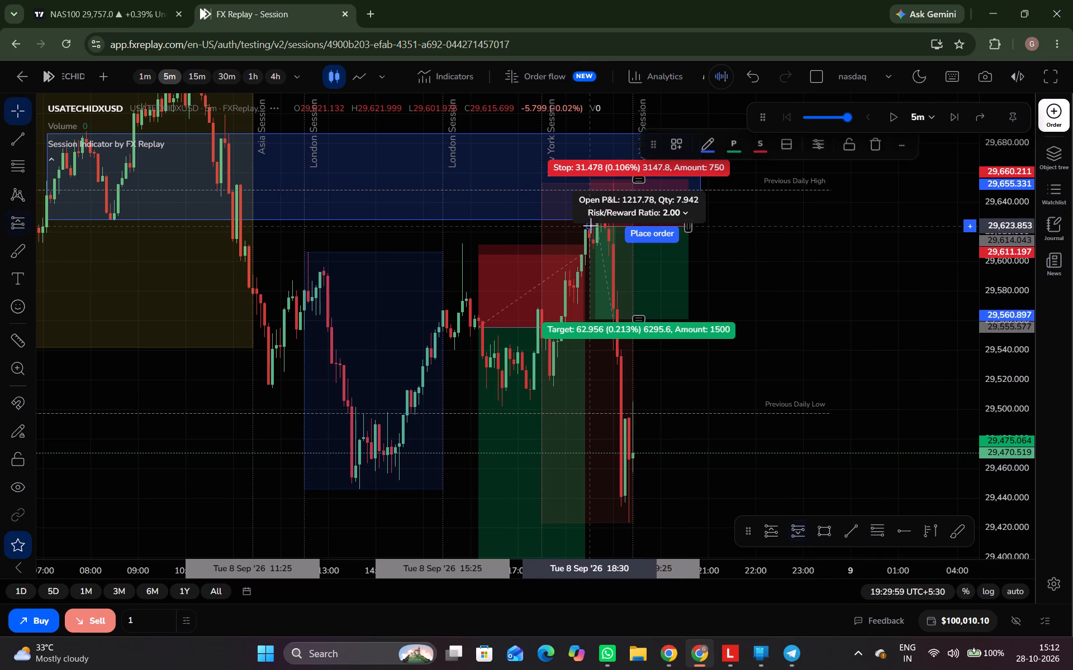
drag(638, 180, 647, 146)
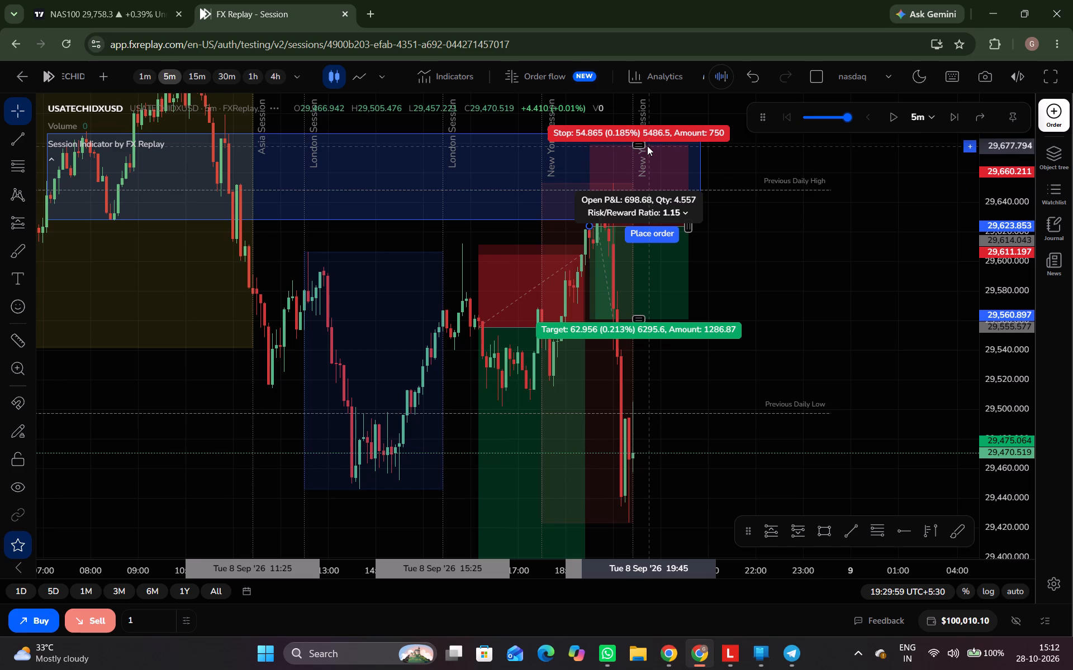
drag(647, 146, 647, 135)
drag(634, 319, 680, 495)
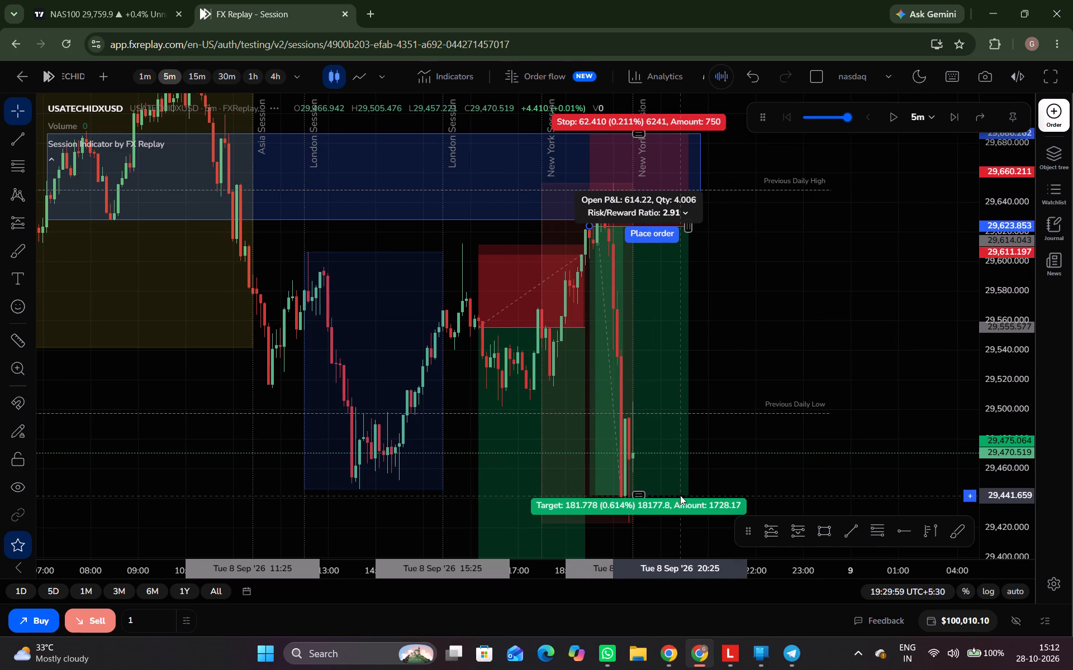
drag(680, 495, 670, 506)
click(866, 379)
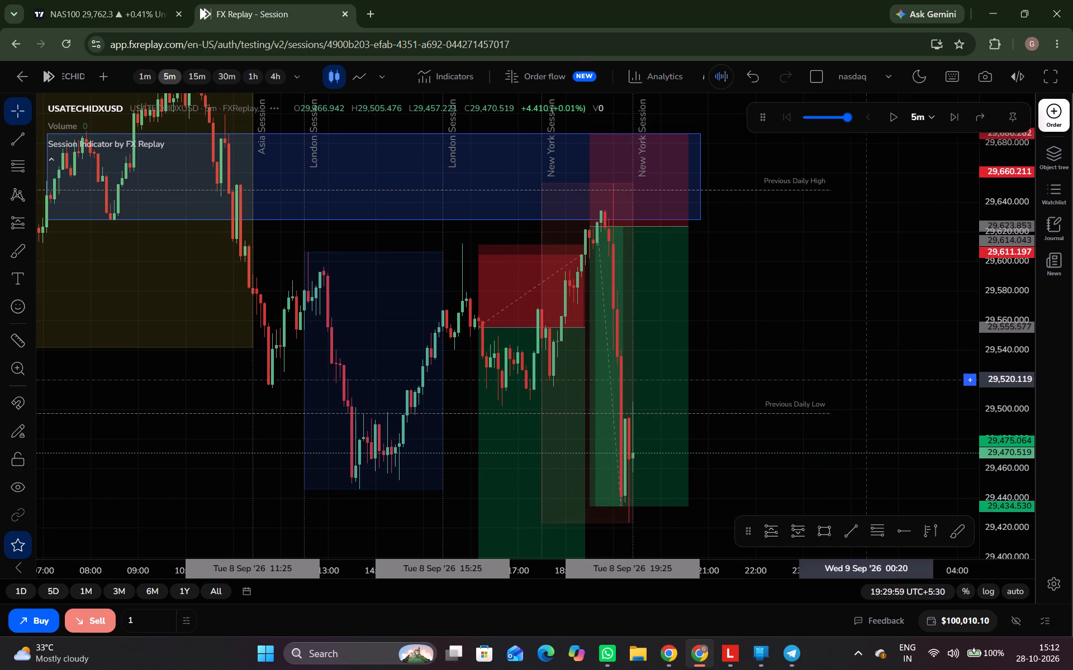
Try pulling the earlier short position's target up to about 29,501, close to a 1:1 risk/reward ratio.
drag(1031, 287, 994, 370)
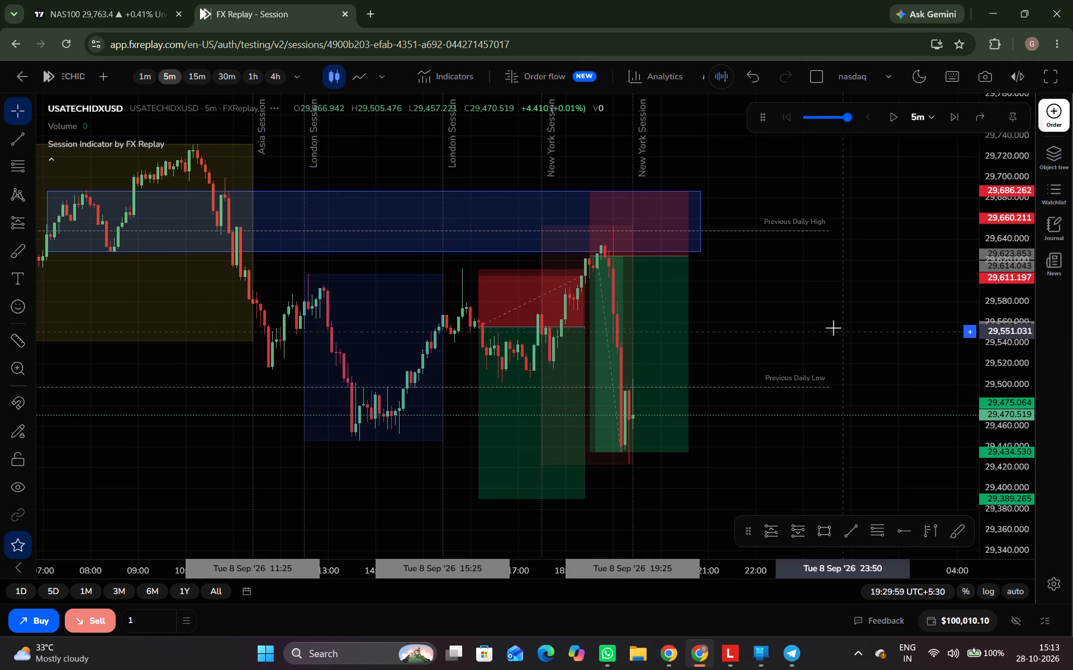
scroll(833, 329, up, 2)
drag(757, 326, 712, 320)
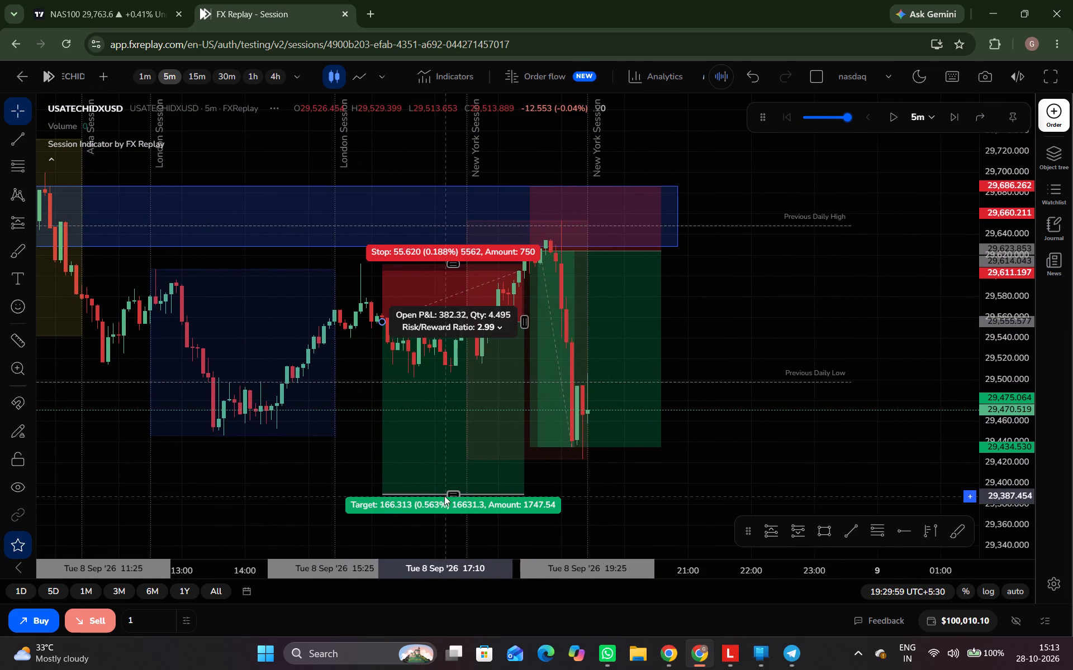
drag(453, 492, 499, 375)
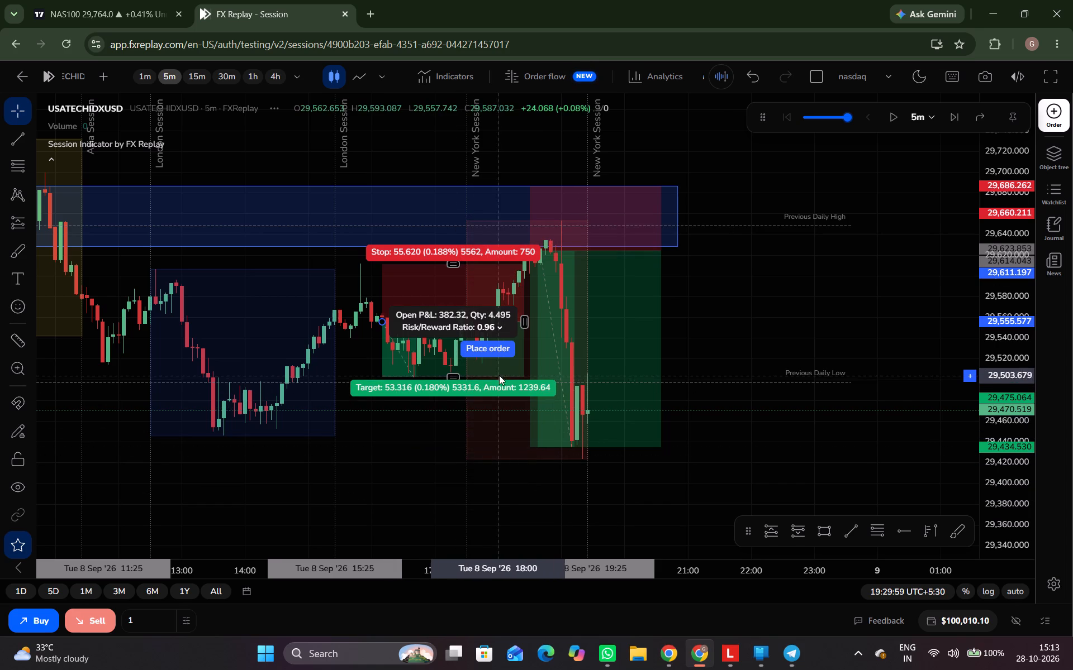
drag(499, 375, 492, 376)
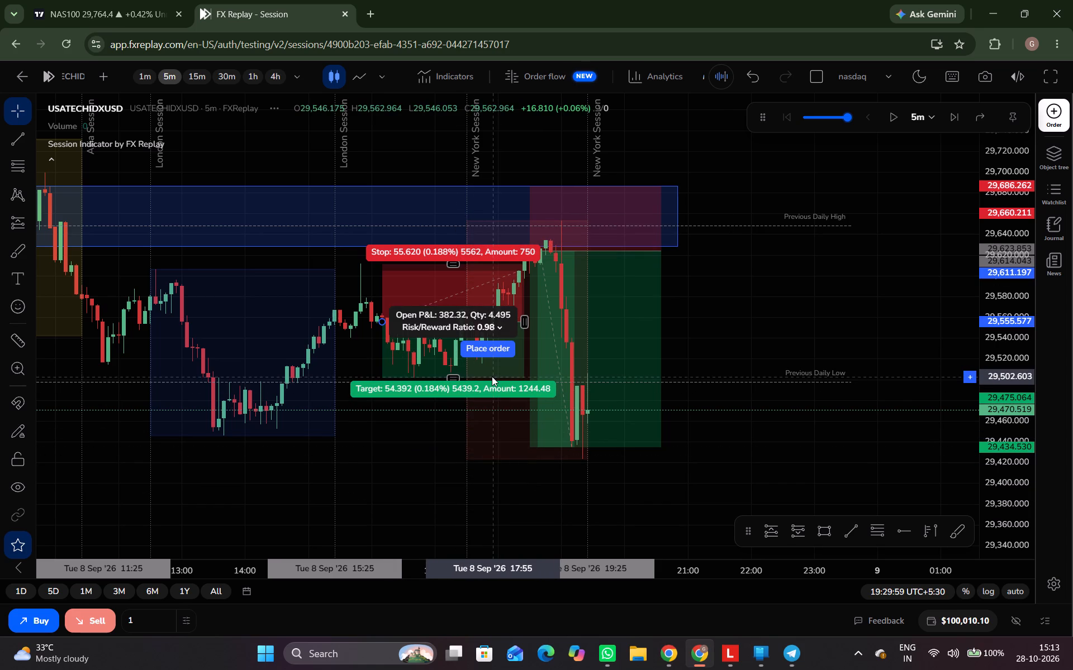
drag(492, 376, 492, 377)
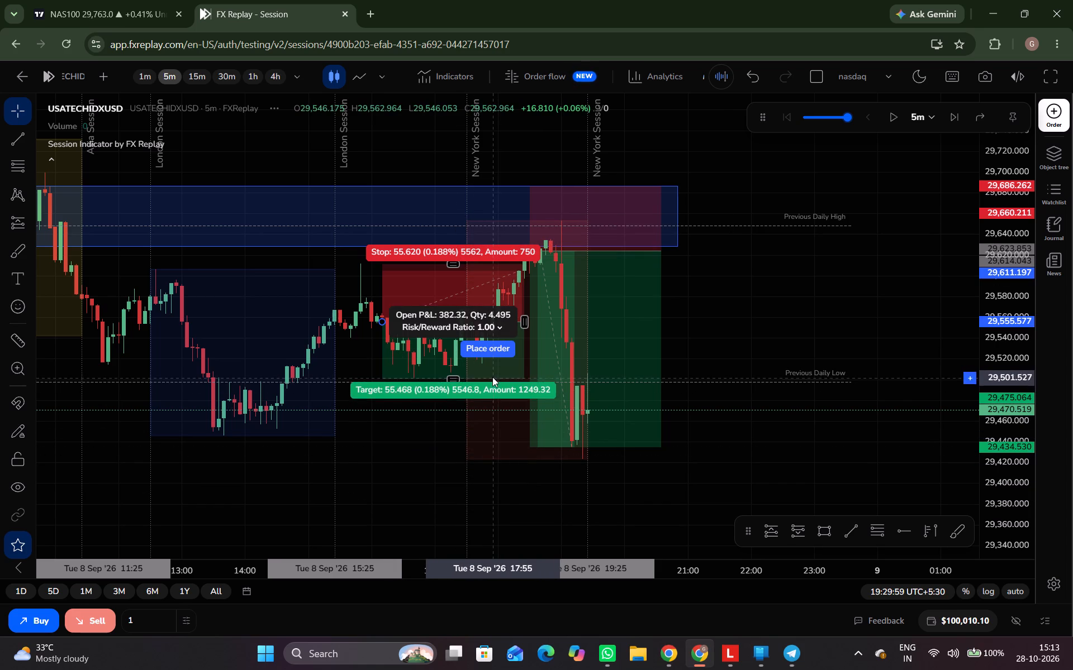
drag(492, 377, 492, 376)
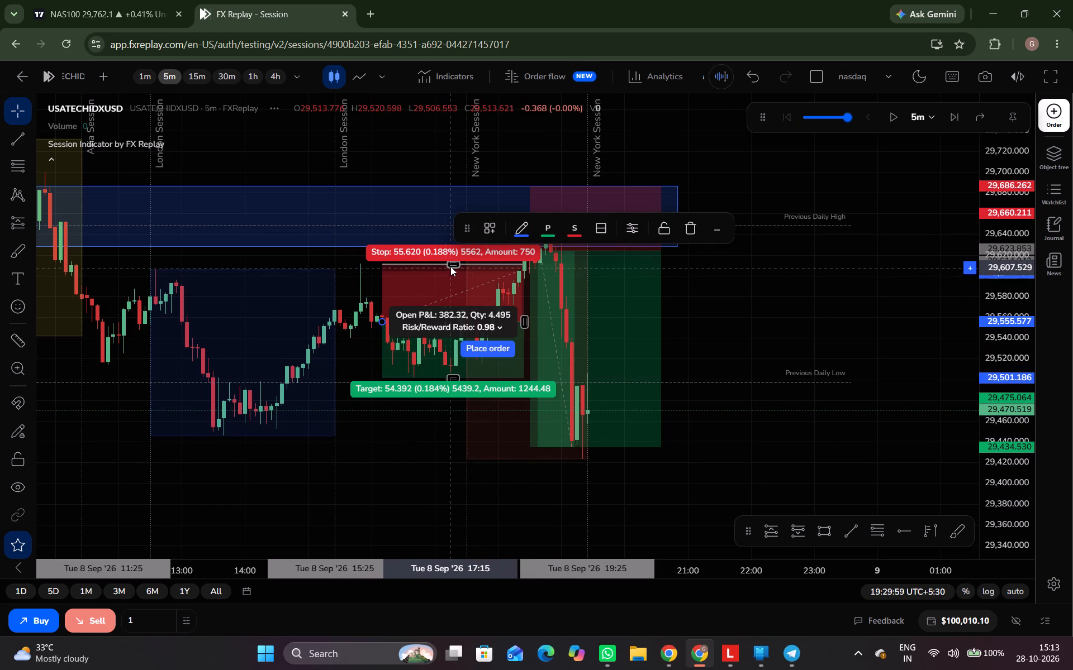
Adjust the earlier short position's stop to 29,613.349 and its target to 29,378.503.
drag(450, 265, 456, 264)
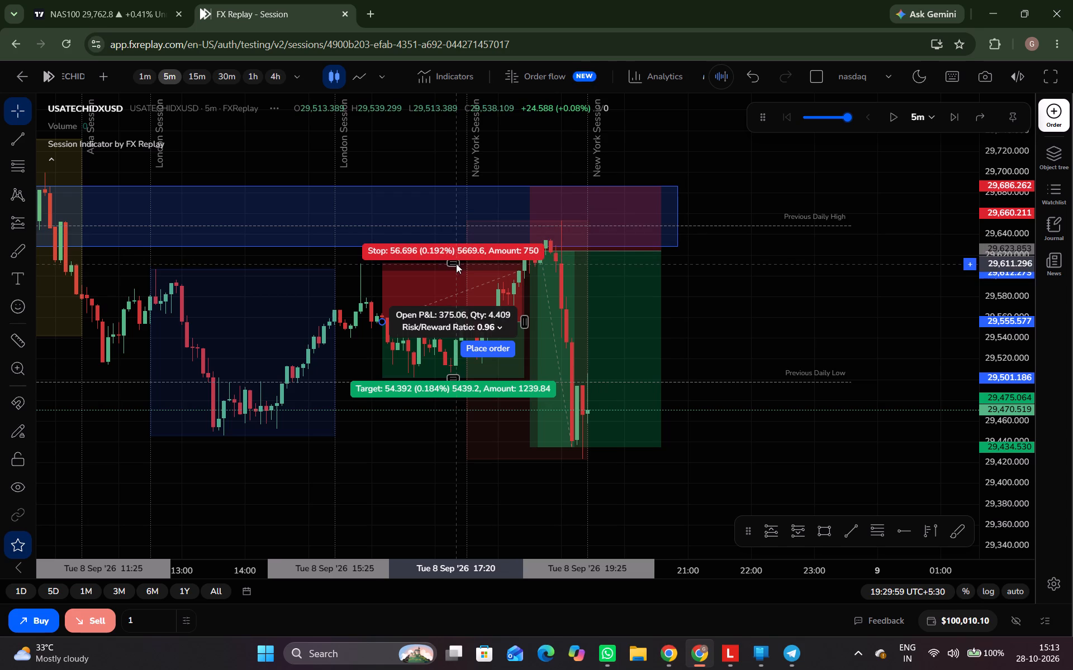
drag(456, 264, 456, 264)
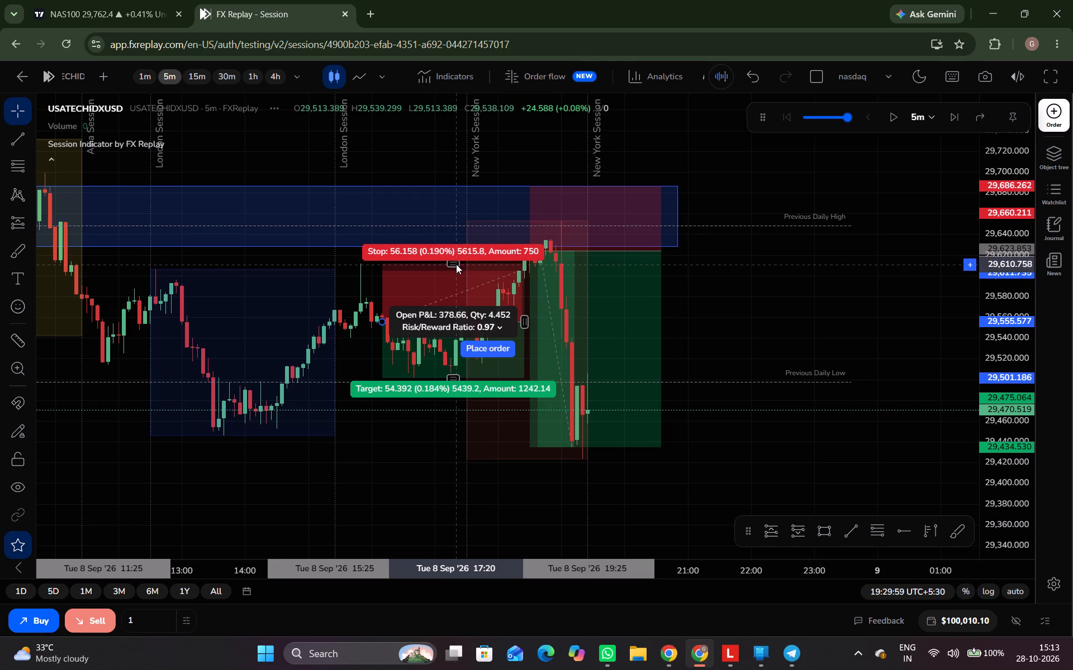
drag(456, 264, 456, 262)
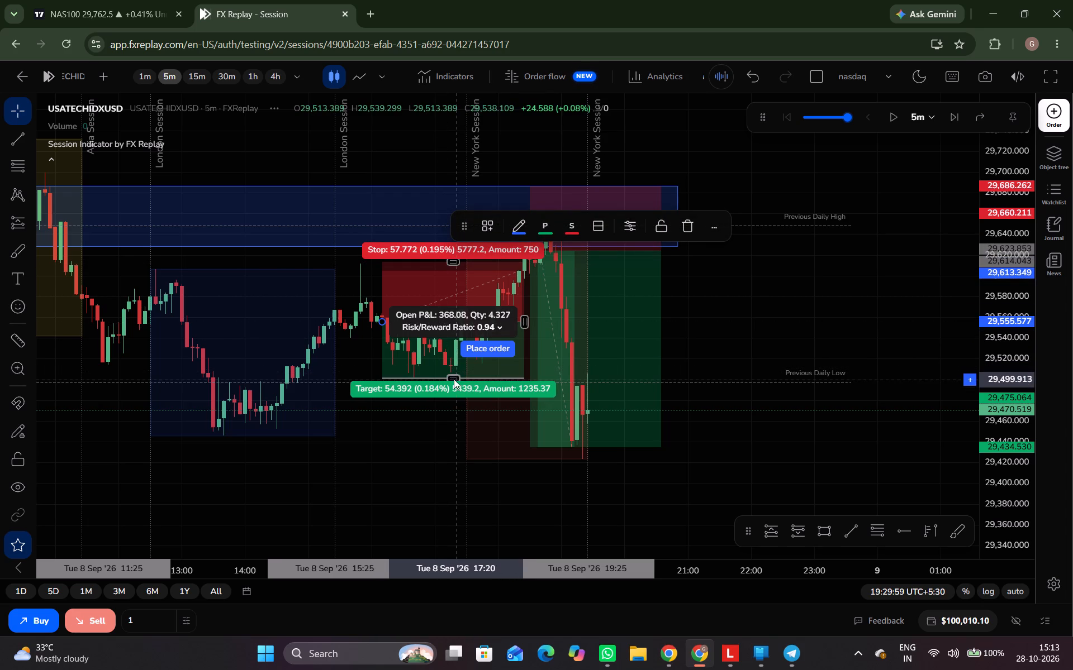
drag(454, 379, 447, 480)
key(F4)
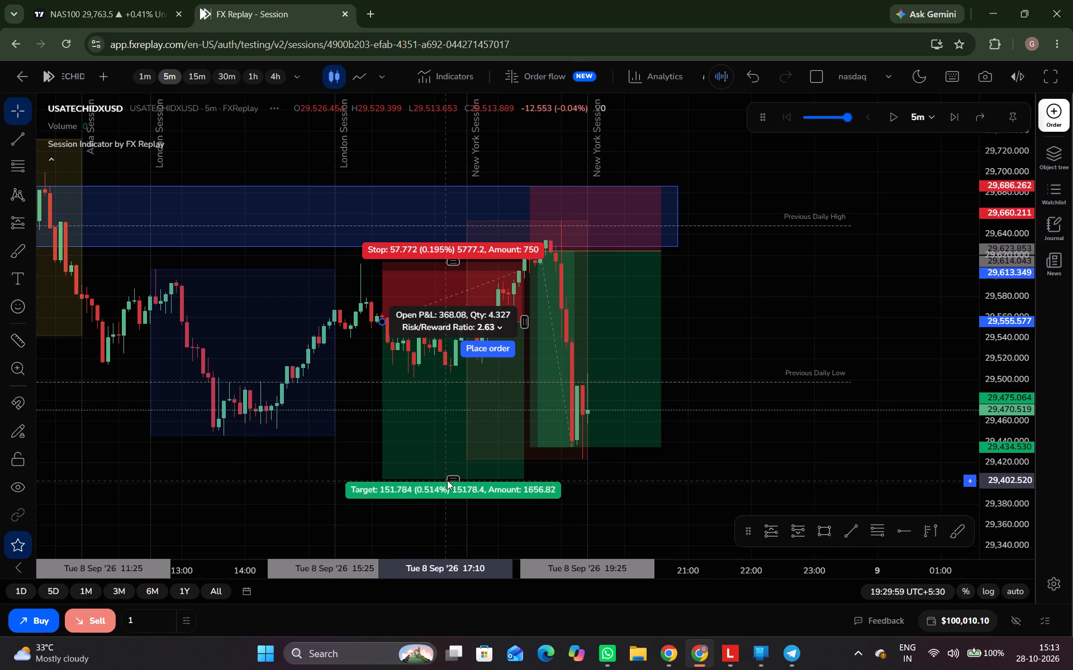
drag(447, 480, 446, 513)
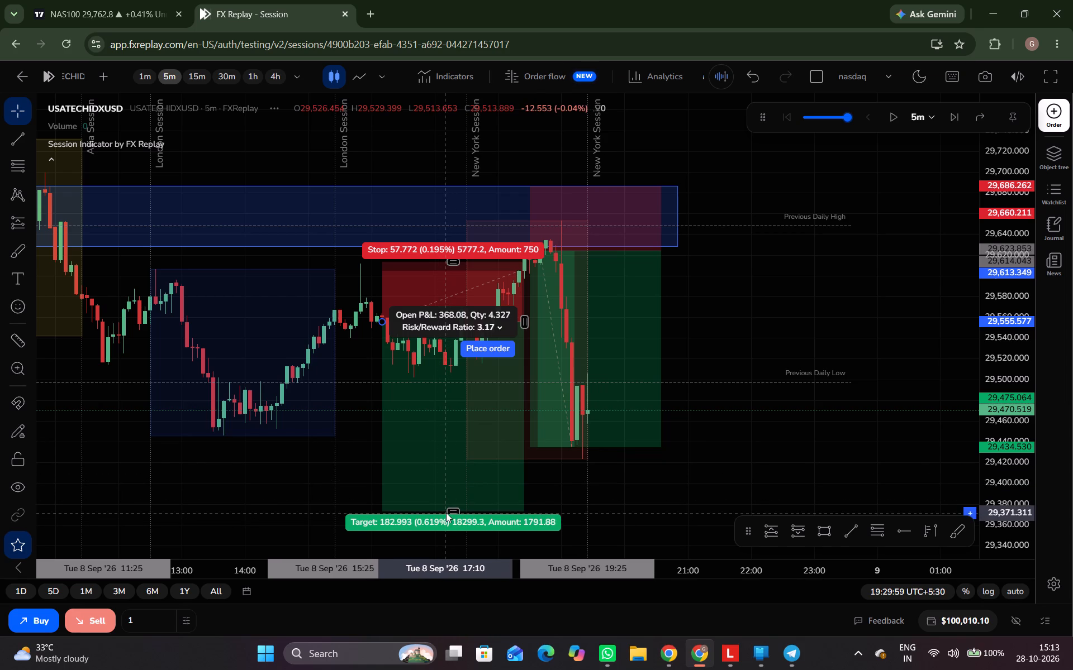
drag(446, 513, 447, 506)
click(503, 501)
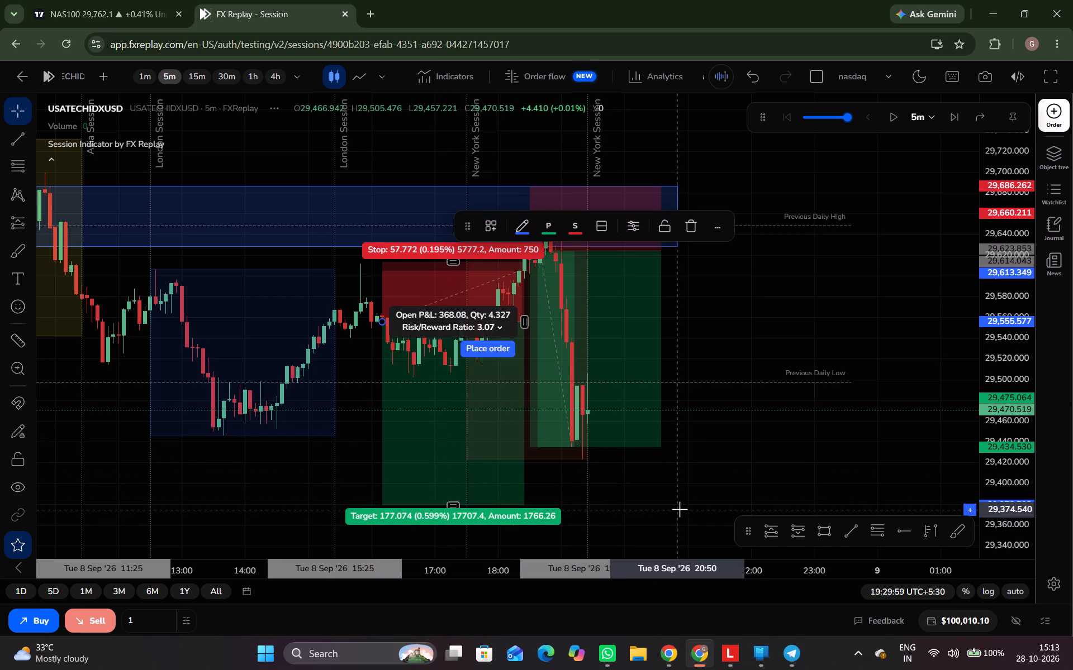
click(680, 509)
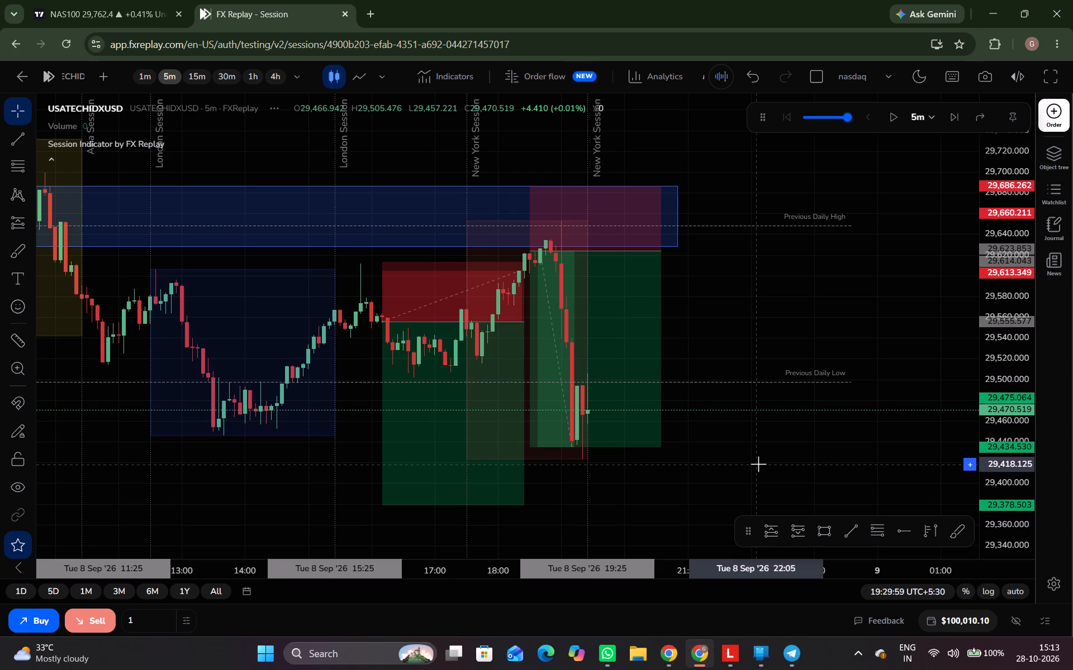
Switch the chart to the 15-minute timeframe and advance the replay to 21:44 on 8 September.
scroll(703, 279, down, 2)
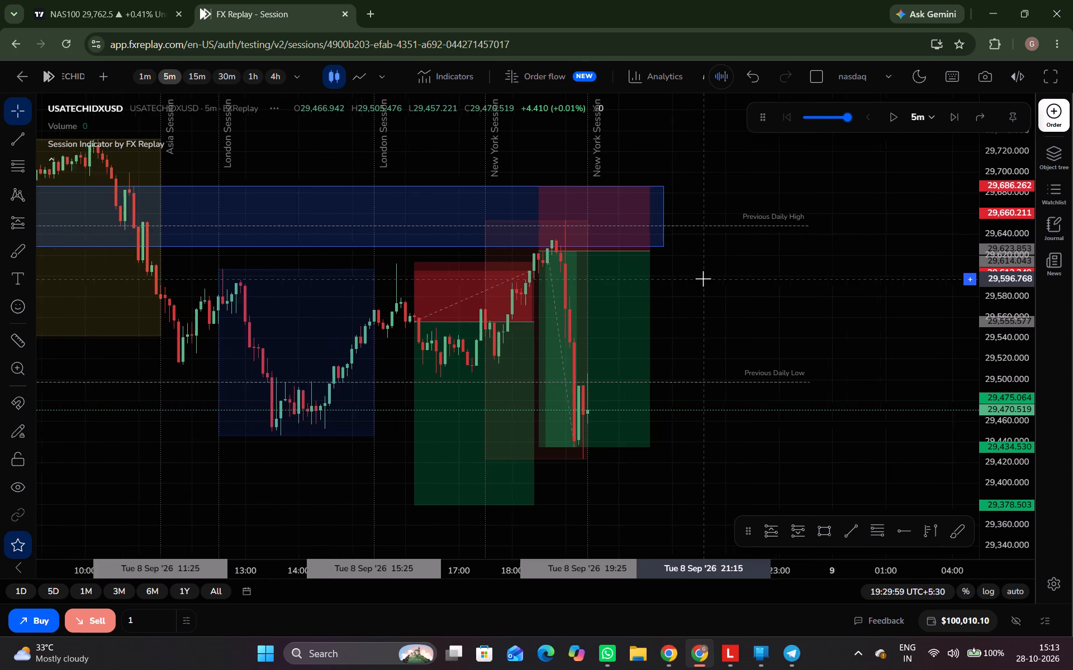
drag(995, 231, 1013, 307)
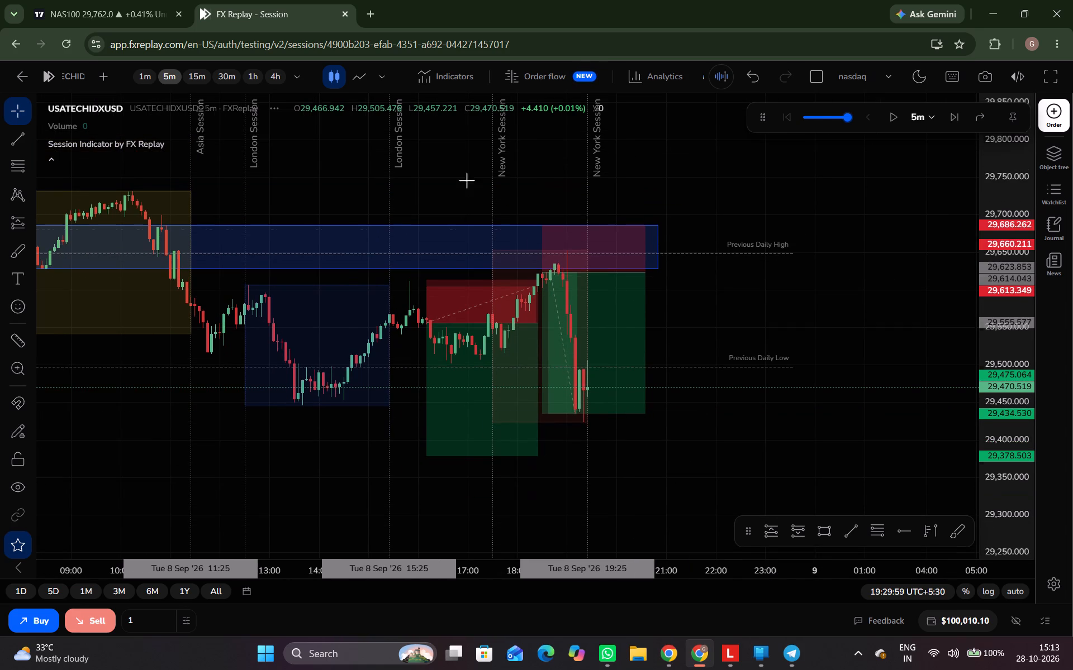
click(193, 78)
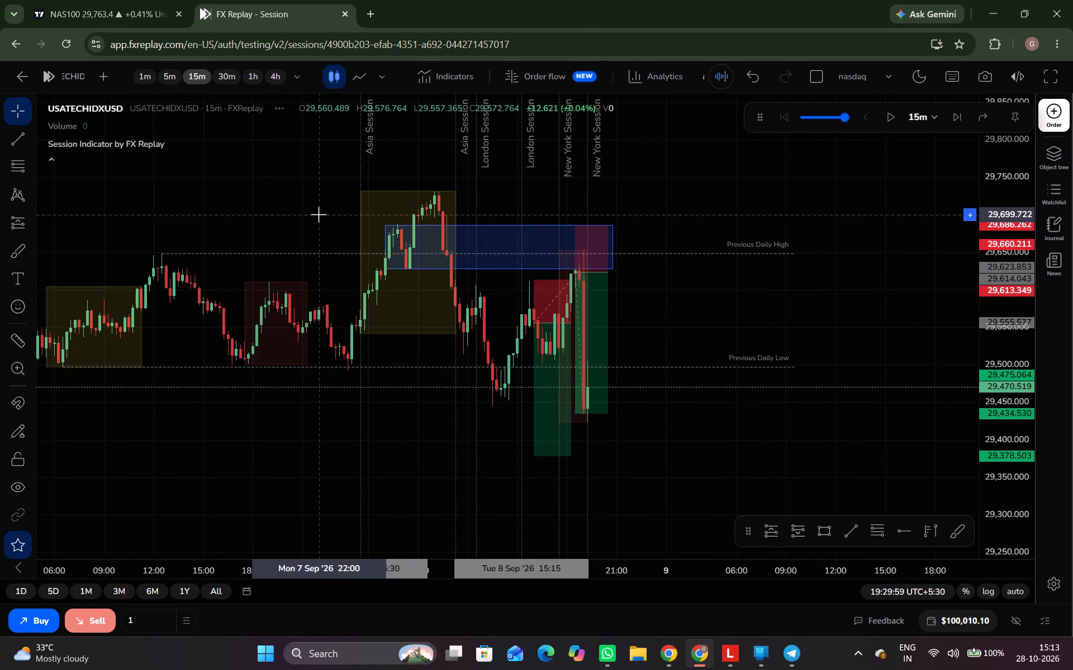
key(End)
key(Clear)
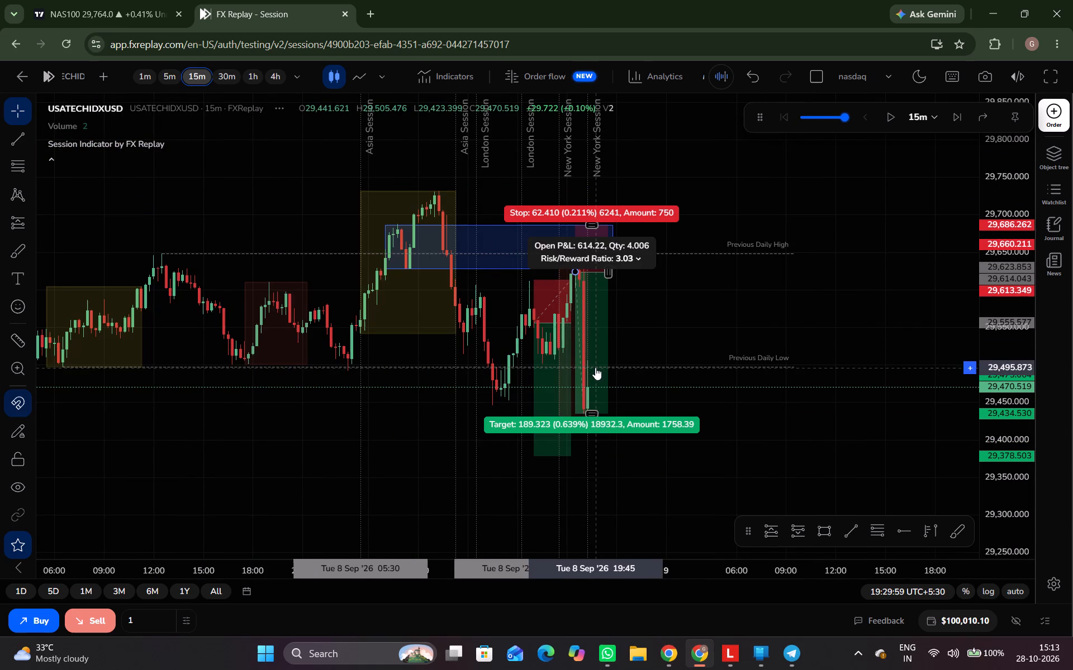
key(ctrl+space)
key(ctrl+space)
key(ctrl+space)
key(ctrl+space)
key(ctrl+space)
key(ctrl+space)
key(ctrl+space)
key(ctrl+space)
key(ctrl+space)
key(ctrl+space)
key(ctrl+space)
key(ctrl+space)
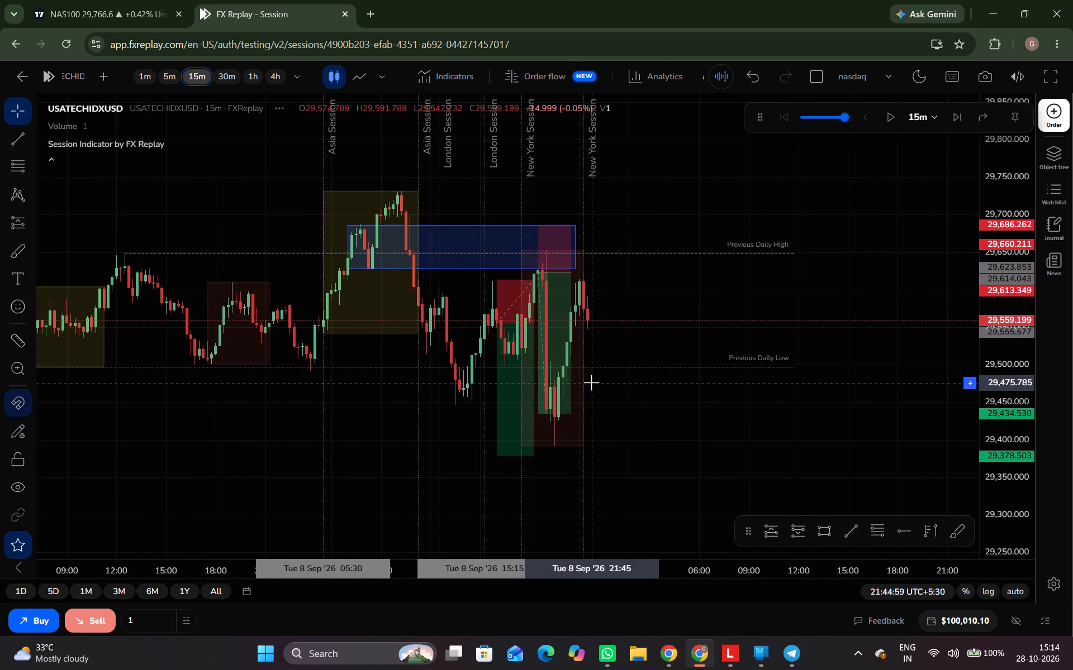
Advance the replay in 15-minute candles through the Asia session to 11:59 on 9 September.
key(ctrl+space)
key(ctrl+space)
key(ctrl+space)
key(ctrl+space)
key(ctrl+space)
key(ctrl+space)
key(ctrl+space)
key(ctrl+space)
key(ctrl+space)
key(ctrl+space)
key(ctrl+space)
key(ctrl+space)
key(ctrl+space)
key(ctrl+space)
key(ctrl+space)
key(ctrl+space)
key(ctrl+space)
key(ctrl+space)
key(ctrl+space)
key(ctrl+space)
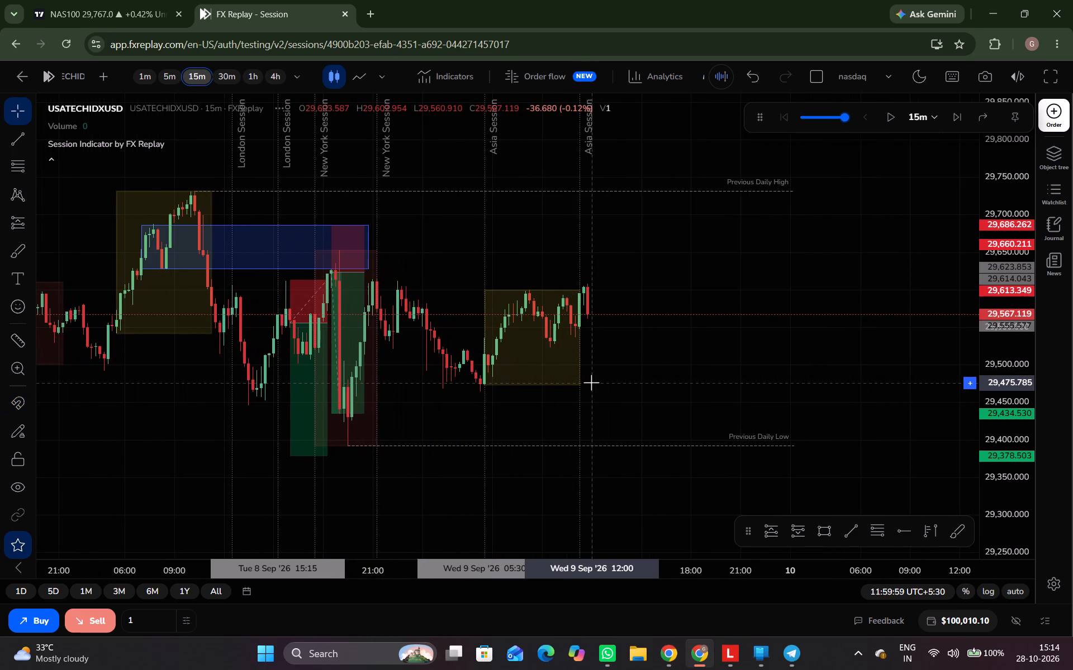
Advance the replay in 15-minute candles through the London session to 15:29 on 9 September.
key(ctrl+space)
key(ctrl+space)
key(ctrl+space)
key(ctrl+space)
key(ctrl+space)
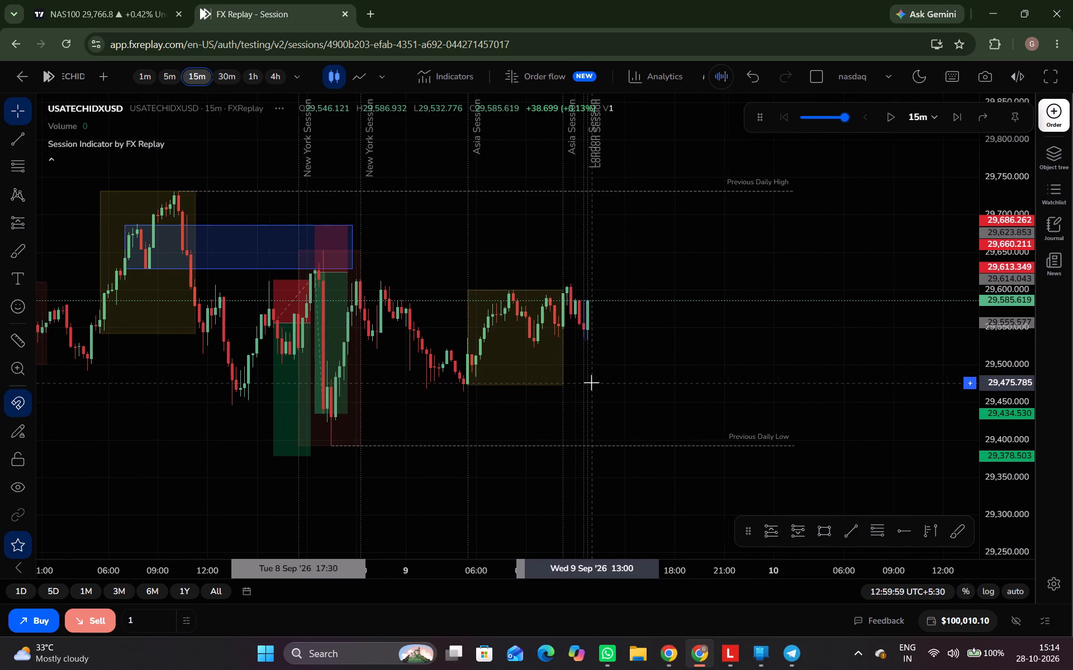
key(ctrl+space)
key(ctrl+space)
key(ctrl+space)
key(ctrl+space)
key(ctrl+space)
key(ctrl+space)
key(ctrl+space)
key(ctrl+space)
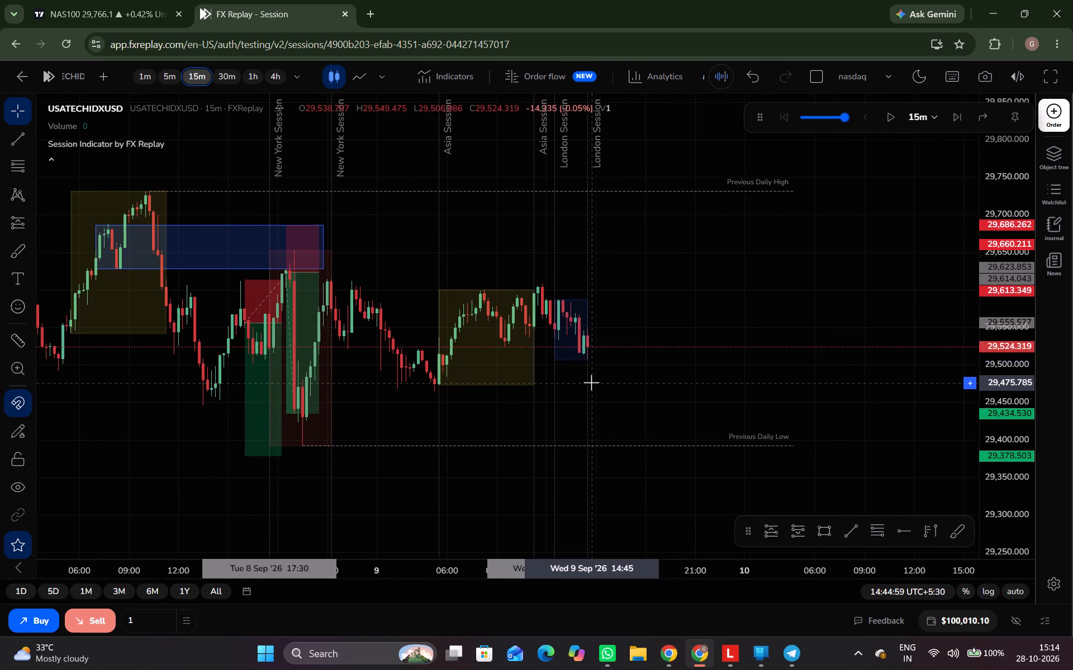
key(ctrl+space)
key(ctrl+space)
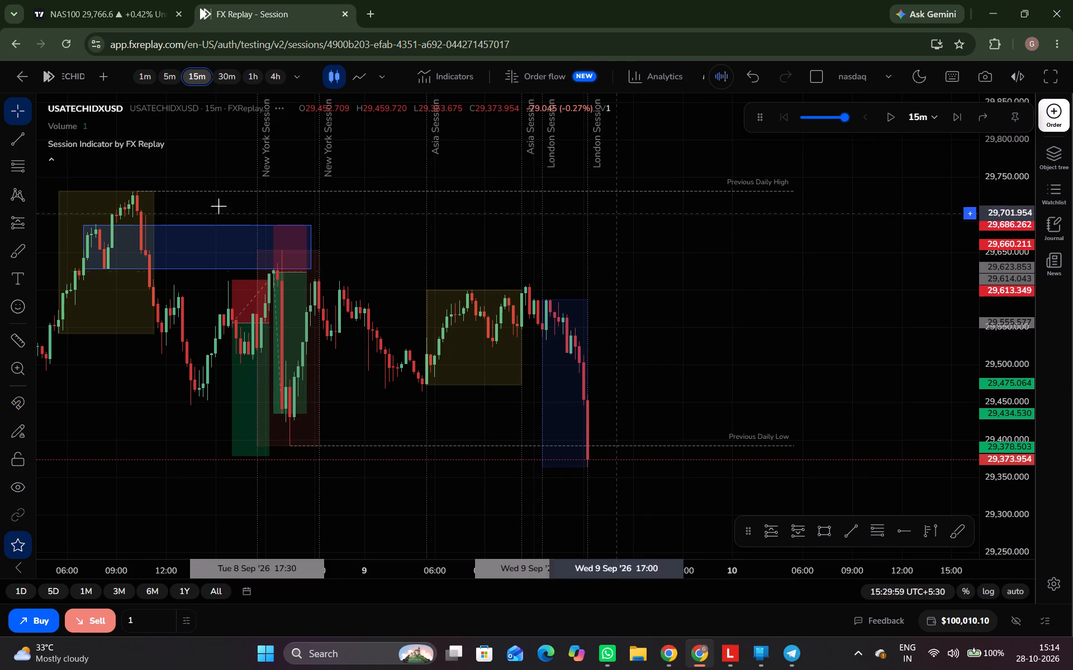
Switch the chart to the 5-minute timeframe and advance the replay past the London session to 16:19 on 9 September.
click(167, 73)
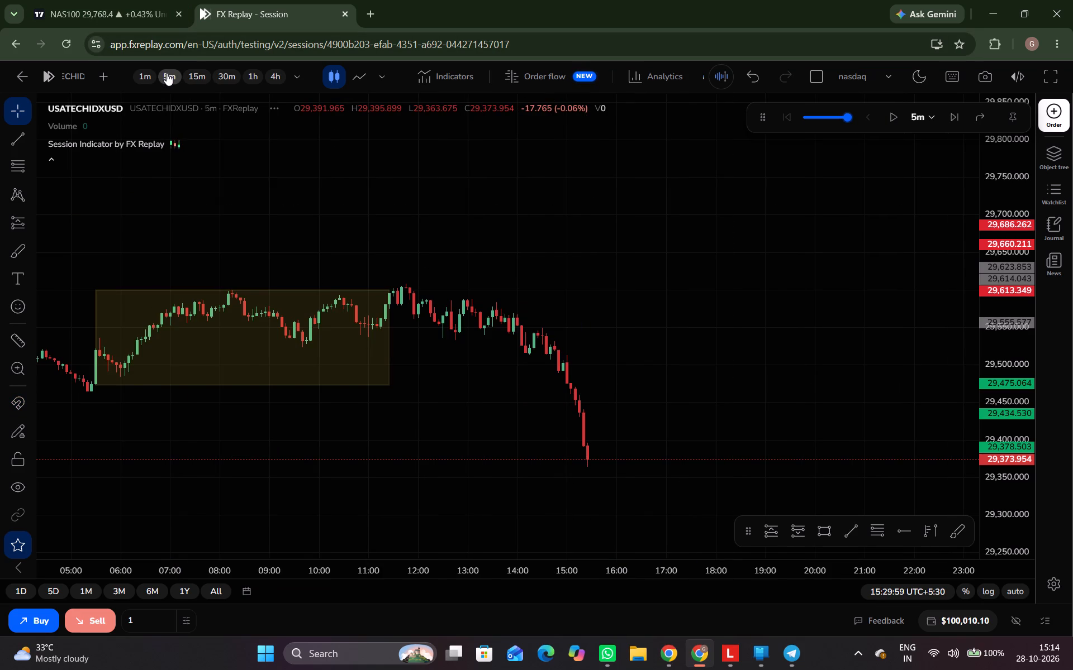
scroll(424, 391, down, 1)
drag(1010, 547, 998, 466)
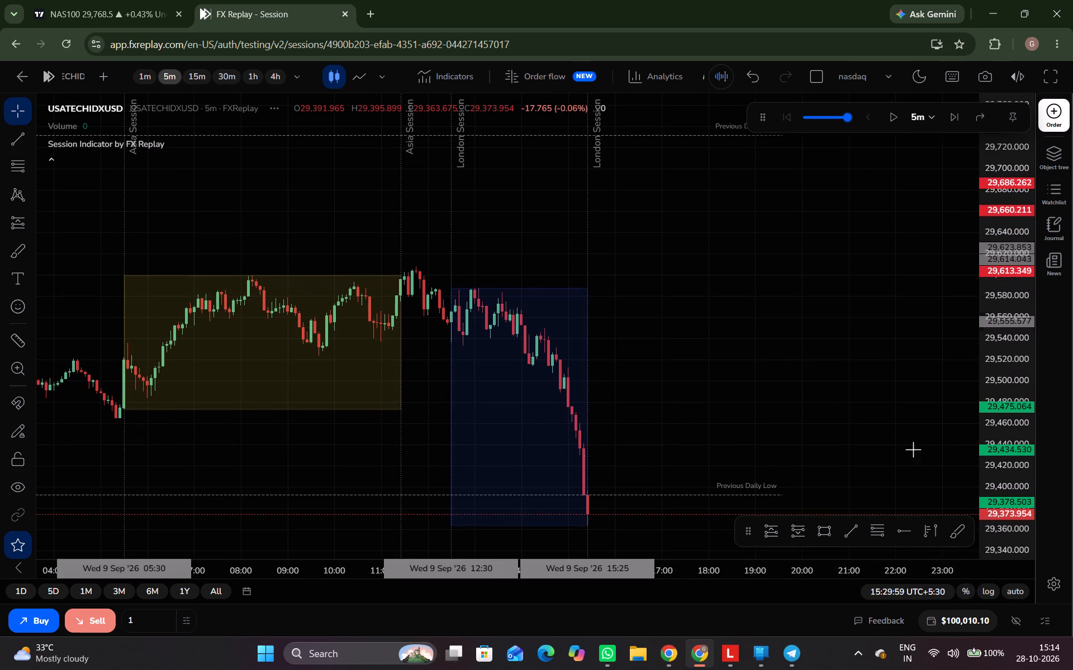
click(838, 424)
drag(715, 401, 687, 318)
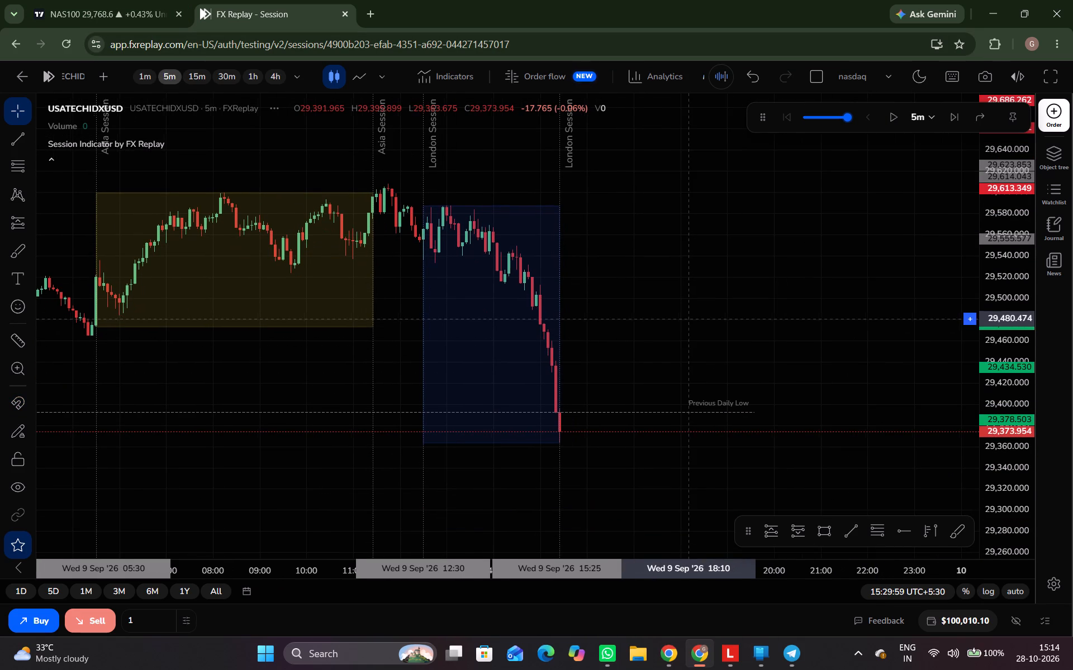
drag(687, 318, 681, 320)
key(ctrl+space)
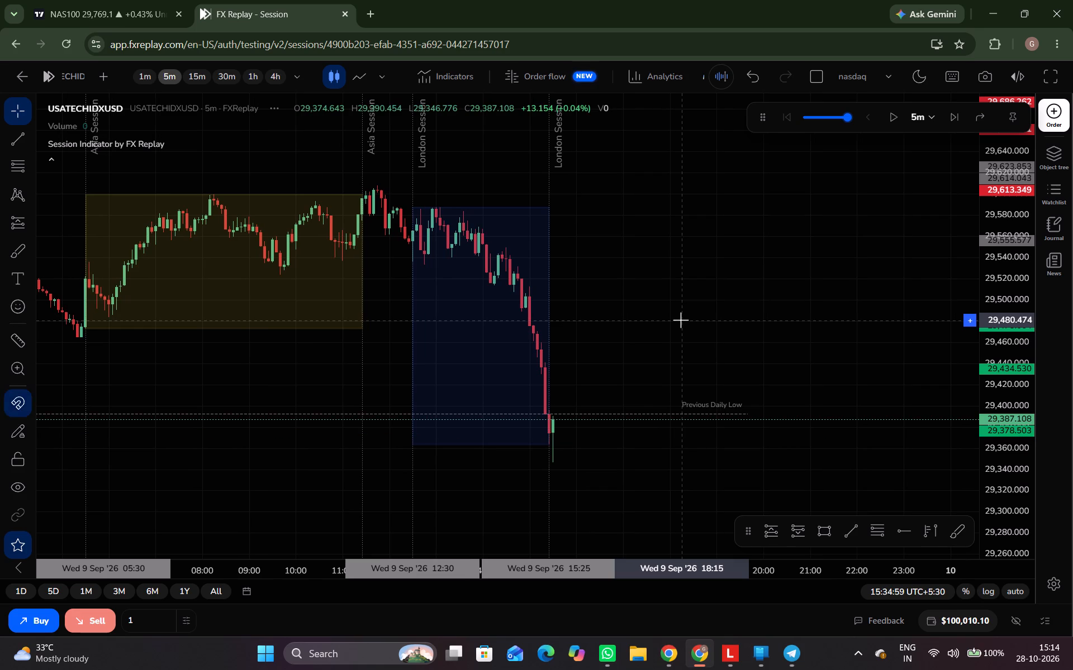
key(space)
key(ctrl+space)
key(ctrl+space)
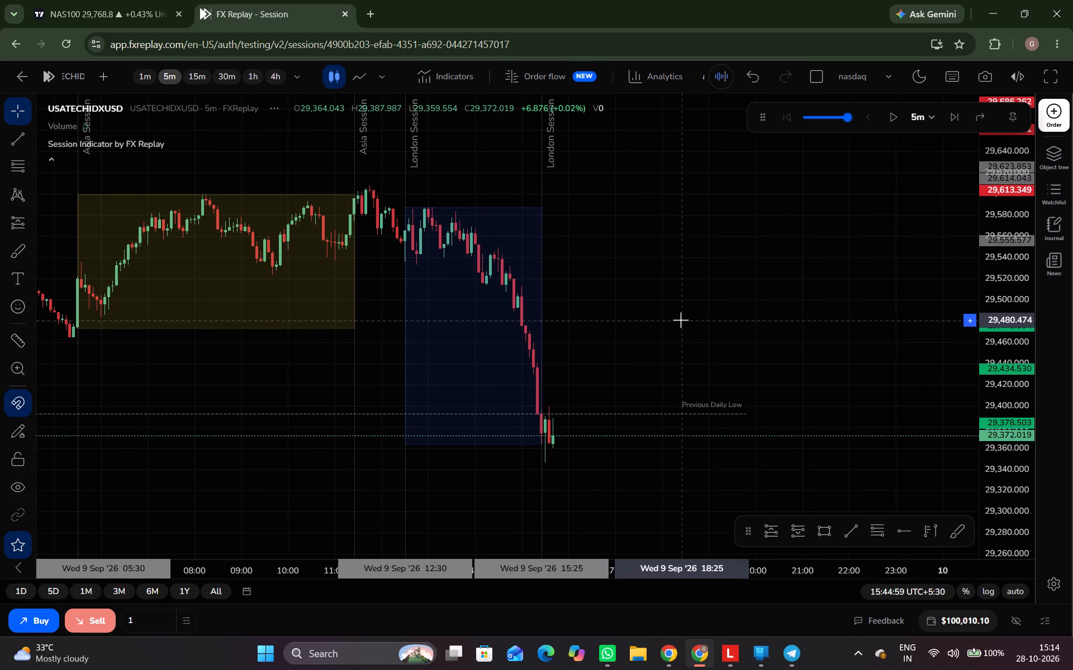
key(ctrl+space)
key(ctrl+space)
key(ctrl+space)
key(ctrl+space)
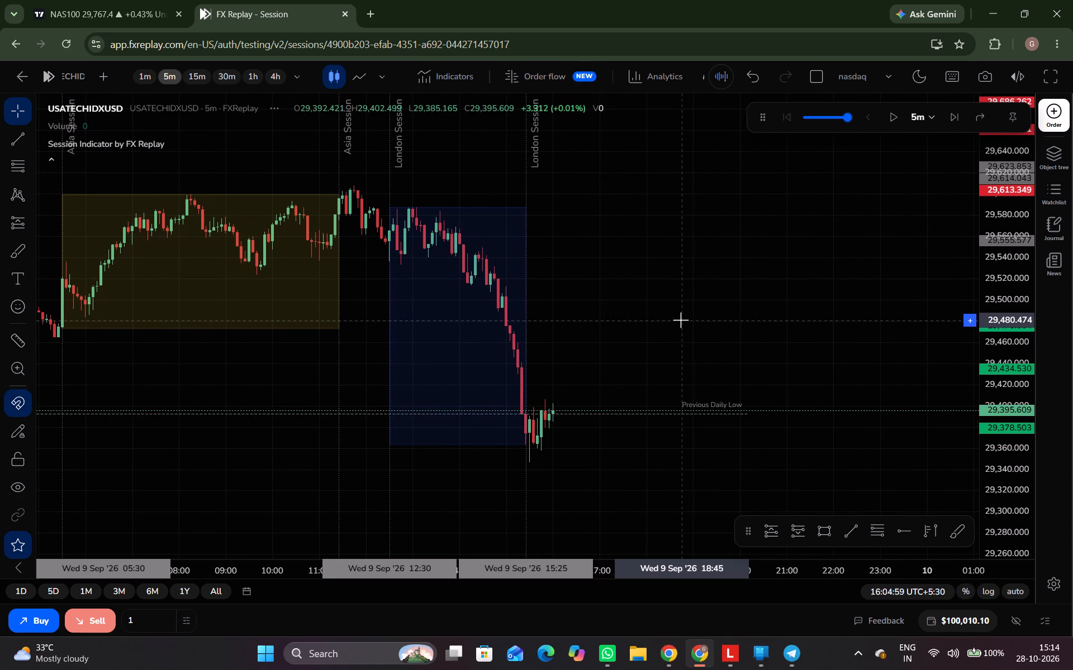
key(ctrl+space)
key(ctrl+space)
key(ctrl+space)
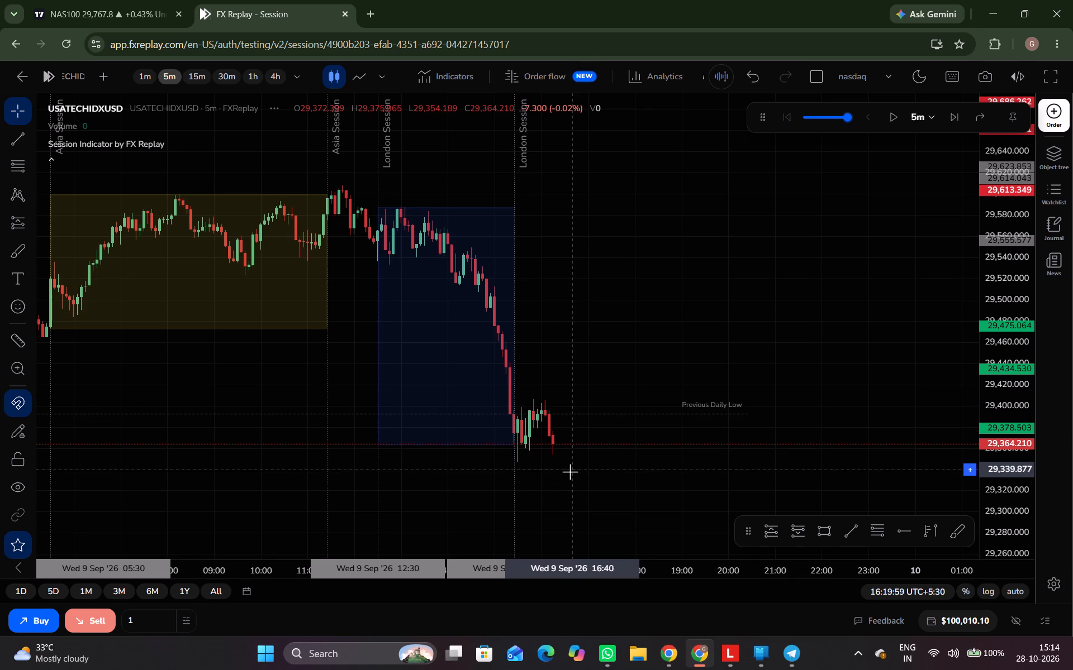
Advance the replay in 5-minute candles to 17:34 on 9 September, just before the New York session.
ctrl+click(693, 409)
key(ctrl+space)
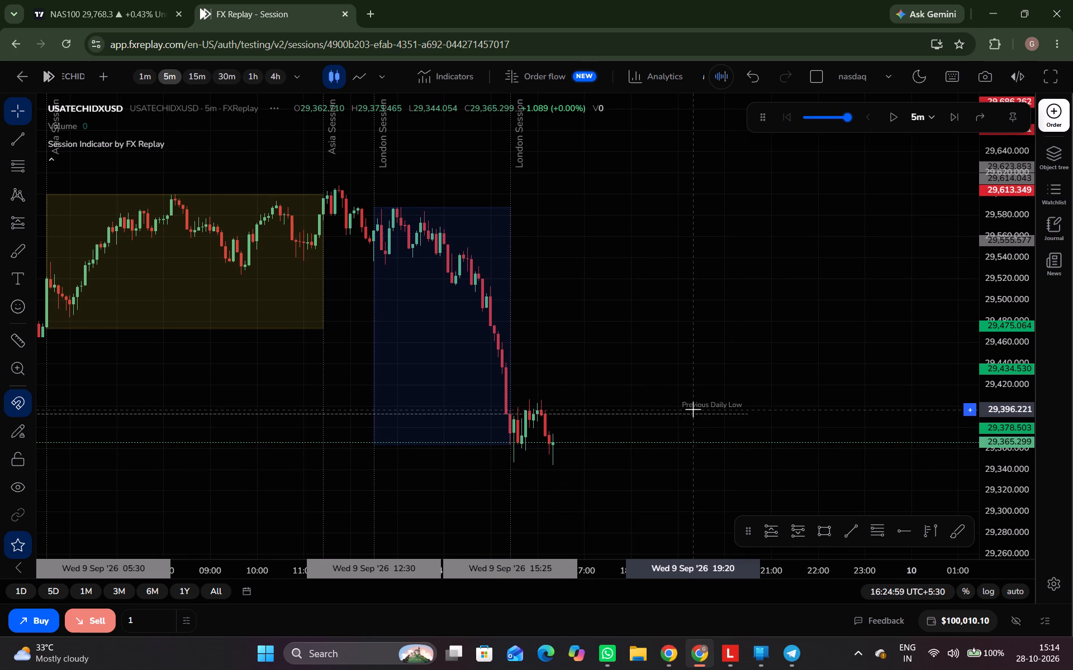
key(ctrl+space)
key(ctrl+space)
key(ctrl+space)
key(ctrl+space)
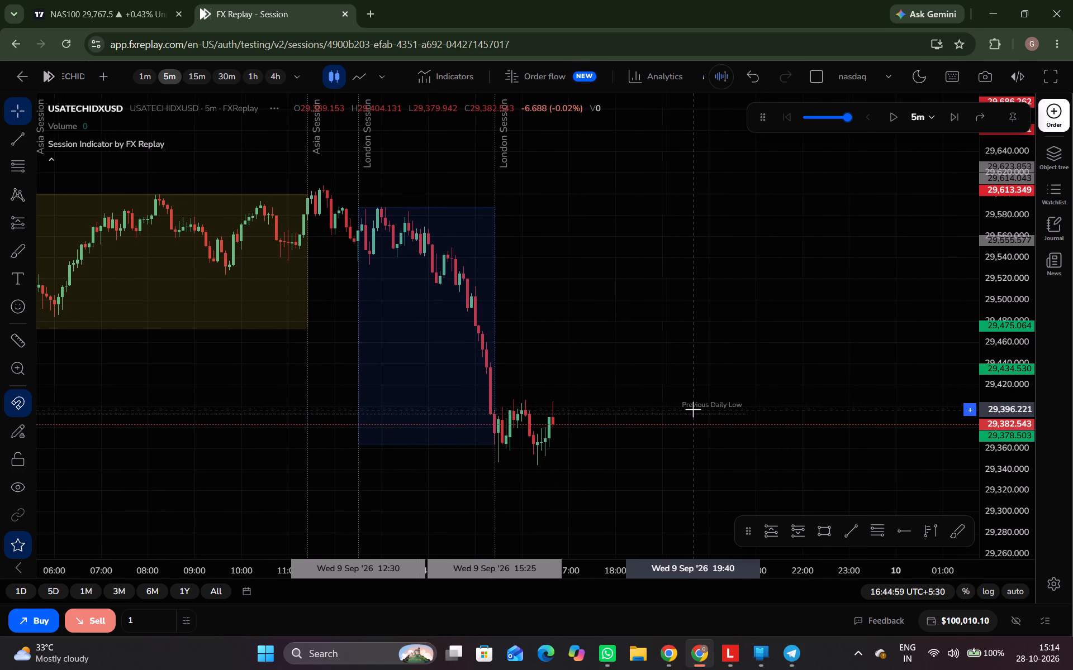
key(ctrl+space)
key(ctrl+space)
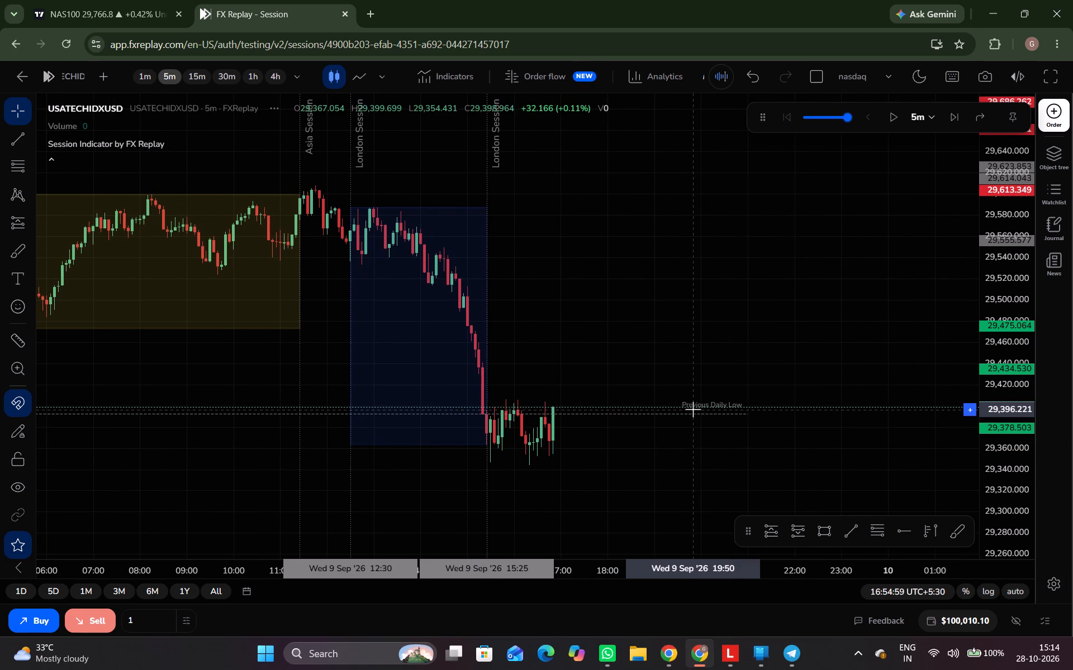
key(ctrl+space)
key(ctrl+space)
key(ctrl+space)
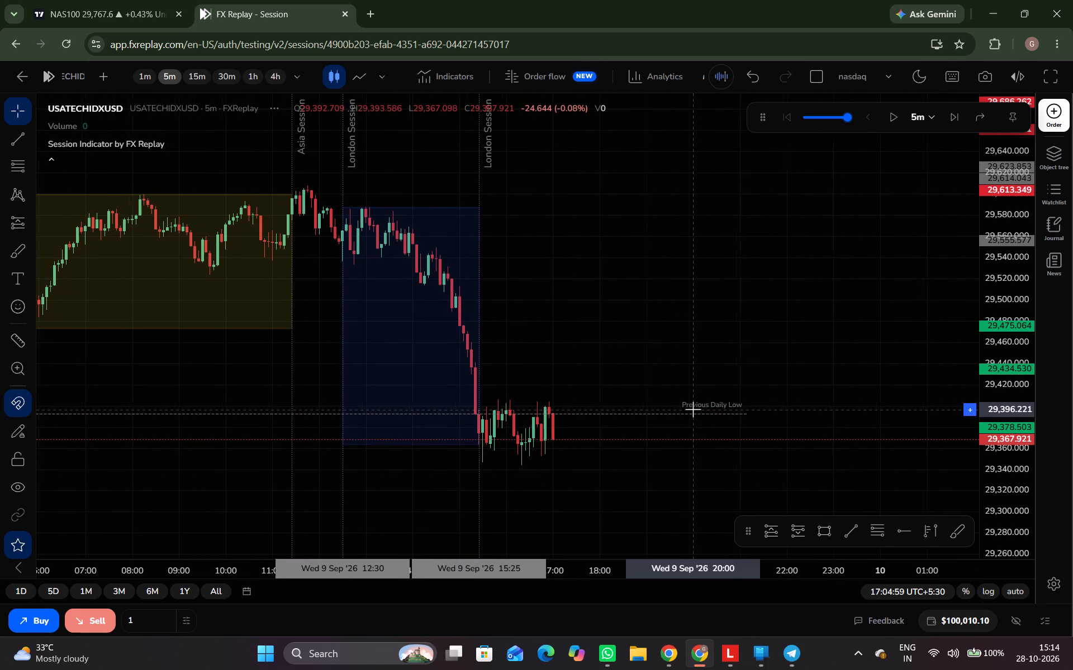
key(ctrl+space)
key(ctrl+space)
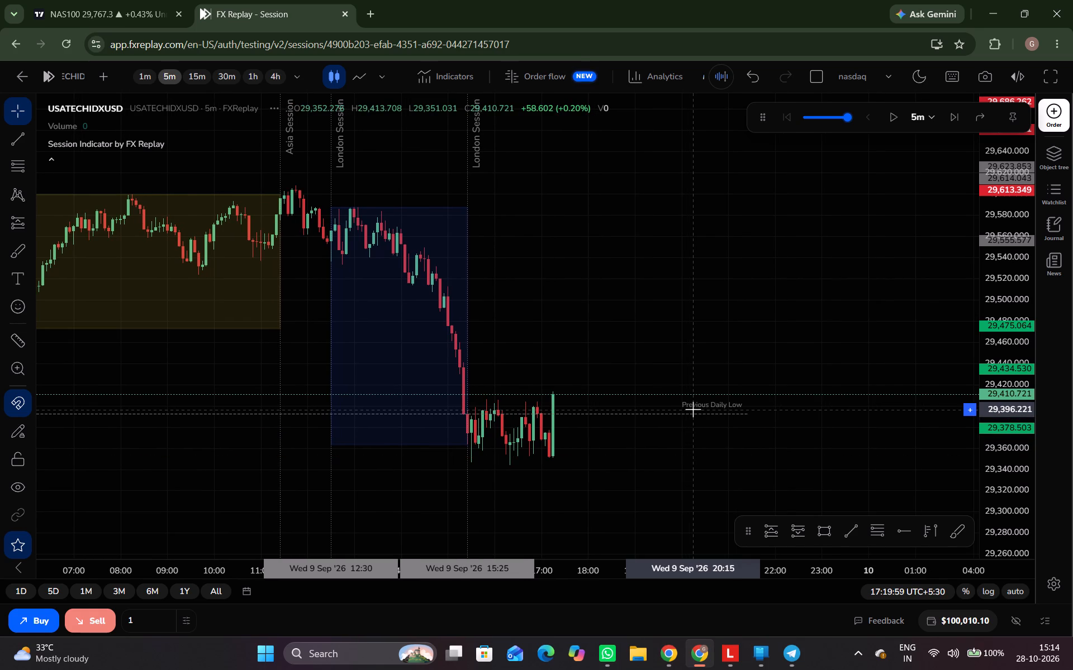
key(ctrl+space)
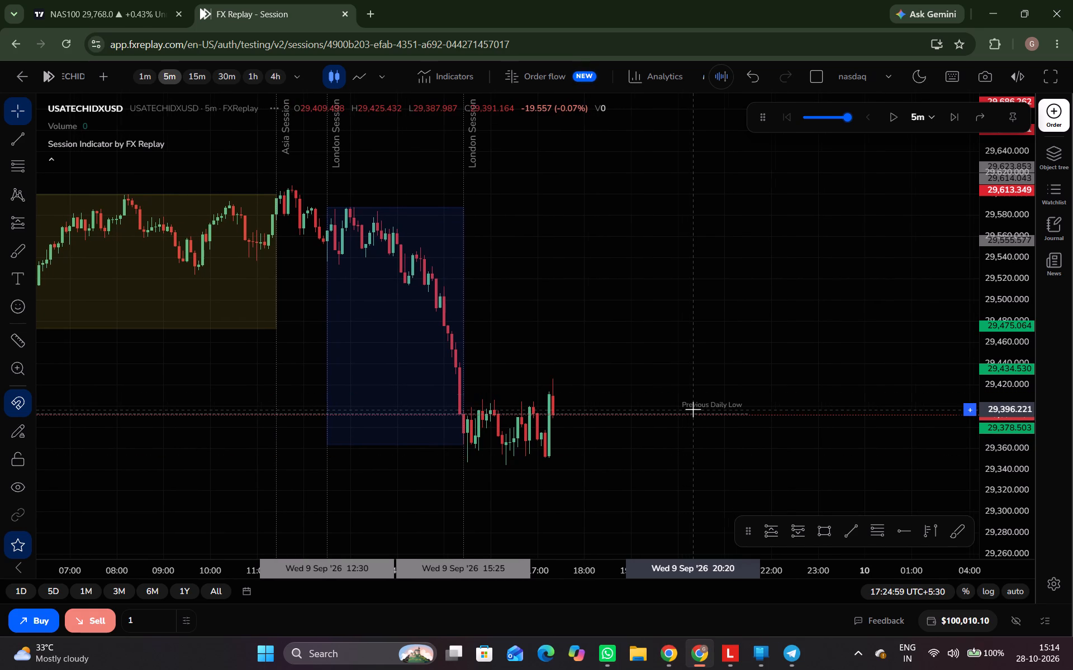
key(ctrl+space)
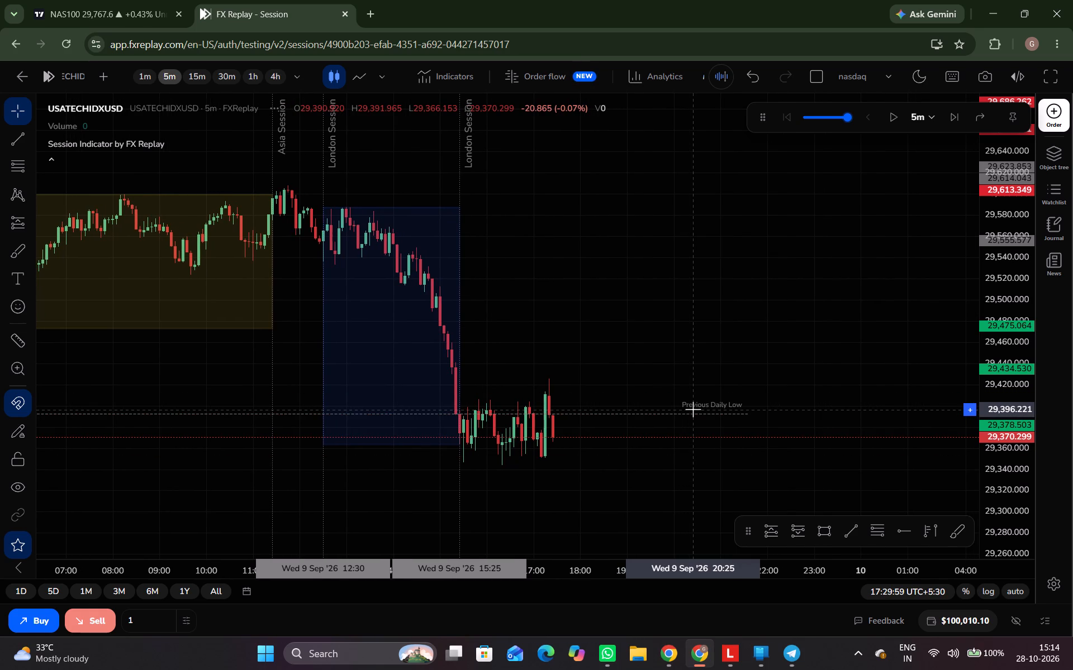
ctrl+drag(624, 372, 600, 344)
key(ctrl+space)
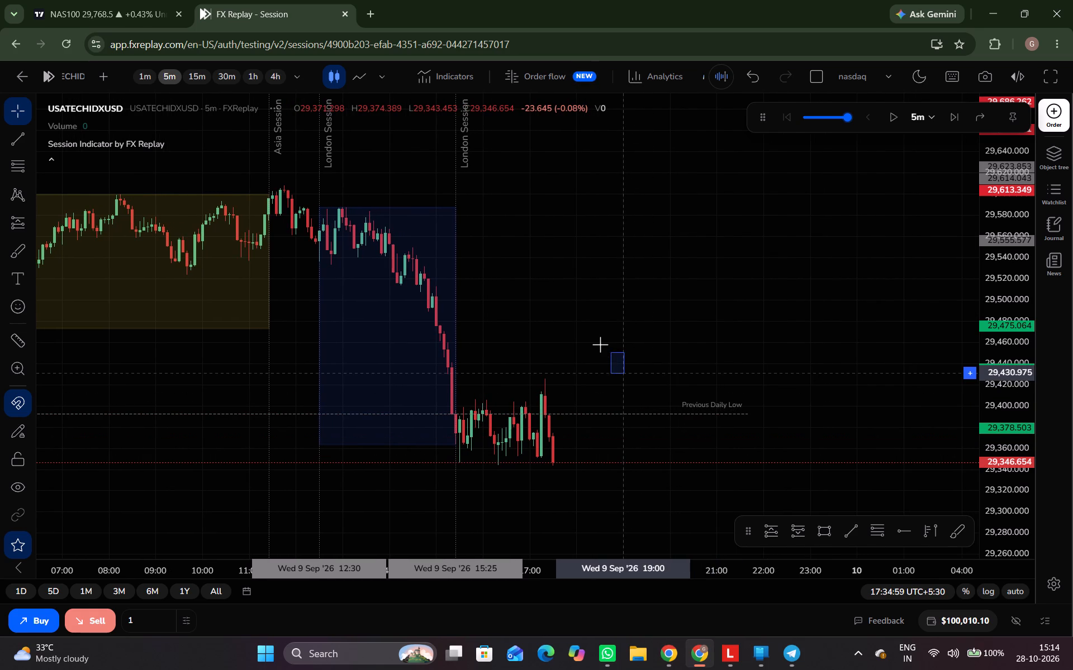
Advance the replay in 5-minute candles into the New York session, reaching 18:04 on 9 September.
ctrl+drag(600, 344, 587, 338)
ctrl+drag(619, 357, 559, 309)
drag(590, 328, 557, 283)
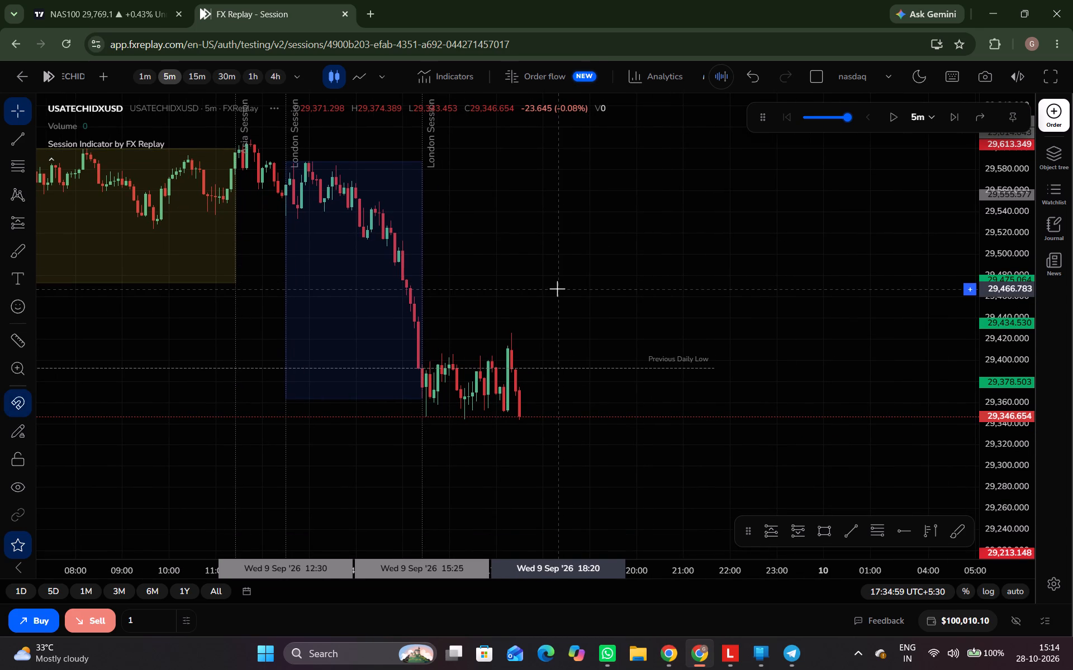
ctrl+drag(557, 289, 619, 260)
drag(589, 283, 635, 271)
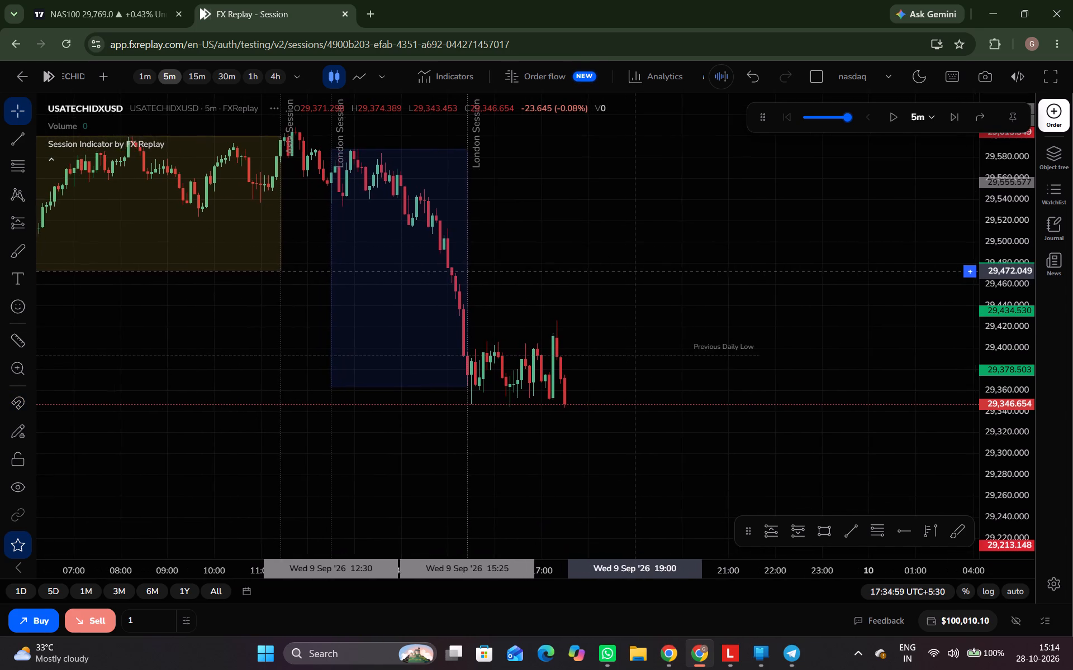
drag(635, 271, 623, 278)
click(623, 278)
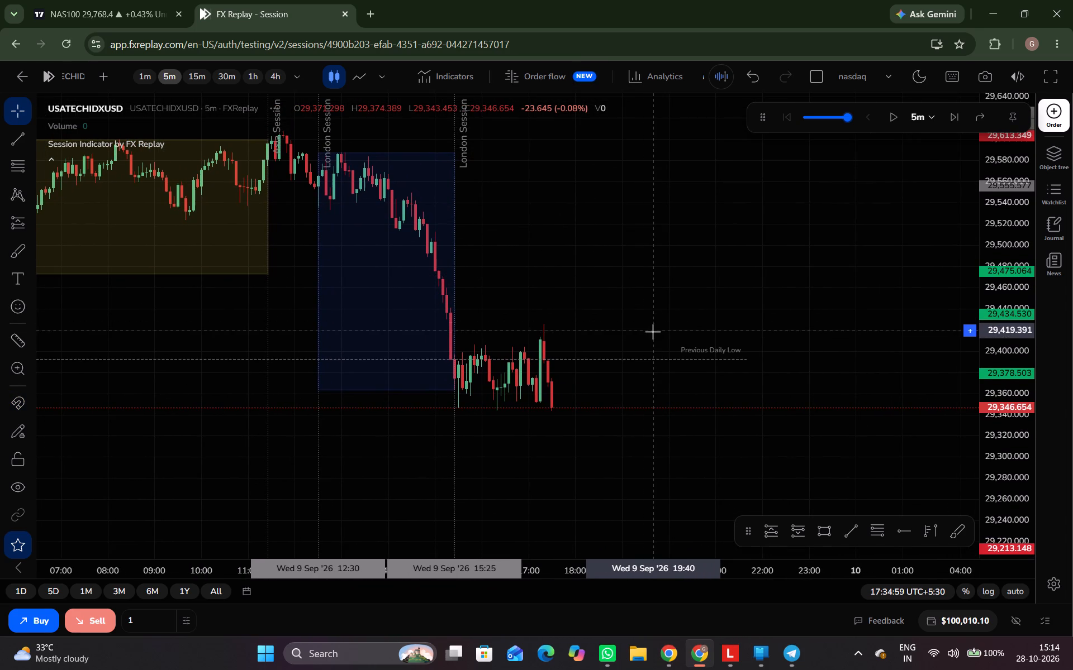
key(ctrl+space)
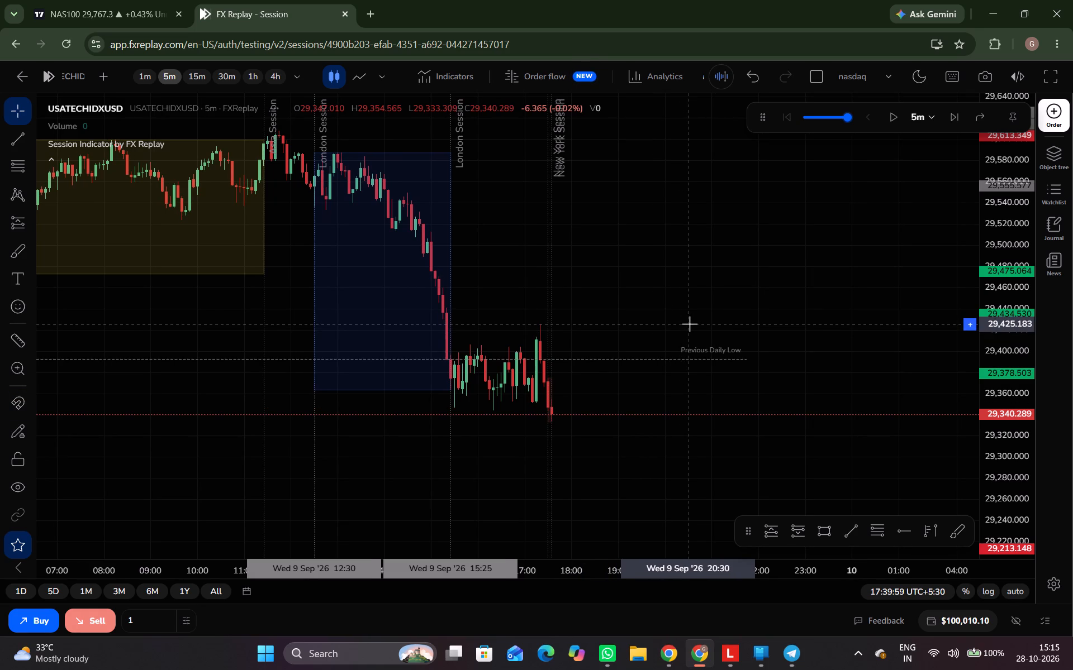
key(ctrl+space)
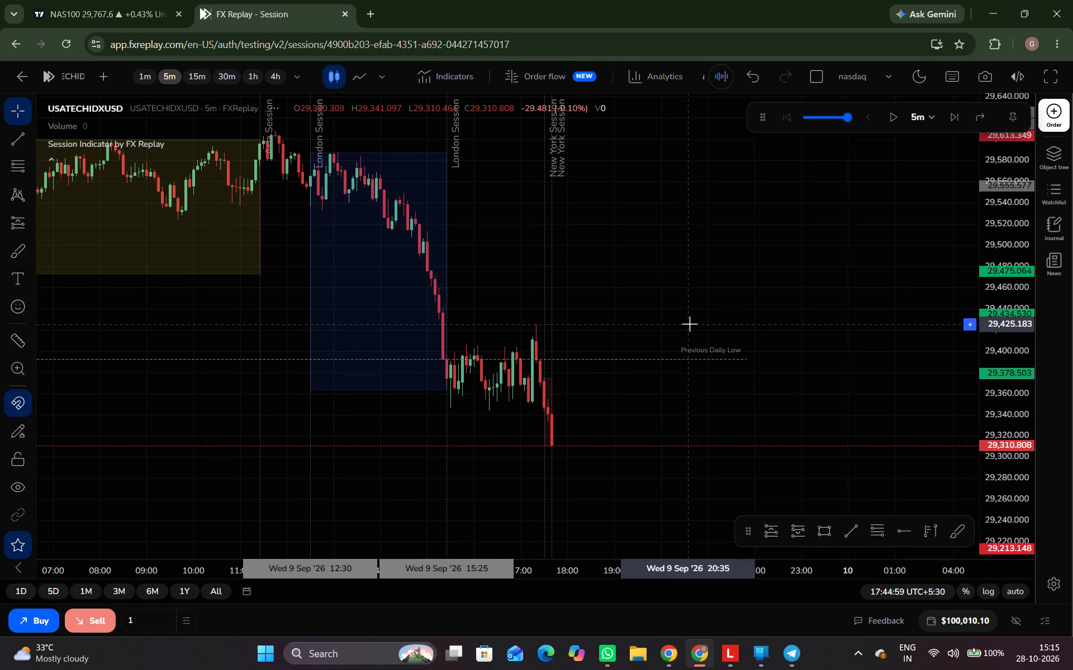
key(ctrl+space)
key(ctrl+space)
key(ctrl+space)
key(ctrl+space)
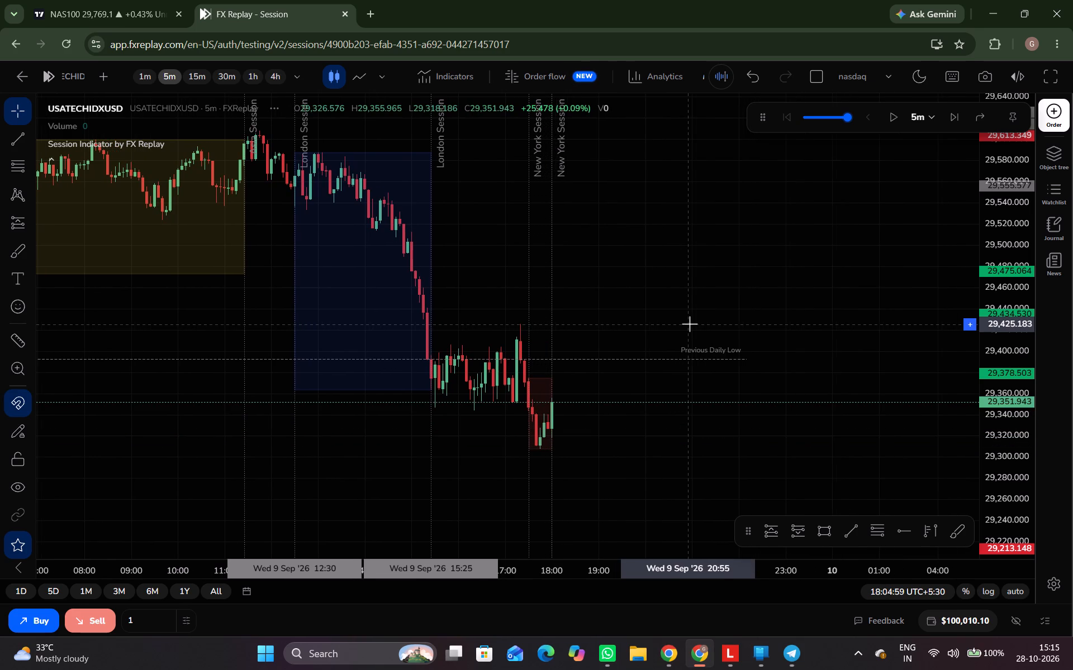
Advance the replay in 5-minute candles through the New York session to 19:14 on 9 September.
key(ctrl+space)
key(ctrl+space)
key(ctrl+space)
key(ctrl+space)
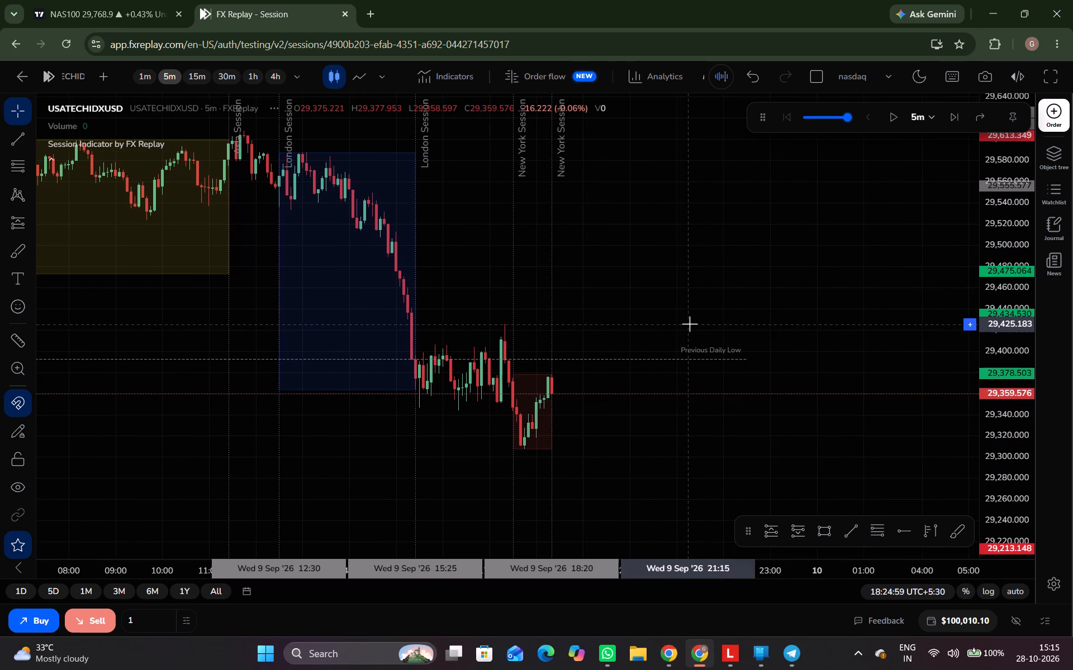
key(ctrl+space)
key(ctrl+space)
key(ctrl+space)
key(ctrl+space)
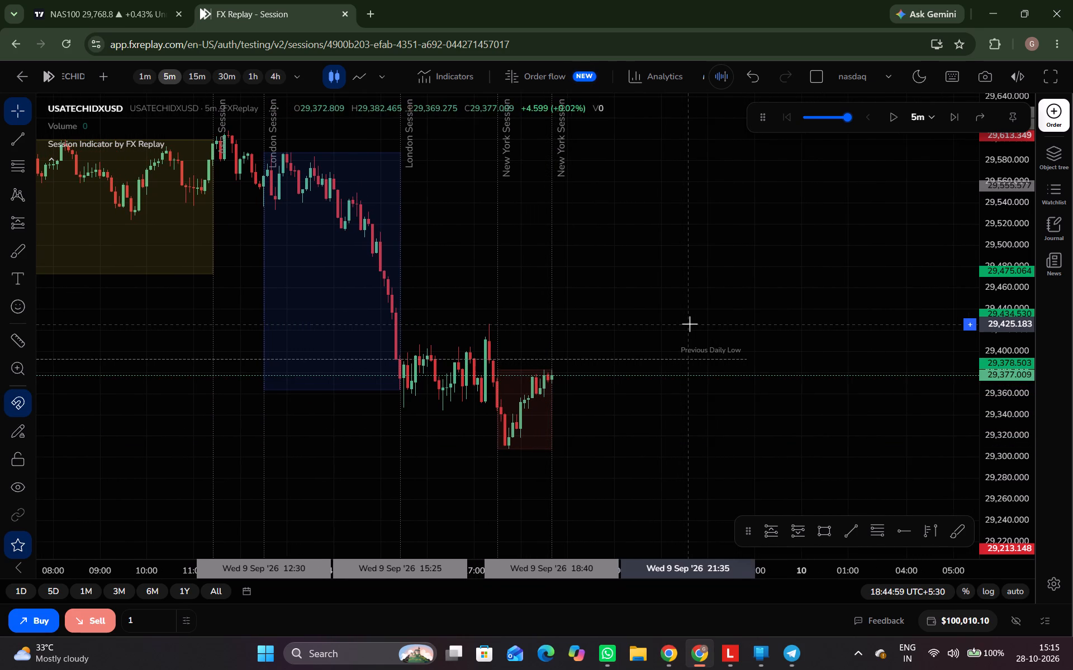
key(ctrl+space)
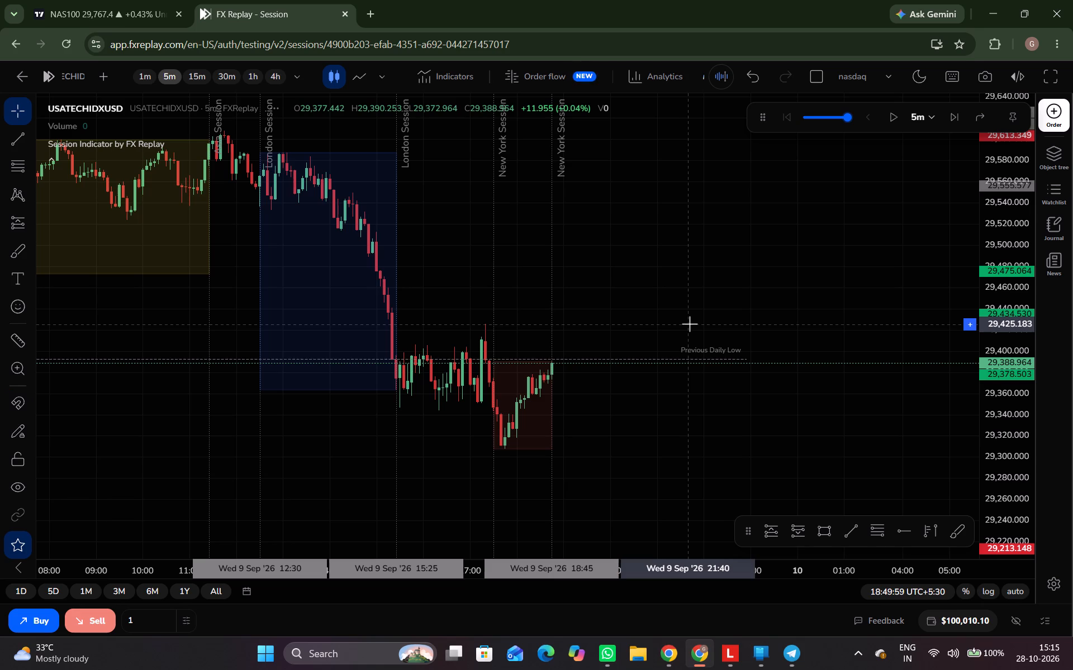
key(ctrl+space)
key(ctrl+space)
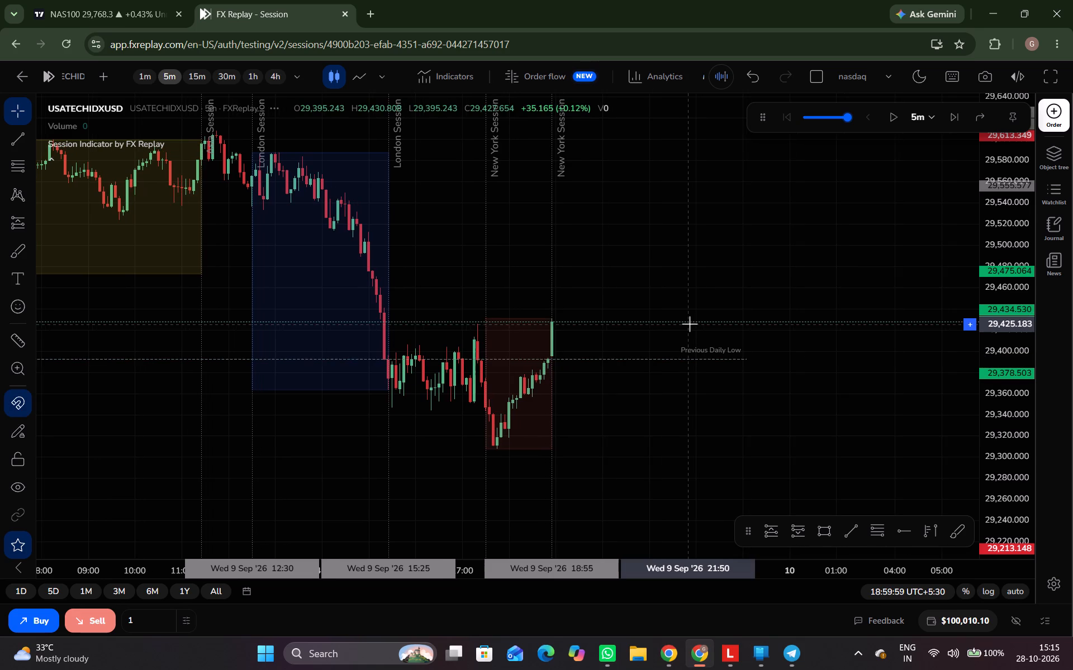
key(ctrl+space)
key(ctrl+space)
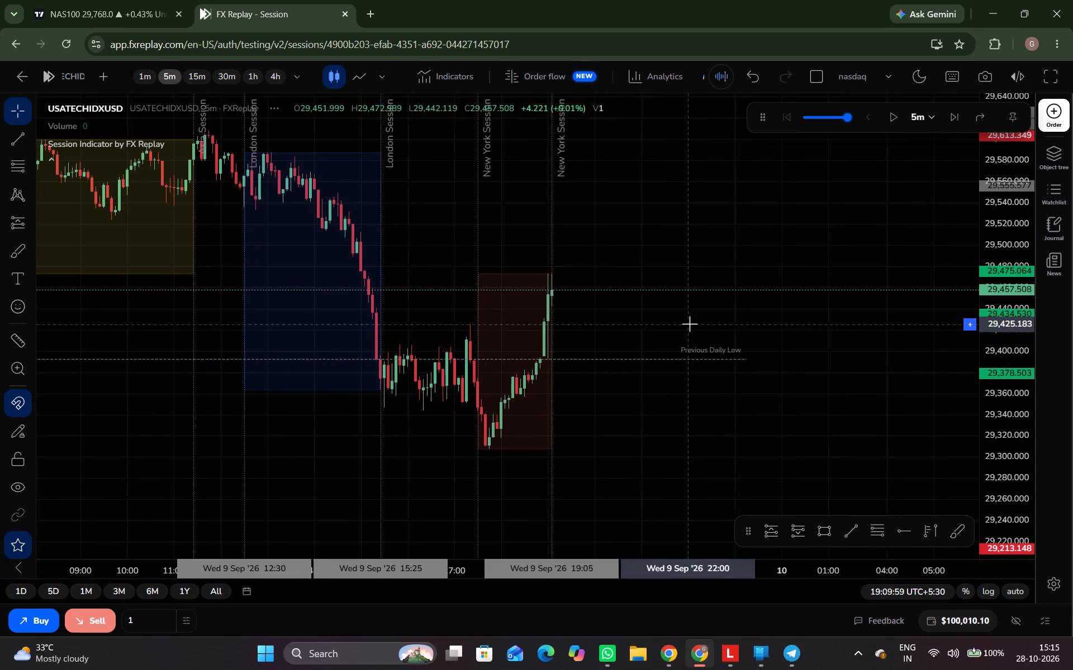
key(ctrl+space)
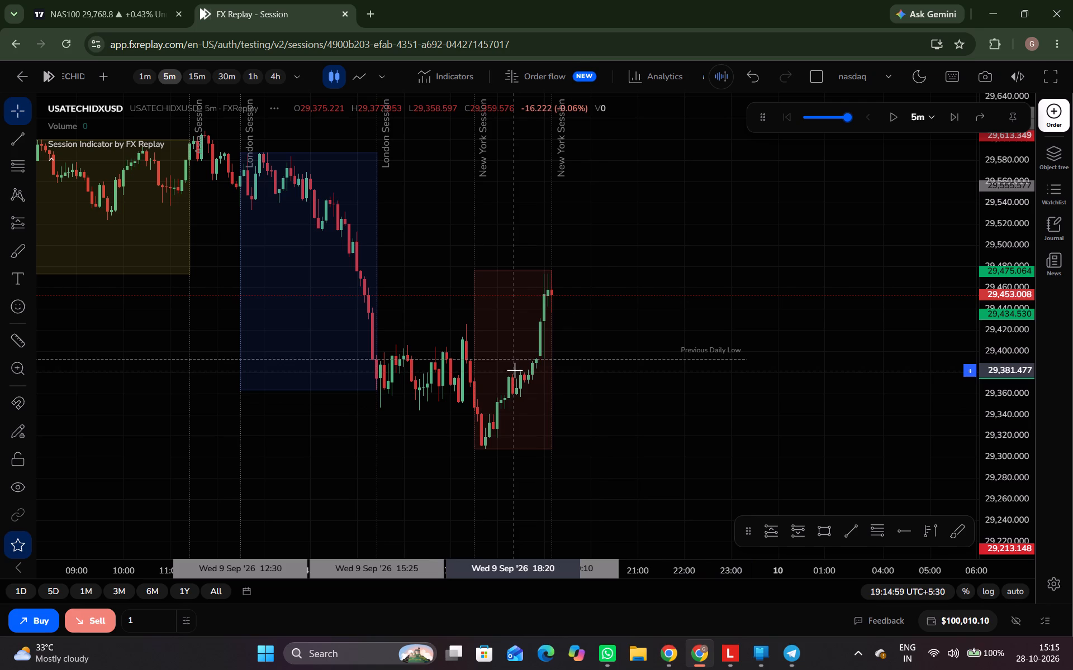
Continue the replay in 5-minute candles to 19:49 on 9 September.
drag(606, 293, 430, 357)
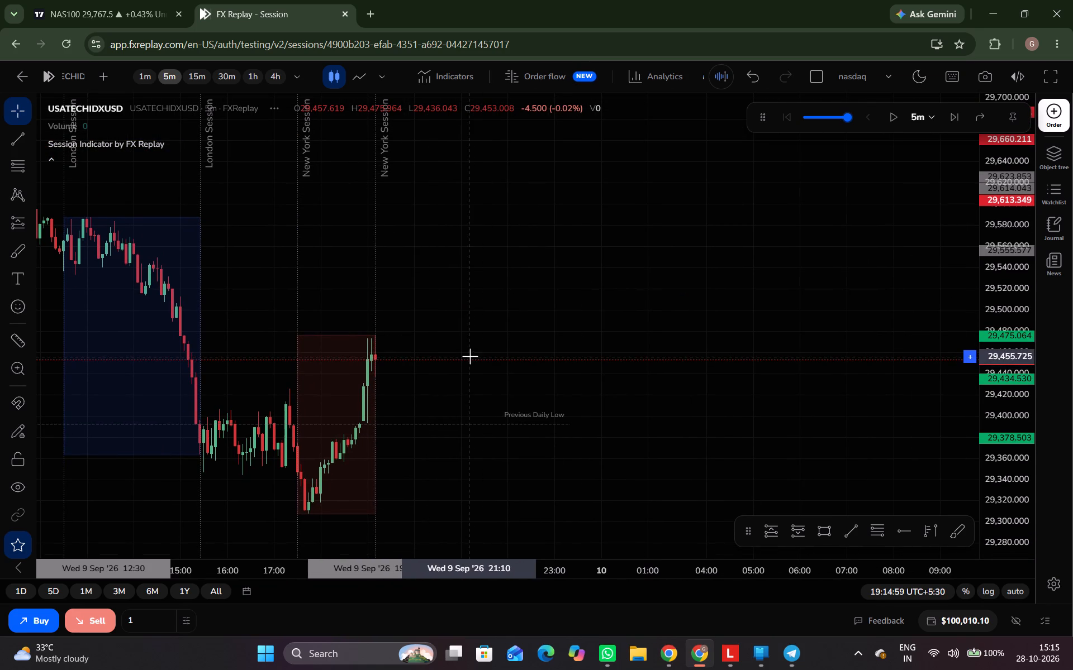
drag(515, 340, 553, 307)
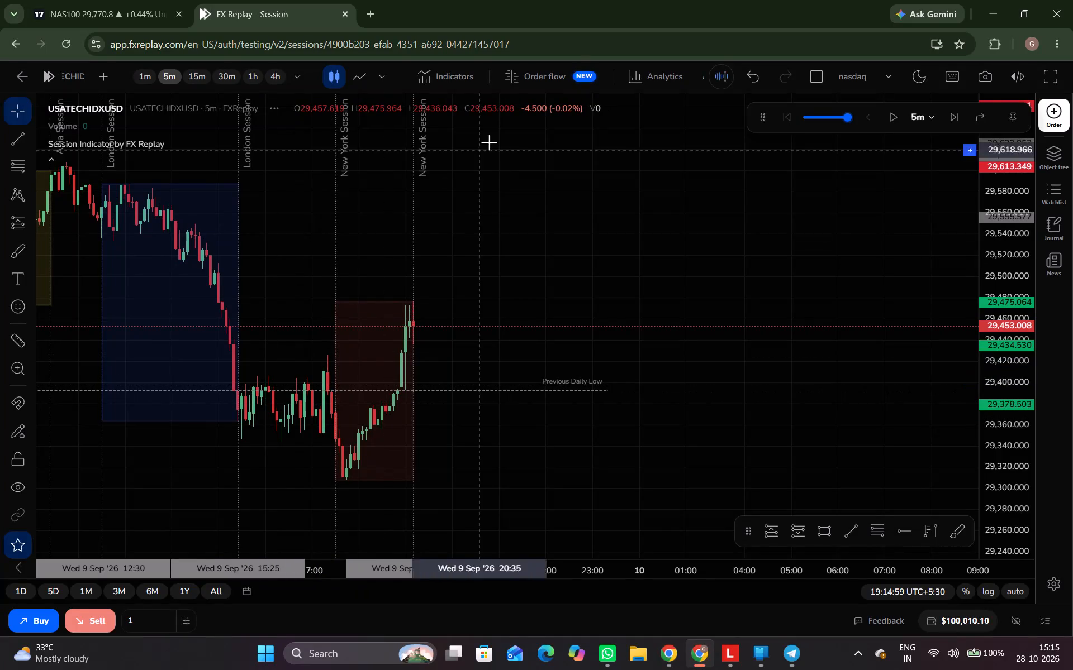
key(ctrl+space)
key(ctrl+space)
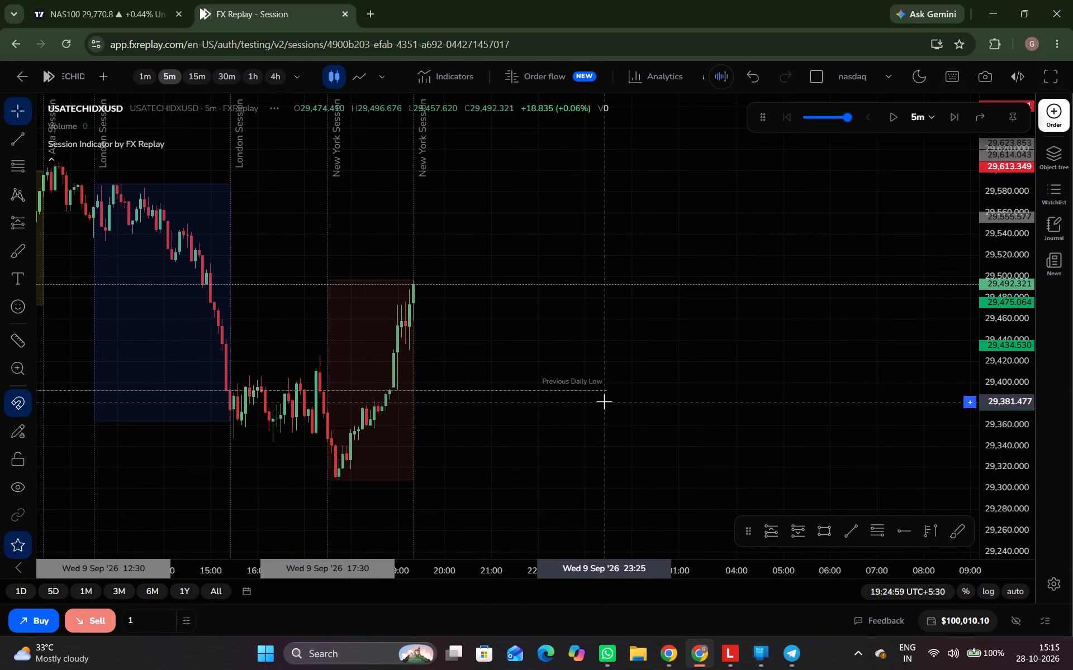
key(ctrl+space)
key(ctrl+space)
key(ctrl+space)
key(ctrl+space)
key(ctrl+space)
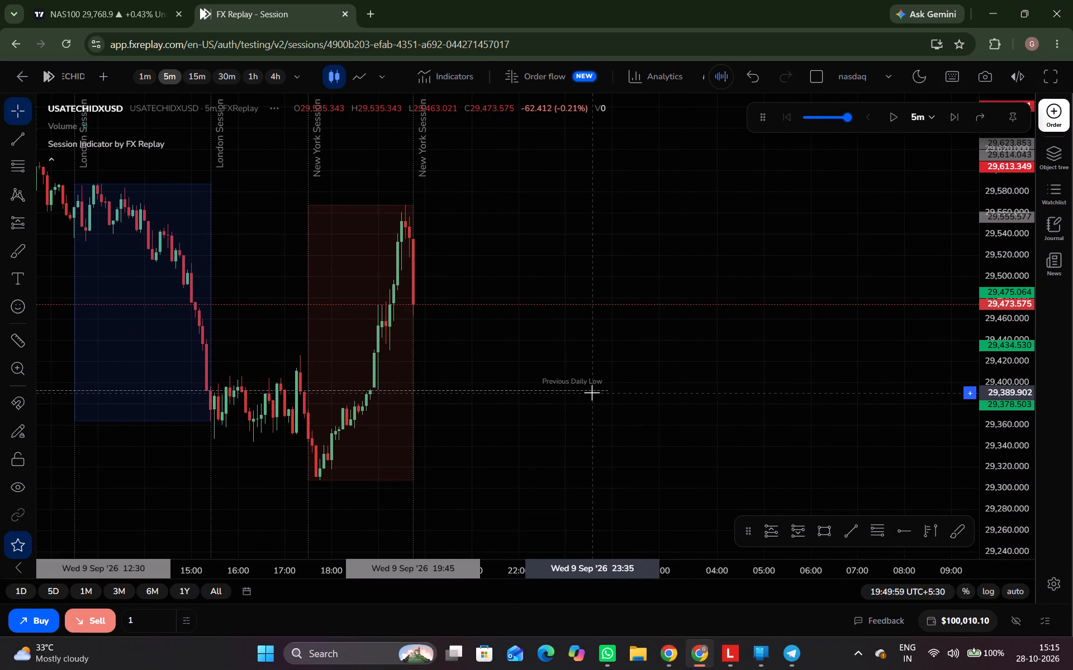
Place a short position with its entry at 29,536.292, near the open of the latest New York session candle.
drag(592, 393, 610, 408)
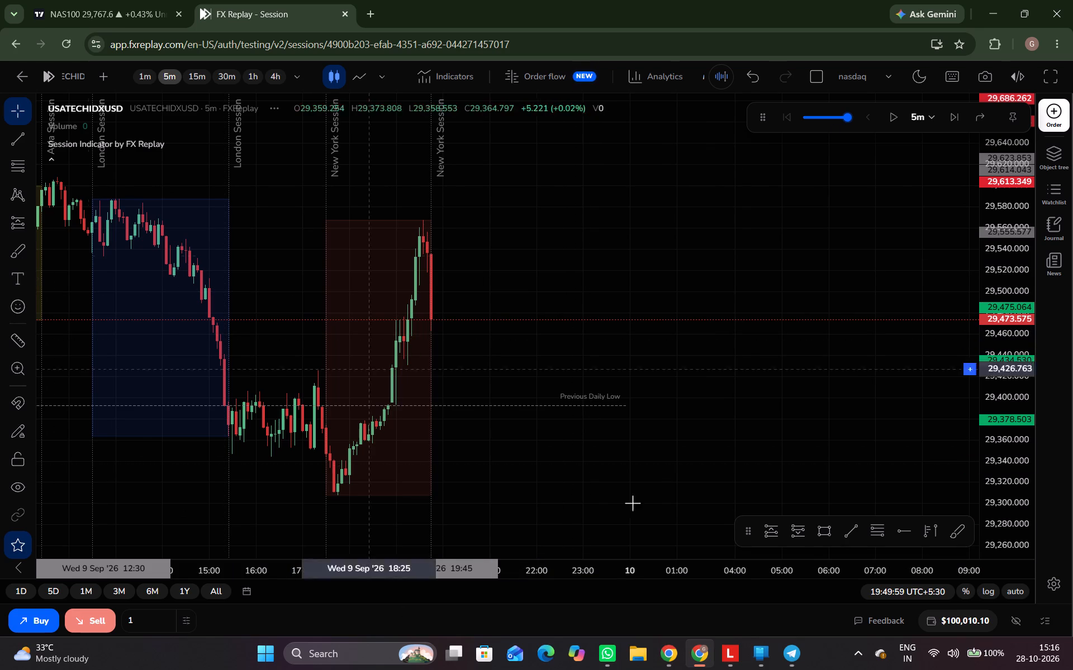
click(796, 524)
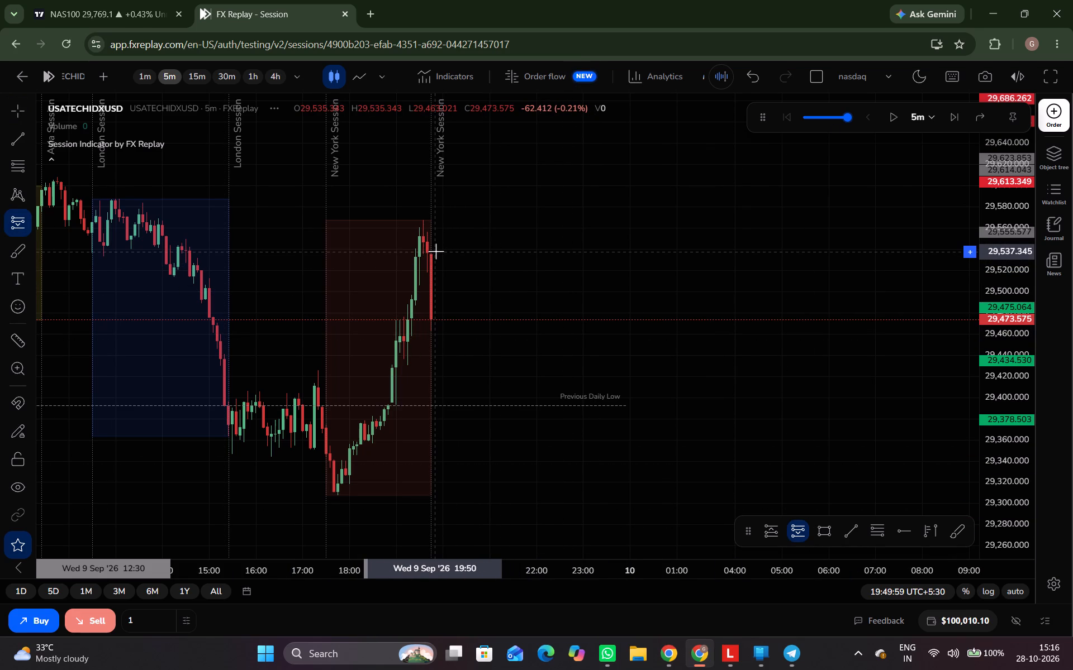
click(429, 252)
drag(651, 285, 584, 252)
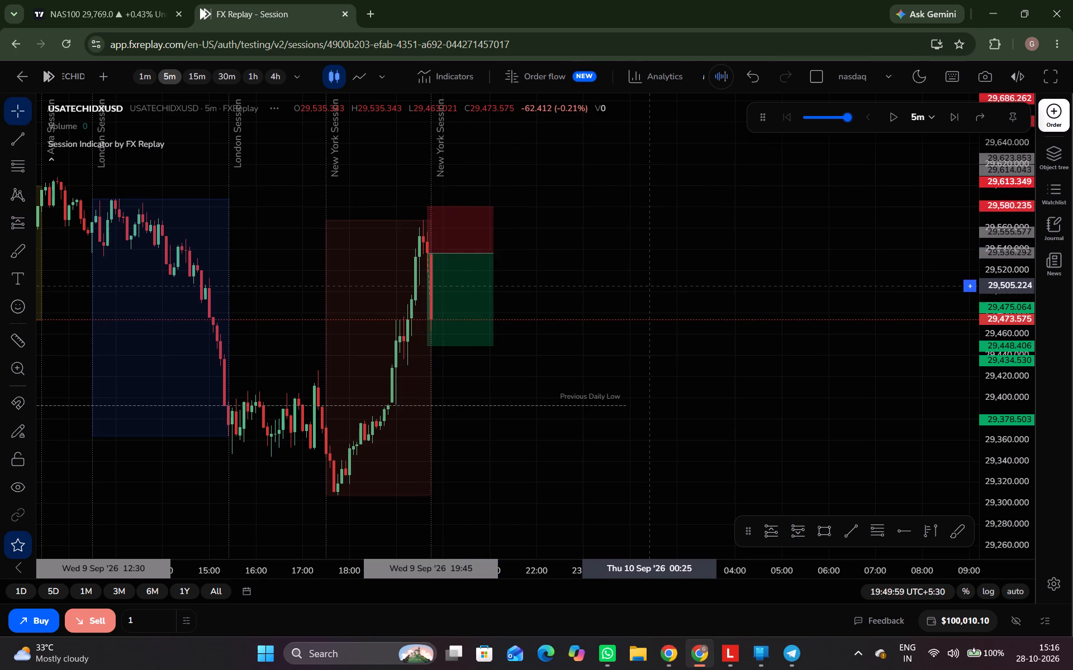
drag(584, 252, 761, 336)
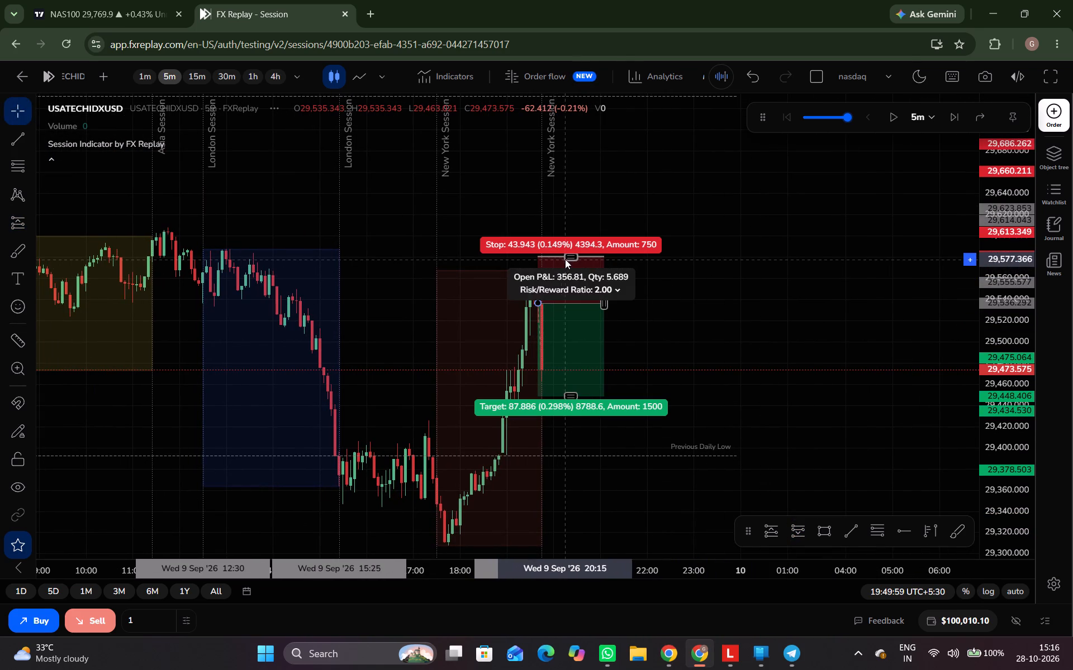
Set the new short position's stop to 29,589.187 and its target to 29,373.105, for a risk/reward ratio of 3.09.
drag(571, 259, 599, 233)
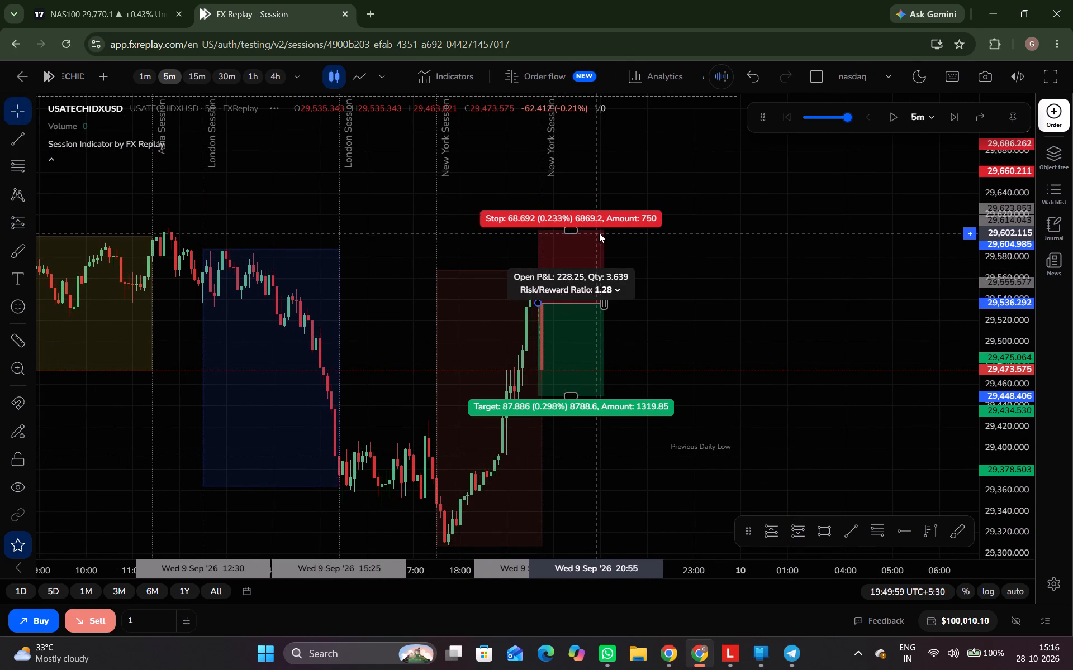
drag(599, 233, 600, 250)
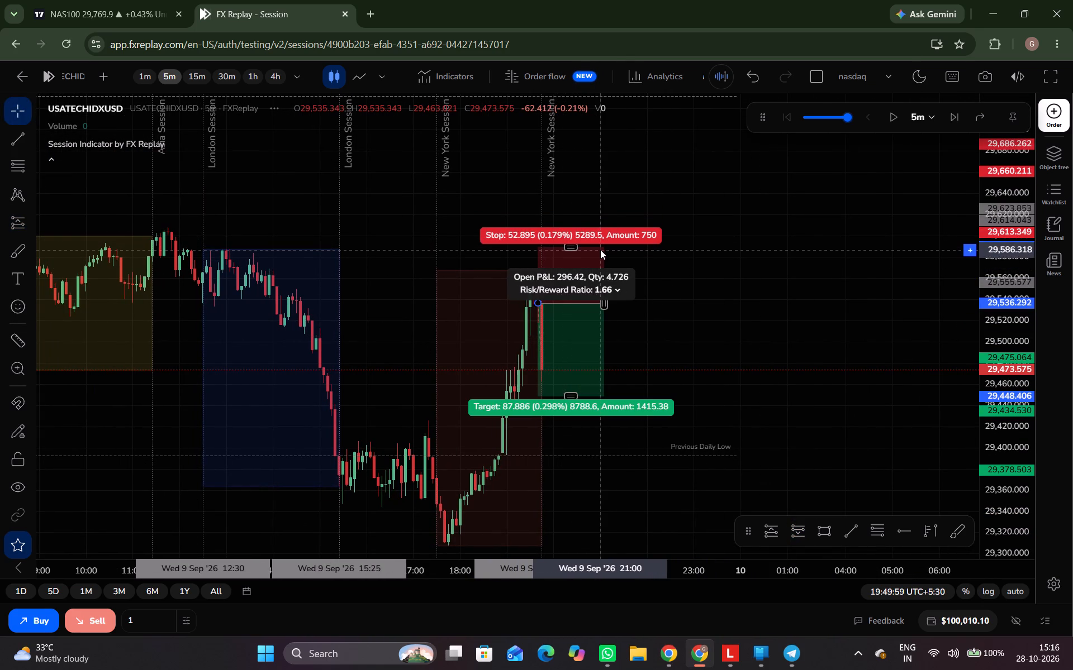
drag(600, 250, 601, 250)
drag(660, 280, 655, 237)
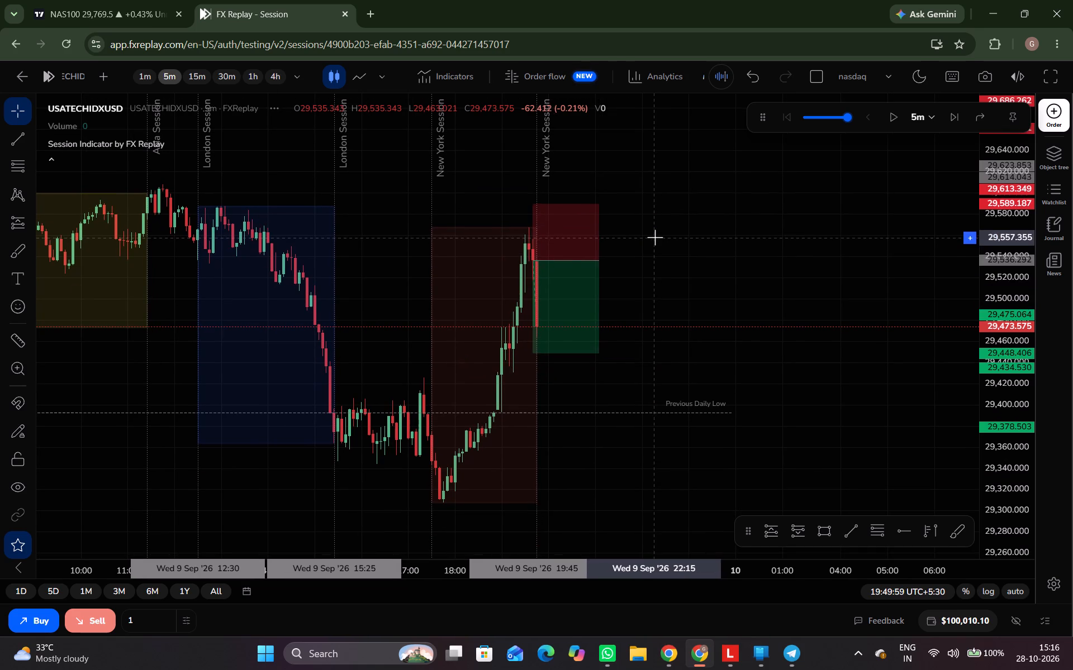
drag(566, 352, 563, 393)
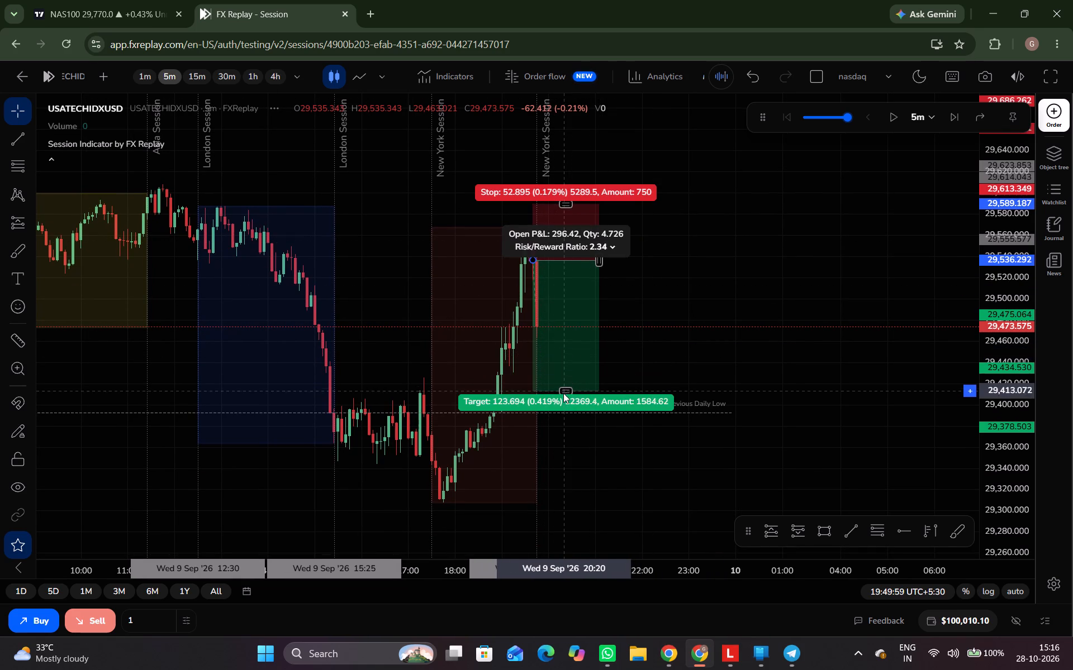
drag(563, 393, 569, 435)
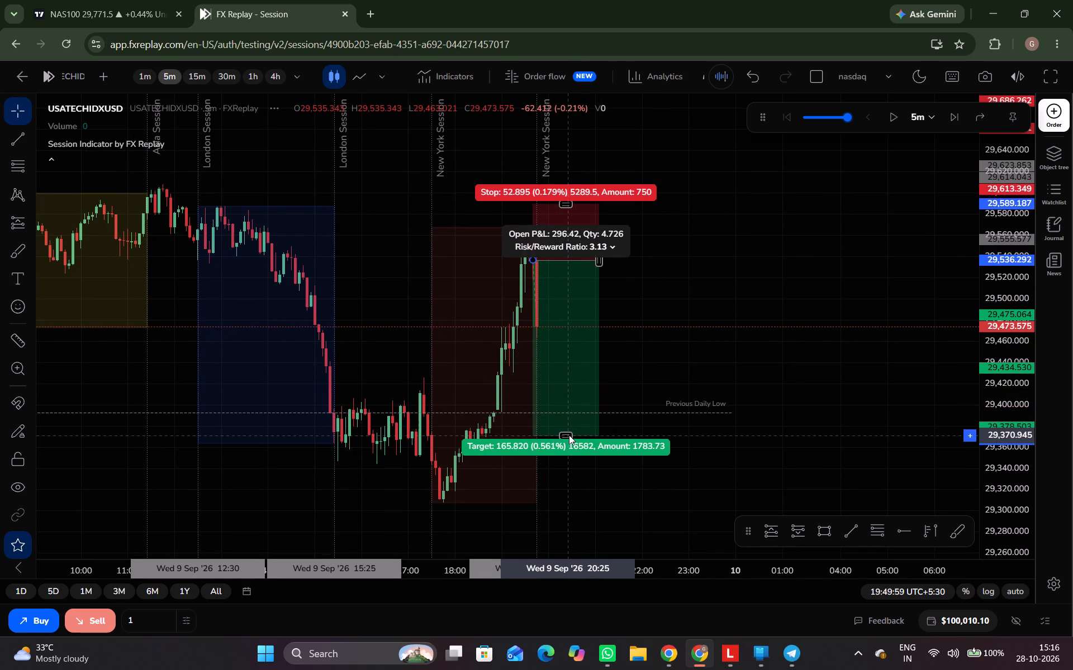
drag(569, 435, 579, 432)
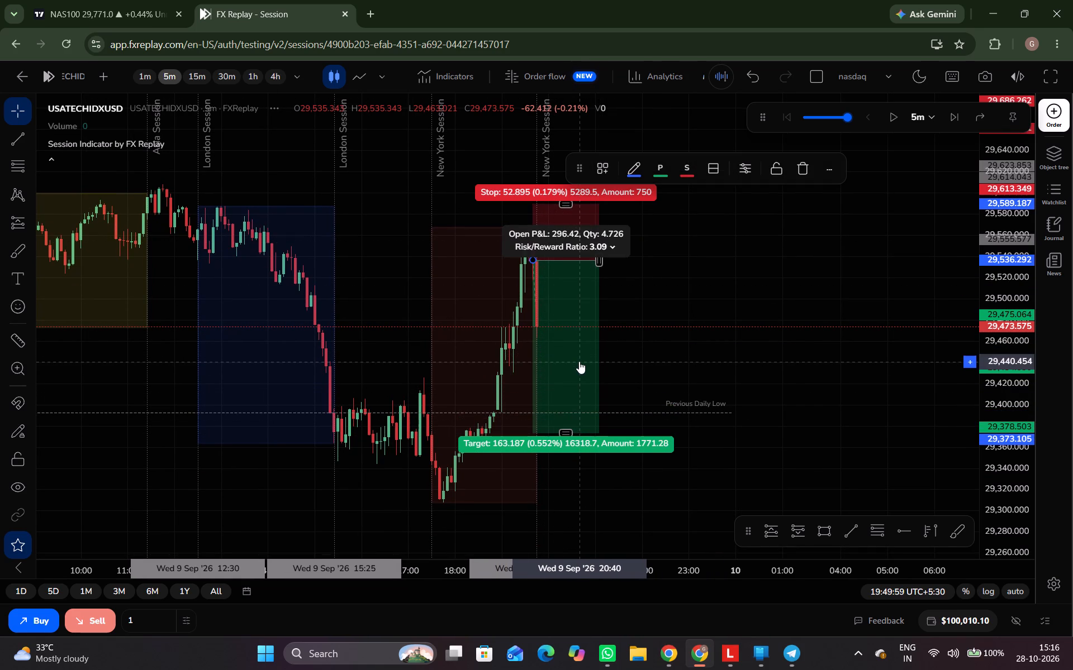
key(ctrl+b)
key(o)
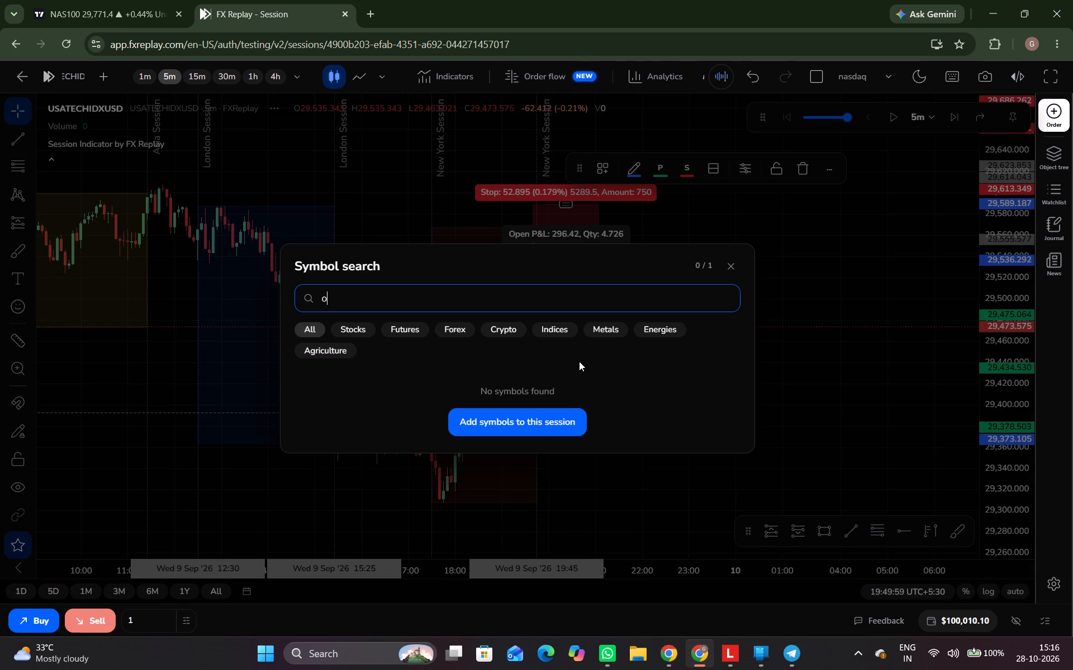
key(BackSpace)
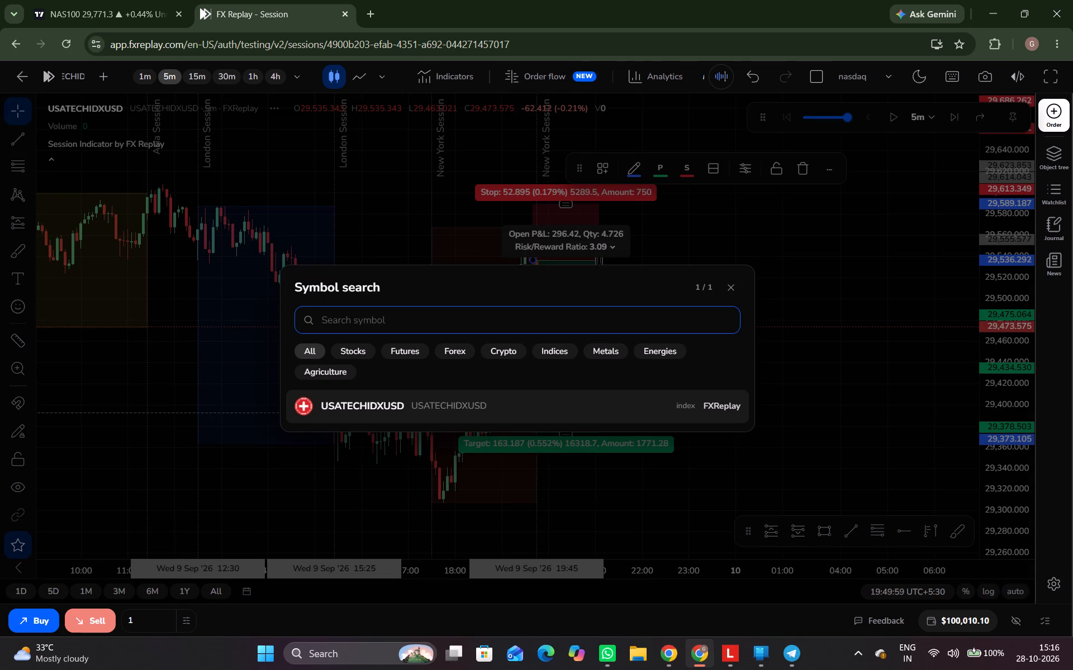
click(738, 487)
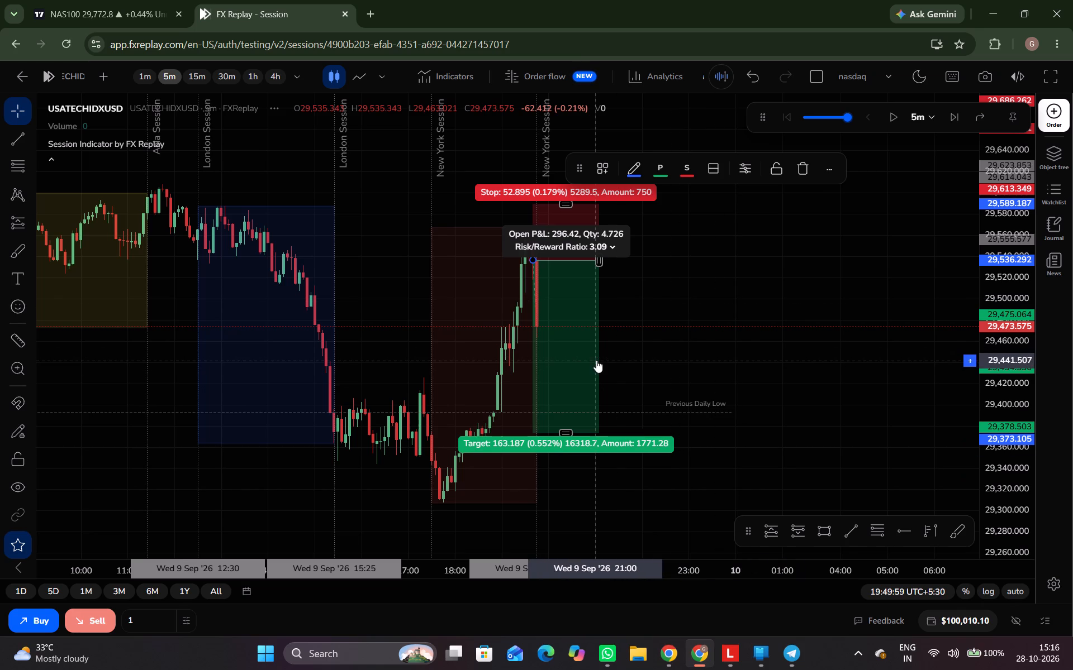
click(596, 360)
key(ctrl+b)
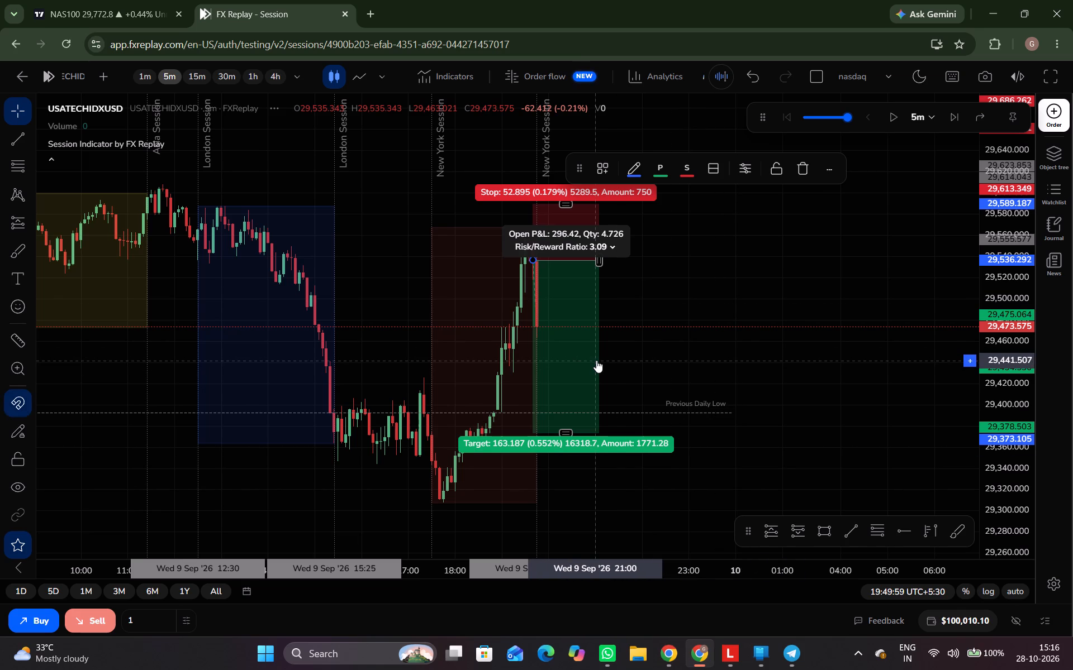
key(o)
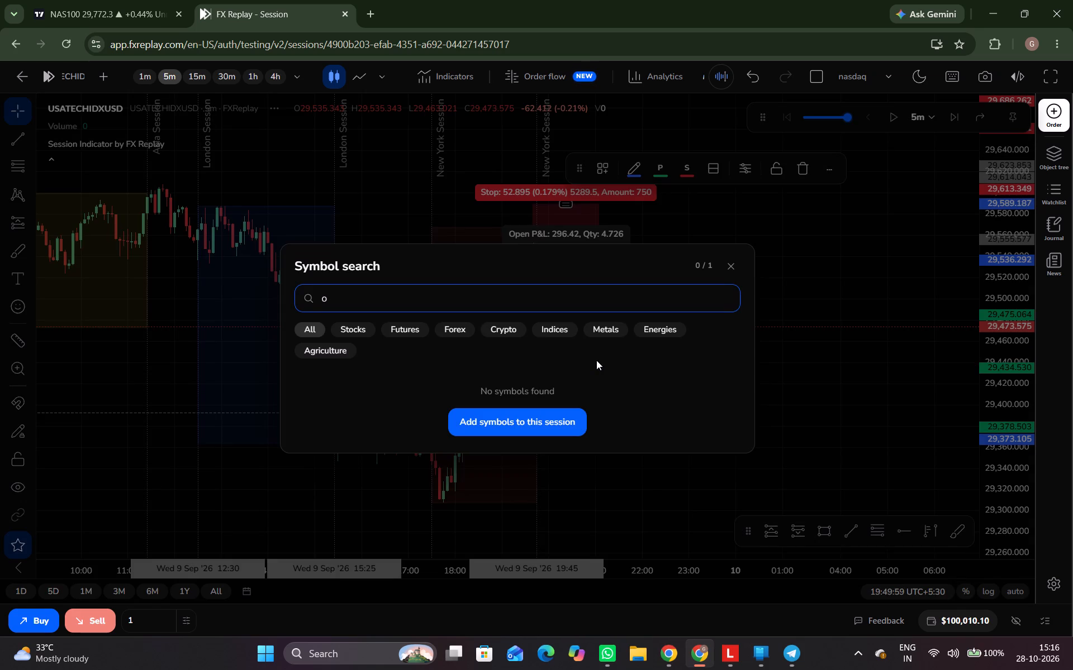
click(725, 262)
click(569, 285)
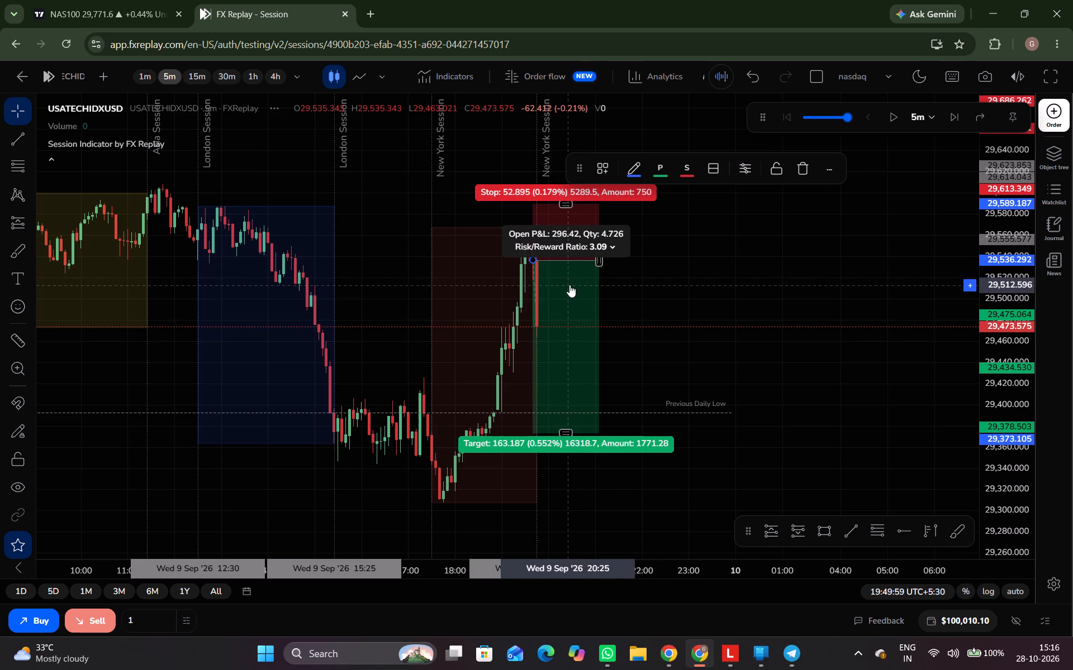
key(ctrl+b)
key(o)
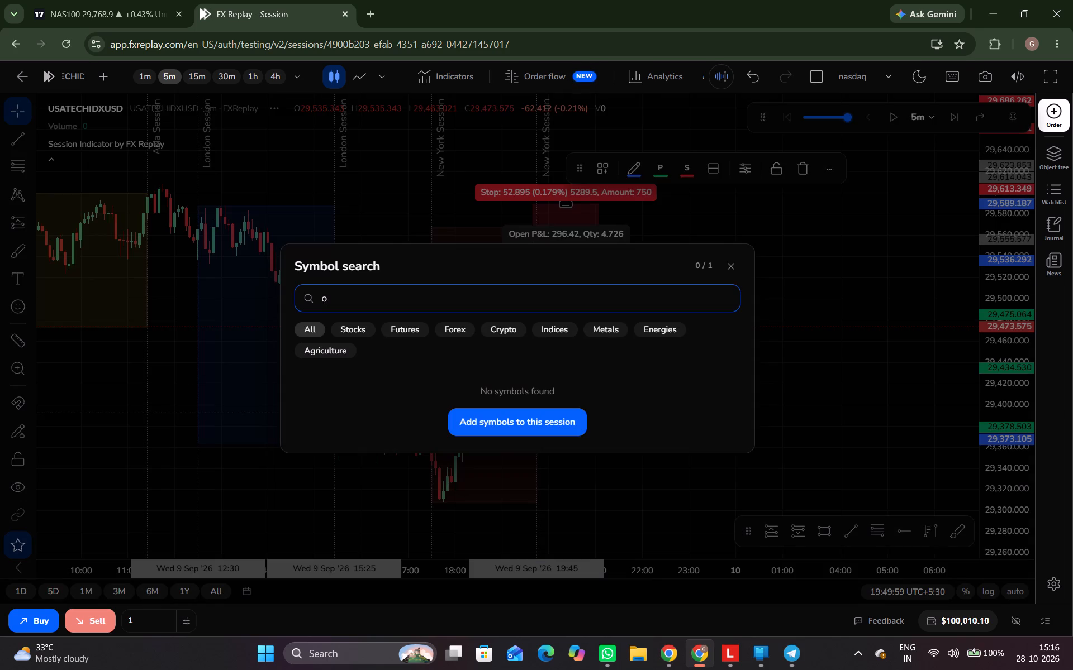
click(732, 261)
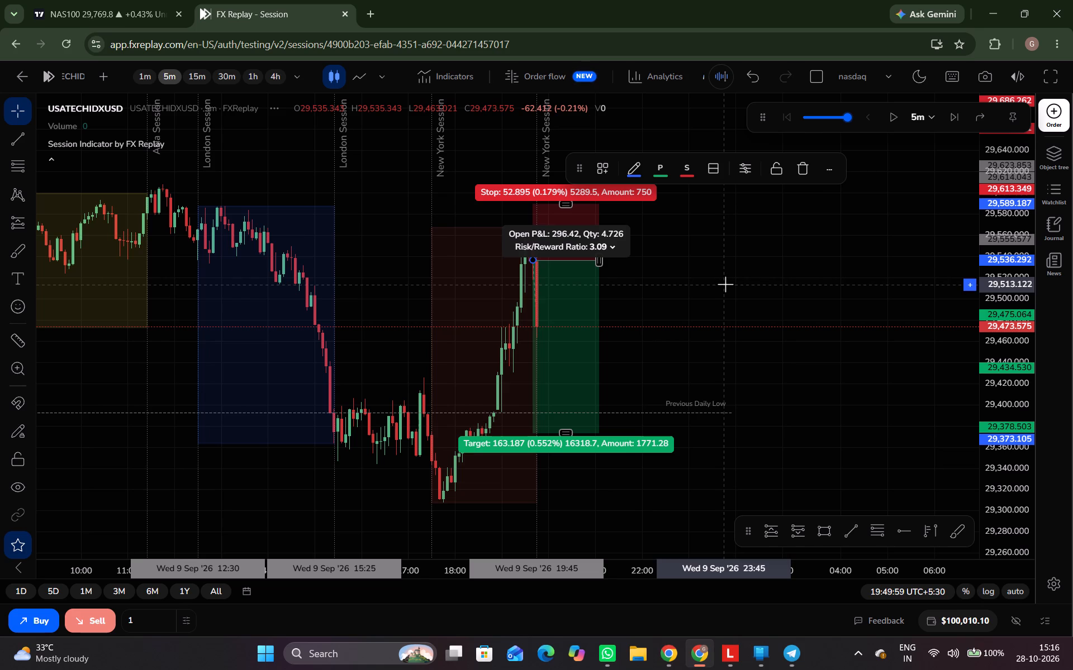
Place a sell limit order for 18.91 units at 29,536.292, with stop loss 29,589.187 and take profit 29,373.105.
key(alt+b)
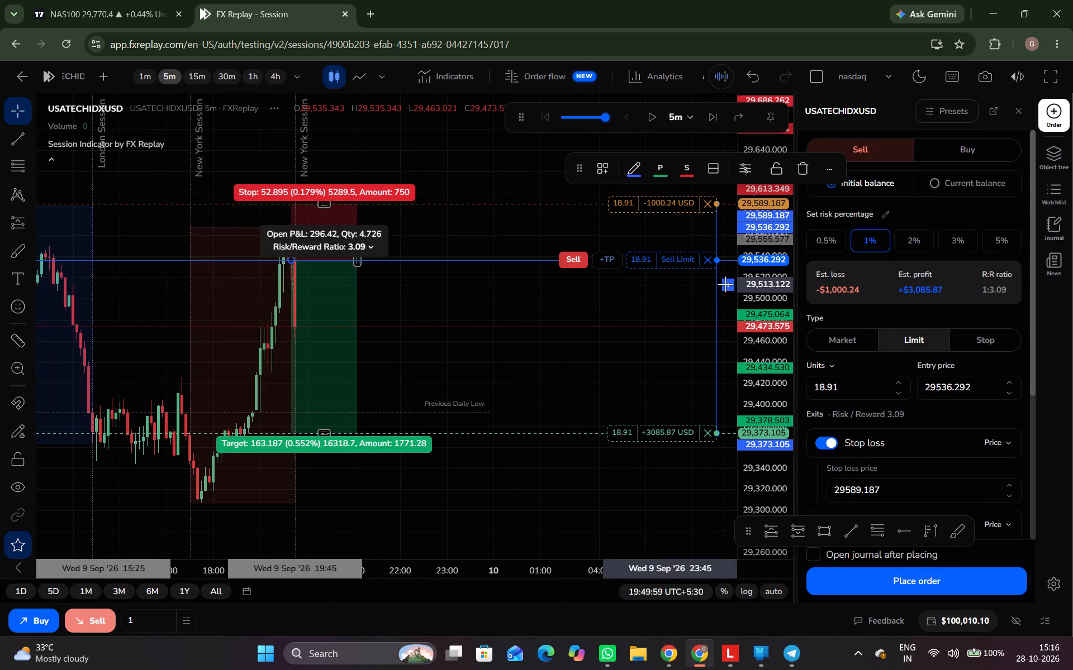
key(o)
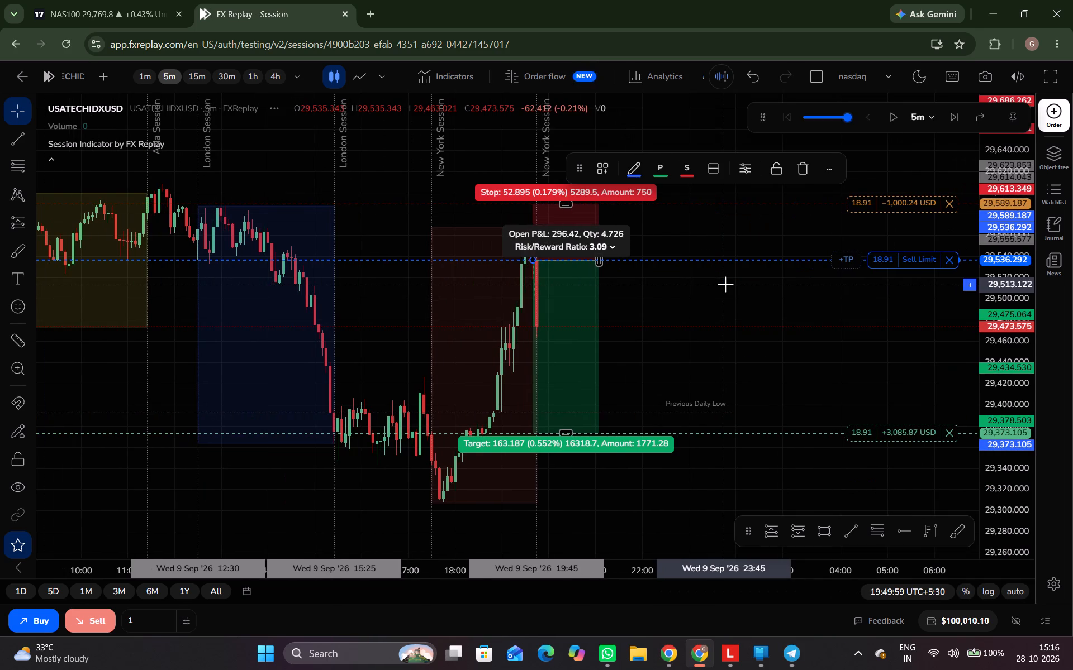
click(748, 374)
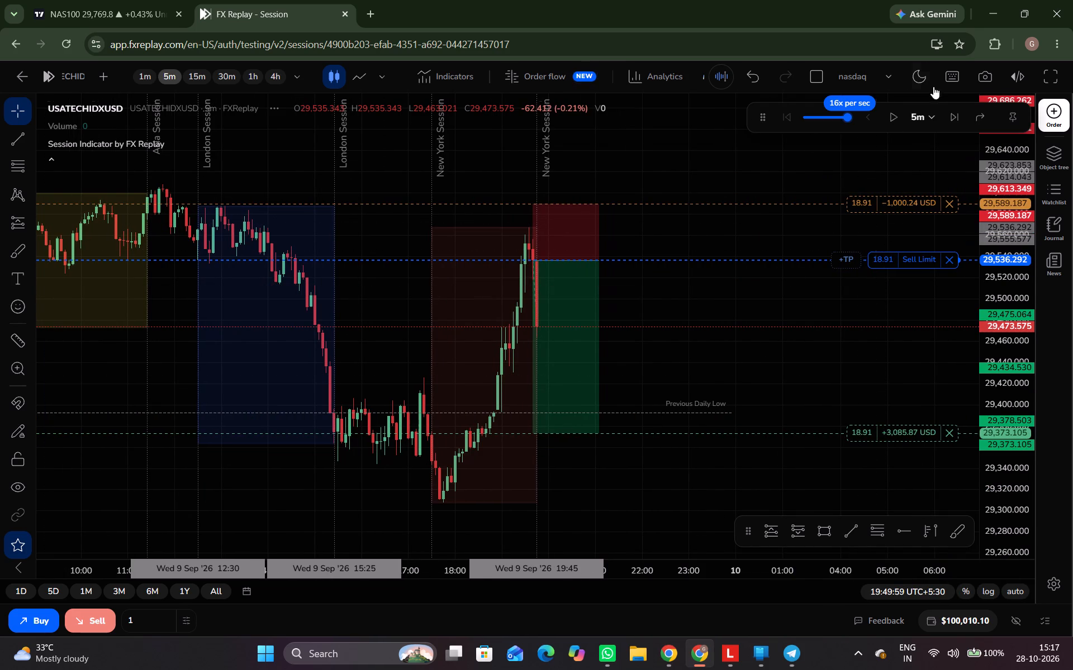
Advance the replay in 5-minute candles to 20:59 on 9 September to play out the short position.
triple_click(953, 110)
triple_click(953, 110)
triple_click(953, 110)
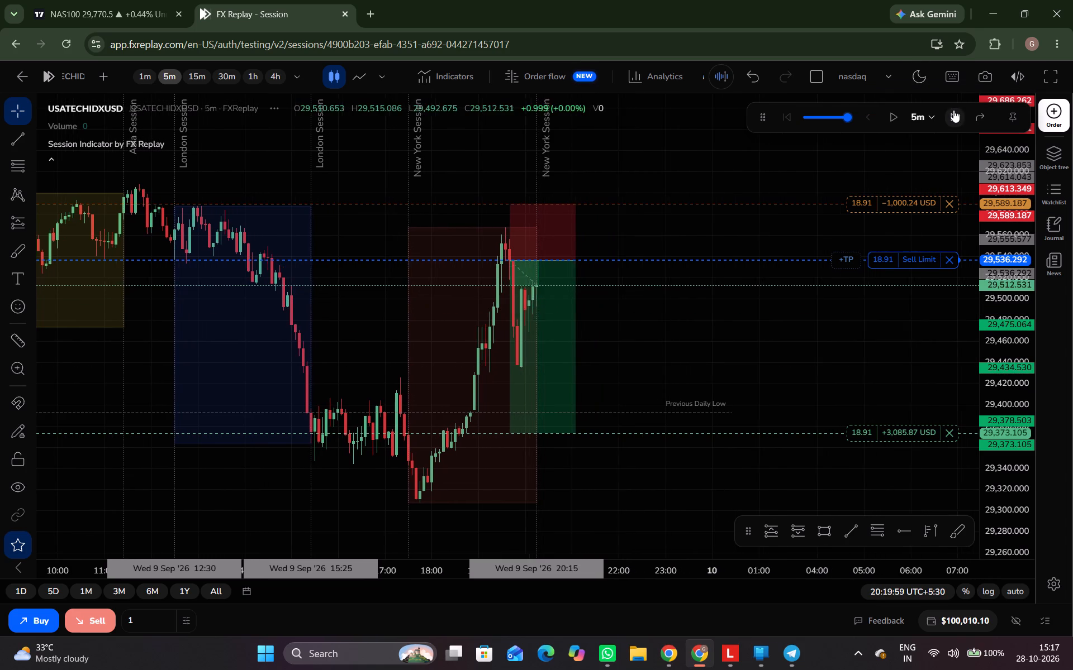
triple_click(953, 110)
double_click(953, 110)
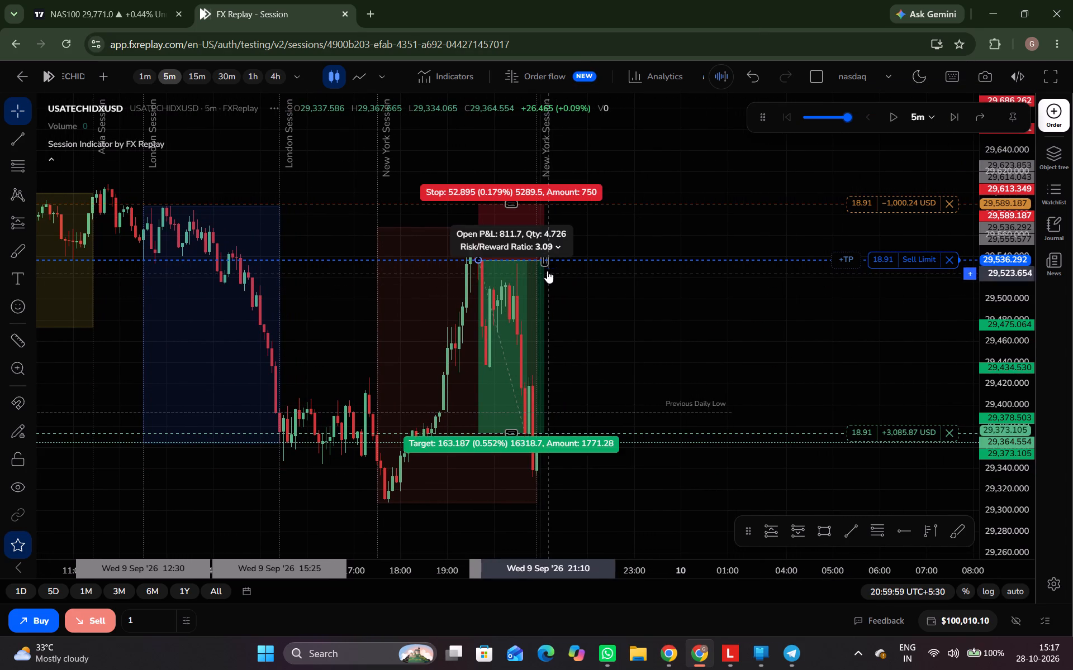
click(727, 352)
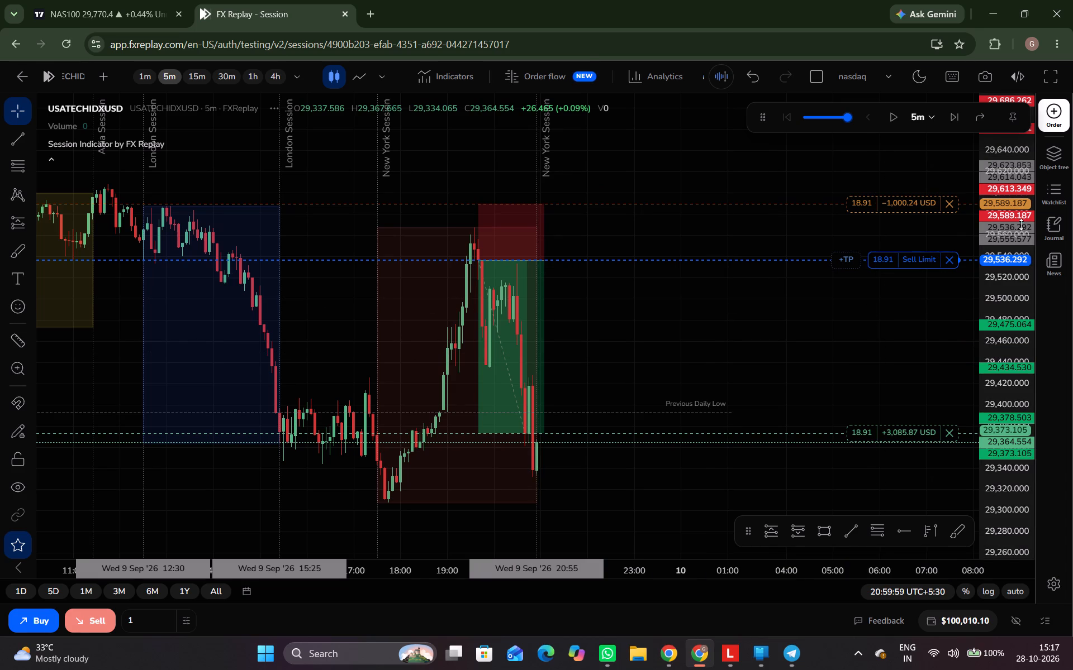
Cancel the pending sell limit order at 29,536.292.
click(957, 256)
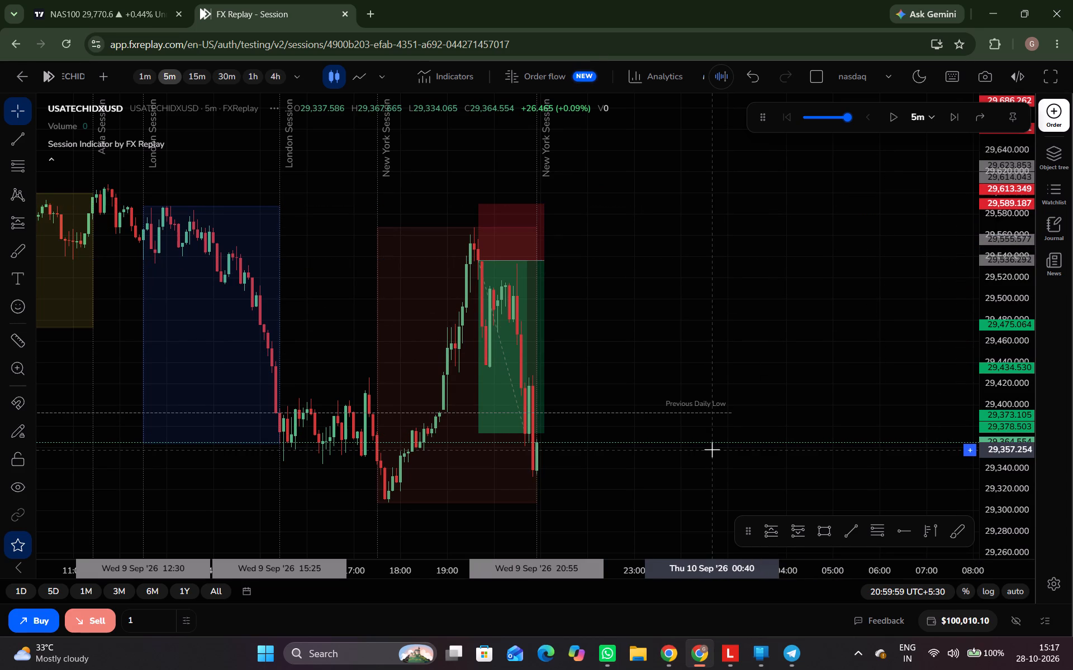
Advance the replay in 5-minute candles past the end of the New York session to 23:04 on 9 September.
key(ctrl+space)
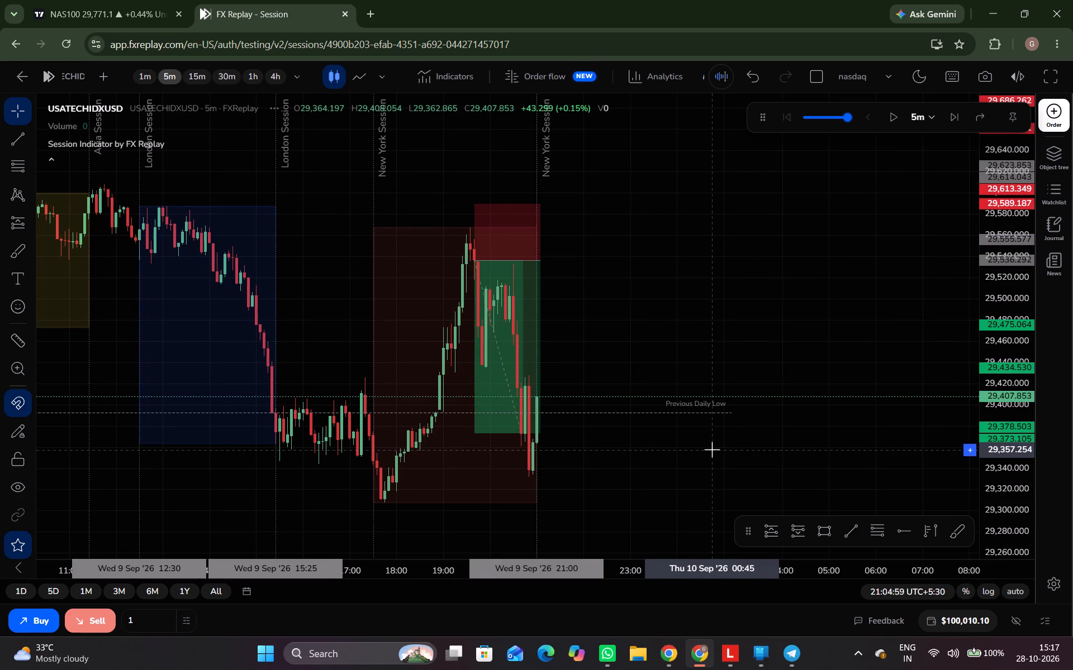
key(ctrl+space)
key(ctrl+space)
key(ctrl+space)
key(ctrl+space)
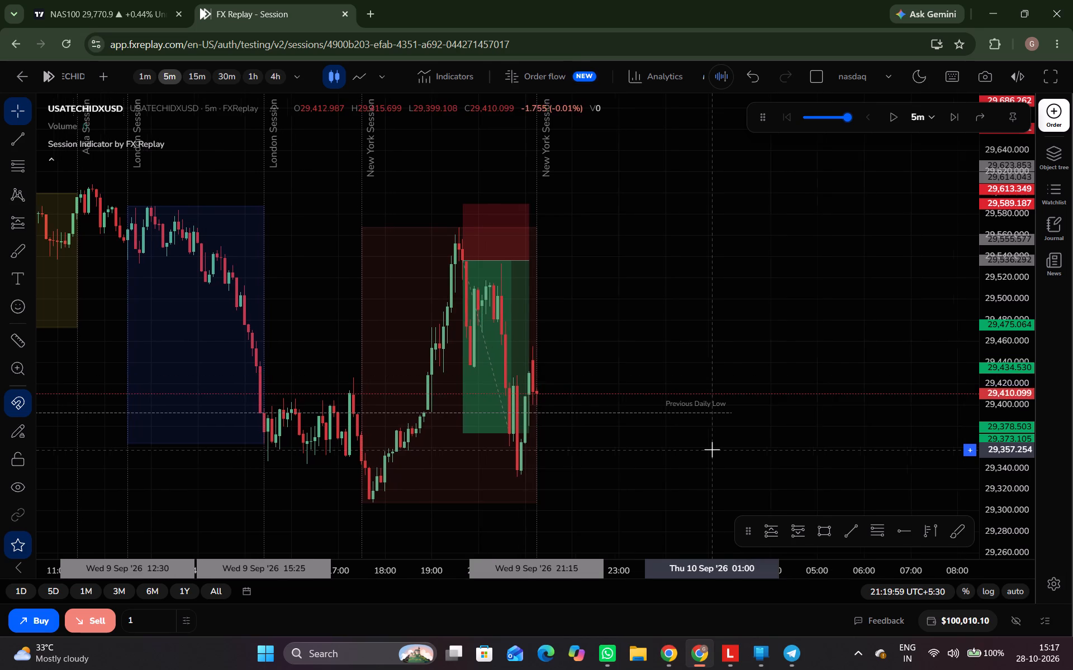
key(ctrl+space)
key(ctrl+space)
key(ctrl+space)
key(ctrl+space)
key(ctrl+space)
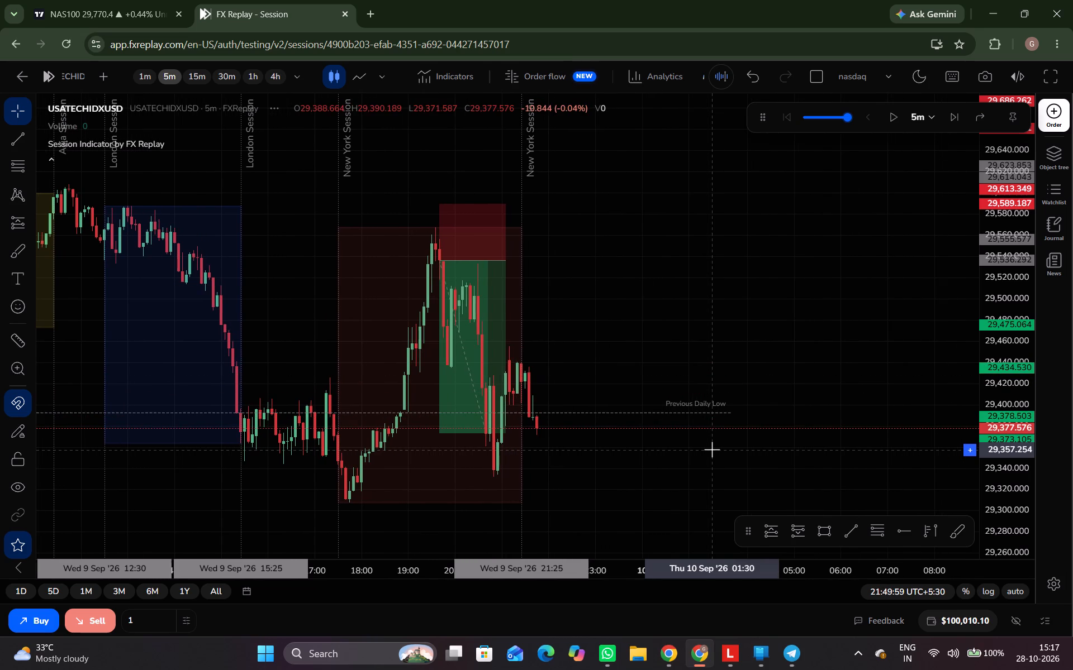
key(ctrl+space)
key(ctrl+space)
key(ctrl+space)
key(ctrl+space)
key(ctrl+space)
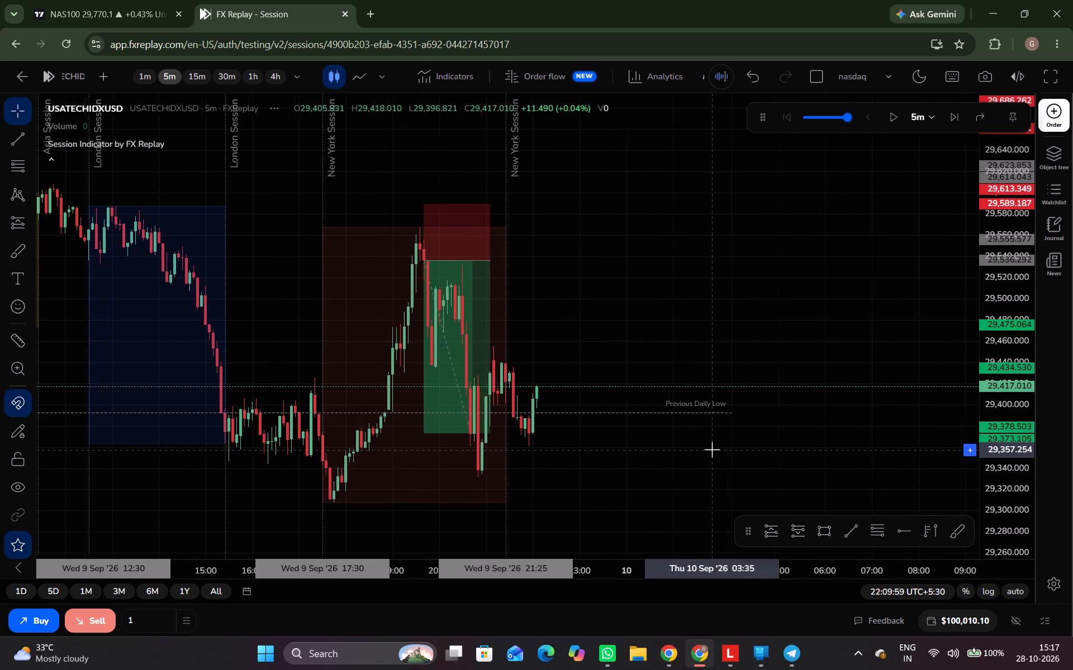
key(ctrl+space)
key(ctrl+space)
key(ctrl+space)
key(ctrl+space)
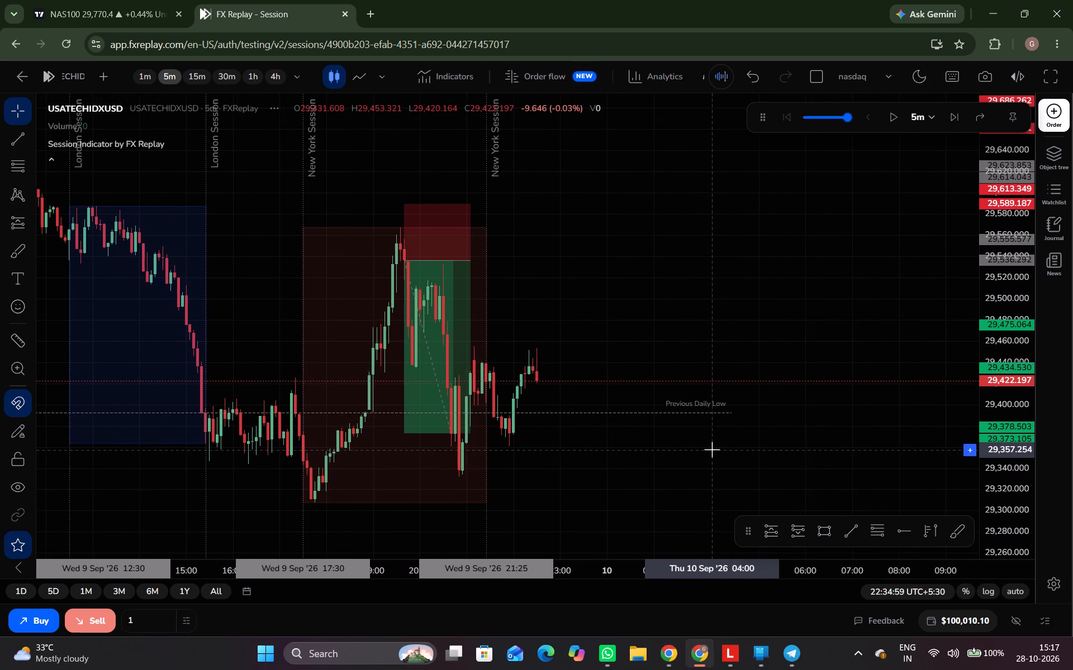
key(ctrl+space)
key(ctrl+space)
key(ctrl+space)
key(ctrl+space)
key(ctrl+space)
key(ctrl+space)
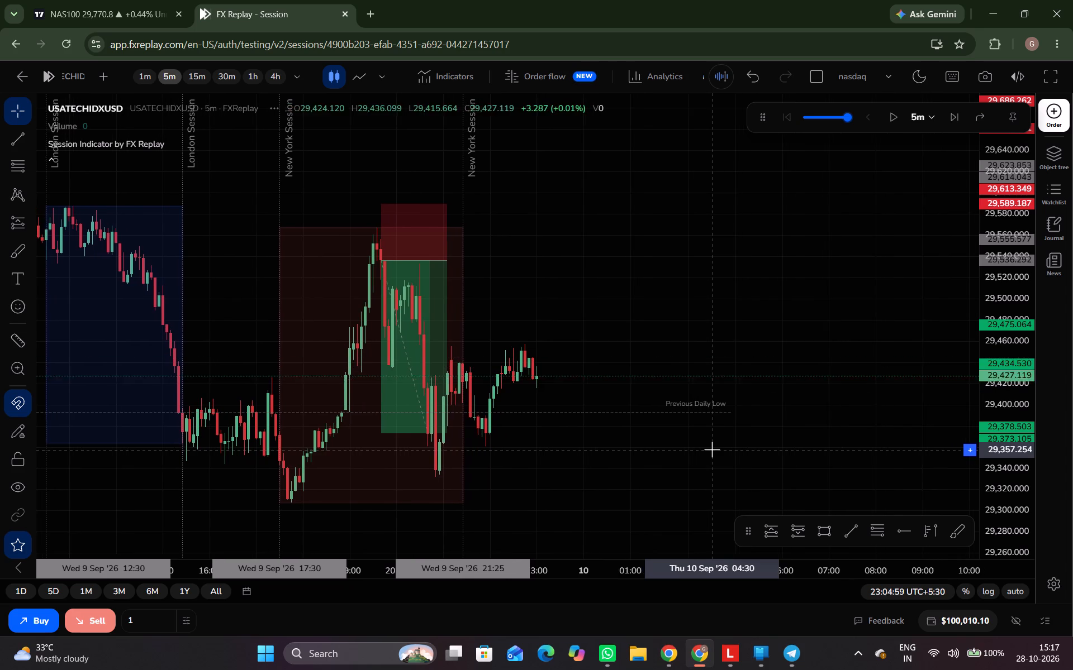
Continue the replay in 5-minute candles overnight to 05:14 on 10 September.
key(ctrl+space)
key(ctrl+space)
key(ctrl+space)
key(ctrl+space)
key(ctrl+space)
key(ctrl+space)
key(ctrl+space)
key(ctrl+space)
key(ctrl+space)
key(ctrl+space)
key(ctrl+space)
key(ctrl+space)
key(ctrl+space)
key(ctrl+space)
key(ctrl+space)
key(ctrl+space)
key(ctrl+space)
key(ctrl+space)
key(ctrl+space)
key(ctrl+space)
key(ctrl+space)
key(ctrl+space)
key(ctrl+space)
key(ctrl+space)
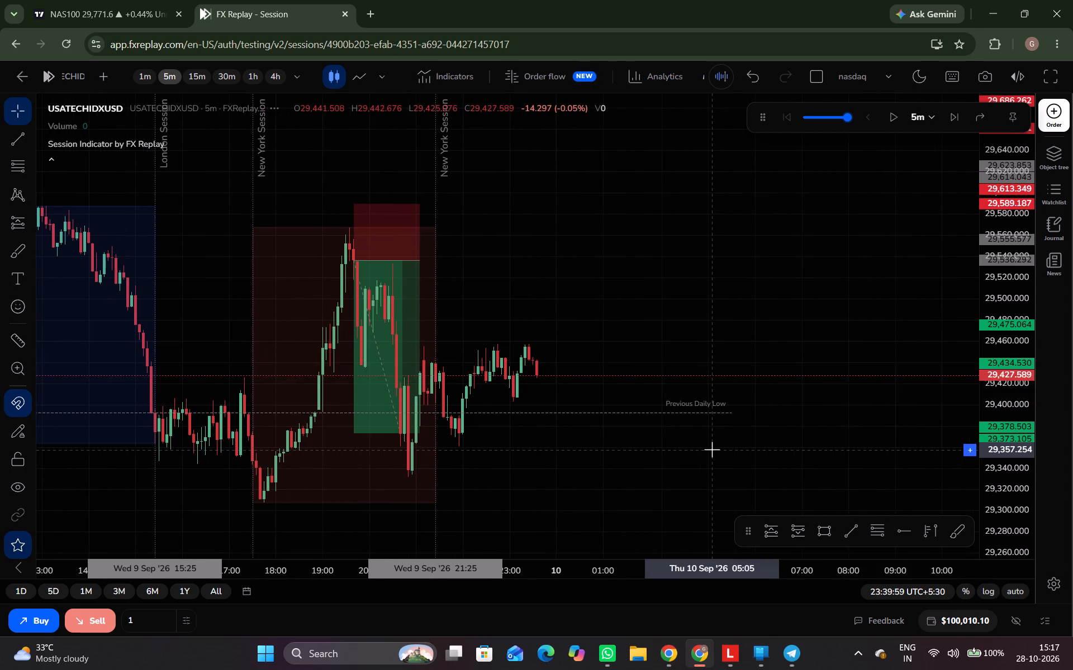
key(ctrl+space)
key(ctrl+space)
key(ctrl+space)
key(ctrl+space)
key(ctrl+space)
key(ctrl+space)
key(ctrl+space)
key(ctrl+space)
key(ctrl+space)
key(ctrl+space)
key(ctrl+space)
key(ctrl+space)
key(ctrl+space)
key(ctrl+space)
key(ctrl+space)
key(ctrl+space)
key(ctrl+space)
key(ctrl+space)
key(ctrl+space)
key(ctrl+space)
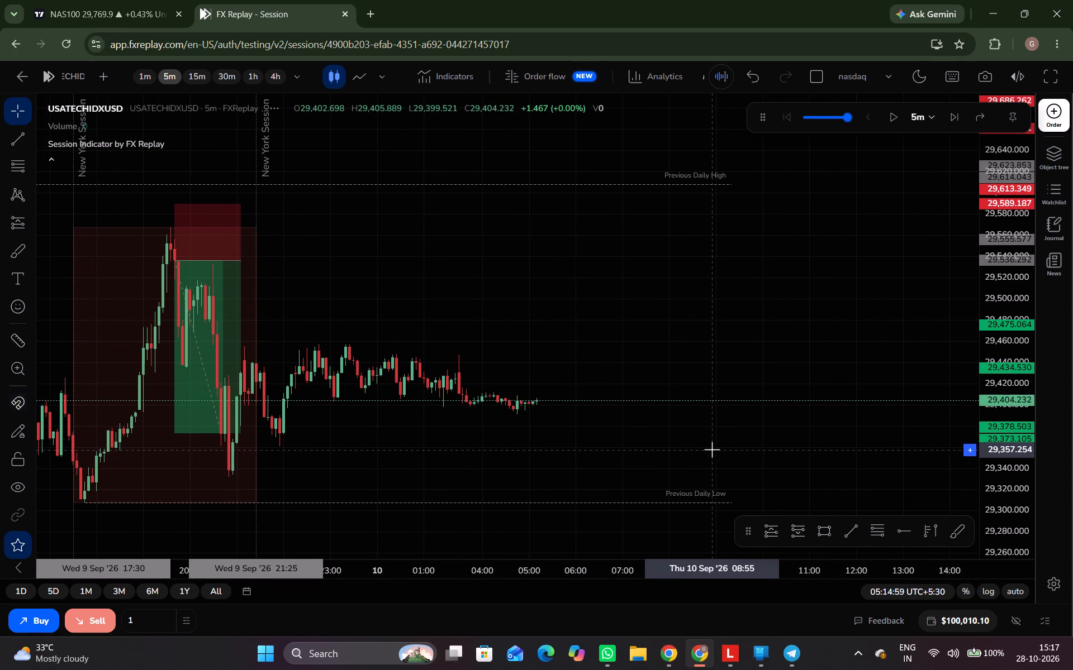
Advance the replay in 5-minute candles through the Asia session to 08:24 on 10 September.
key(ctrl+space)
key(ctrl+space)
key(ctrl+space)
key(ctrl+space)
key(ctrl+space)
key(ctrl+space)
key(ctrl+space)
key(ctrl+space)
key(ctrl+space)
key(ctrl+space)
key(ctrl+space)
key(ctrl+space)
key(ctrl+space)
key(ctrl+space)
key(ctrl+space)
key(ctrl+space)
key(ctrl+space)
key(ctrl+space)
key(ctrl+space)
key(ctrl+space)
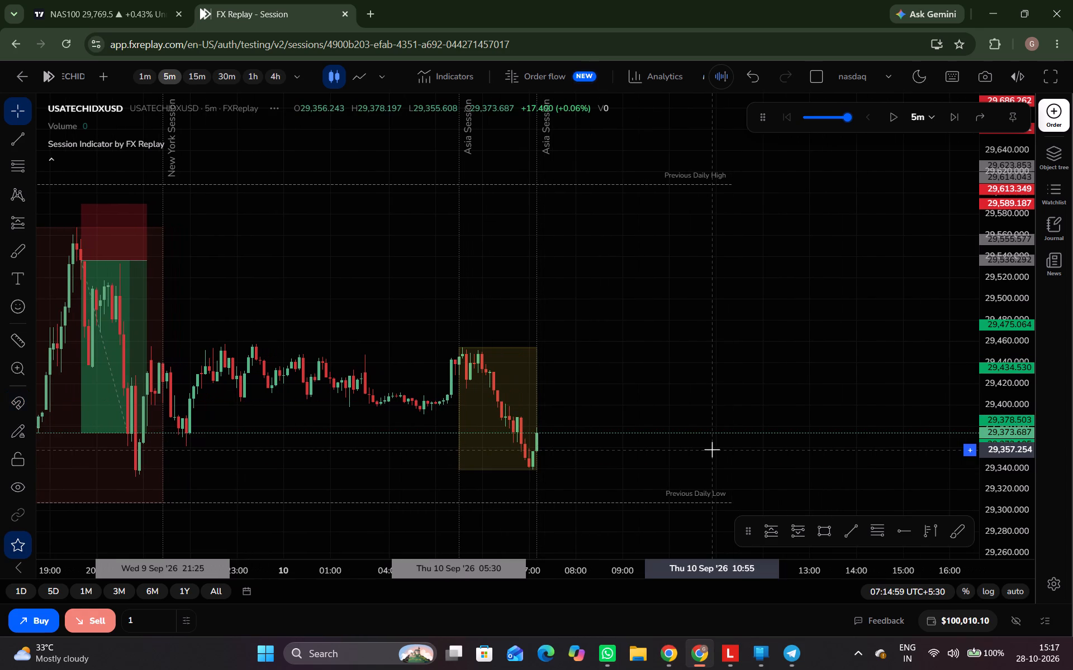
key(ctrl+space)
key(ctrl+space)
key(ctrl+space)
key(ctrl+space)
key(ctrl+space)
key(ctrl+space)
key(ctrl+space)
key(ctrl+space)
key(ctrl+space)
key(ctrl+space)
key(ctrl+space)
key(ctrl+space)
key(ctrl+space)
key(ctrl+space)
key(ctrl+space)
key(ctrl+space)
key(ctrl+space)
key(ctrl+space)
key(ctrl+space)
key(ctrl+space)
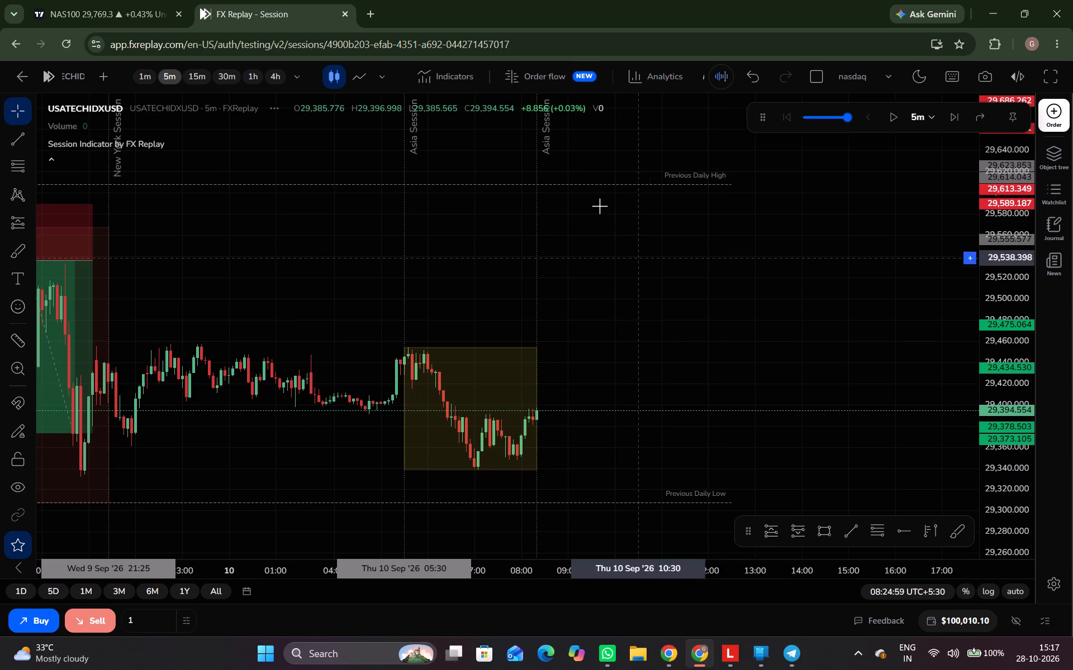
Switch the chart to 15-minute candles and advance the replay through the Asia session to 09:29 on 10 September.
click(192, 71)
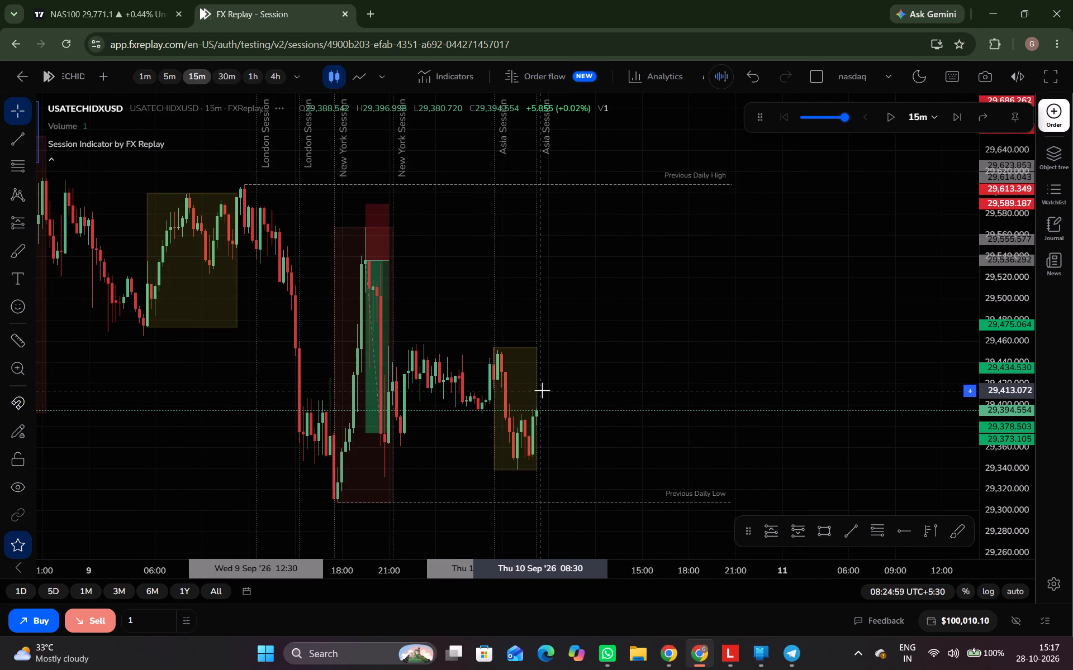
key(ctrl+space)
key(ctrl+space)
key(ctrl+space)
key(ctrl+space)
key(ctrl+space)
key(ctrl+space)
key(ctrl+space)
key(ctrl+space)
key(ctrl+space)
key(ctrl+space)
key(ctrl+space)
key(ctrl+space)
key(ctrl+space)
key(ctrl+space)
key(ctrl+space)
key(ctrl+space)
key(ctrl+space)
key(ctrl+space)
key(ctrl+space)
key(ctrl+space)
key(ctrl+space)
key(ctrl+space)
key(ctrl+space)
key(ctrl+space)
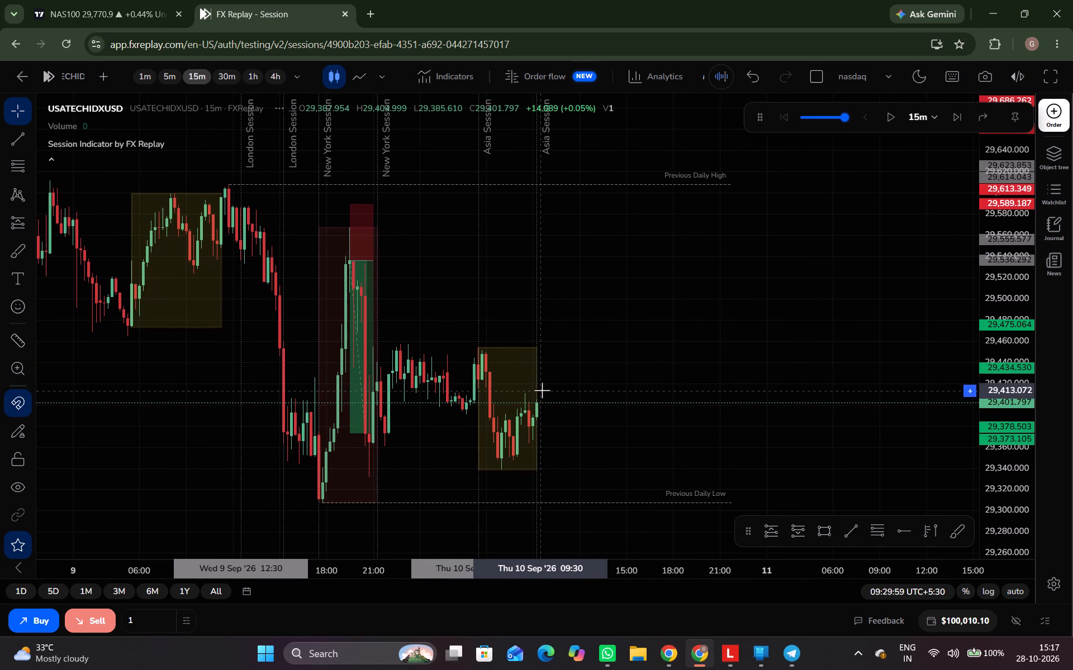
Advance the replay in 15-minute candles through the London session to 15:29 on 10 September.
key(ctrl+space)
key(ctrl+space)
key(ctrl+space)
key(ctrl+space)
key(ctrl+space)
key(ctrl+space)
key(ctrl+space)
key(ctrl+space)
key(ctrl+space)
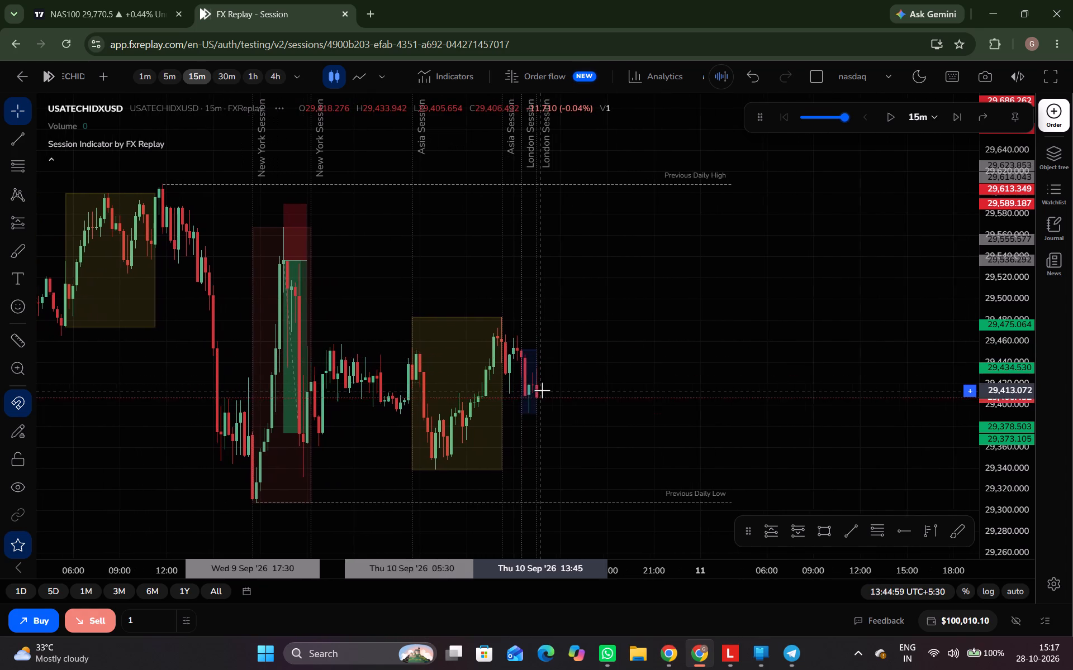
key(ctrl+space)
key(ctrl+space)
key(ctrl+space)
key(ctrl+space)
key(ctrl+space)
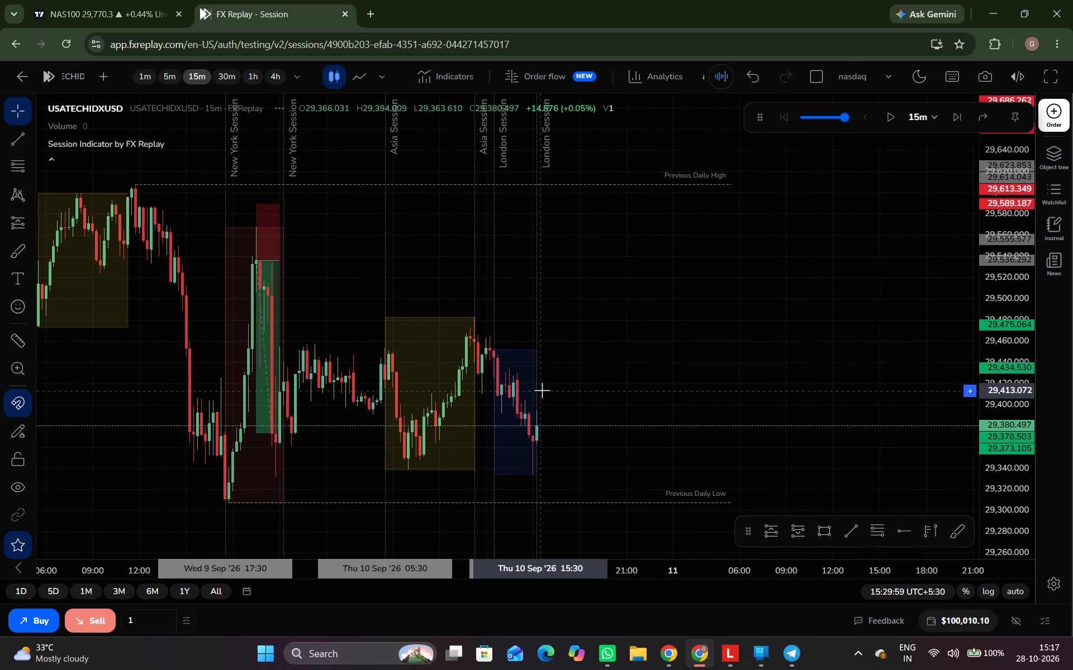
Review the preceding days on the 15-minute chart, and the overnight, Asia and London session moves on the 5-minute chart.
scroll(405, 406, down, 1)
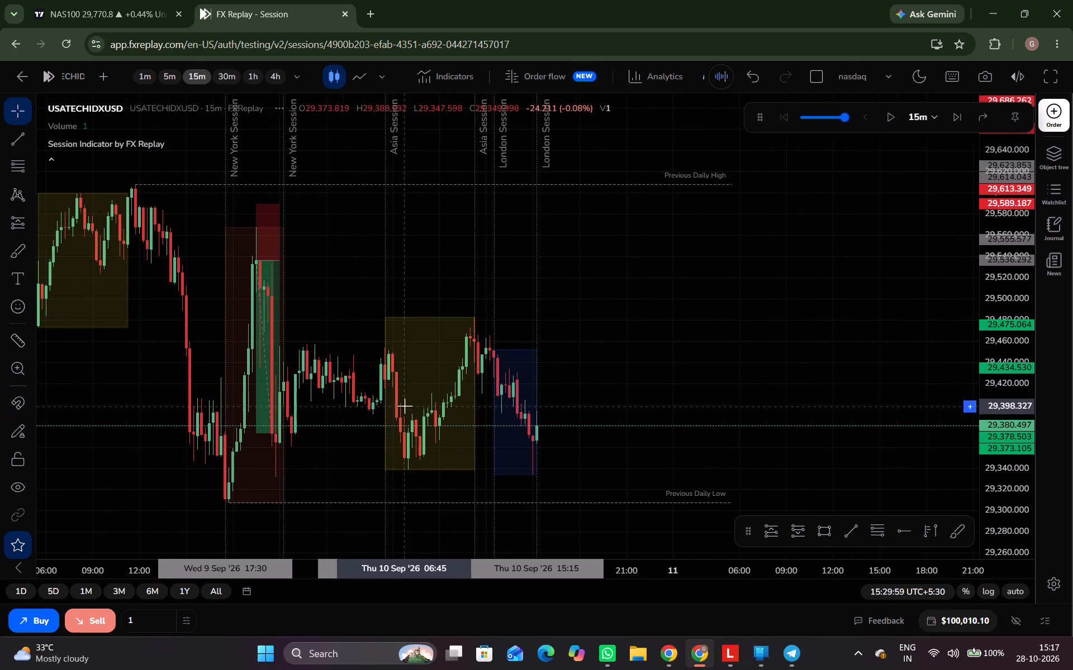
scroll(405, 406, down, 1)
scroll(327, 265, down, 4)
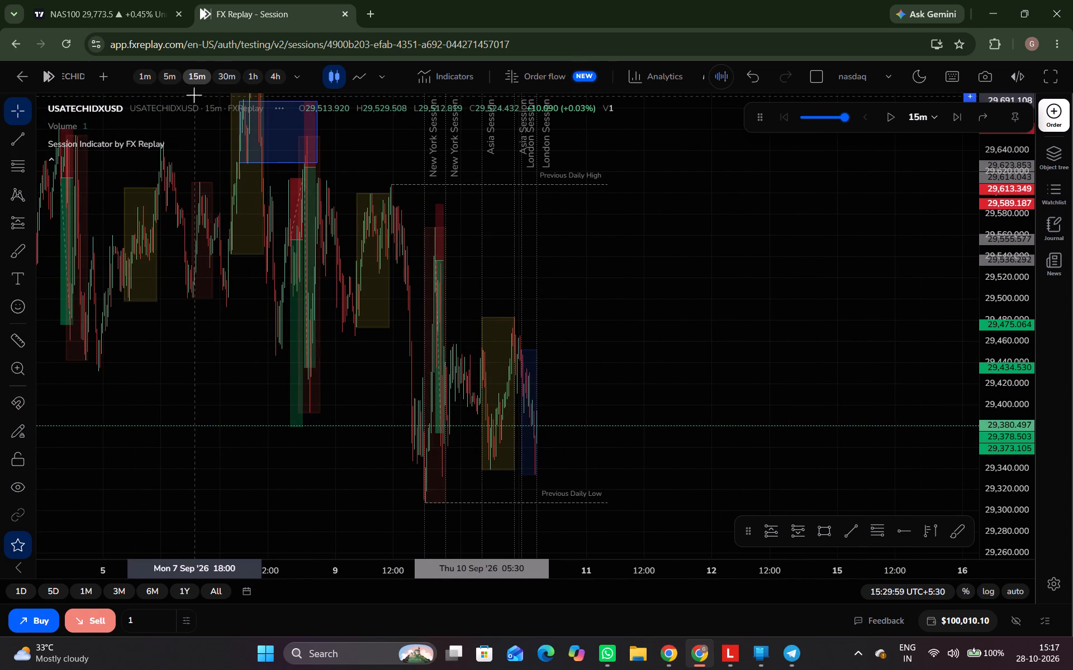
click(170, 78)
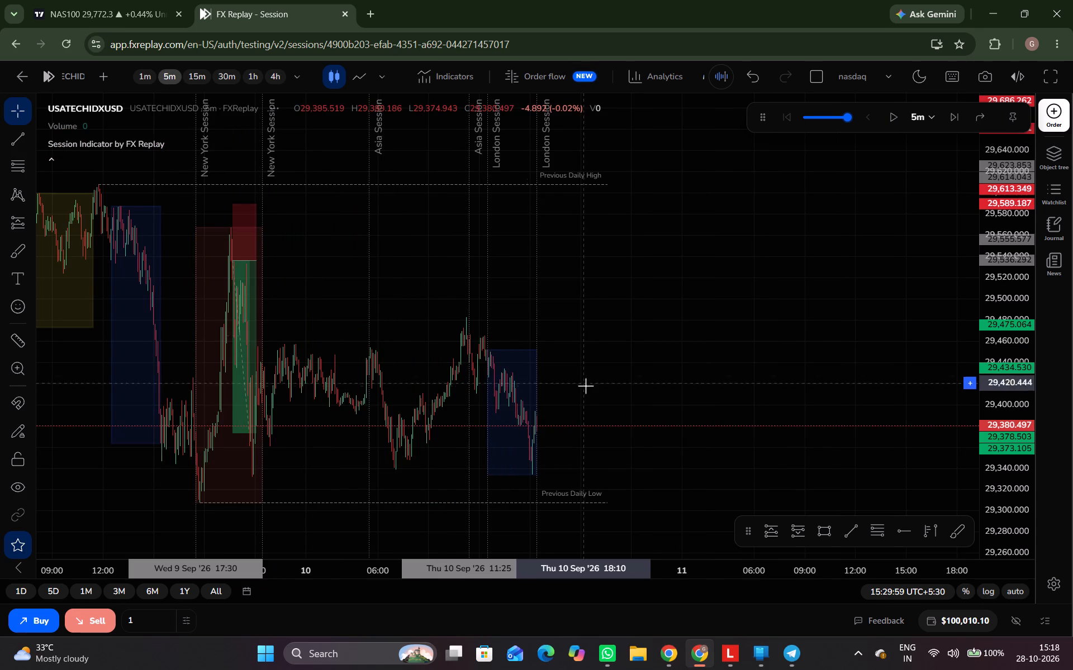
drag(611, 349, 783, 243)
scroll(783, 243, up, 3)
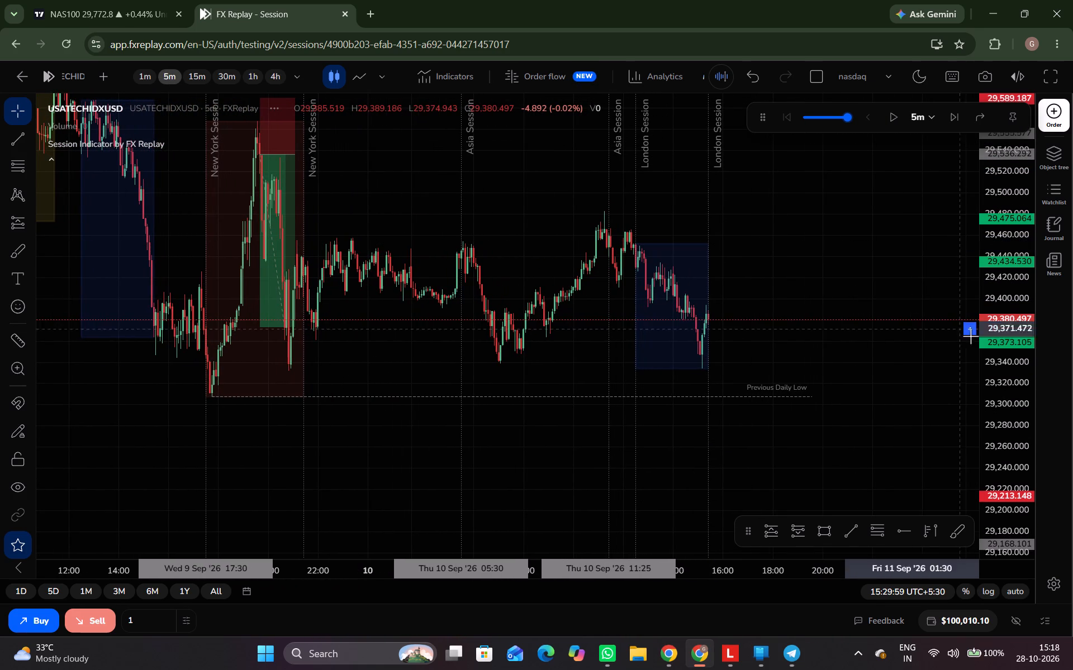
drag(1026, 357, 970, 264)
scroll(815, 247, up, 3)
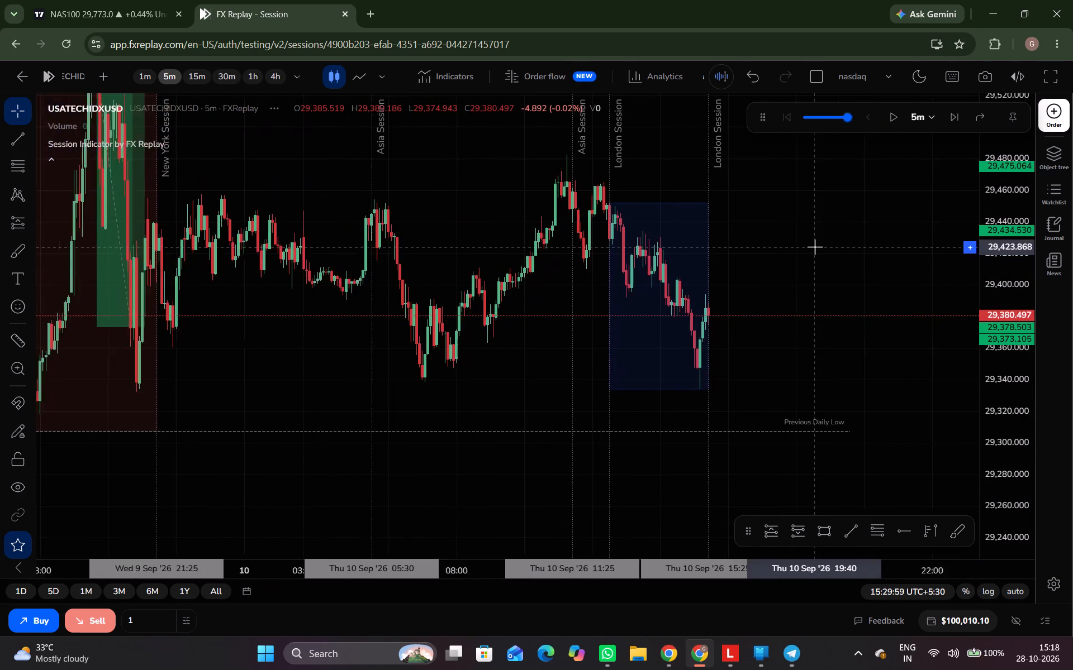
drag(811, 254, 677, 319)
scroll(677, 319, down, 3)
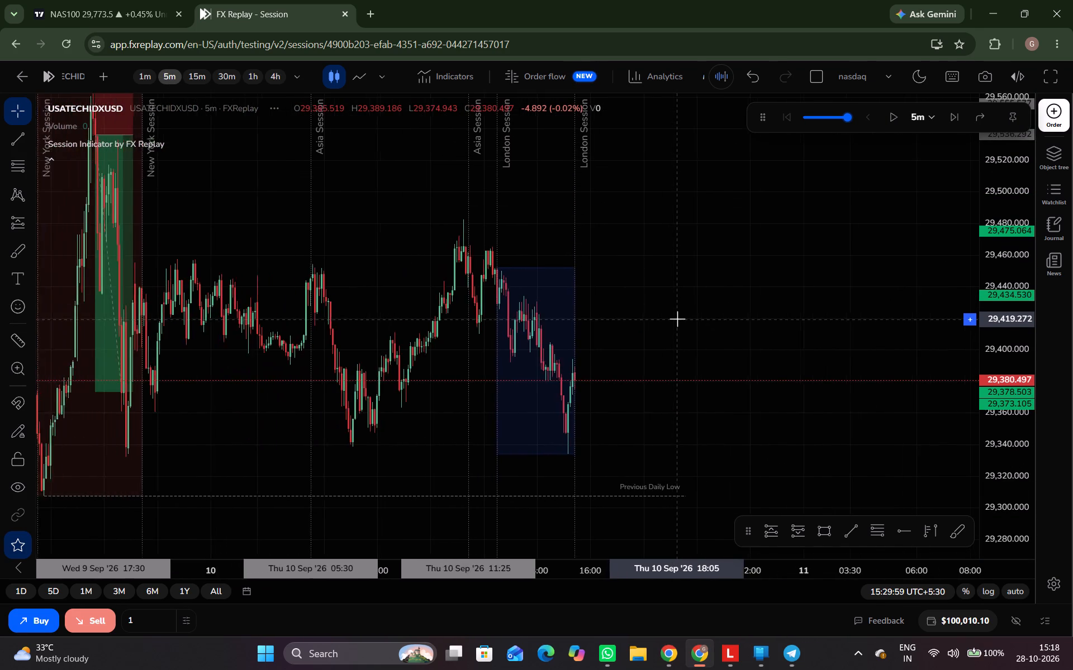
scroll(677, 319, down, 3)
scroll(677, 319, up, 4)
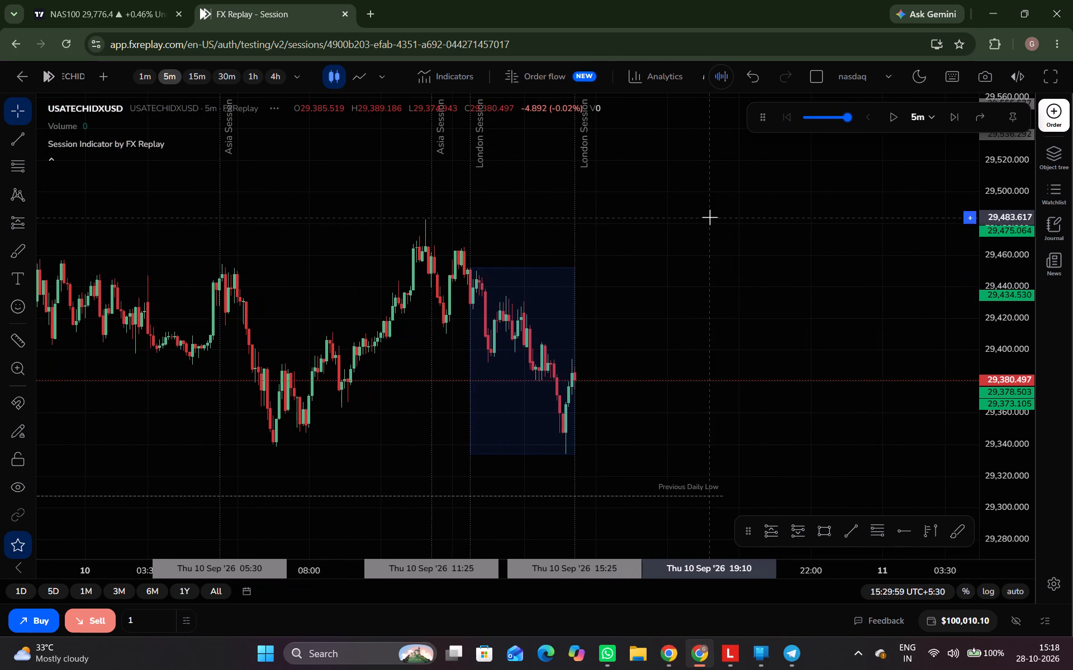
scroll(670, 253, up, 1)
right_click(629, 308)
scroll(629, 308, down, 1)
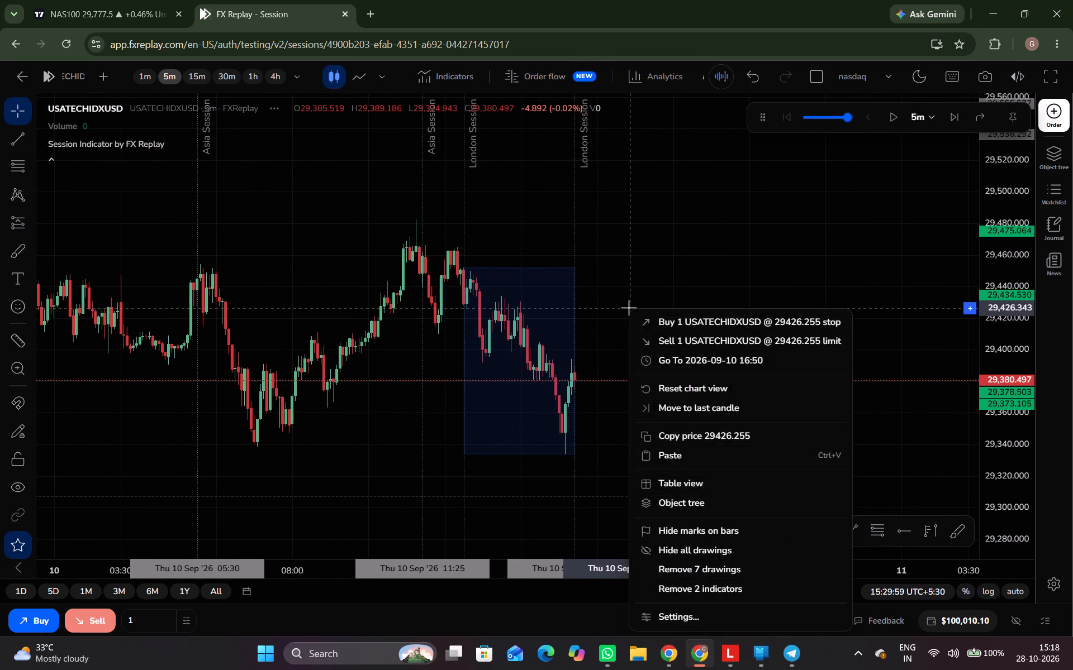
click(629, 308)
drag(629, 308, 653, 269)
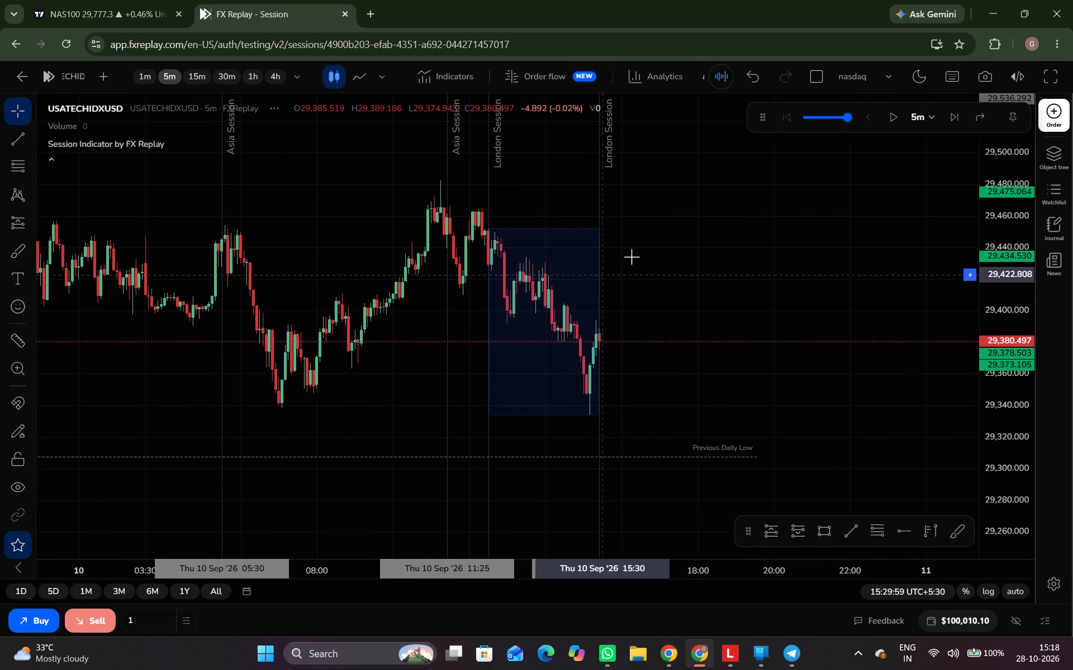
Advance the replay in 5-minute candles past the London session to 16:39 on 10 September.
key(ctrl+space)
key(ctrl+space)
key(ctrl+space)
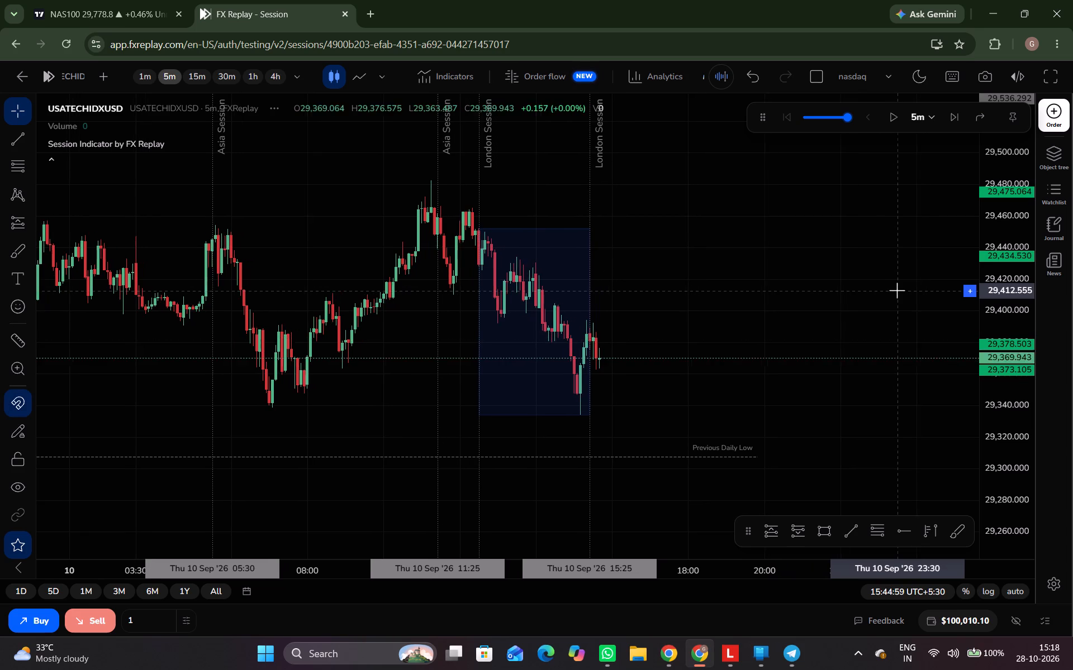
key(ctrl+space)
key(ctrl+space)
key(ctrl+space)
key(ctrl+space)
key(ctrl+space)
key(ctrl+space)
key(ctrl+space)
key(ctrl+space)
key(ctrl+space)
key(ctrl+space)
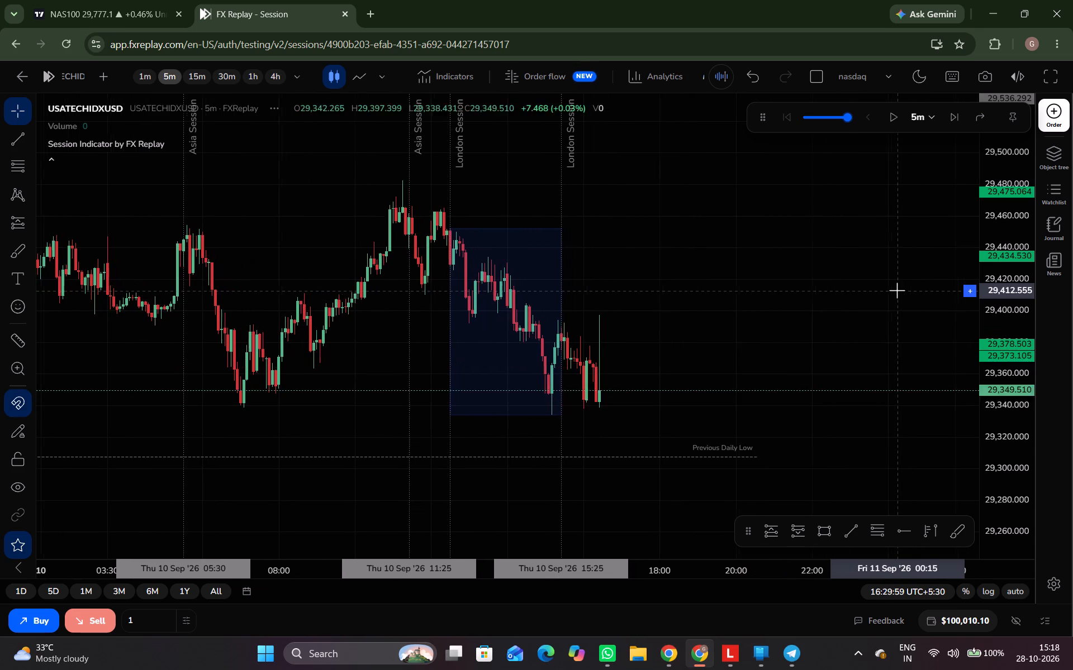
key(ctrl+space)
key(ctrl+space)
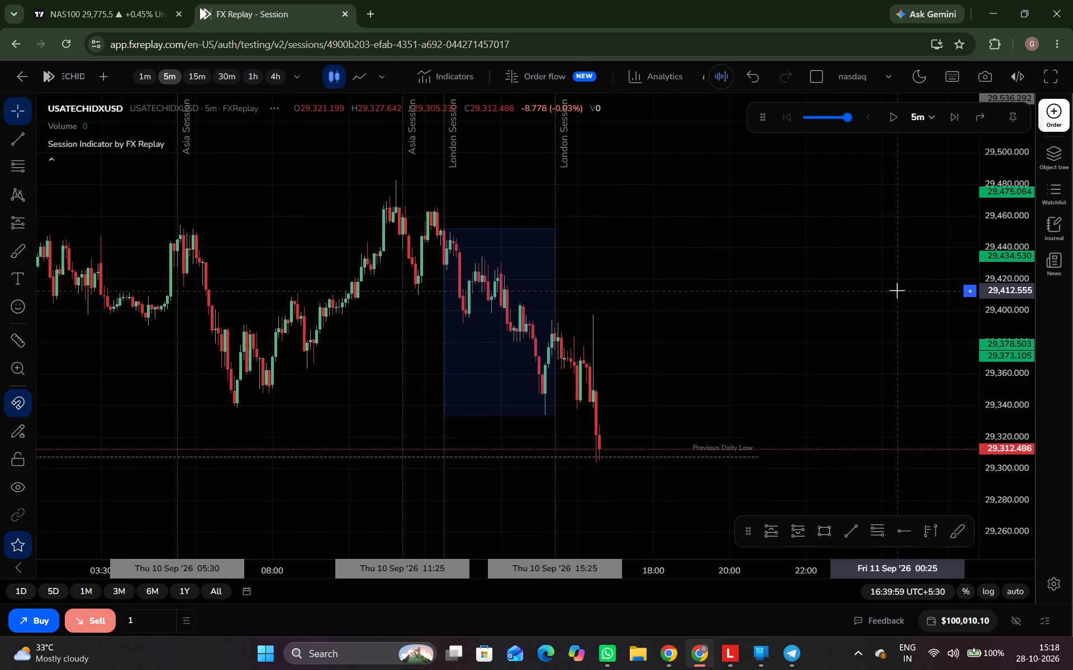
Advance the replay in 5-minute candles into the start of the New York session, to 17:54 on 10 September.
key(ctrl+space)
key(ctrl+space)
key(ctrl+space)
key(ctrl+space)
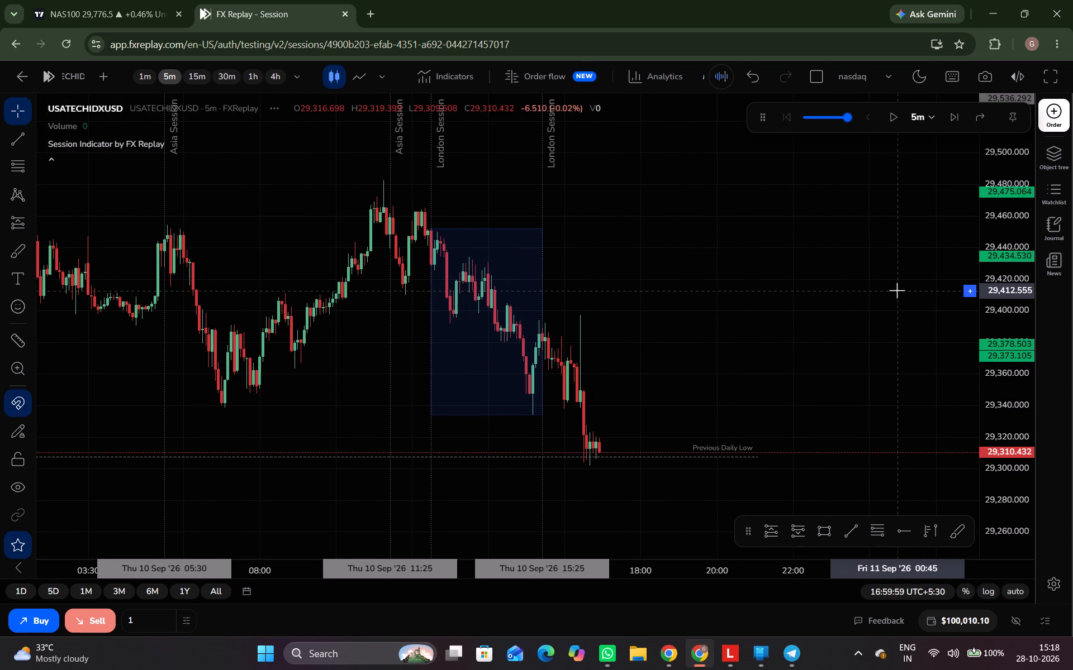
key(ctrl+space)
key(ctrl+space)
key(ctrl+space)
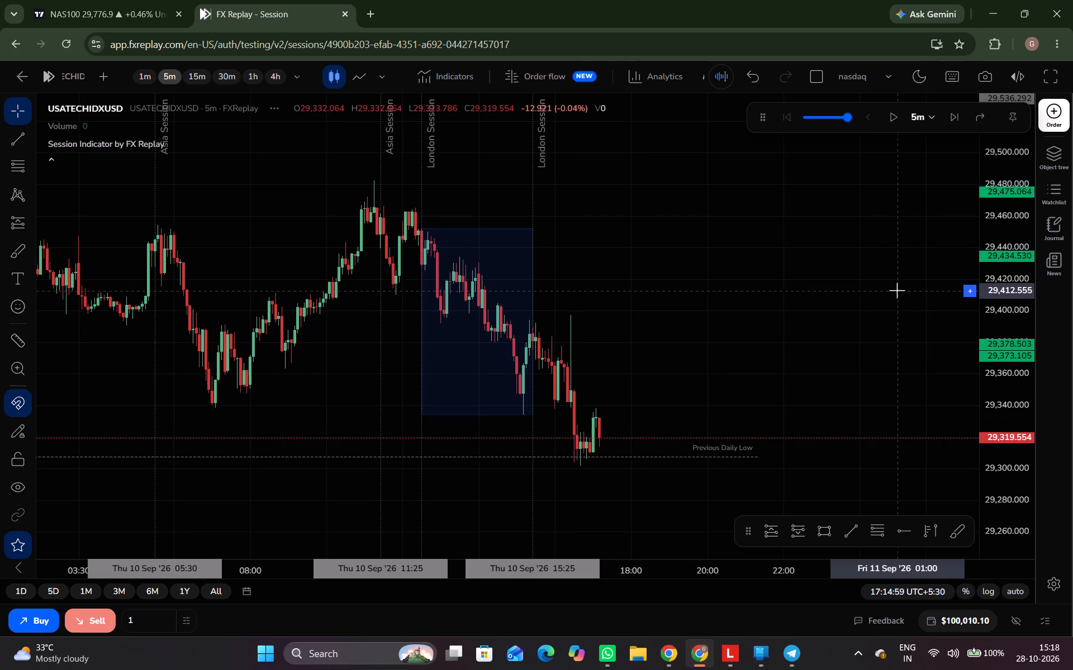
key(ctrl+space)
key(ctrl+space)
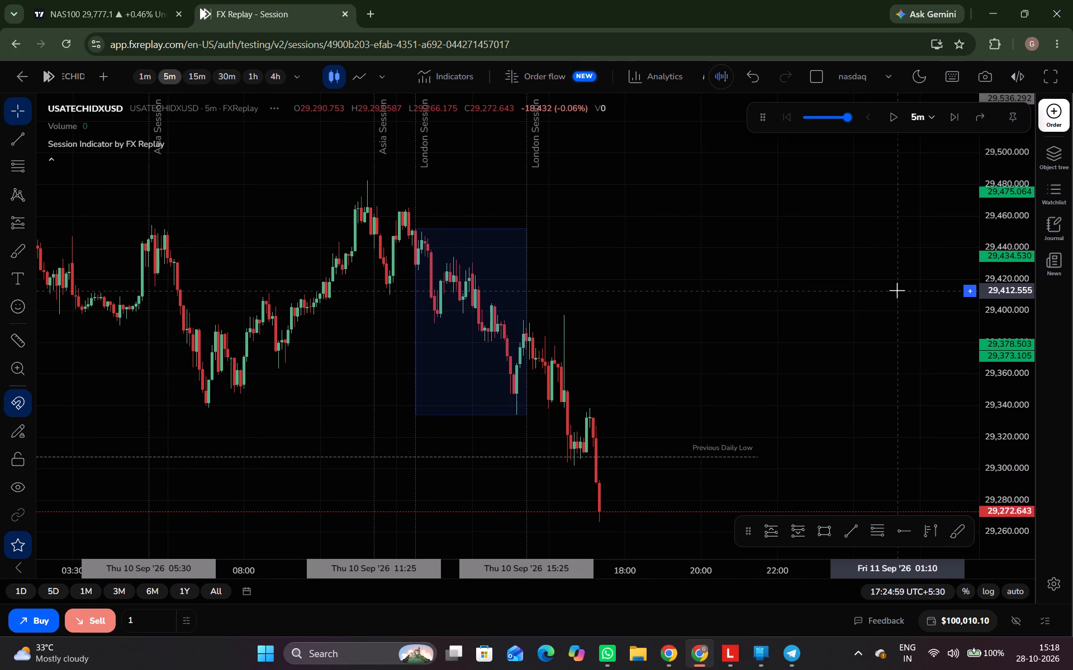
key(ctrl+space)
key(ctrl+space)
key(ctrl+space)
key(ctrl+space)
key(ctrl+space)
key(ctrl+space)
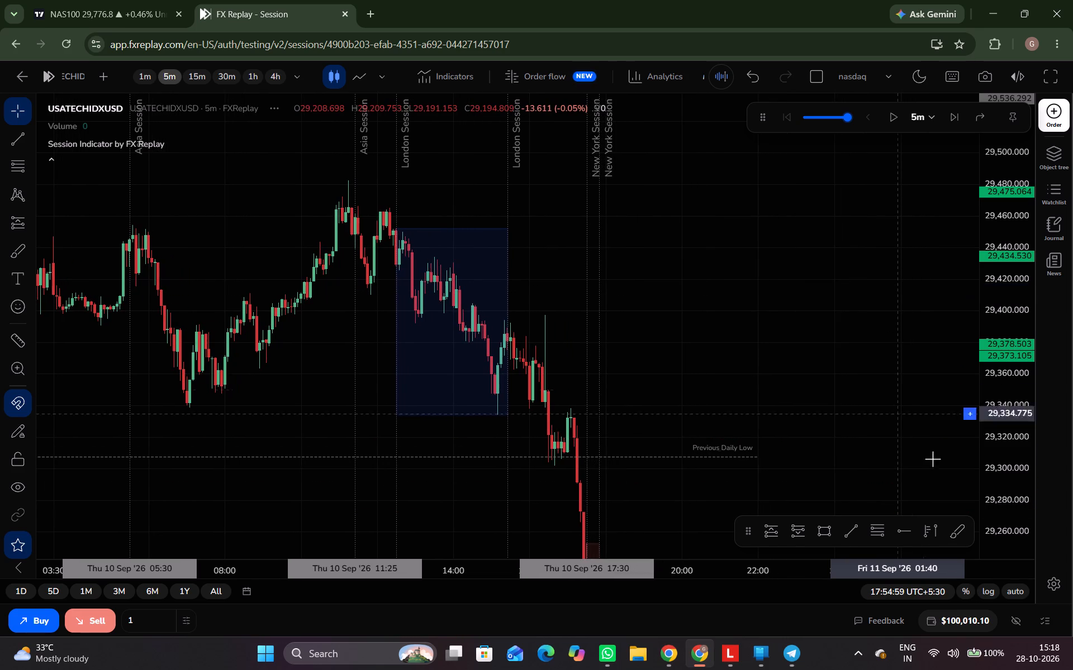
Continue the replay in 5-minute candles through the New York session to 19:34 on 10 September.
drag(1018, 356, 991, 454)
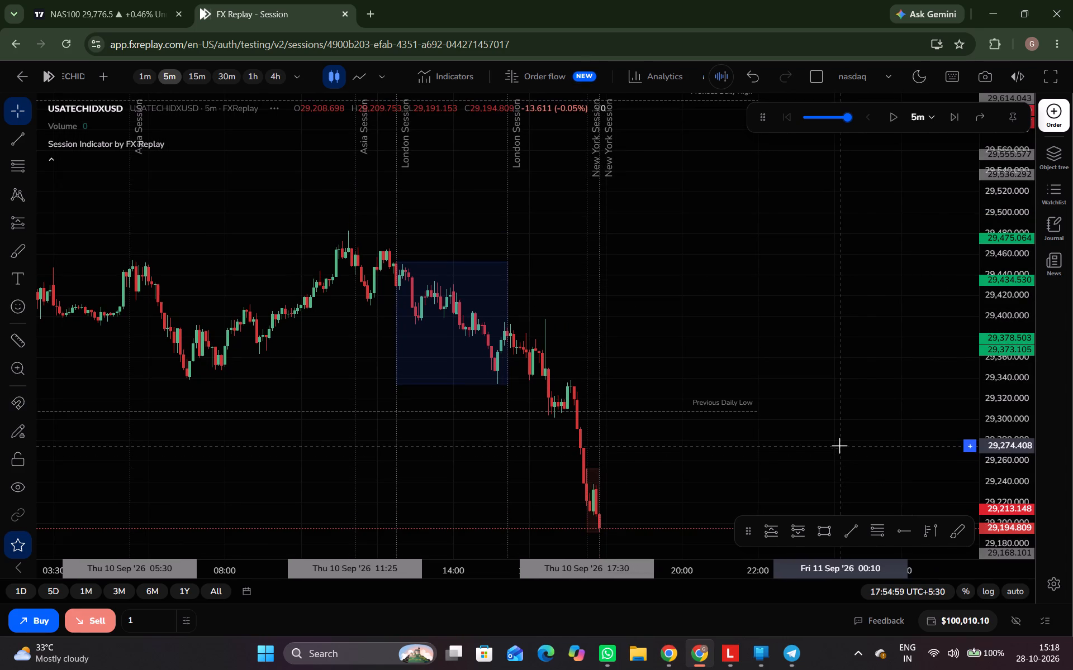
drag(839, 446, 754, 429)
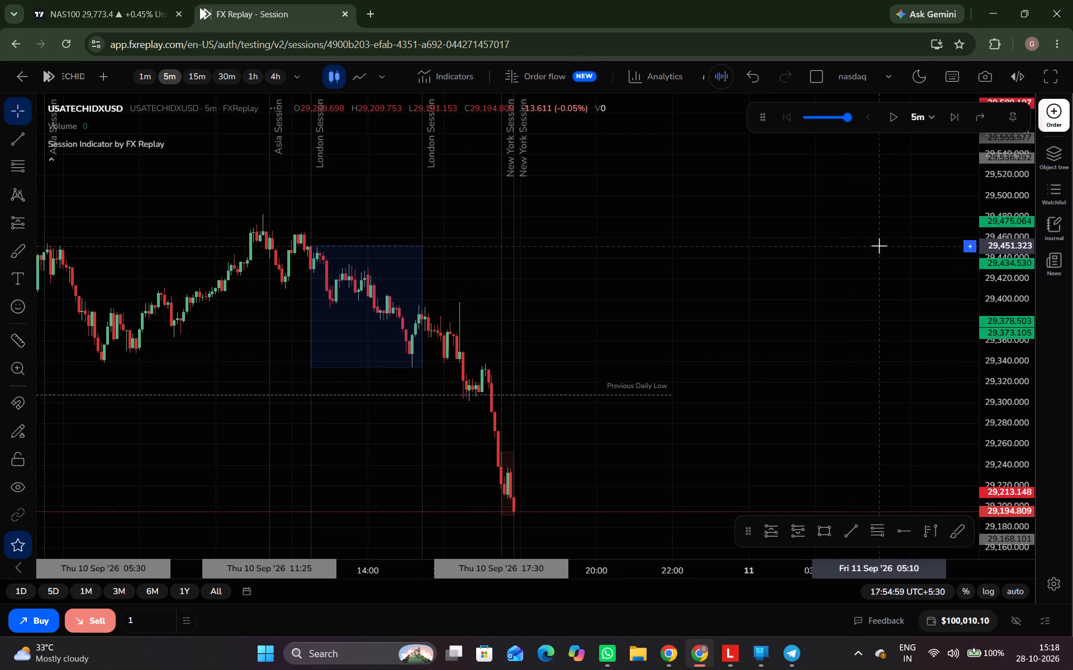
key(ctrl+space)
key(ctrl+space)
key(ctrl+space)
key(ctrl+space)
key(ctrl+space)
key(ctrl+space)
key(ctrl+space)
key(ctrl+space)
key(ctrl+space)
key(ctrl+space)
key(ctrl+space)
key(ctrl+space)
key(ctrl+space)
key(ctrl+space)
key(ctrl+space)
key(ctrl+space)
key(ctrl+space)
key(ctrl+space)
key(ctrl+space)
key(ctrl+space)
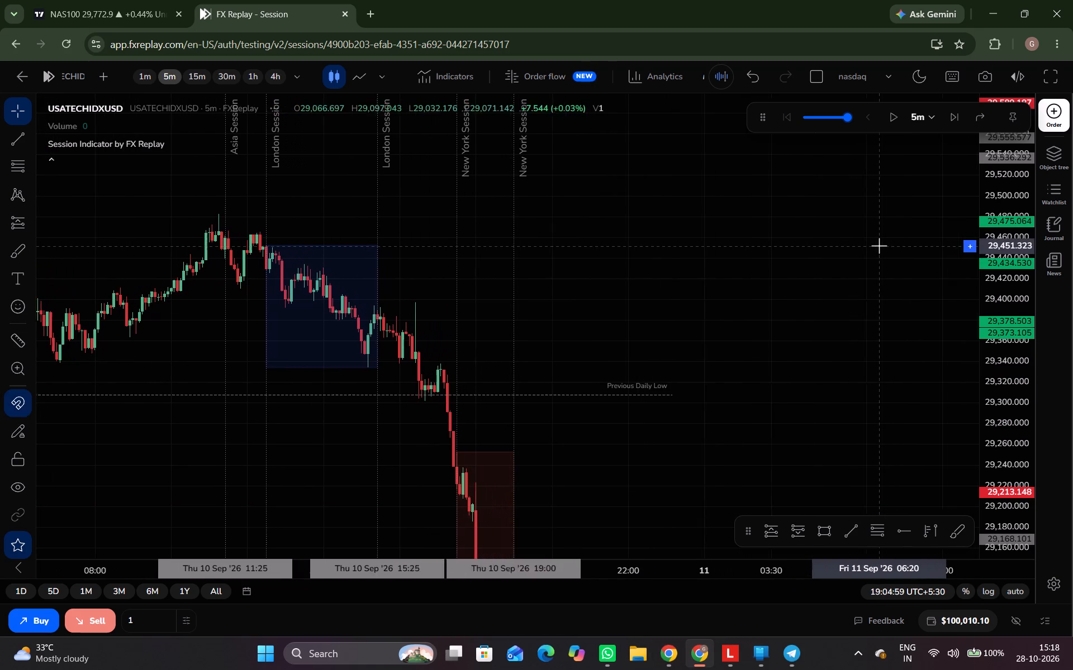
Review the New York session range against the previous daily low and advance the replay in 5-minute candles to 20:19.
drag(796, 284, 832, 45)
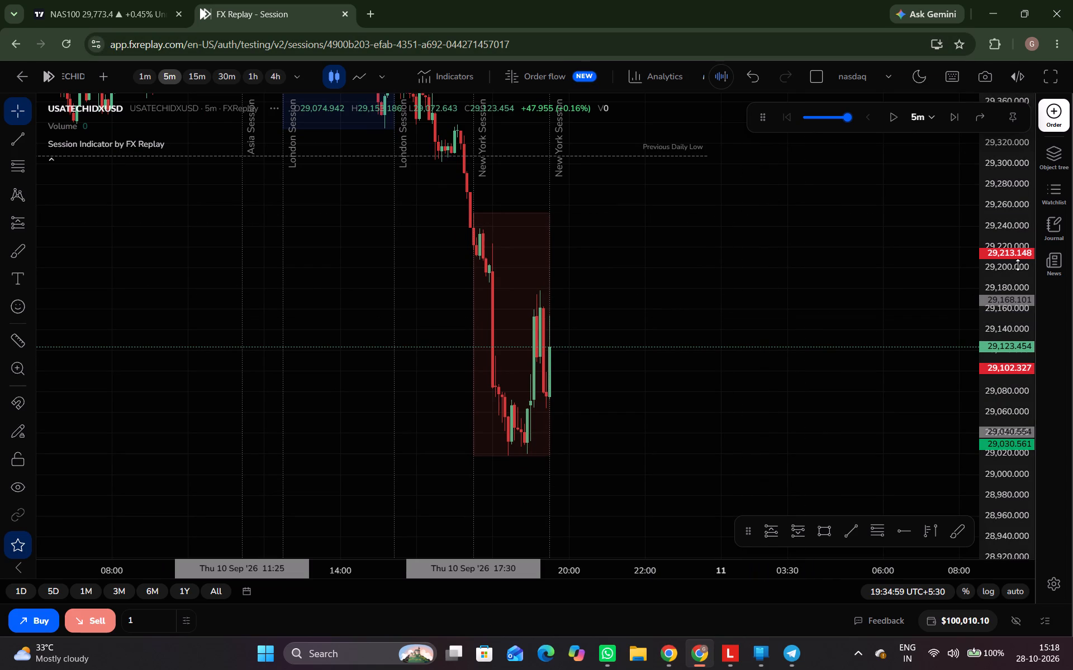
drag(1017, 265, 982, 393)
scroll(593, 418, down, 2)
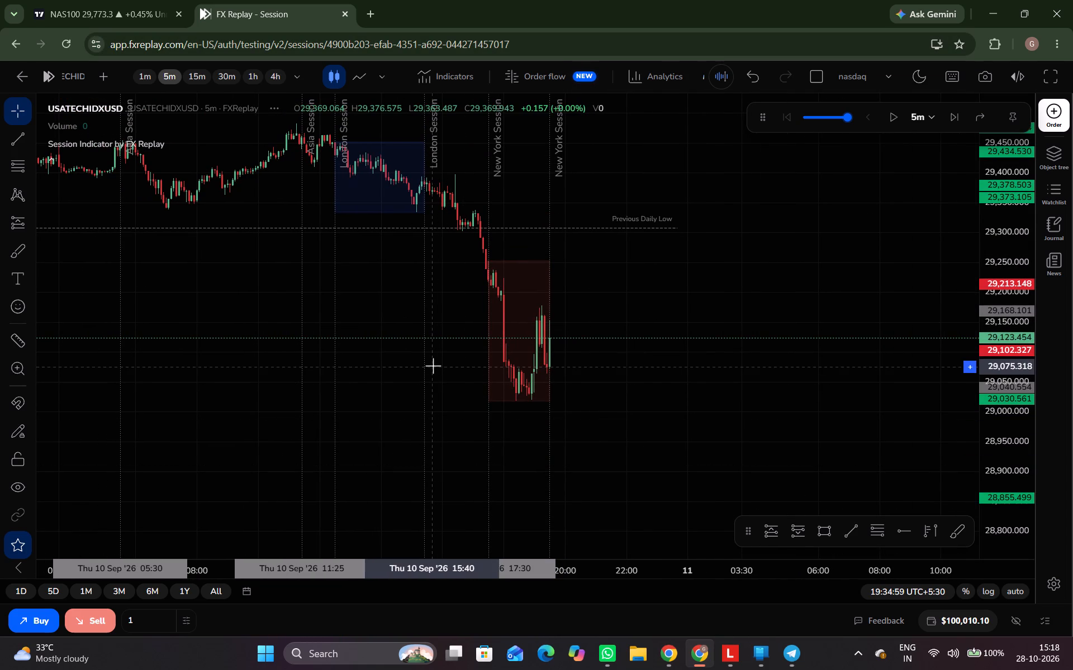
drag(433, 366, 488, 434)
scroll(488, 434, up, 1)
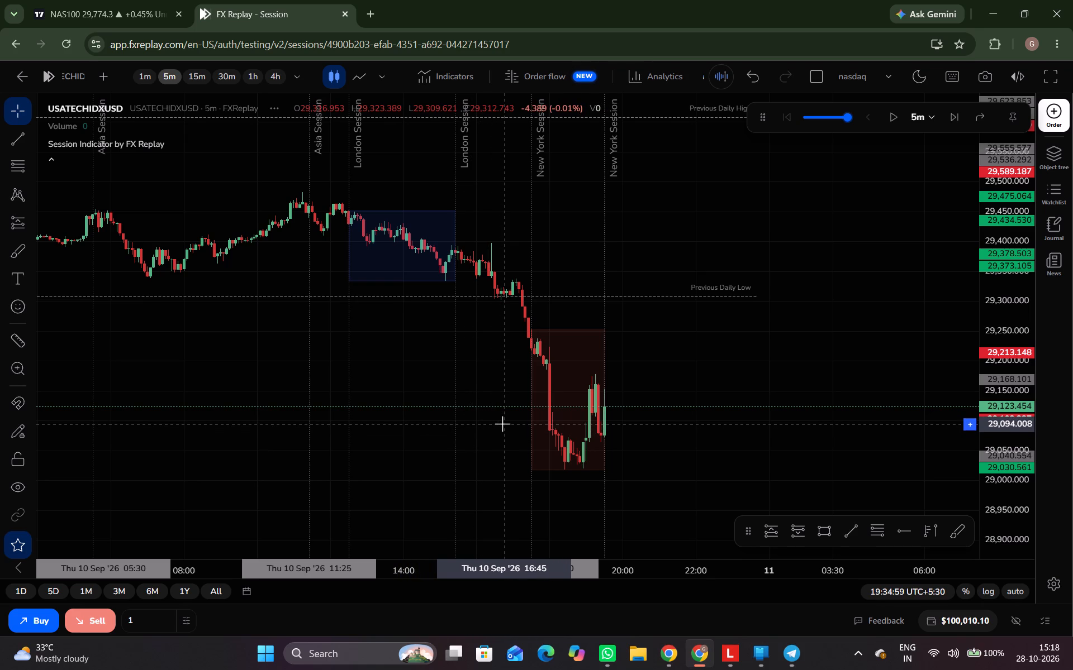
drag(686, 298, 673, 330)
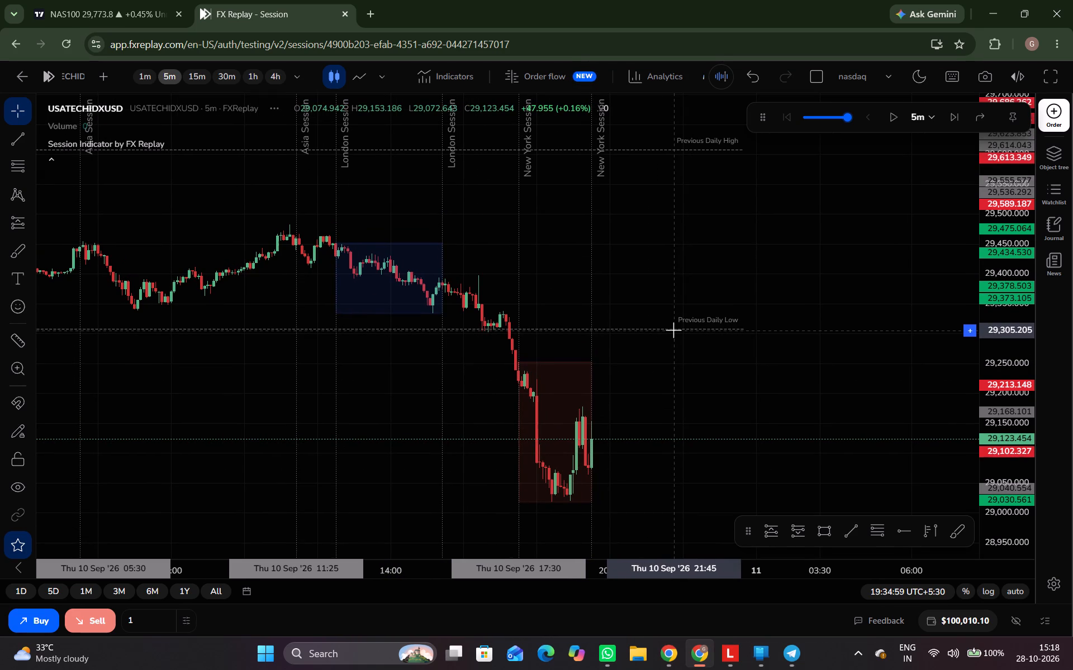
key(ctrl+space)
key(ctrl+space)
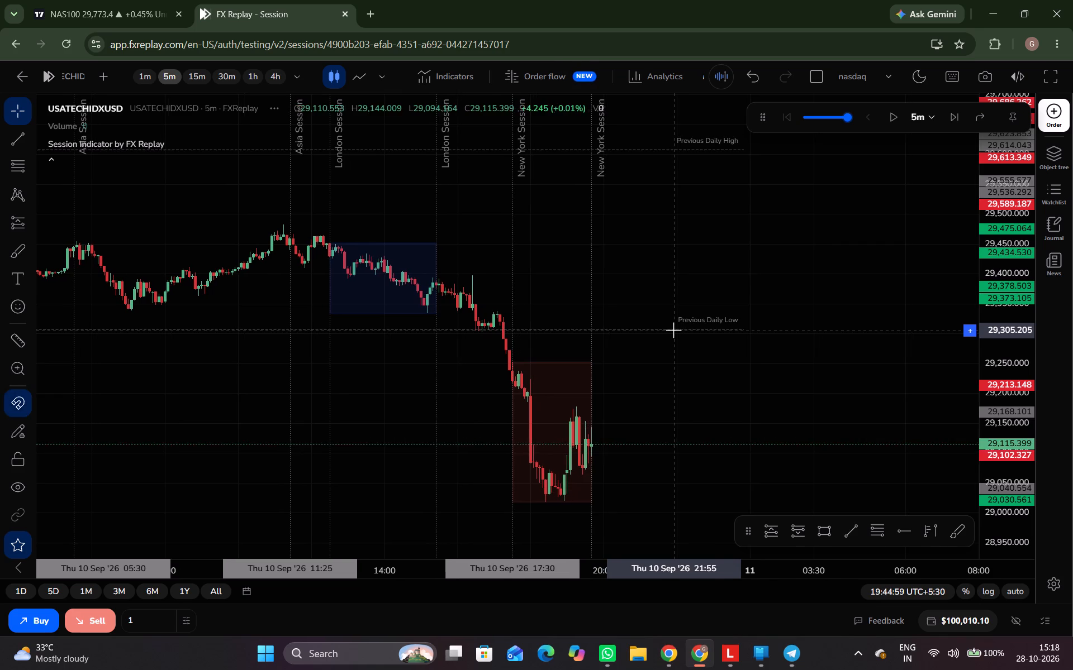
key(ctrl+space)
key(ctrl+space)
key(ctrl+space)
key(ctrl+space)
key(ctrl+space)
key(ctrl+space)
key(ctrl+space)
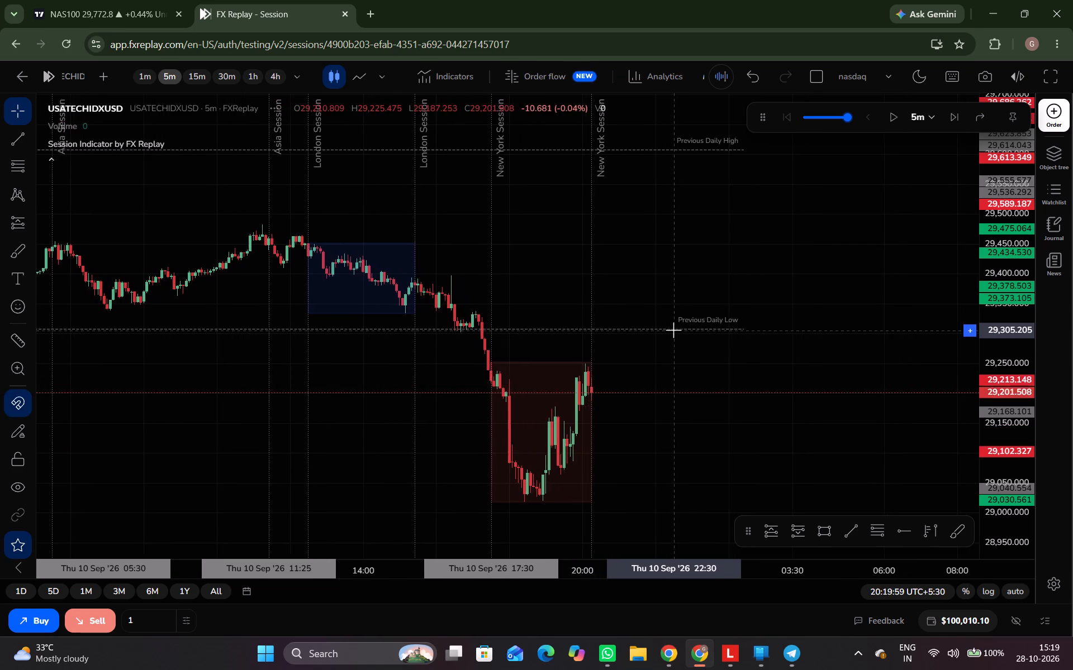
Advance the replay in 5-minute candles to 20:59 on 10 September.
key(ctrl+space)
key(ctrl+space)
key(ctrl+space)
key(ctrl+space)
key(ctrl+space)
key(ctrl+space)
key(ctrl+space)
key(ctrl+space)
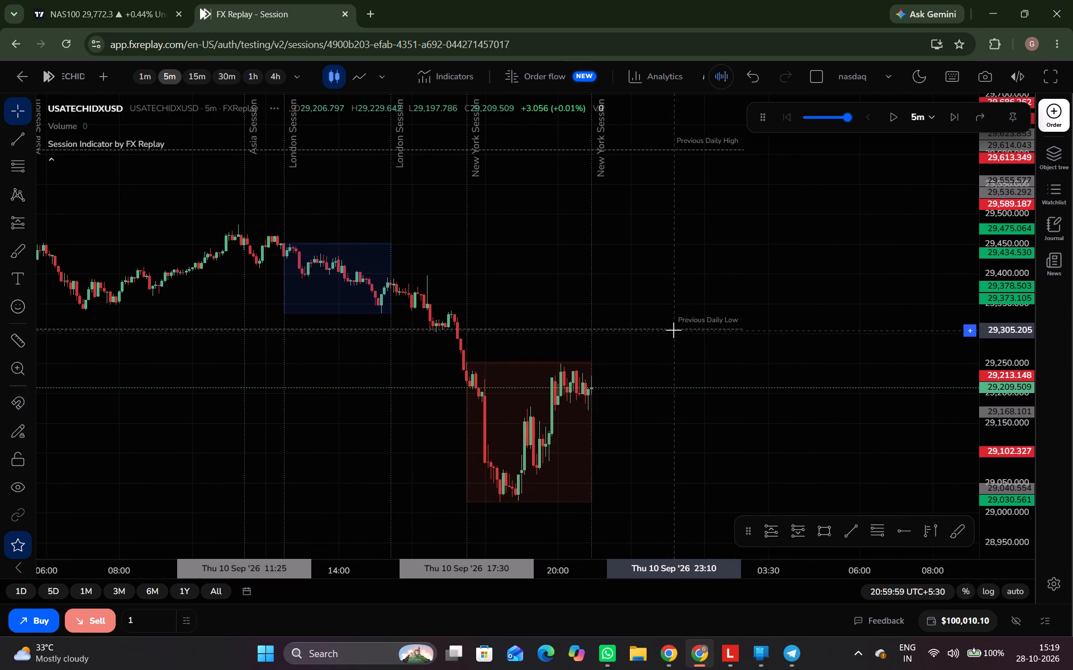
Switch to 15-minute candles and advance the replay through the Asia session to 11:44 on 11 September.
click(198, 78)
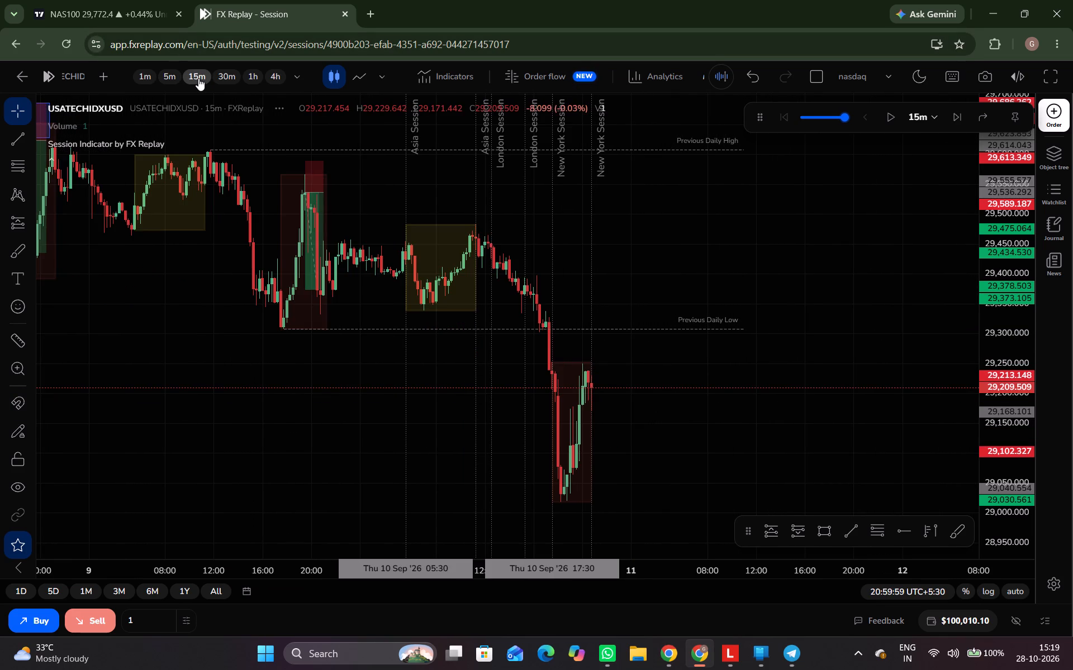
key(ctrl+space)
key(ctrl+space)
key(ctrl+space)
key(ctrl+space)
key(ctrl+space)
key(ctrl+space)
key(ctrl+space)
key(ctrl+space)
key(ctrl+space)
key(ctrl+space)
key(ctrl+space)
key(ctrl+space)
key(ctrl+space)
key(ctrl+space)
key(ctrl+space)
key(ctrl+space)
key(ctrl+space)
key(ctrl+space)
key(ctrl+space)
key(ctrl+space)
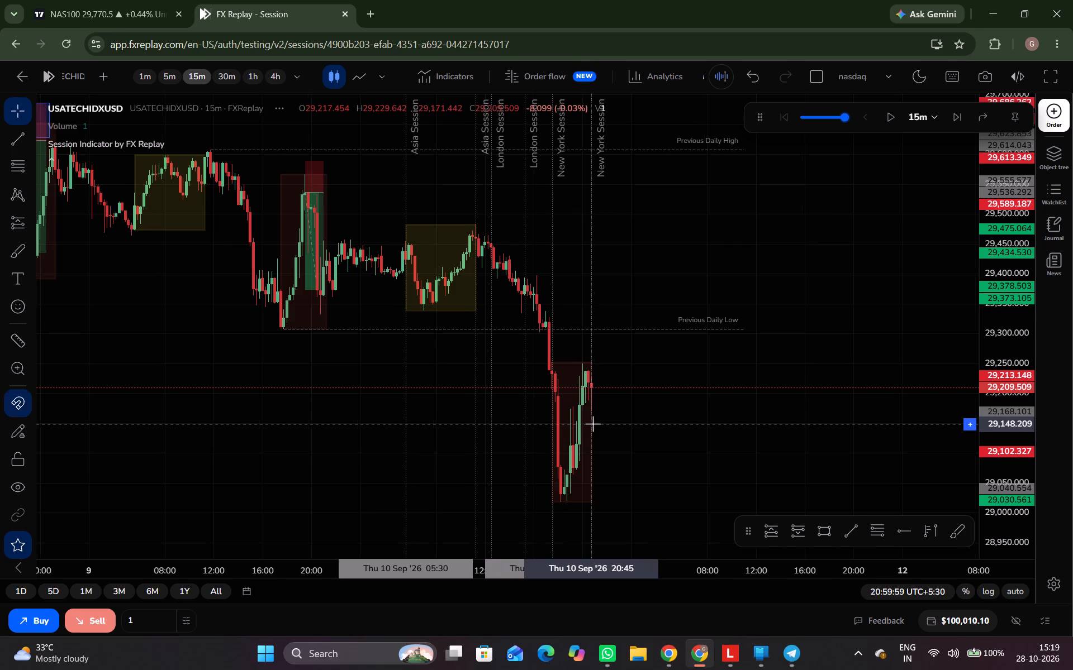
key(ctrl+space)
key(ctrl+space)
key(ctrl+space)
key(ctrl+space)
key(ctrl+space)
key(ctrl+space)
key(ctrl+space)
key(ctrl+space)
key(ctrl+space)
key(ctrl+space)
key(ctrl+space)
key(ctrl+space)
key(ctrl+space)
key(ctrl+space)
key(ctrl+space)
key(ctrl+space)
key(ctrl+space)
key(ctrl+space)
key(ctrl+space)
key(ctrl+space)
key(ctrl+space)
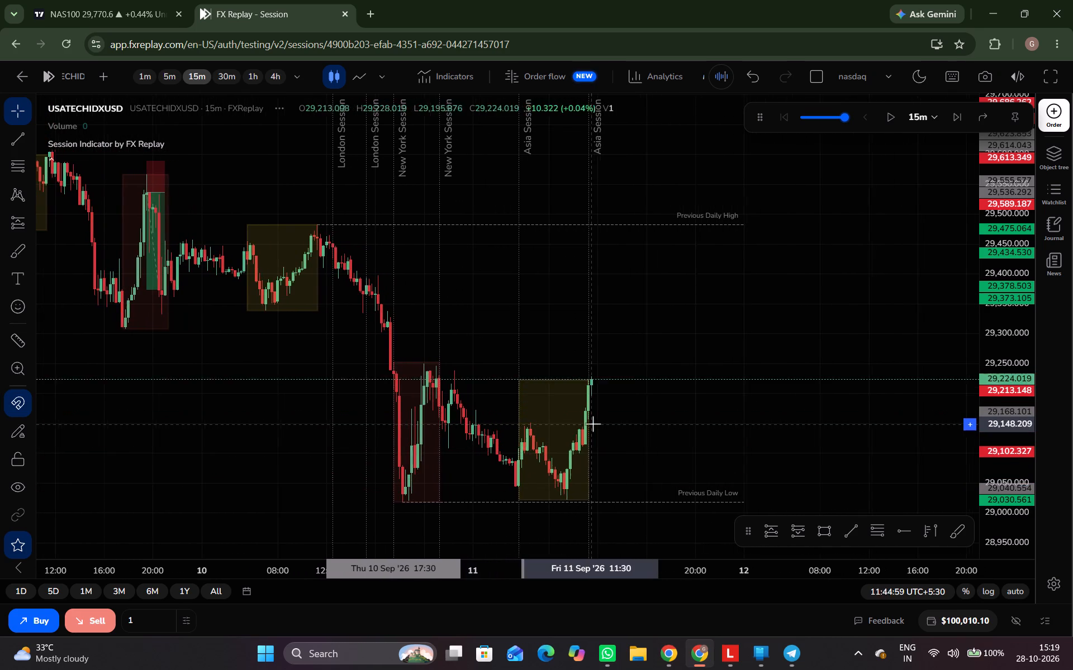
Advance the replay in 15-minute candles through the London session to 15:44 on 11 September.
key(ctrl+space)
key(ctrl+space)
key(ctrl+space)
key(ctrl+space)
key(ctrl+space)
key(ctrl+space)
key(ctrl+space)
key(ctrl+space)
key(ctrl+space)
key(ctrl+space)
key(ctrl+space)
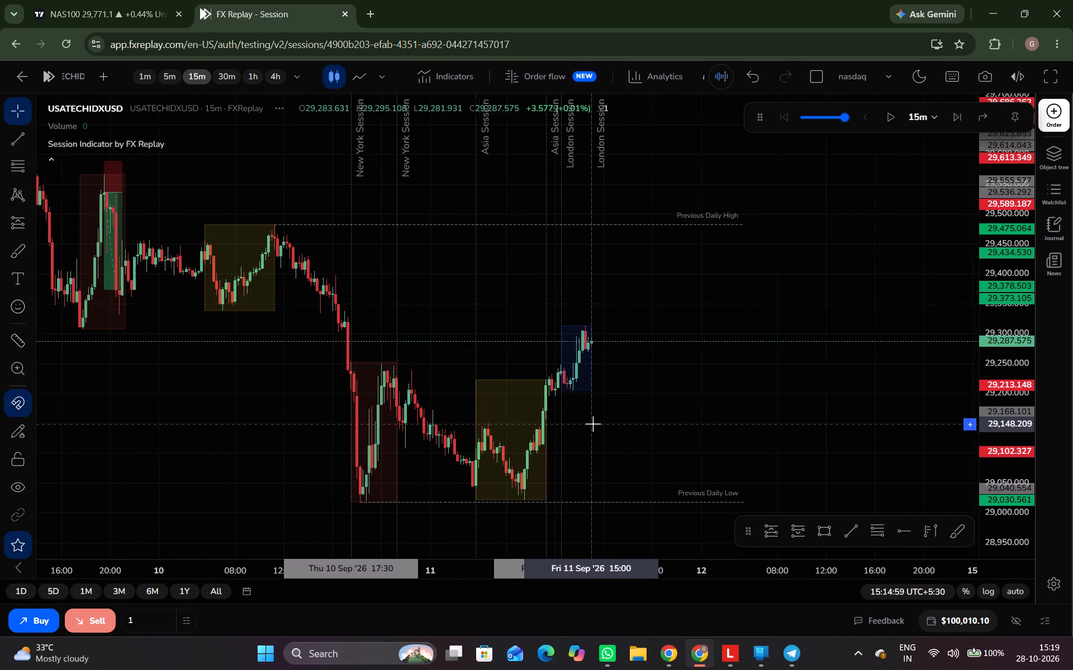
key(ctrl+space)
key(ctrl+space)
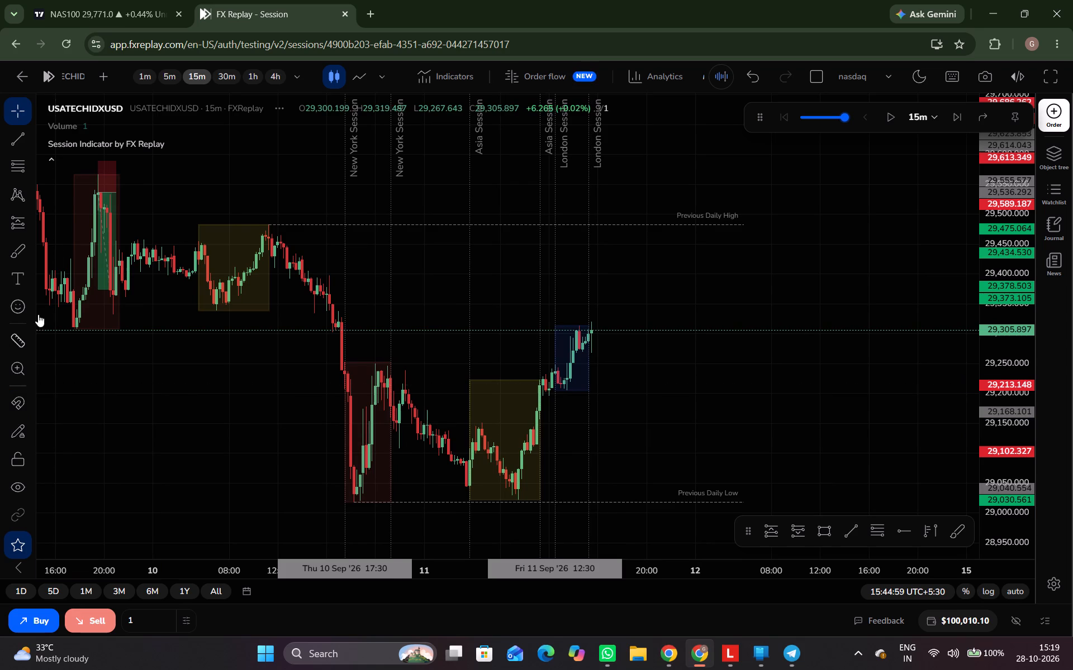
Review the recent swing highs and lows on the 4-hour chart.
click(278, 68)
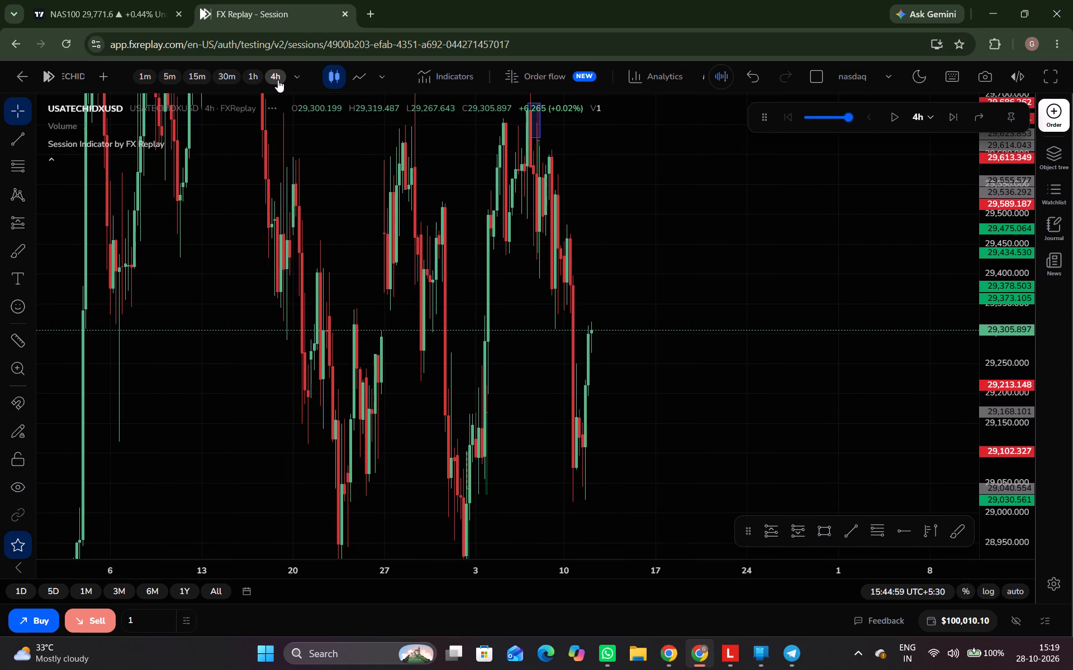
click(278, 80)
drag(996, 257, 1048, 471)
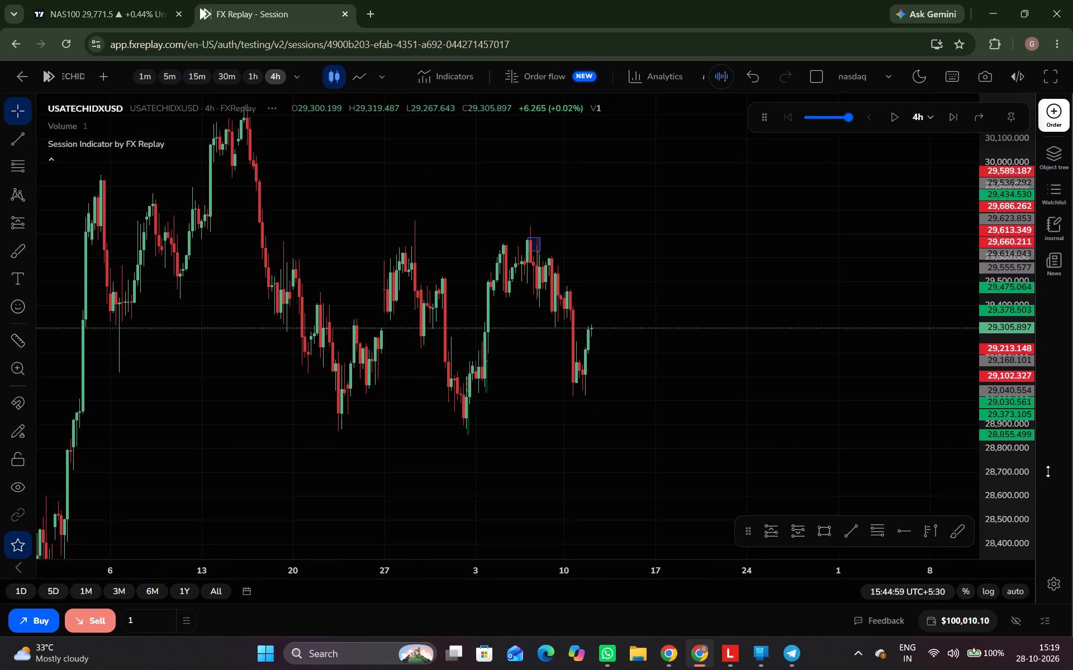
drag(1048, 471, 1053, 385)
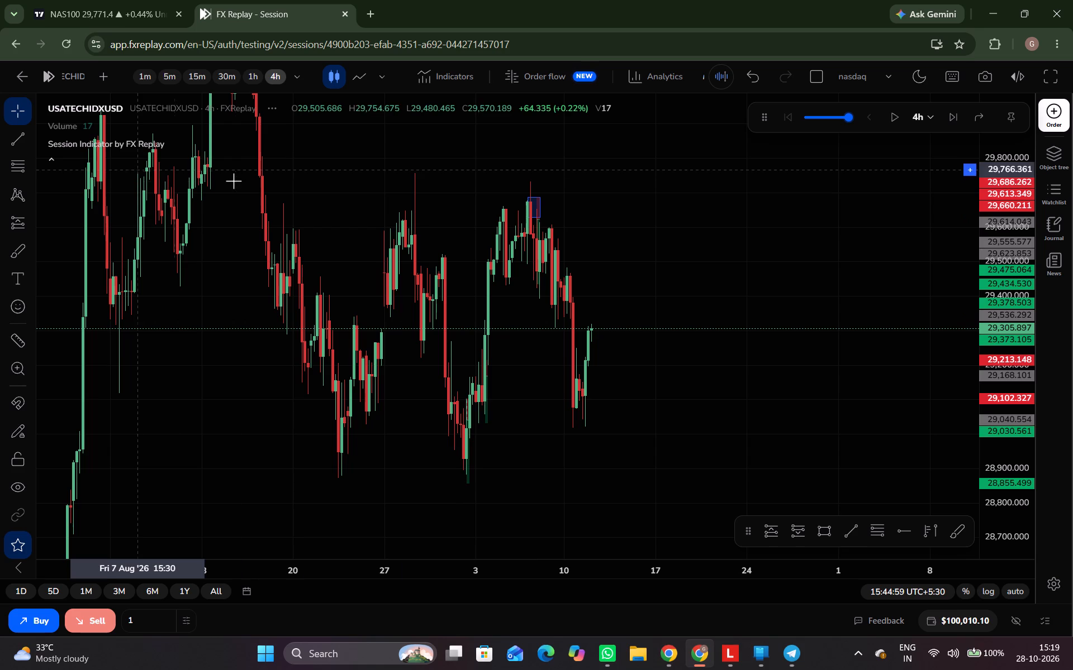
On the 15-minute chart, draw a rectangle zone from about 29,308 to 29,353, spanning 9 September 14:30 to 14 September 21:30.
click(196, 77)
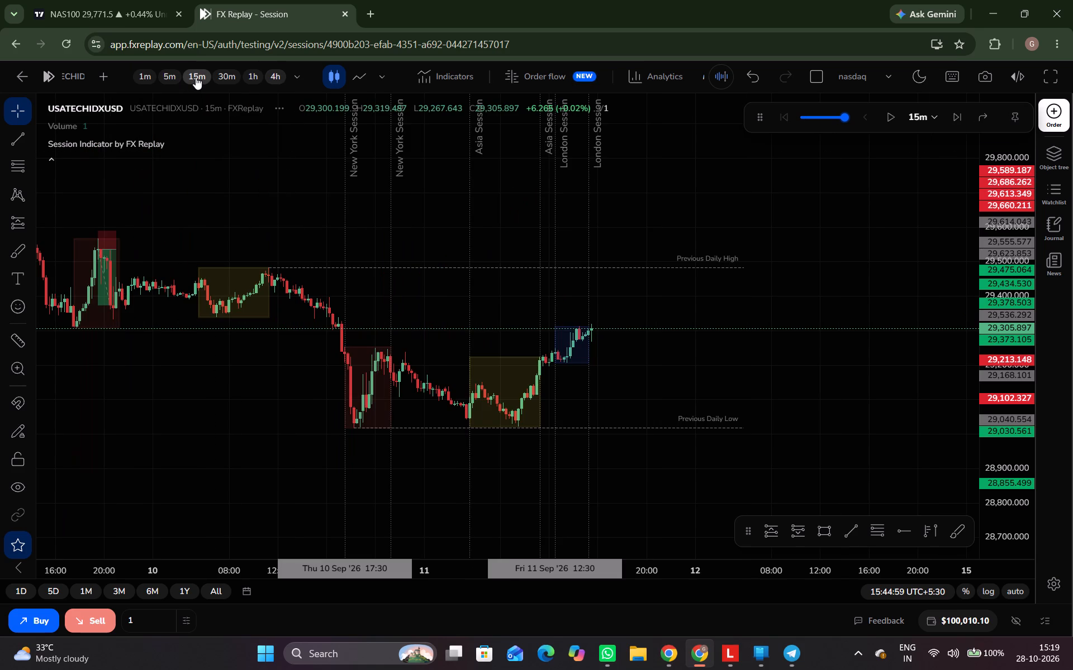
scroll(443, 371, down, 3)
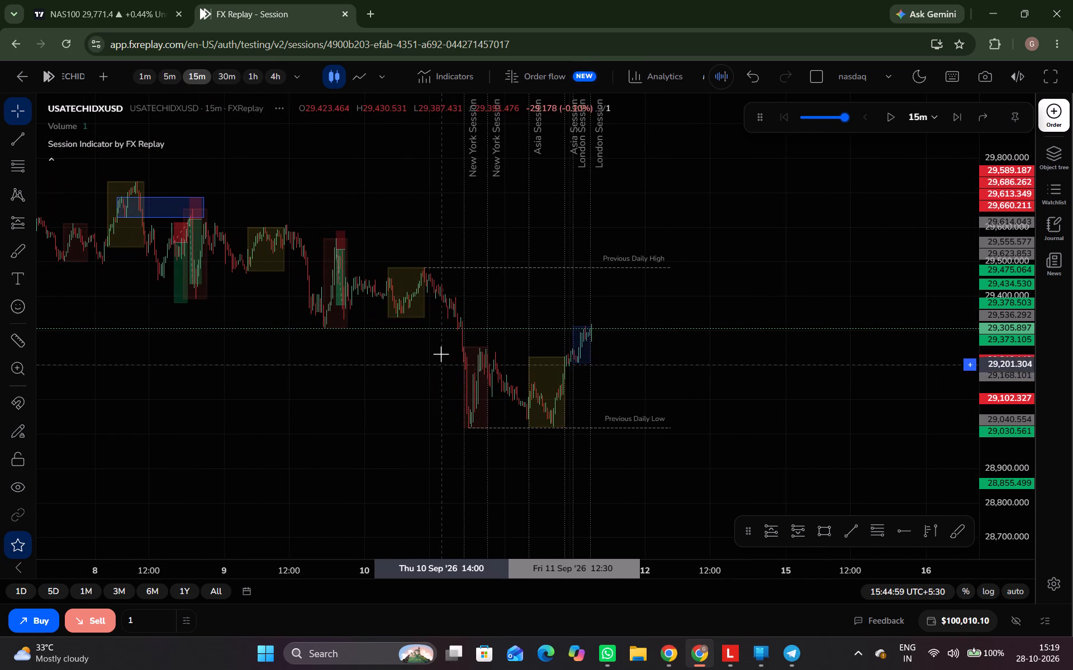
scroll(501, 321, down, 1)
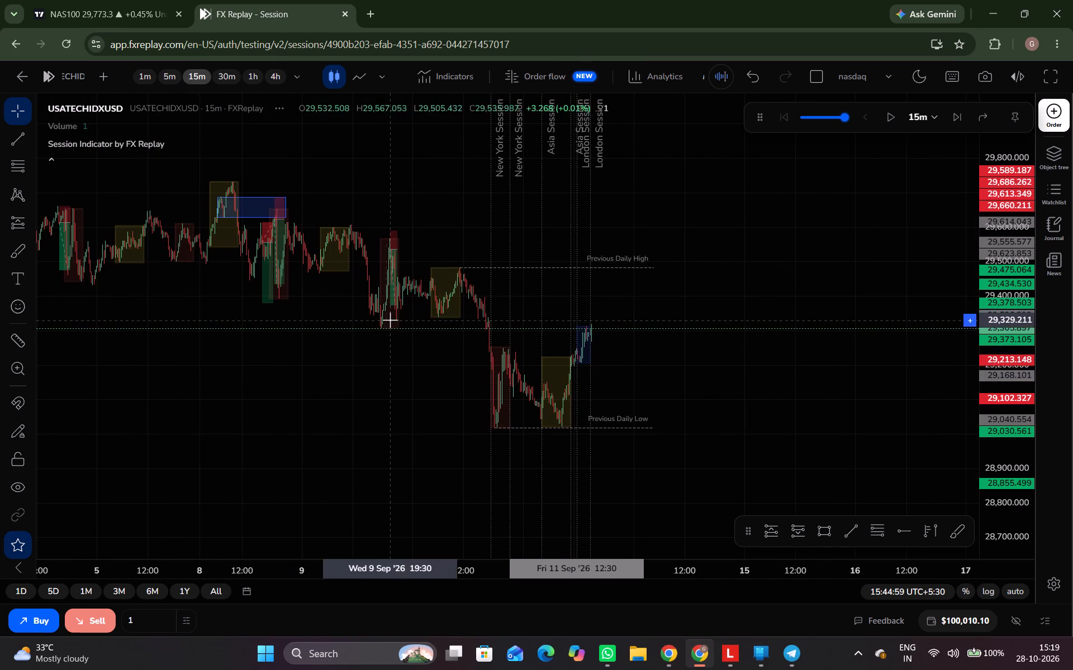
click(828, 520)
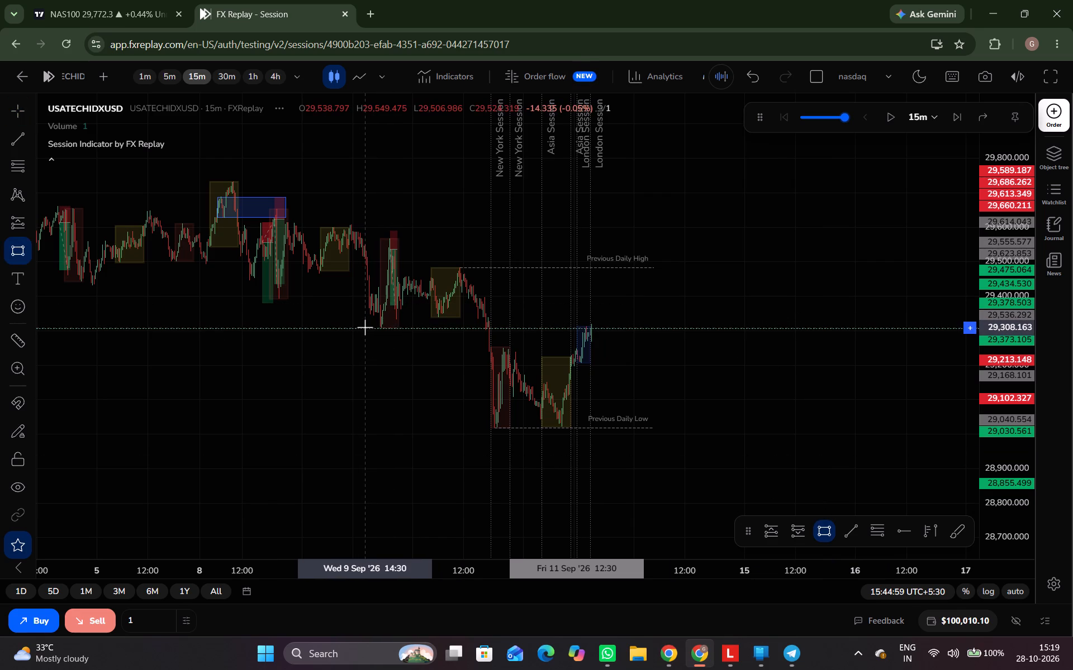
click(365, 327)
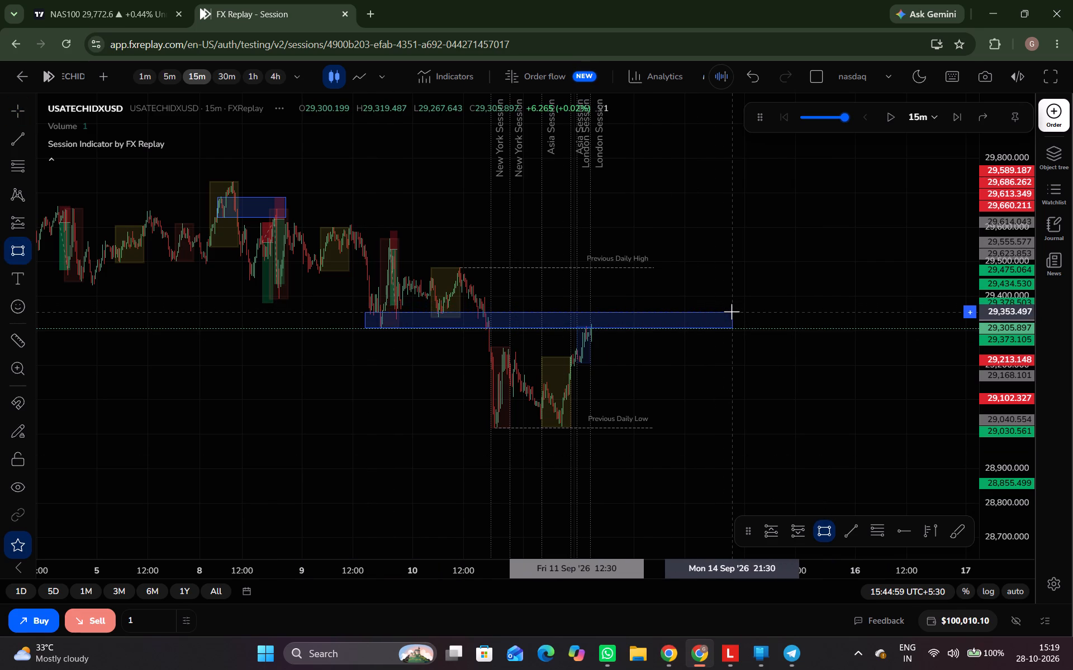
click(732, 311)
click(715, 368)
scroll(715, 368, down, 3)
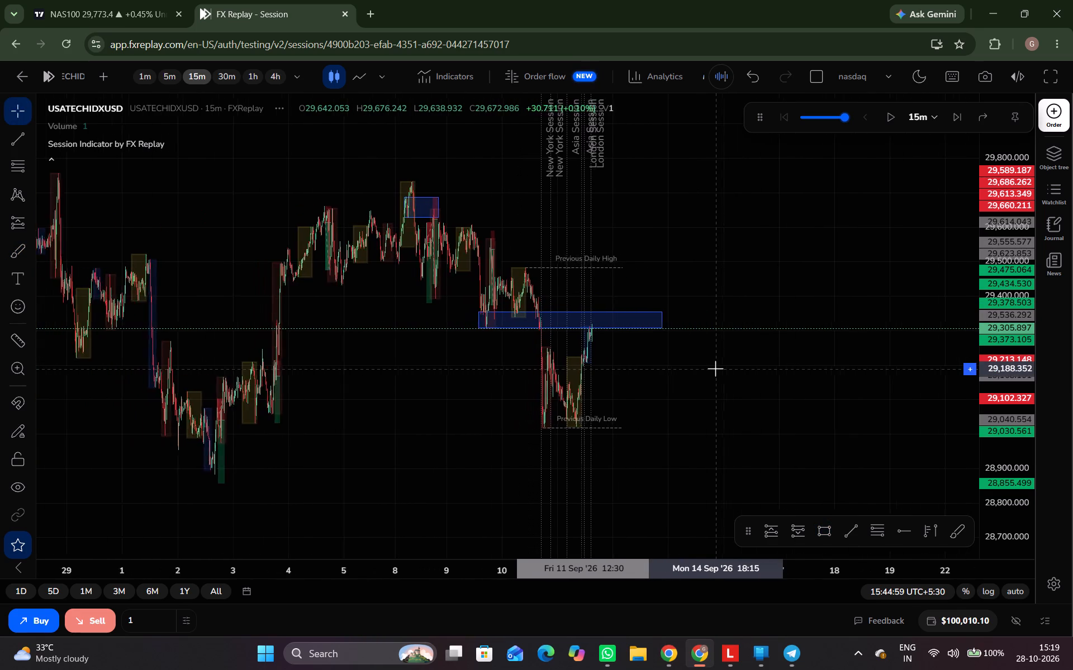
scroll(715, 368, up, 1)
scroll(440, 327, up, 1)
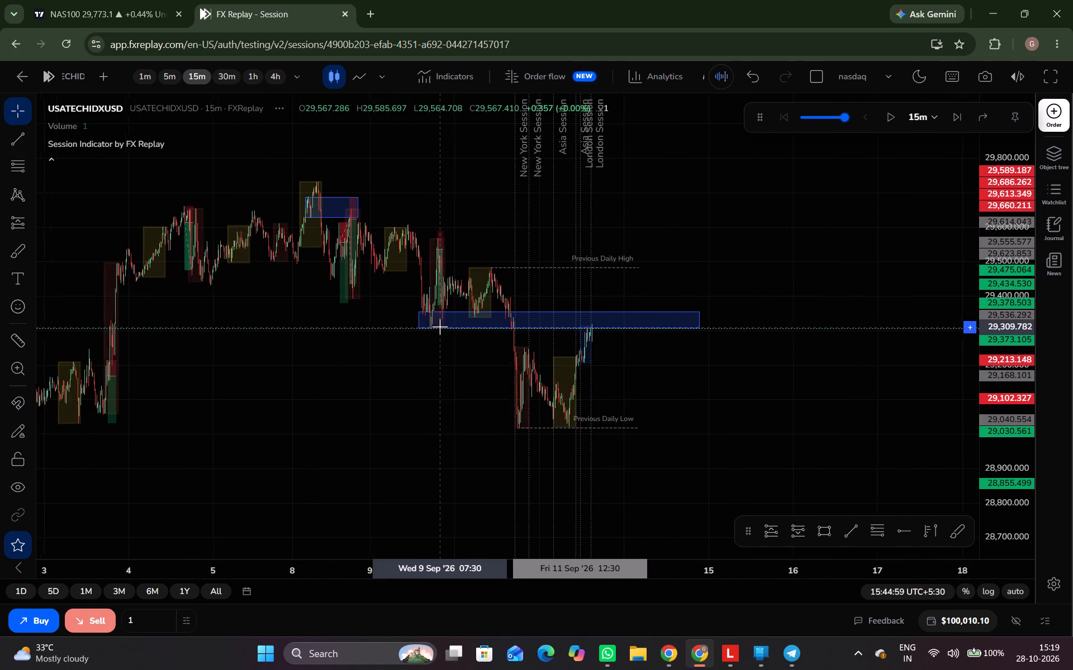
Switch to 5-minute candles and advance the replay to 15:59 on 11 September.
click(165, 75)
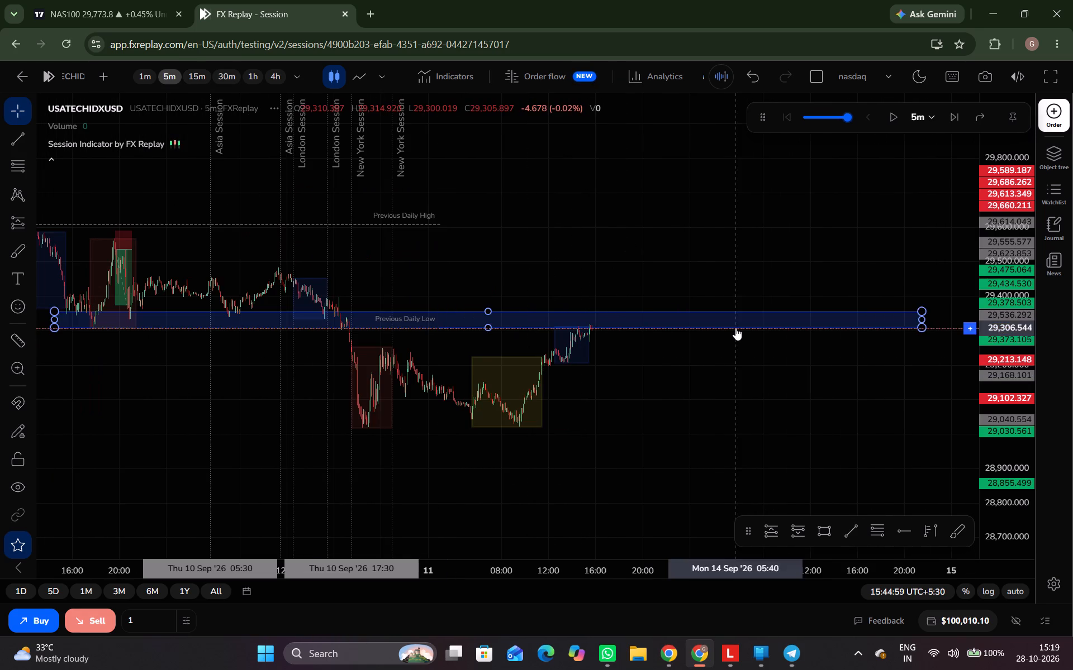
ctrl+drag(1001, 399, 968, 246)
key(ctrl+space)
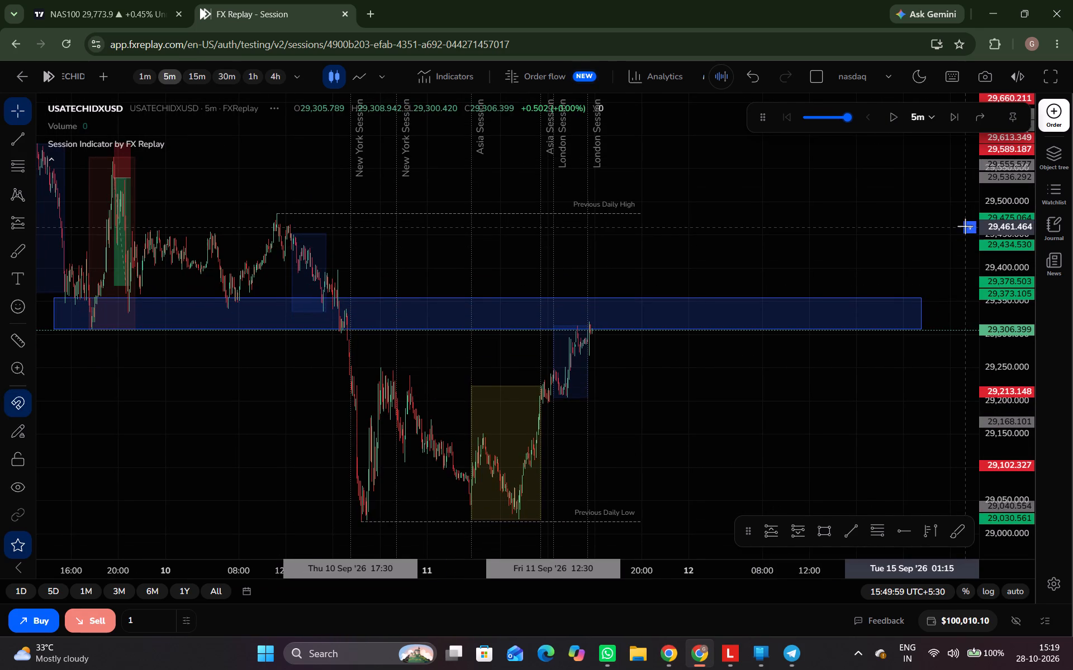
key(ctrl+space)
ctrl+drag(991, 297, 983, 166)
key(ctrl+space)
Examine the London session candles against the lower edge of the new rectangle zone.
ctrl+drag(744, 393, 752, 386)
drag(752, 386, 626, 386)
drag(626, 386, 789, 328)
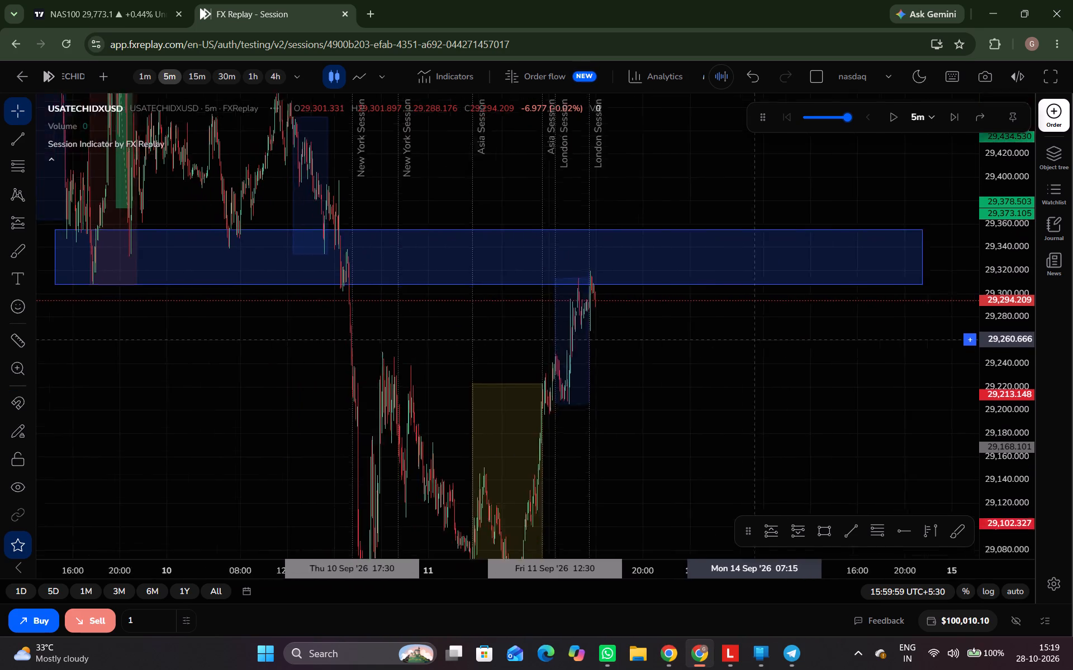
drag(789, 328, 871, 280)
scroll(747, 293, up, 7)
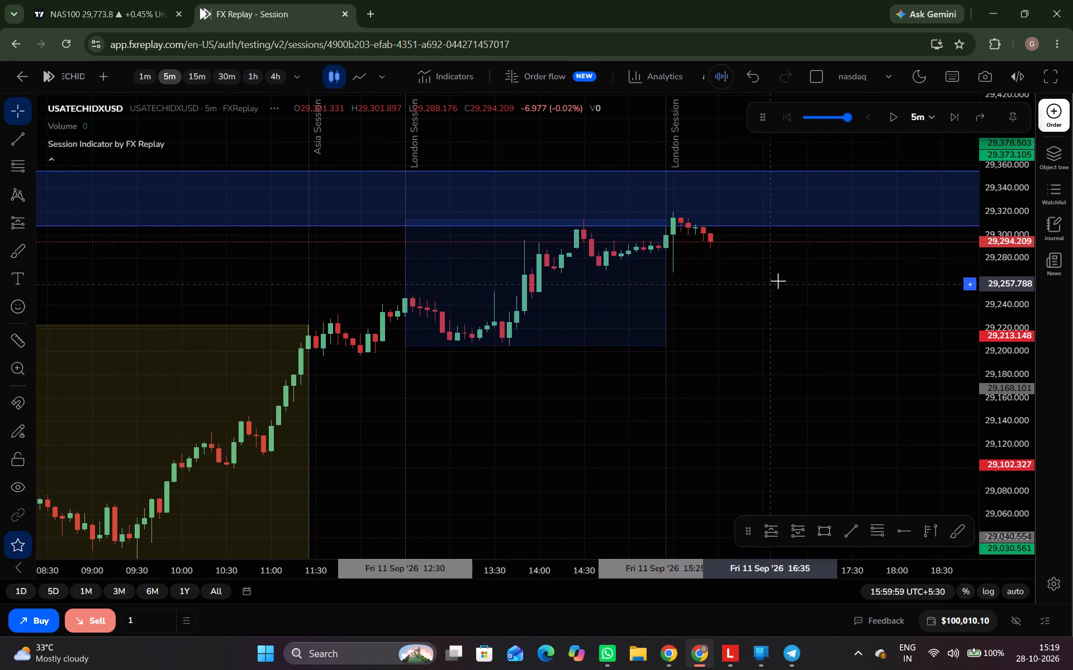
drag(781, 281, 610, 300)
scroll(610, 300, down, 4)
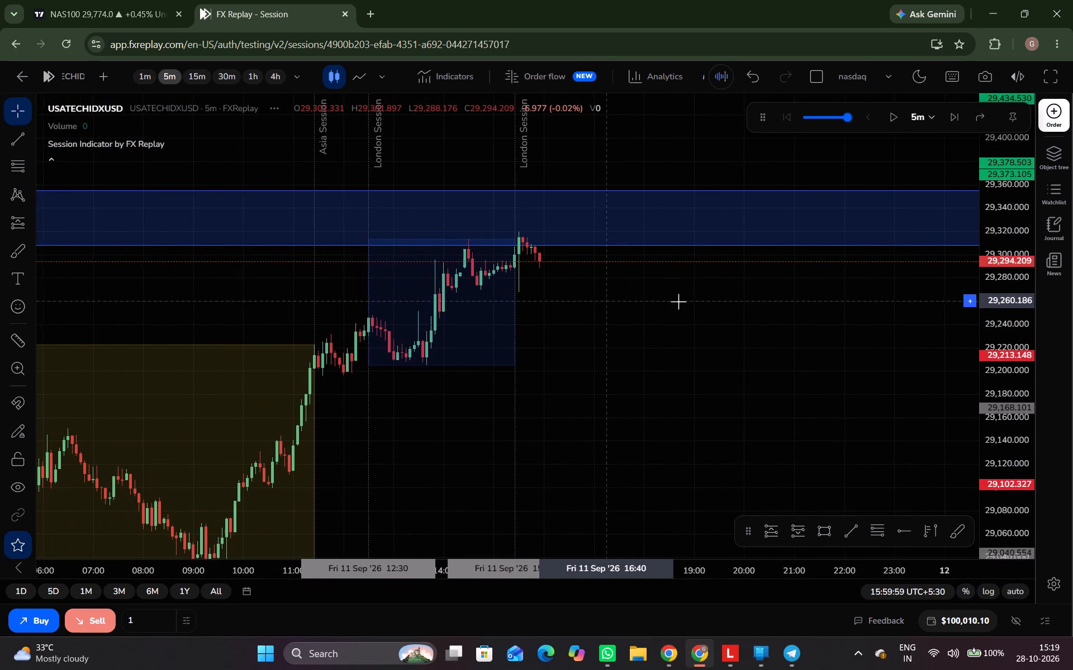
drag(1016, 358, 1003, 241)
drag(704, 296, 754, 349)
scroll(754, 349, up, 1)
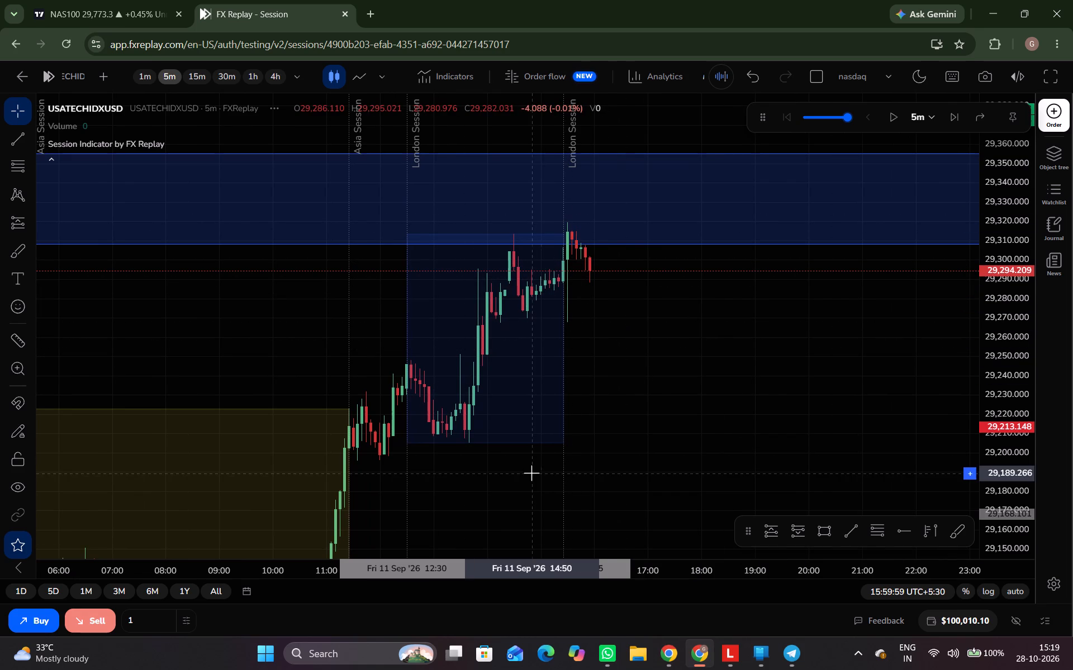
Advance the replay in 5-minute candles to 16:44 on 11 September.
key(ctrl+space)
key(ctrl+space)
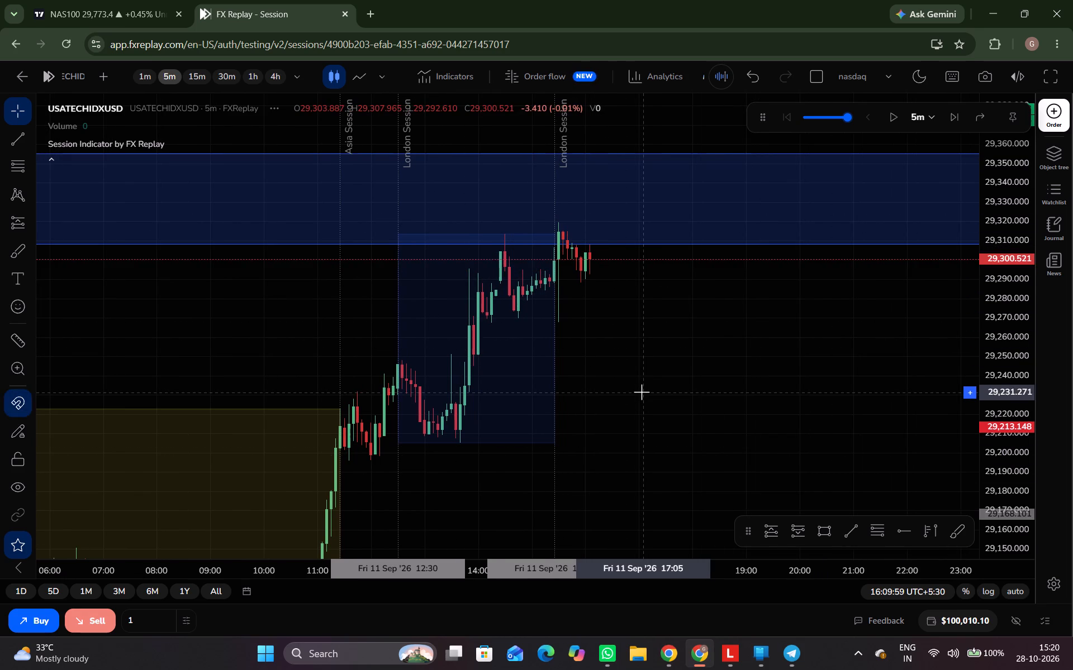
key(ctrl+space)
key(ctrl+space)
key(ctrl+space)
key(ctrl+space)
key(ctrl+space)
key(ctrl+space)
key(ctrl+space)
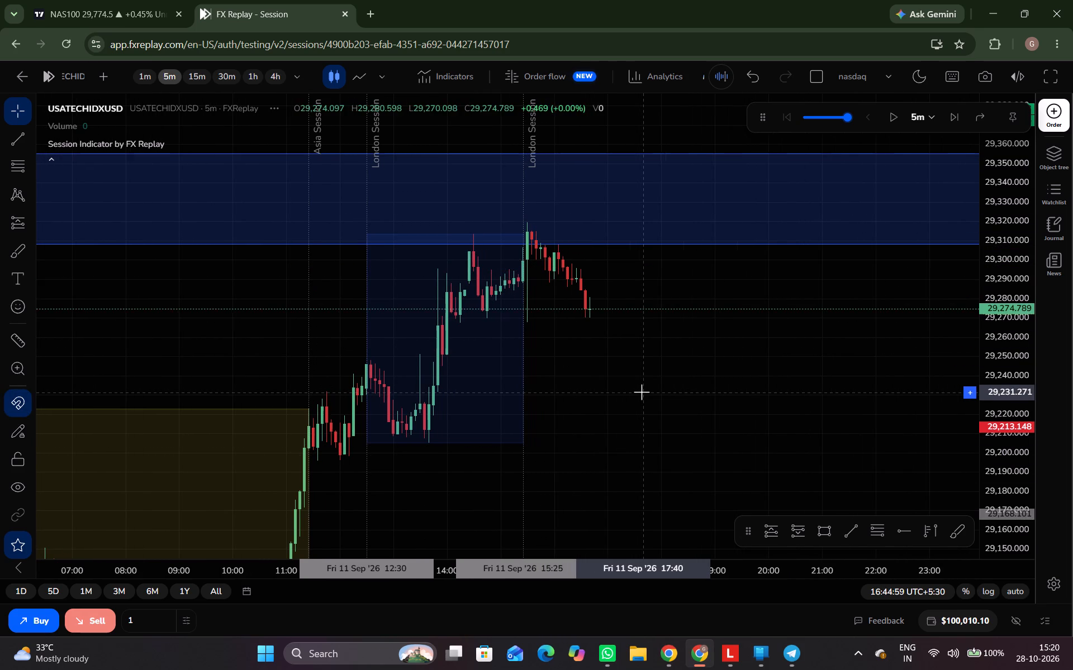
Continue the replay in 5-minute candles to 17:34 on 11 September.
key(ctrl+space)
key(ctrl+space)
key(ctrl+space)
key(ctrl+space)
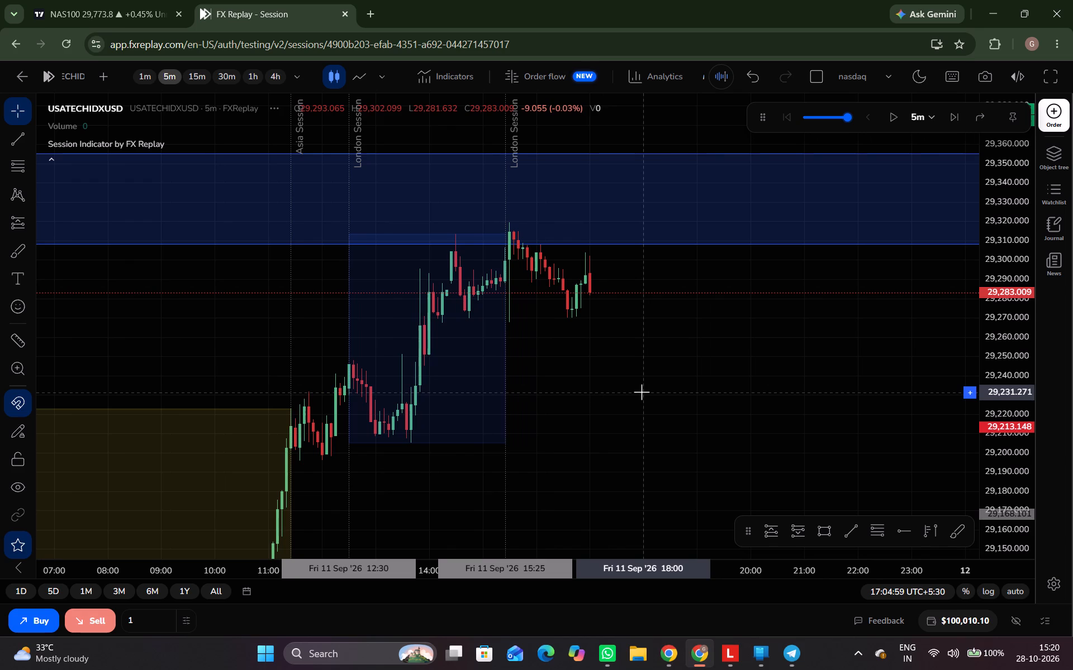
key(ctrl+space)
key(ctrl+space)
key(ctrl+space)
key(ctrl+space)
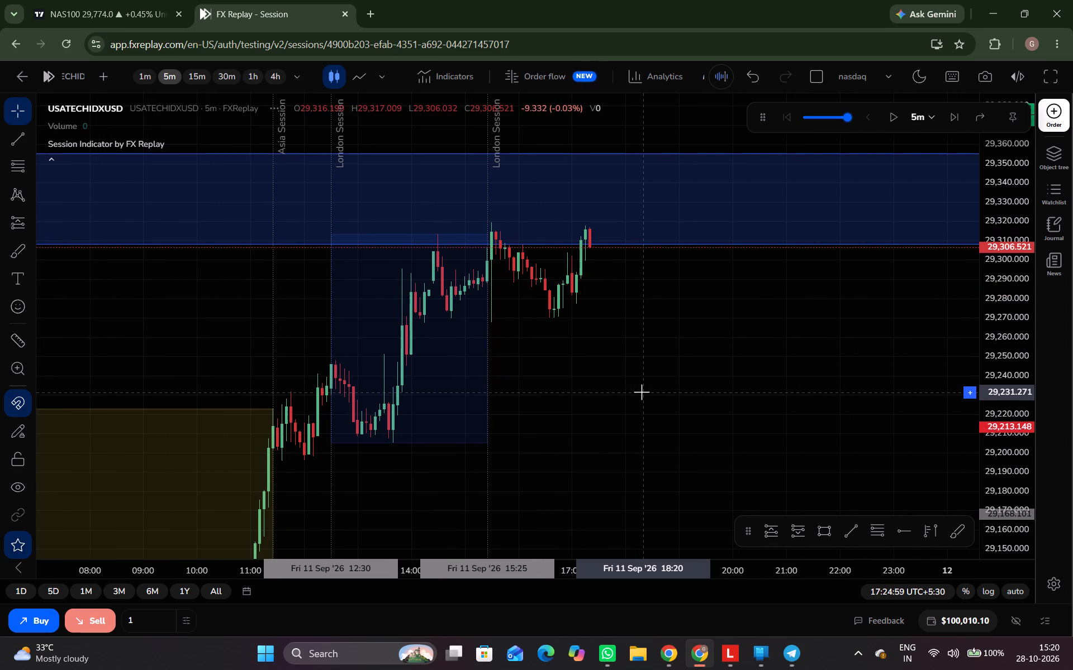
key(ctrl+space)
key(ctrl+space)
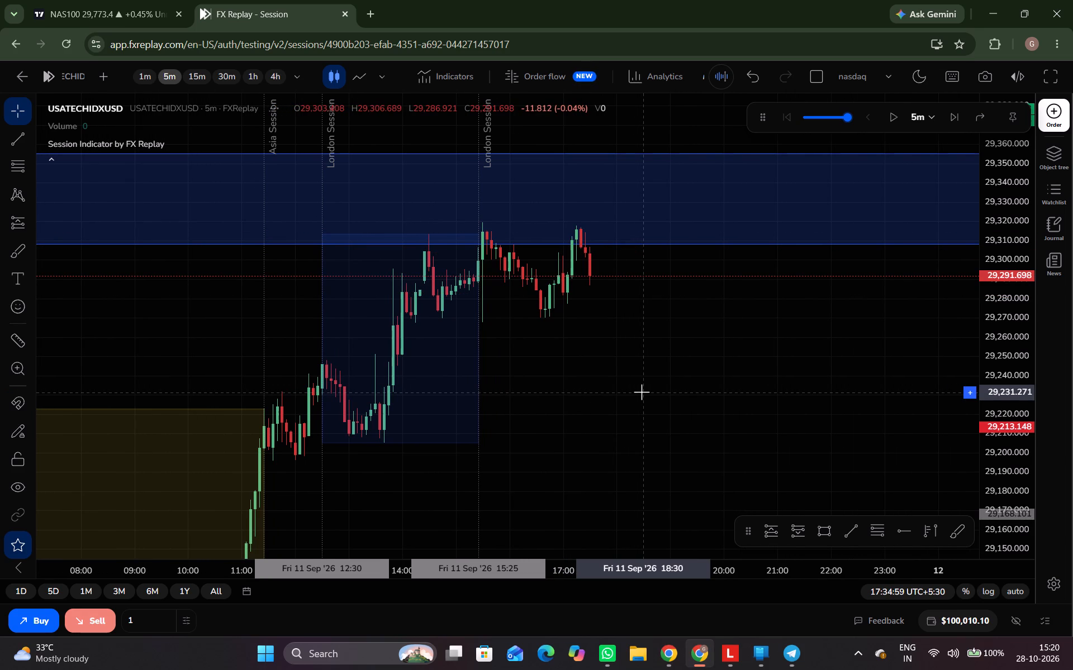
Advance the replay in 5-minute candles into the New York session, to 17:54 on 11 September.
drag(1006, 403, 1006, 263)
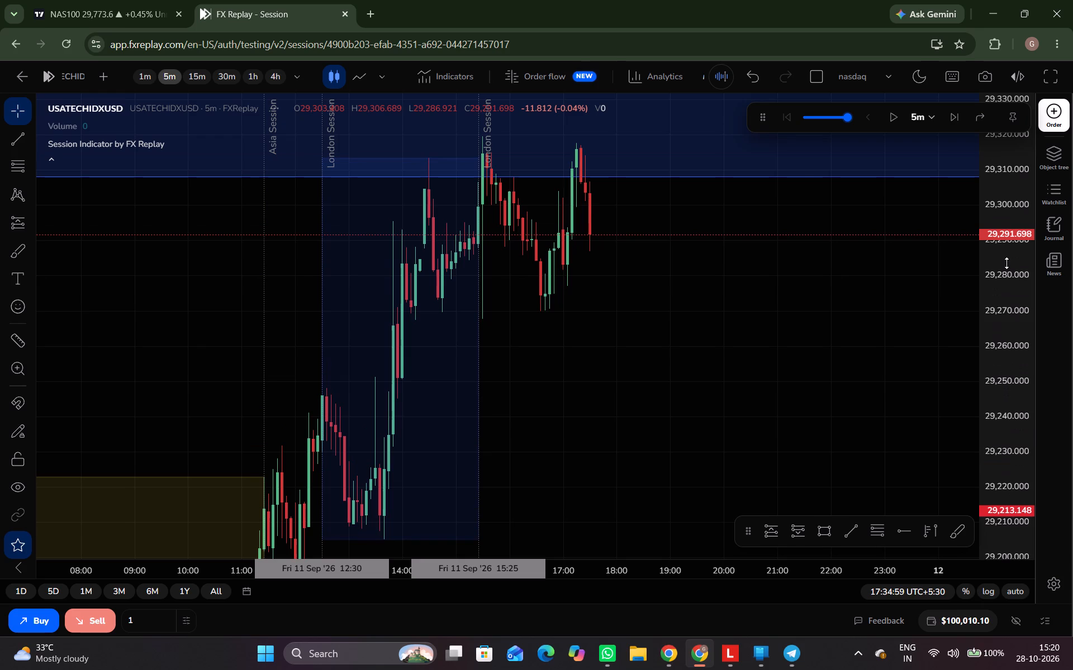
drag(776, 290, 753, 371)
click(753, 371)
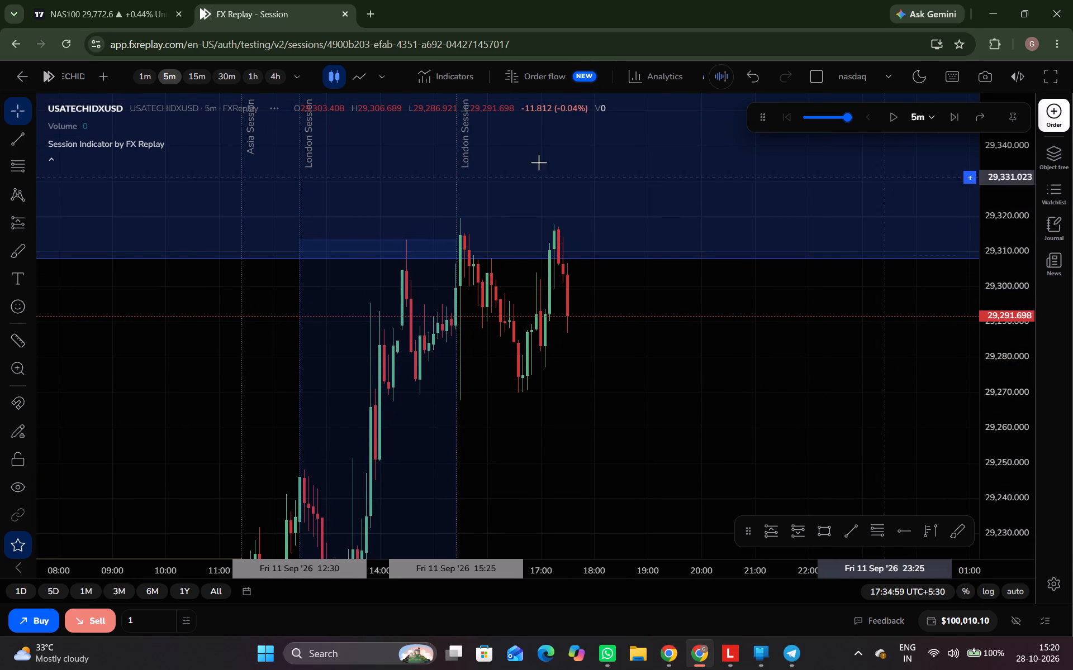
click(18, 157)
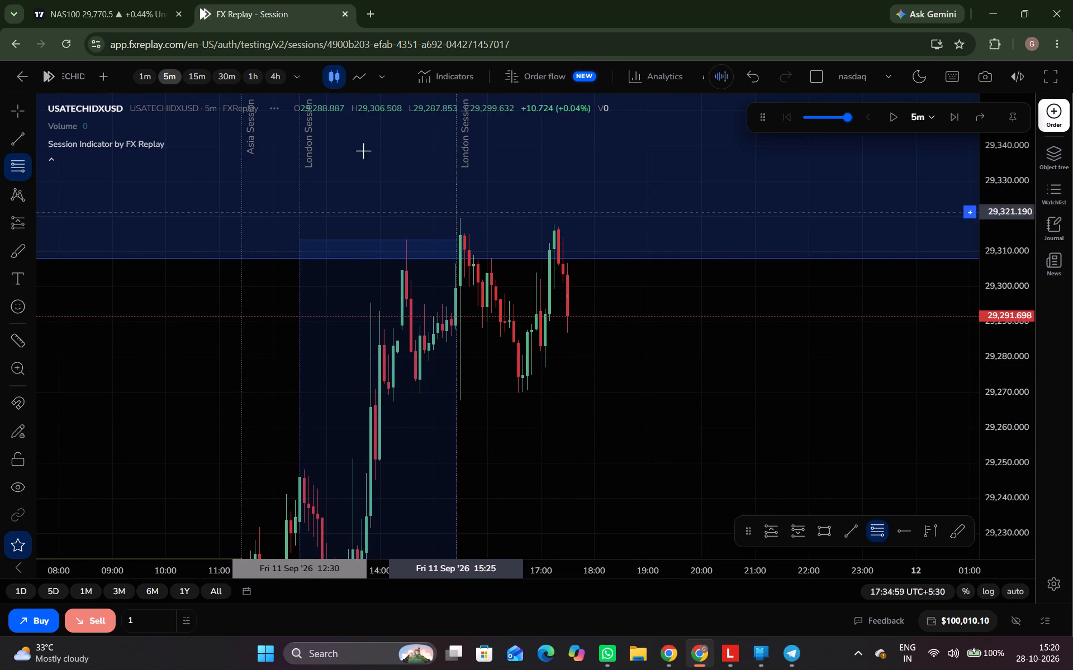
click(21, 98)
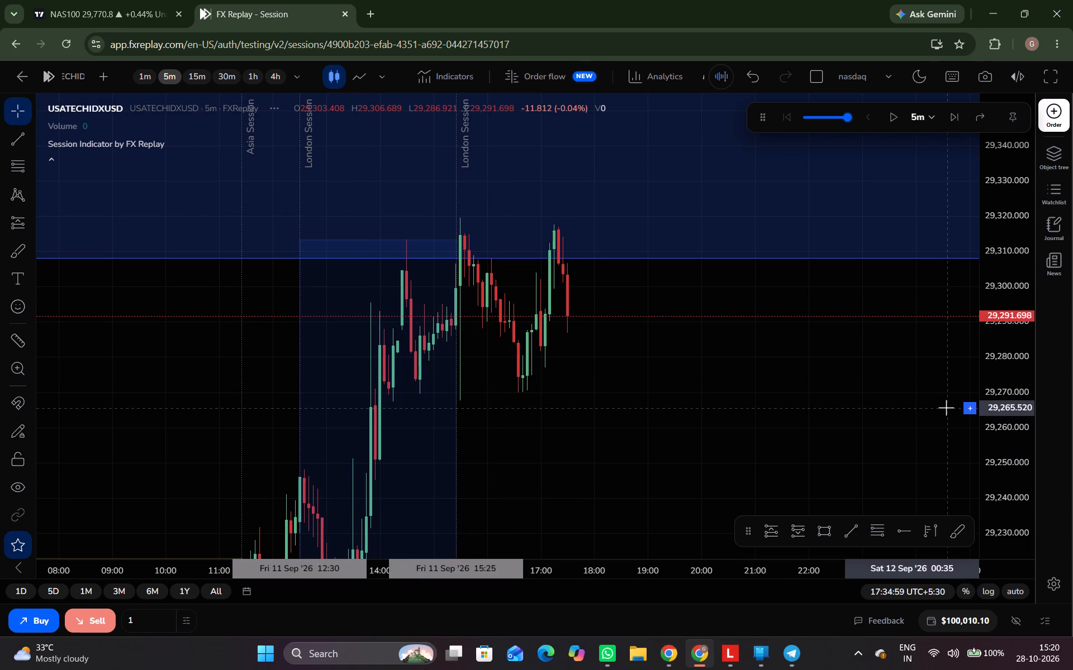
key(ctrl+space)
key(ctrl+space)
key(ctrl+space)
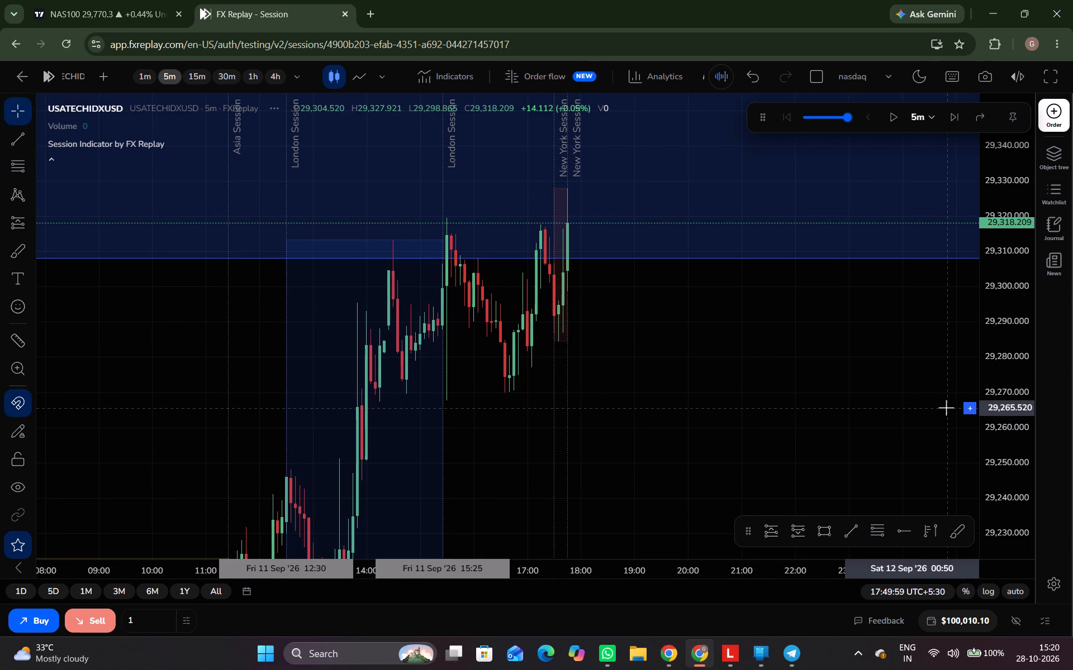
key(ctrl+space)
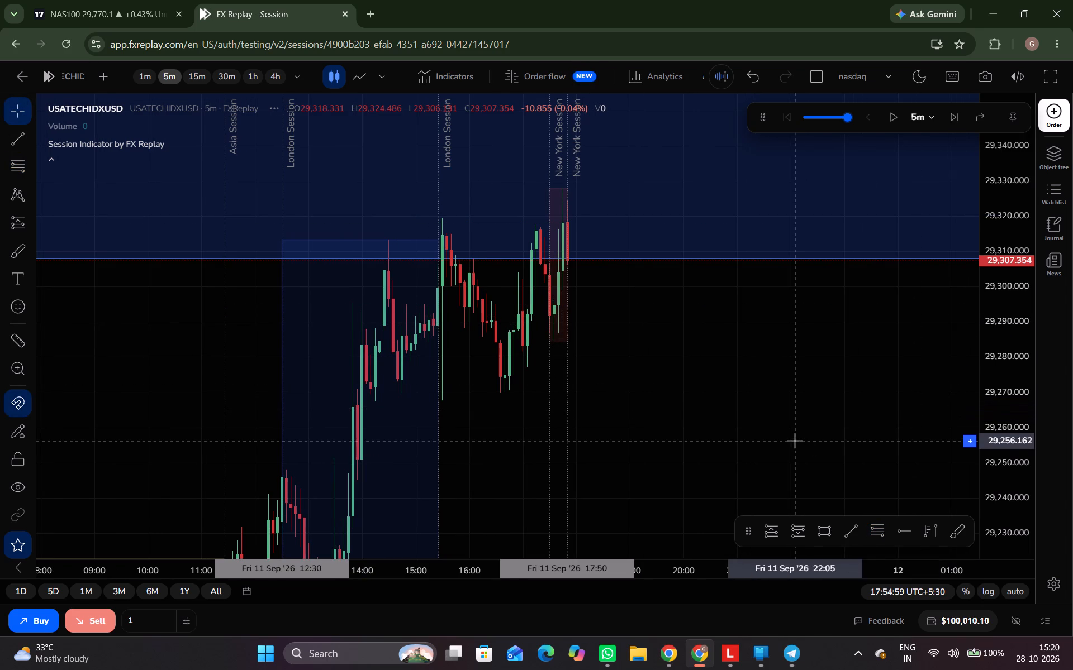
Examine the first New York session candles against the rectangle zone's lower edge.
ctrl+scroll(795, 441, up, 2)
scroll(623, 454, down, 4)
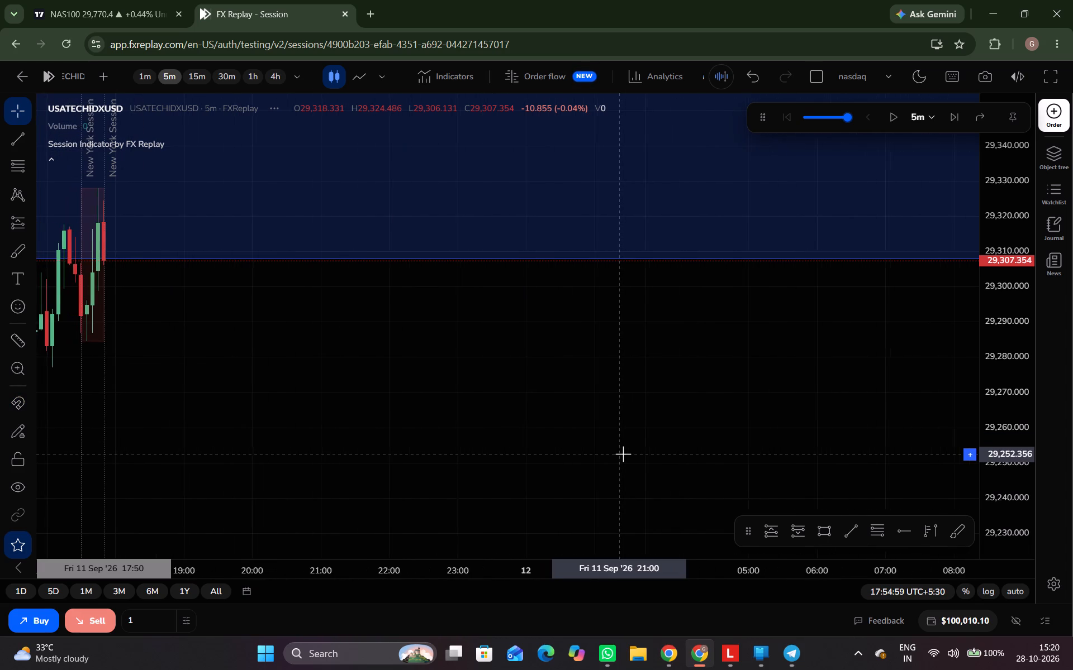
drag(308, 399, 685, 419)
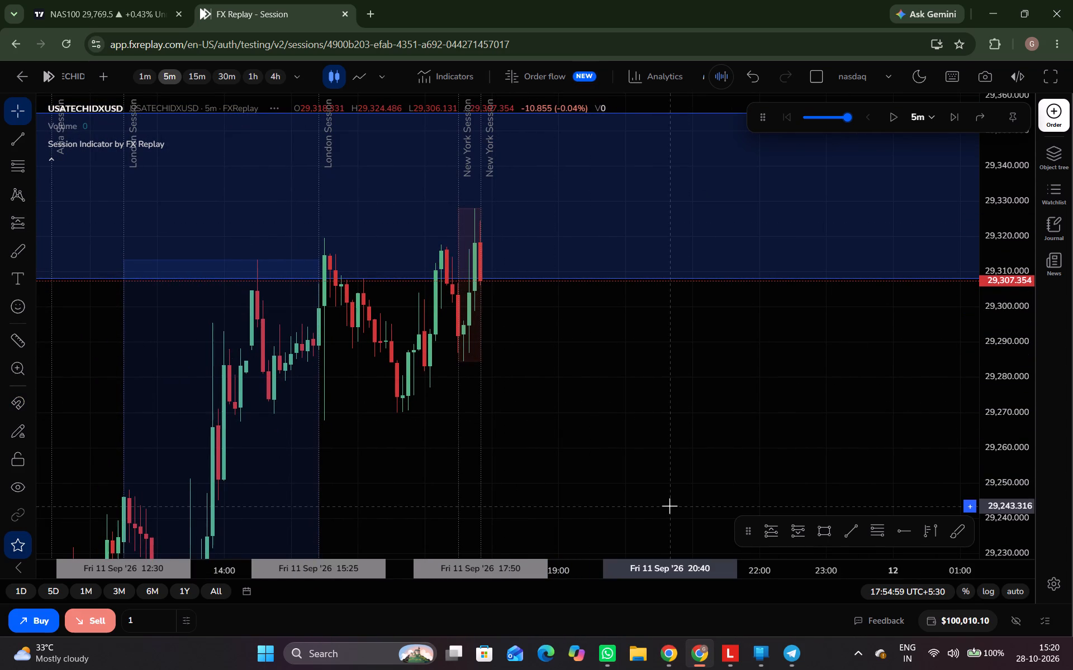
Draw a short position after the latest candle with entry 29,299.144, stop 29,327.605 above the New York high, and risk/reward 3.00.
click(796, 527)
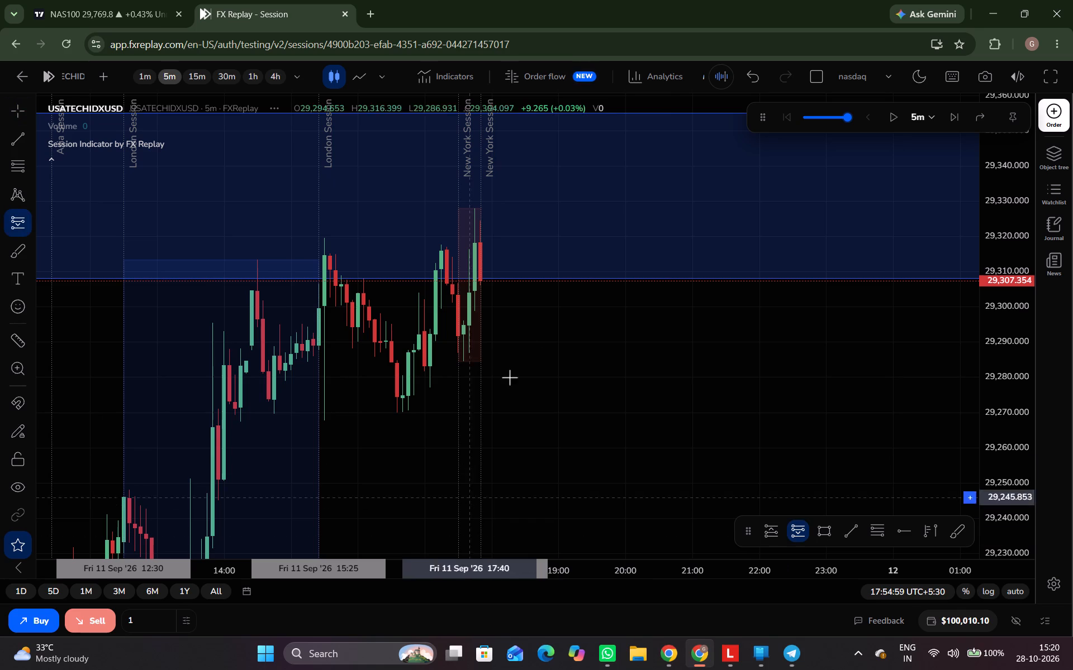
click(490, 309)
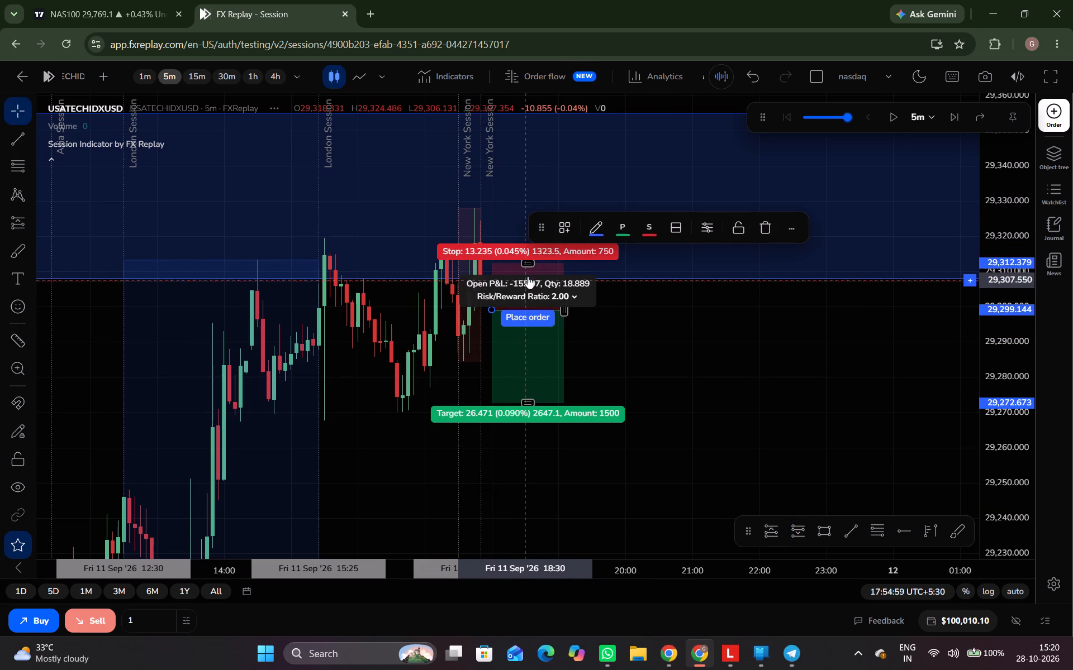
drag(529, 261, 529, 200)
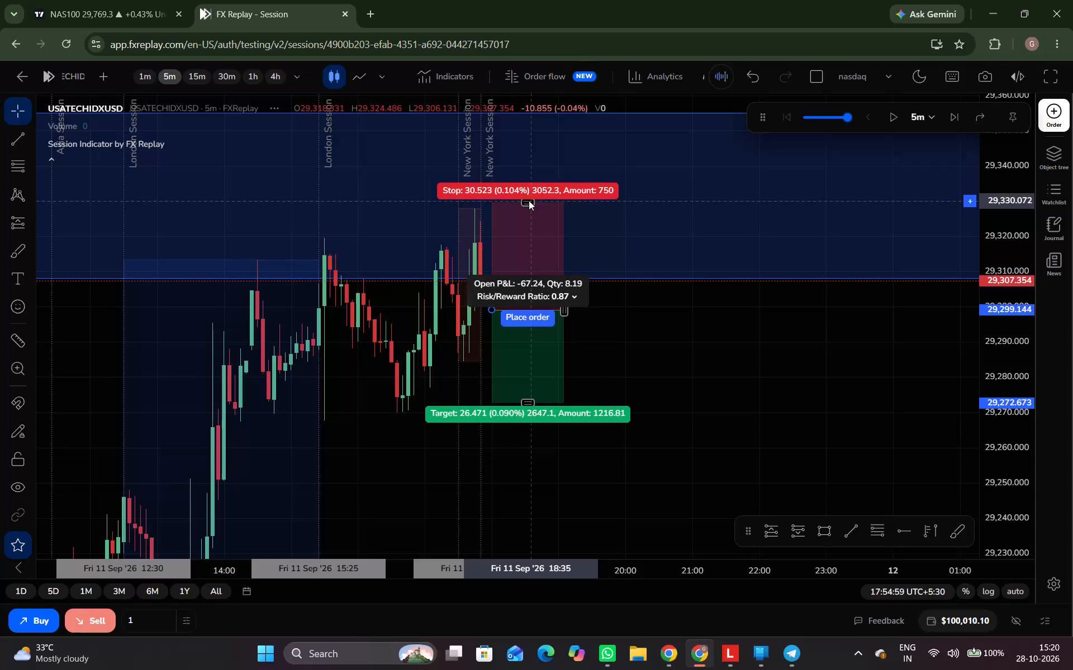
drag(529, 200, 524, 208)
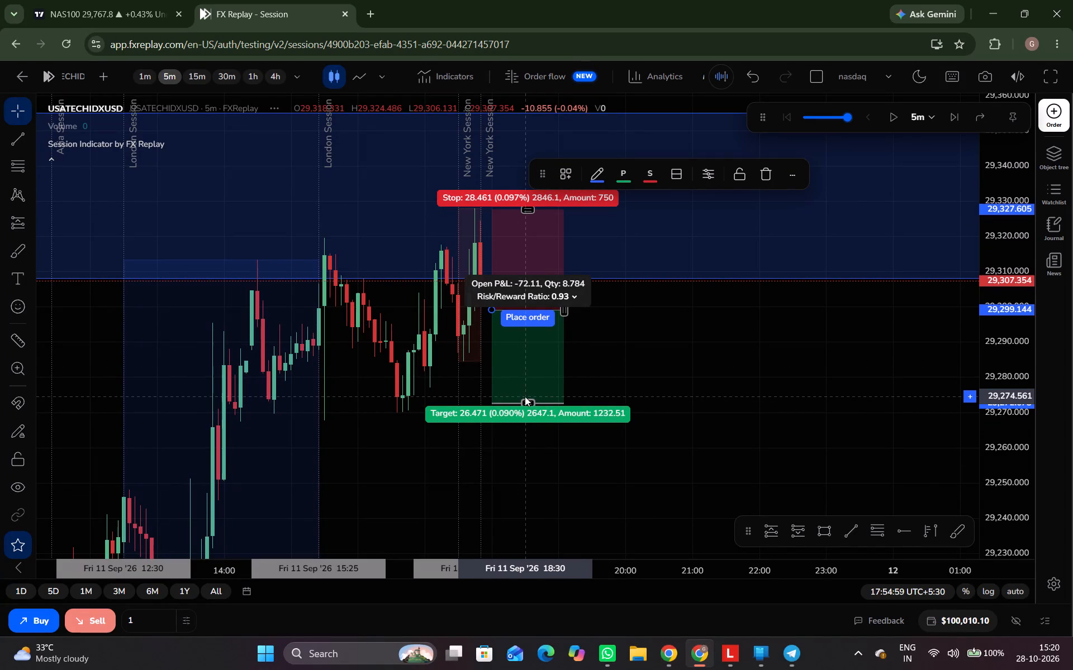
drag(525, 396, 518, 520)
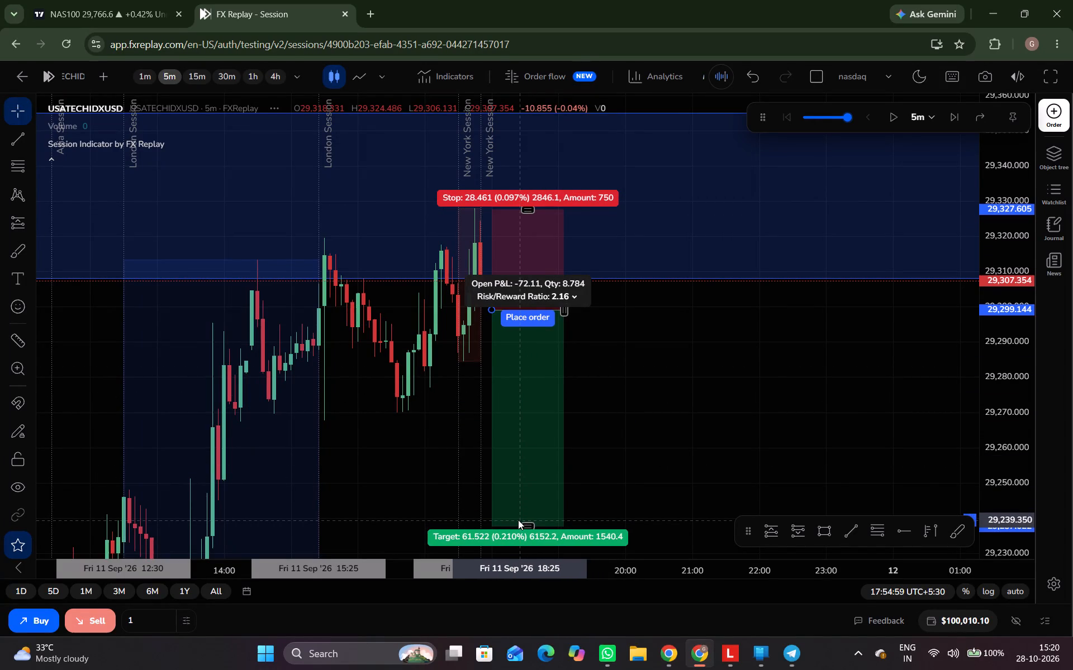
drag(518, 520, 512, 604)
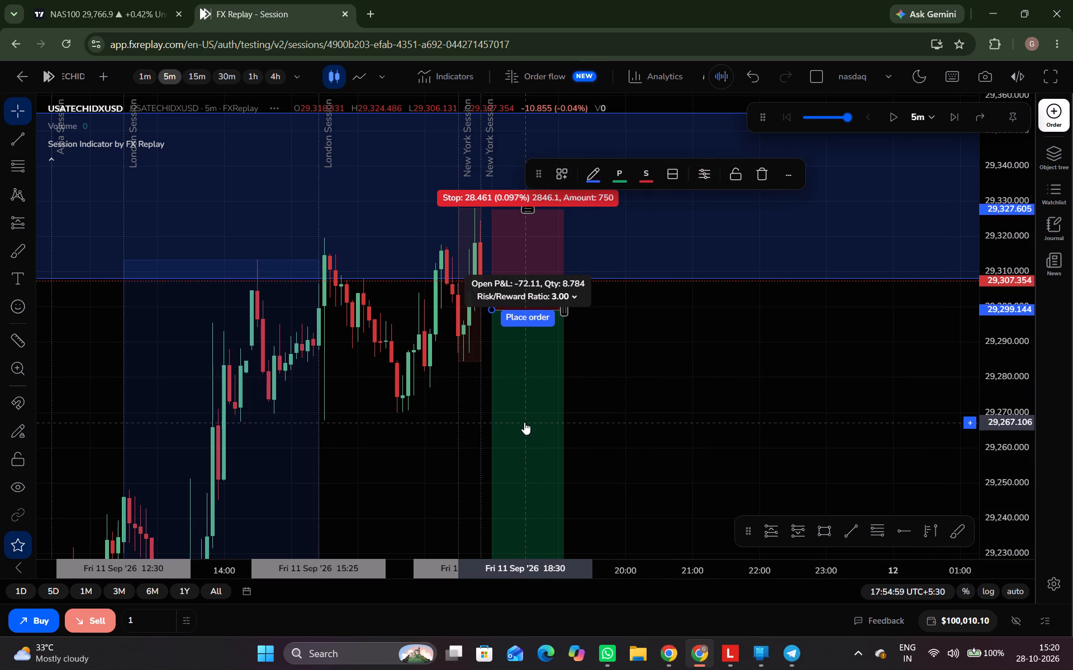
Place the sell stop order from the short position at 29299.144 with stop loss 29327.605, 1% risk and 35.14 units.
key(alt+b)
key(o)
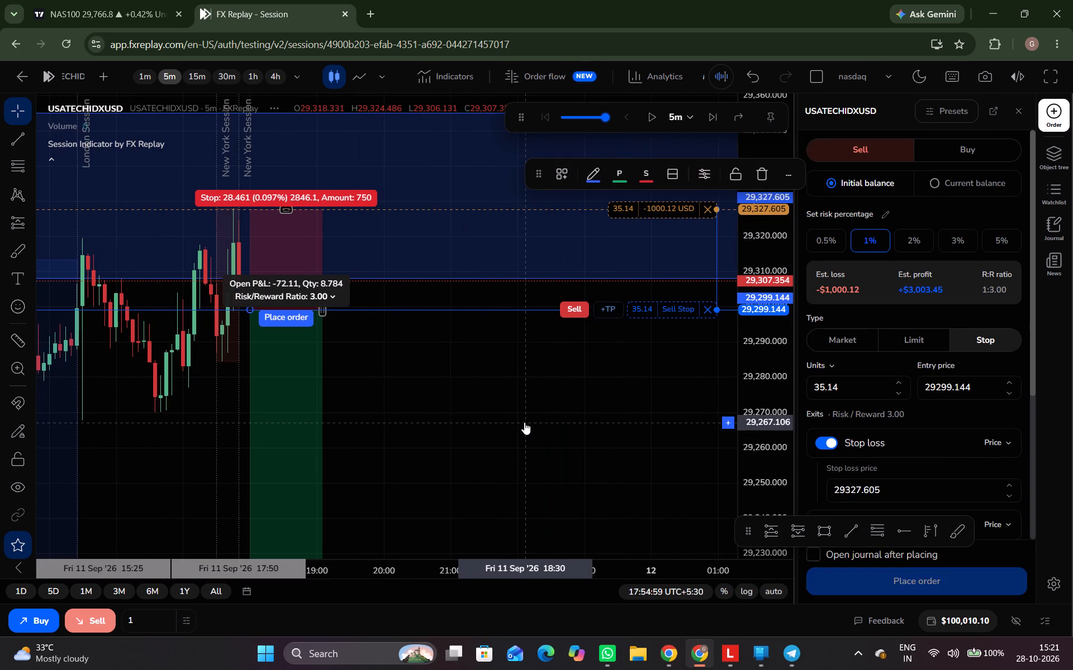
click(720, 438)
Advance the replay in 5-minute candles to 18:04 on 11 September to play out the sell stop order.
key(ctrl+space)
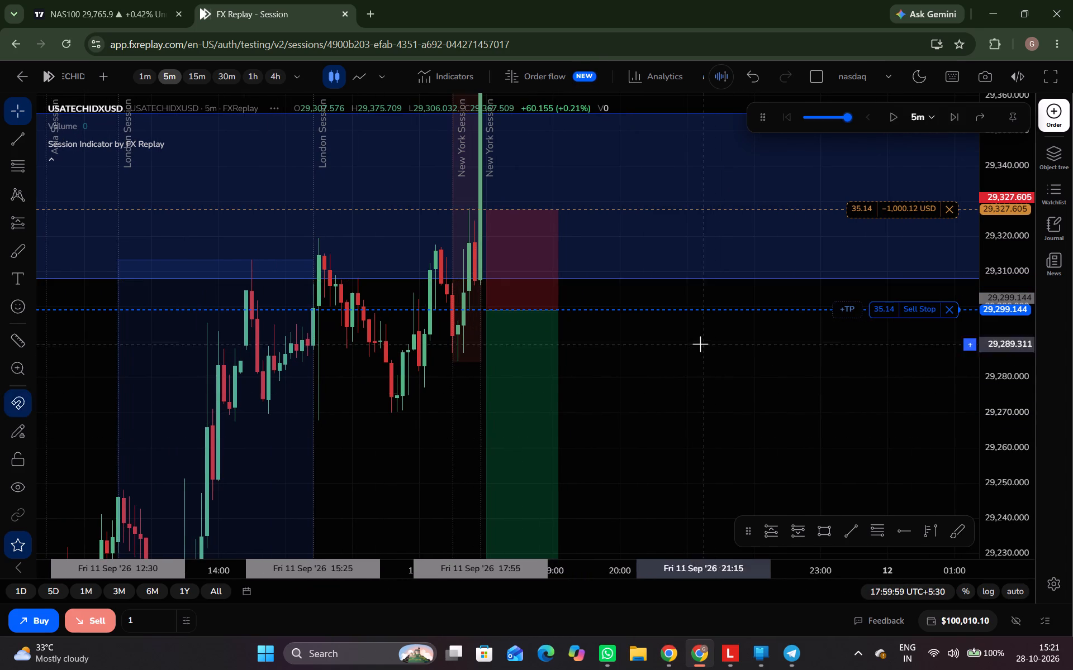
drag(710, 385, 715, 378)
drag(1027, 260, 1039, 406)
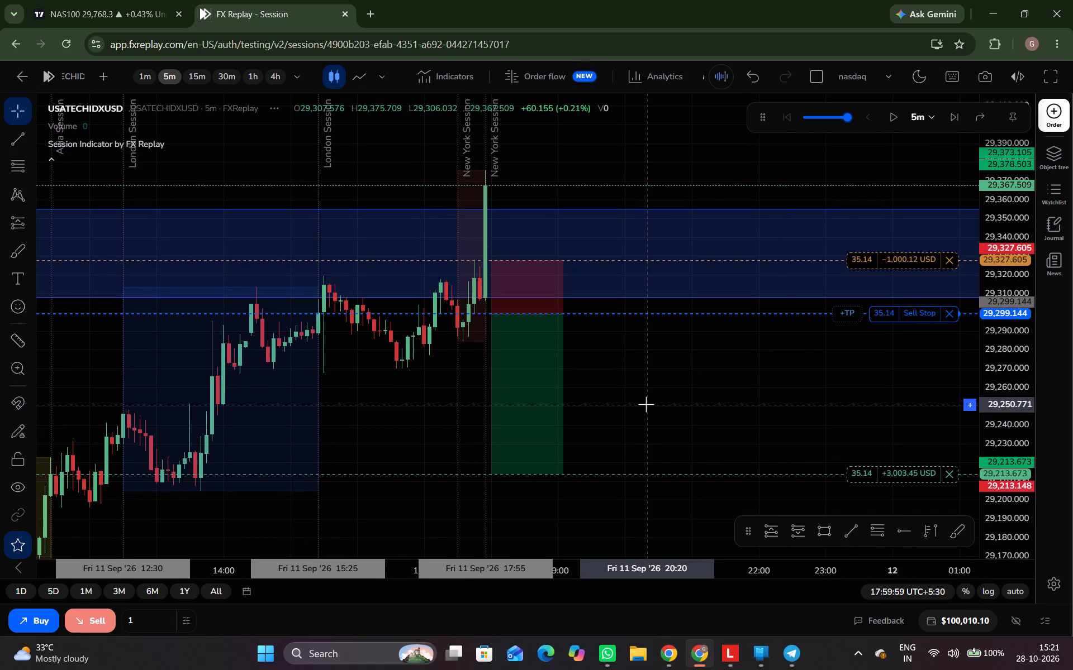
key(ctrl+space)
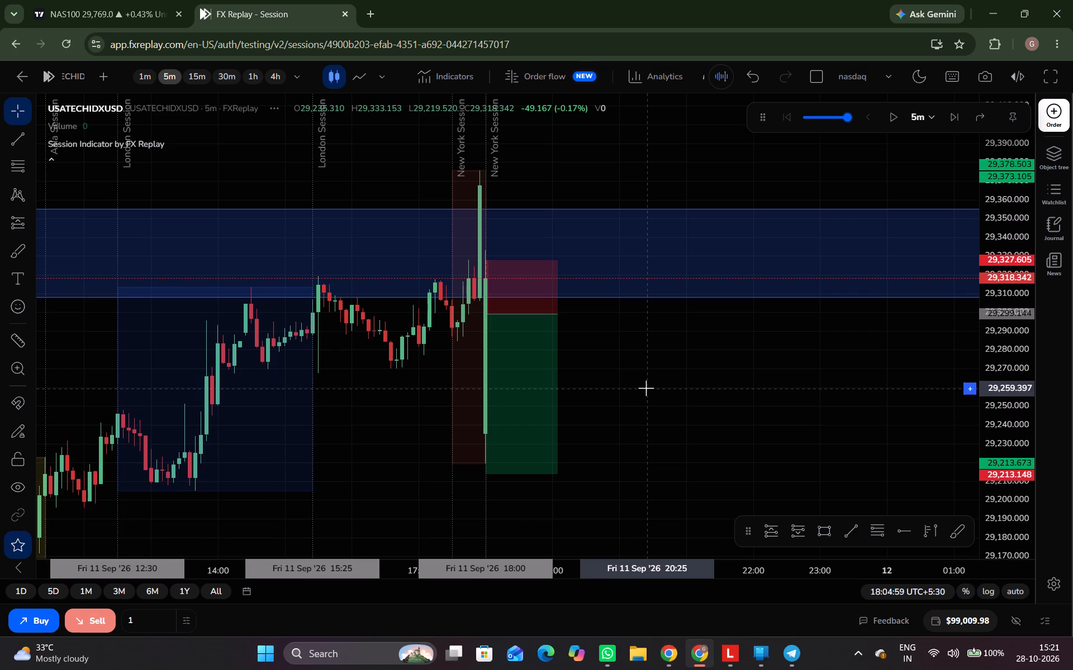
click(724, 451)
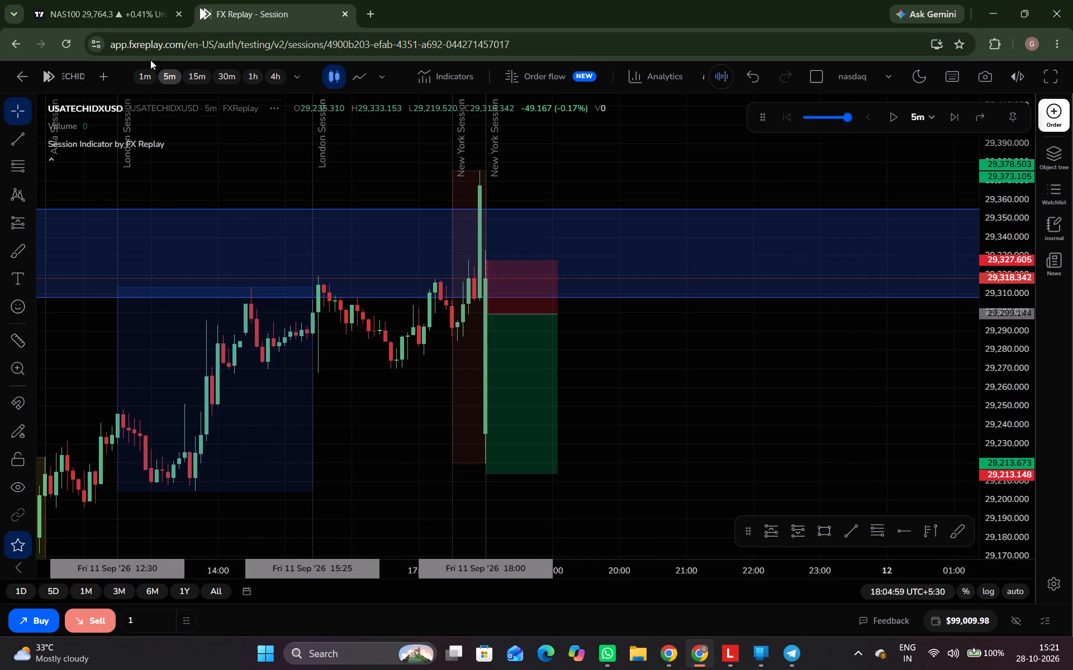
Switch to the 1-minute chart and advance the replay in 1-minute candles to 18:32 on 11 September.
click(150, 80)
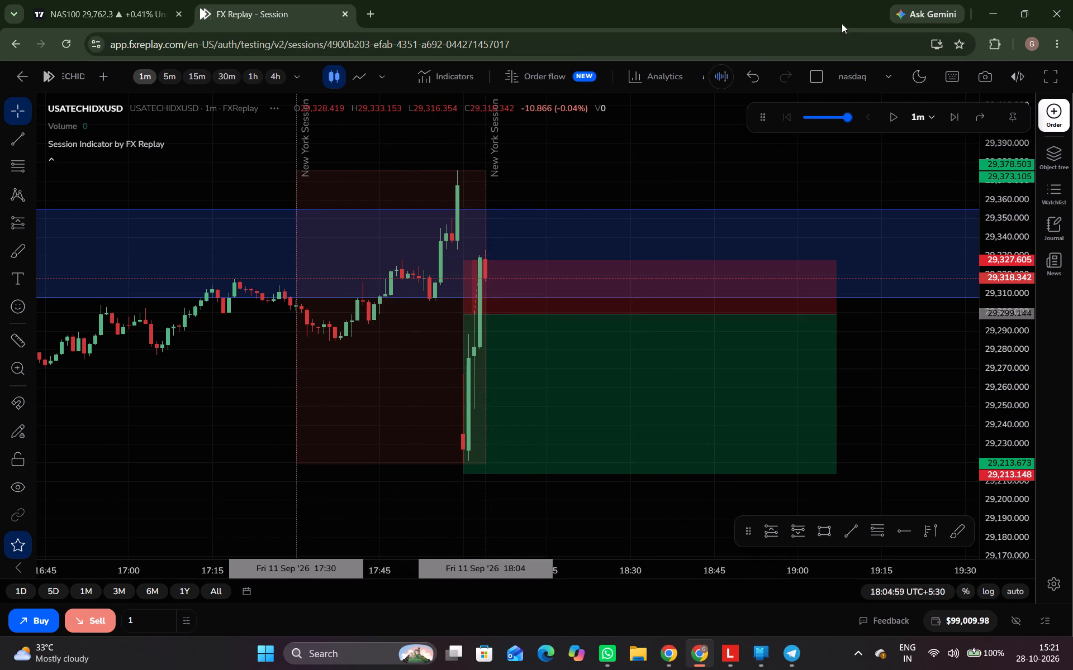
triple_click(952, 117)
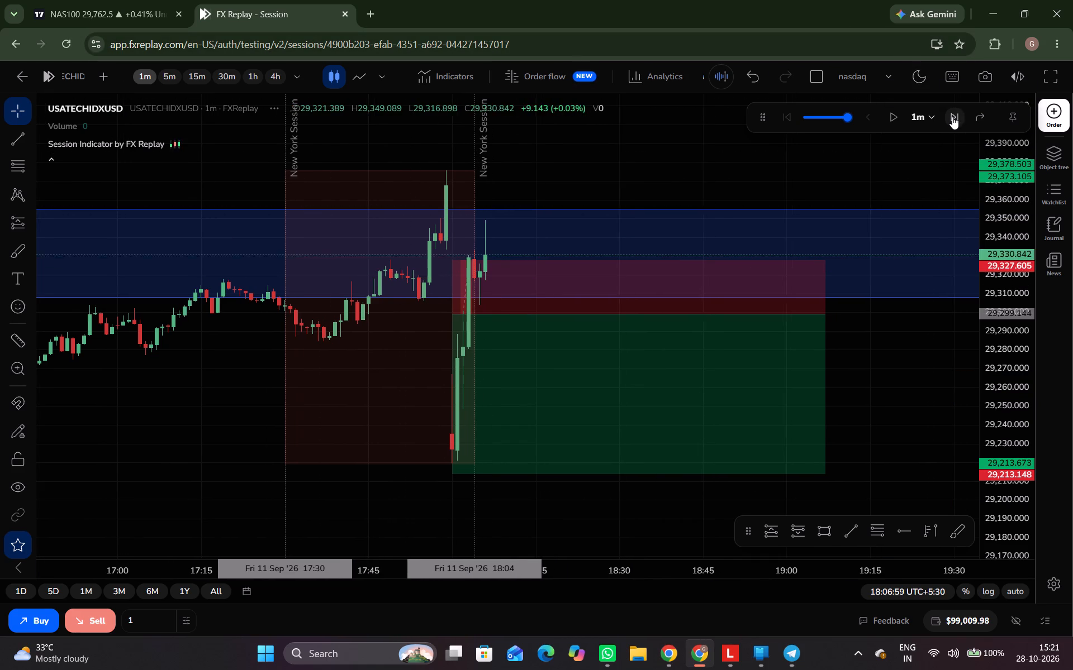
triple_click(952, 117)
triple_click(952, 117)
triple_click(952, 117)
triple_click(952, 117)
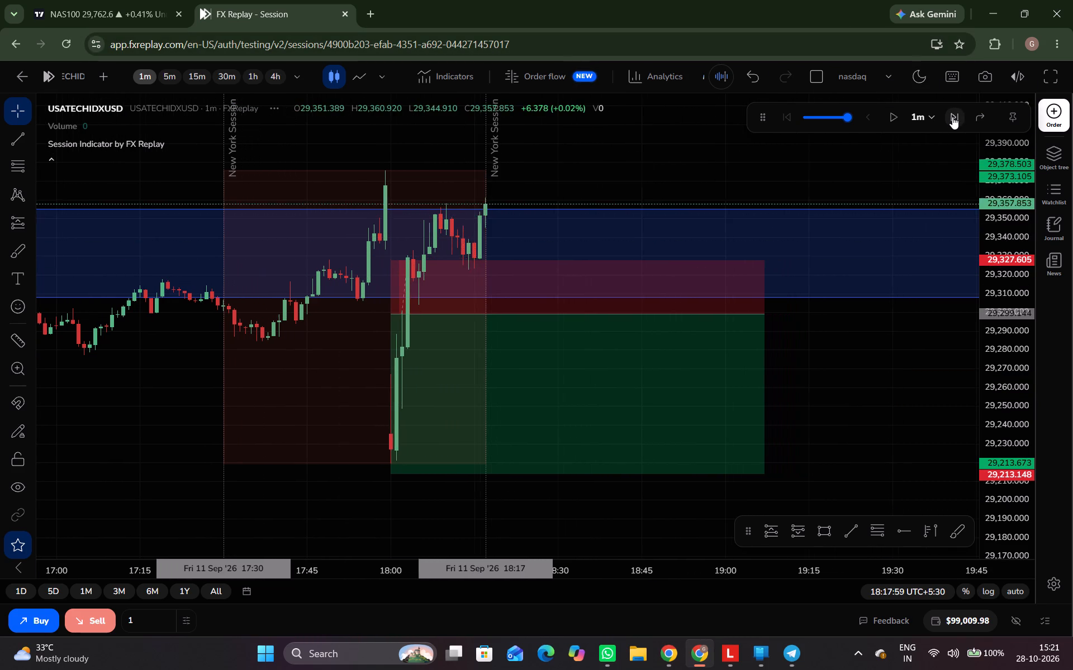
triple_click(952, 117)
triple_click(952, 117)
triple_click(952, 117)
triple_click(952, 117)
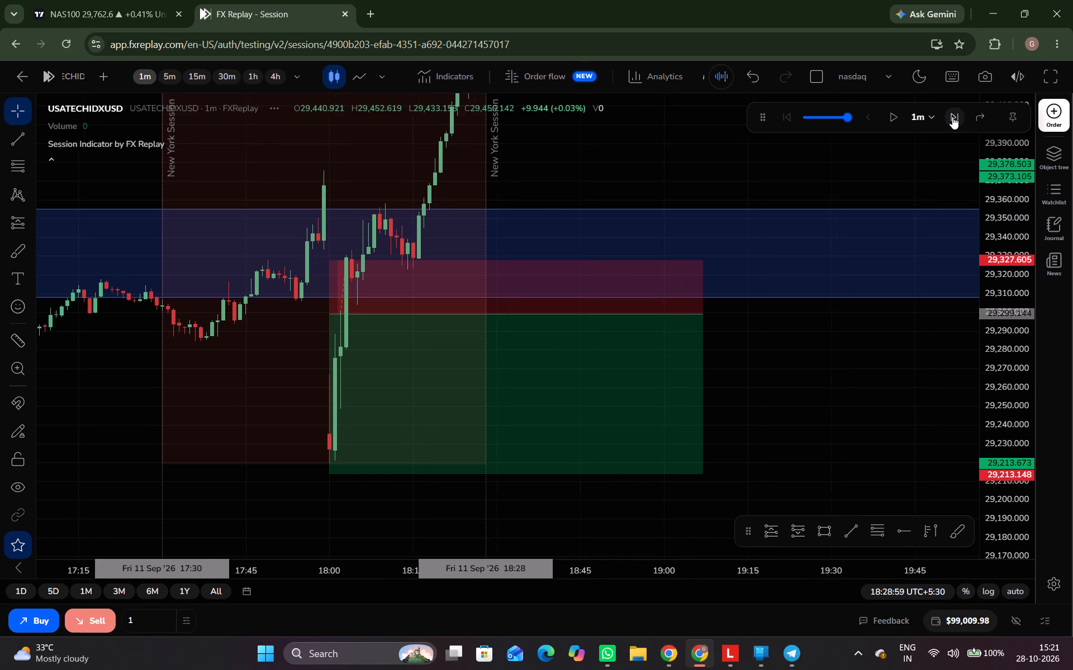
click(952, 117)
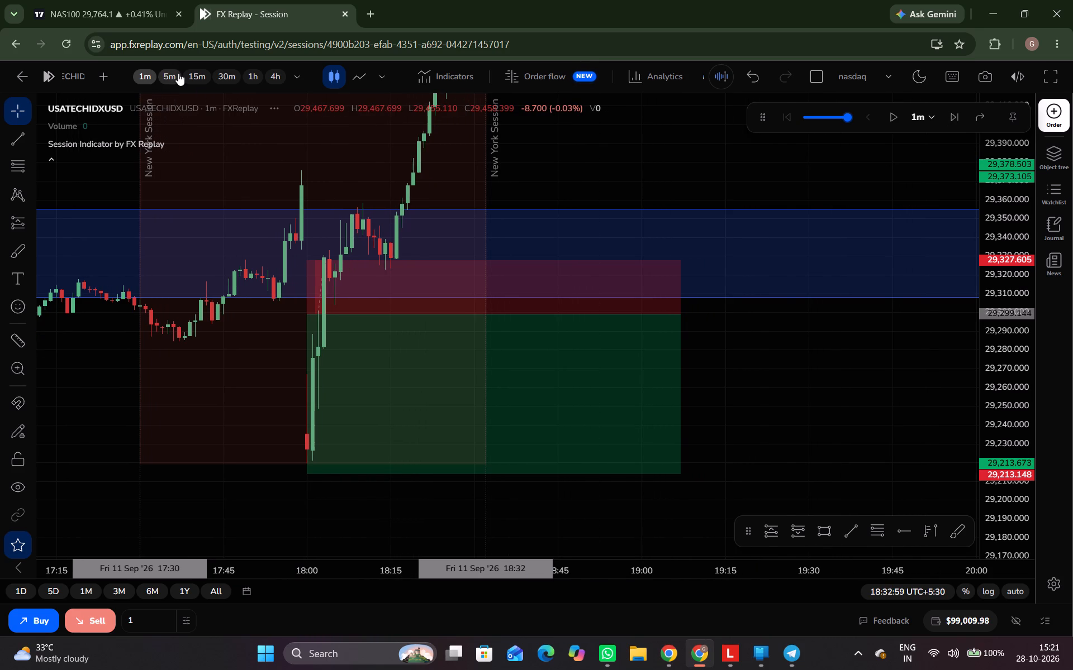
Return to the 5-minute chart and delete the blue rectangle zone and the short position drawing.
click(178, 73)
drag(985, 211, 1023, 312)
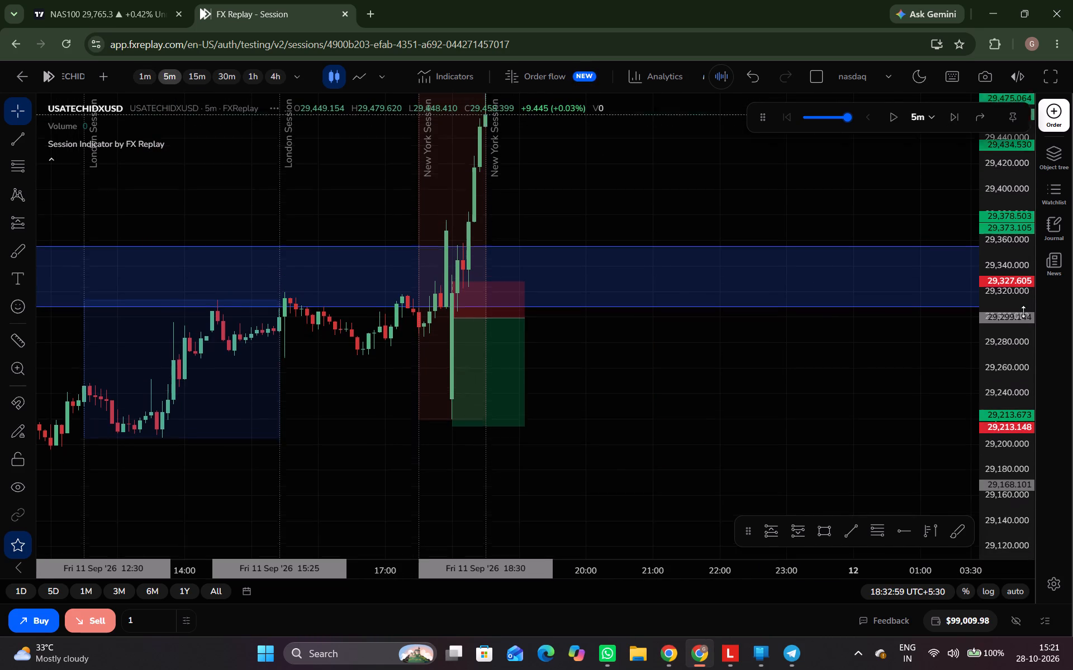
drag(1023, 312, 1024, 365)
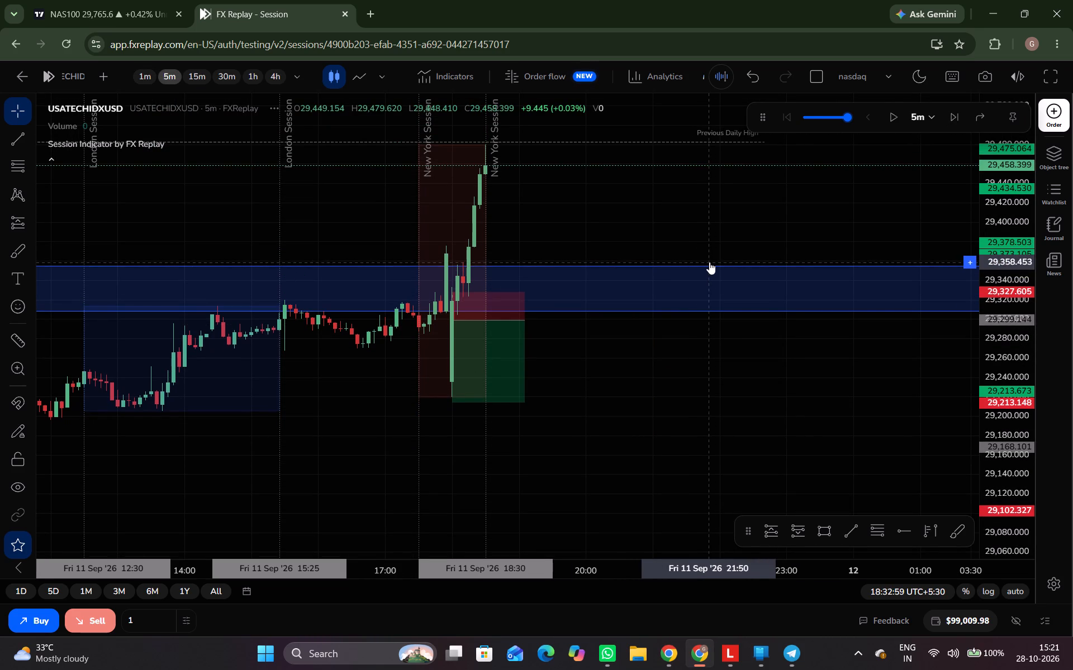
click(708, 265)
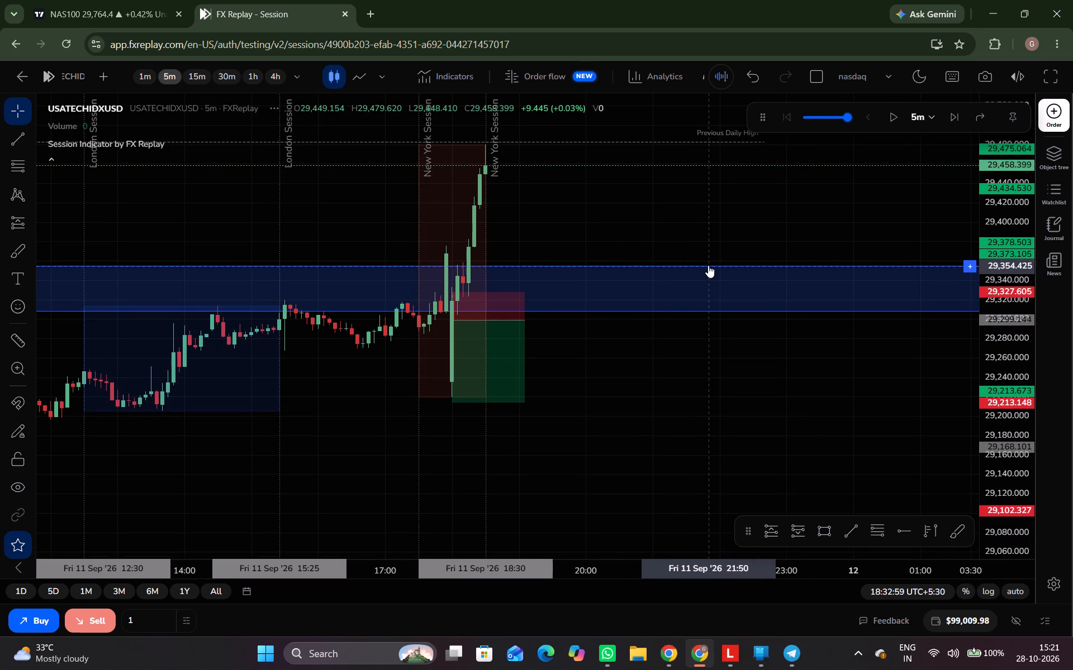
click(971, 233)
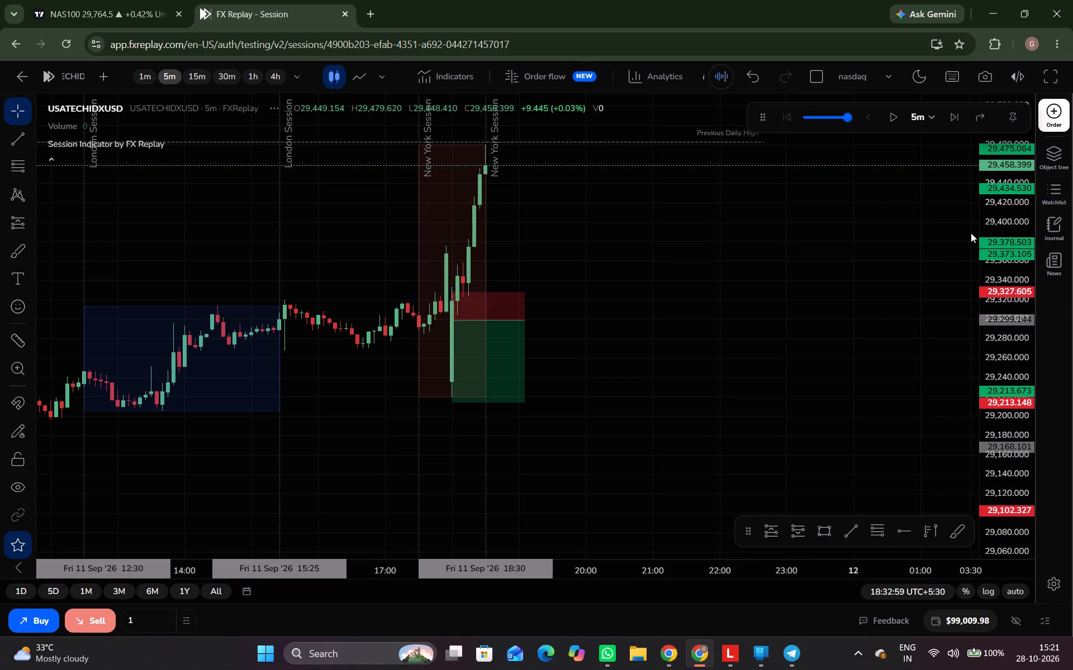
drag(480, 309, 844, 289)
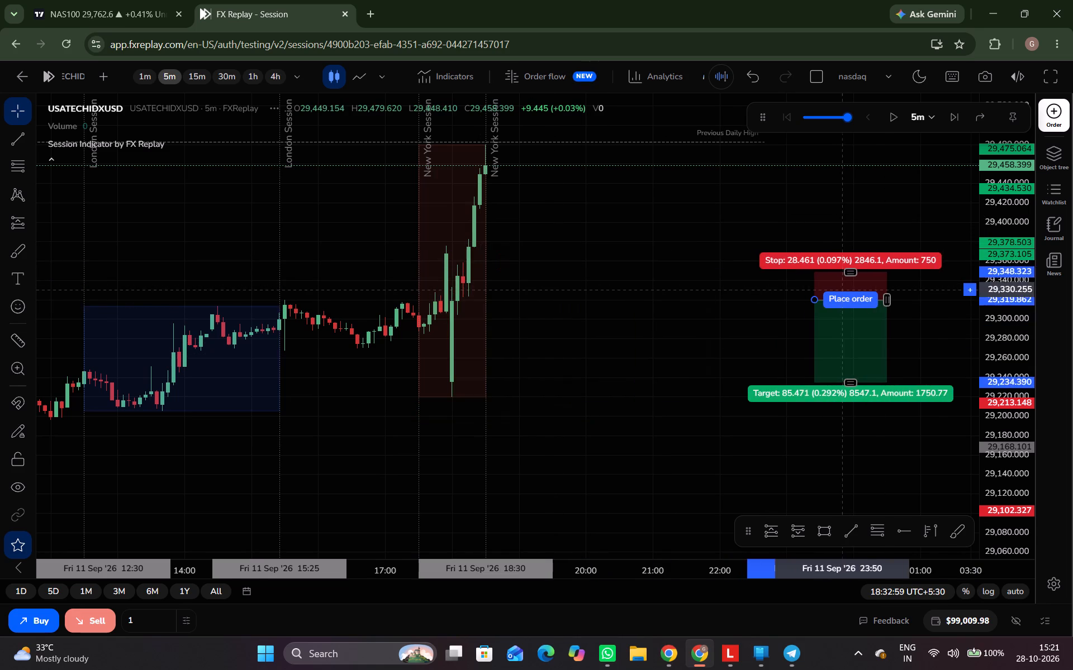
drag(844, 289, 706, 285)
click(952, 237)
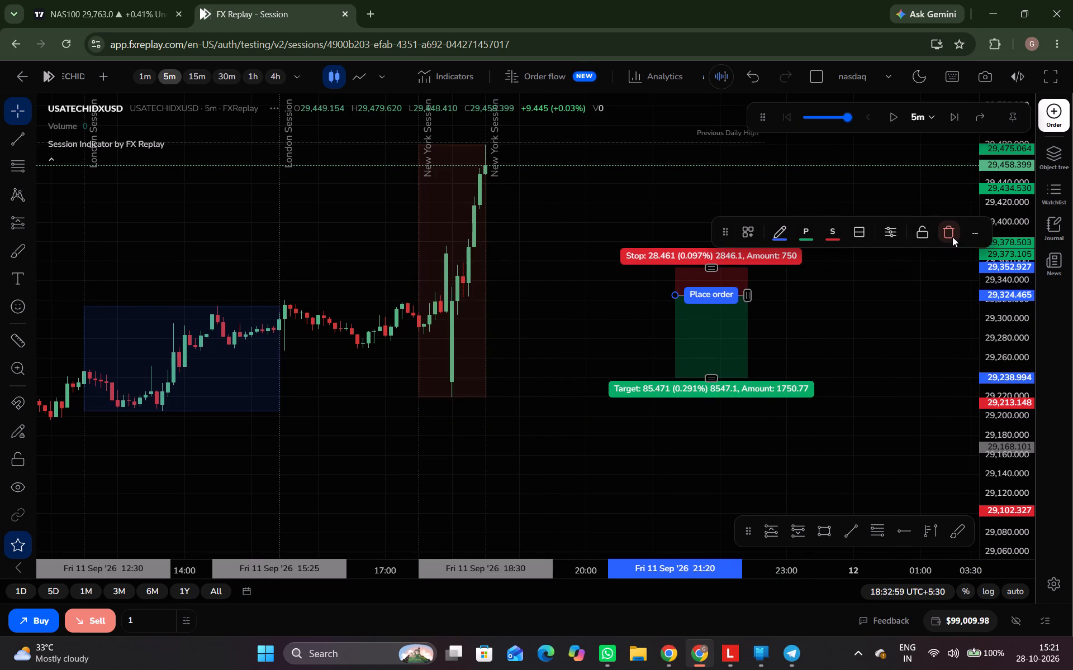
Examine the New York session move and the price action leading into it on the 15-minute, 5-minute and 1-minute charts.
click(194, 76)
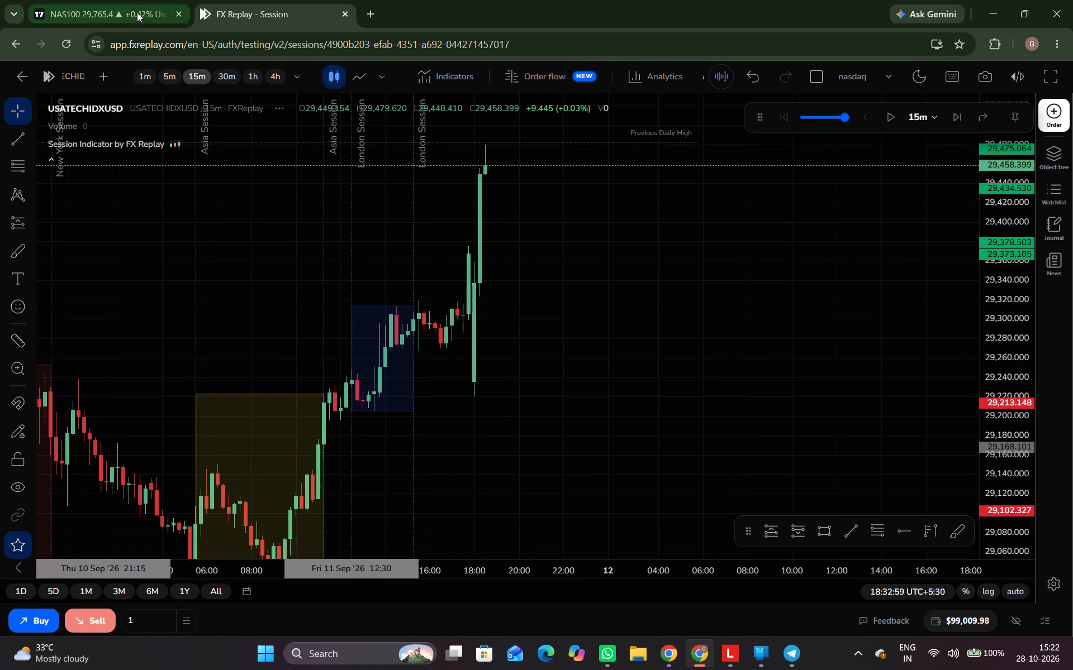
click(171, 76)
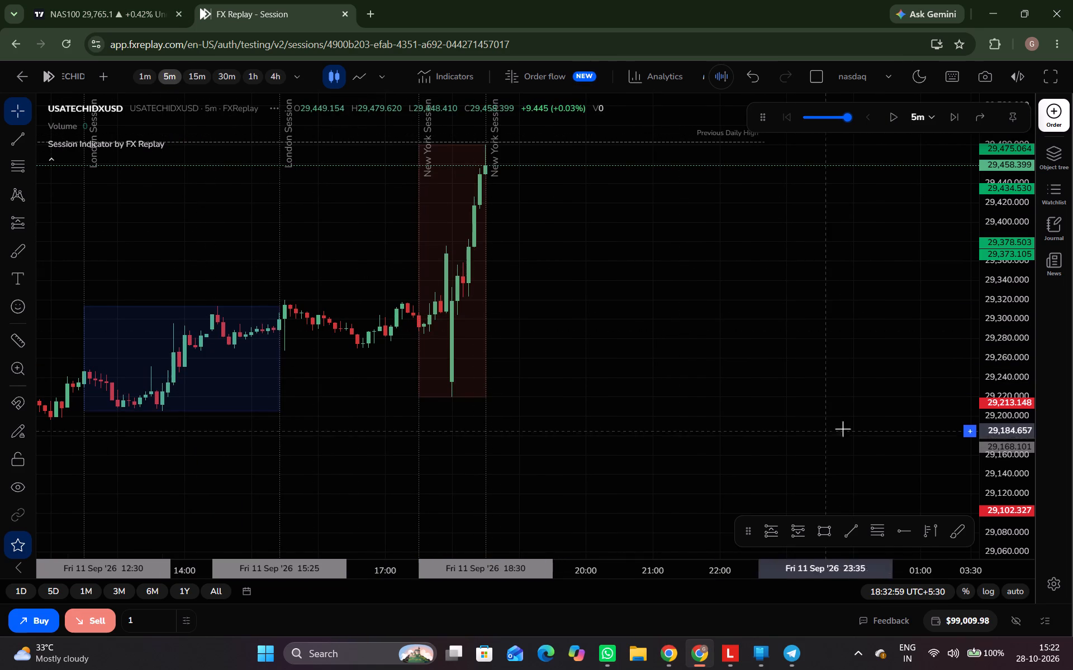
drag(996, 414, 980, 88)
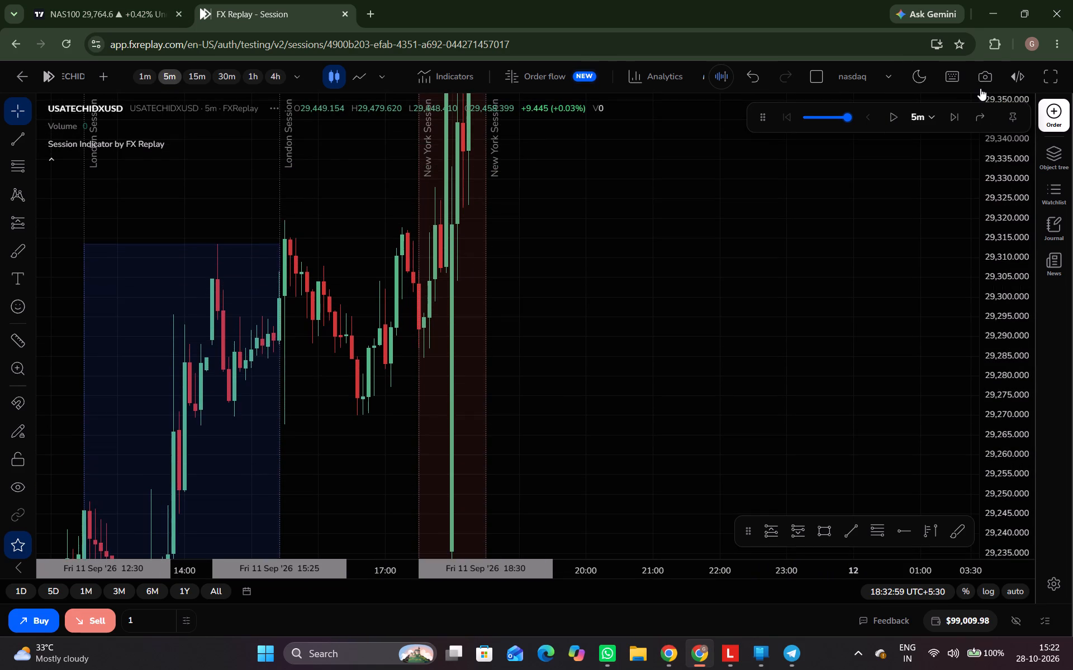
drag(665, 284, 673, 339)
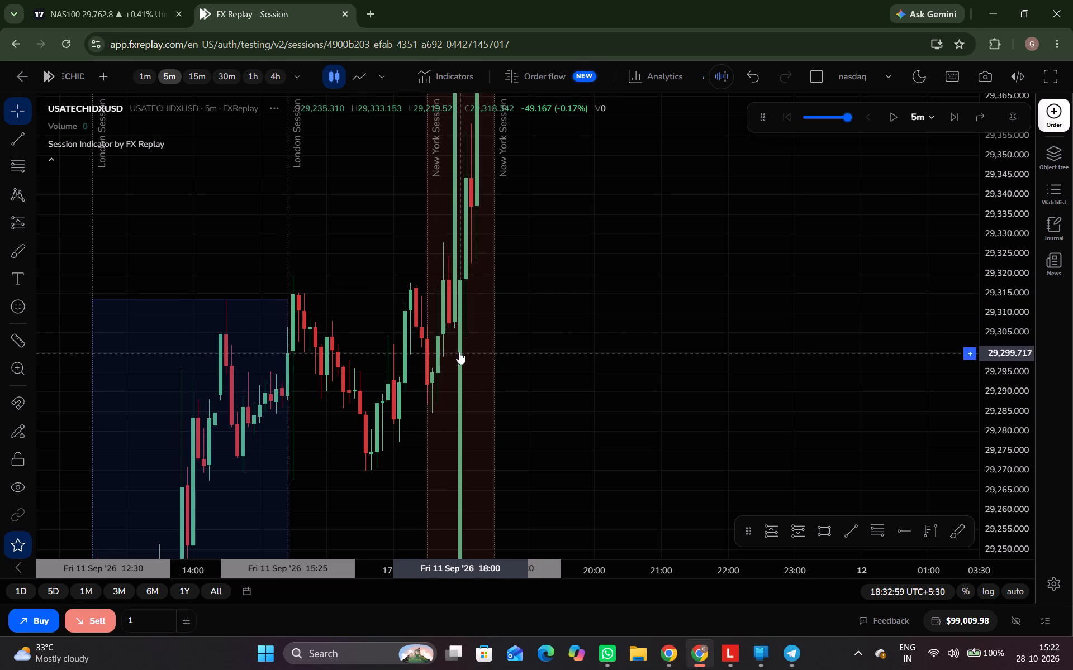
drag(533, 274, 493, 363)
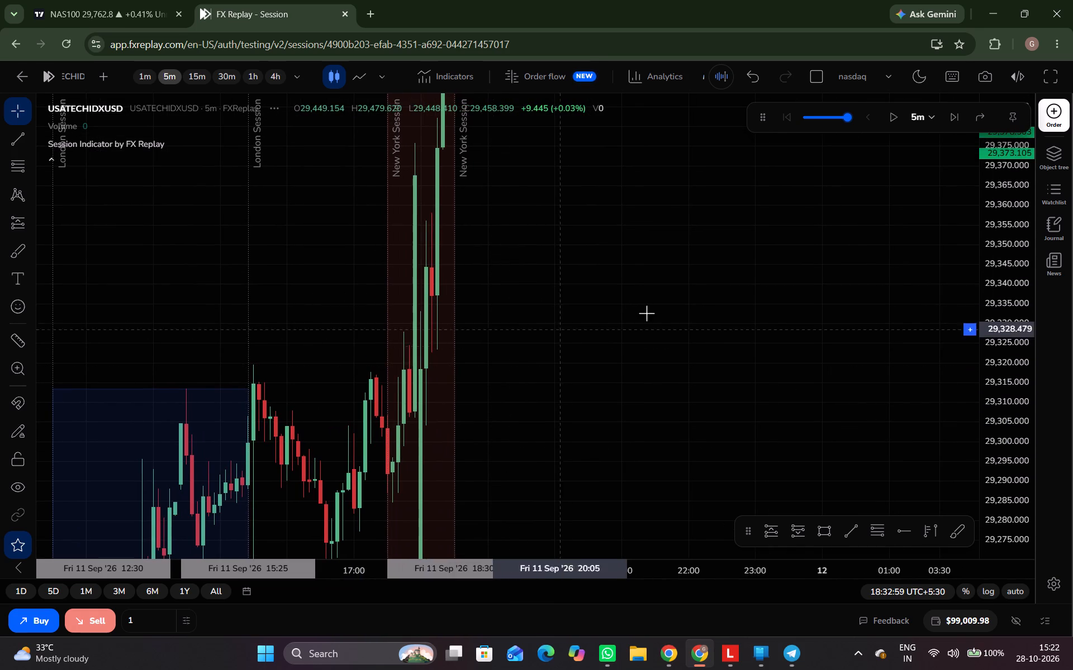
click(144, 79)
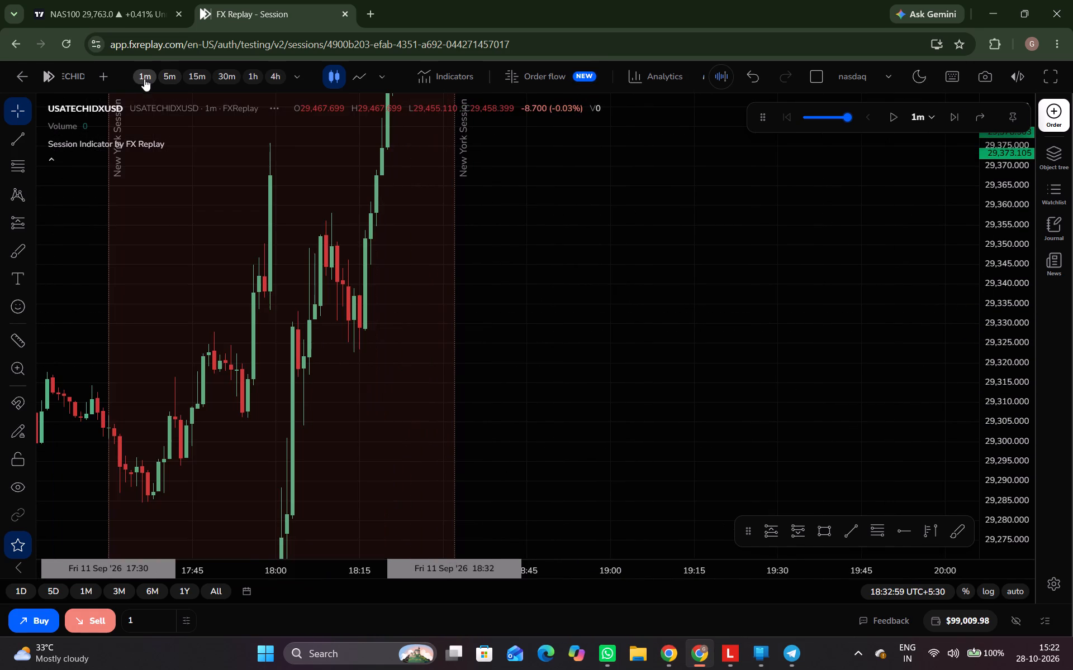
scroll(339, 395, down, 2)
drag(134, 424, 312, 290)
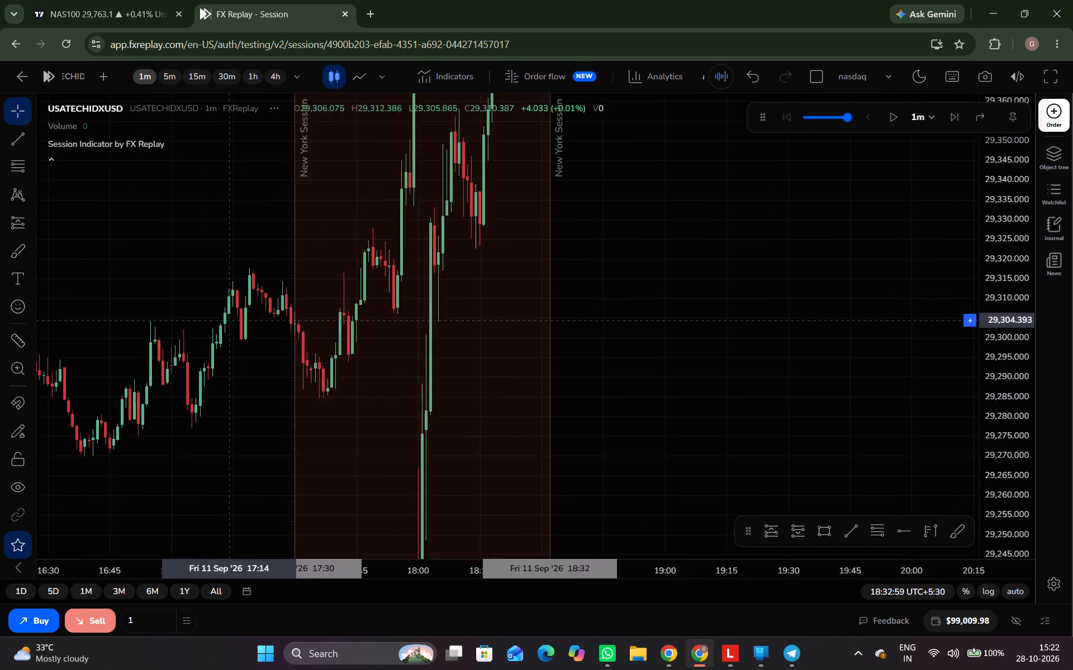
drag(312, 290, 418, 250)
scroll(418, 250, up, 1)
scroll(418, 250, down, 5)
scroll(418, 250, up, 1)
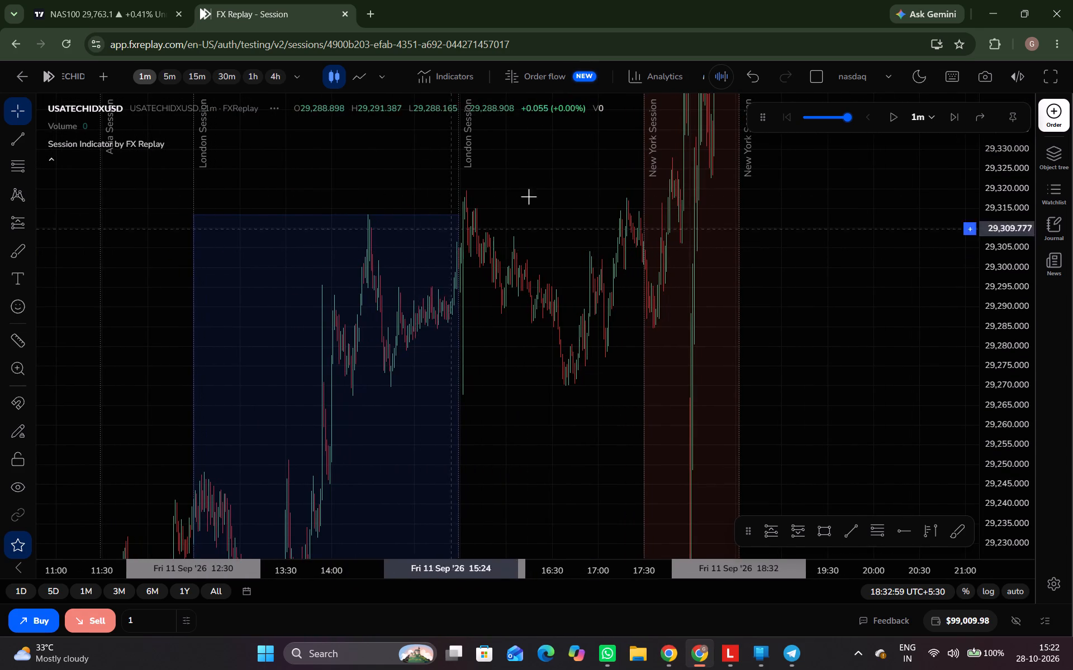
scroll(600, 207, up, 4)
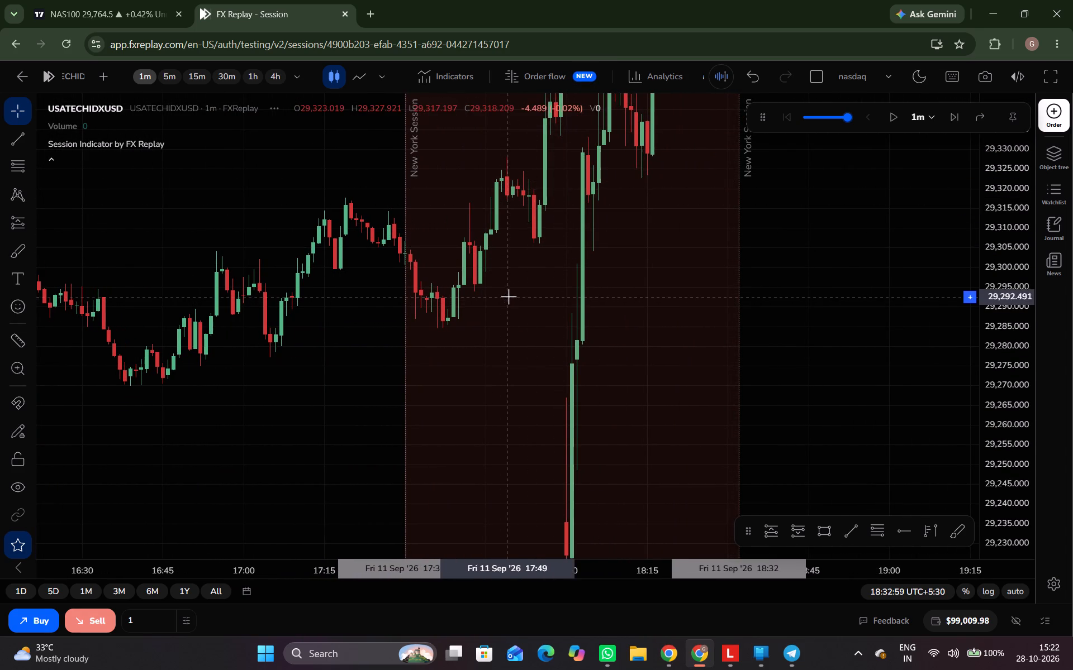
drag(816, 274, 648, 434)
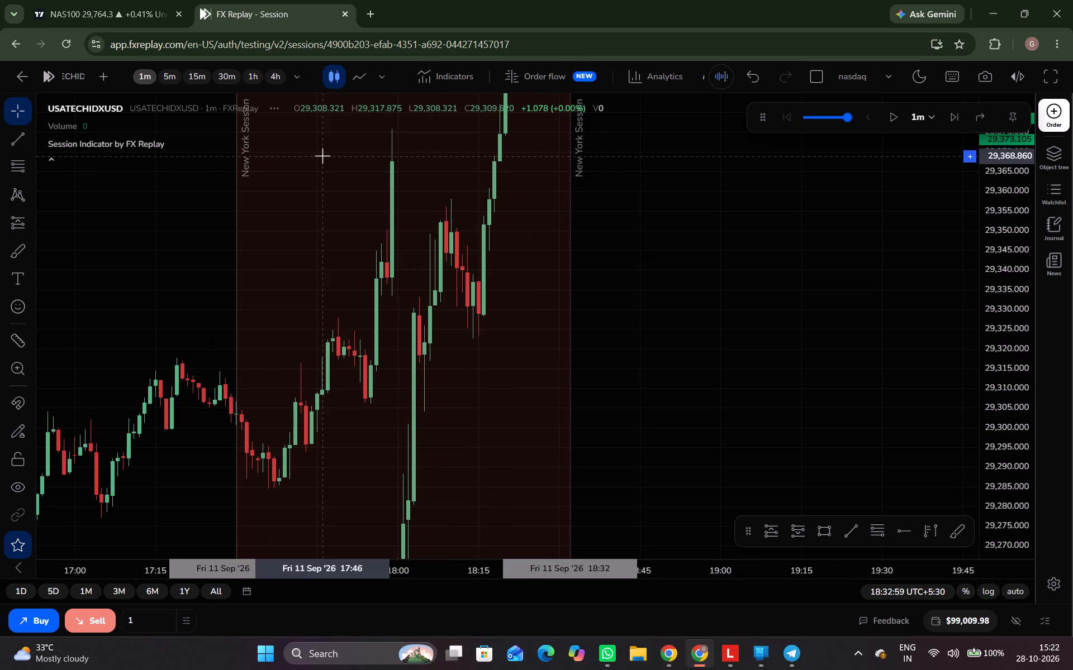
Switch to the 15-minute chart and advance the replay in 15-minute candles to 19:44 on 11 September.
click(202, 68)
drag(993, 250, 1000, 566)
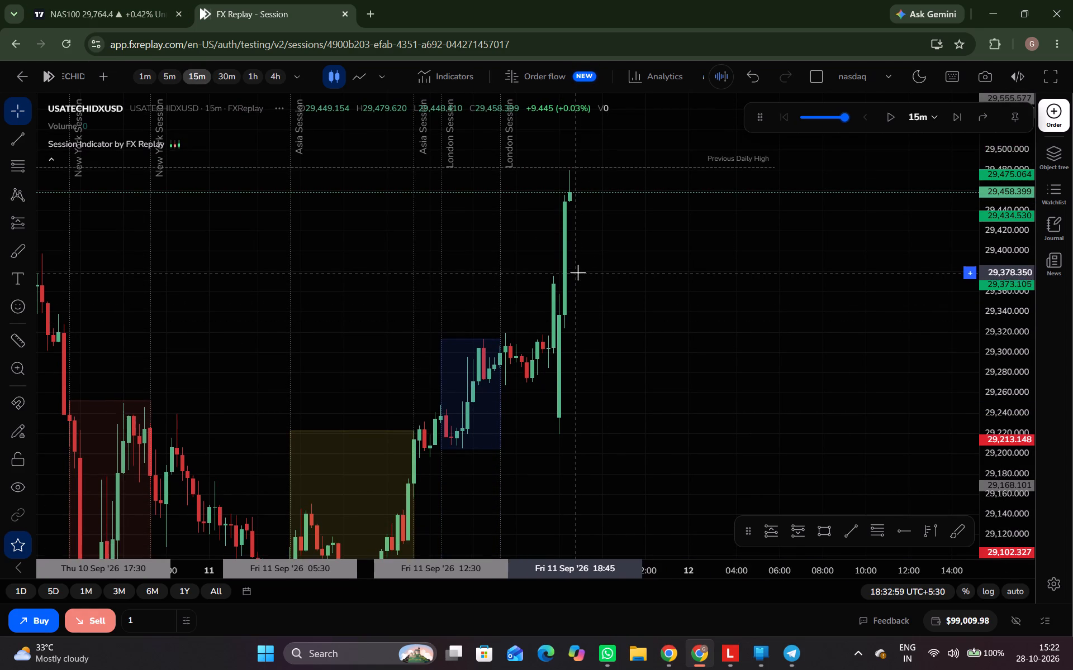
key(ctrl+space)
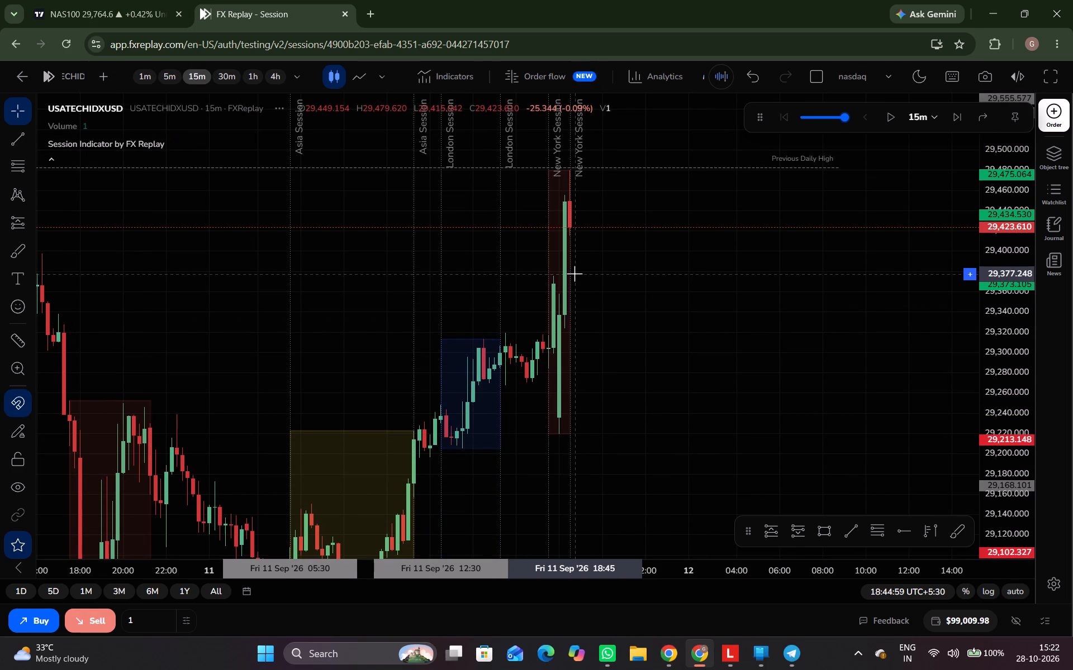
key(ctrl+space)
key(ctrl+space)
key(ctrl+space)
key(ctrl+space)
key(ctrl+space)
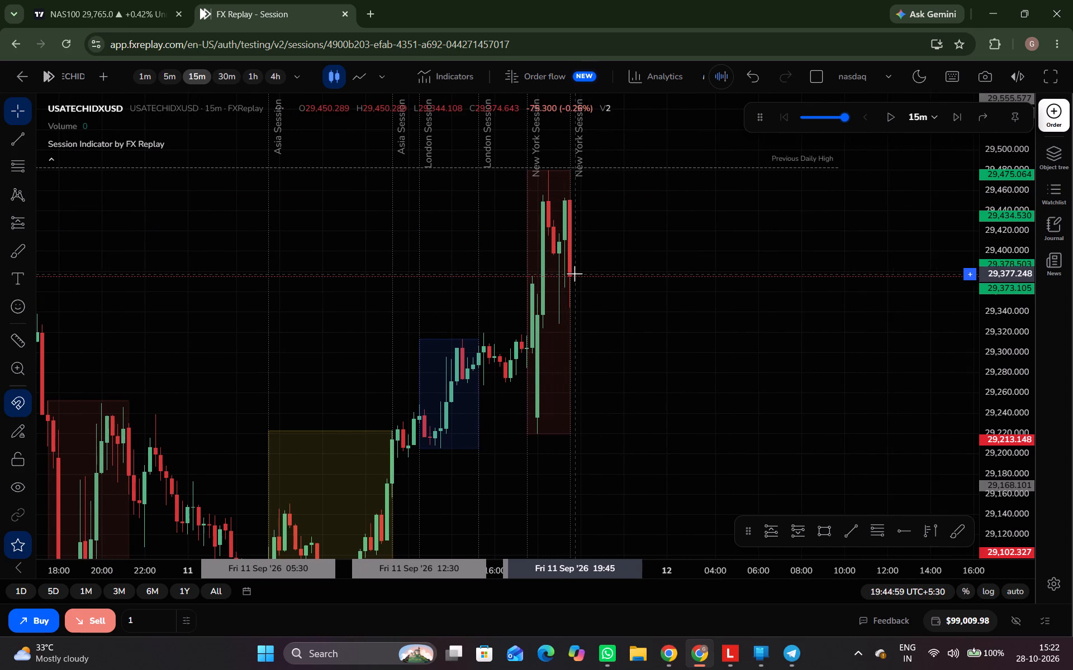
Advance the replay in 15-minute candles through the end of 11 September to 10:59 on 14 September.
key(ctrl+space)
key(ctrl+space)
key(ctrl+space)
key(ctrl+space)
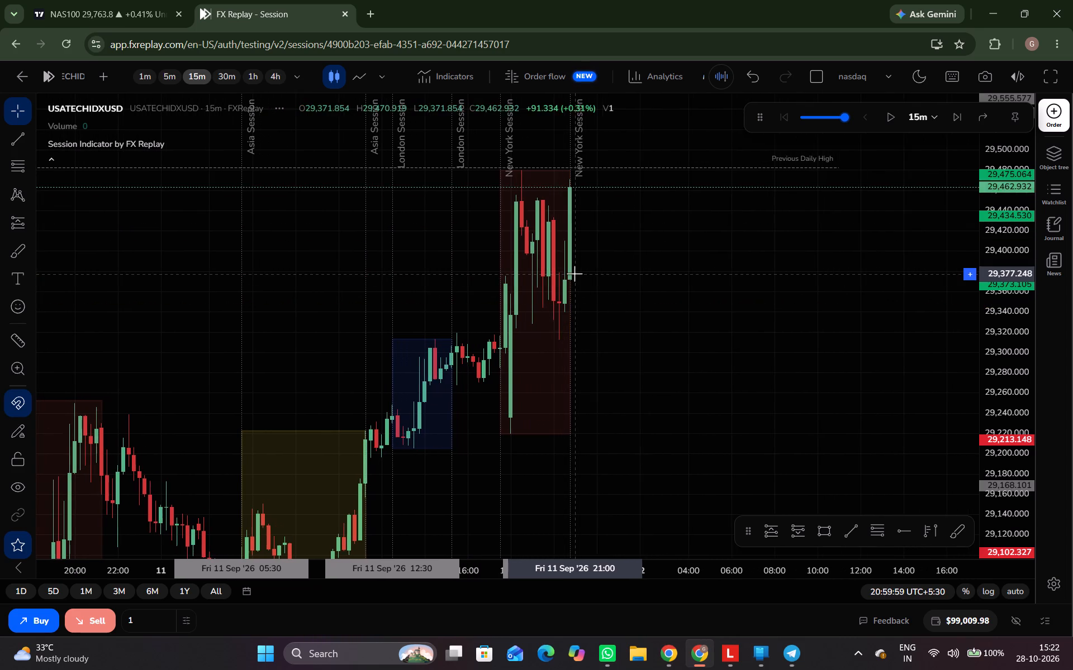
key(ctrl+space)
key(ctrl+space)
key(ctrl+space)
key(ctrl+space)
key(ctrl+space)
key(ctrl+space)
key(ctrl+space)
key(ctrl+space)
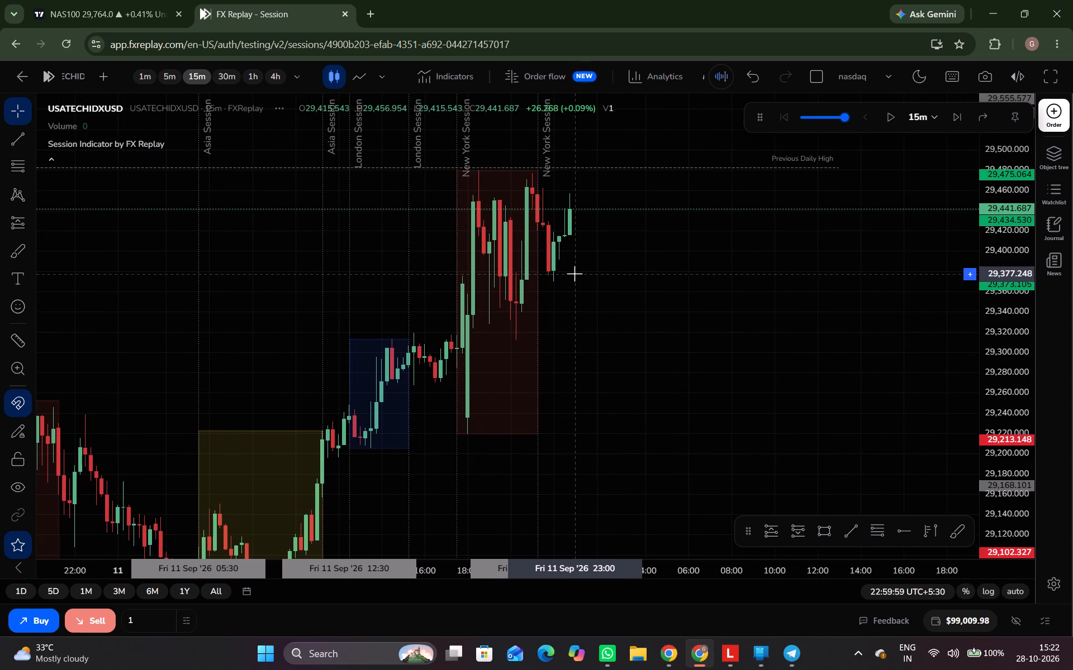
key(ctrl+space)
key(ctrl+space)
key(ctrl+space)
key(ctrl+space)
key(ctrl+space)
key(ctrl+space)
key(ctrl+space)
key(ctrl+space)
key(ctrl+space)
key(ctrl+space)
key(ctrl+space)
key(ctrl+space)
key(ctrl+space)
key(ctrl+space)
key(ctrl+space)
key(ctrl+space)
key(ctrl+space)
key(ctrl+space)
key(ctrl+space)
key(ctrl+space)
key(ctrl+space)
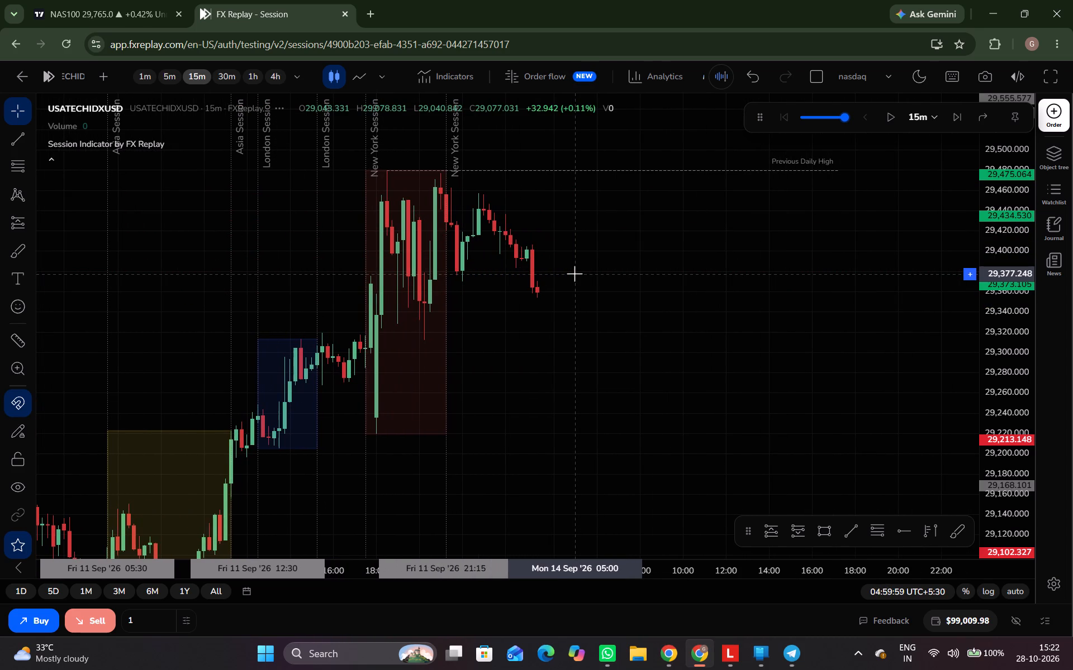
key(ctrl+space)
key(ctrl+space)
key(ctrl+space)
key(ctrl+space)
key(ctrl+space)
key(ctrl+space)
key(ctrl+space)
key(ctrl+space)
key(ctrl+space)
key(ctrl+space)
key(ctrl+space)
key(ctrl+space)
key(ctrl+space)
key(ctrl+space)
key(ctrl+space)
key(ctrl+space)
key(ctrl+space)
key(ctrl+space)
key(ctrl+space)
key(ctrl+space)
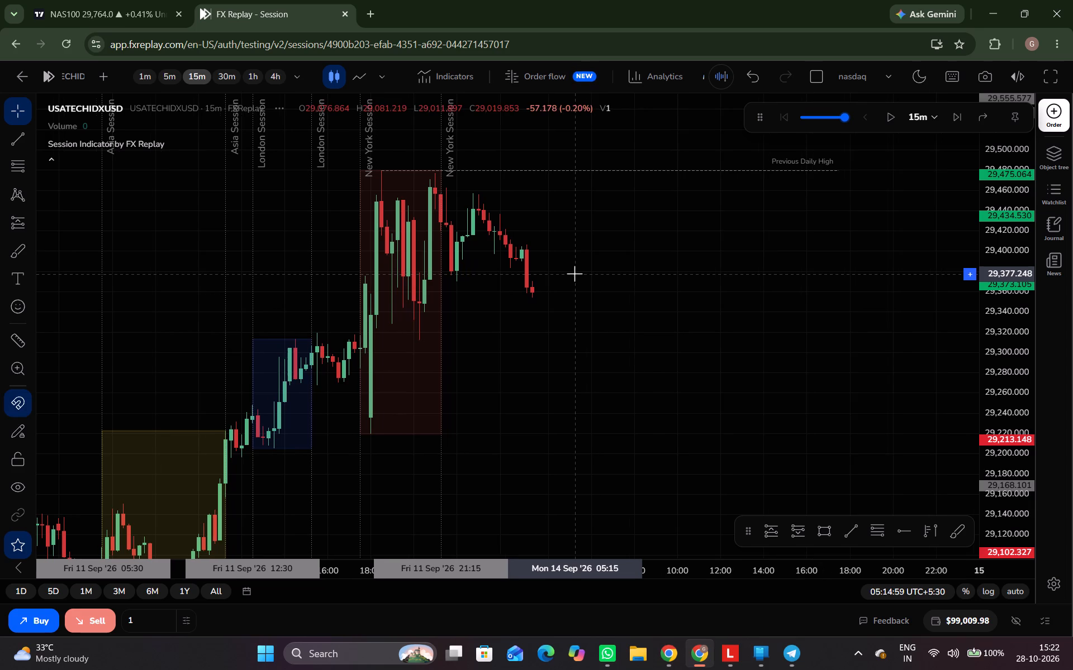
ctrl+drag(682, 337, 664, 176)
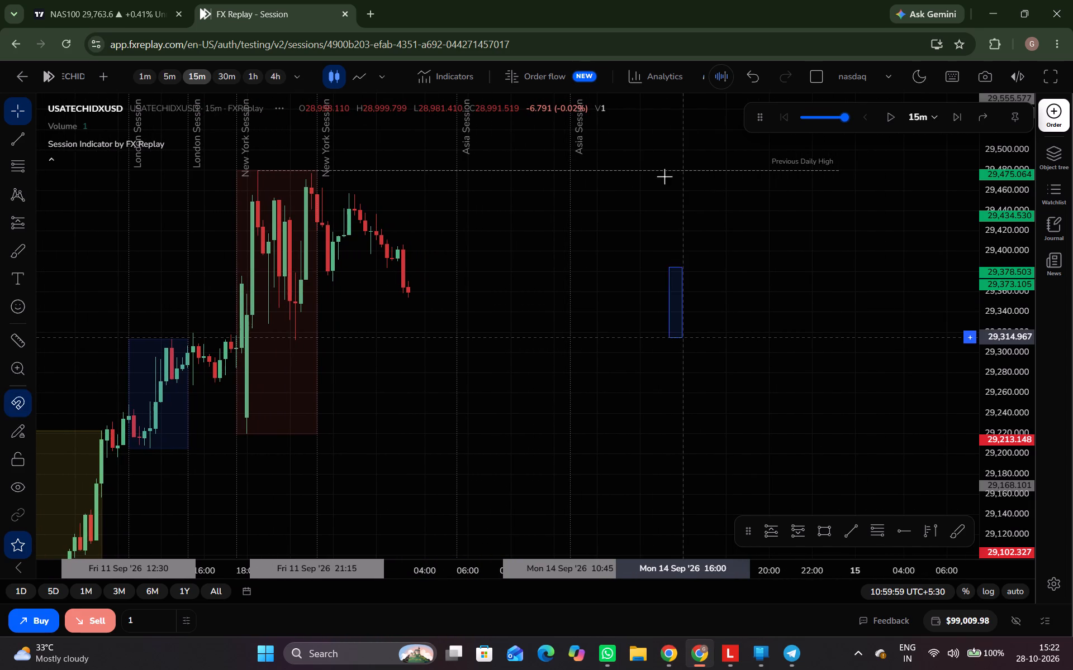
ctrl+drag(664, 176, 574, 307)
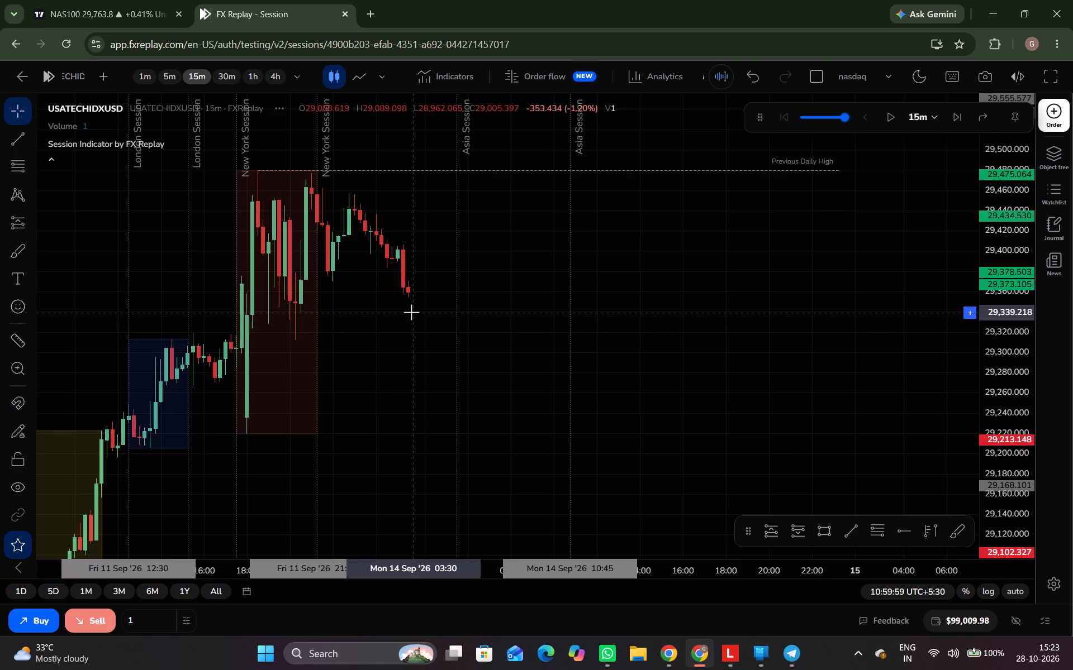
Advance the replay in 15-minute candles to 17:59 on 14 September, early in the New York session.
key(ctrl+space)
key(ctrl+space)
key(ctrl+space)
key(ctrl+space)
key(ctrl+space)
key(ctrl+space)
key(ctrl+space)
key(ctrl+space)
key(ctrl+space)
key(ctrl+space)
key(ctrl+space)
key(ctrl+space)
key(ctrl+space)
key(ctrl+space)
key(ctrl+space)
key(ctrl+space)
key(ctrl+space)
key(ctrl+space)
key(ctrl+space)
key(ctrl+space)
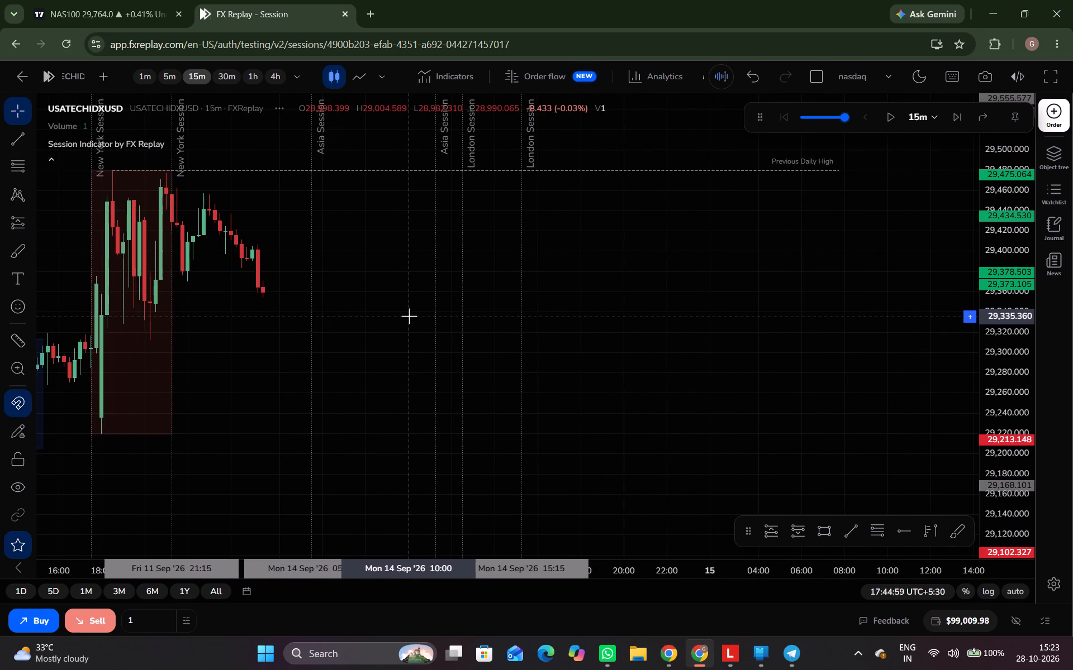
key(ctrl+space)
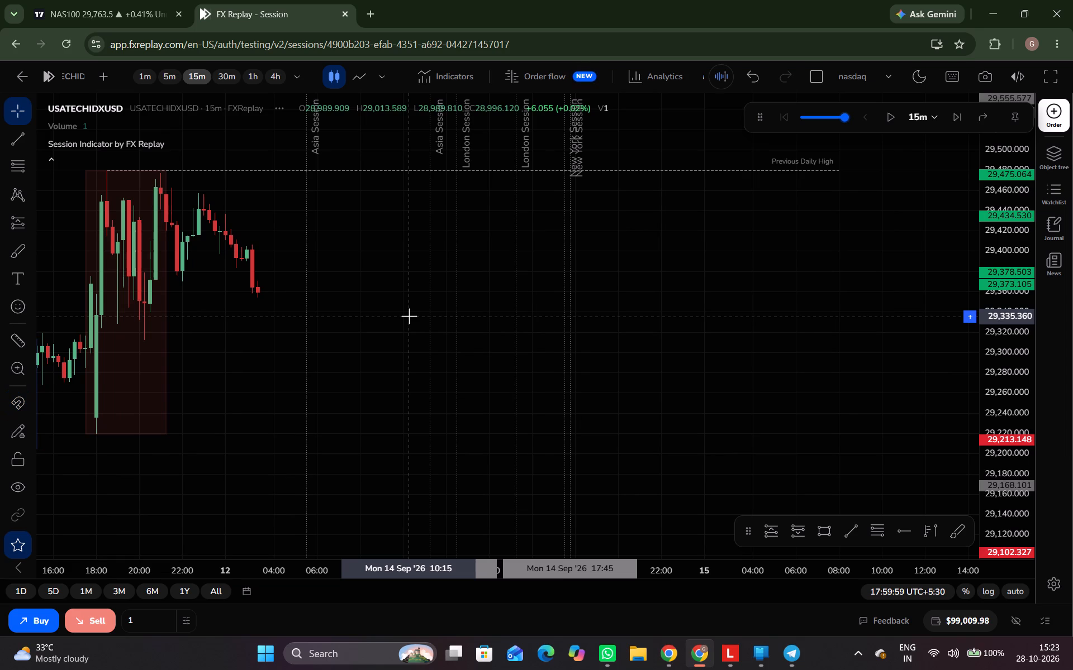
Examine the 14 September Asia, London and early New York price action on the 15-minute, 4-hour and 5-minute charts, ending on 5-minute.
drag(1018, 265, 909, 655)
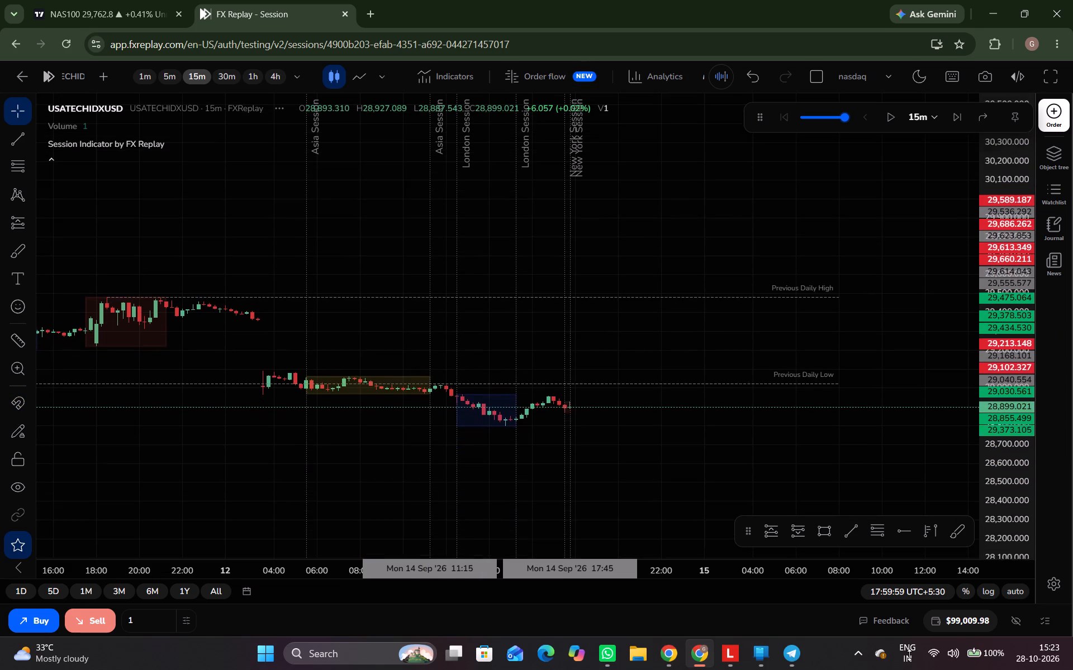
drag(909, 655, 878, 617)
drag(536, 480, 540, 283)
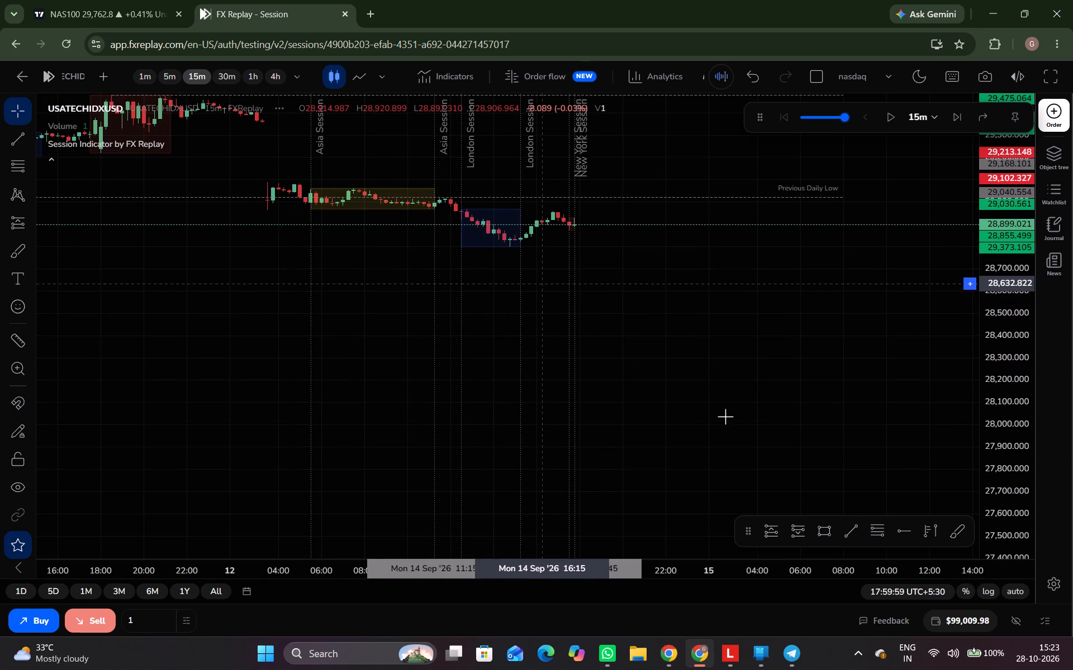
drag(999, 420, 947, 48)
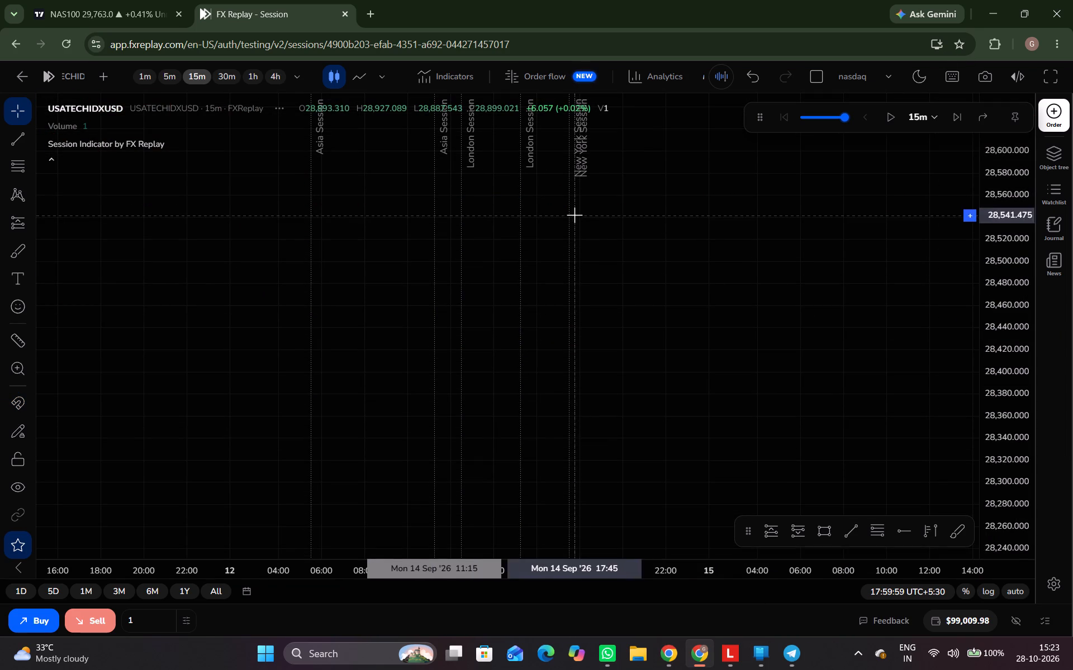
drag(575, 215, 572, 538)
drag(561, 453, 525, 656)
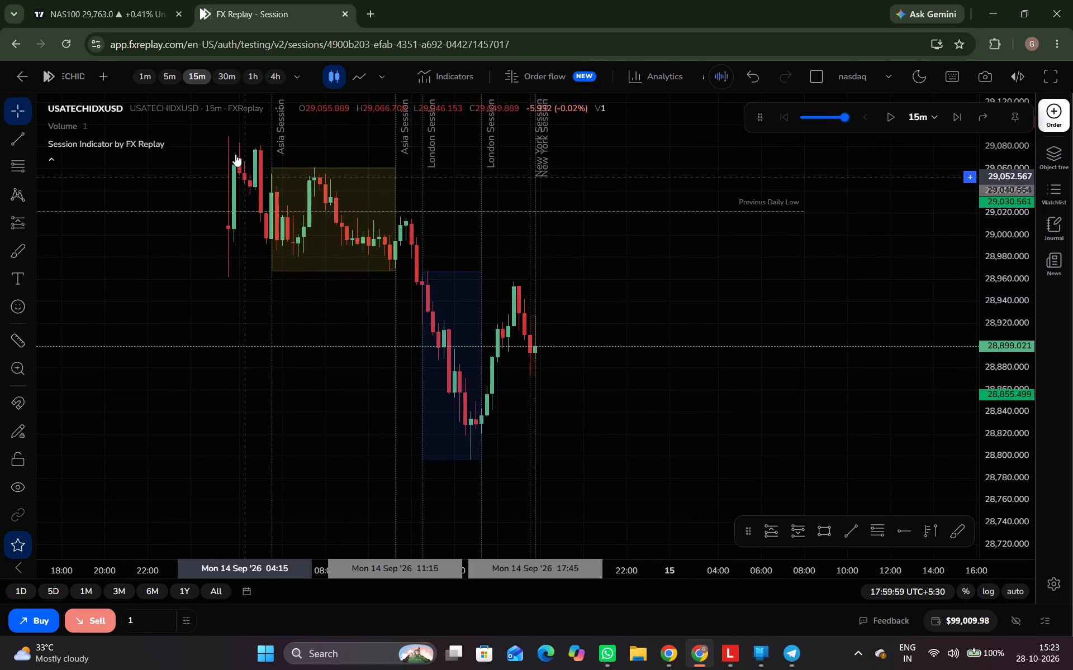
click(270, 78)
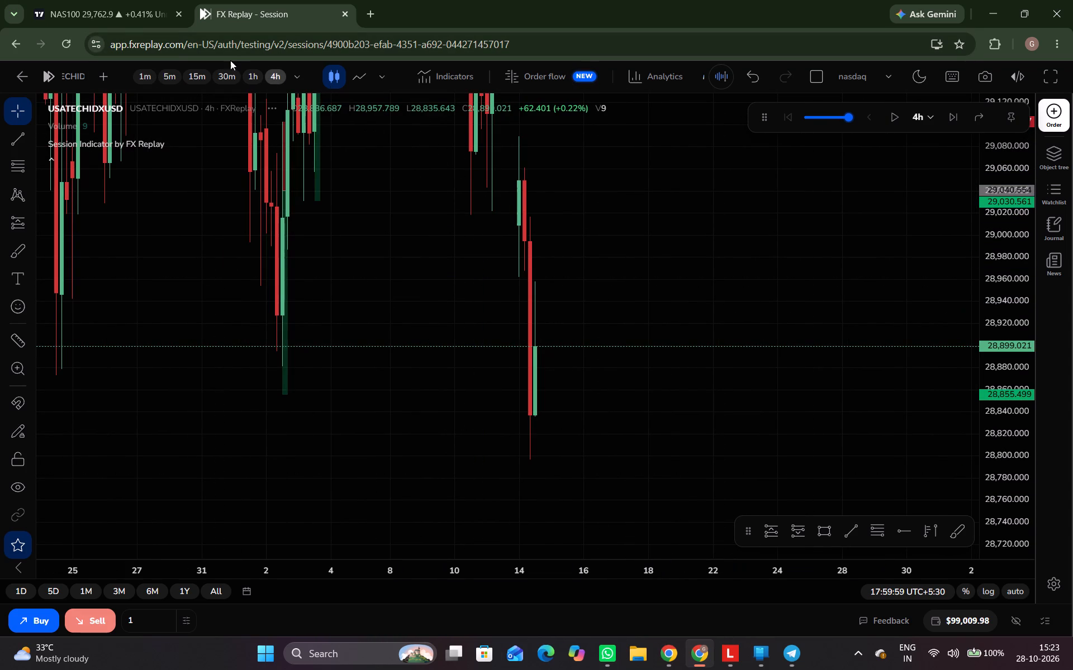
click(169, 78)
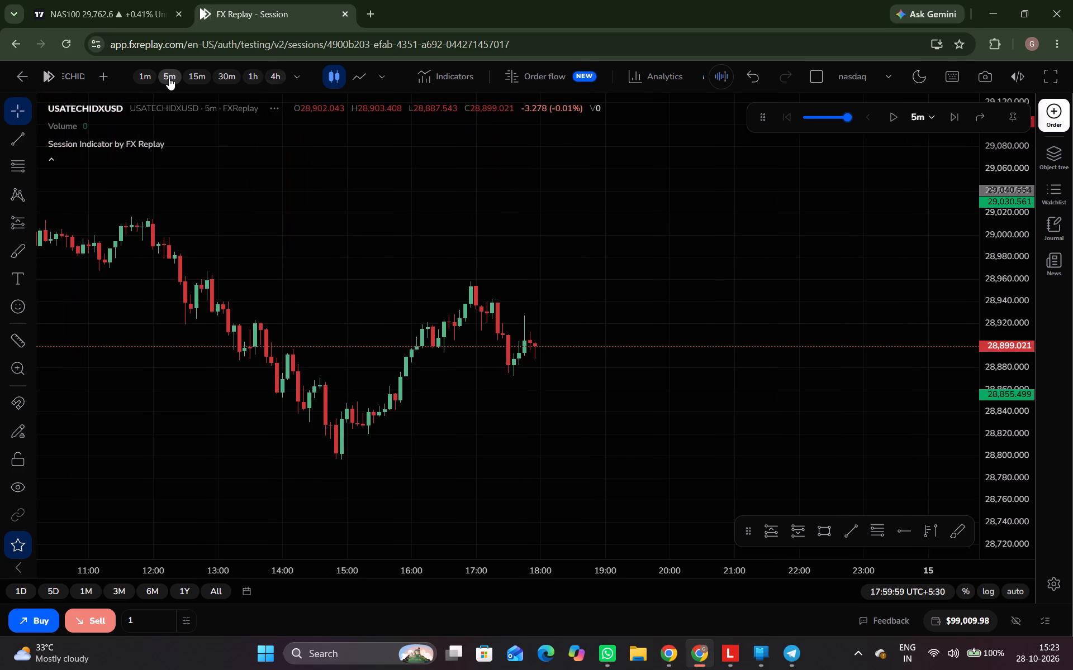
scroll(618, 289, down, 2)
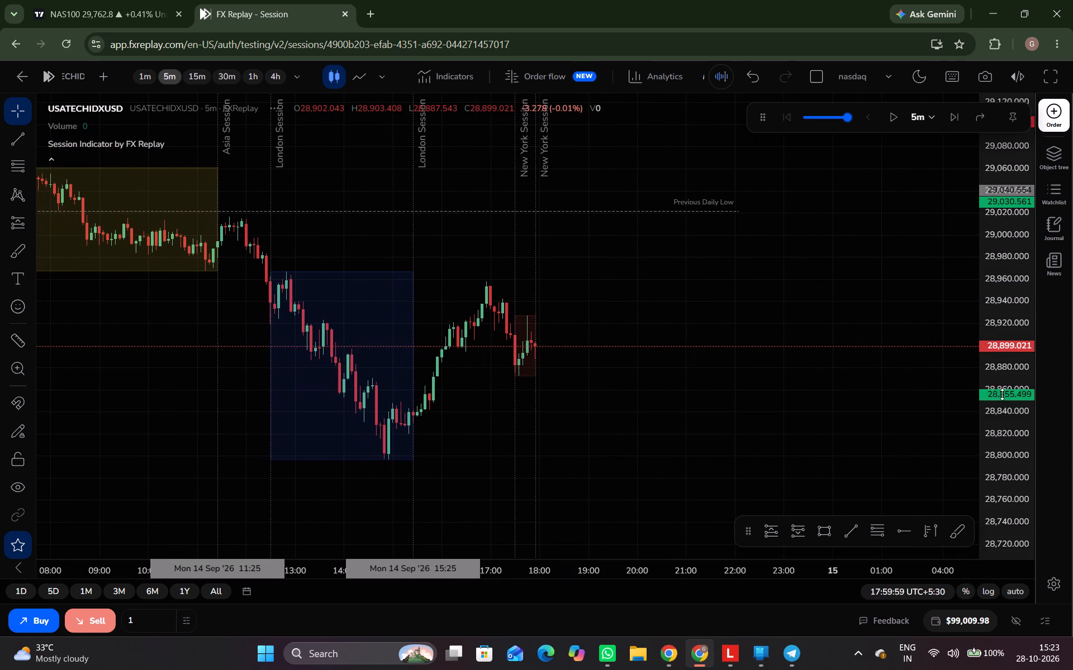
drag(1004, 393, 955, 270)
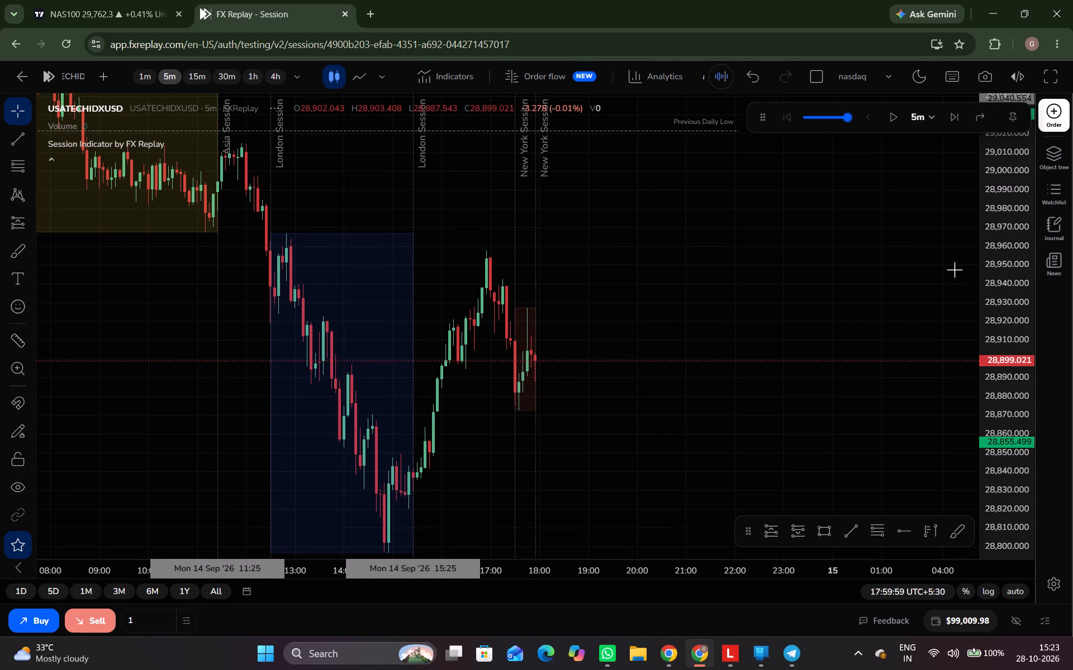
drag(708, 322, 782, 309)
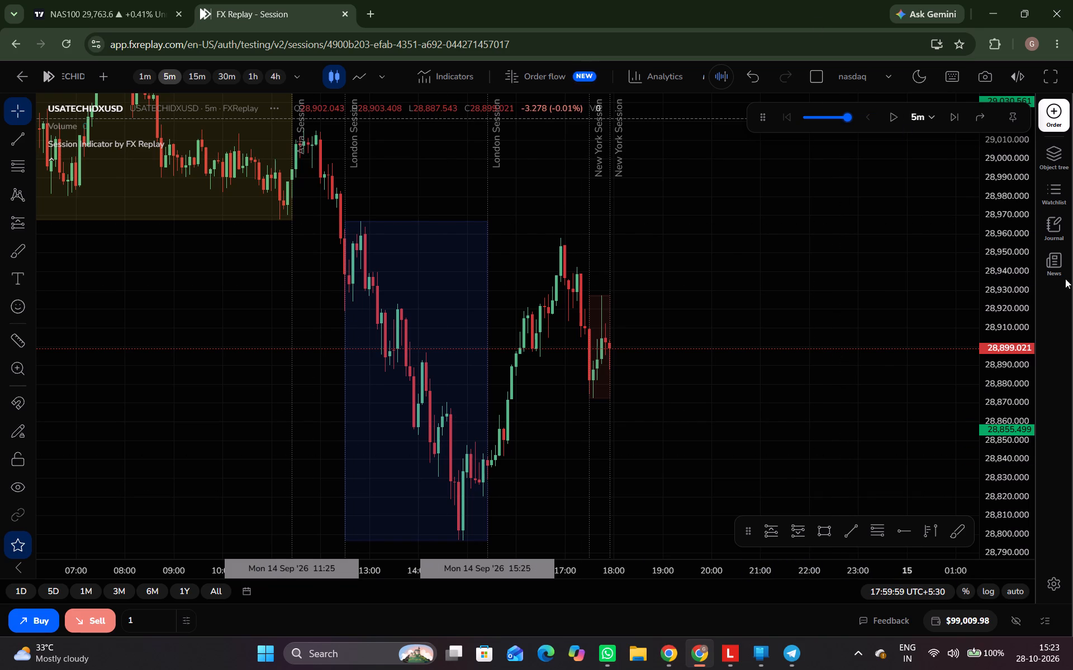
drag(1024, 254, 934, 327)
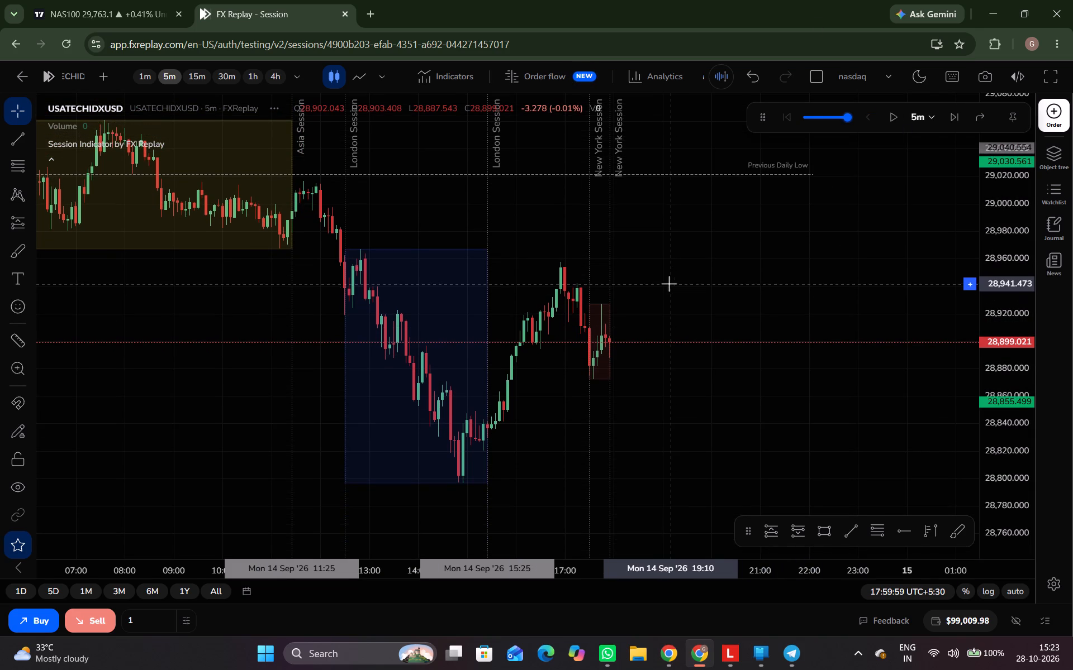
scroll(669, 284, down, 1)
drag(651, 247, 673, 276)
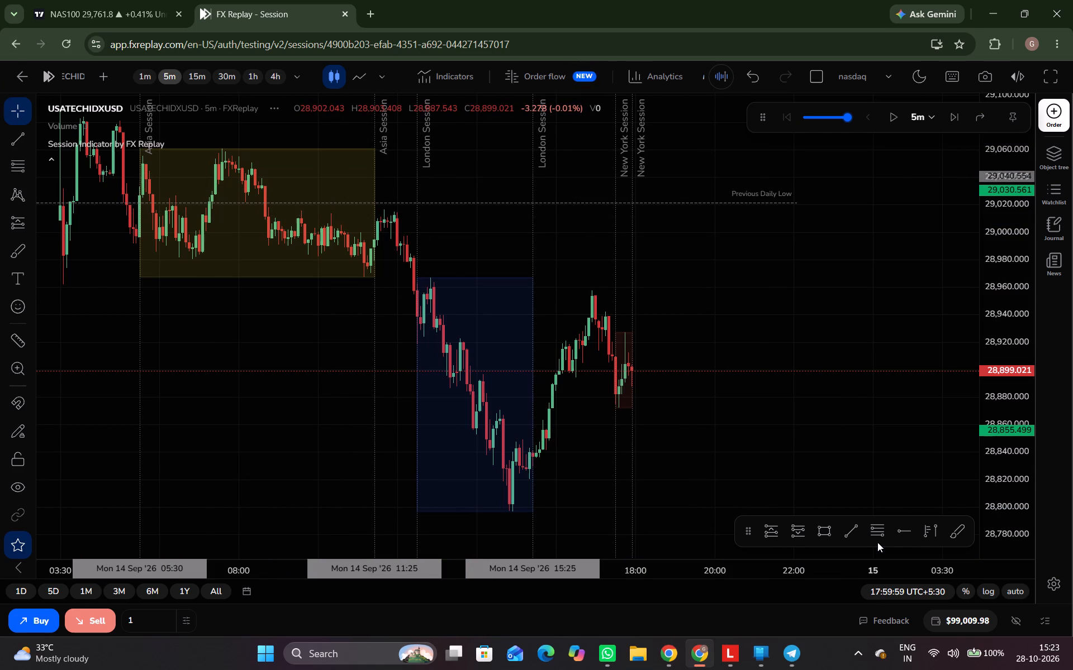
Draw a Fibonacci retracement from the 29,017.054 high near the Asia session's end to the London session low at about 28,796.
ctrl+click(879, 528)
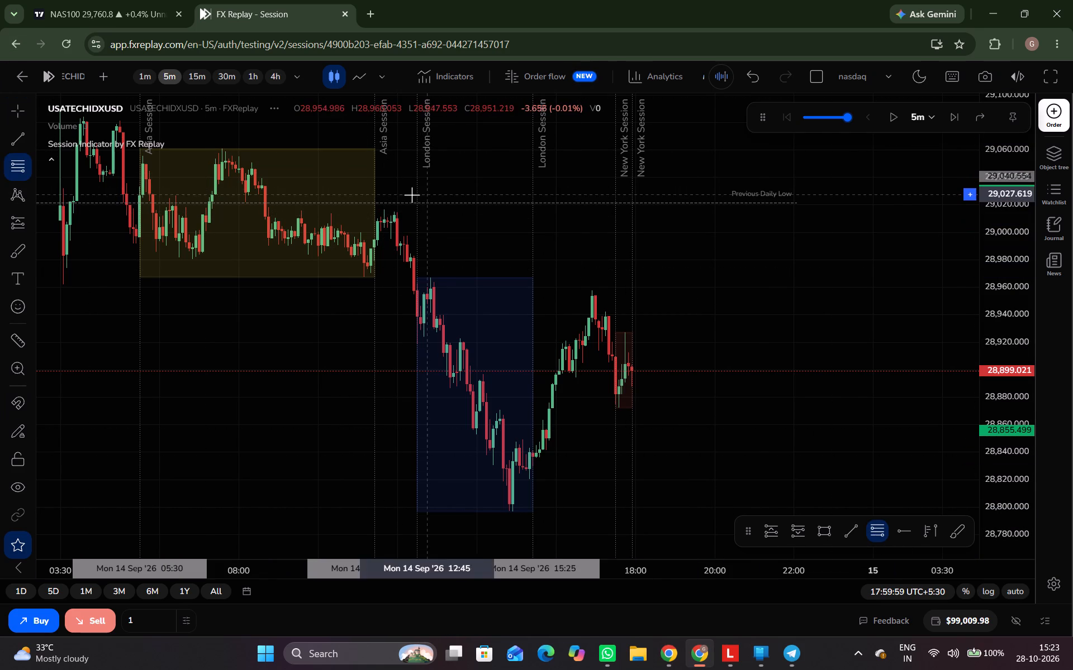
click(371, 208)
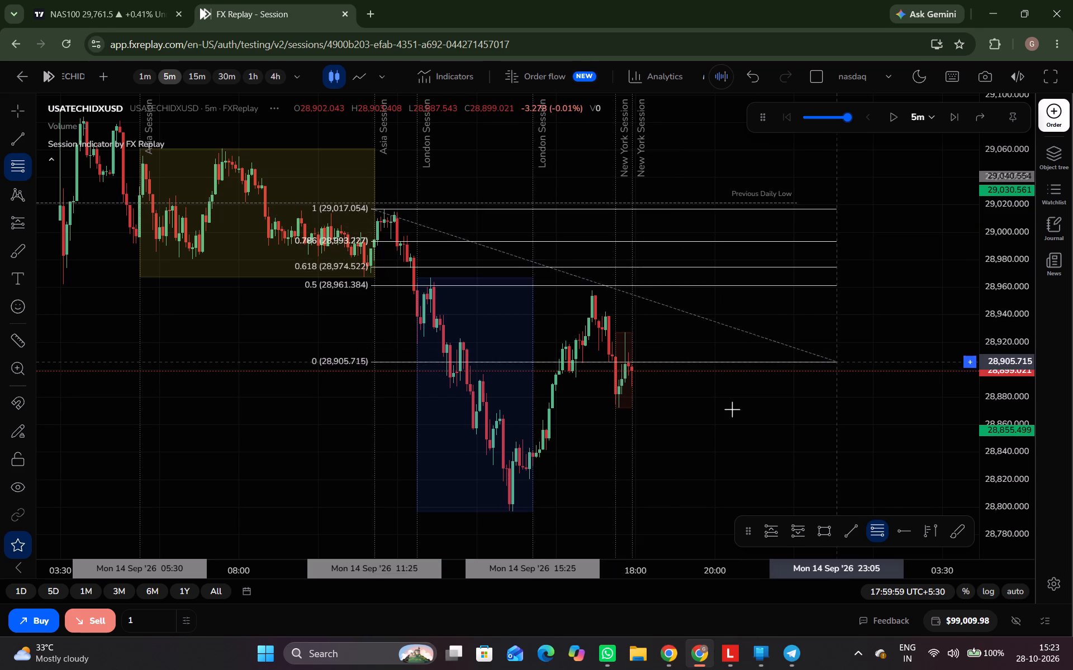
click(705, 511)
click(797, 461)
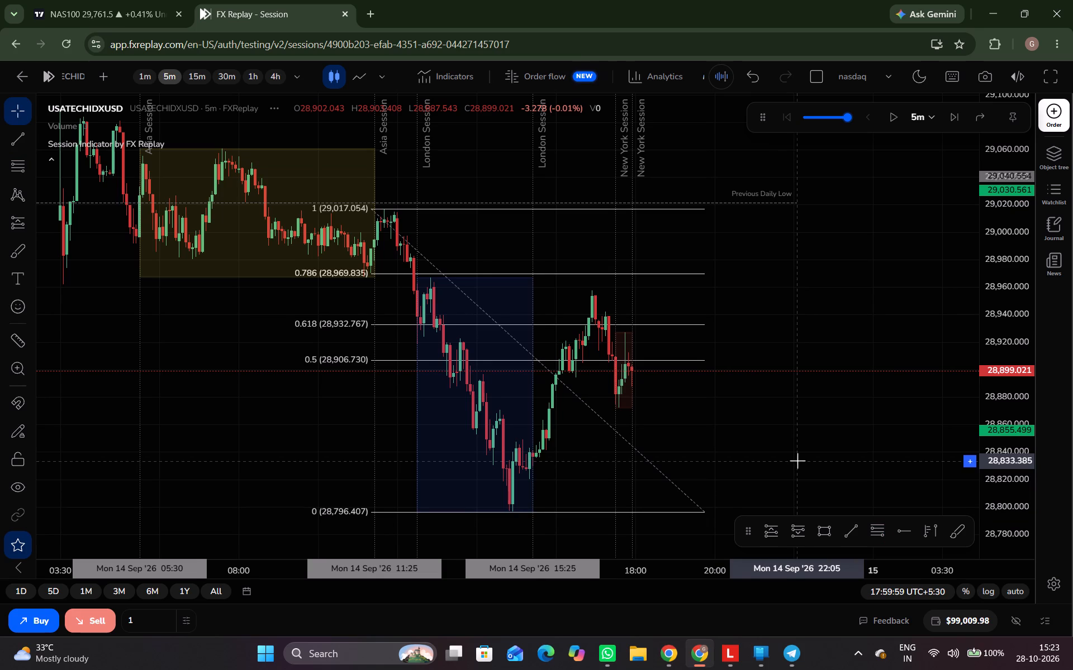
Advance the replay in 5-minute candles to 19:29 on 14 September.
key(ctrl+space)
key(ctrl+space)
key(ctrl+space)
key(ctrl+space)
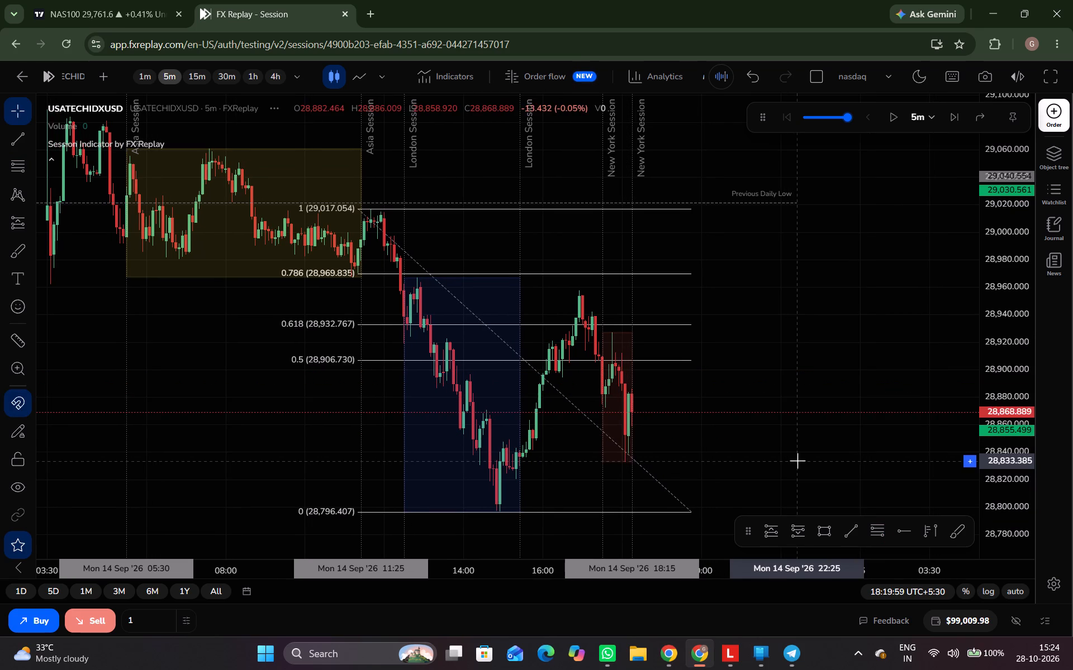
key(ctrl+space)
key(ctrl+space)
key(ctrl+space)
key(ctrl+space)
key(ctrl+space)
key(ctrl+space)
key(ctrl+space)
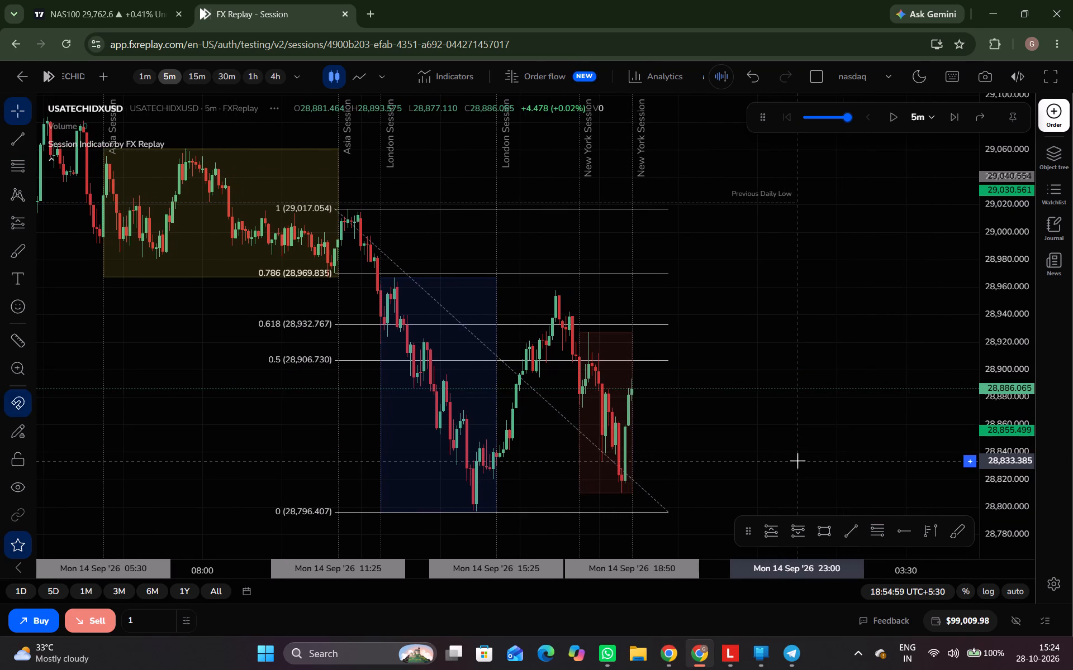
key(ctrl+space)
key(ctrl+space)
key(ctrl+space)
key(ctrl+space)
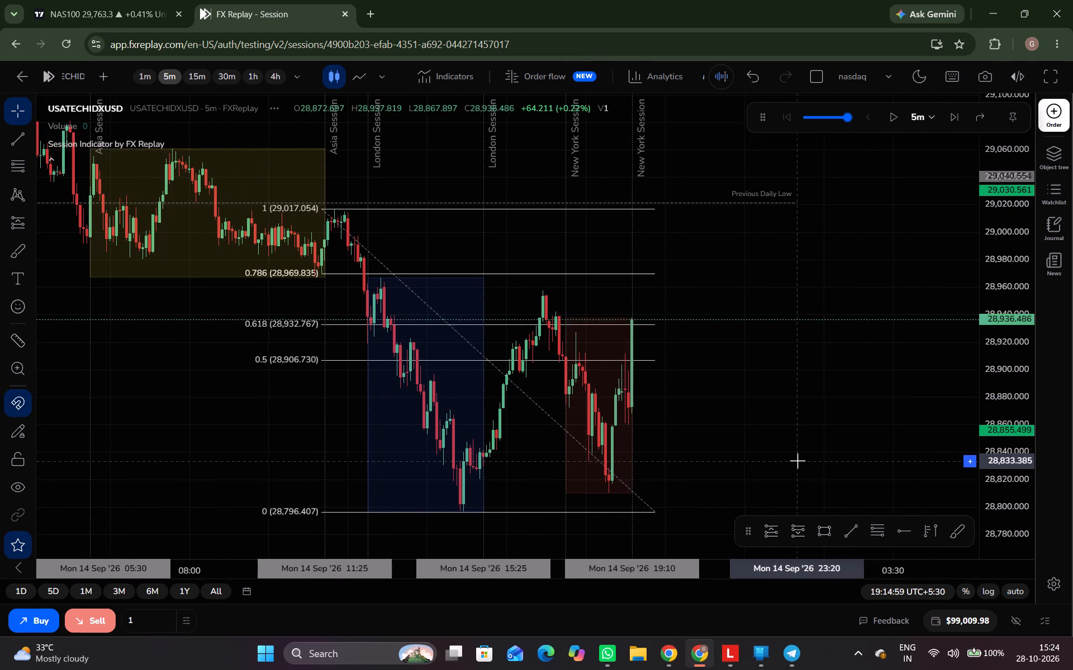
key(ctrl+space)
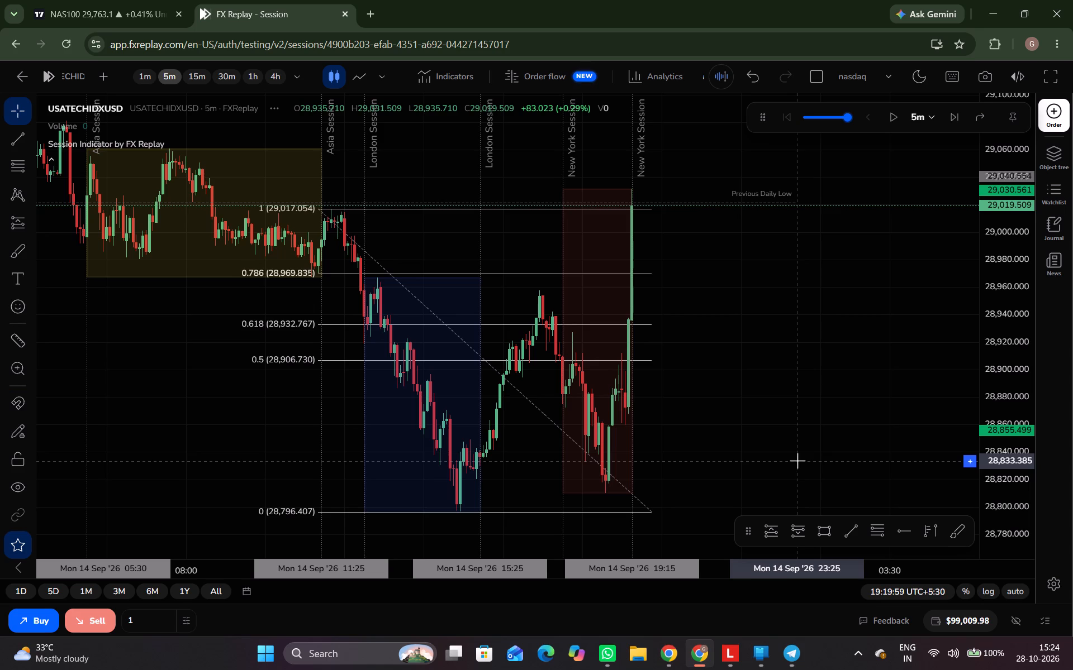
key(ctrl+space)
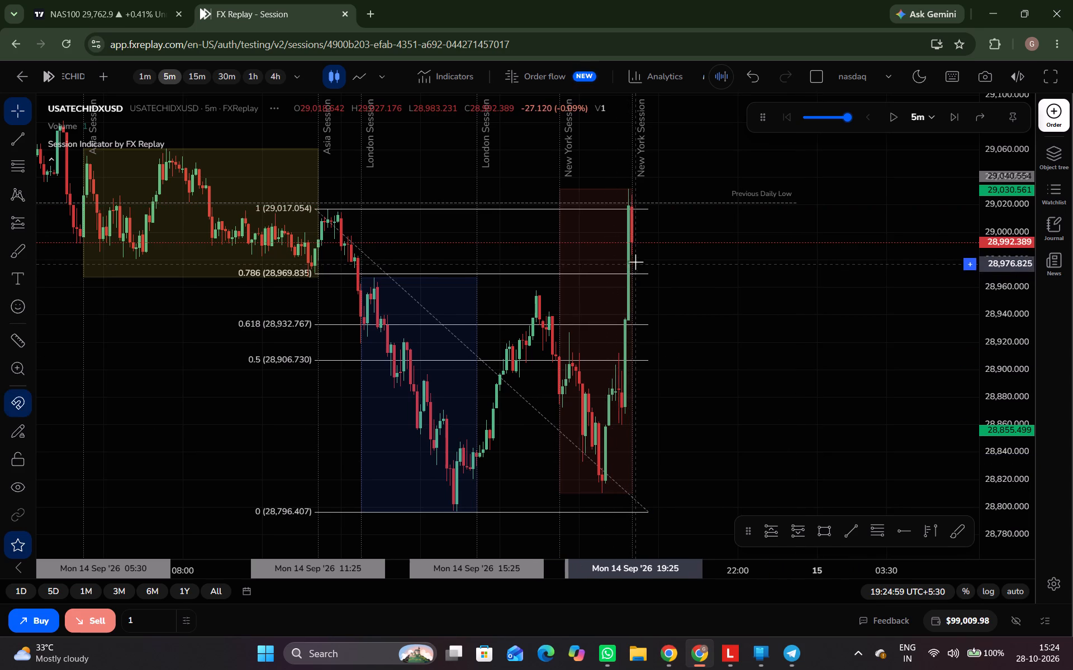
key(ctrl+space)
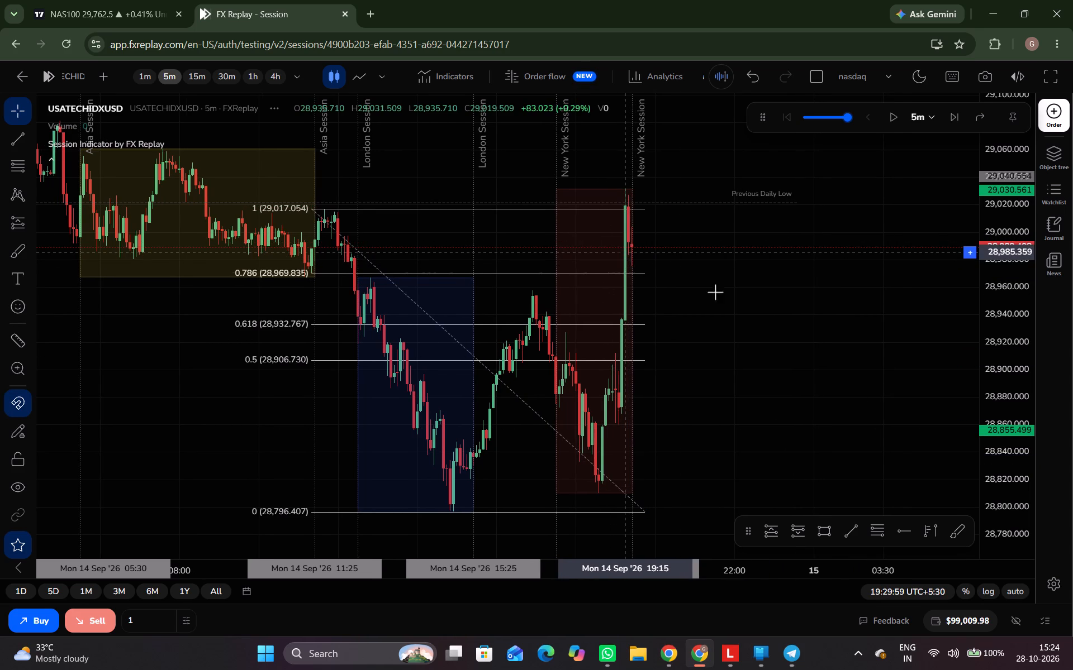
Advance the replay in 5-minute candles to 20:34 on 14 September.
key(ctrl+space)
key(ctrl+space)
key(ctrl+space)
key(ctrl+space)
key(ctrl+space)
key(ctrl+space)
key(ctrl+space)
key(ctrl+space)
key(ctrl+space)
key(ctrl+space)
key(ctrl+space)
key(ctrl+space)
key(ctrl+space)
key(ctrl+space)
key(ctrl+space)
key(ctrl+space)
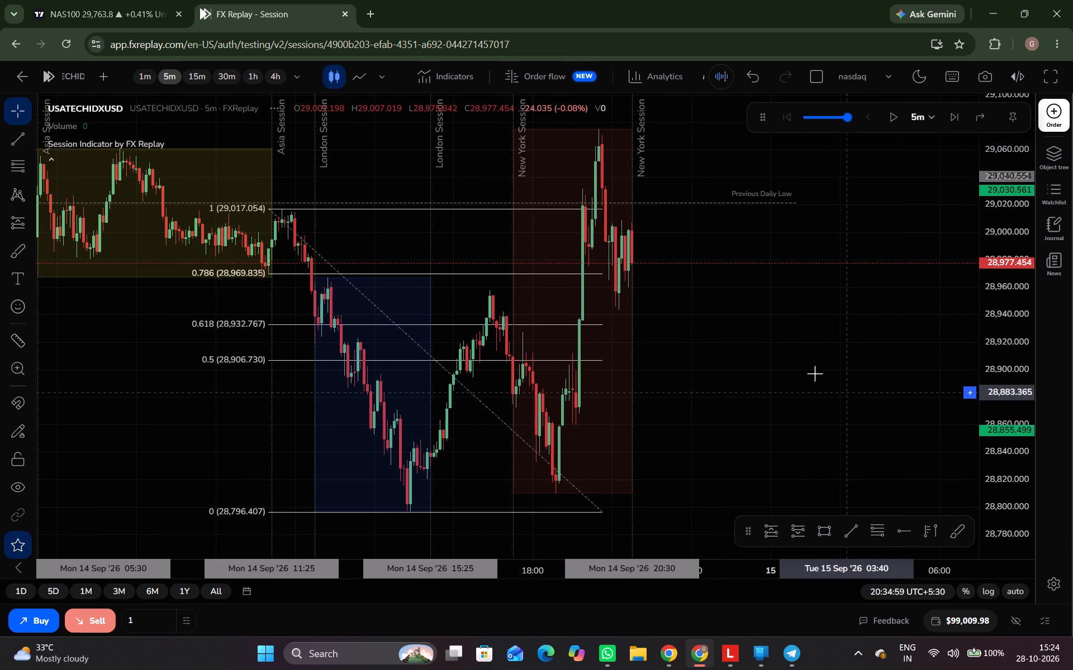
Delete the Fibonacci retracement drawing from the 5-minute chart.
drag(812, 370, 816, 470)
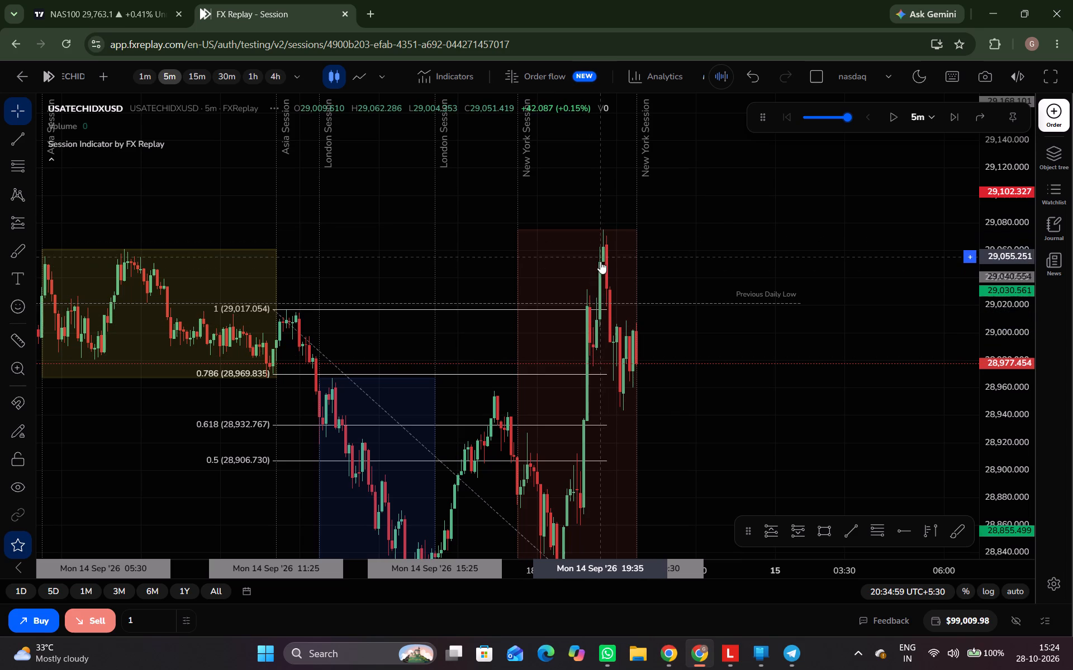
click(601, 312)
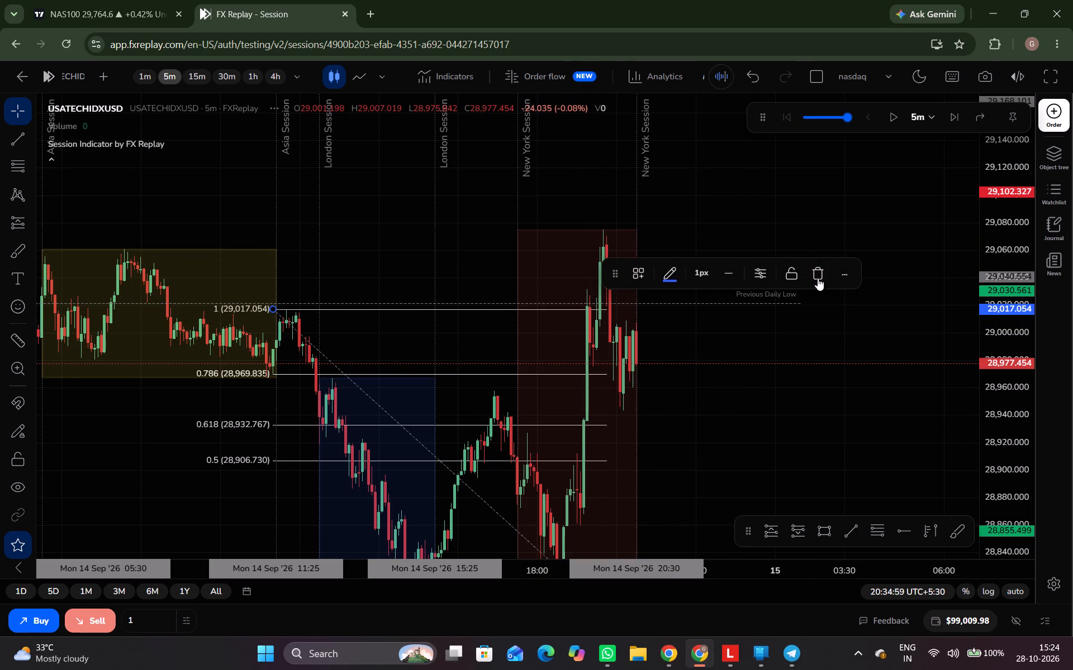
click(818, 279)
Measure the price move from about 28,840 at 16:30 to about 29,099 at 19:25 on 14 September.
drag(667, 446, 642, 331)
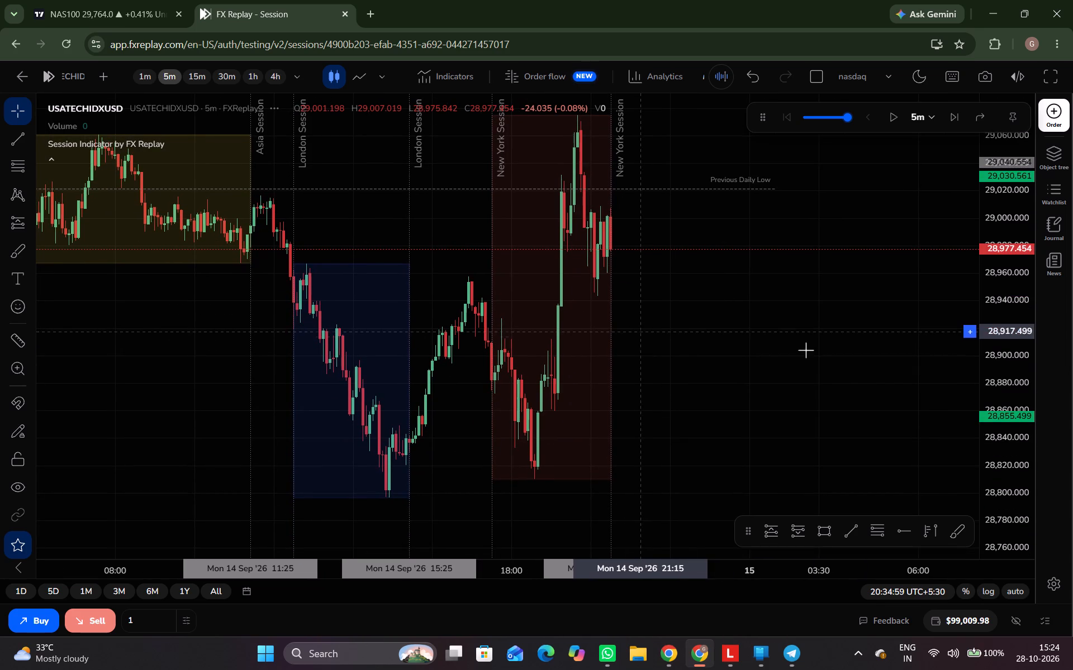
drag(1014, 290, 1017, 365)
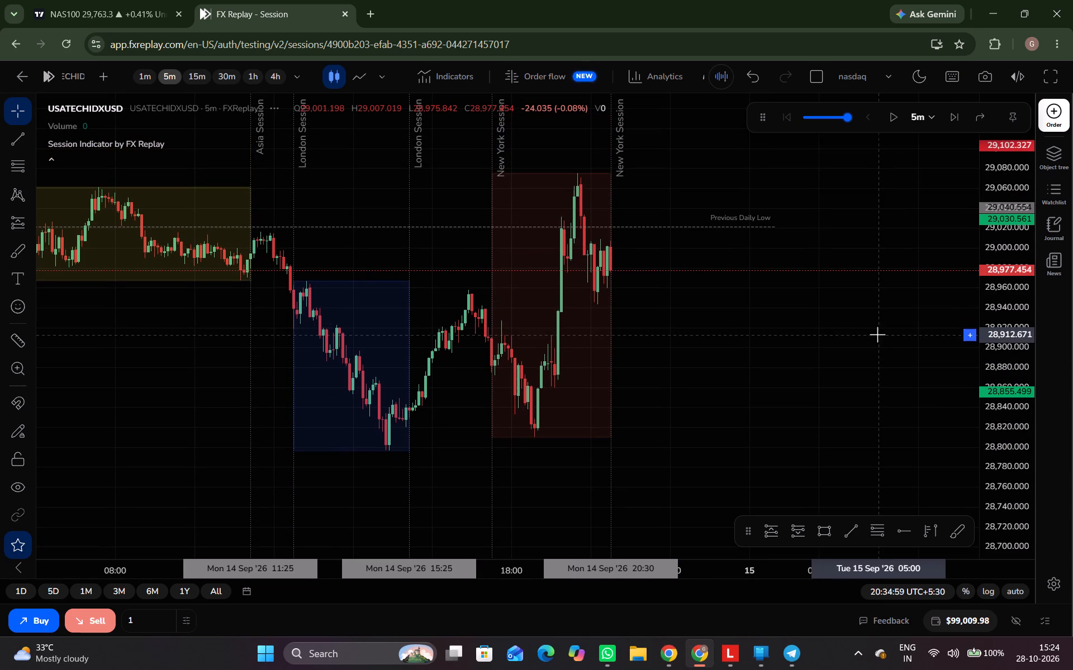
drag(877, 334, 868, 361)
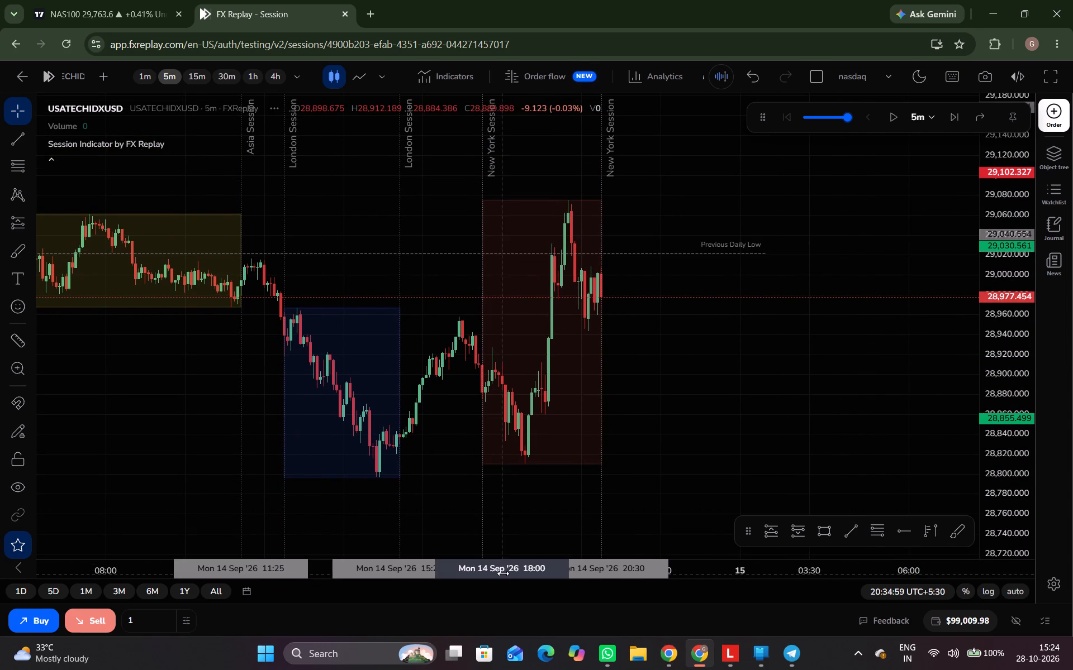
click(29, 341)
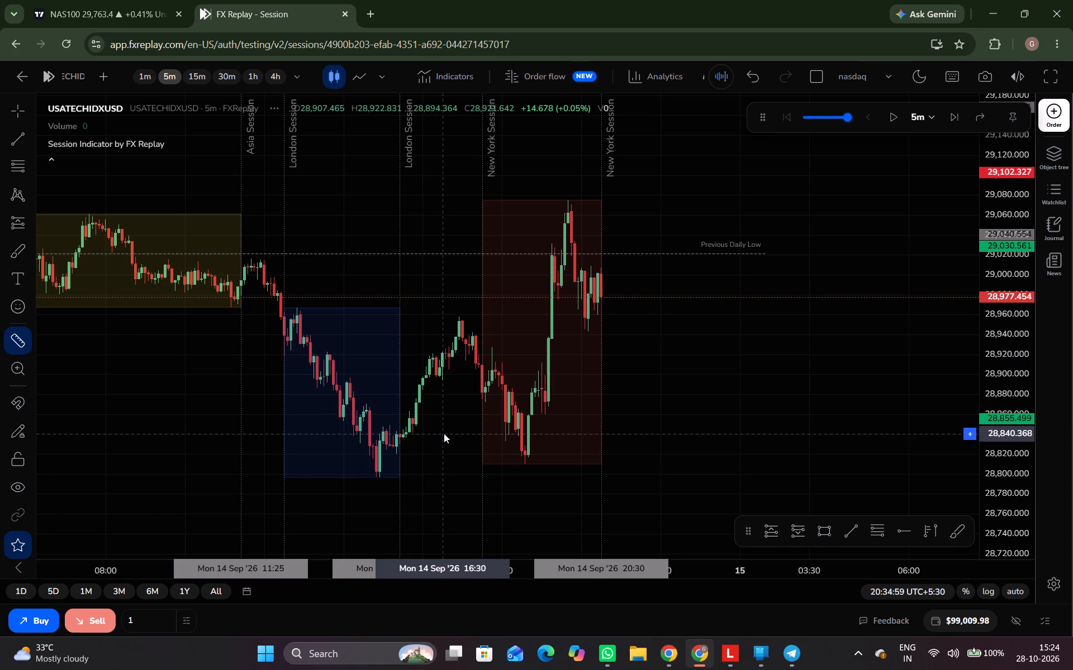
click(444, 433)
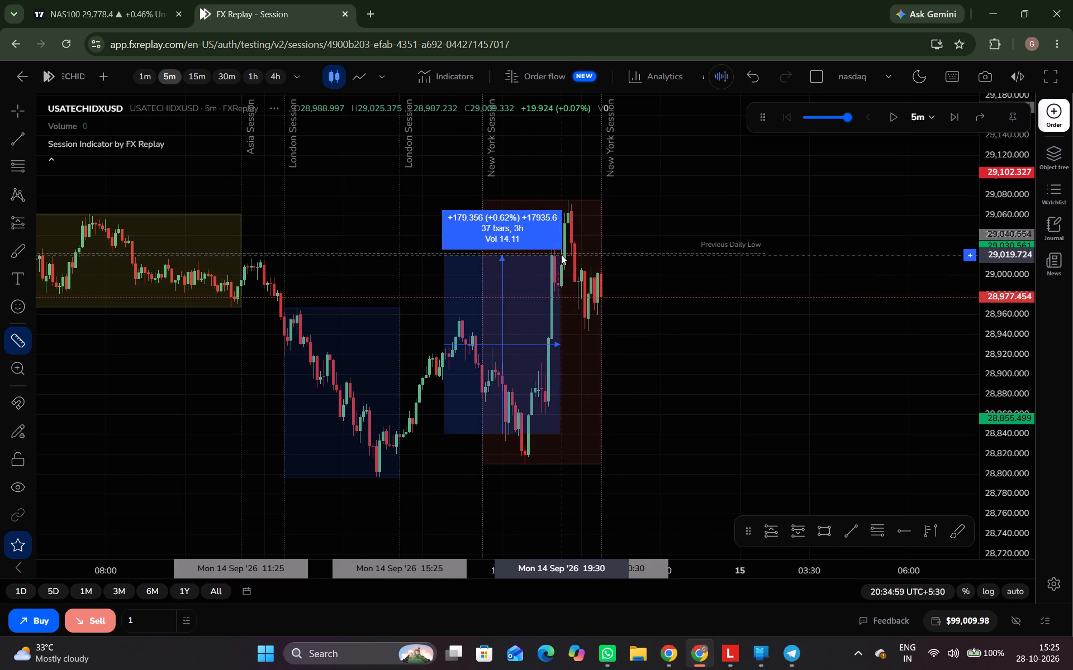
click(558, 176)
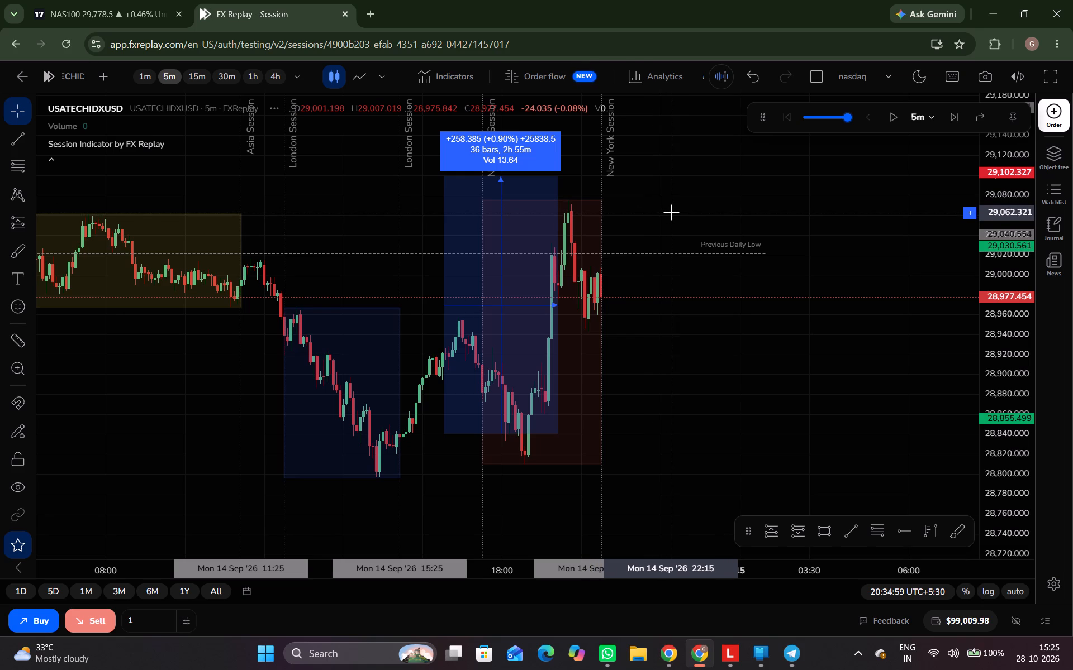
click(671, 212)
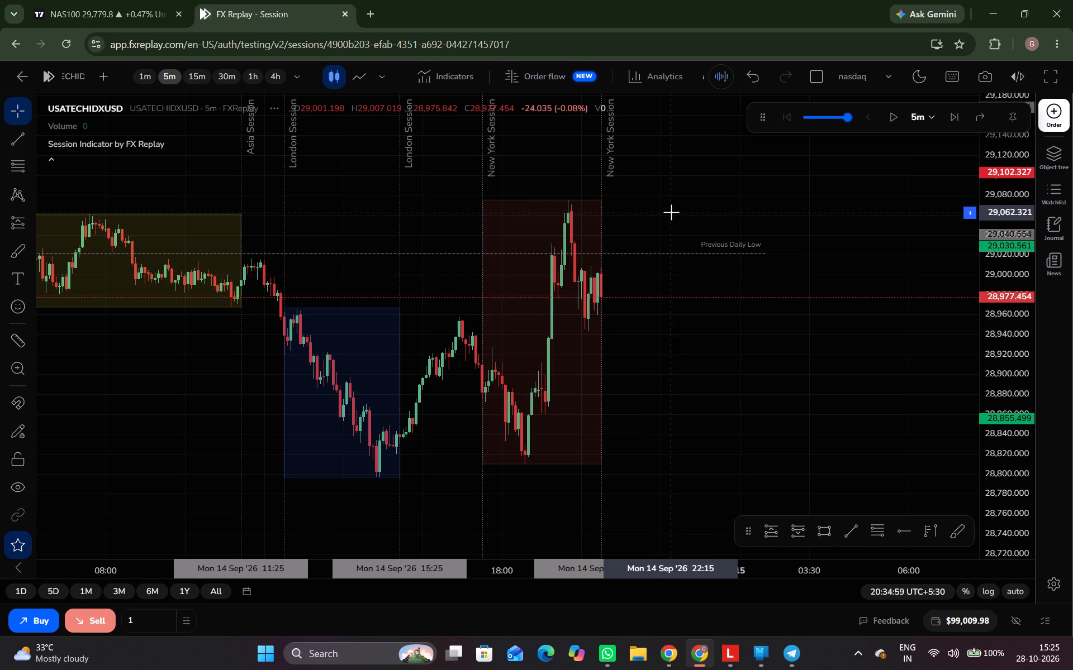
triple_click(671, 212)
Measure price and time across the New York session, starting from about 28,778 at 16:30 on 14 September.
drag(671, 212, 672, 233)
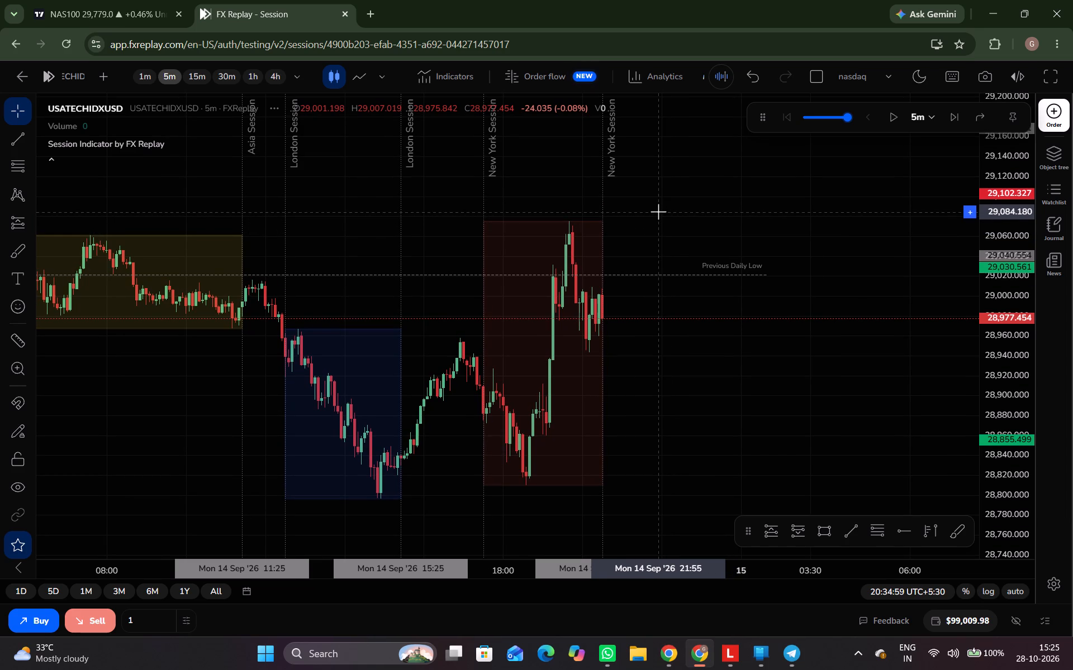
drag(659, 212, 595, 232)
drag(633, 390, 806, 313)
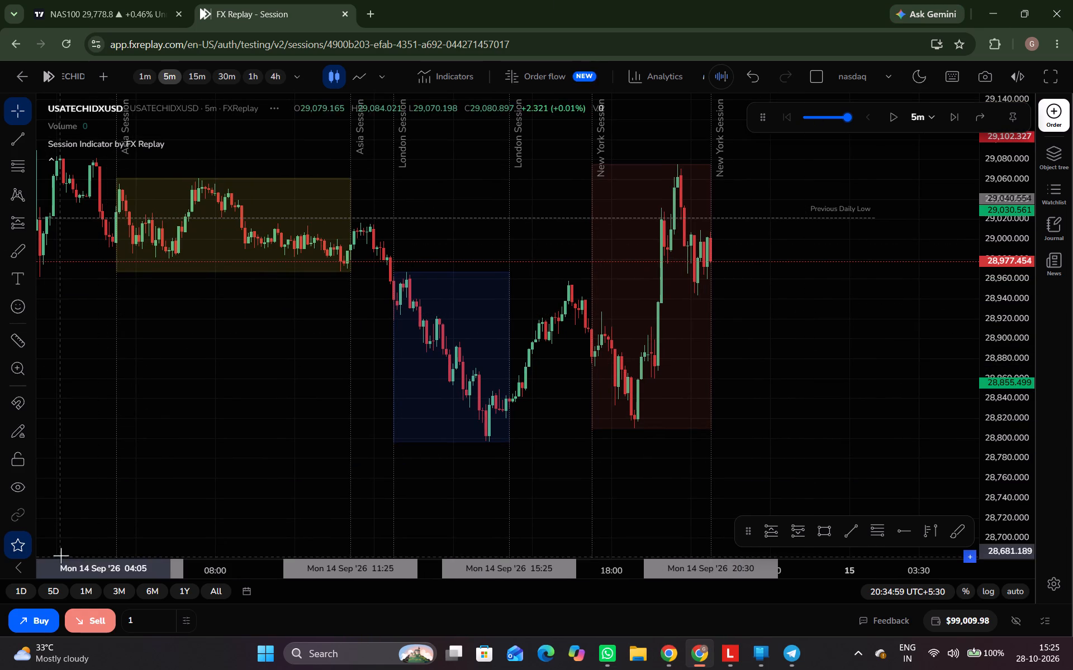
click(27, 338)
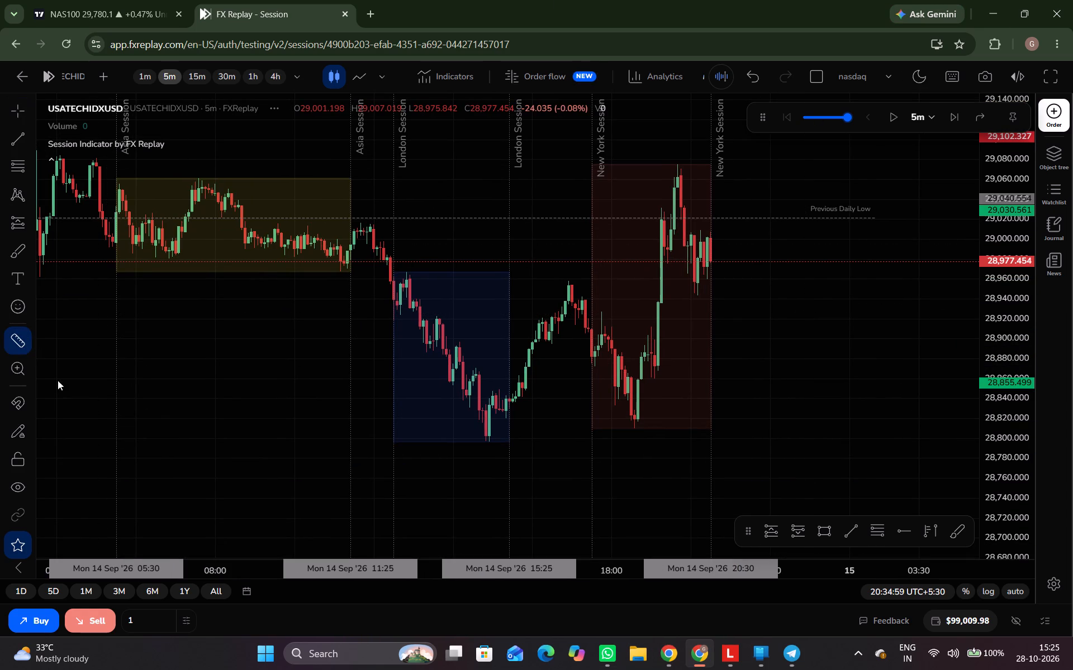
click(549, 460)
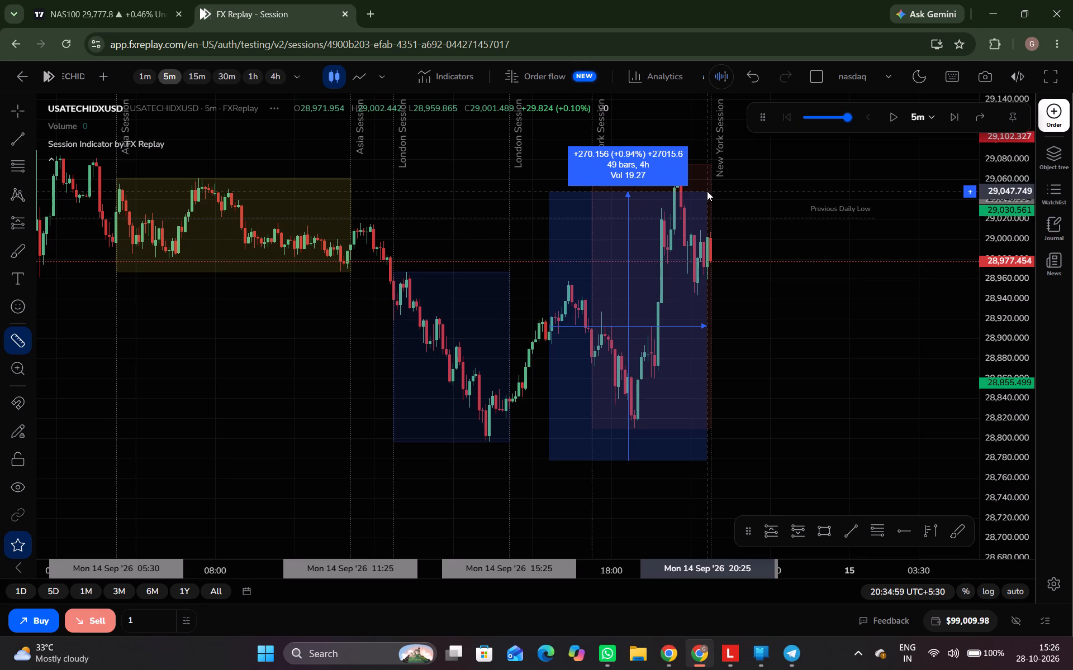
scroll(699, 192, left, 1)
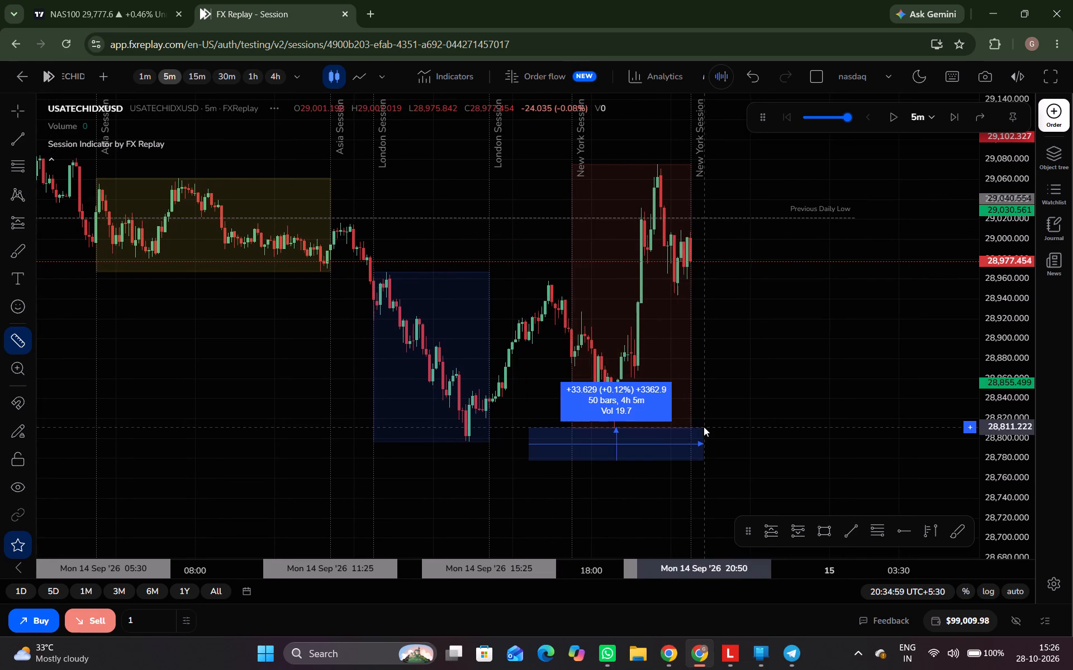
drag(704, 427, 787, 276)
Draw a short position at the 19:40 candle with entry at 29,030.374 and stop at 29,075.464, above the New York session high.
drag(787, 276, 723, 281)
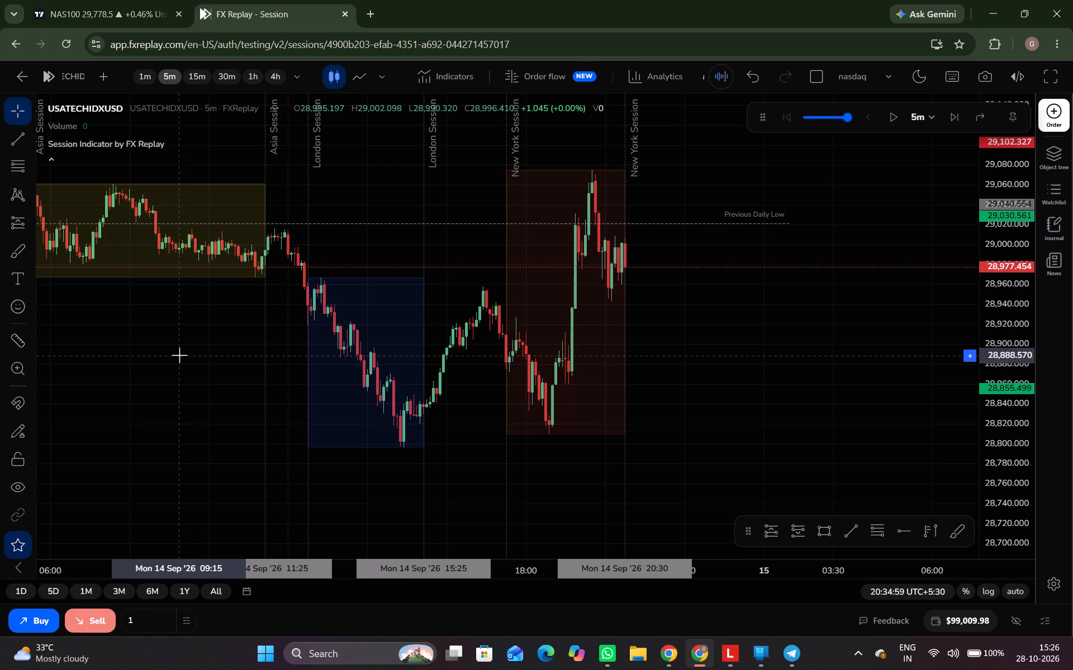
click(793, 539)
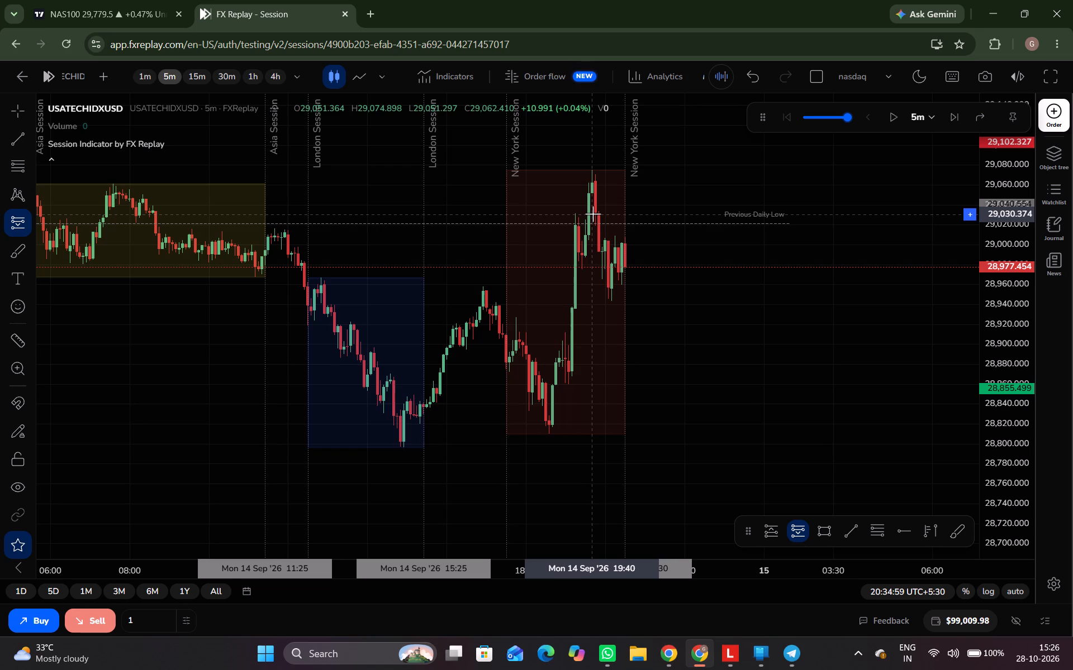
click(593, 214)
drag(493, 221, 458, 260)
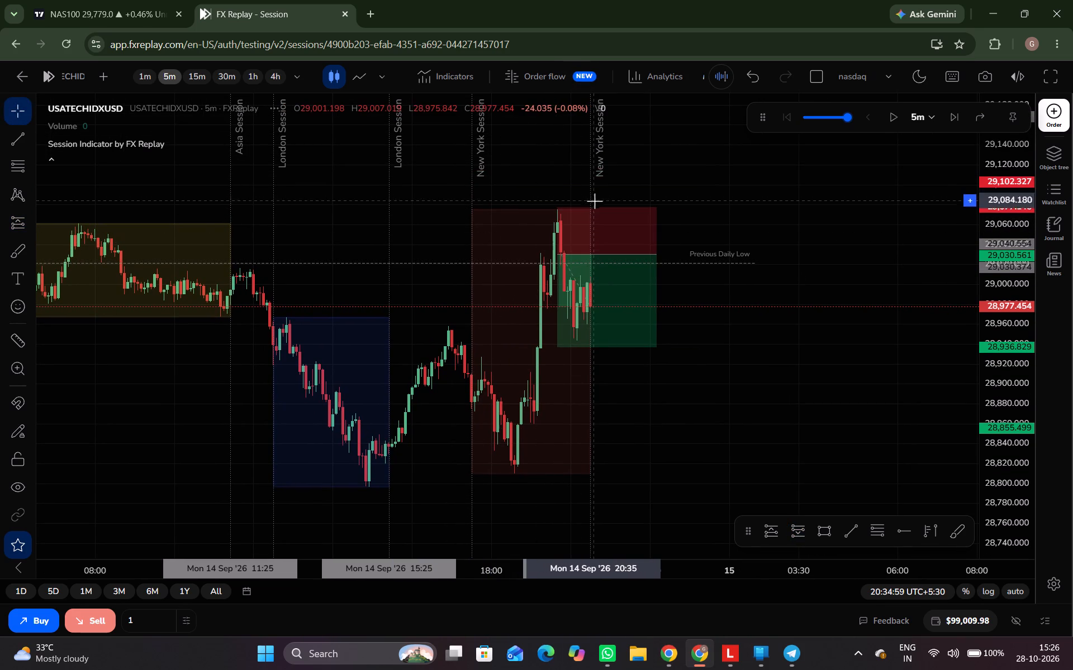
drag(606, 207, 620, 204)
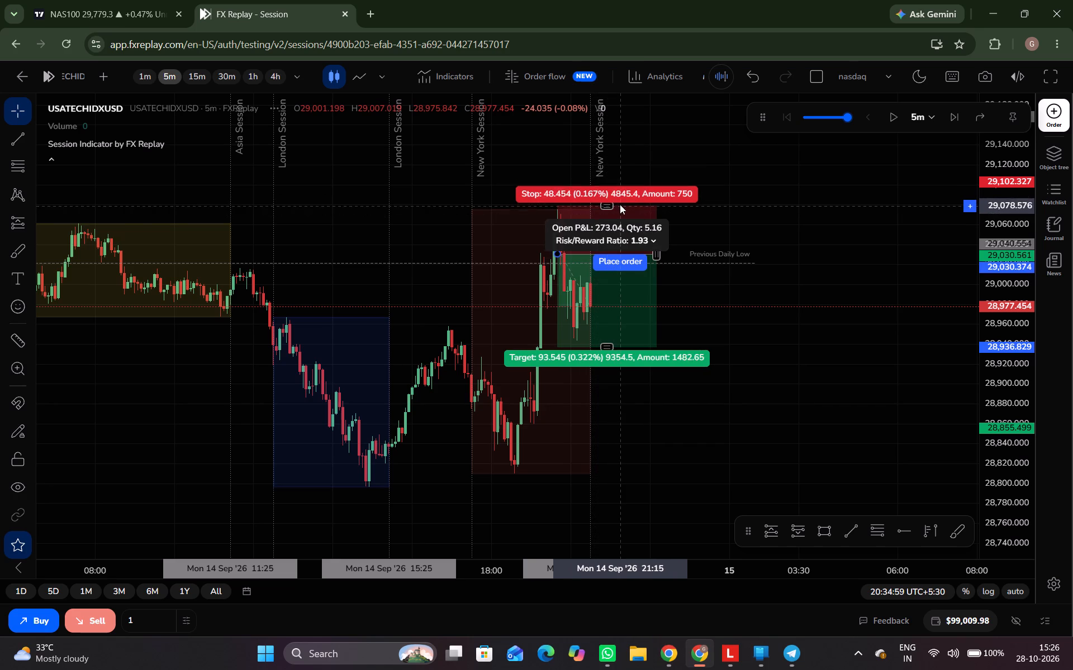
drag(620, 204, 622, 208)
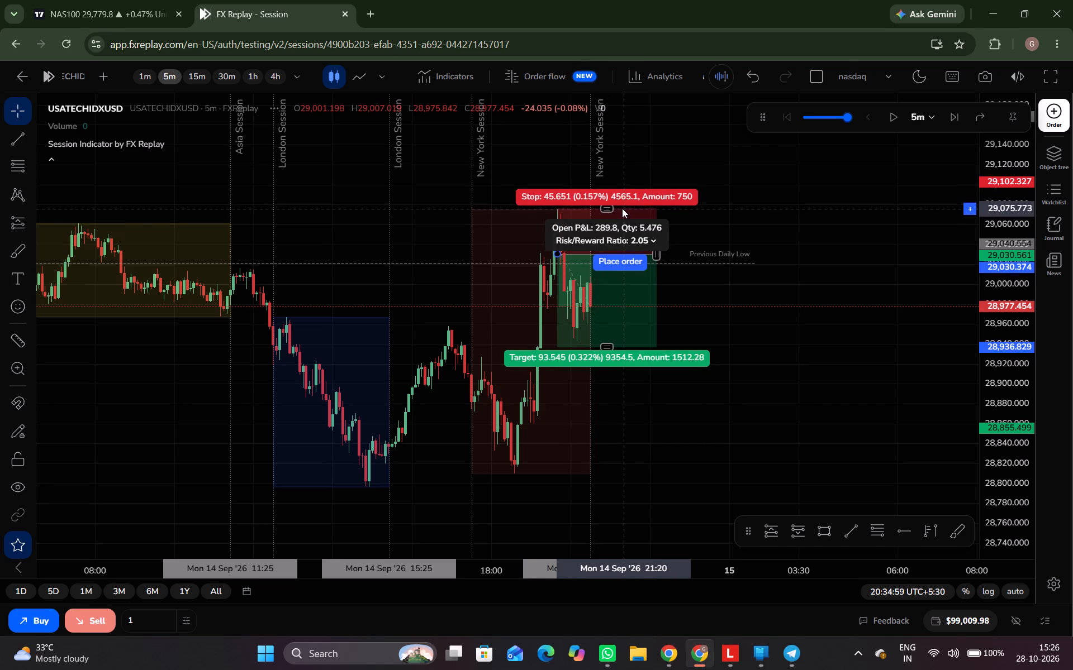
drag(622, 208, 622, 209)
drag(719, 271, 649, 275)
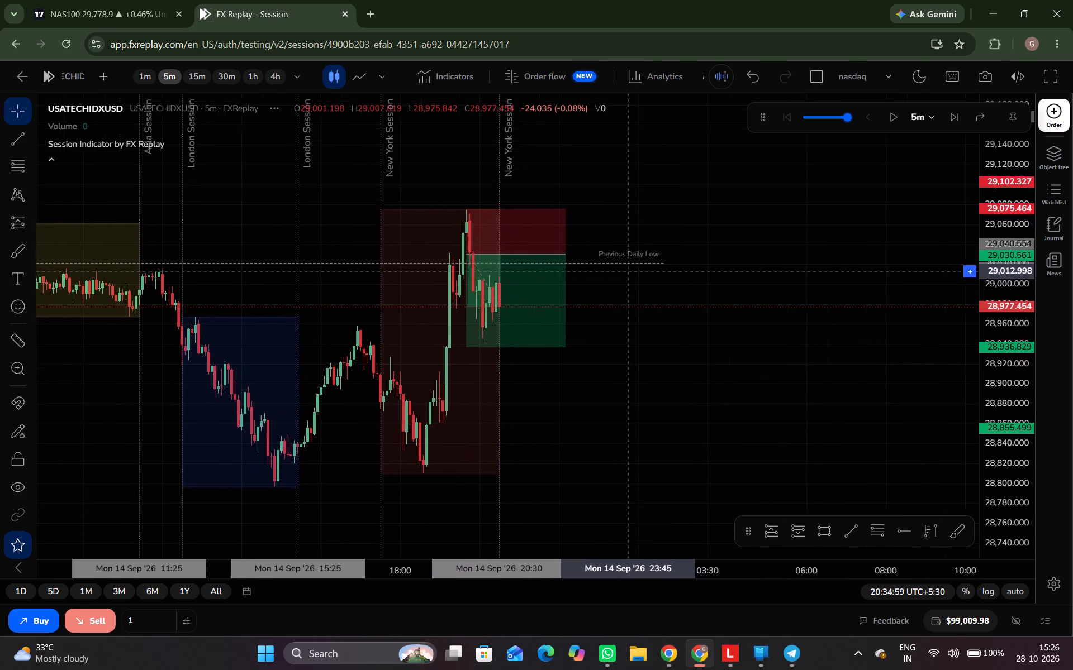
drag(649, 275, 666, 275)
drag(604, 257, 608, 249)
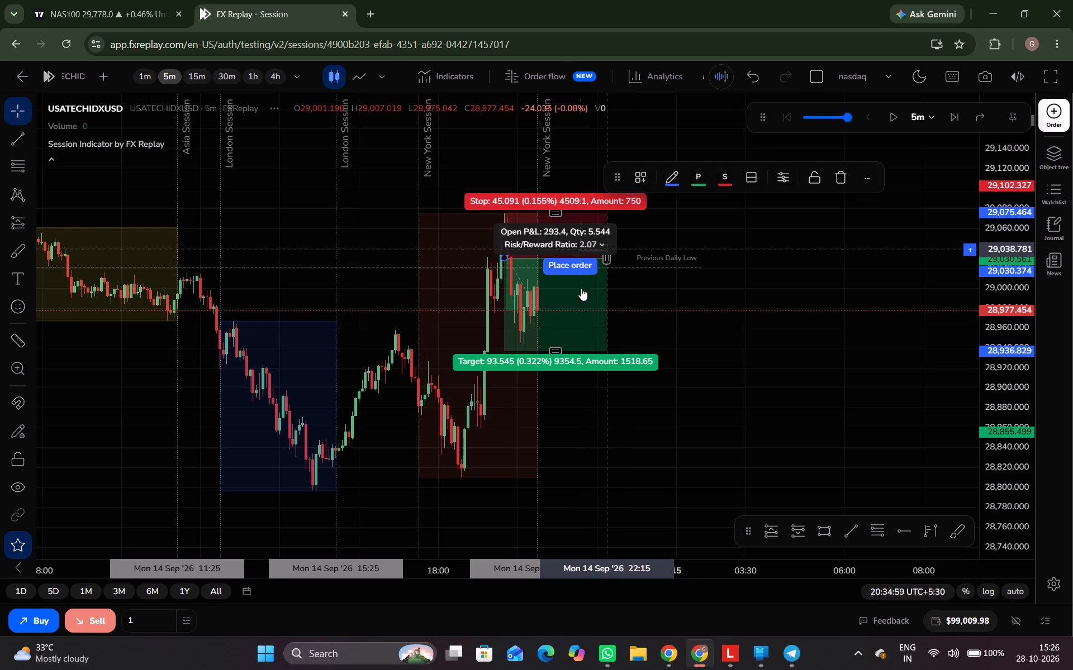
Lower the short position's target to 28,893.671 for a risk/reward ratio of 3.03.
drag(553, 351, 558, 375)
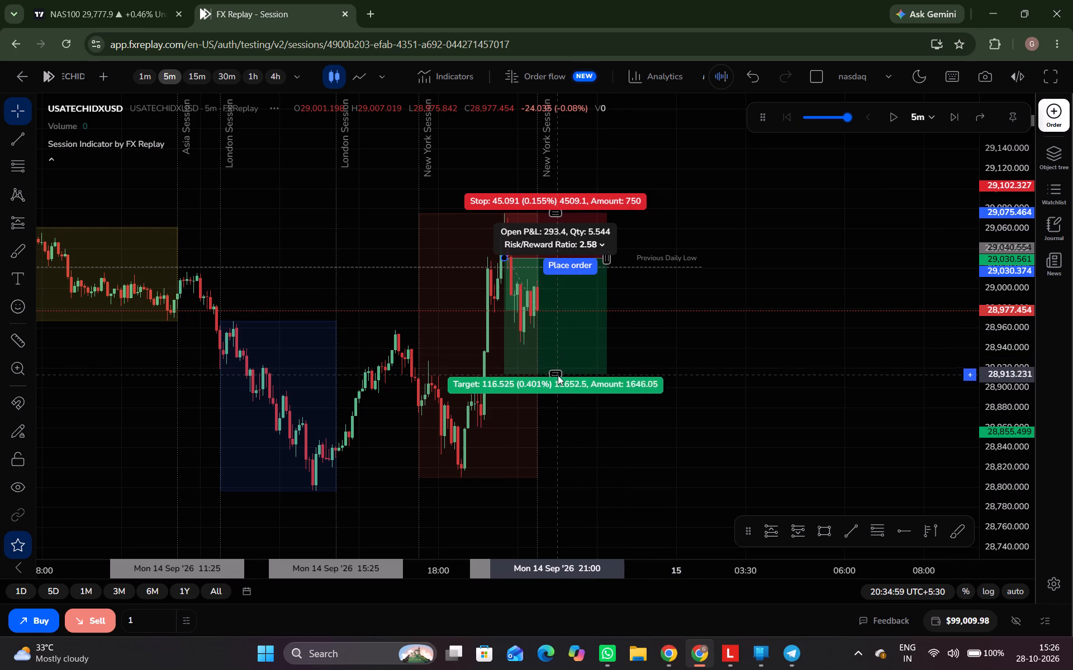
drag(558, 375, 563, 394)
Place a sell limit order for 22.18 at 29,030.374 with stop loss 29,075.464 and take profit 28,893.671 from the short position.
drag(733, 480, 735, 419)
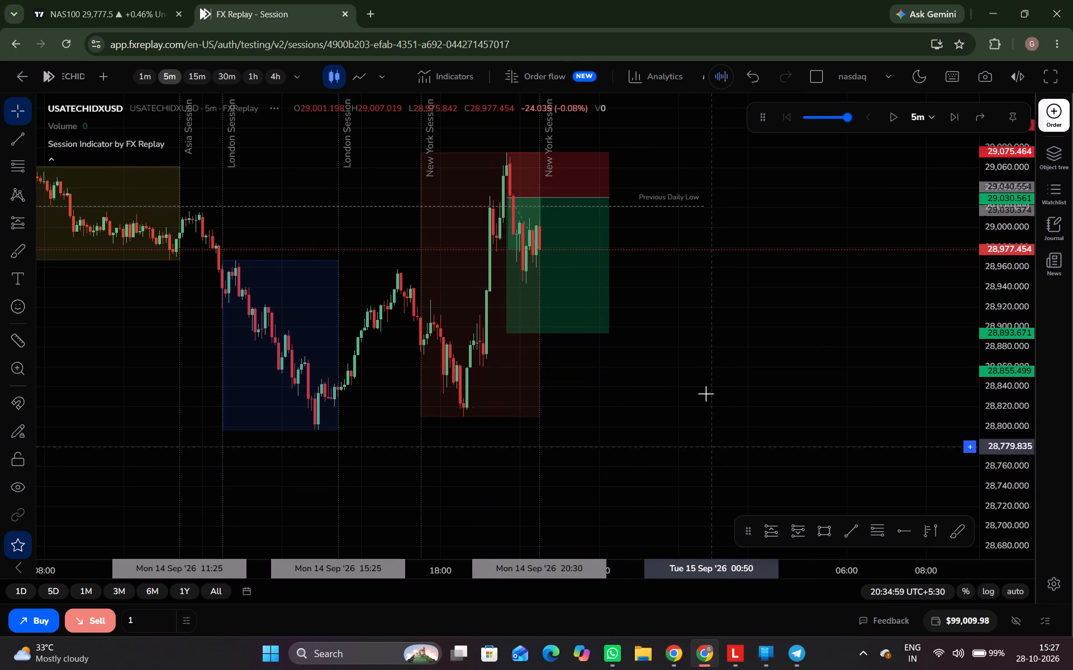
drag(706, 394, 705, 434)
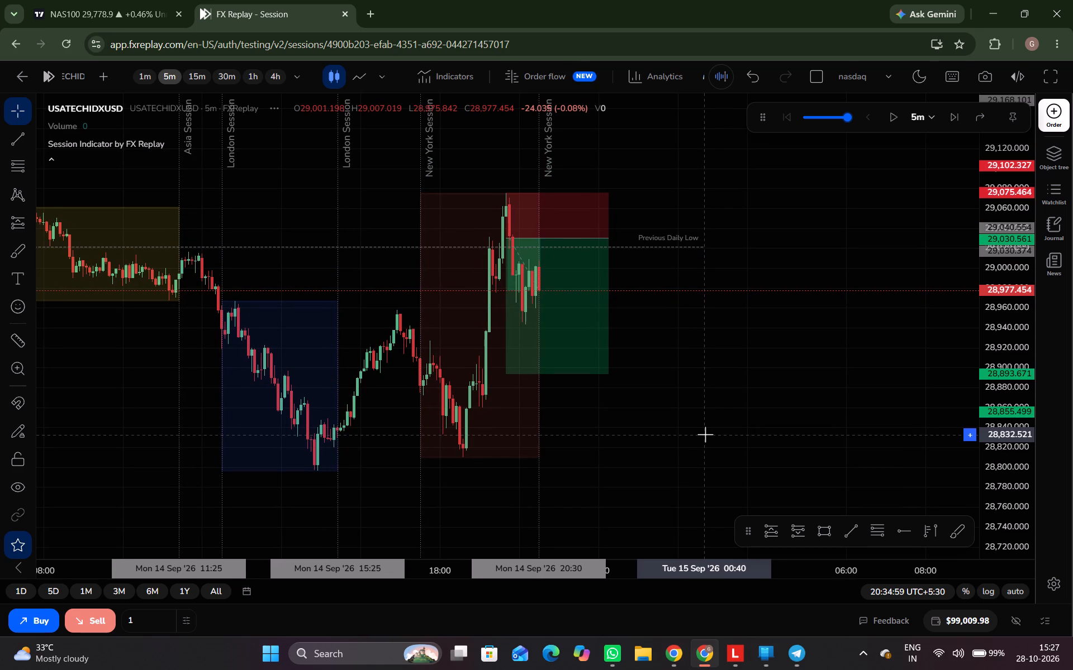
click(601, 291)
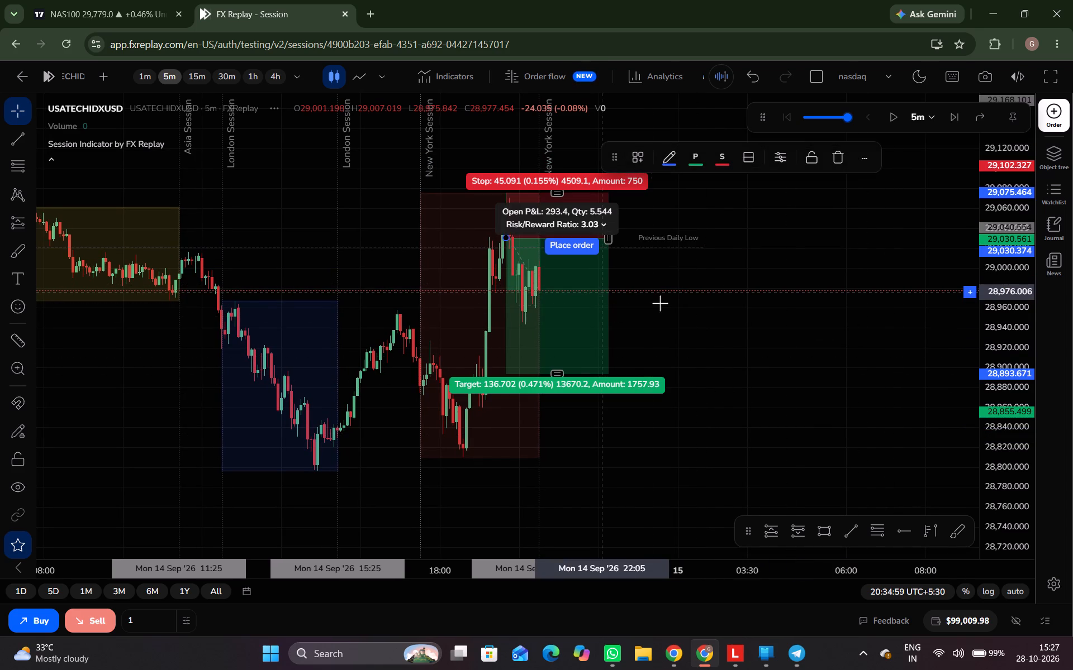
key(alt+b)
key(o)
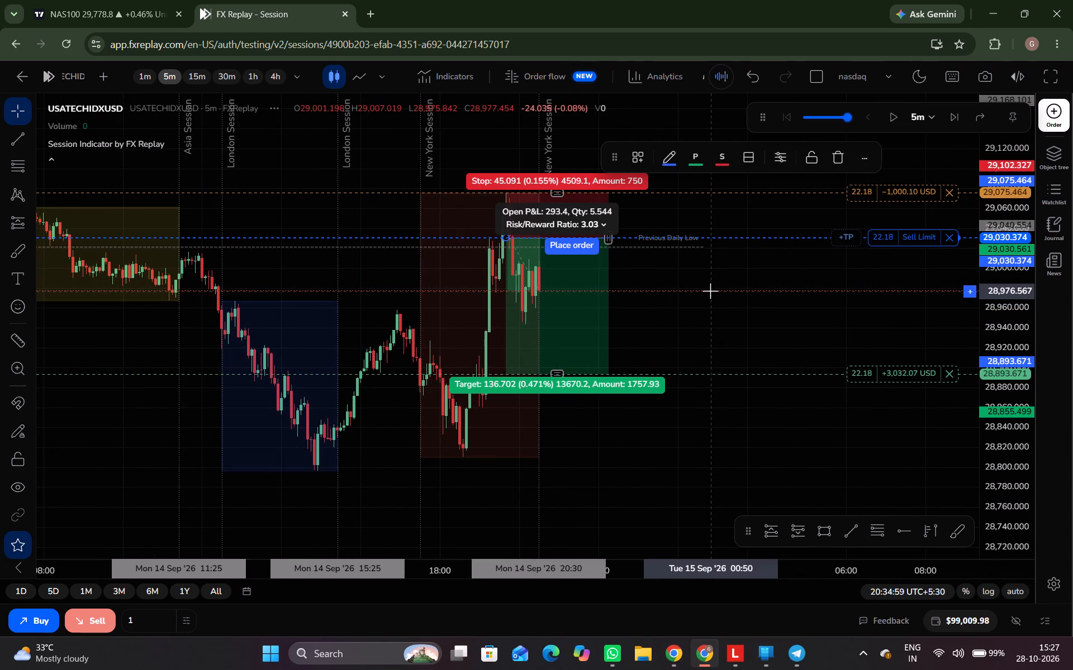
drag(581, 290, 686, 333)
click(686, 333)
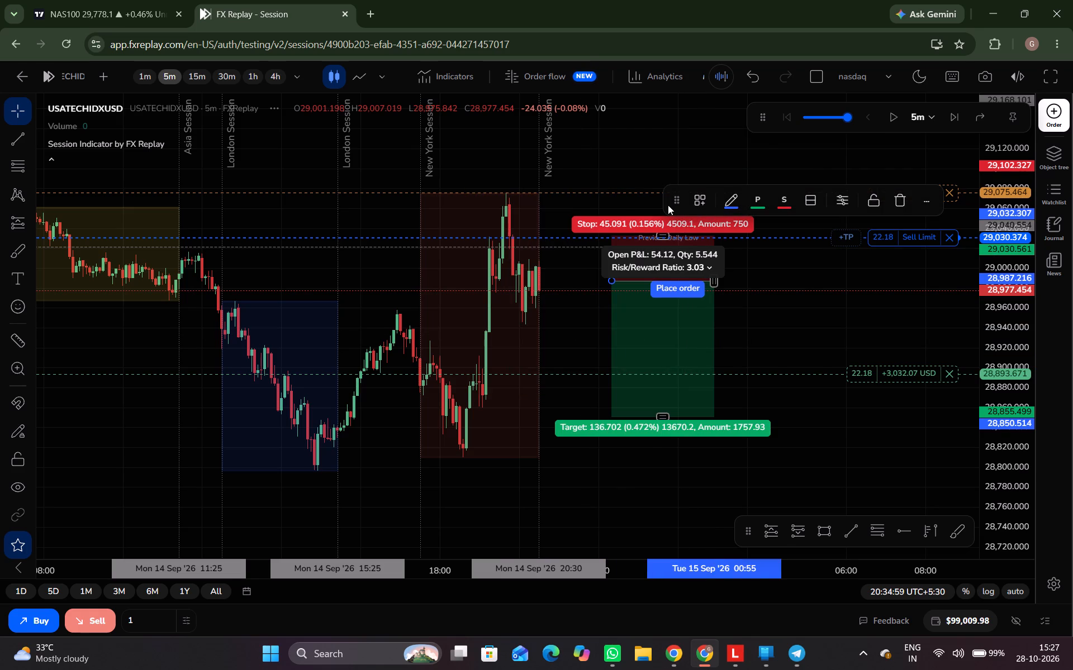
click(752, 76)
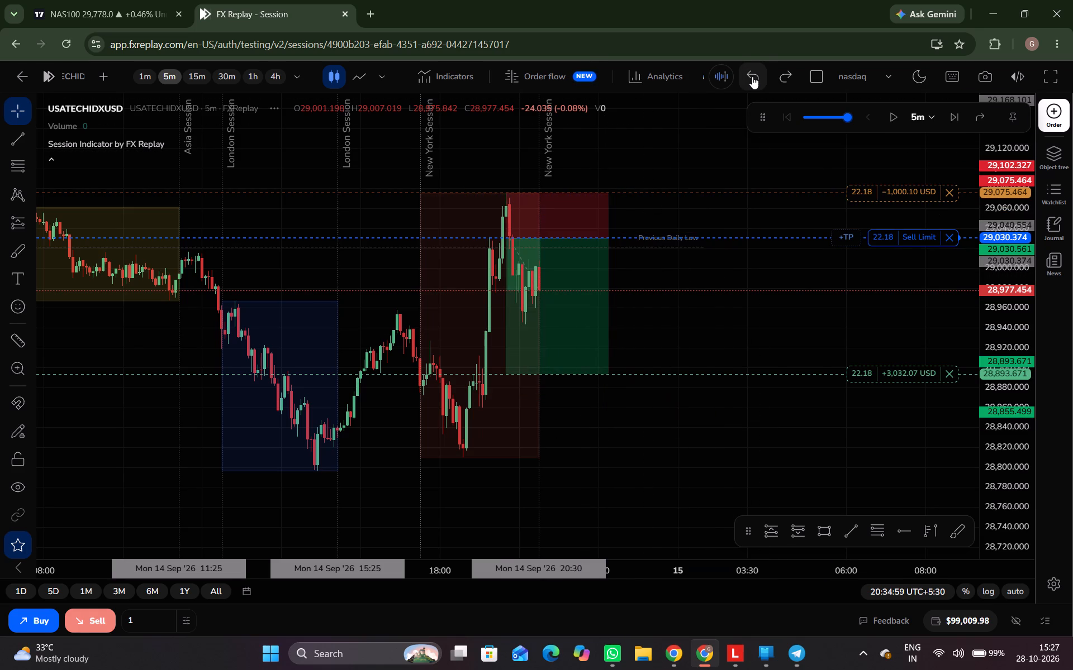
Advance the replay in 5-minute candles to 21:04 on 14 September.
key(ctrl+space)
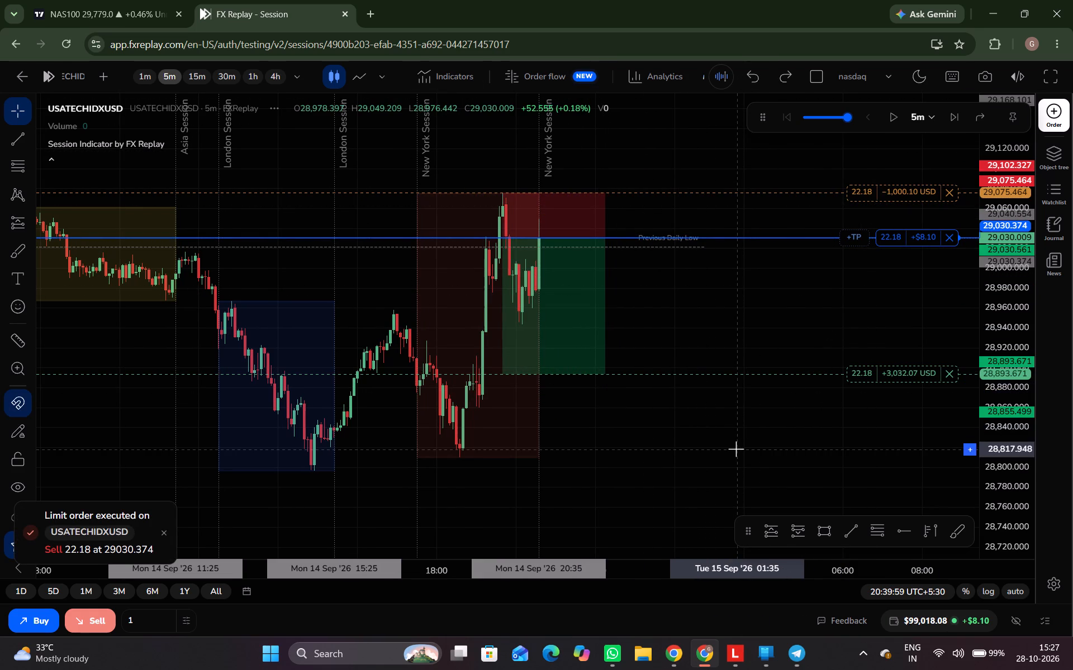
key(ctrl+space)
key(ctrl+space)
key(ctrl+space)
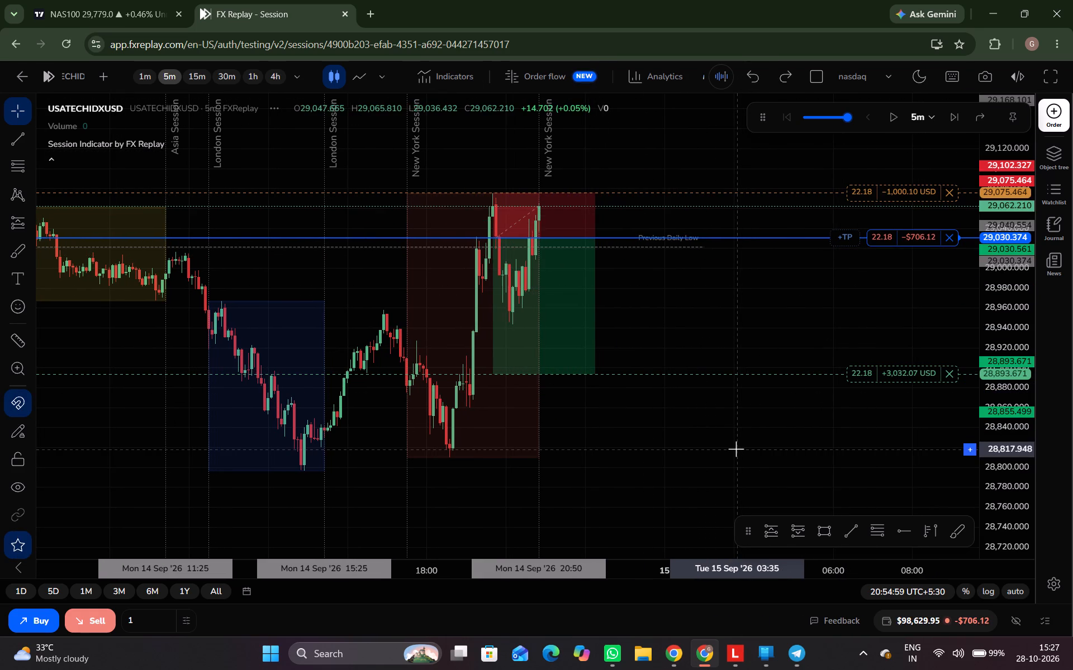
key(ctrl+space)
key(ctrl+space)
key(space)
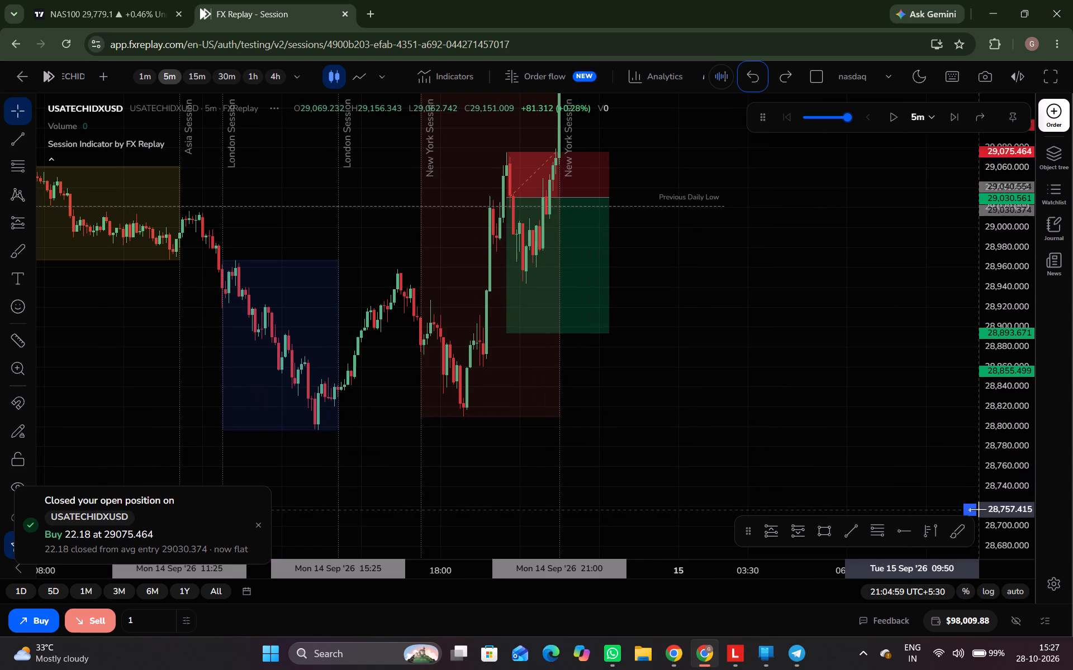
Switch the chart to the 15-minute timeframe and advance the replay to 22:44 on 14 September.
drag(818, 310, 834, 394)
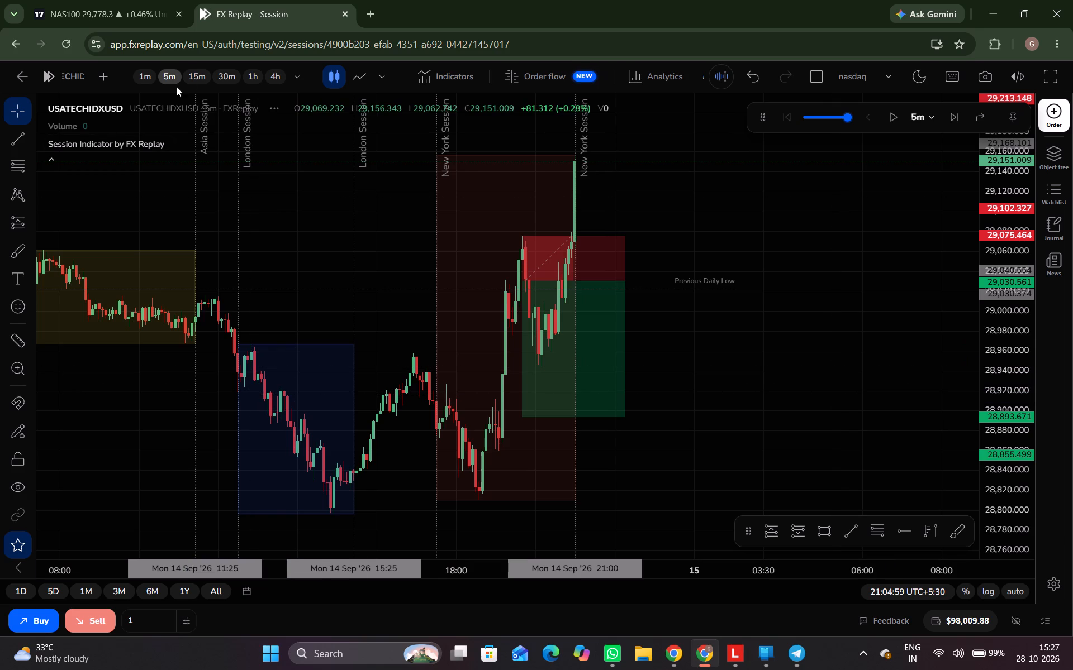
click(198, 73)
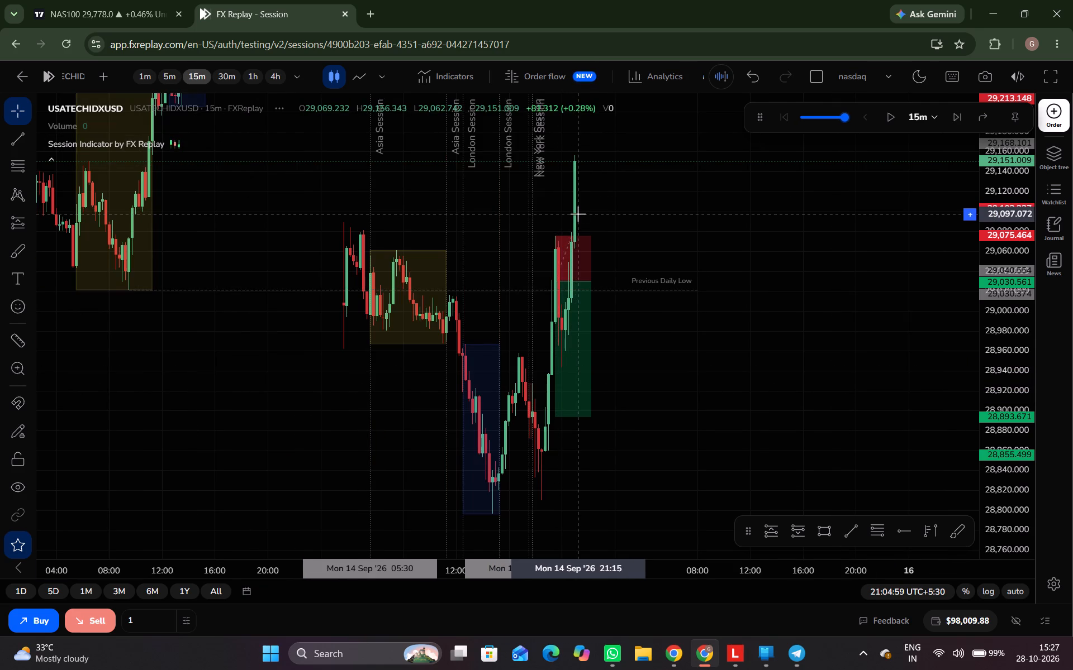
key(ctrl+space)
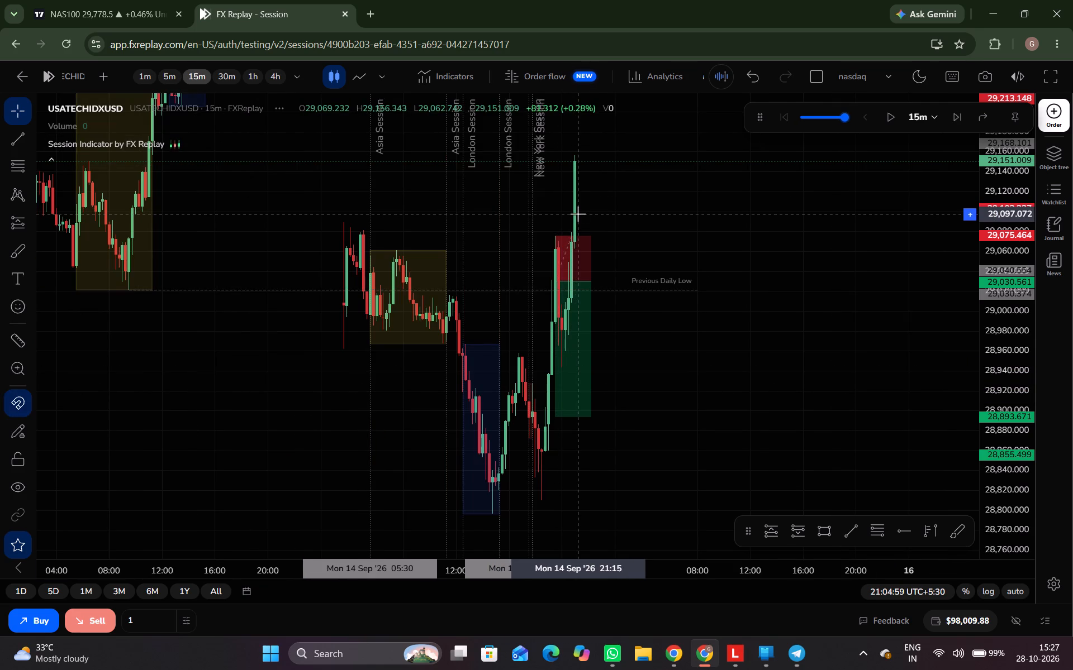
key(ctrl+space)
key(ctrl+space)
key(ctrl+space)
key(ctrl+space)
key(ctrl+space)
key(ctrl+space)
key(ctrl+space)
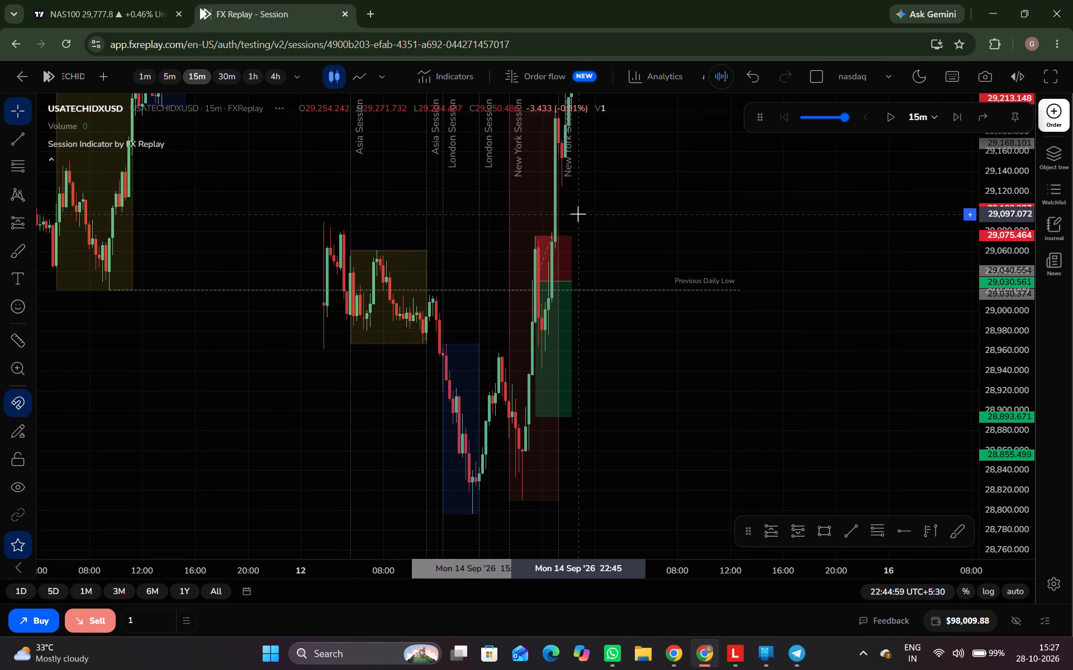
Advance the replay in 15-minute candles to 01:44 on 15 September.
key(ctrl+space)
key(ctrl+space)
key(ctrl+space)
key(ctrl+space)
key(ctrl+space)
key(ctrl+space)
key(ctrl+space)
key(ctrl+space)
key(ctrl+space)
key(ctrl+space)
key(ctrl+space)
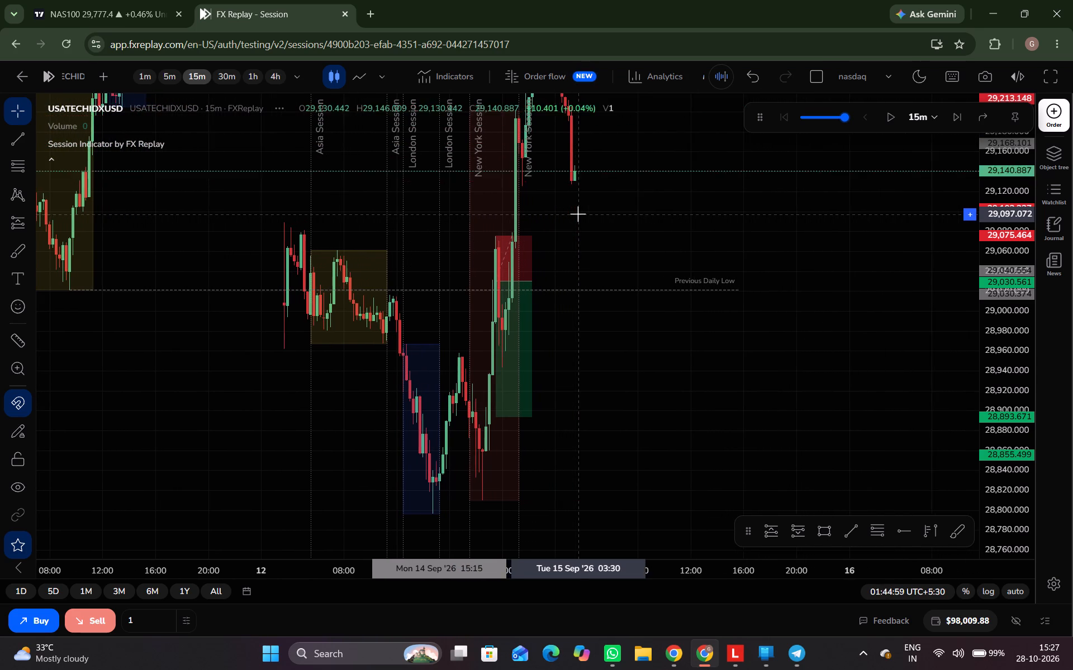
Advance the replay in 15-minute candles to 06:14 on 15 September, into the Asia session.
key(ctrl+space)
key(ctrl+space)
key(ctrl+space)
key(ctrl+space)
key(ctrl+space)
key(ctrl+space)
key(ctrl+space)
key(ctrl+space)
key(ctrl+space)
key(ctrl+space)
key(ctrl+space)
key(ctrl+space)
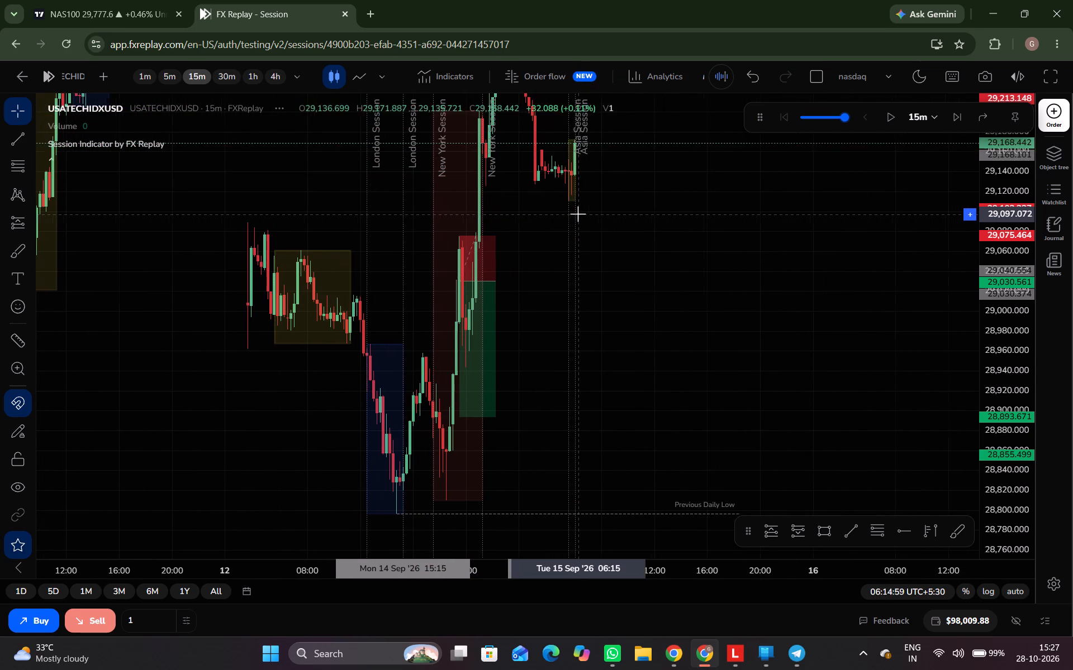
Advance the replay in 15-minute candles to 10:29 on 15 September.
key(ctrl+space)
key(ctrl+space)
key(ctrl+space)
key(ctrl+space)
key(ctrl+space)
key(ctrl+space)
key(ctrl+space)
key(ctrl+space)
key(ctrl+space)
key(ctrl+space)
key(ctrl+space)
key(ctrl+space)
key(ctrl+space)
key(ctrl+space)
key(ctrl+space)
key(ctrl+space)
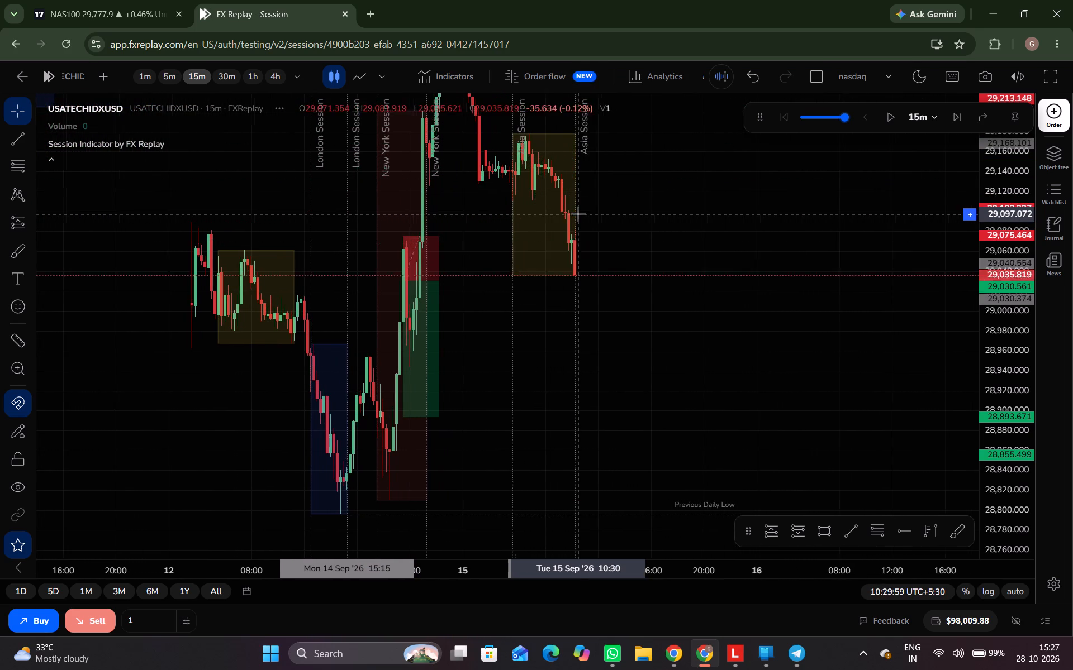
Advance the replay in 15-minute candles to 13:59 on 15 September, into the London session.
key(ctrl+space)
key(ctrl+space)
key(ctrl+space)
key(ctrl+space)
key(ctrl+space)
key(ctrl+space)
key(ctrl+space)
key(ctrl+space)
key(ctrl+space)
key(ctrl+space)
key(ctrl+space)
key(ctrl+space)
key(ctrl+space)
key(ctrl+space)
key(ctrl+space)
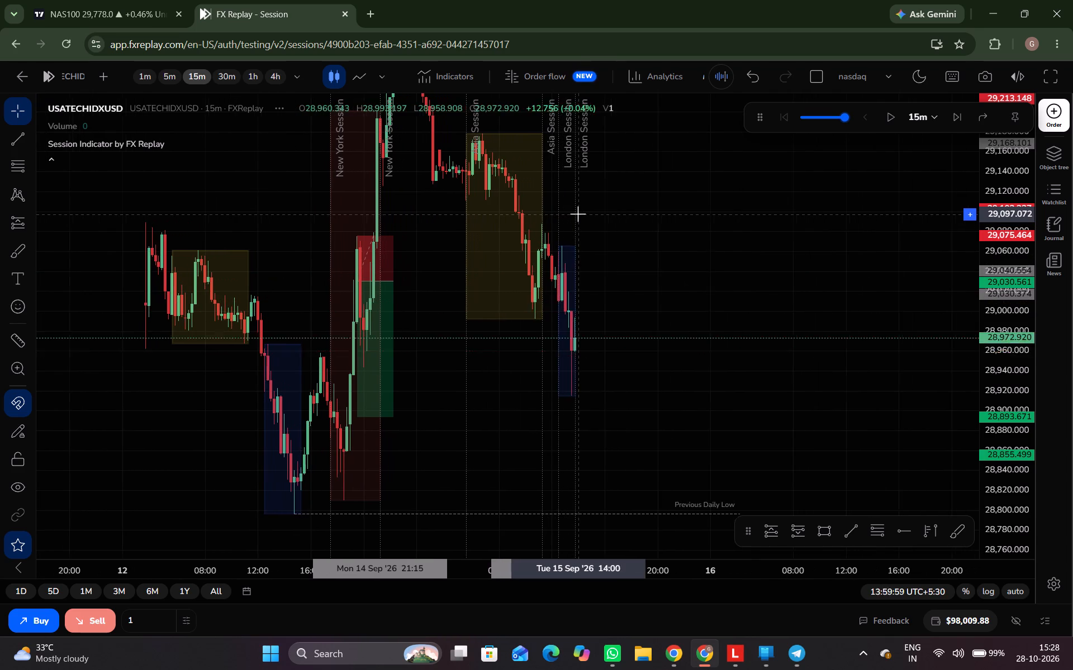
Advance the replay in 15-minute candles to 15:29 on 15 September, the end of the London session.
key(ctrl+space)
key(ctrl+space)
key(ctrl+space)
key(ctrl+space)
key(ctrl+space)
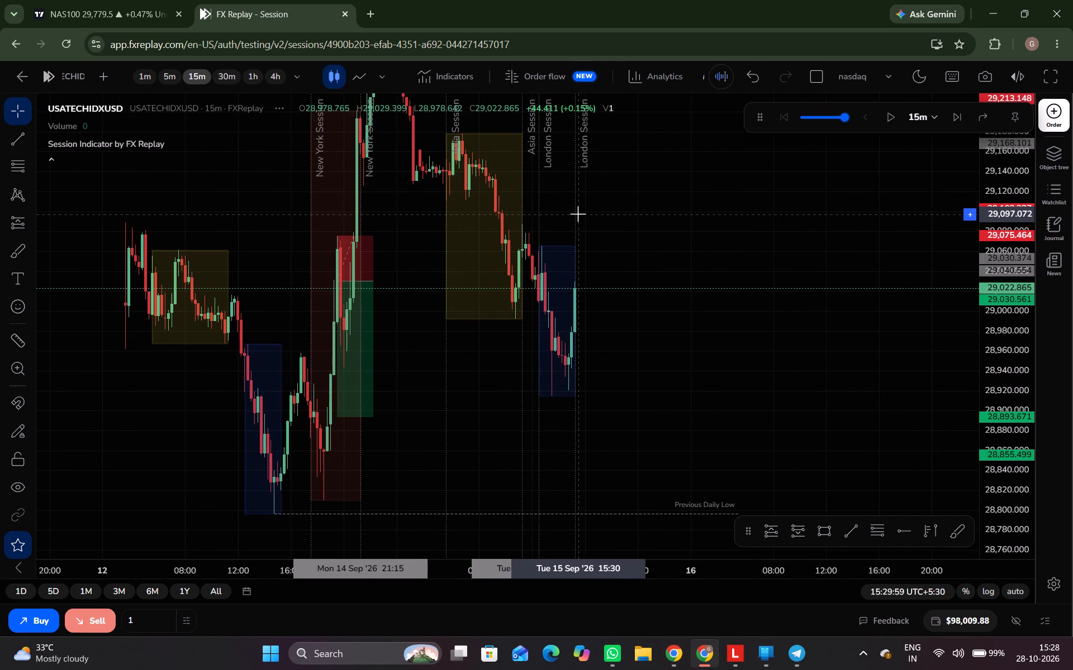
Examine the wider price structure on the 4-hour timeframe.
click(282, 78)
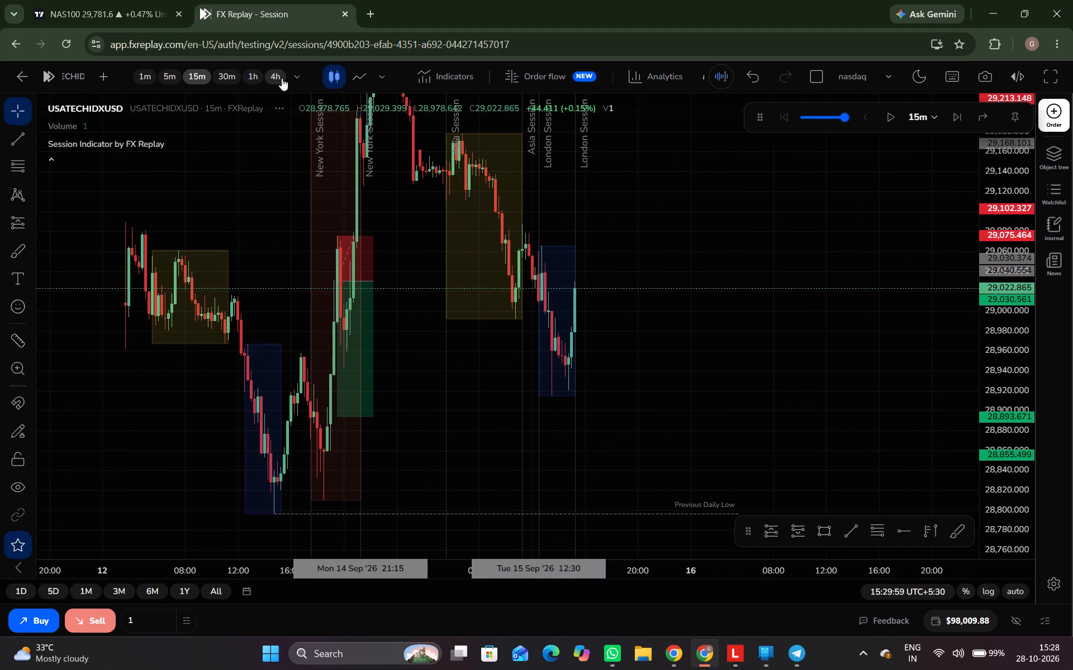
drag(1026, 240, 1067, 586)
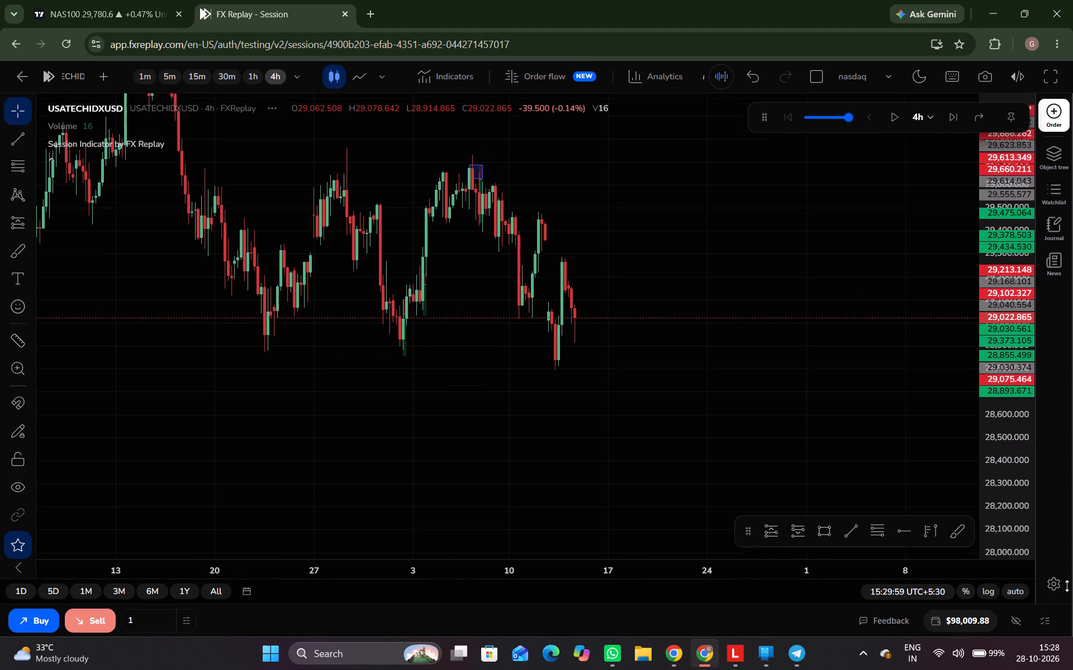
drag(1067, 586, 952, 256)
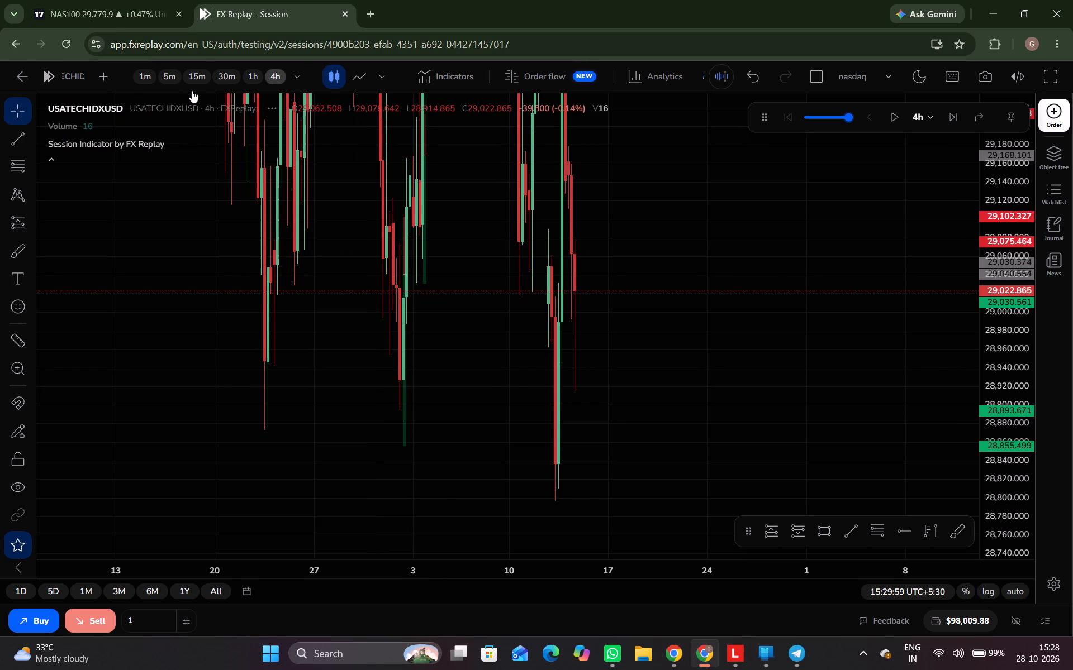
Switch the chart to the 5-minute timeframe and frame the 15 September Asia and London sessions.
click(192, 90)
key(5)
key(Return)
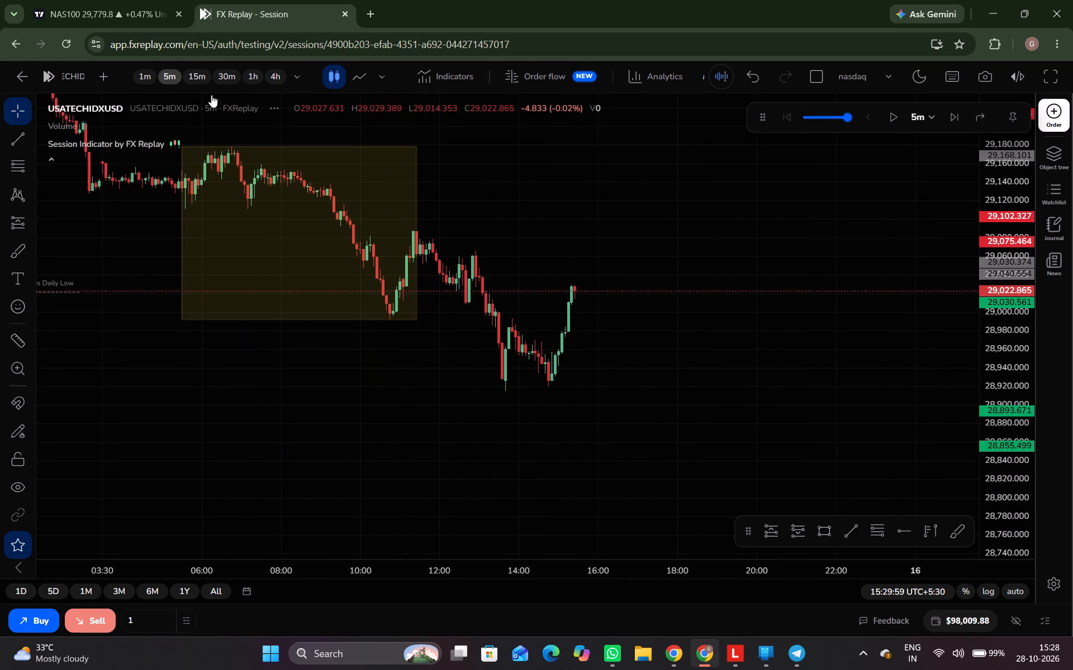
scroll(374, 411, down, 1)
scroll(374, 411, up, 1)
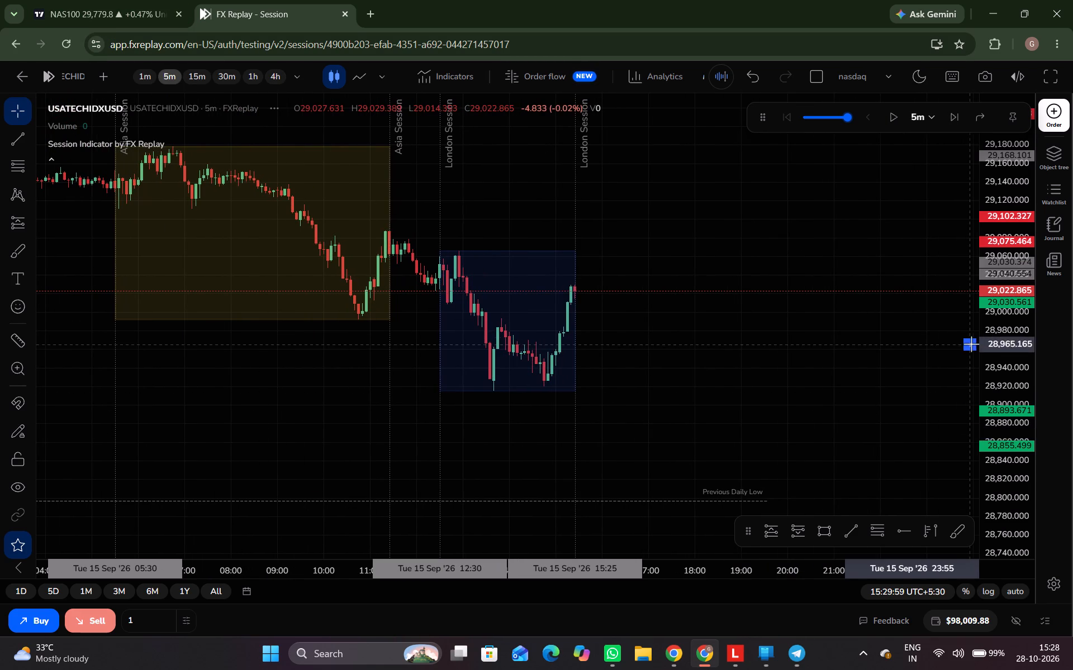
drag(1002, 365, 984, 302)
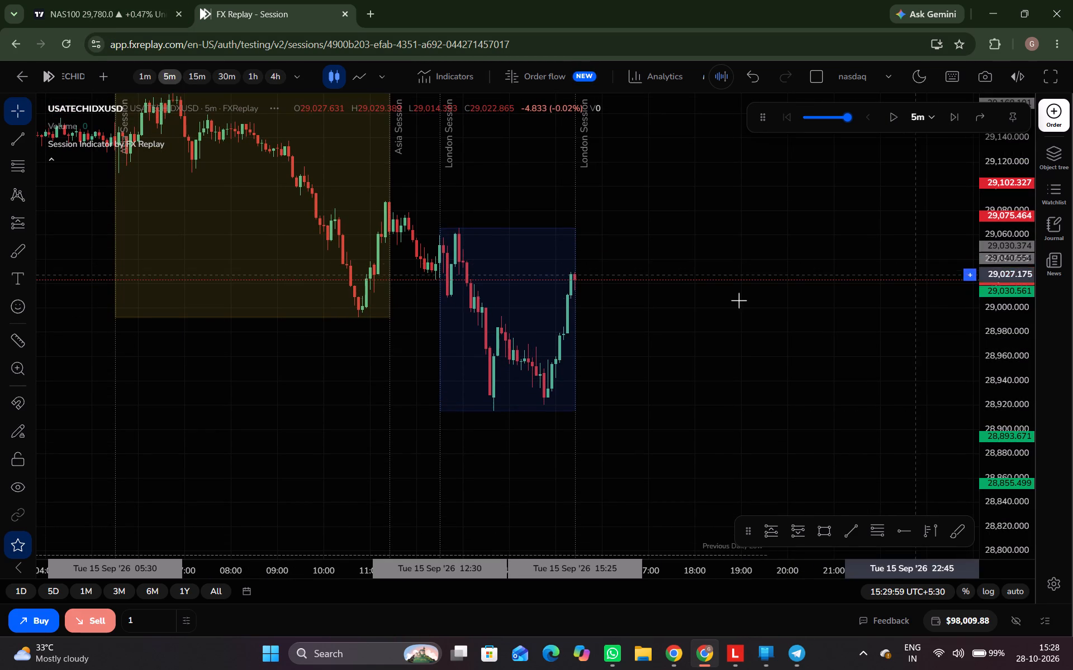
drag(725, 296, 727, 352)
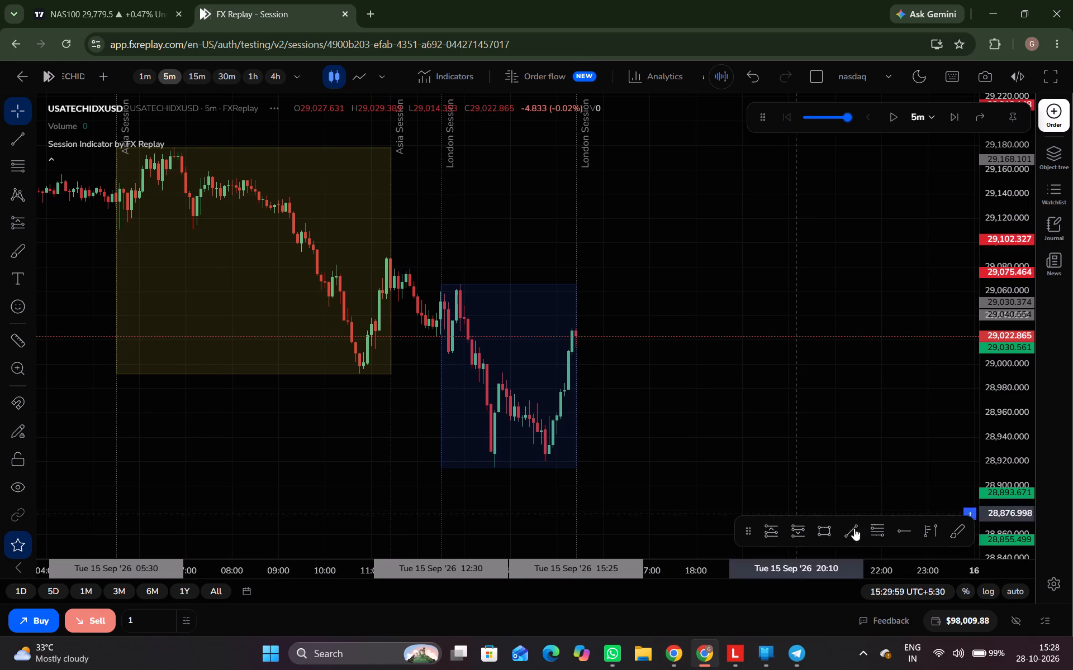
Move the Fibonacci retracement tool to the front of the favourite drawing tools.
drag(881, 527, 788, 540)
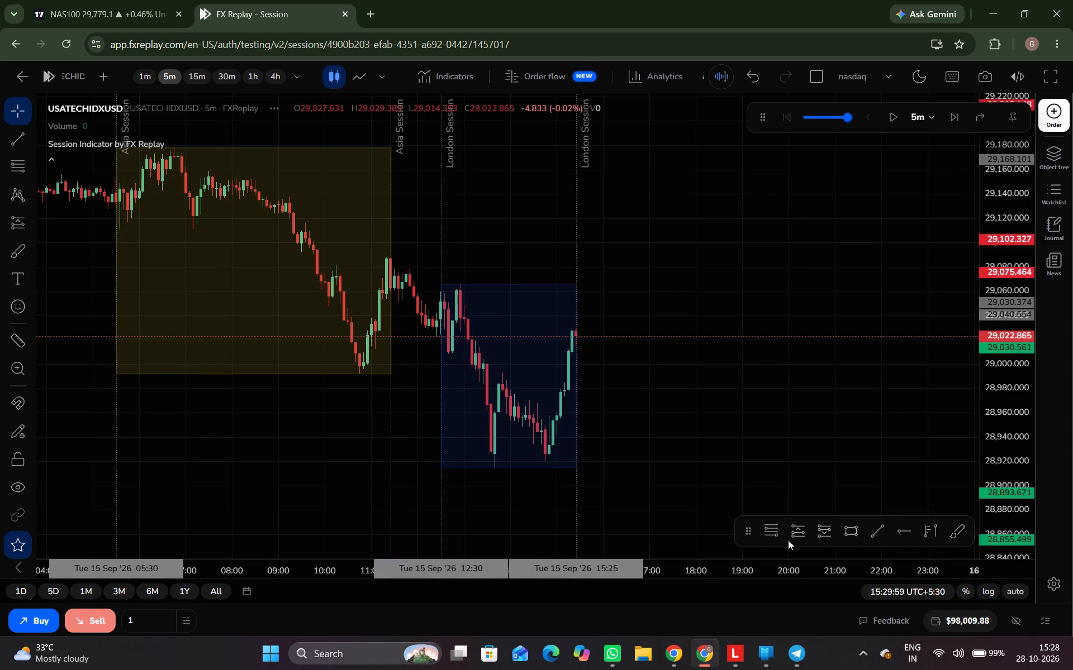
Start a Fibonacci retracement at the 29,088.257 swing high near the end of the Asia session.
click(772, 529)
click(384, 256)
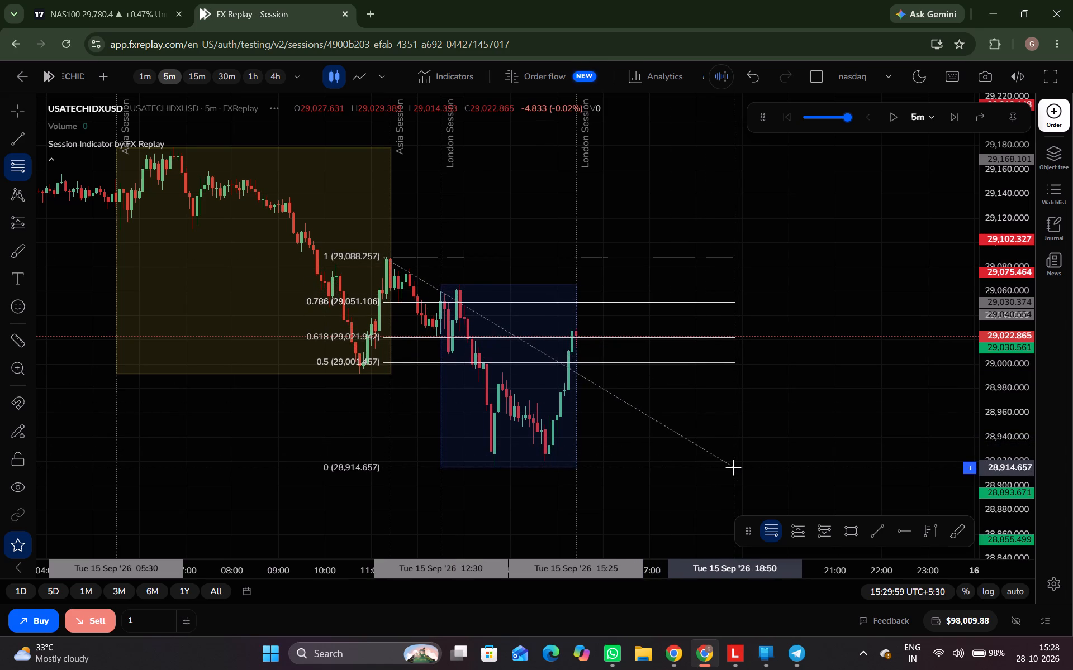
Advance the replay in 5-minute candles to 16:14 on 15 September.
key(space)
key(ctrl+space)
key(ctrl+space)
key(ctrl+space)
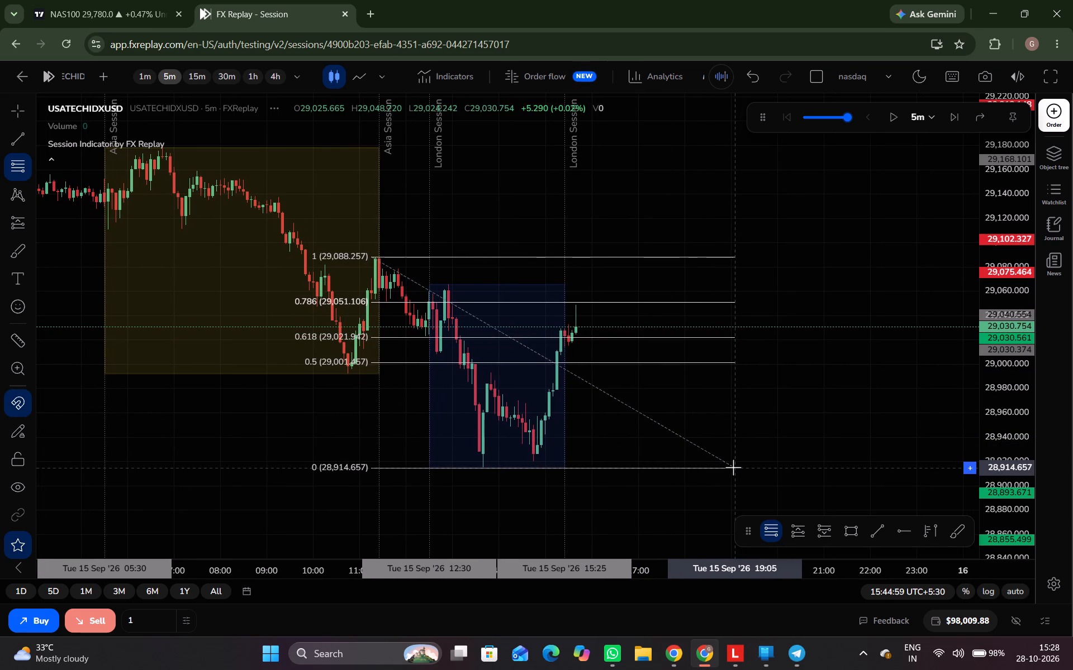
key(ctrl+space)
key(ctrl+space)
key(ctrl+space)
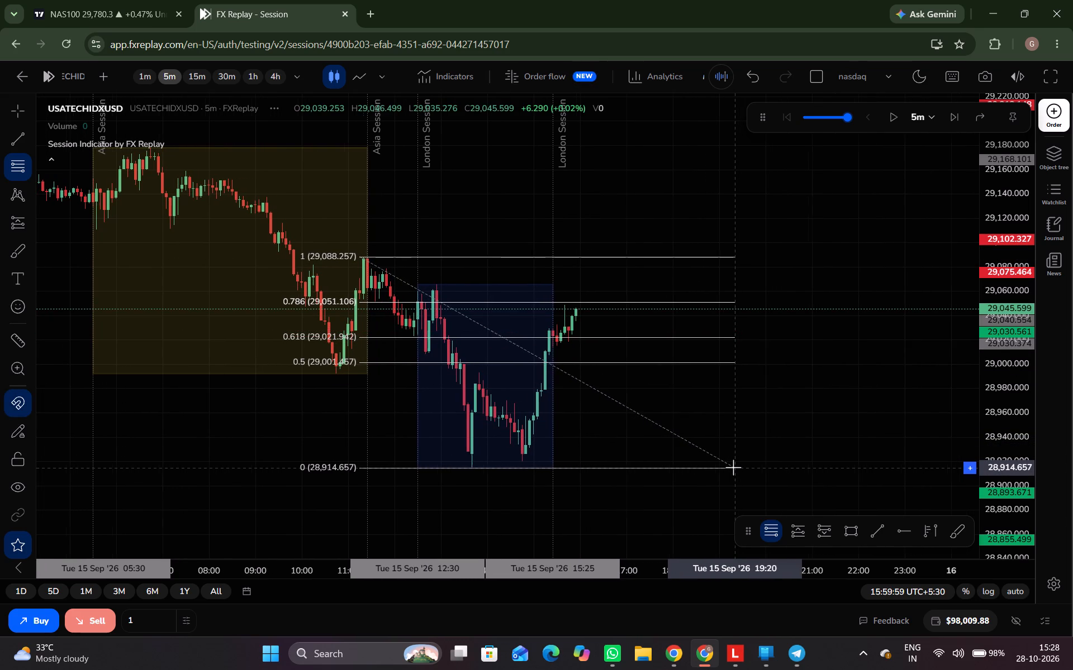
key(ctrl+space)
key(ctrl+space)
key(ctrl+space)
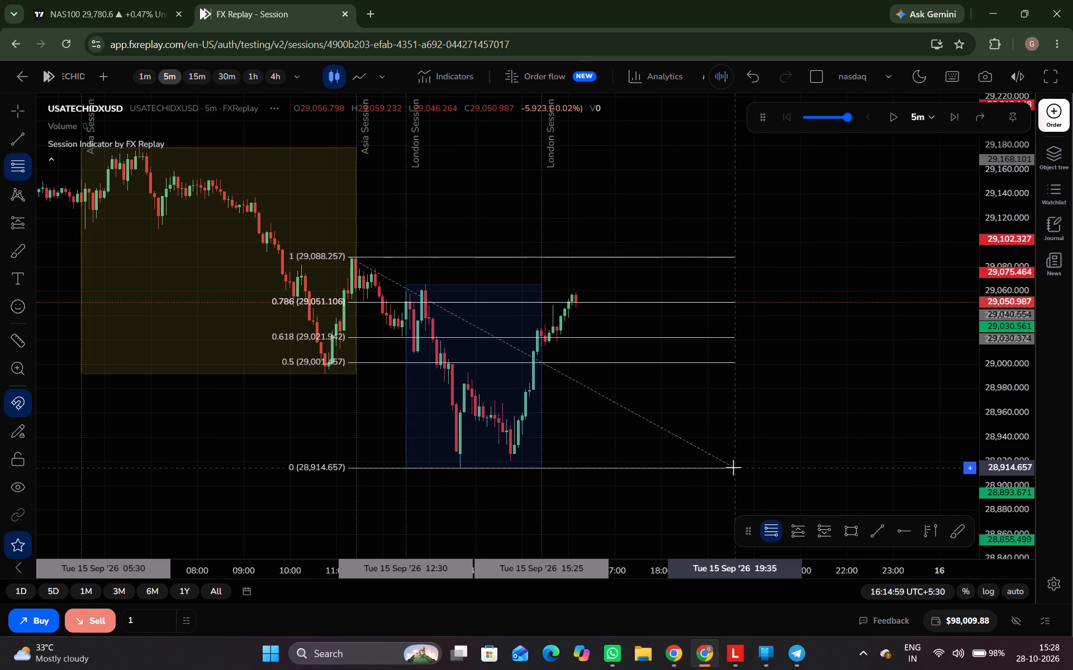
Advance the replay in 5-minute candles to 16:49 on 15 September.
key(ctrl+space)
key(ctrl+space)
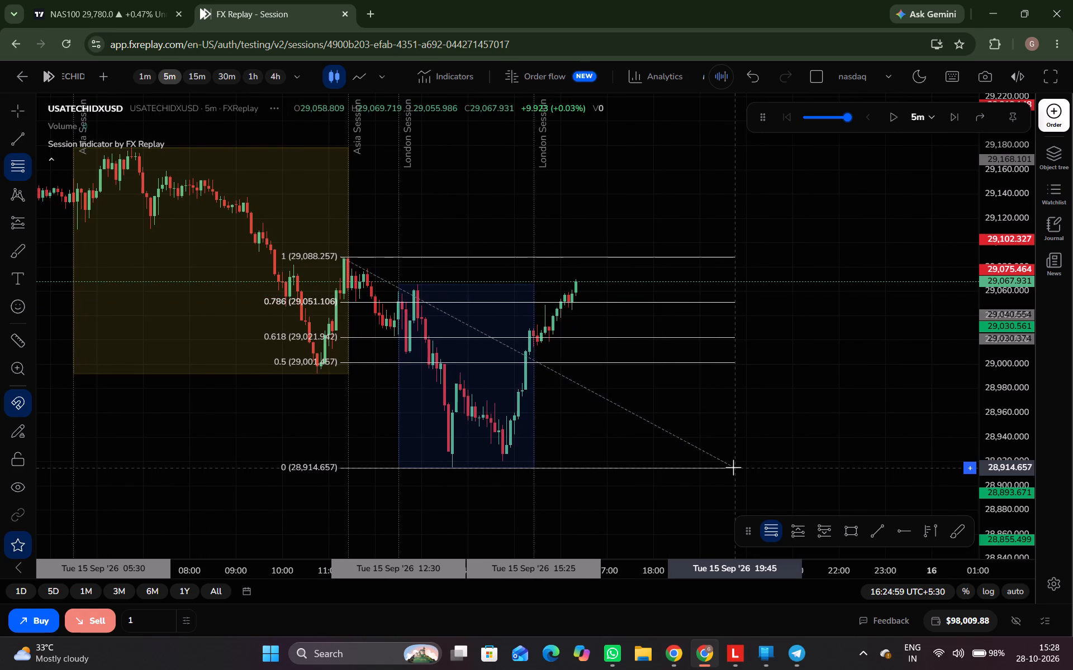
key(ctrl+space)
key(ctrl+space)
key(ctrl+space)
key(ctrl+space)
key(ctrl+space)
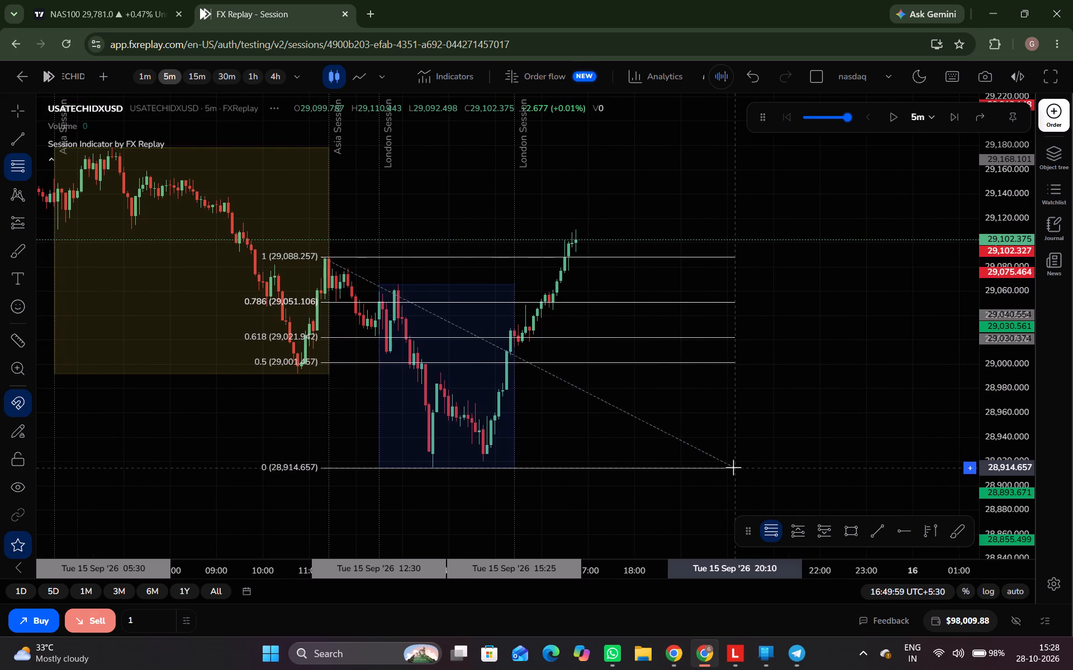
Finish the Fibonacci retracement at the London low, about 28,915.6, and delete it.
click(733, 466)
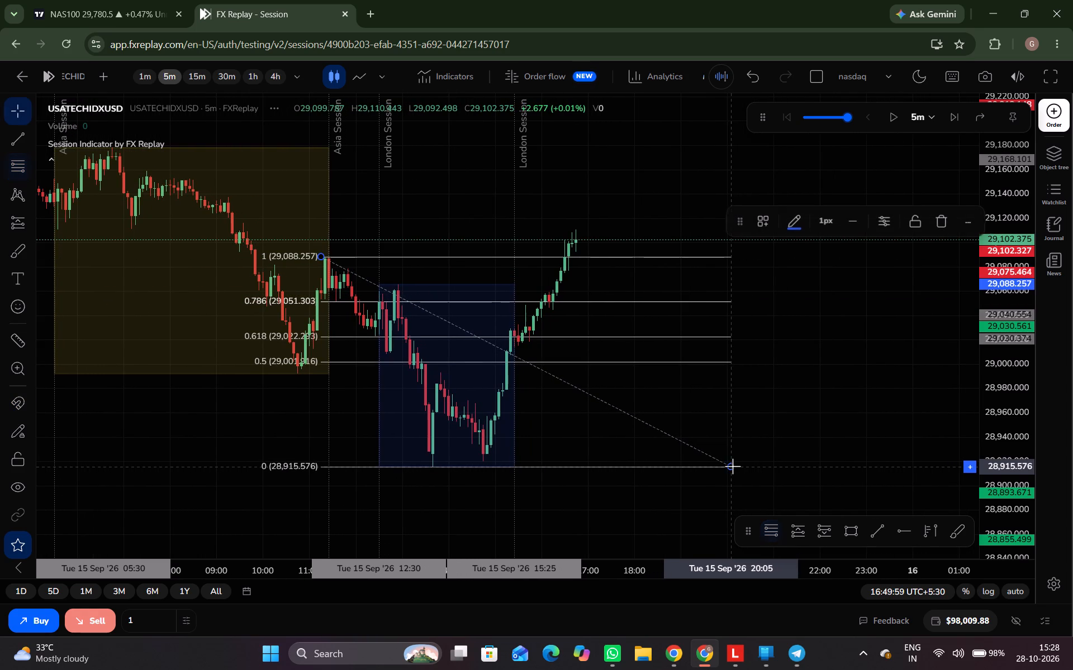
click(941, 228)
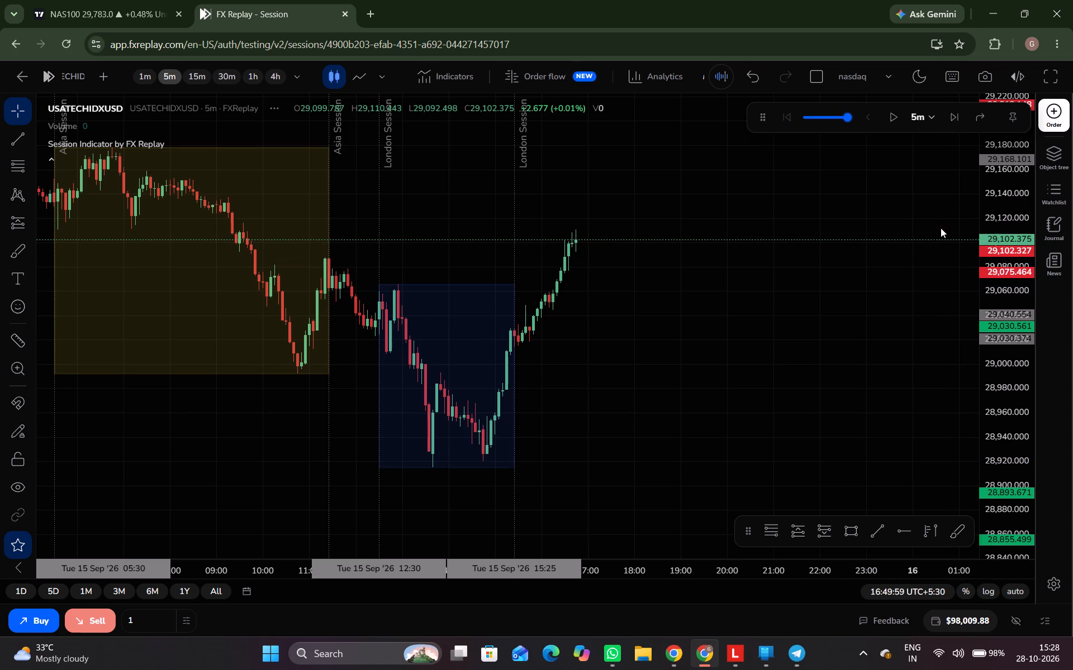
Draw a rectangle zone from about 29,110 to 29,128, starting before the Asia session and extending beyond current price, while advancing the replay to 17:04.
scroll(811, 284, down, 2)
drag(716, 300, 718, 346)
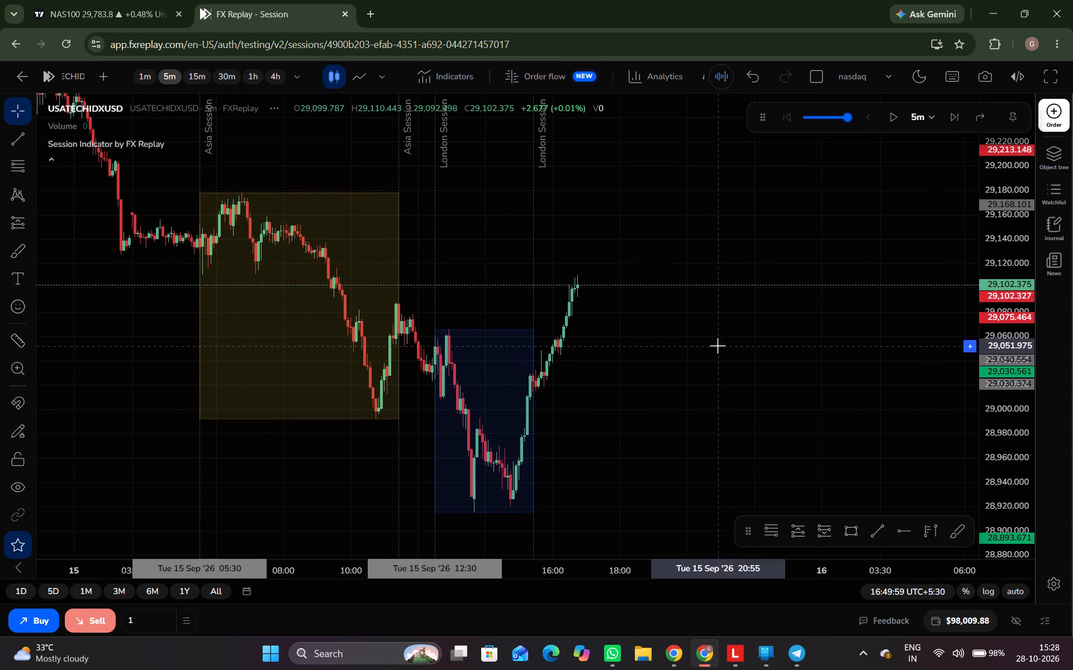
ctrl+click(843, 531)
key(ctrl+space)
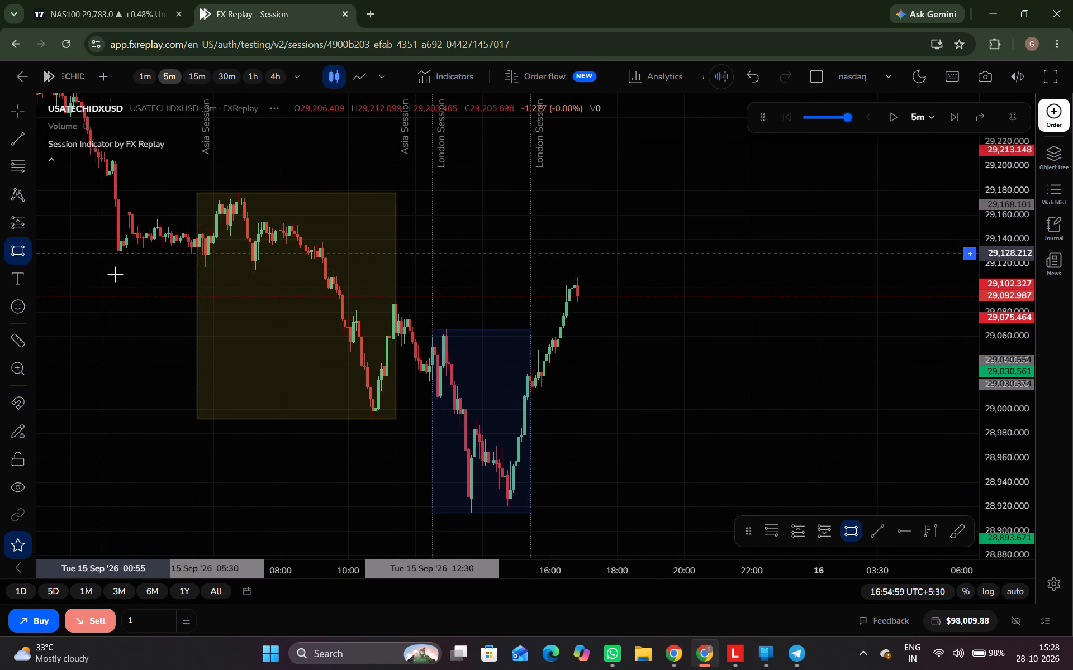
click(107, 274)
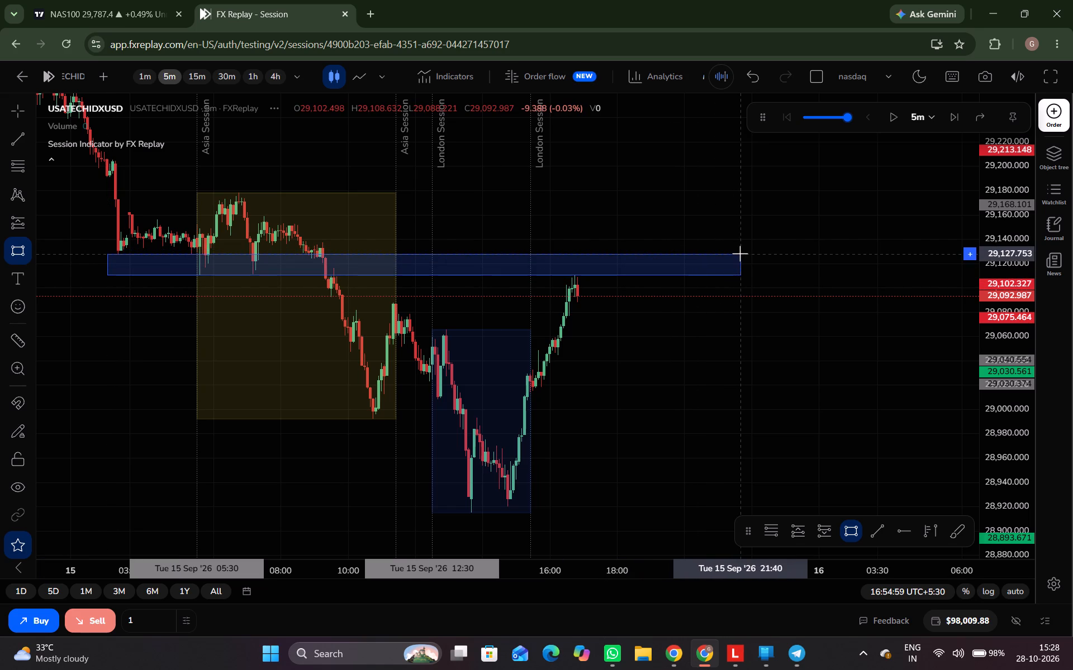
key(ctrl+space)
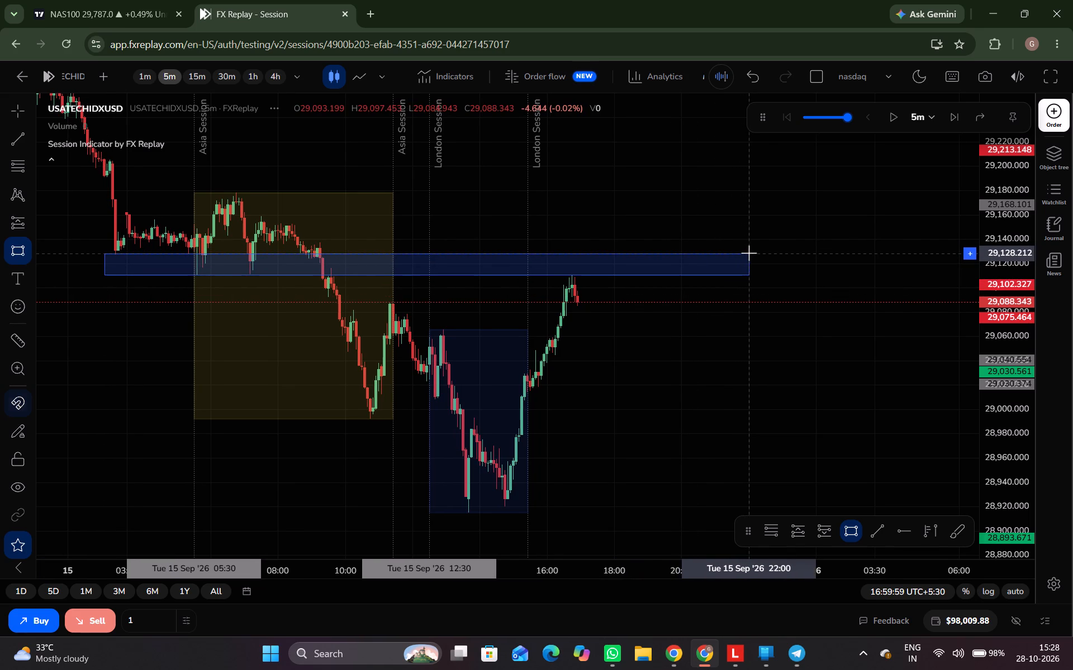
key(ctrl+space)
ctrl+click(749, 253)
Advance the replay in 5-minute candles to 17:39 on 15 September, into the New York session.
key(ctrl+space)
key(ctrl+space)
ctrl+click(808, 329)
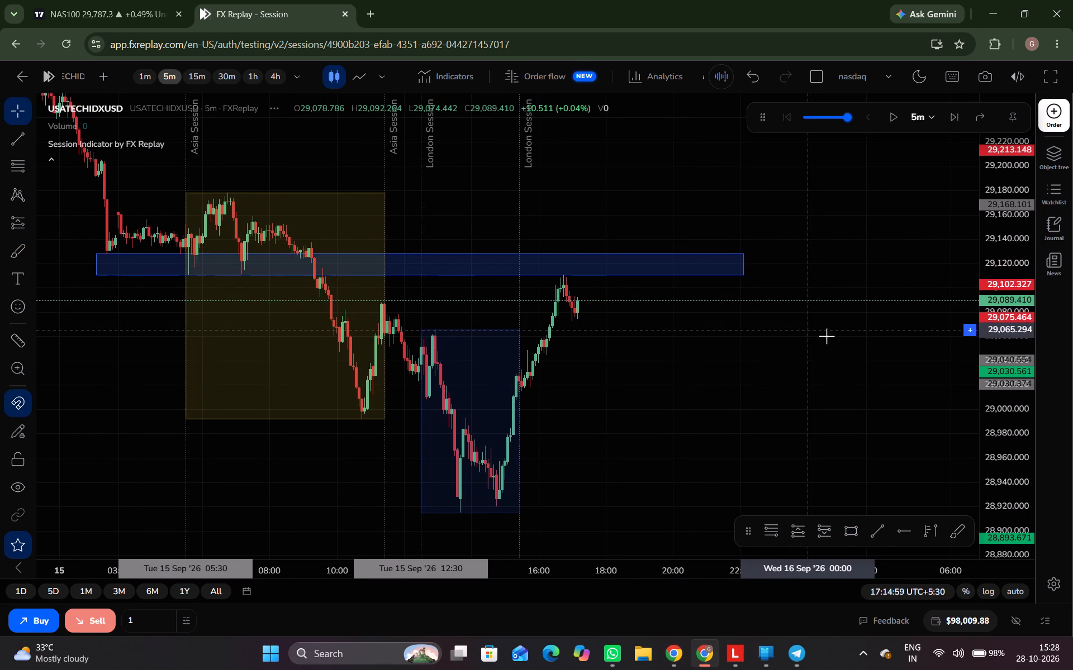
key(ctrl+space)
key(ctrl+space)
key(ctrl+space)
key(ctrl+space)
ctrl+drag(1006, 366, 999, 328)
key(ctrl+space)
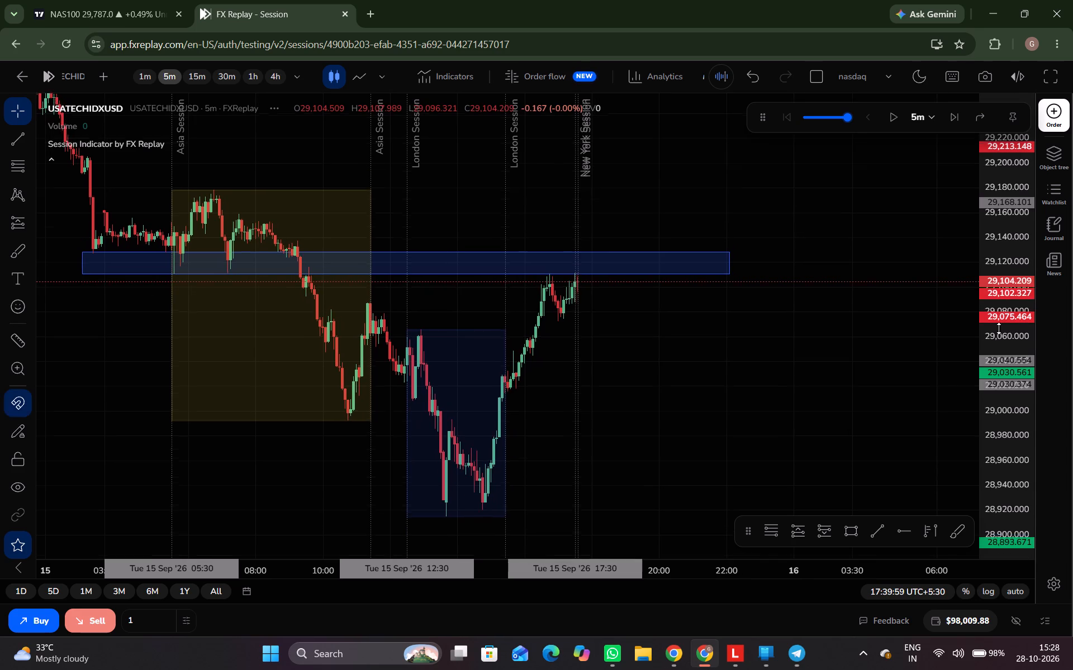
Advance the replay in 5-minute candles to 17:54 on 15 September, keeping the rectangle zone in closer view.
ctrl+drag(999, 328, 994, 317)
key(ctrl+space)
ctrl+drag(792, 332, 790, 339)
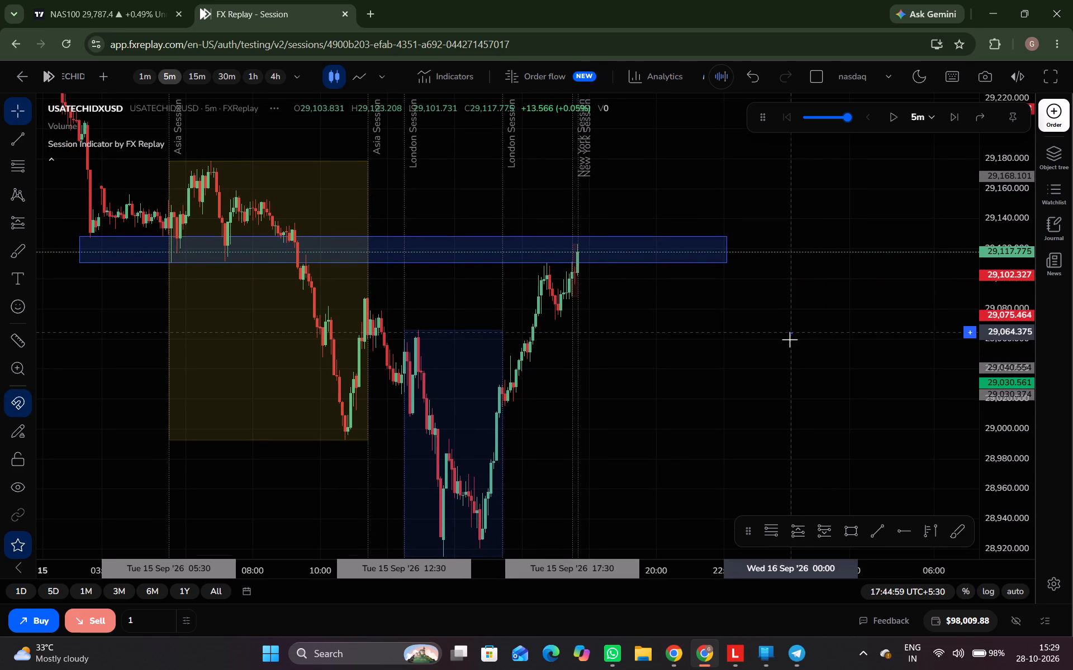
ctrl+drag(790, 339, 786, 358)
key(ctrl+space)
key(ctrl+space)
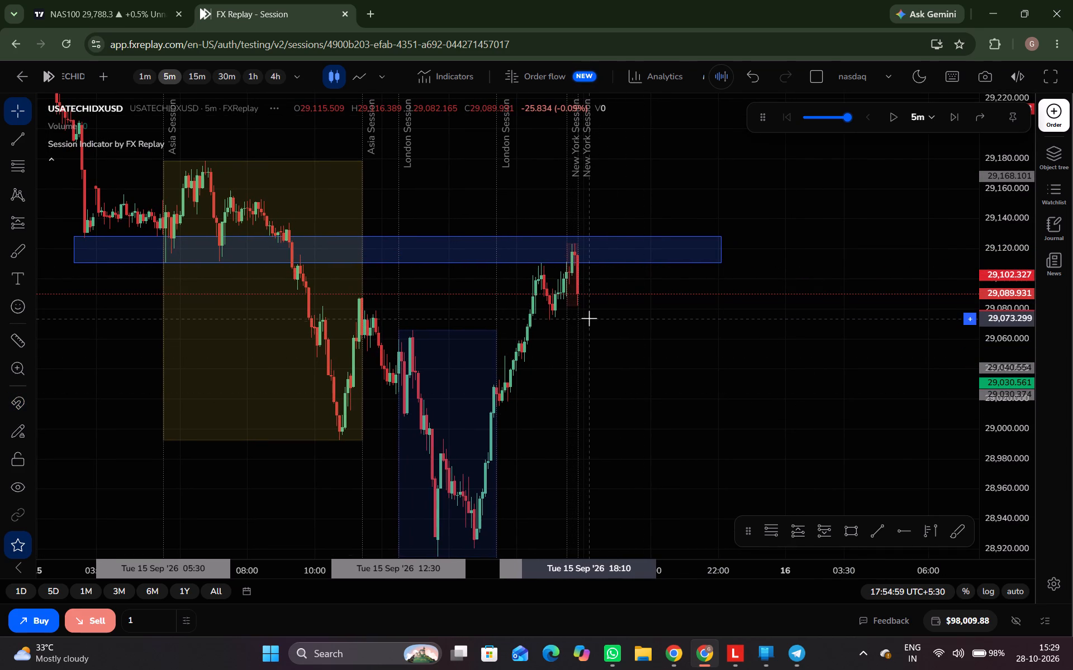
Draw a short position in the New York session with entry 29,090.031, stop 29,122.546 and target 28,991.908.
click(816, 530)
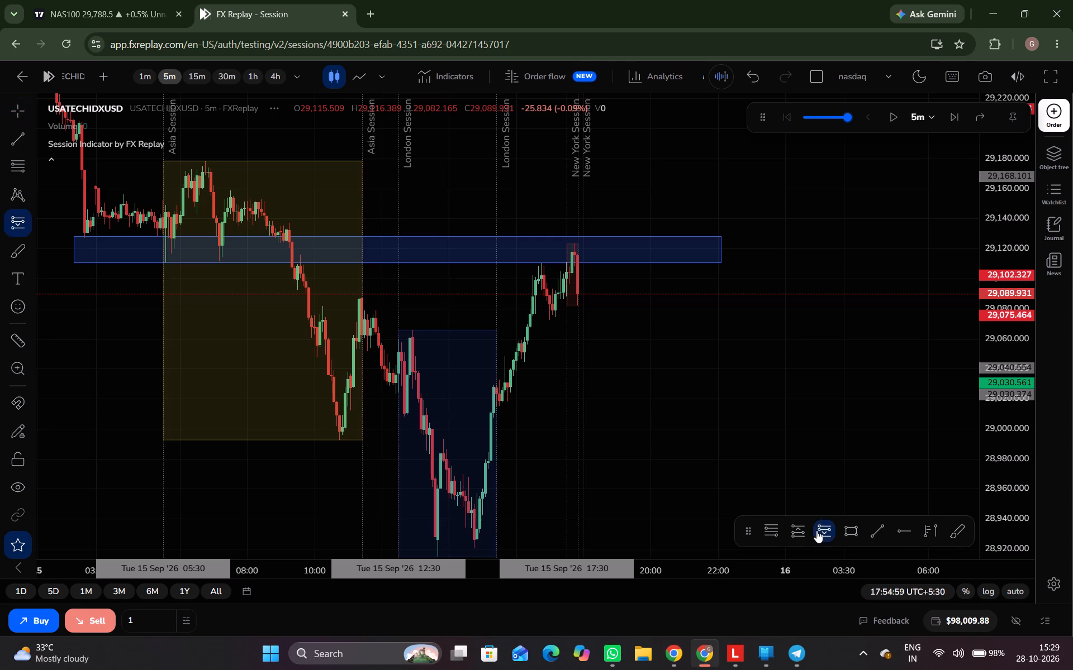
click(596, 317)
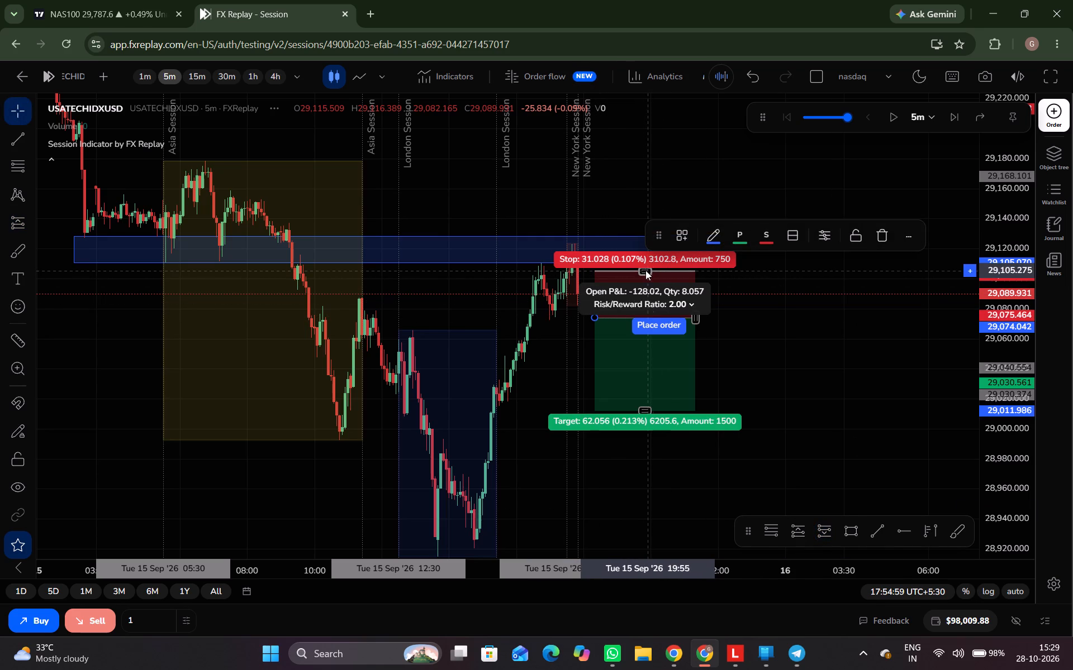
drag(645, 270, 635, 243)
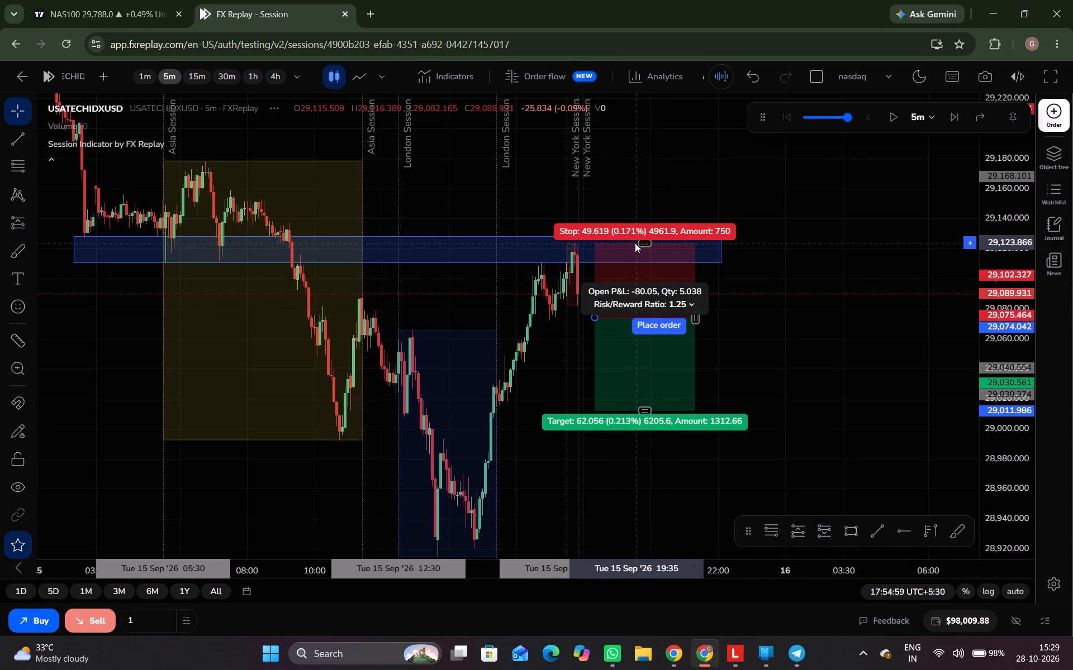
drag(635, 243, 635, 244)
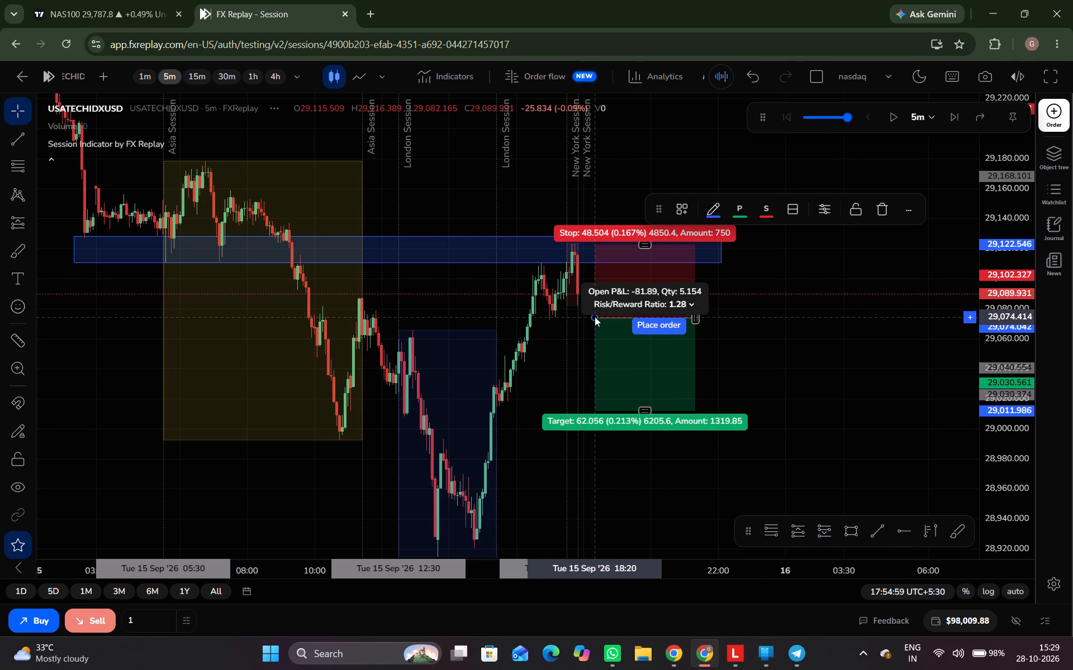
drag(595, 317, 580, 298)
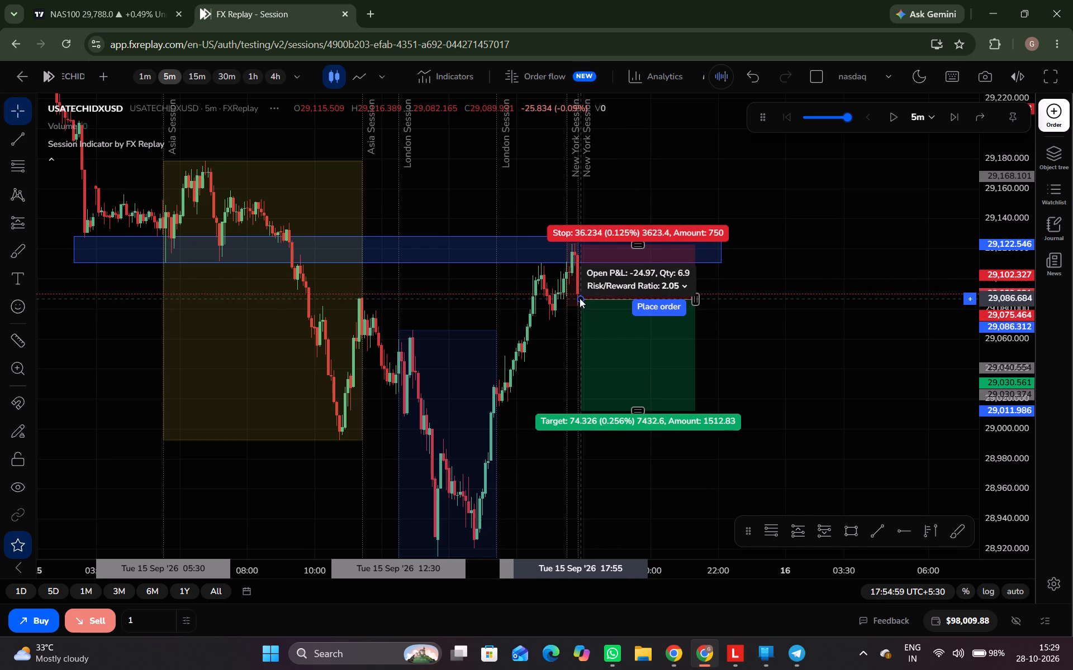
drag(580, 298, 575, 293)
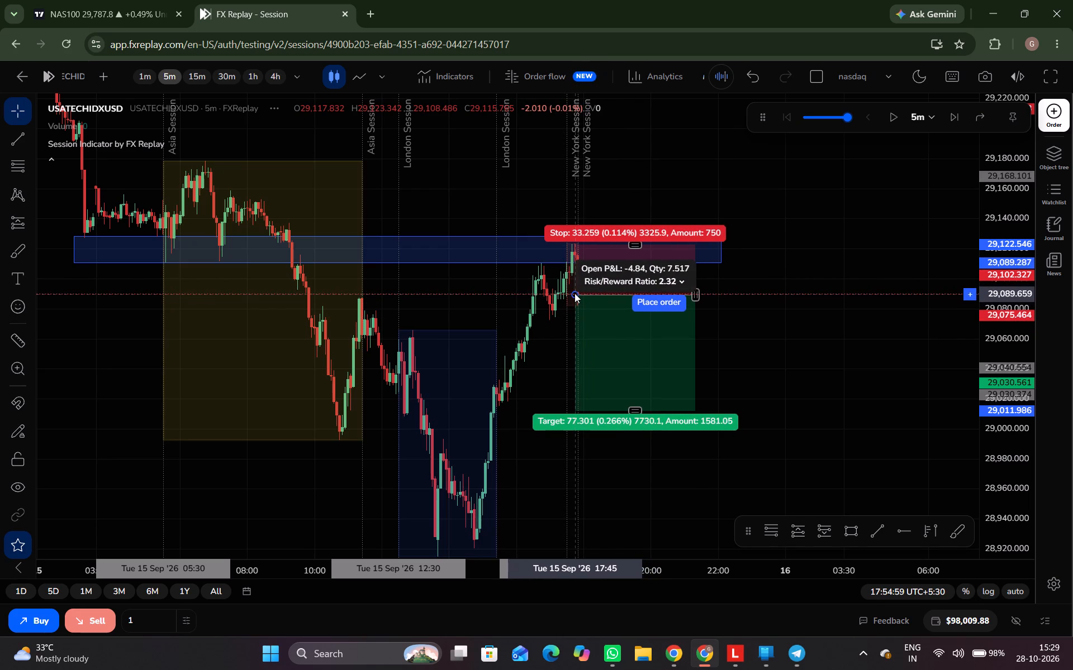
drag(575, 293, 575, 293)
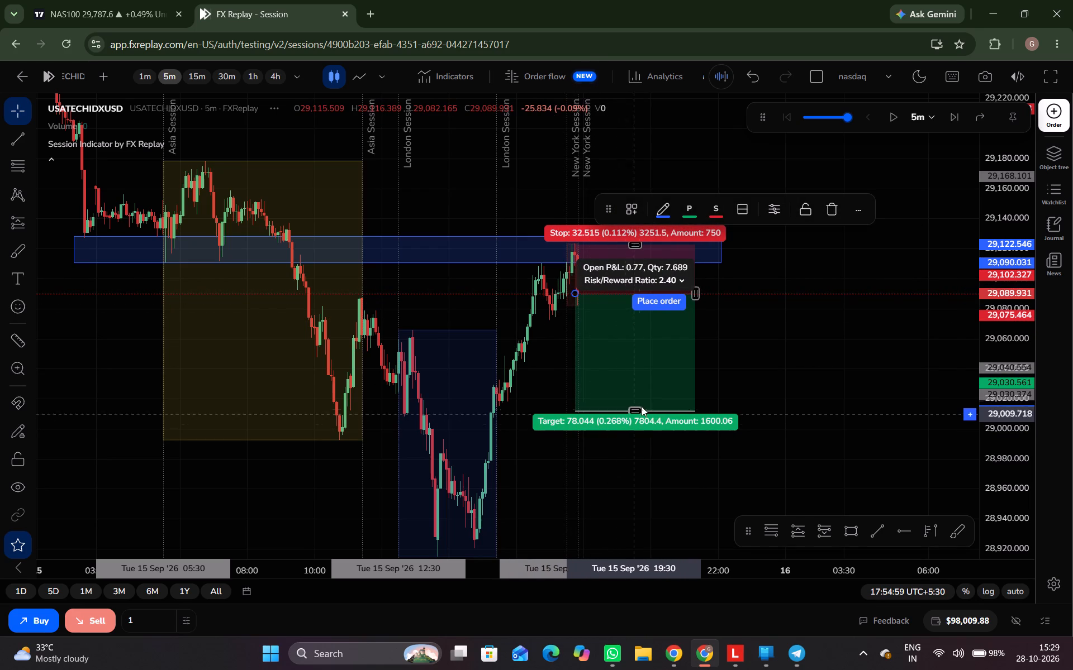
drag(633, 408, 631, 438)
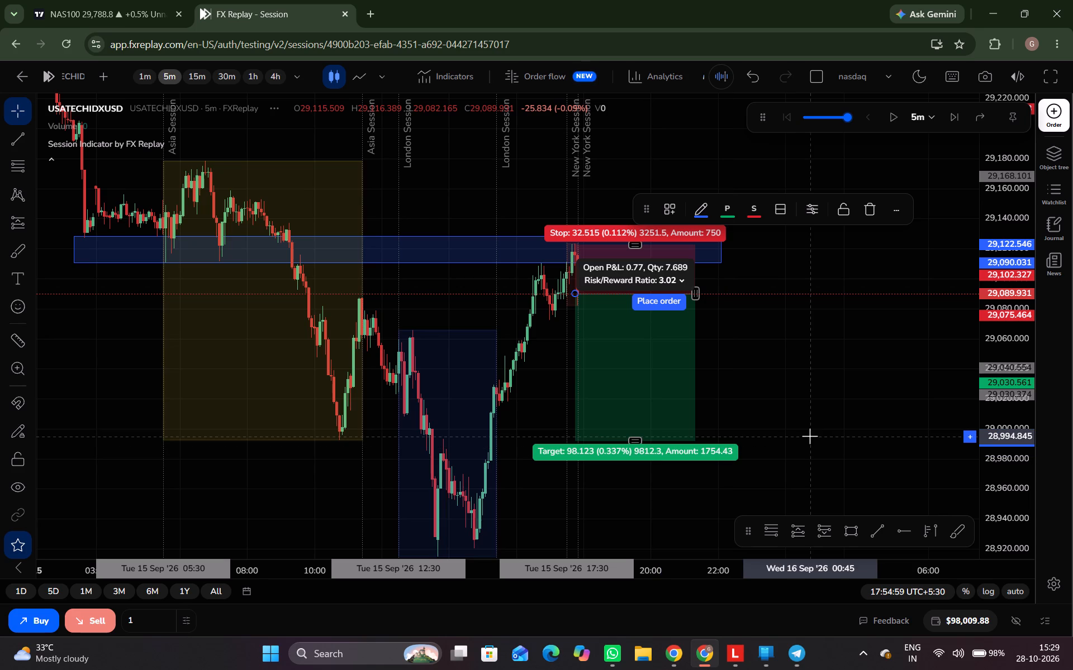
Place the sell limit order from the drawn short position, 30.76 units at 29,090.031 with its stop and target attached.
key(alt+m)
key(o)
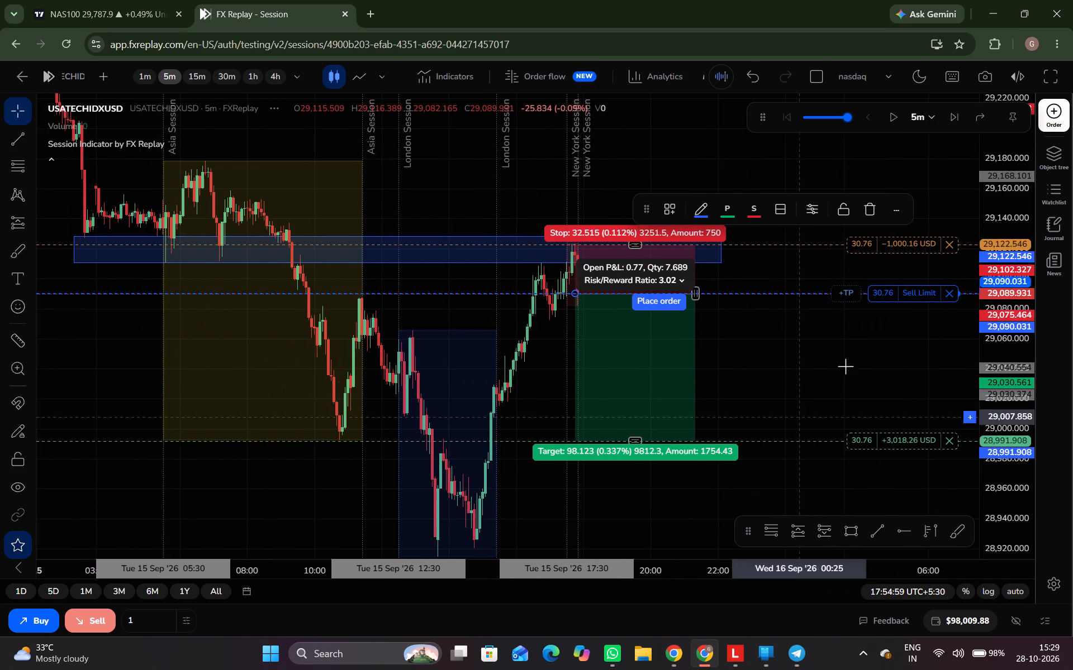
click(893, 374)
Advance the replay in 5-minute candles to 18:59 on 15 September.
key(ctrl+space)
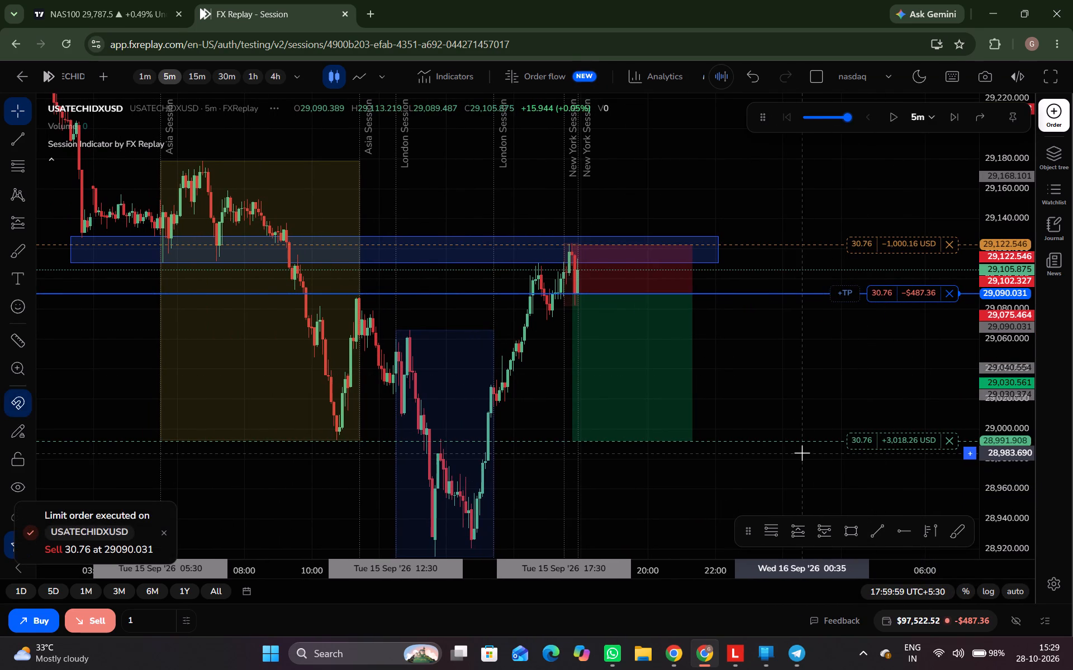
key(ctrl+space)
key(ctrl+space)
key(ctrl+space)
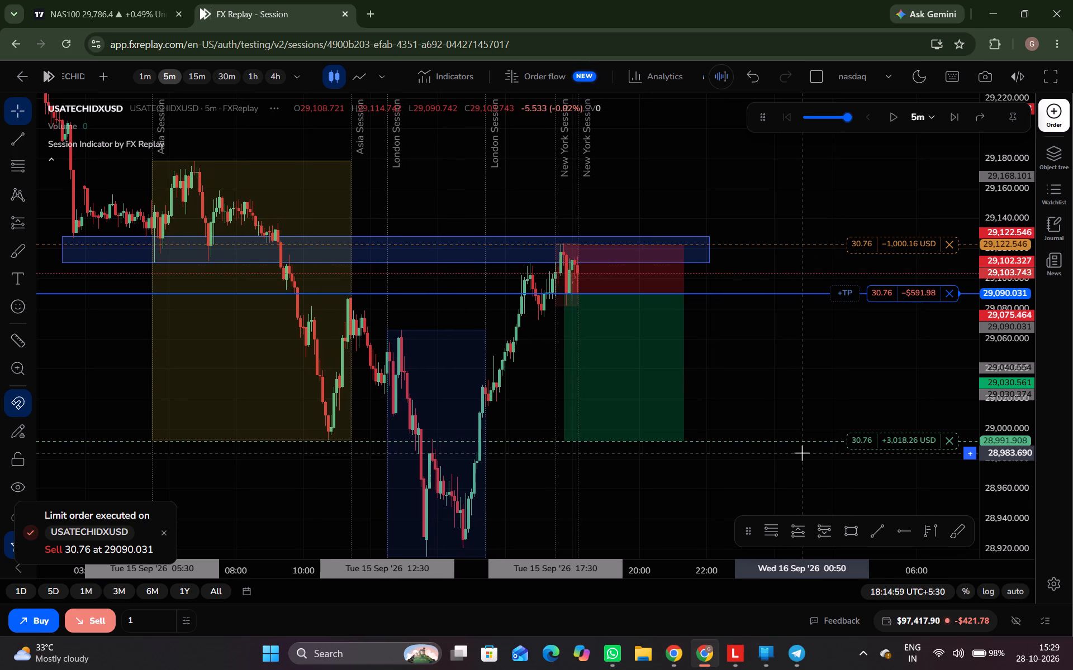
key(ctrl+space)
key(ctrl+space)
key(ctrl+space)
key(ctrl+space)
key(ctrl+space)
key(ctrl+space)
key(ctrl+space)
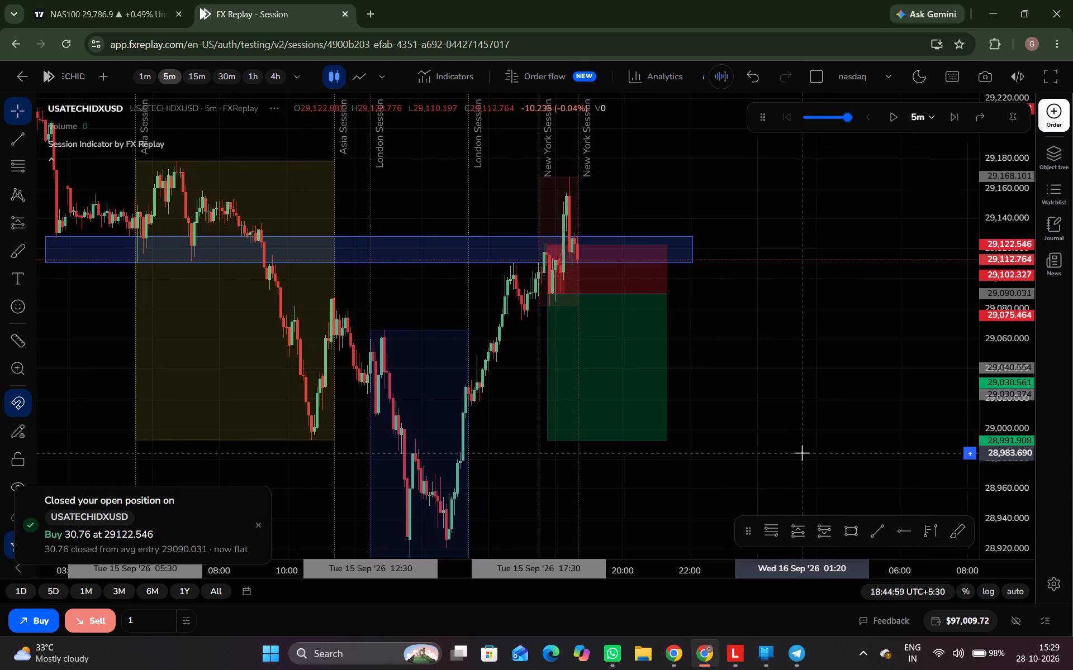
key(ctrl+space)
key(ctrl+space)
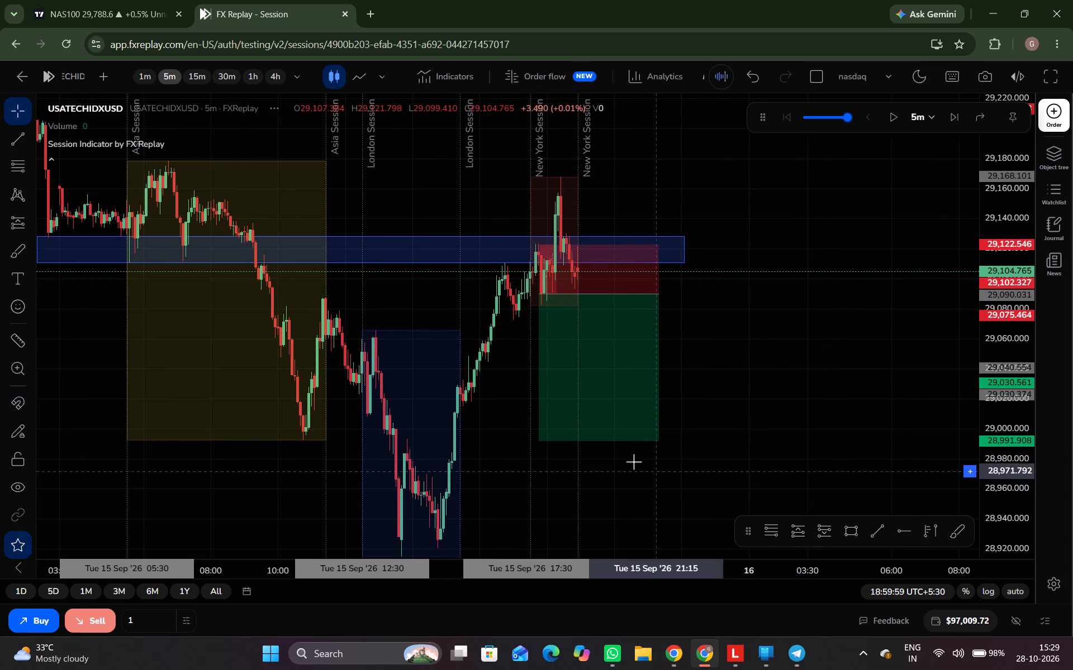
Examine the blue rectangle zone and how New York session price has traded around it.
scroll(545, 470, down, 1)
drag(797, 369, 808, 380)
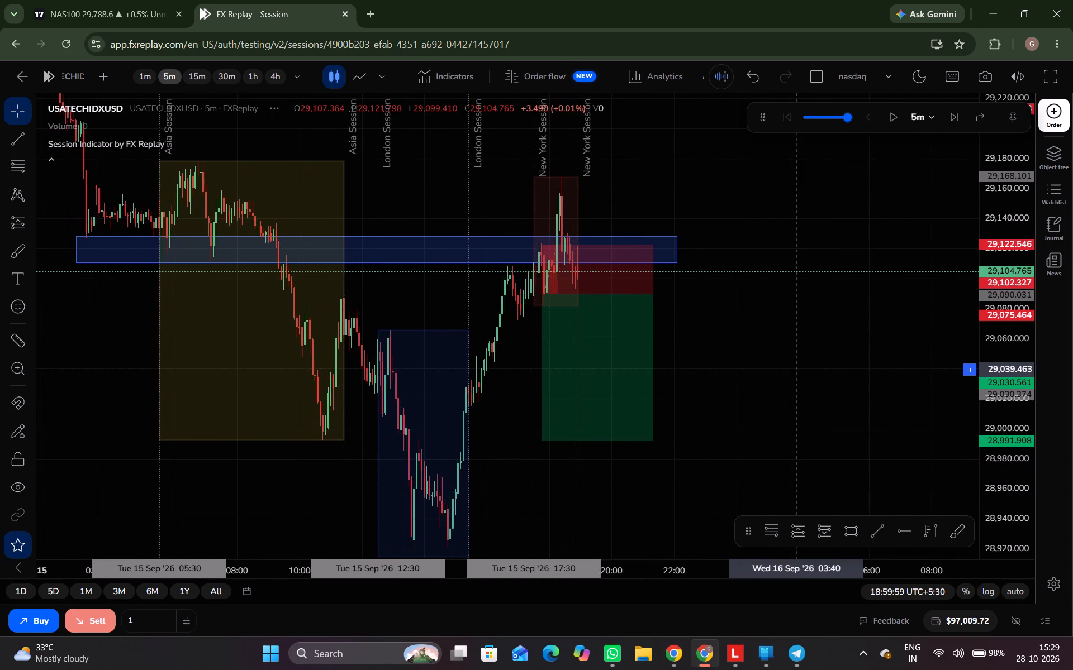
drag(808, 380, 860, 427)
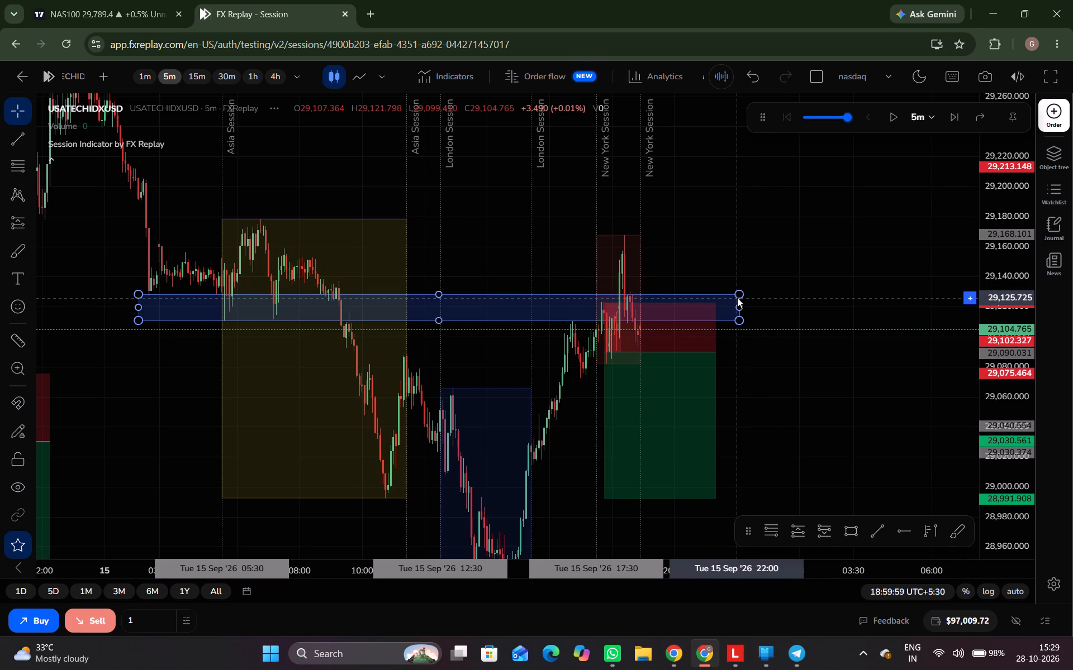
click(738, 295)
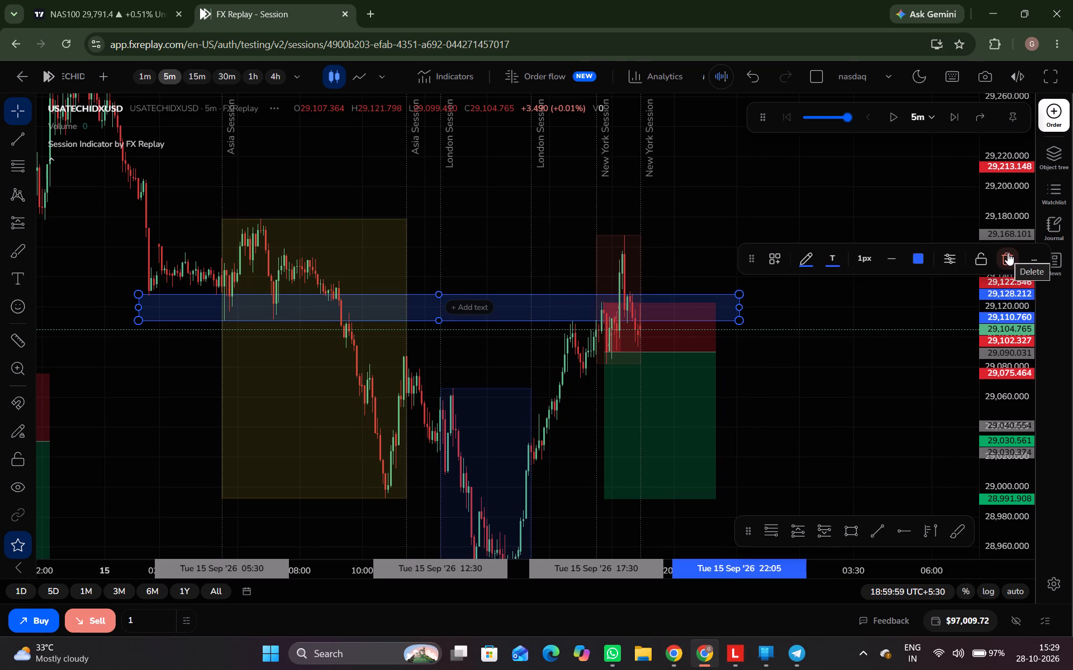
click(895, 332)
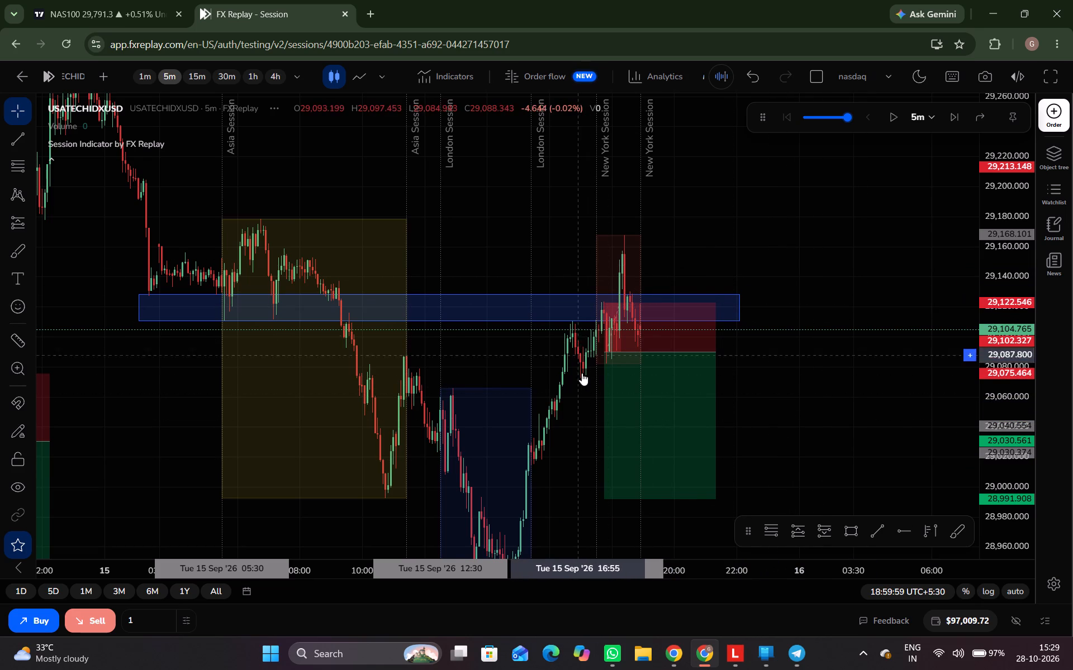
scroll(582, 375, up, 2)
drag(804, 413, 756, 355)
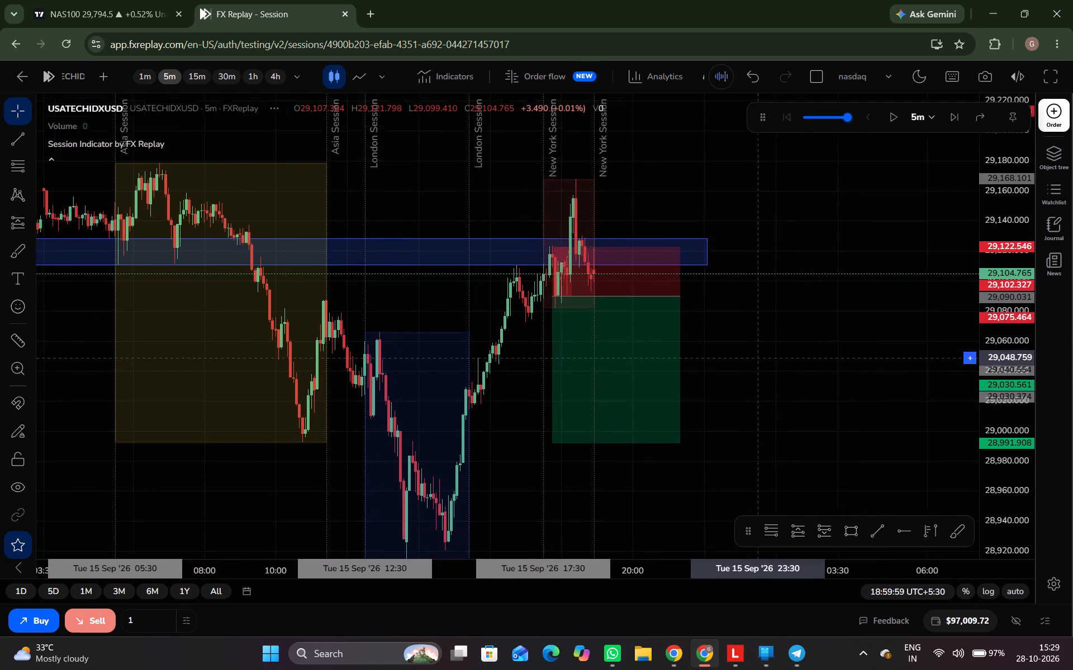
drag(756, 355, 746, 386)
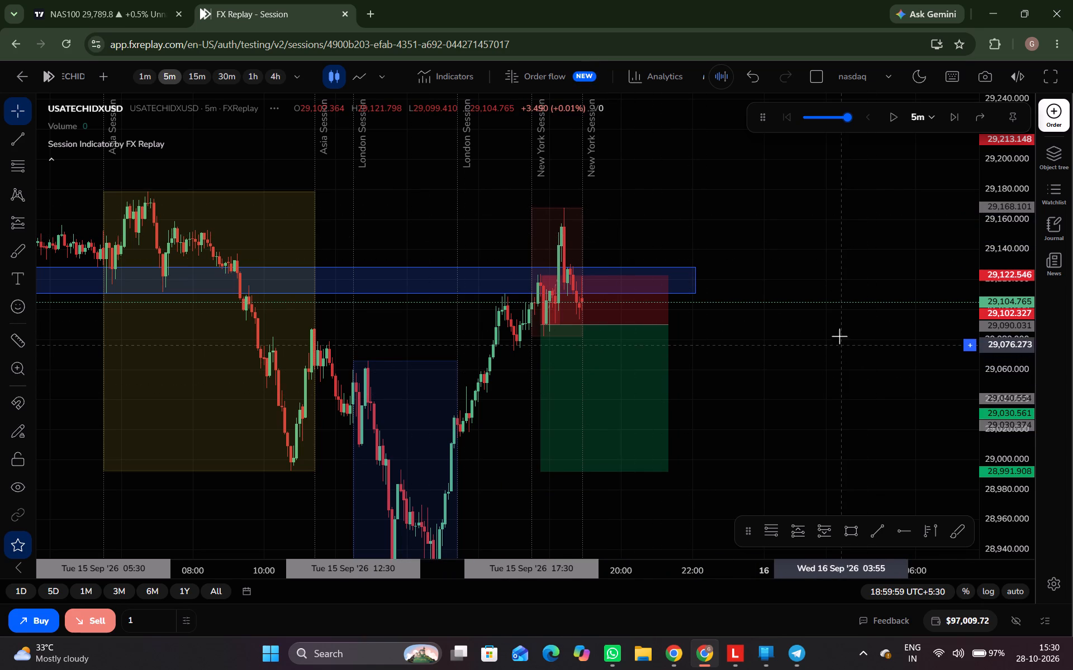
Draw a Fibonacci retracement from the Asia session high, about 29,179.1, to the London session low, about 28,915.3.
scroll(833, 323, down, 3)
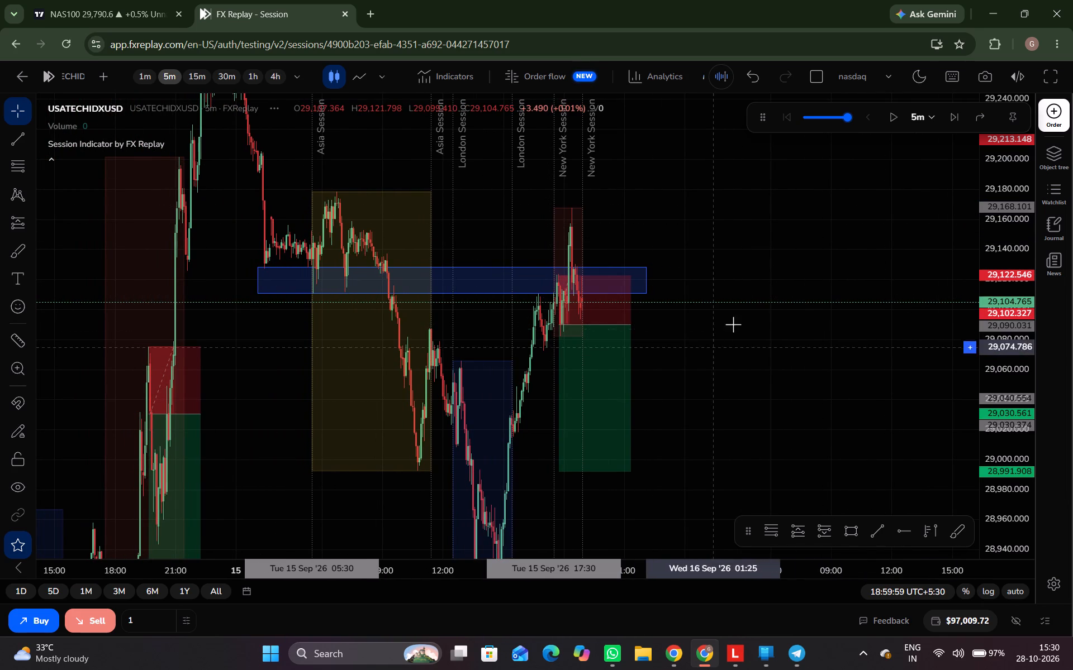
drag(781, 319, 794, 279)
drag(1004, 271, 982, 352)
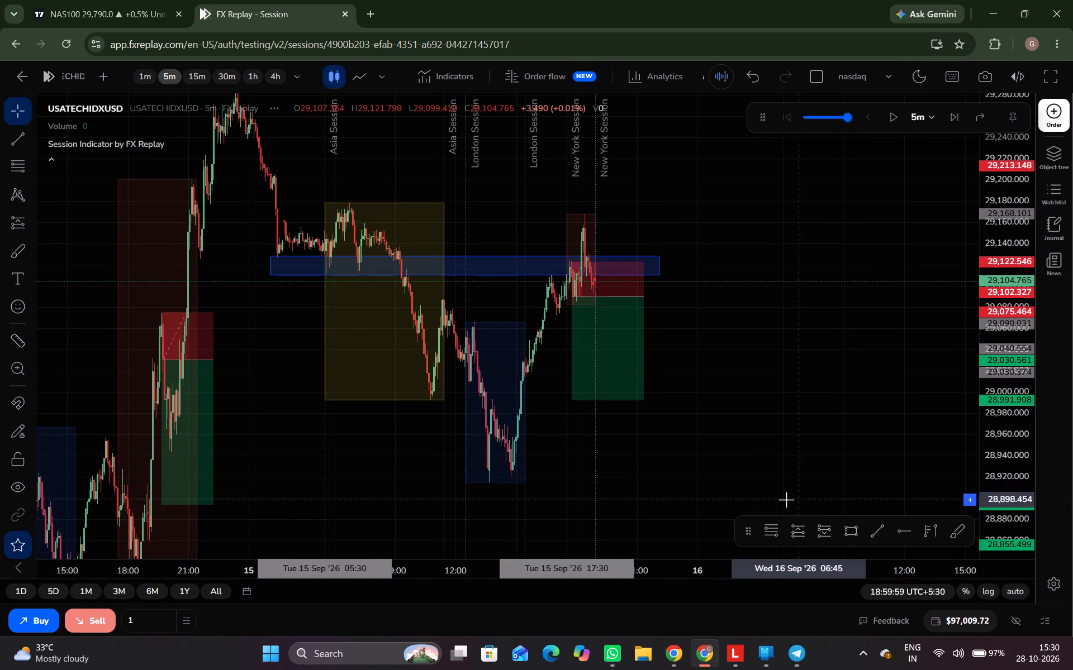
click(765, 531)
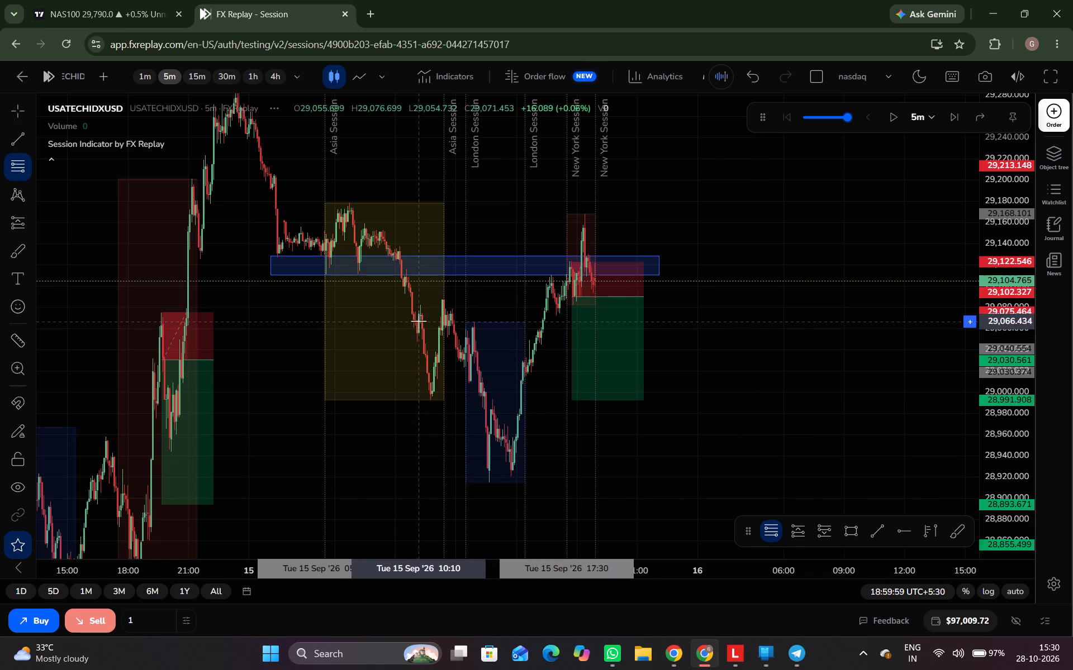
drag(279, 215, 651, 346)
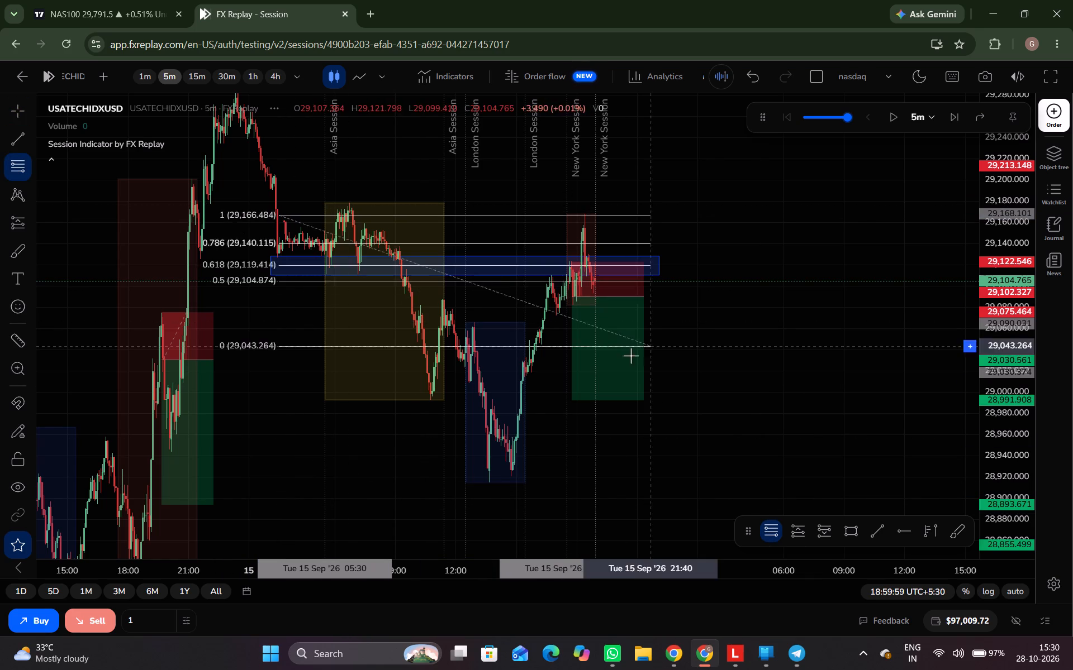
click(678, 481)
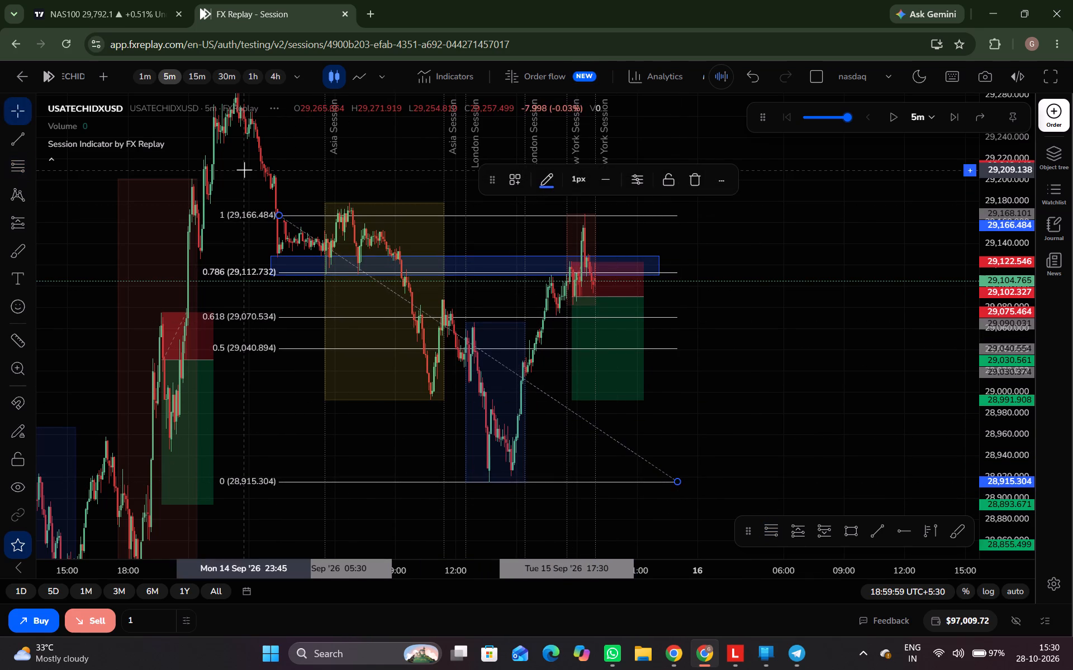
drag(278, 213, 288, 210)
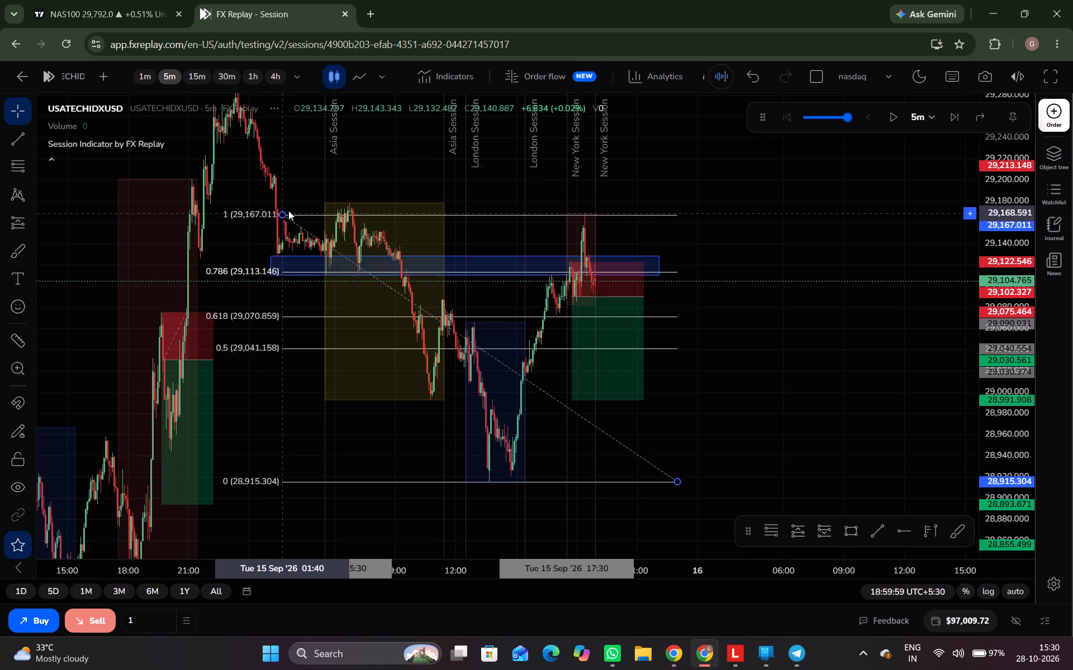
drag(288, 210, 320, 198)
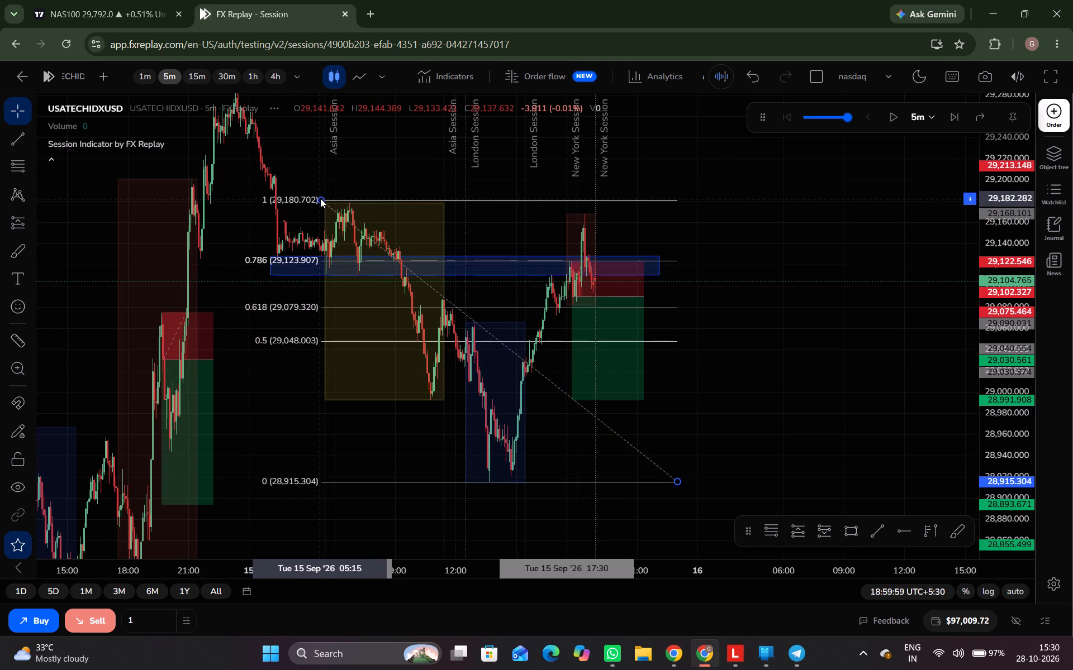
drag(320, 198, 316, 200)
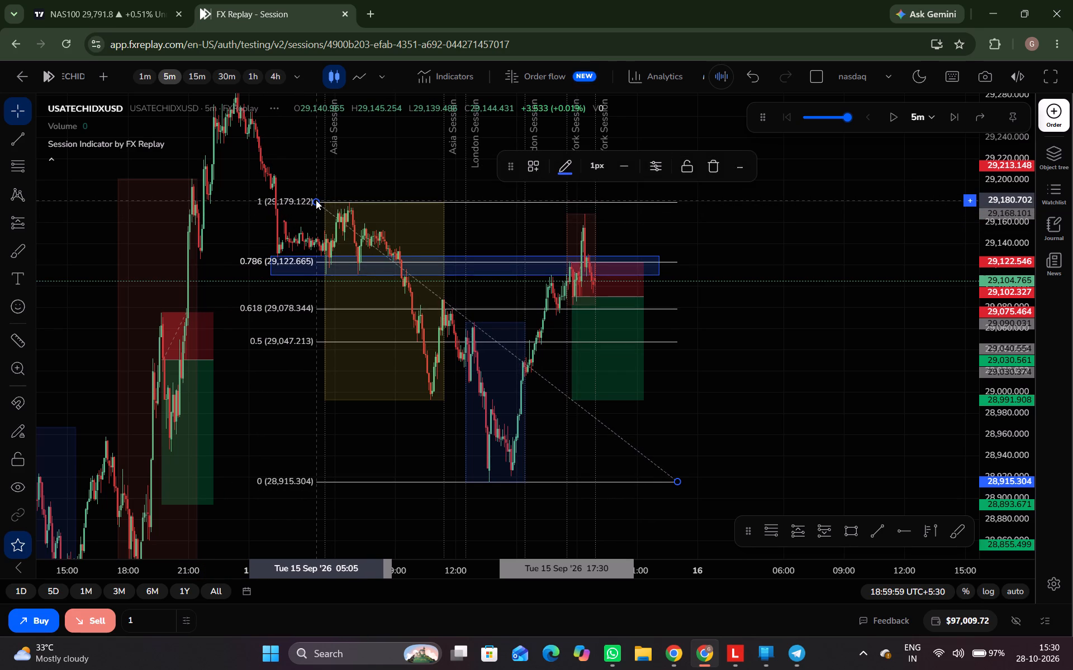
click(316, 200)
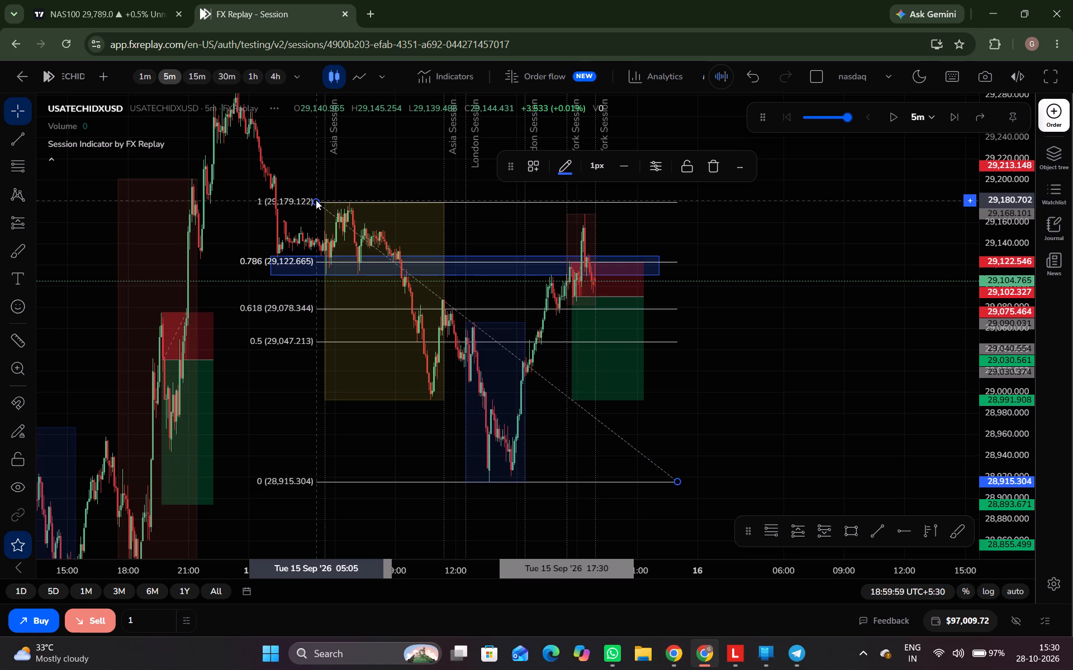
click(316, 200)
click(316, 200)
click(757, 316)
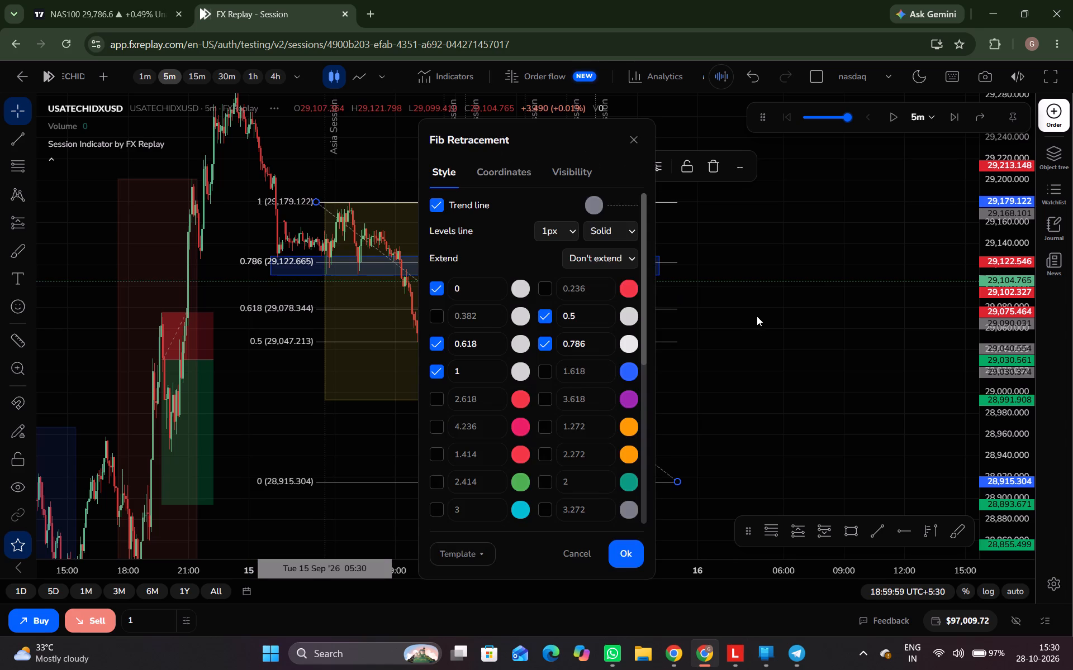
click(757, 316)
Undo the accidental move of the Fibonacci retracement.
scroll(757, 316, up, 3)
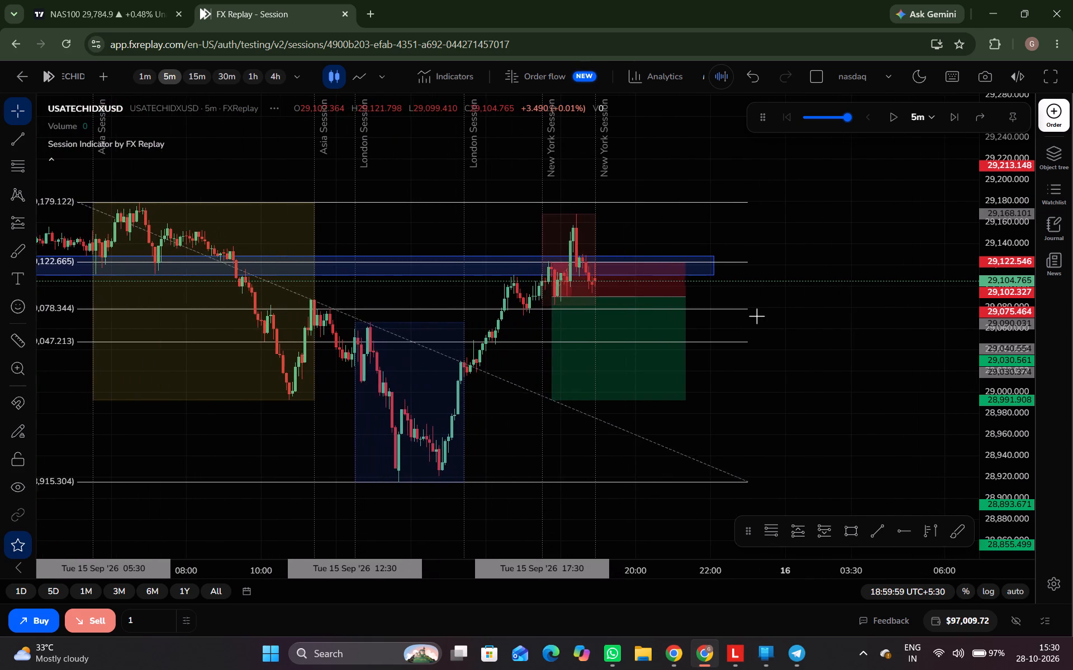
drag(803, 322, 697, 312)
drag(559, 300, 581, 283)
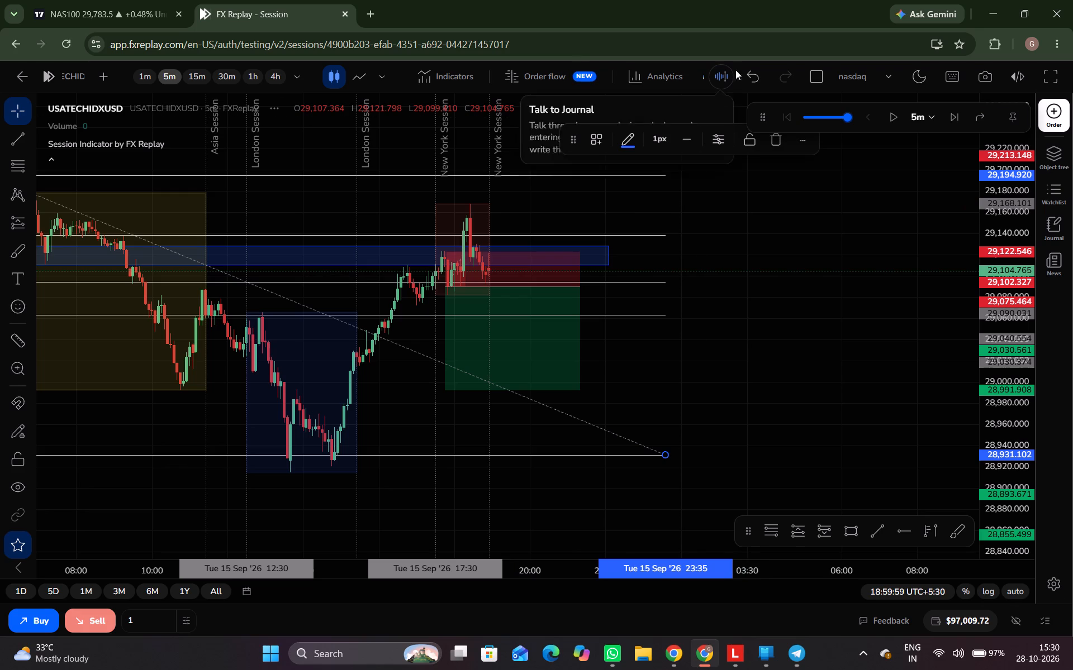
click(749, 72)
Delete the short position drawing in the 15 September New York session.
click(496, 268)
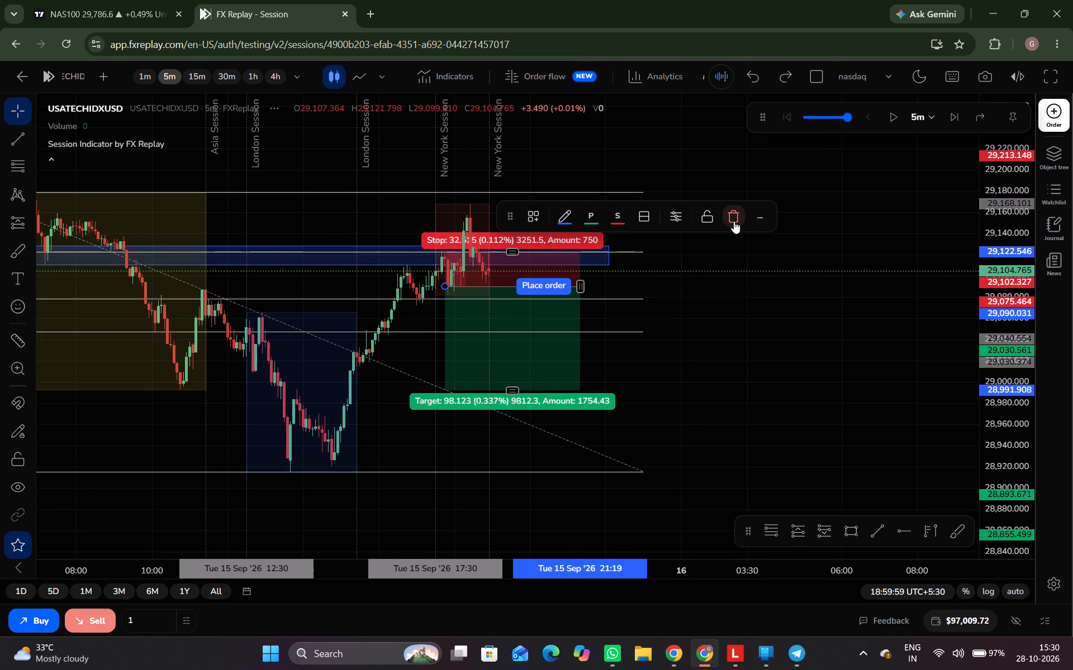
click(734, 221)
scroll(768, 419, down, 2)
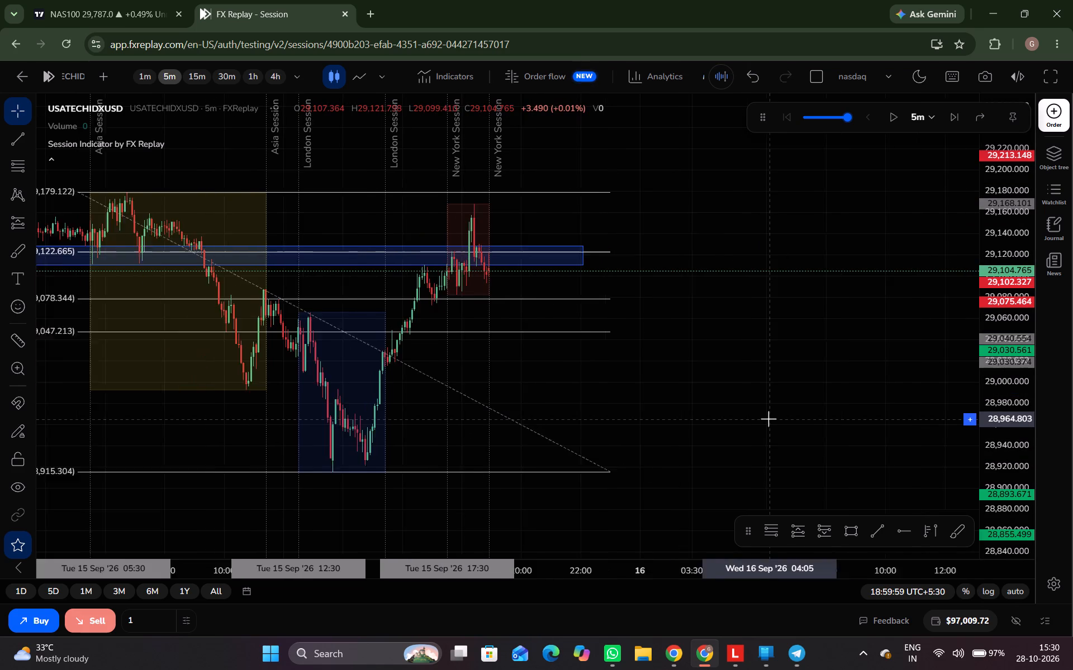
scroll(768, 419, up, 2)
drag(663, 384, 775, 384)
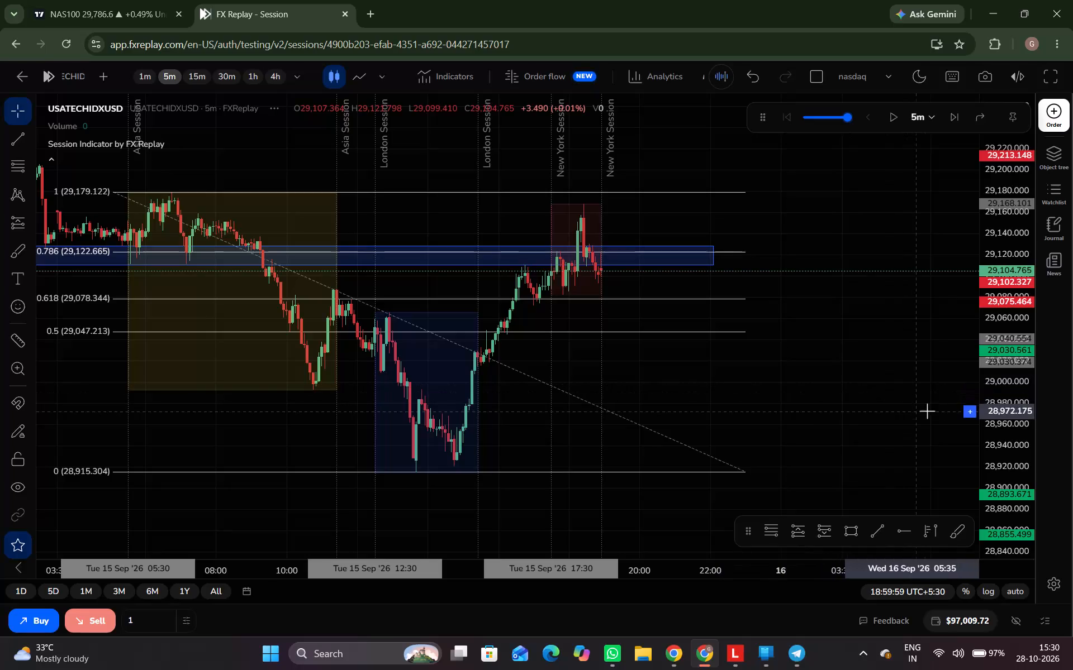
Advance the 5-minute replay through 15 September's New York session to 20:54:59.
drag(990, 412, 987, 343)
scroll(870, 367, up, 1)
scroll(870, 367, down, 1)
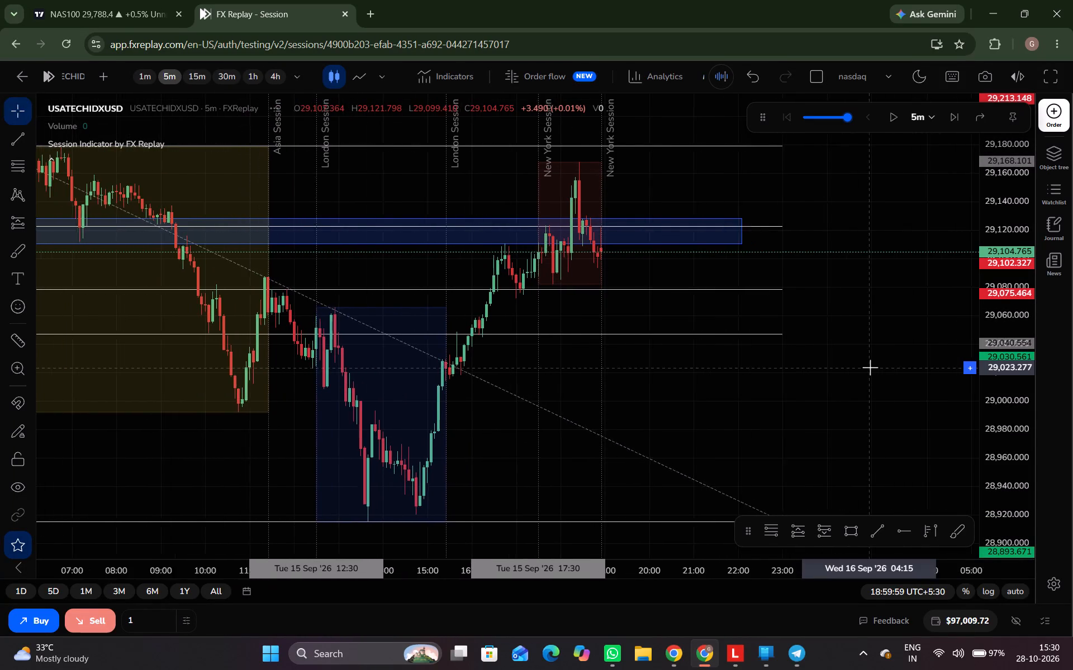
scroll(855, 278, down, 1)
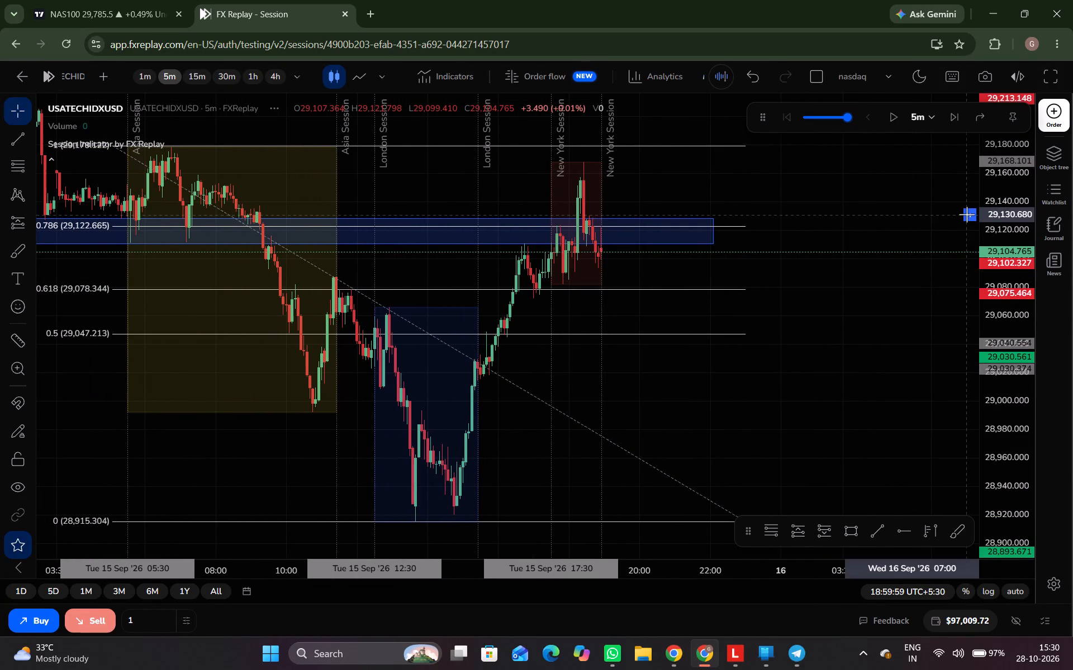
key(ctrl+space)
key(ctrl+space)
key(ctrl+space)
key(ctrl+space)
key(ctrl+space)
key(ctrl+space)
key(ctrl+space)
key(ctrl+space)
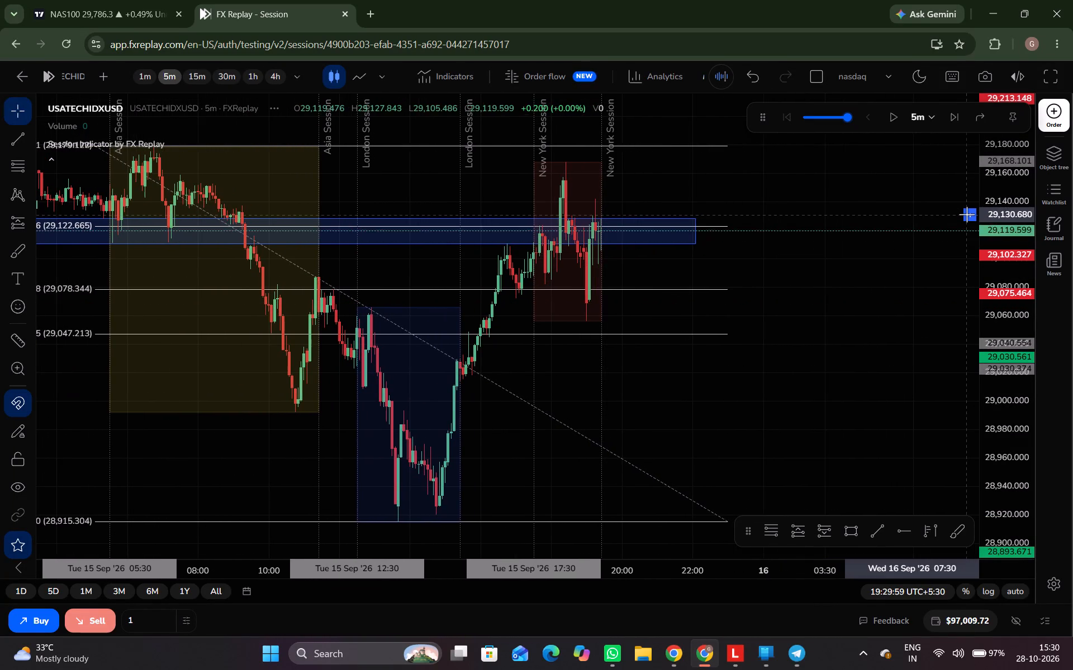
key(ctrl+space)
key(ctrl+space)
key(ctrl+space)
key(ctrl+space)
key(ctrl+space)
key(ctrl+space)
key(ctrl+space)
key(ctrl+space)
key(ctrl+space)
key(ctrl+space)
key(ctrl+space)
key(ctrl+space)
key(ctrl+space)
key(ctrl+space)
key(ctrl+space)
key(ctrl+space)
key(ctrl+space)
key(ctrl+space)
key(ctrl+space)
key(ctrl+space)
key(ctrl+space)
key(ctrl+space)
key(ctrl+space)
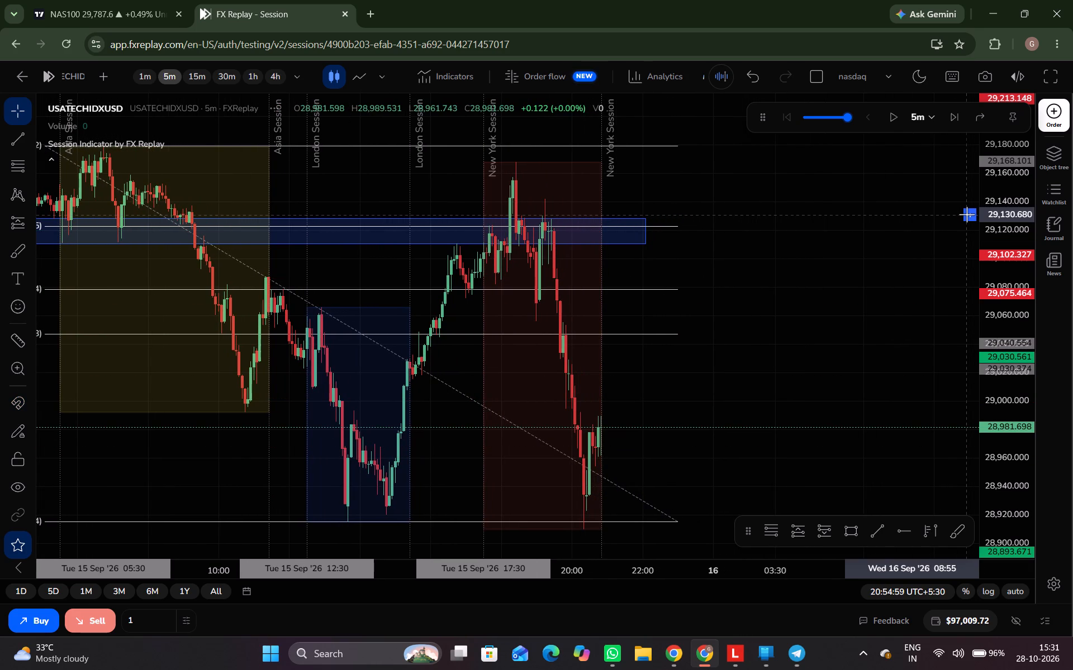
Delete the blue rectangle zone between about 29,110.8 and 29,128.2.
scroll(989, 351, down, 2)
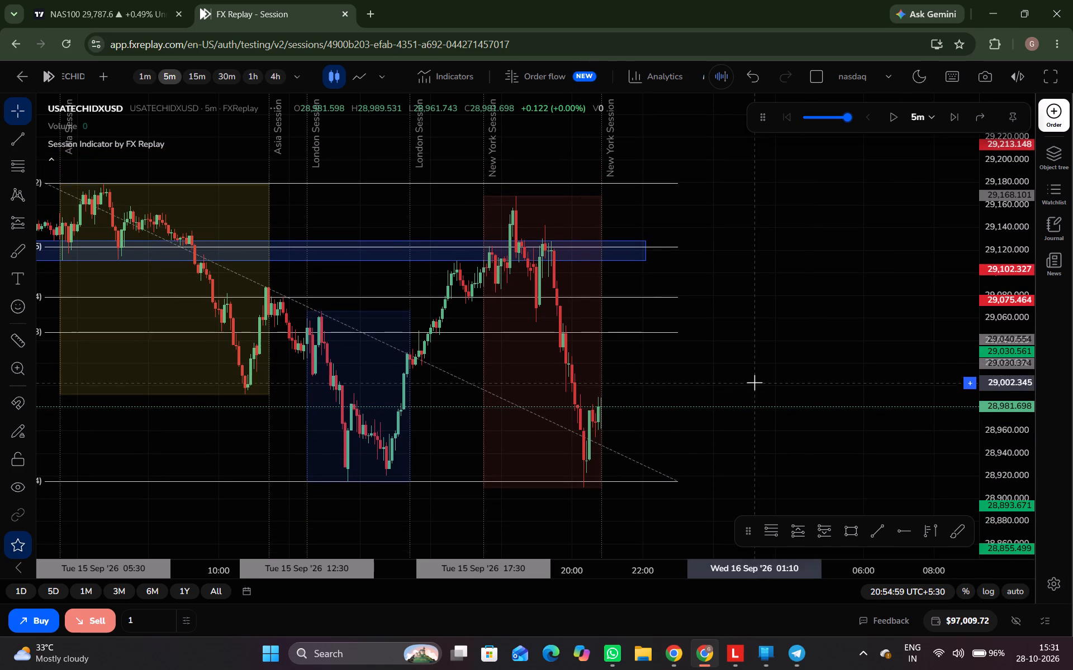
click(647, 261)
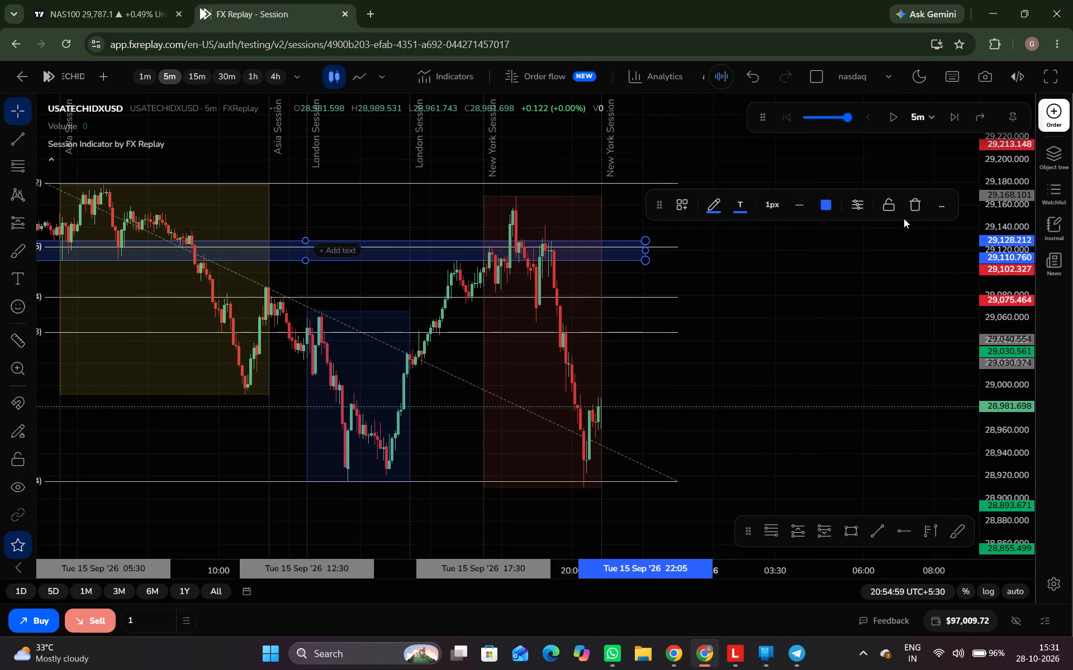
click(910, 216)
Review the earlier days' sessions and marked trades, and compare them with 15 September's New York session against the Fibonacci levels.
scroll(794, 302, down, 5)
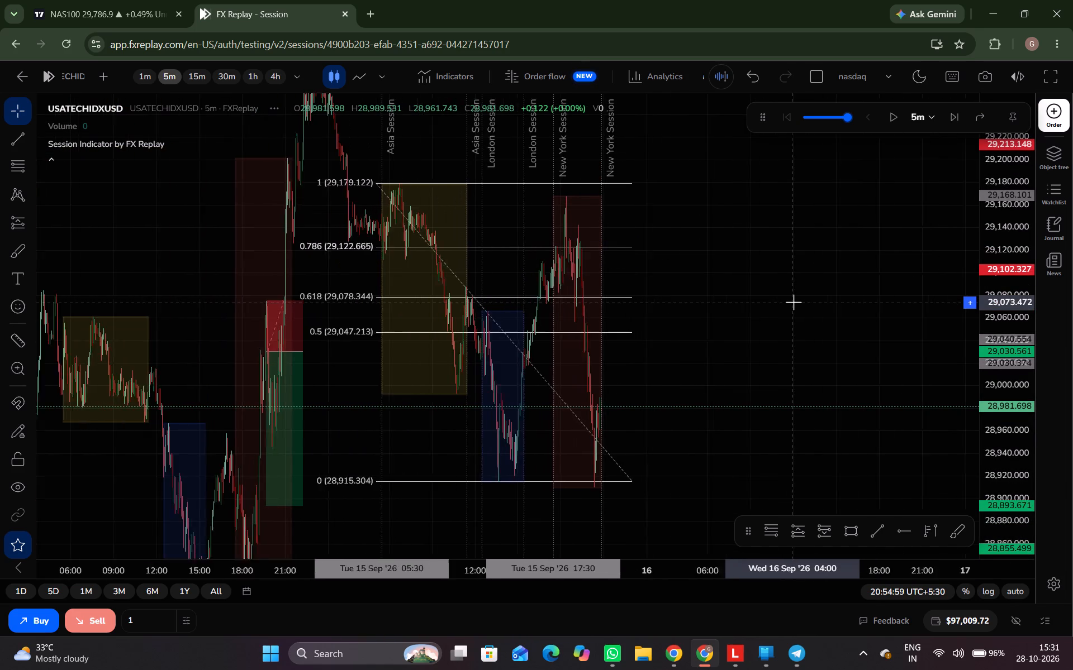
drag(796, 263, 930, 144)
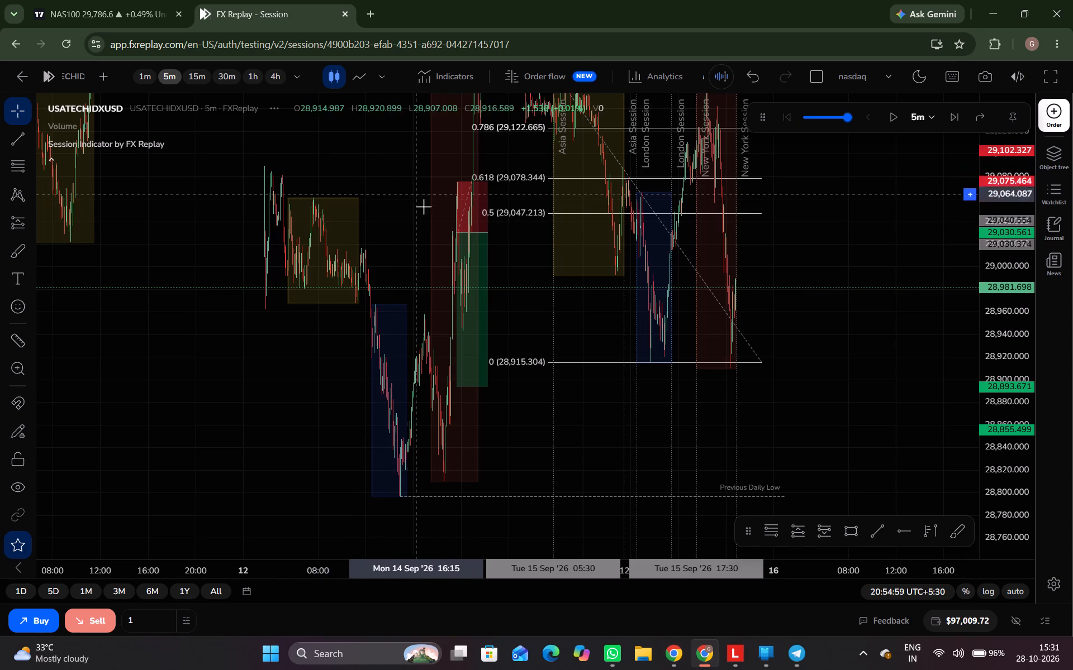
drag(373, 229, 667, 397)
drag(372, 368, 564, 555)
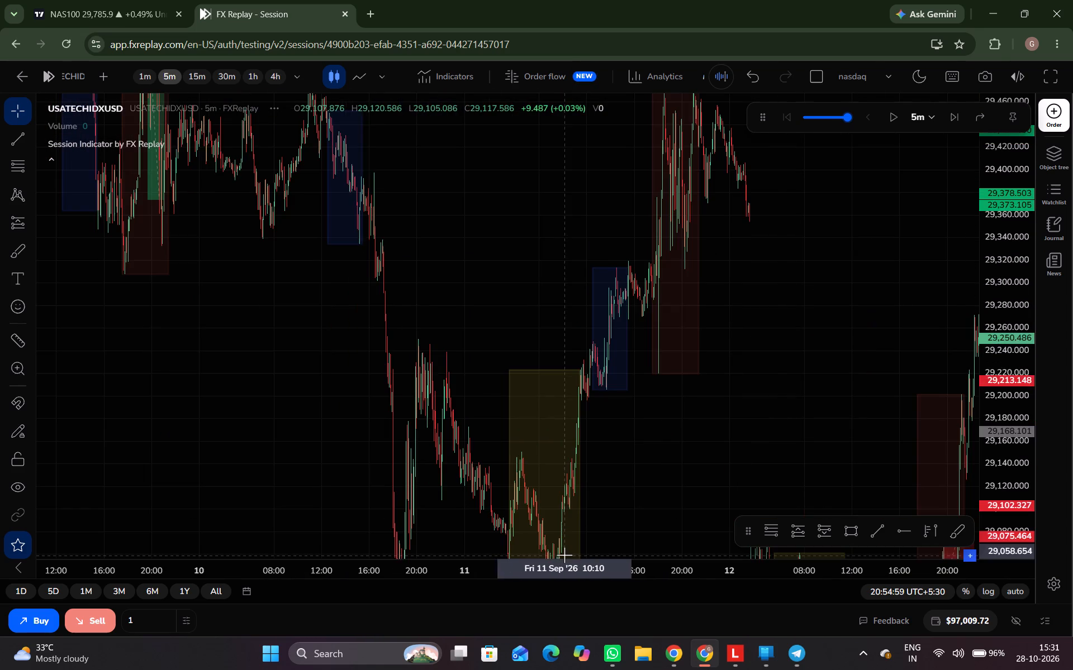
drag(372, 333, 632, 547)
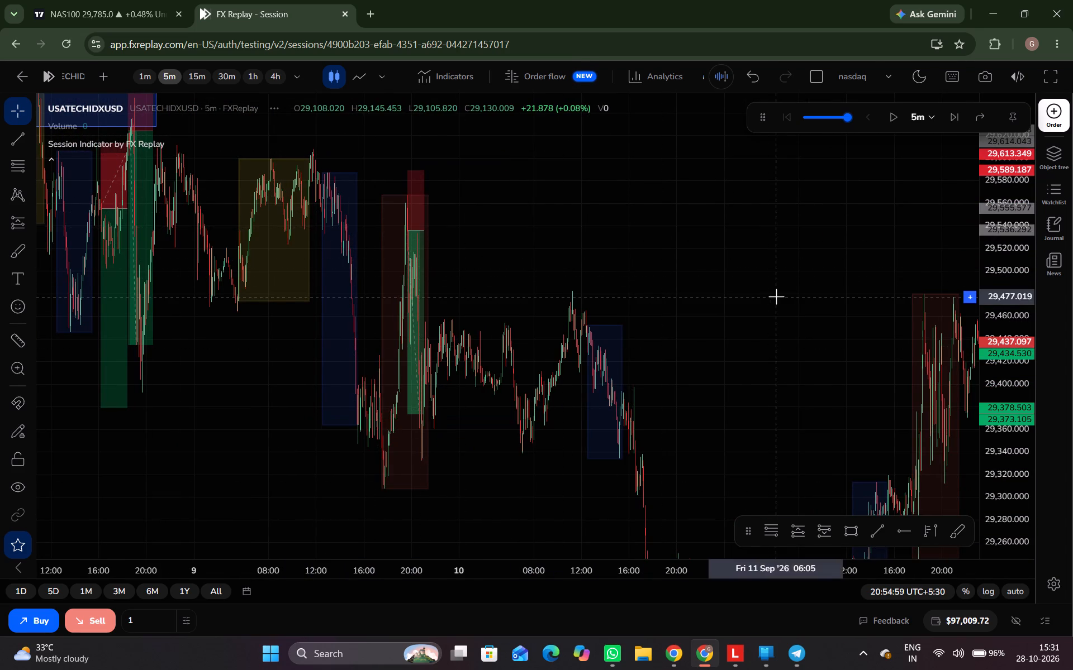
drag(776, 296, 232, 216)
drag(580, 342, 249, 119)
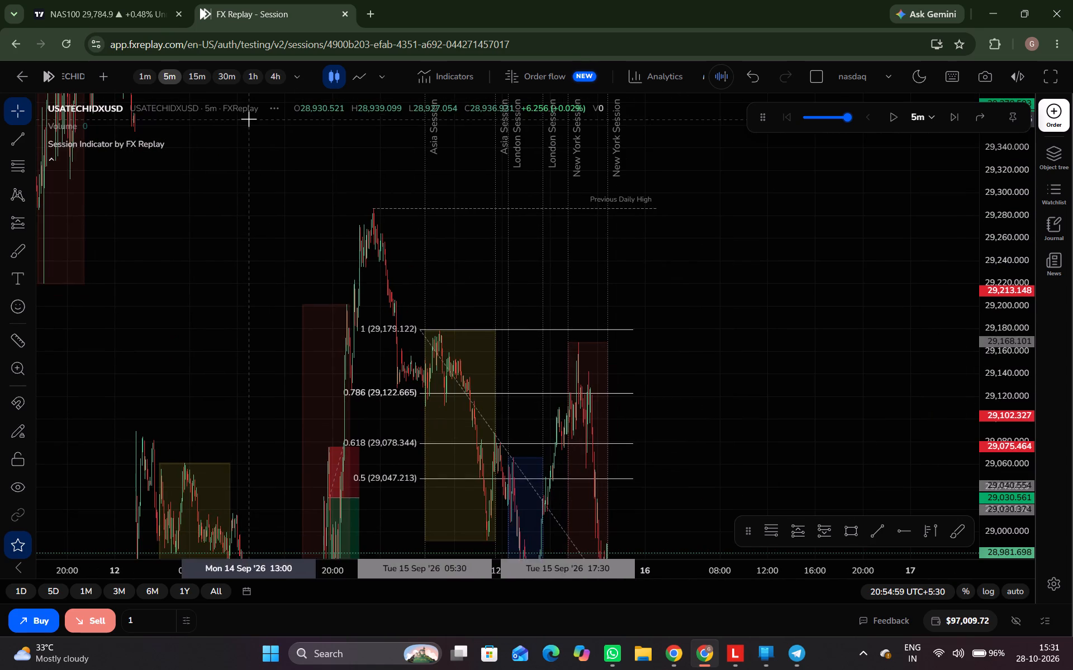
drag(532, 260, 638, 87)
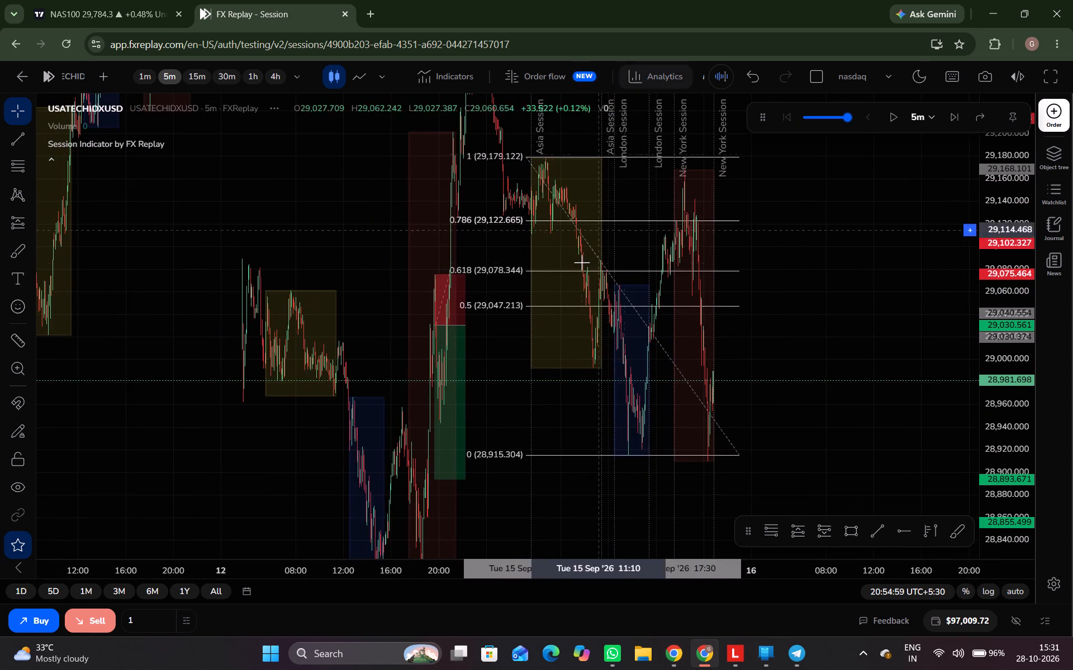
scroll(582, 262, up, 3)
drag(892, 371, 891, 445)
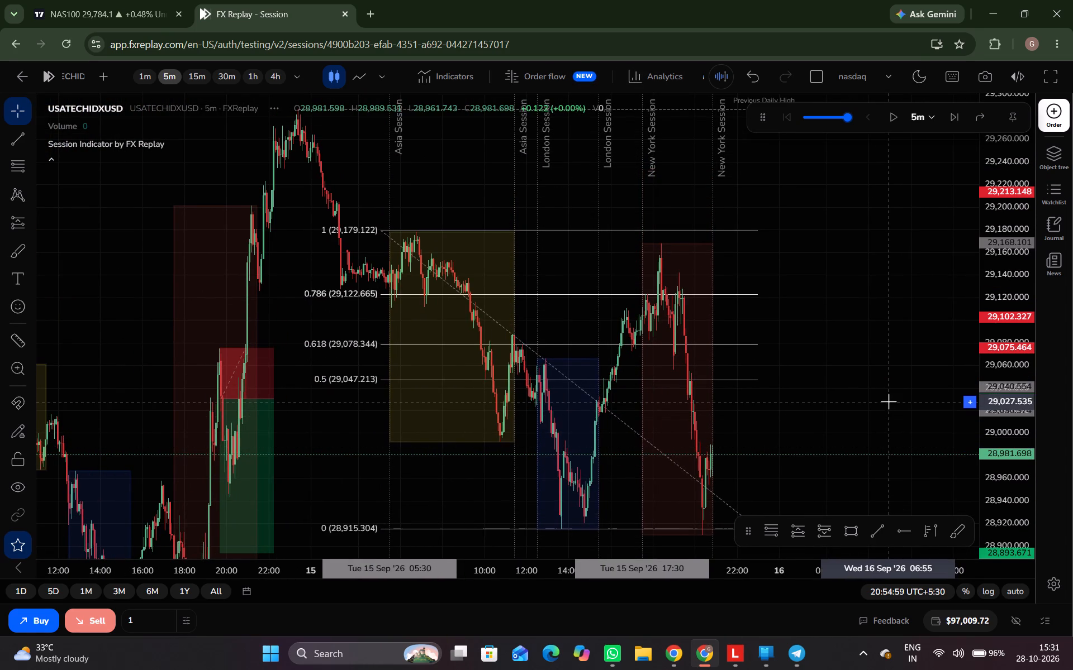
drag(889, 401, 887, 382)
scroll(889, 372, up, 3)
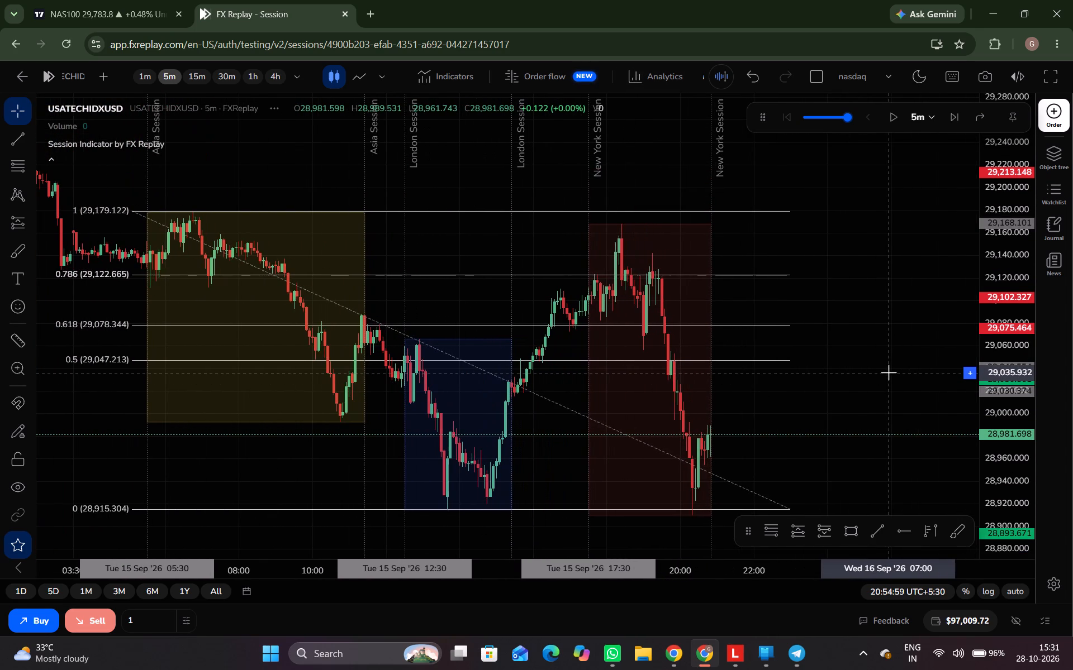
drag(859, 409, 867, 357)
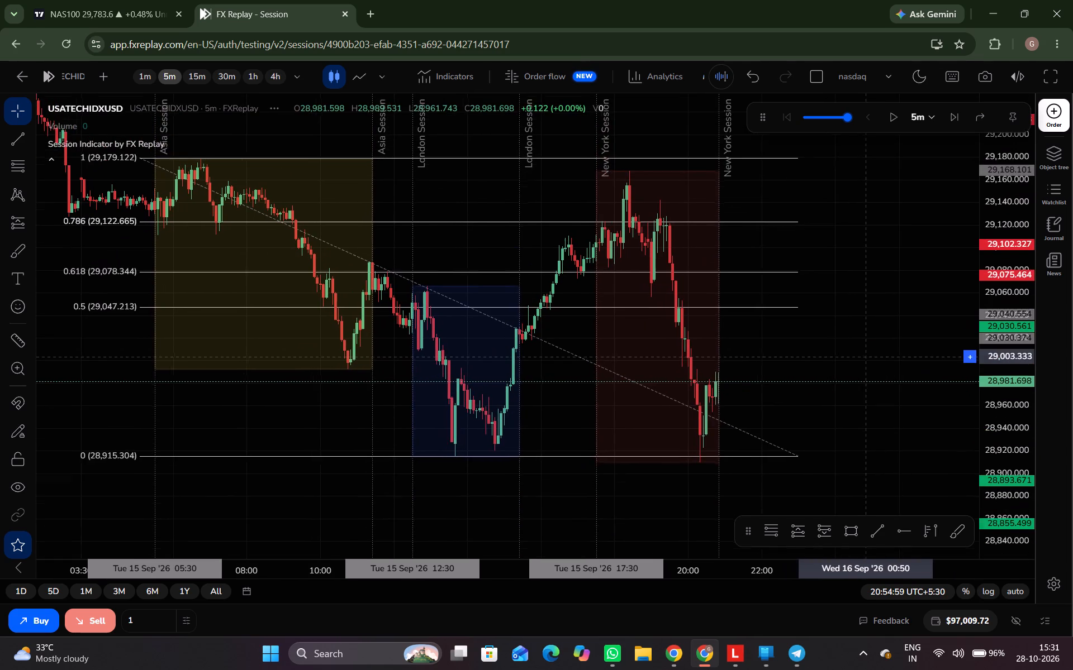
drag(867, 357, 873, 390)
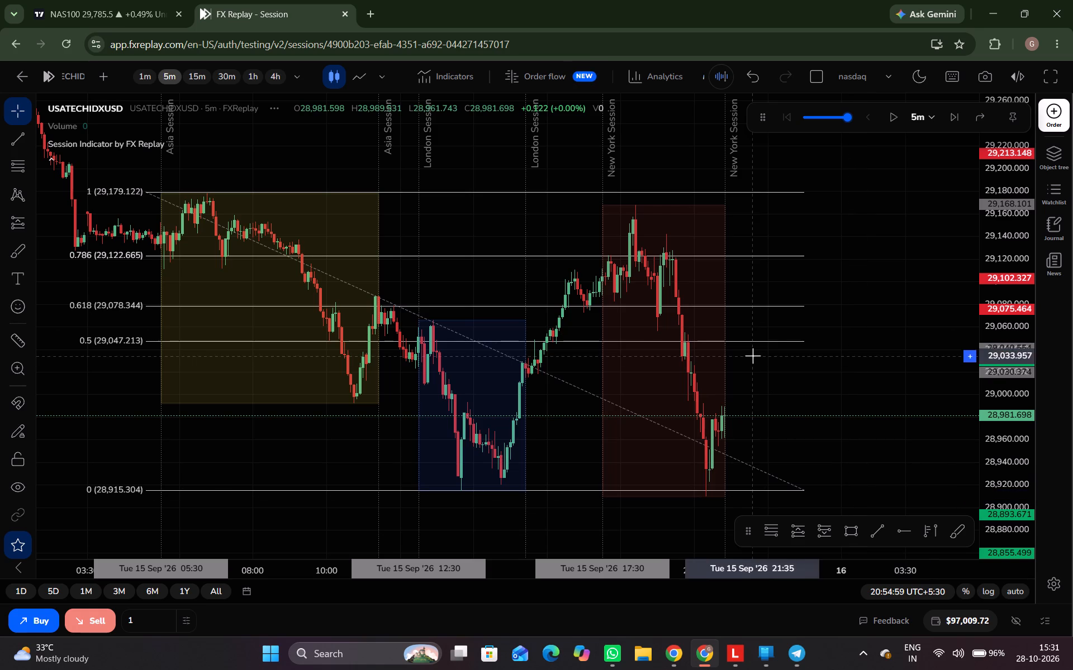
Delete the Fibonacci retracement drawn over the 15 September sessions.
click(794, 190)
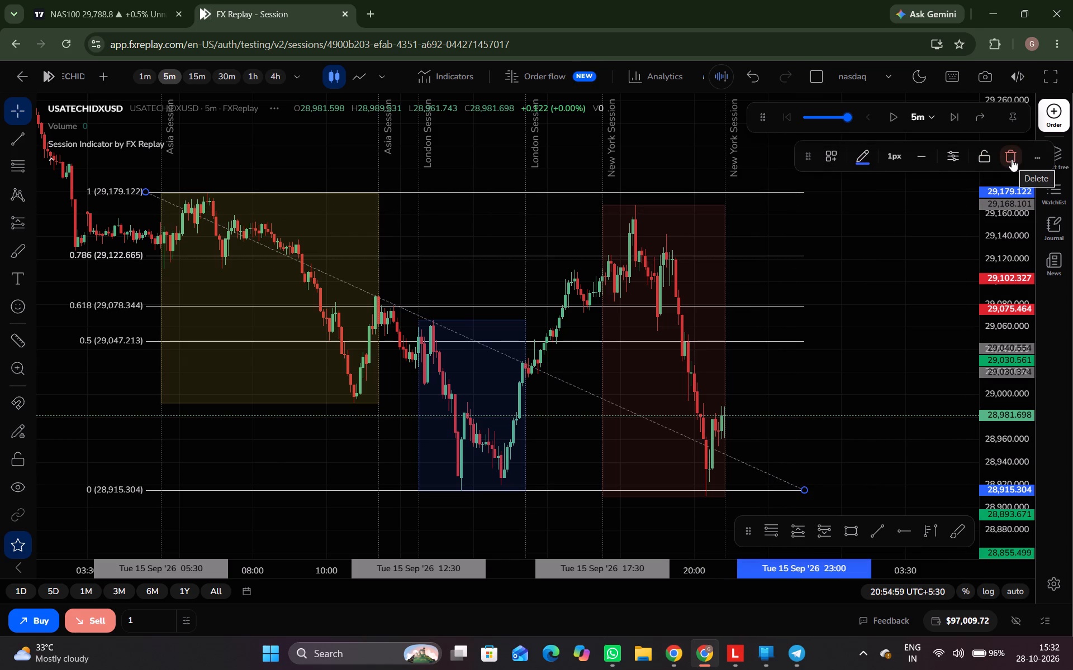
key(super+Menu)
key(super+slash)
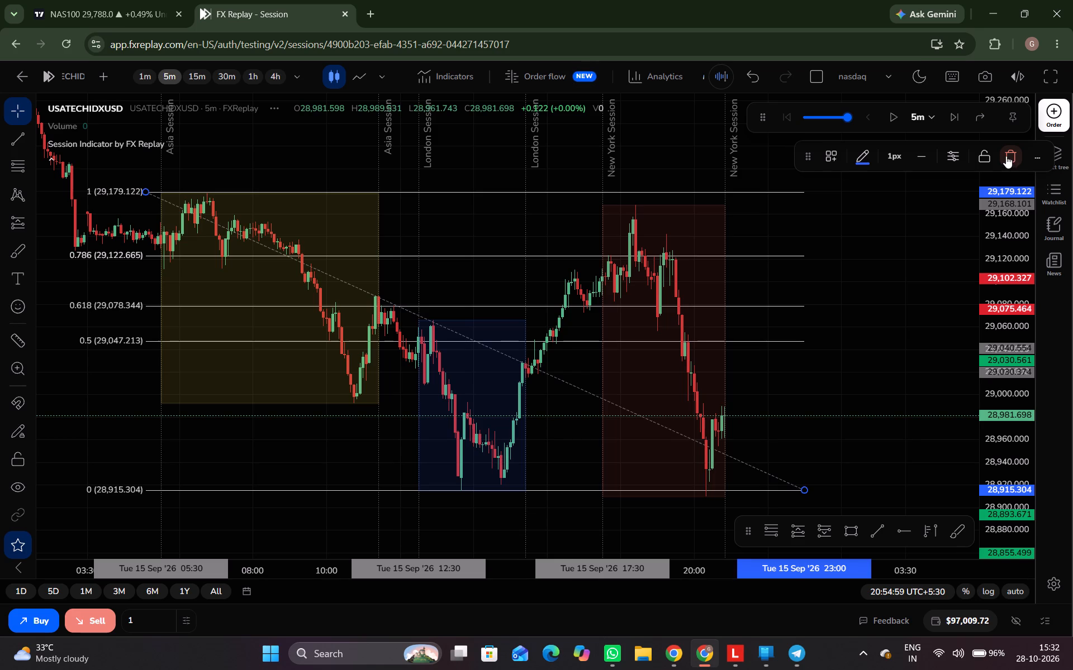
click(1017, 162)
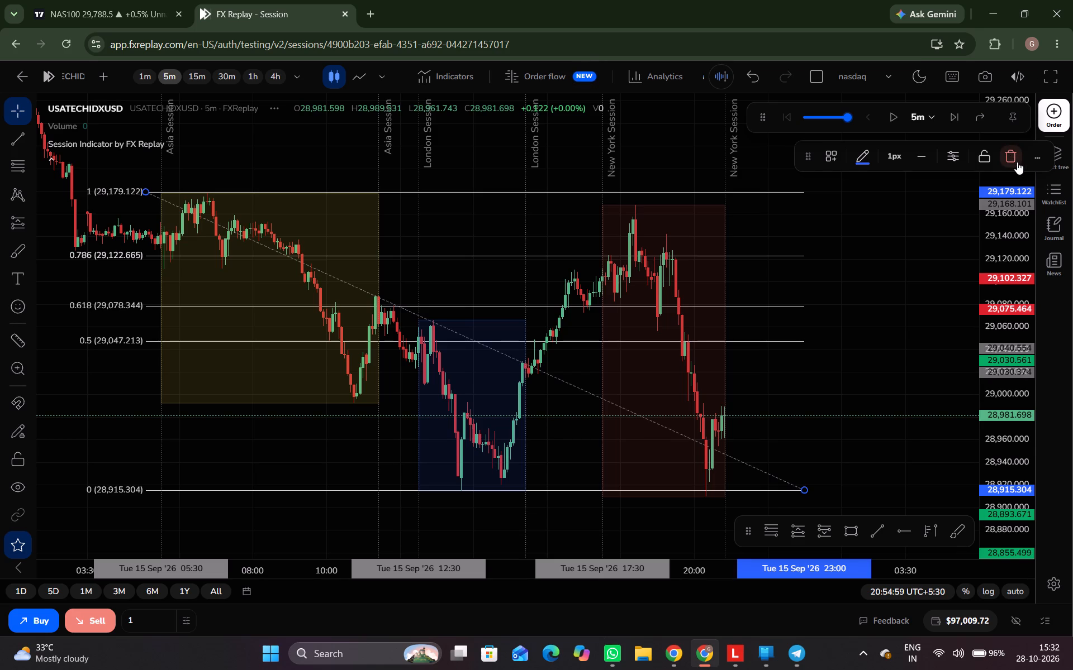
click(1017, 162)
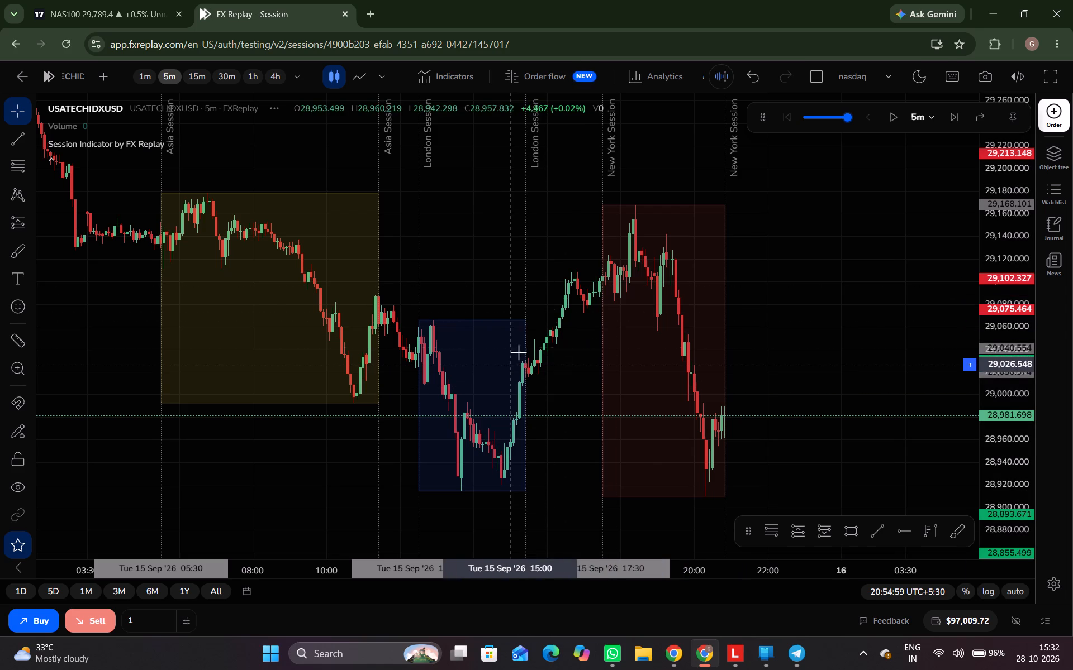
Examine 15 September's price action across the Asia, London and New York sessions.
key(Page_Down)
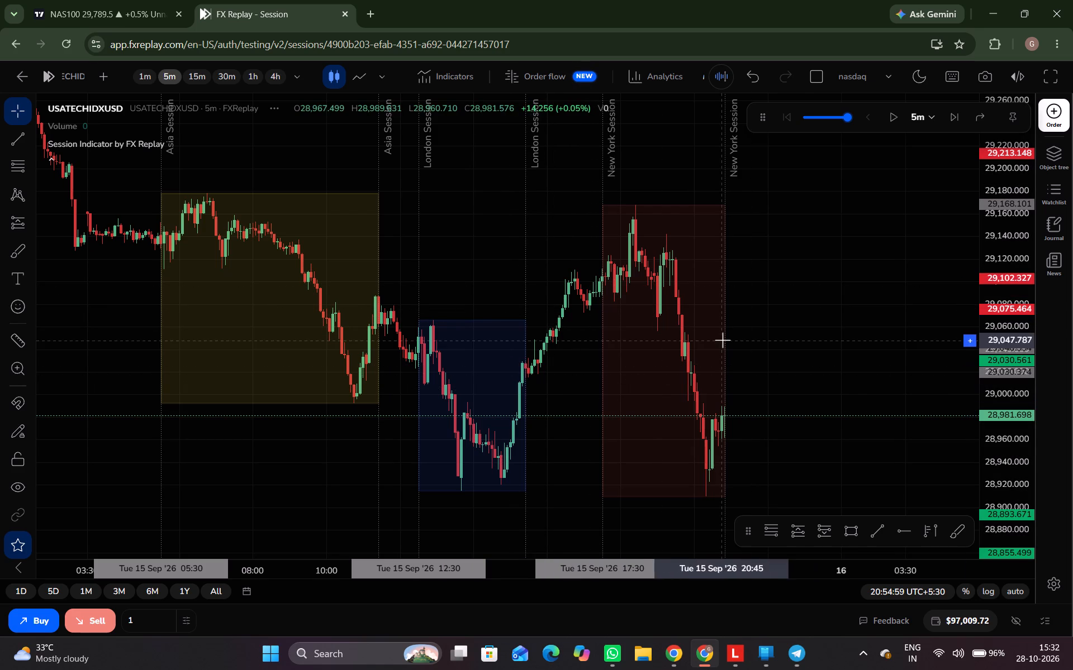
drag(996, 348, 929, 104)
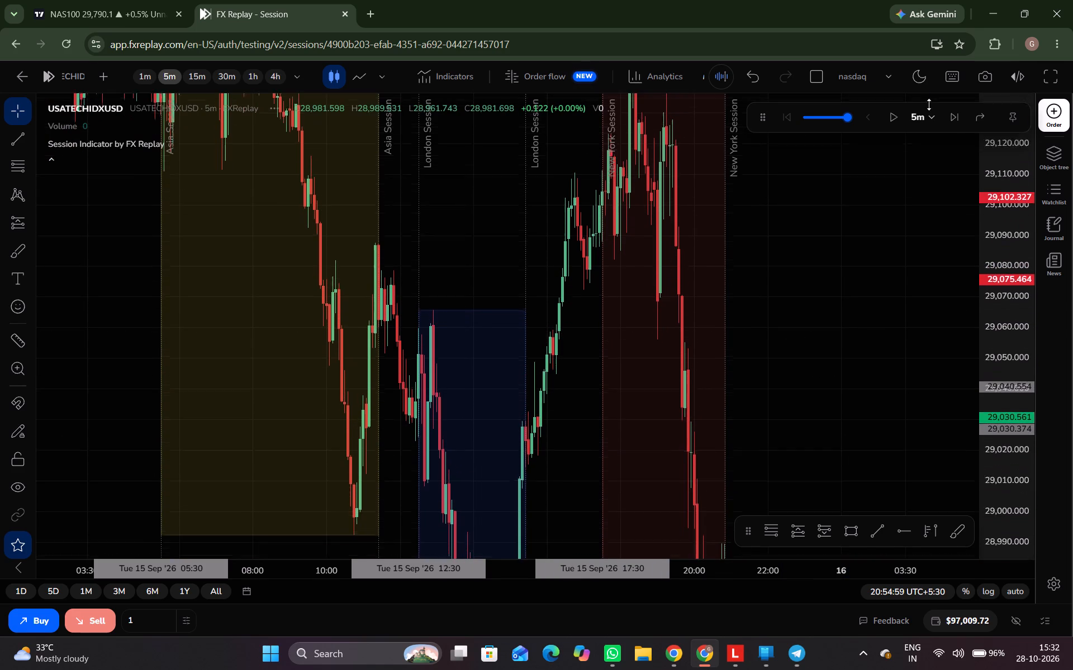
drag(929, 104, 922, 90)
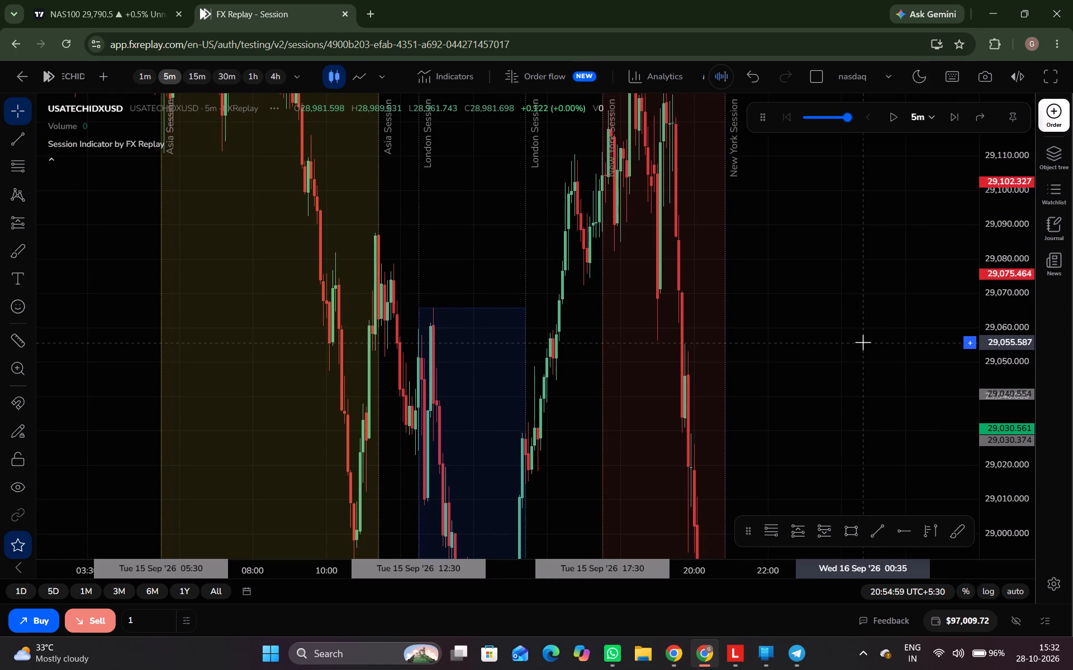
drag(1022, 237, 989, 347)
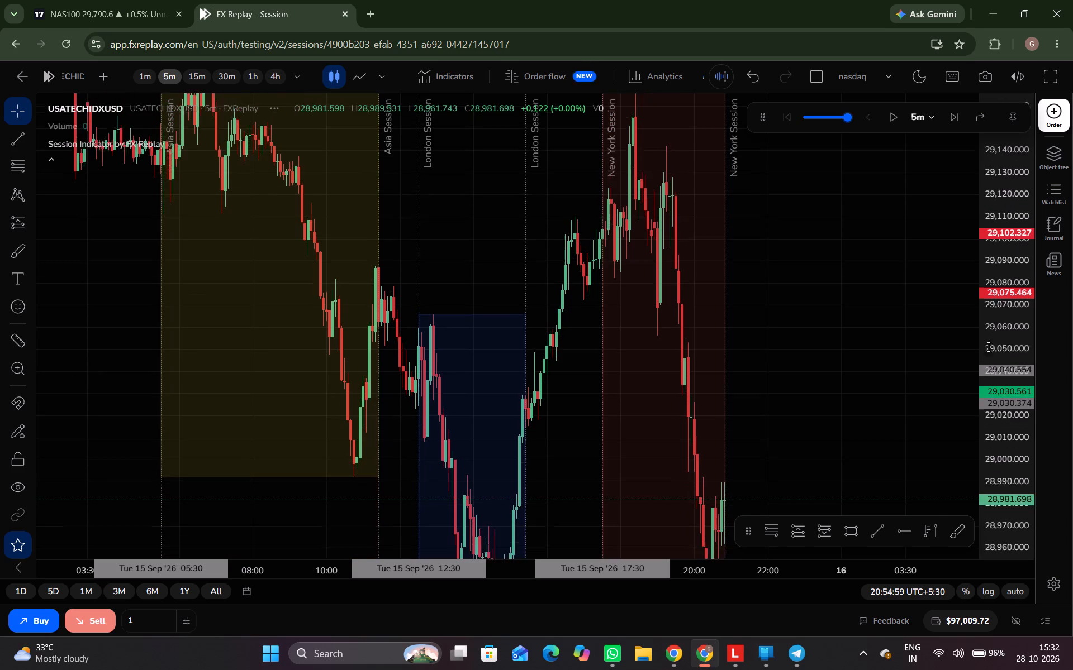
drag(989, 347, 929, 449)
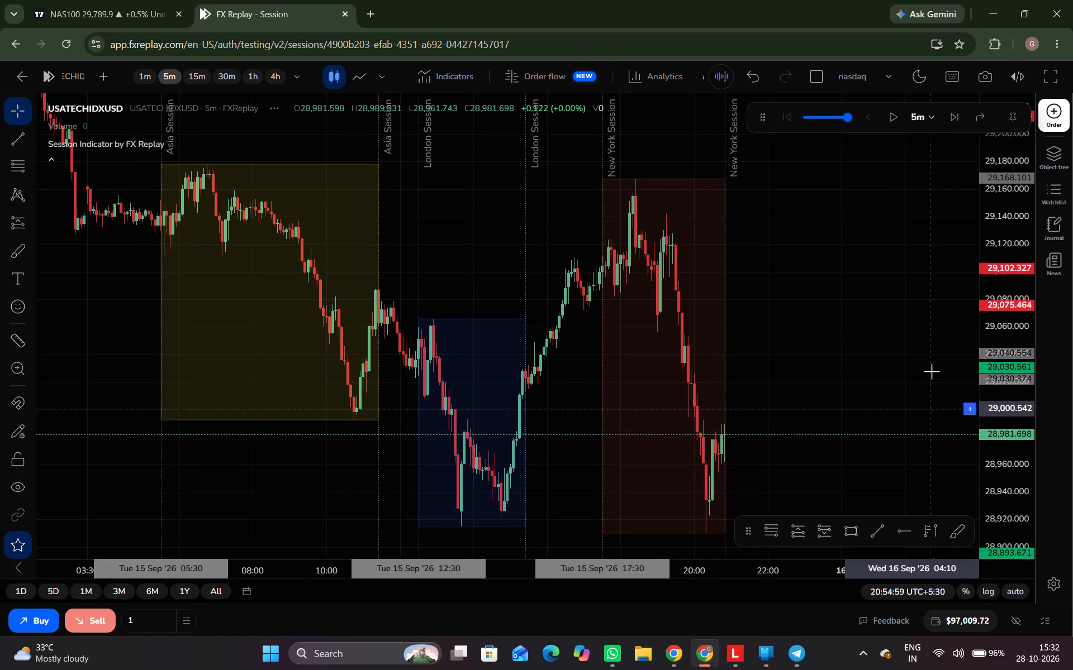
scroll(930, 348, up, 3)
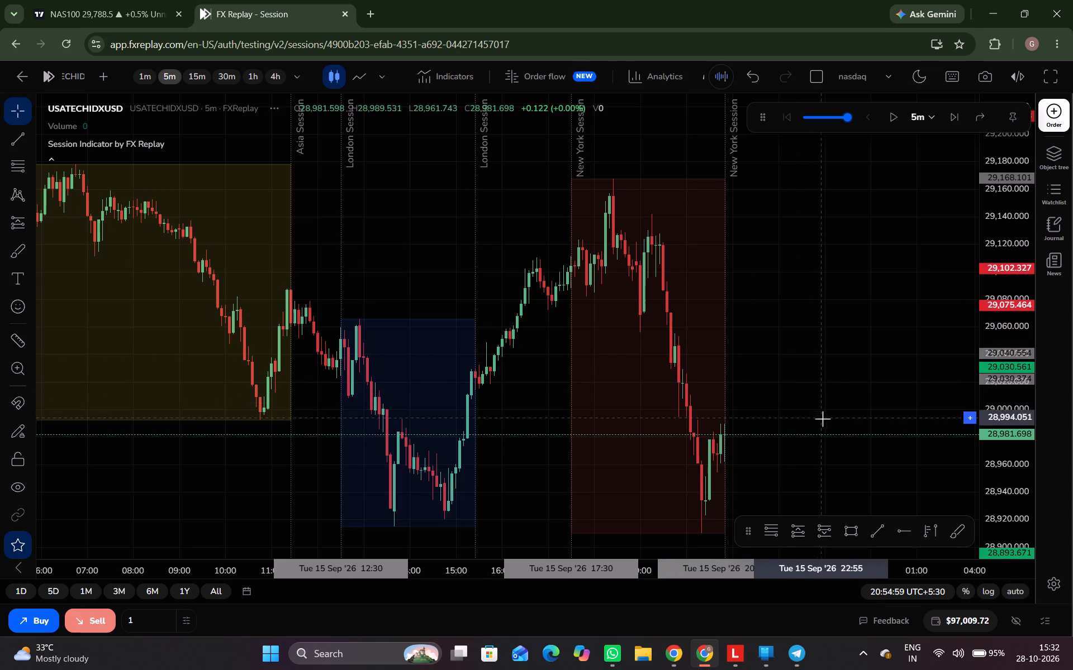
scroll(851, 357, down, 4)
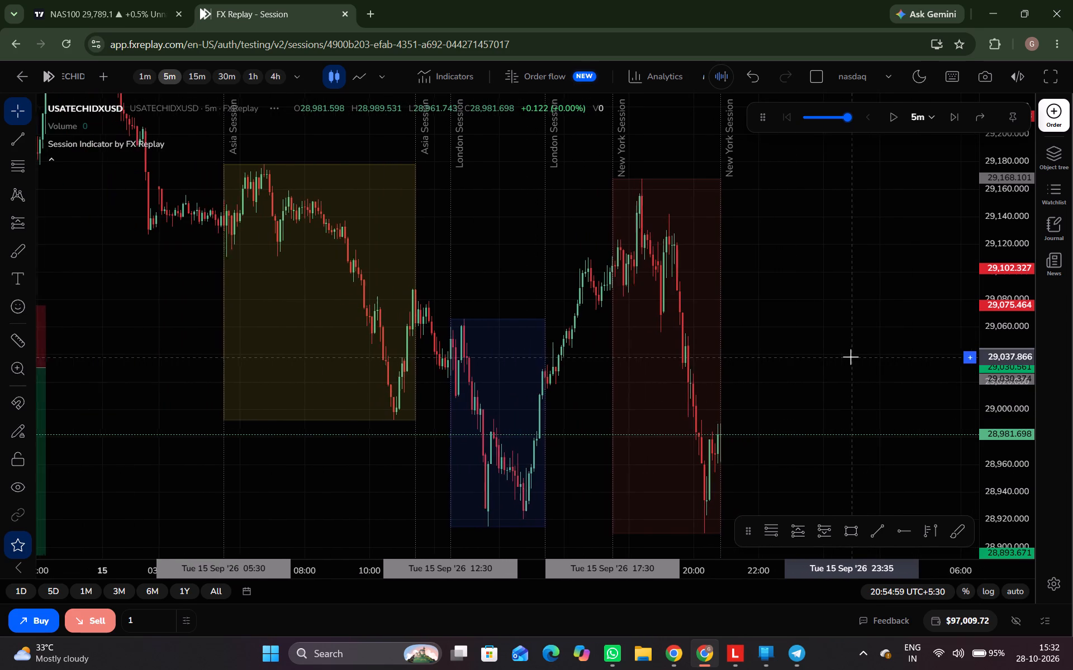
Switch the chart to the 15-minute timeframe and advance the replay to 15:29:59 on 16 September.
drag(200, 79, 719, 435)
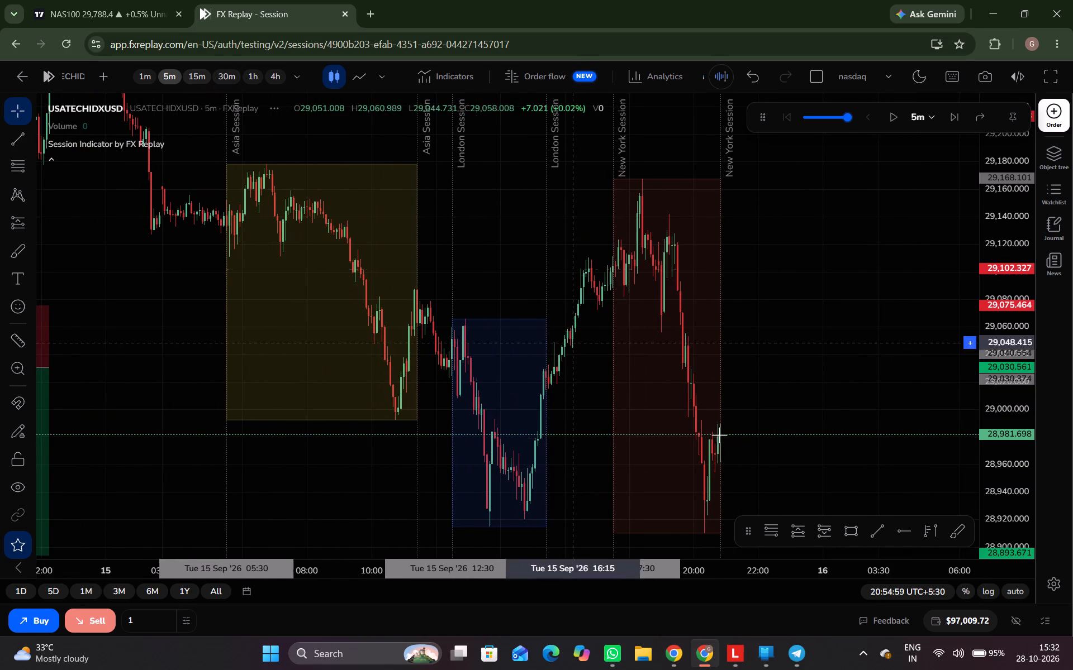
drag(719, 435, 725, 438)
click(193, 80)
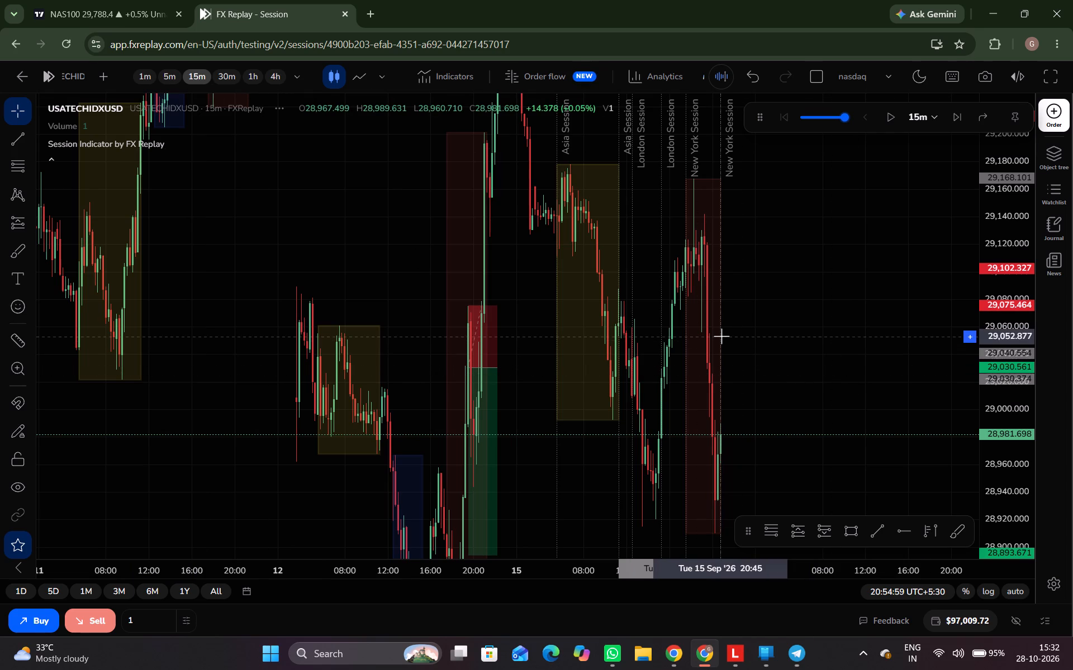
key(ctrl+space)
key(ctrl+space)
key(ctrl+space)
key(ctrl+space)
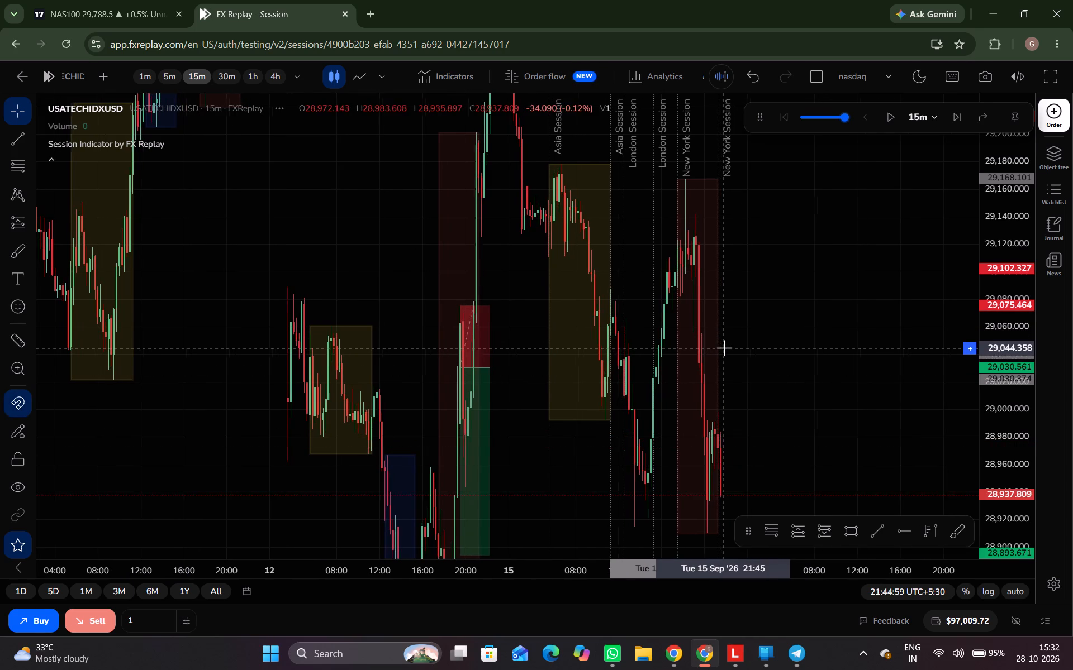
key(ctrl+space)
key(ctrl+space)
key(ctrl+space)
key(ctrl+space)
key(ctrl+space)
key(ctrl+space)
key(ctrl+space)
key(ctrl+space)
key(ctrl+space)
key(ctrl+space)
key(ctrl+space)
key(ctrl+space)
key(ctrl+space)
key(ctrl+space)
key(ctrl+space)
key(ctrl+space)
key(ctrl+space)
key(ctrl+space)
key(ctrl+space)
key(ctrl+space)
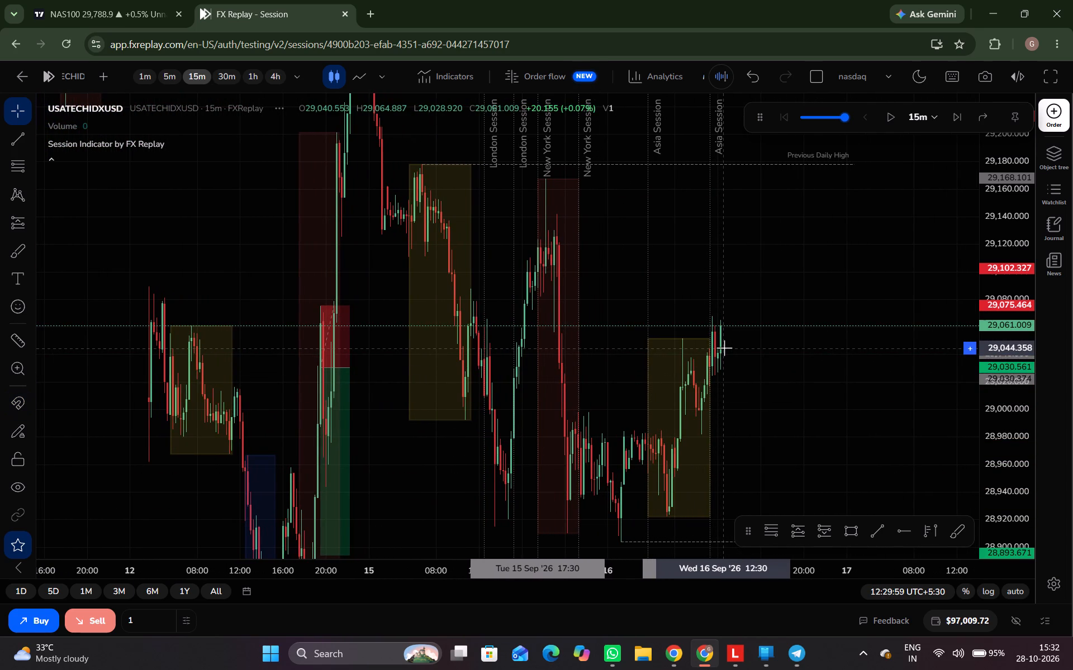
key(ctrl+space)
key(ctrl+space)
key(ctrl+space)
key(ctrl+space)
key(ctrl+space)
key(ctrl+space)
key(ctrl+space)
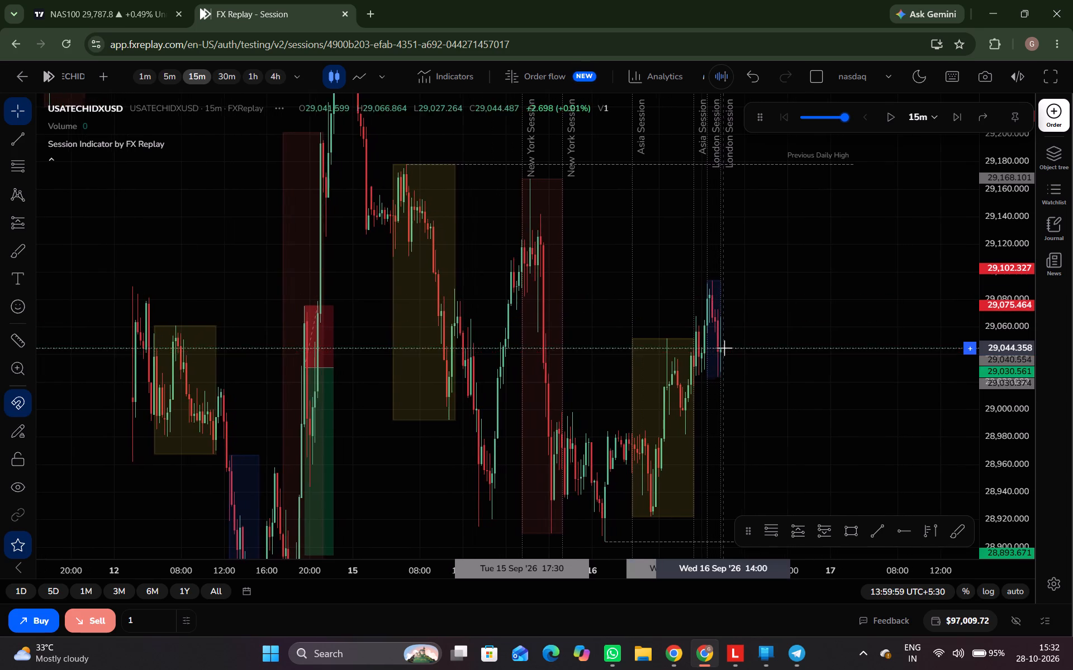
key(ctrl+space)
key(ctrl+space)
key(ctrl+space)
key(ctrl+space)
key(ctrl+space)
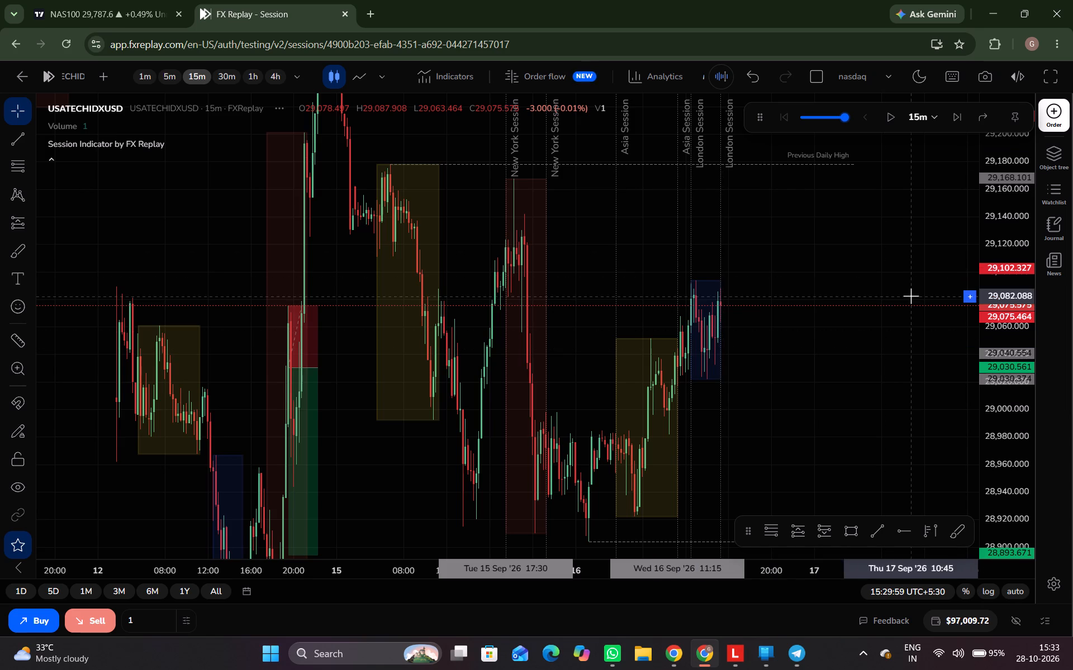
Examine the preceding days' sessions and marked trades around the previous daily high and low on the 15-minute chart.
drag(993, 262, 1014, 440)
scroll(848, 482, down, 3)
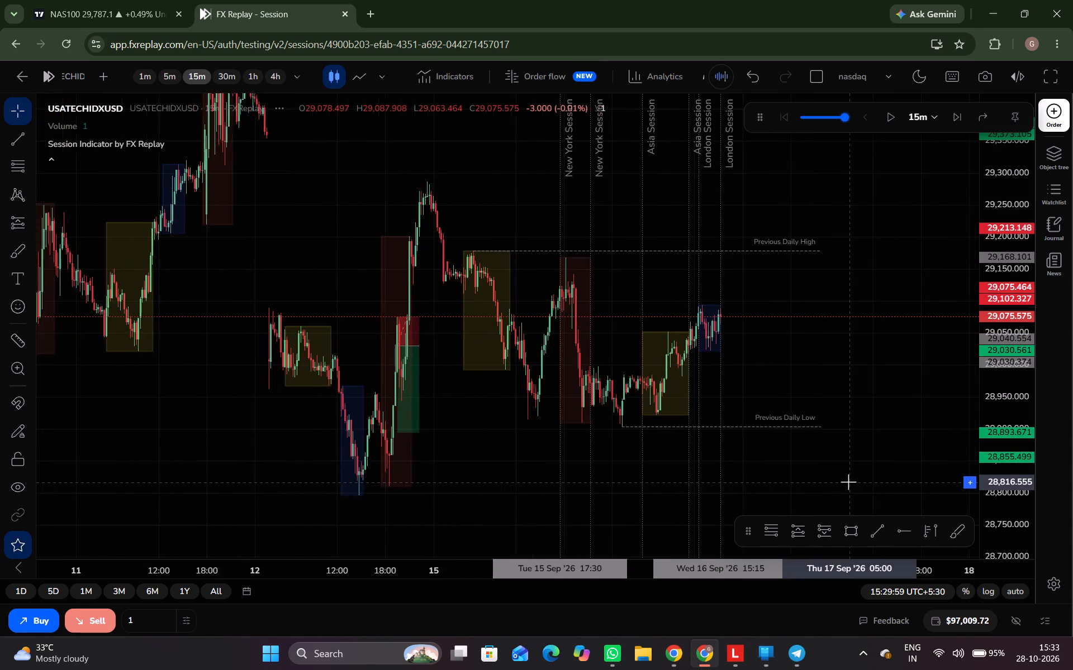
scroll(848, 482, down, 2)
scroll(848, 482, up, 1)
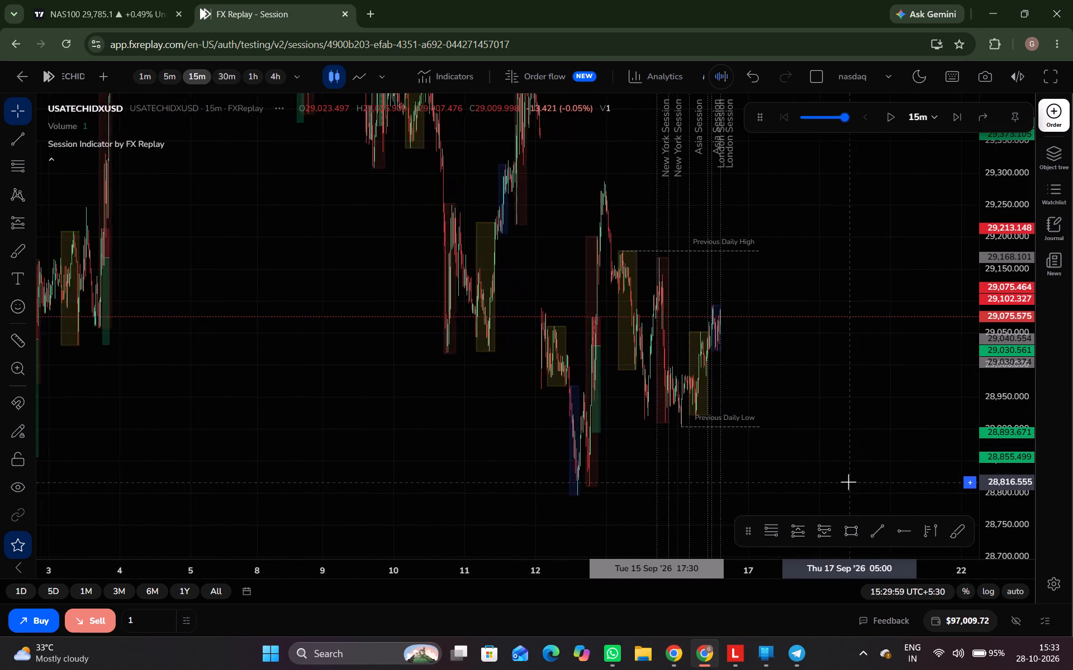
scroll(848, 482, down, 1)
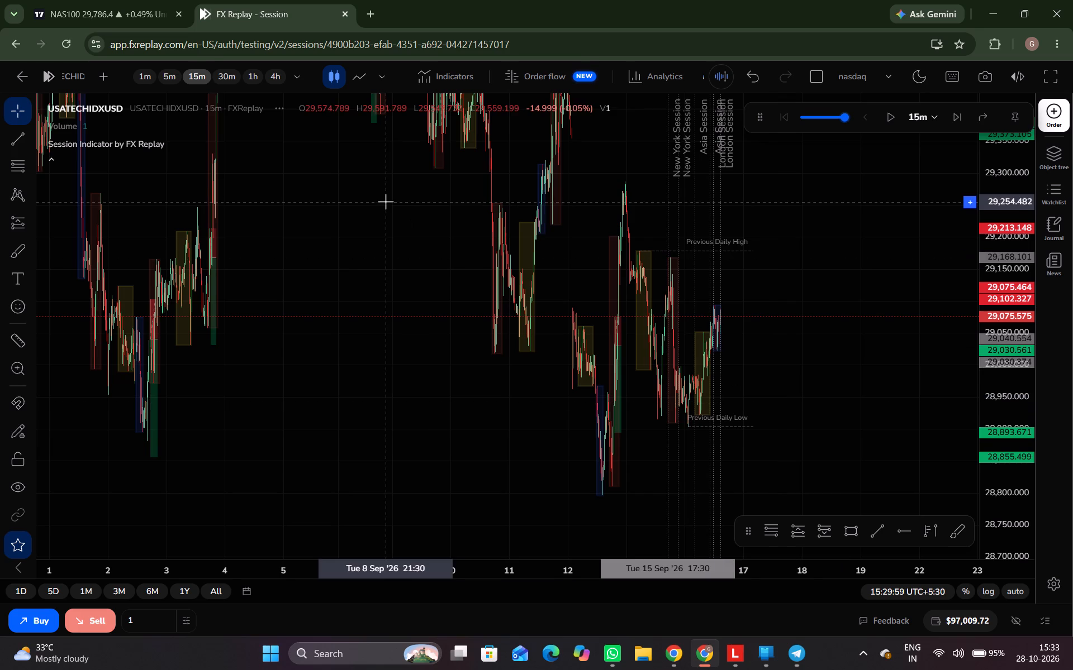
Switch to the 4-hour timeframe and examine the price swings of the preceding weeks leading up to 16 September.
click(267, 77)
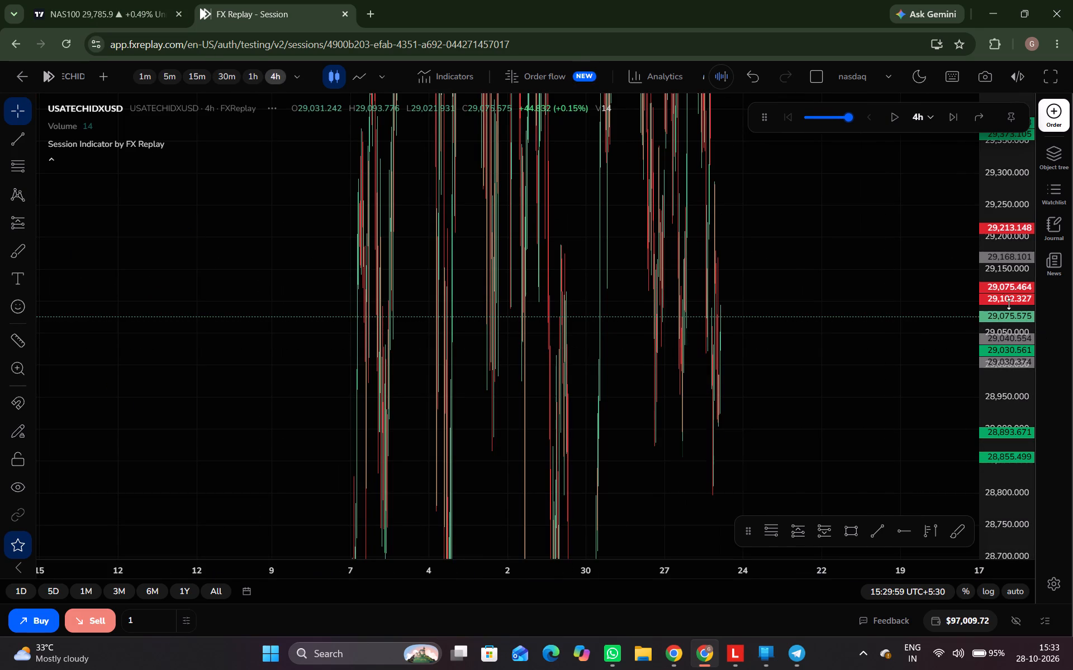
drag(1001, 299, 1070, 606)
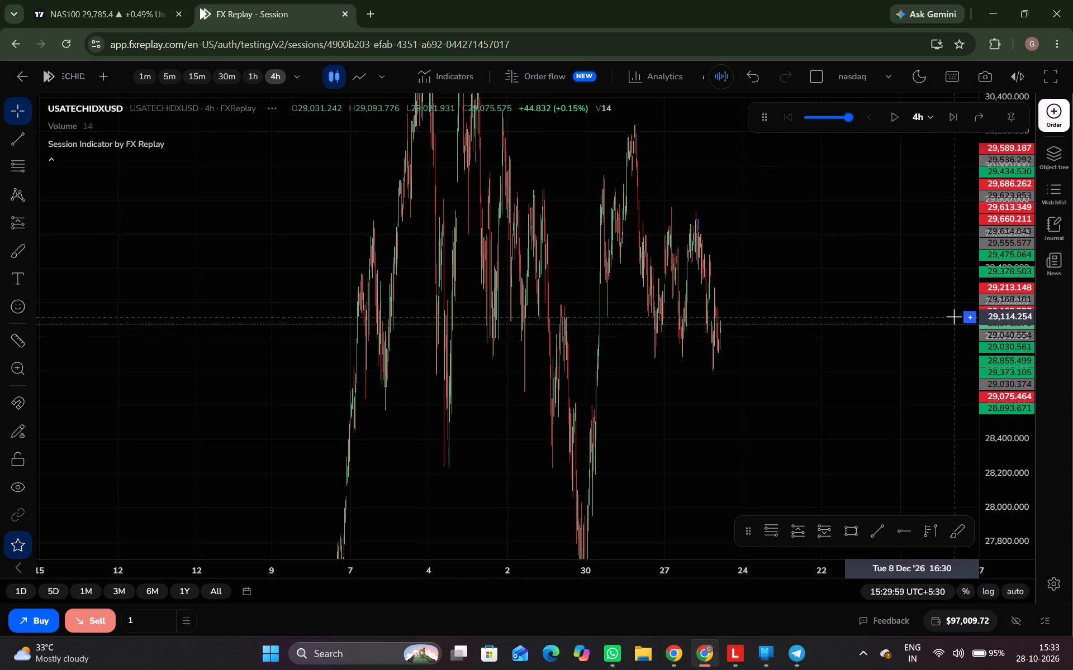
drag(1005, 308, 1068, 458)
scroll(730, 303, up, 2)
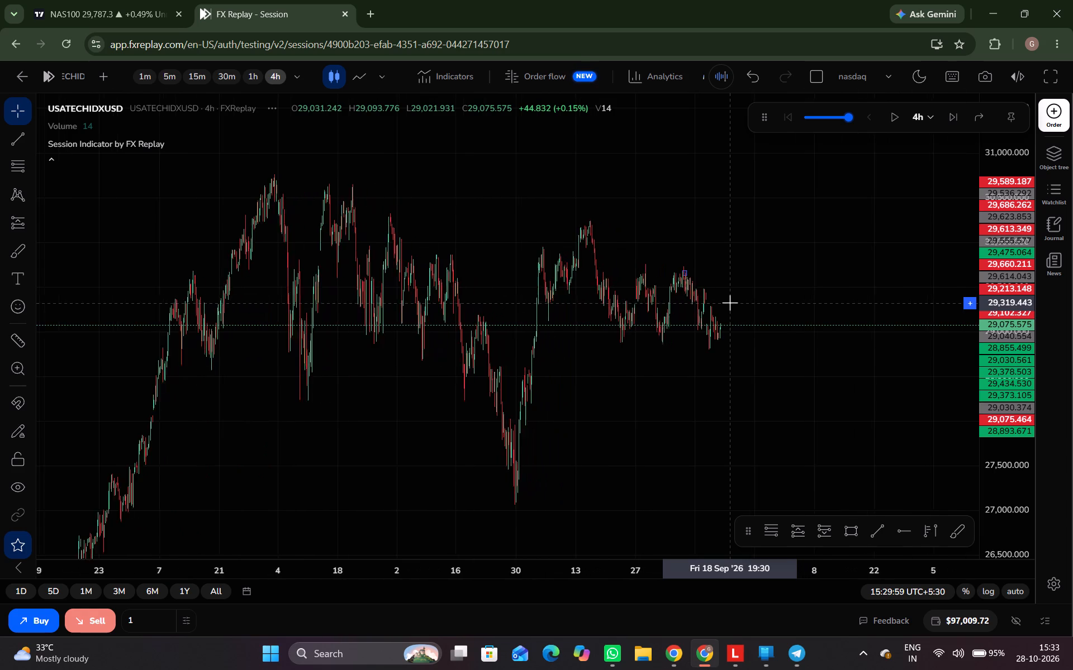
scroll(730, 303, up, 3)
scroll(934, 415, down, 2)
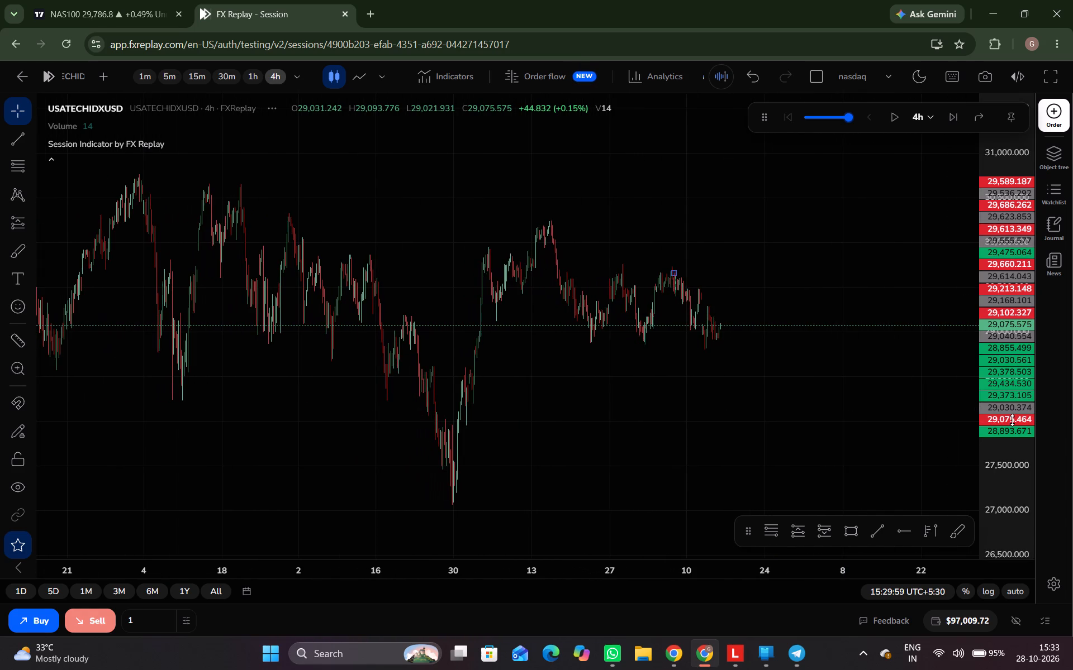
drag(1012, 420, 988, 251)
scroll(656, 367, up, 3)
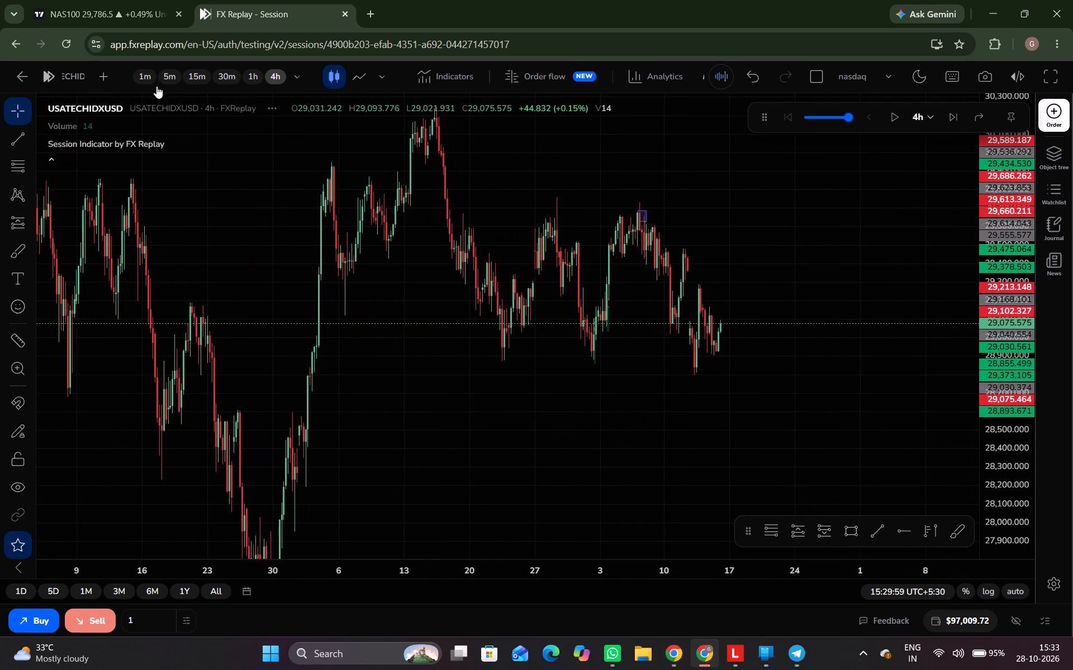
scroll(373, 336, down, 1)
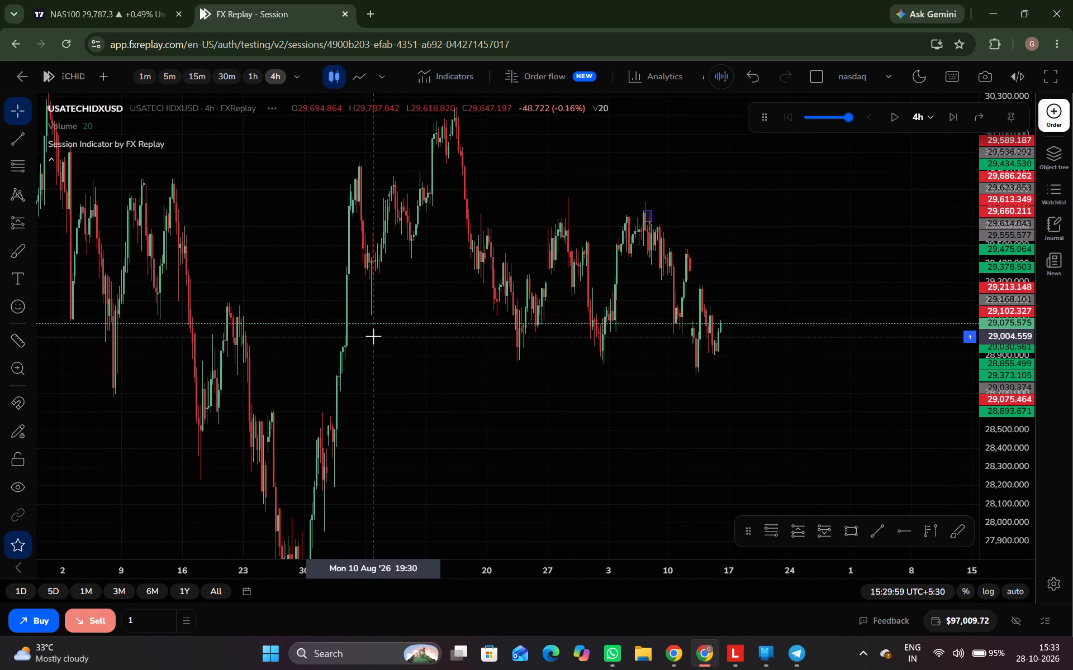
scroll(373, 336, down, 1)
scroll(373, 336, up, 2)
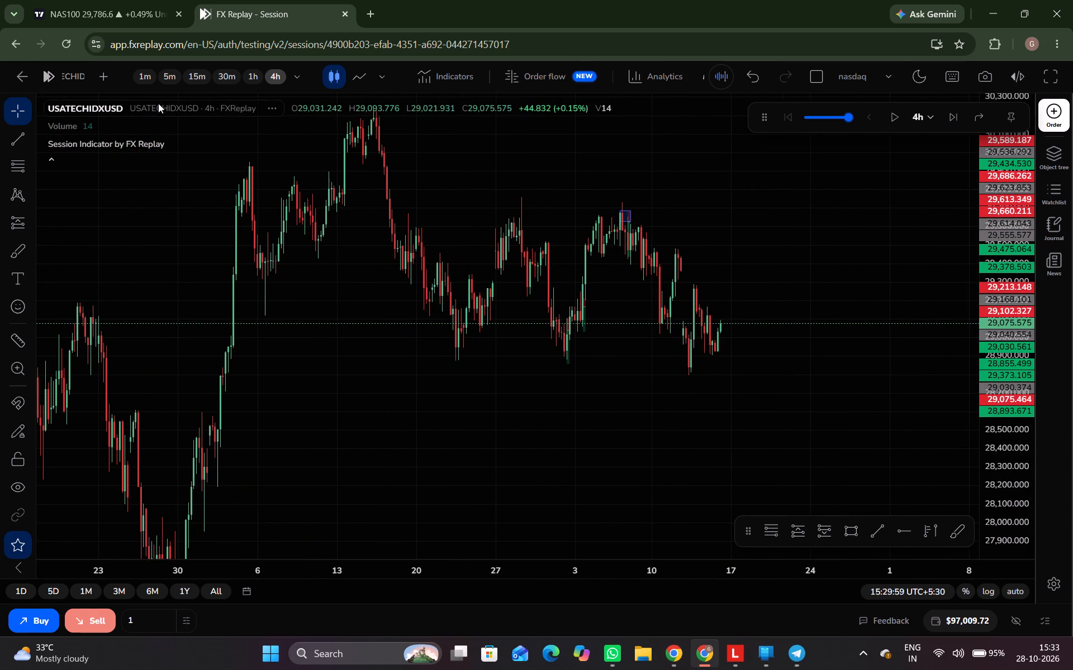
Switch the chart to the 5-minute timeframe and frame 16 September's Asia and London sessions with room for upcoming candles.
click(163, 72)
scroll(495, 303, down, 4)
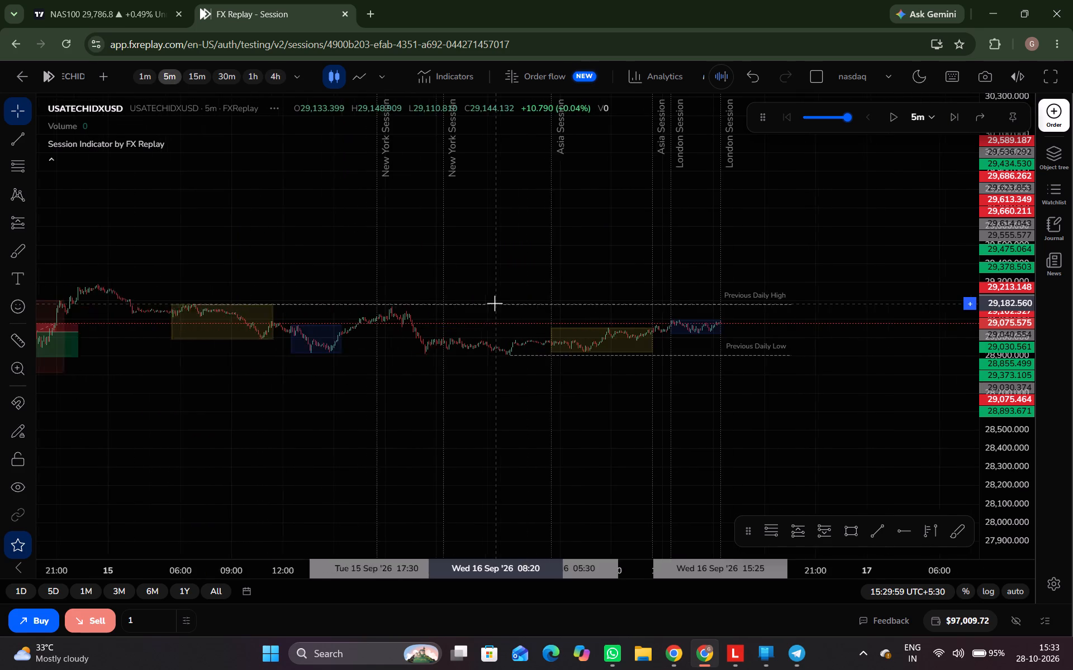
drag(990, 385, 946, 0)
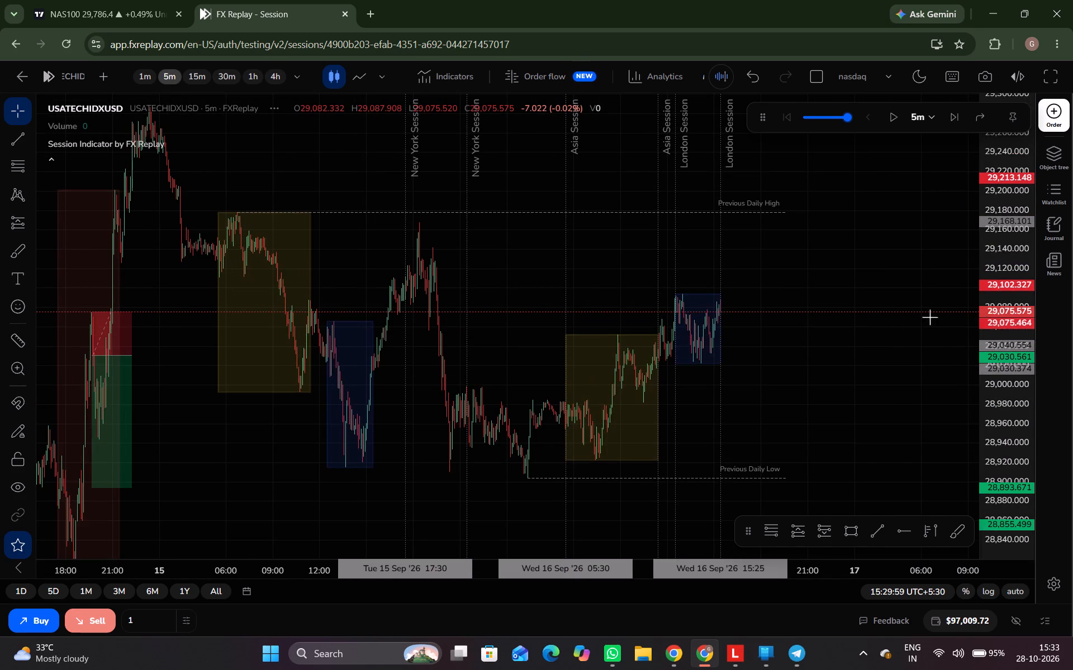
scroll(850, 357, up, 3)
drag(1017, 438, 957, 285)
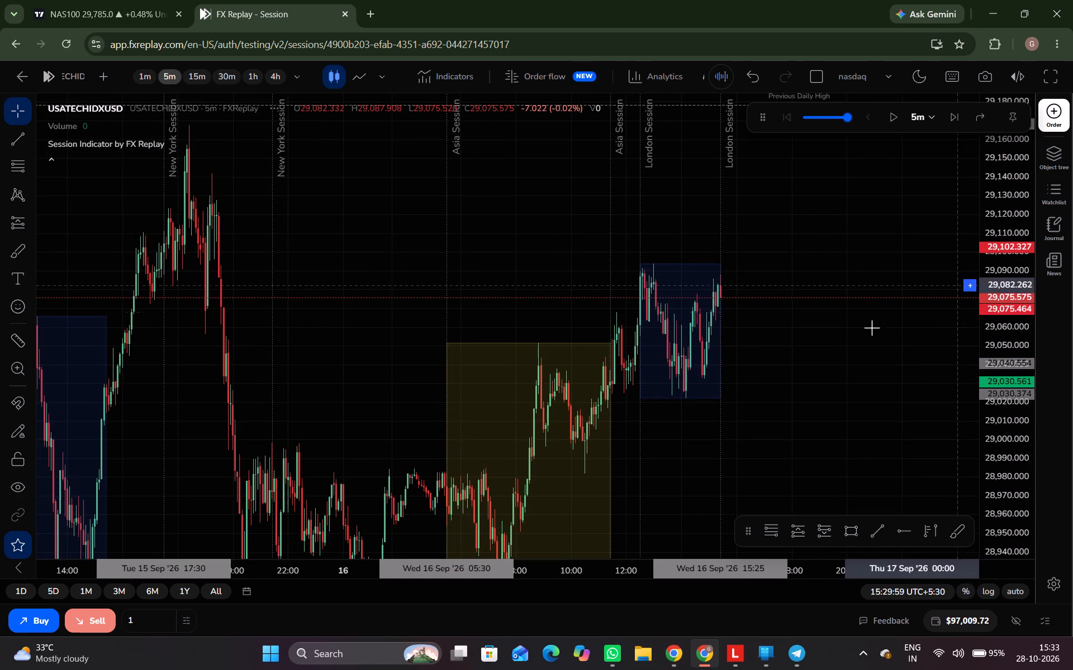
scroll(816, 353, down, 2)
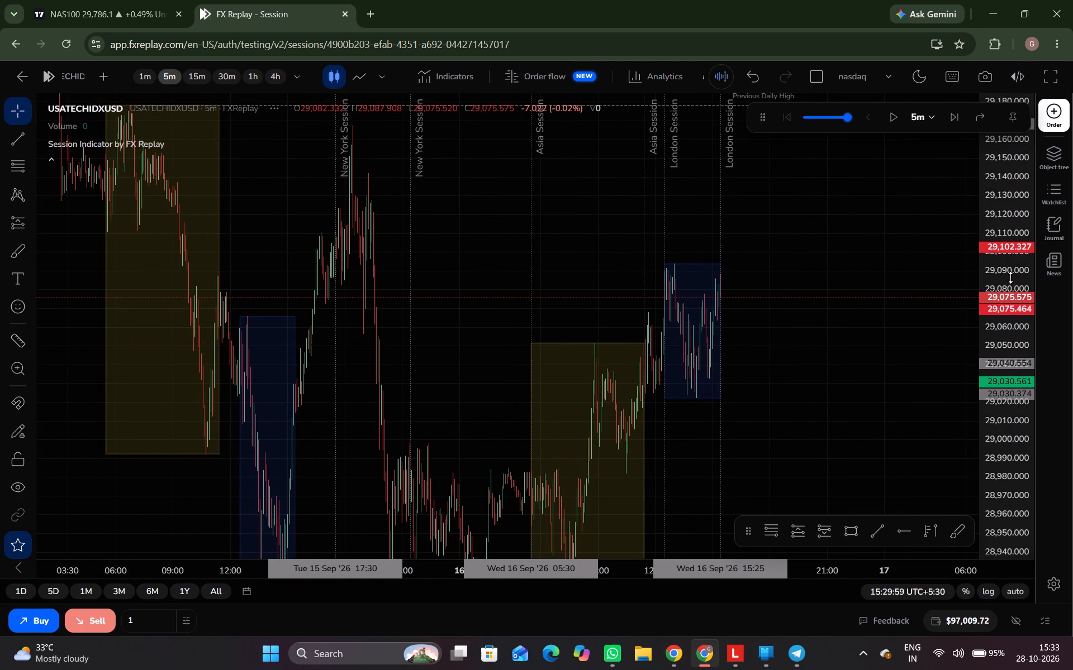
drag(1010, 277, 989, 381)
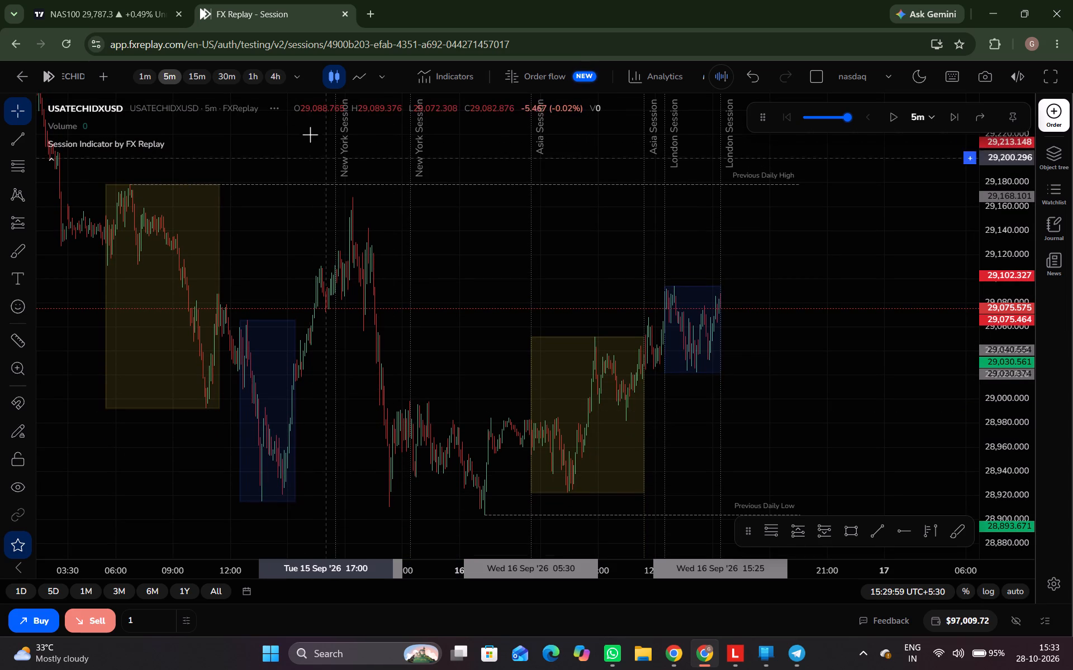
scroll(368, 266, up, 4)
scroll(797, 466, up, 1)
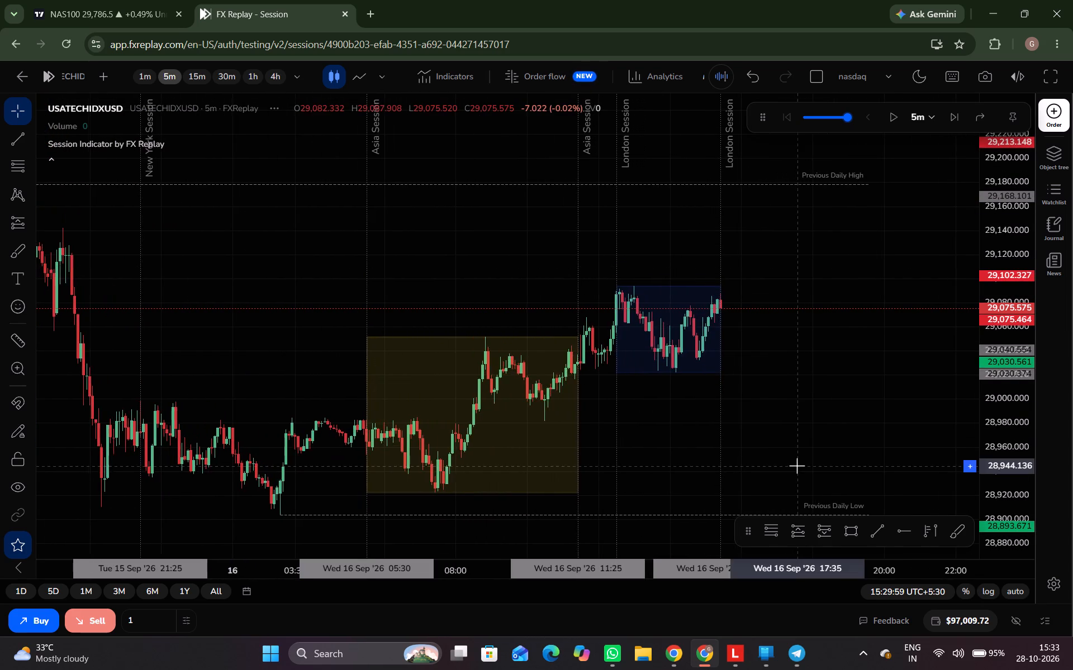
scroll(797, 466, up, 1)
drag(976, 391, 980, 312)
drag(1000, 342, 988, 230)
drag(899, 267, 870, 271)
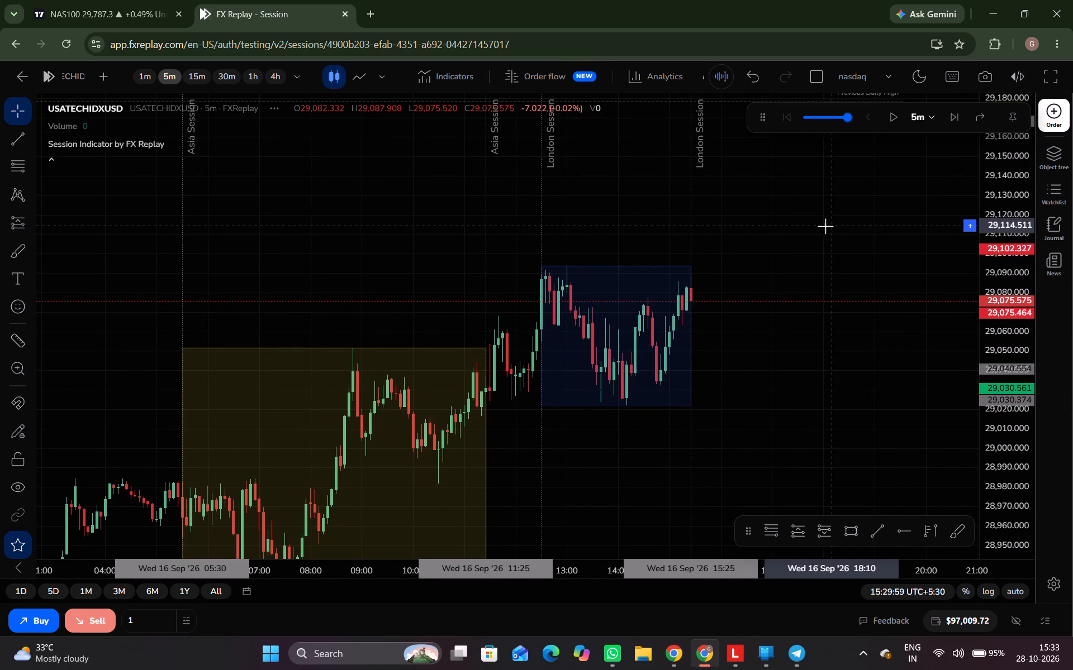
drag(809, 237, 751, 216)
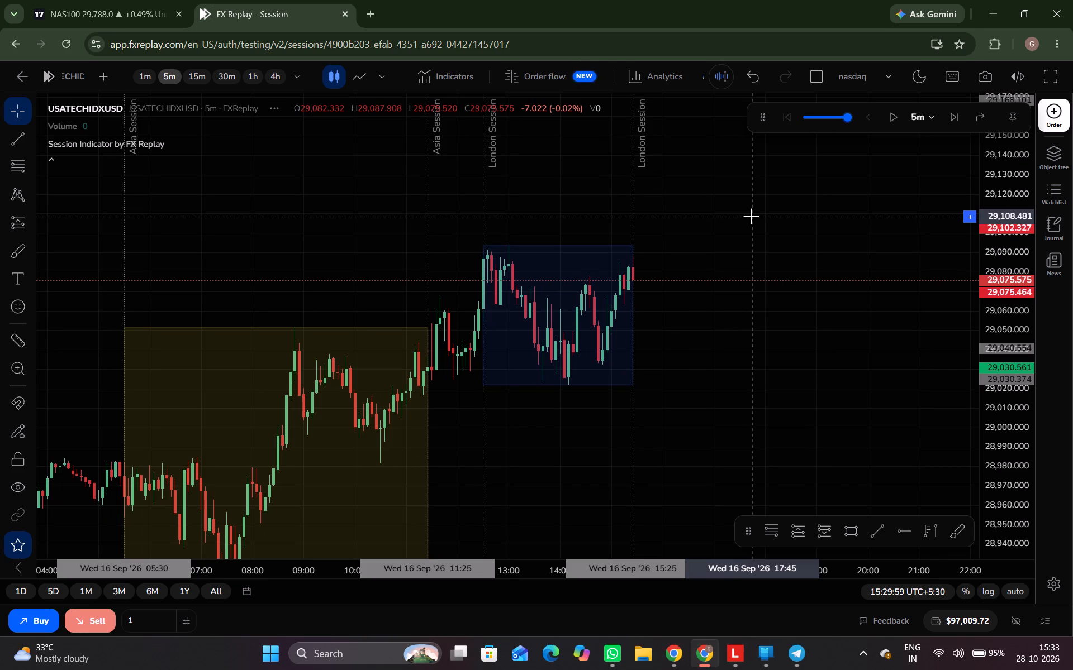
Advance the replay in 5-minute candles to 16:44:59 on 16 September.
key(ctrl+space)
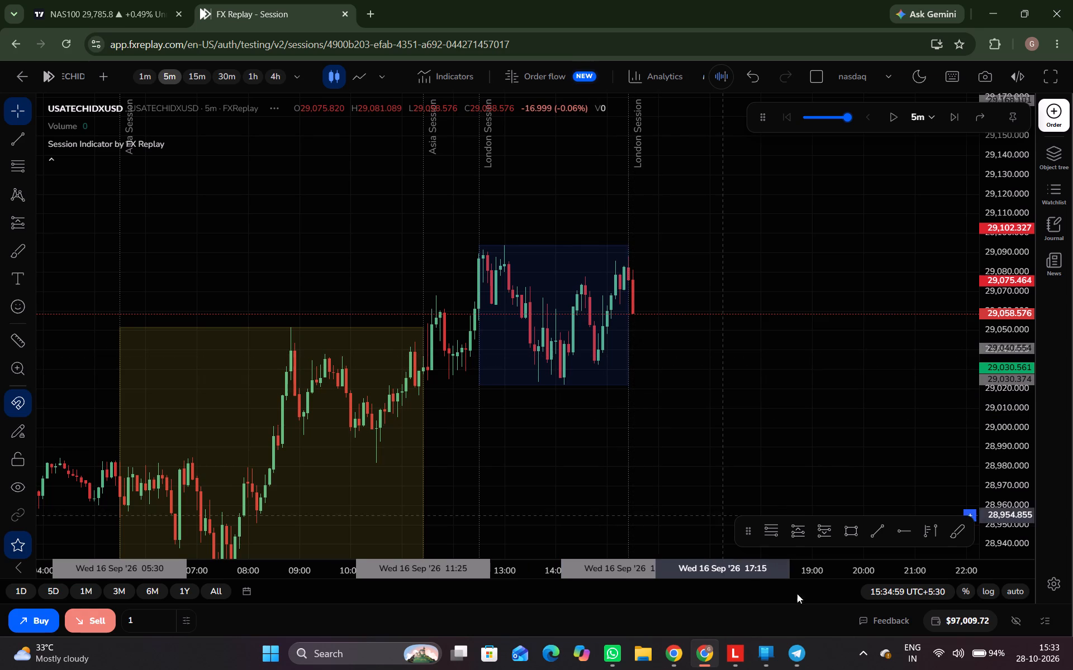
key(ctrl+space)
key(ctrl+space)
key(ctrl+space)
key(ctrl+space)
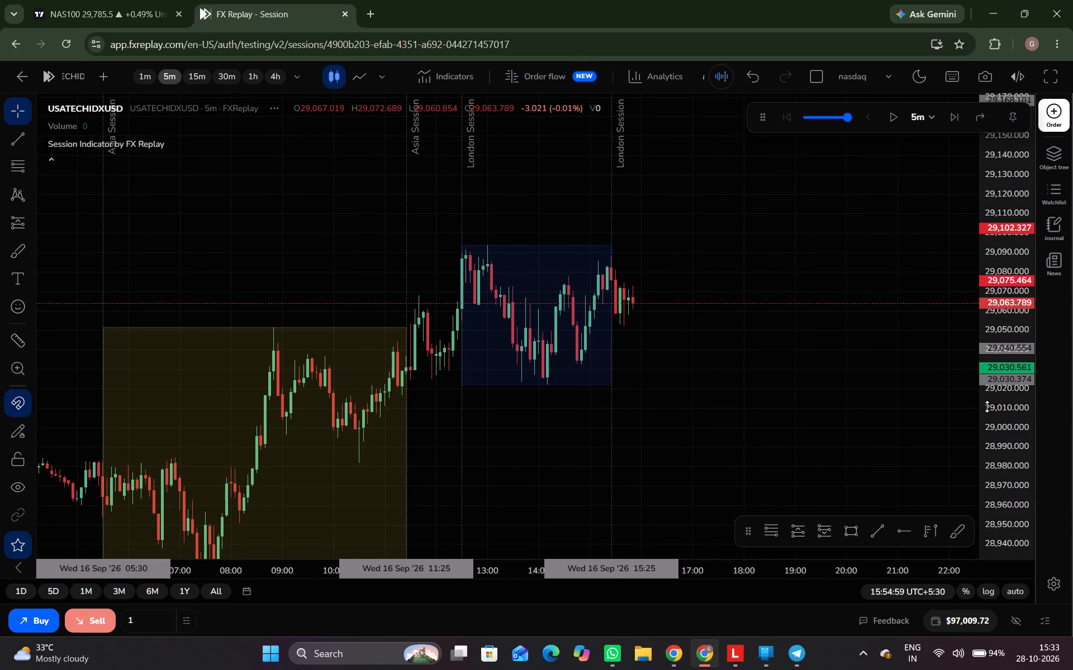
key(ctrl+space)
key(ctrl+space)
key(ctrl+space)
key(ctrl+space)
key(ctrl+space)
key(ctrl+space)
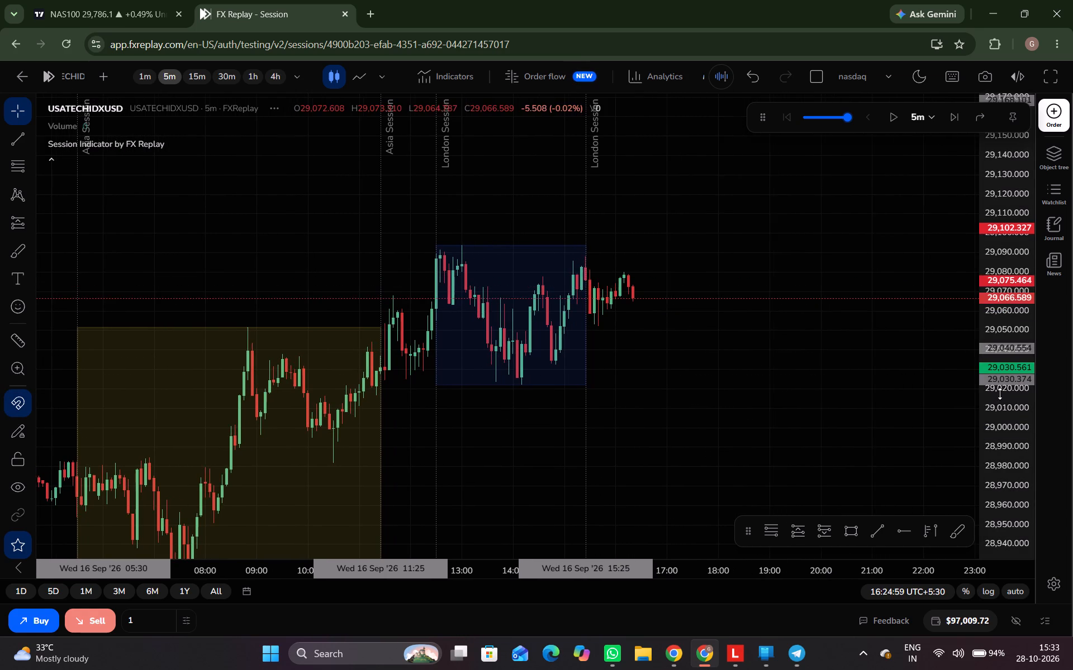
key(ctrl+space)
key(ctrl+space)
key(ctrl+space)
key(ctrl+space)
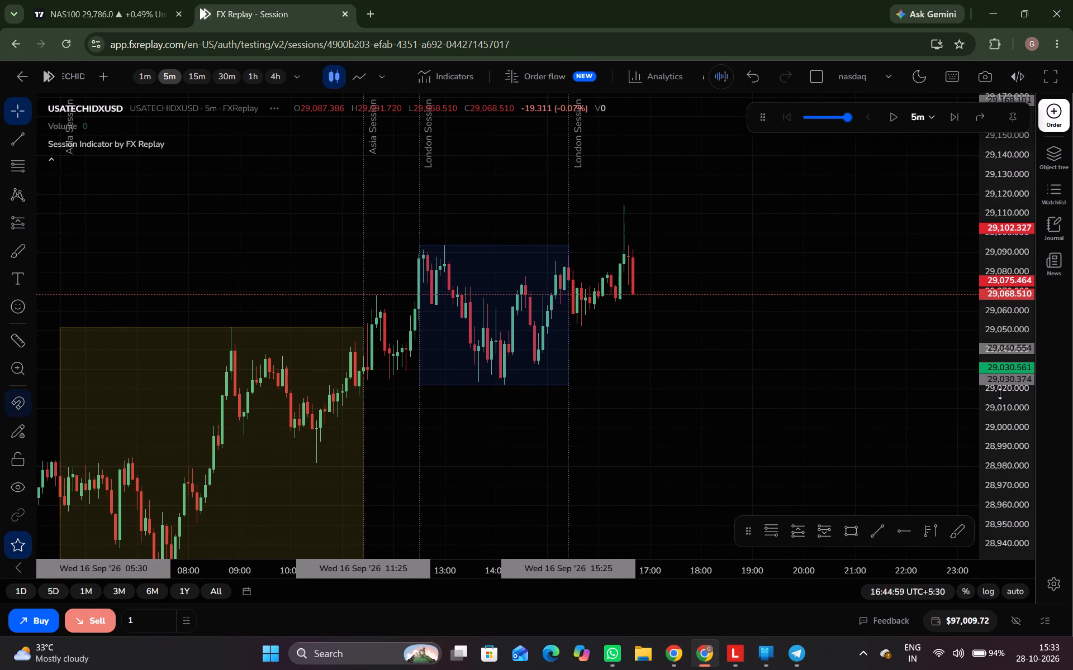
Place a short position on the 16:40 candle of 16 September with its entry at 29,068.432.
scroll(653, 389, down, 3)
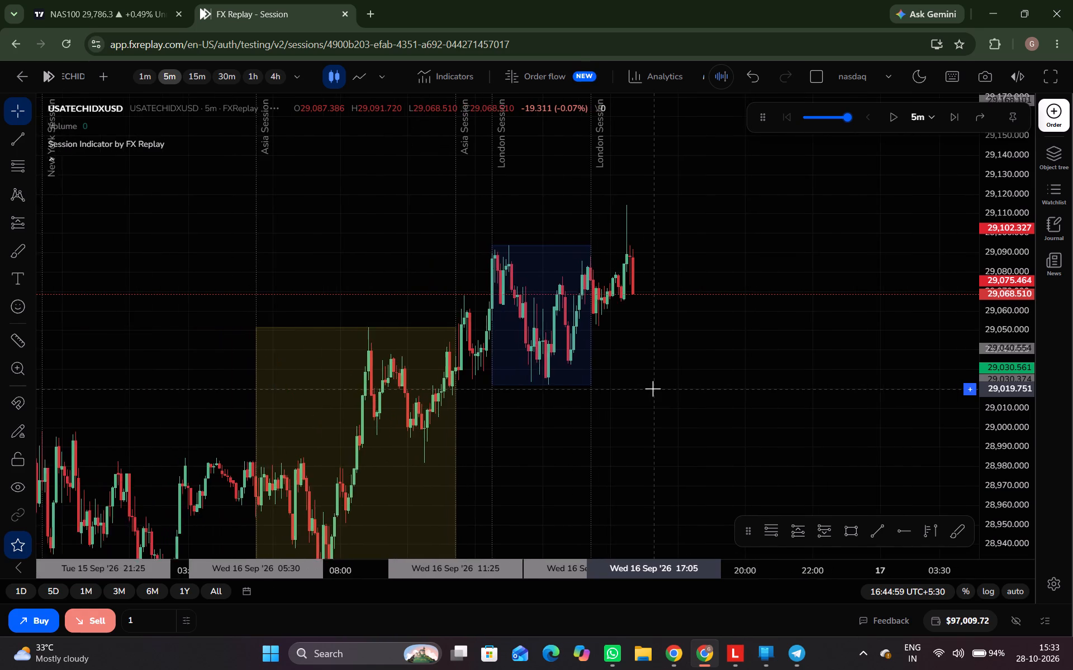
scroll(653, 389, down, 6)
scroll(653, 389, up, 5)
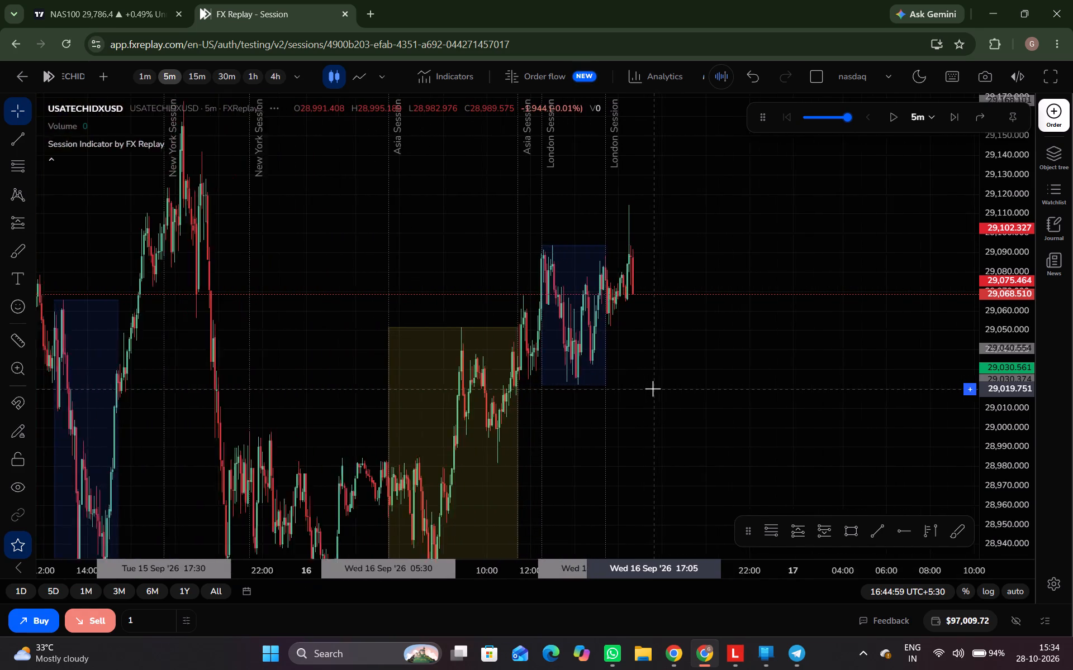
drag(575, 398, 732, 366)
scroll(732, 366, up, 1)
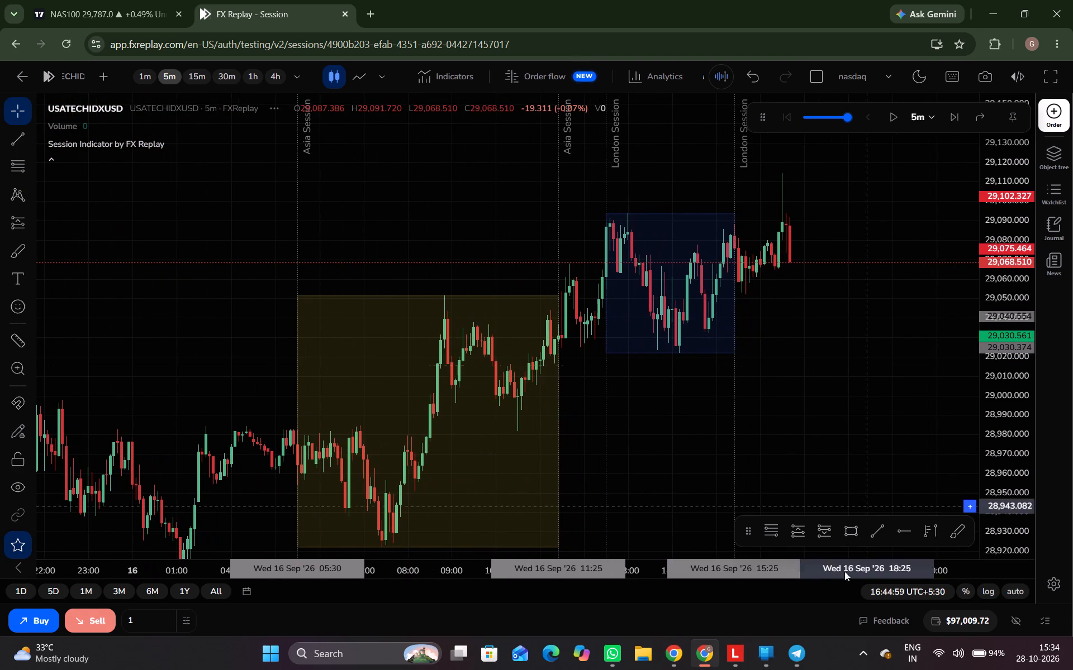
click(831, 521)
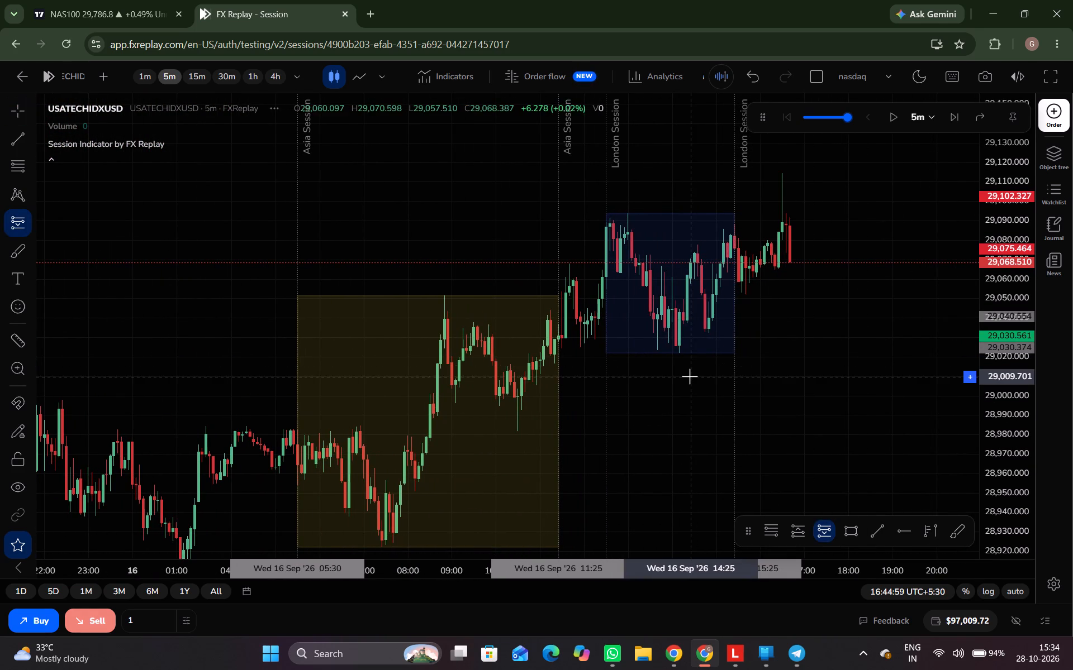
scroll(690, 376, down, 3)
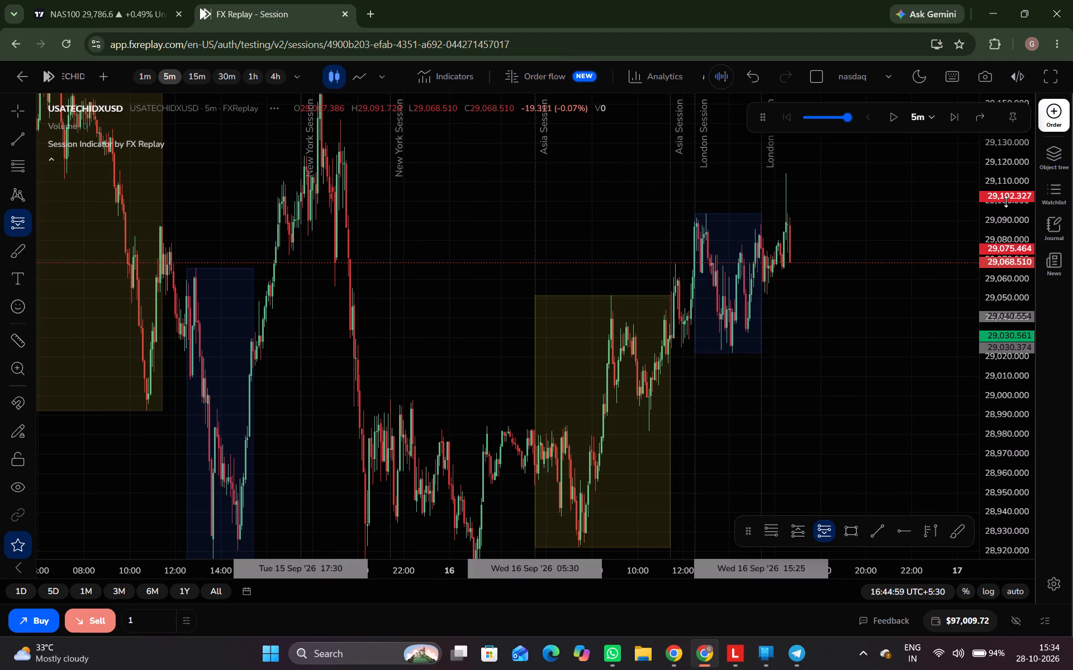
drag(1006, 202, 983, 314)
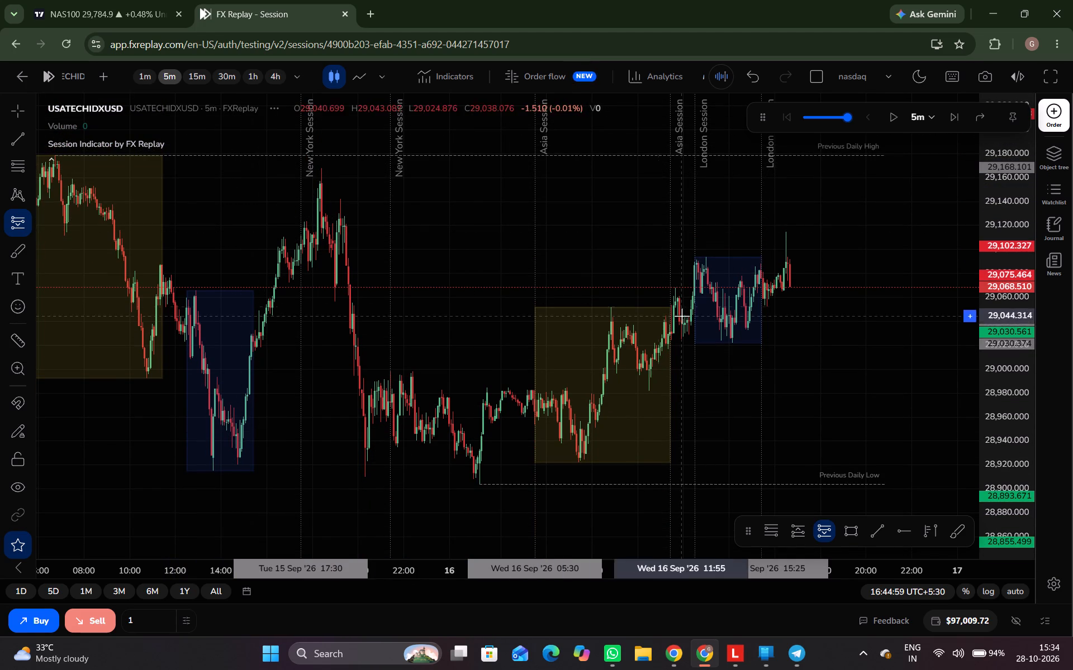
scroll(682, 316, up, 3)
drag(1004, 385, 985, 225)
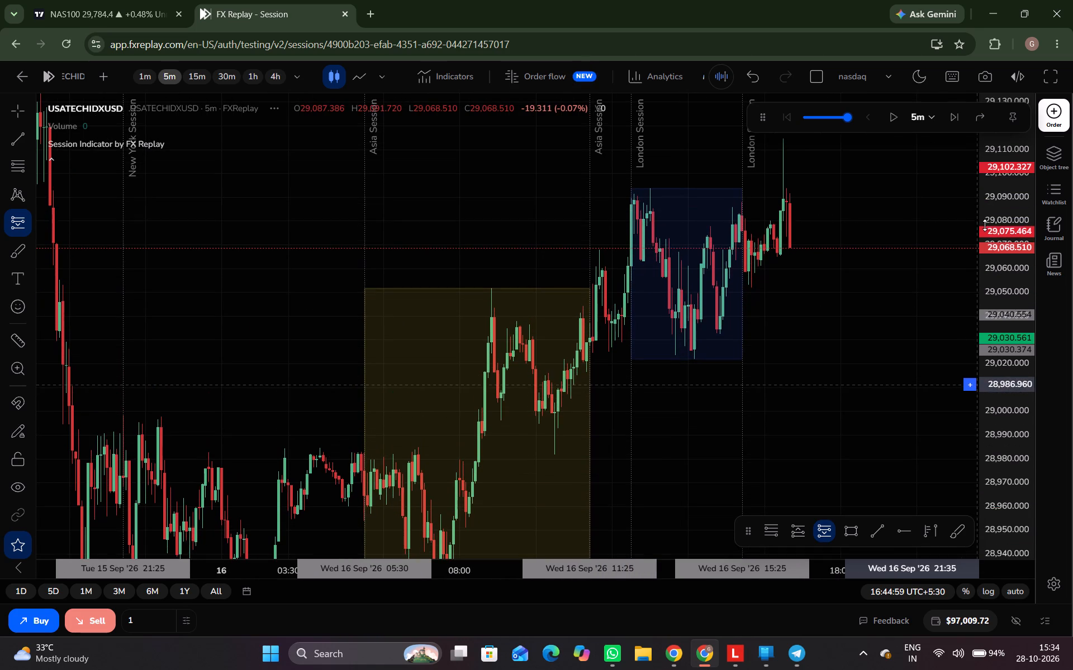
click(789, 248)
drag(705, 335, 521, 442)
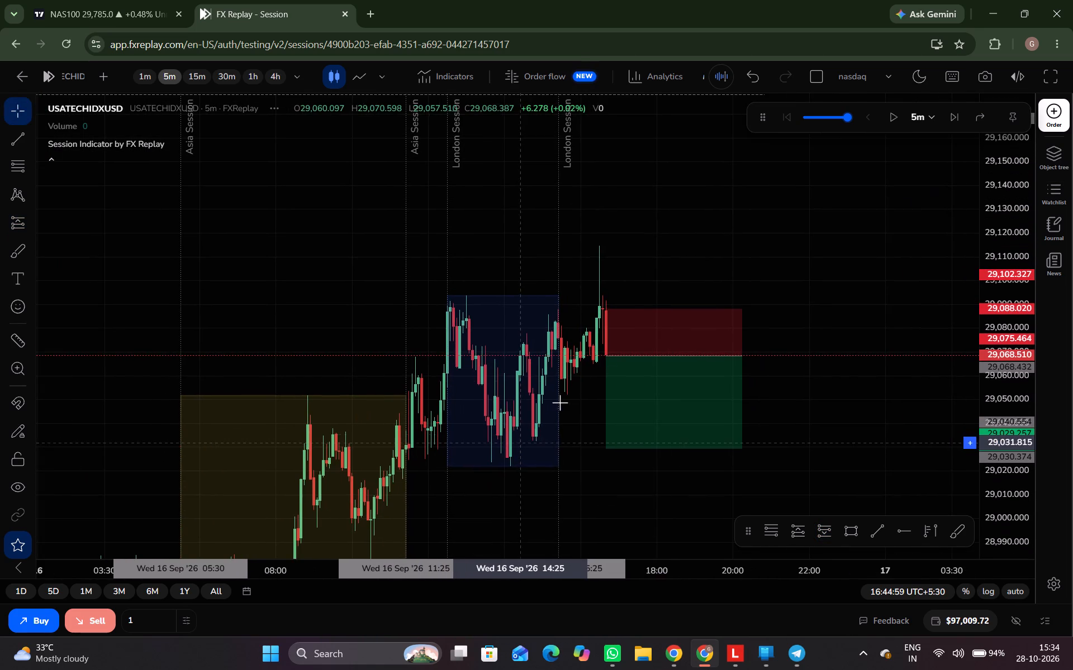
Raise the short position's stop to 29,114.544, at the high of the recent spike after the London session.
drag(672, 308, 681, 261)
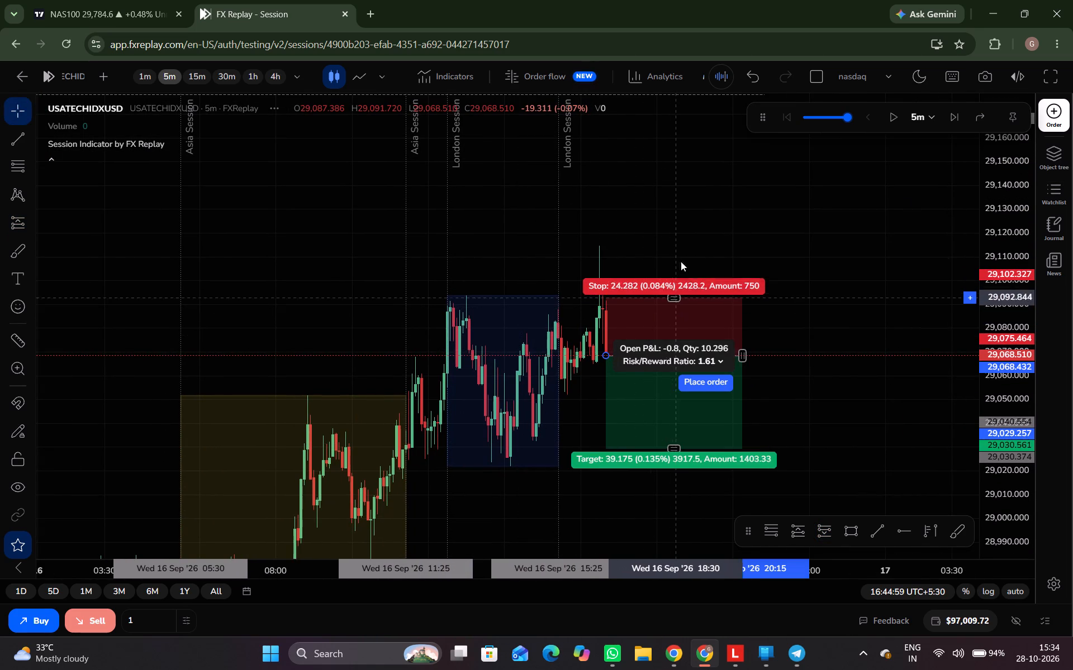
drag(681, 261, 665, 250)
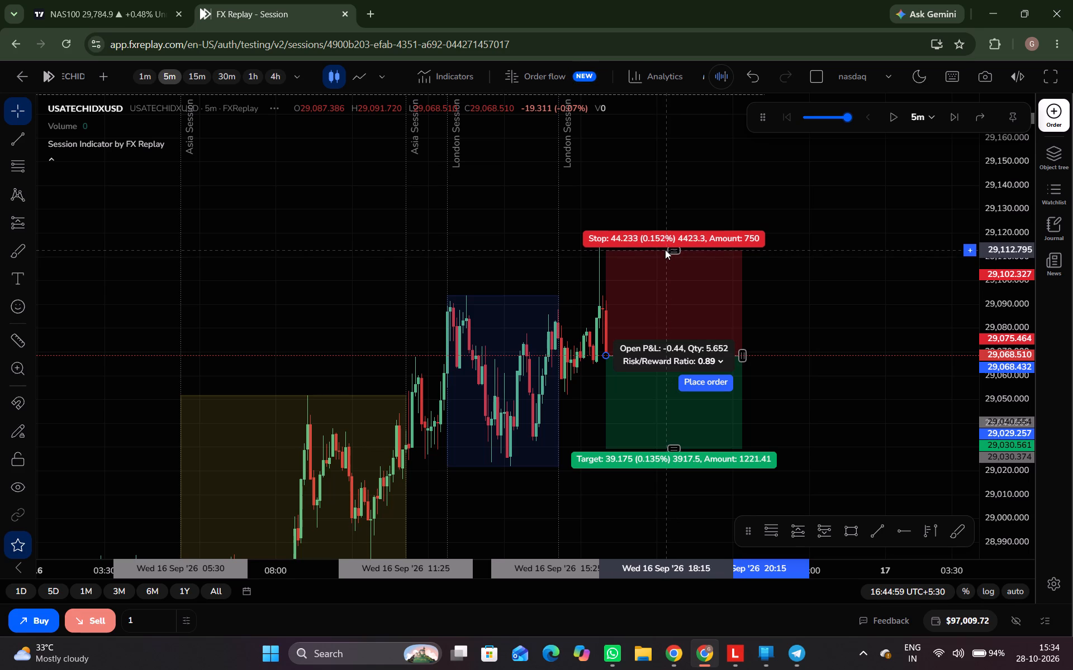
drag(665, 250, 664, 245)
Lower the short position's target to 28,984.079, for a risk/reward ratio of 1.83.
drag(671, 444, 717, 572)
drag(783, 522, 826, 405)
drag(826, 405, 795, 314)
drag(991, 253, 992, 321)
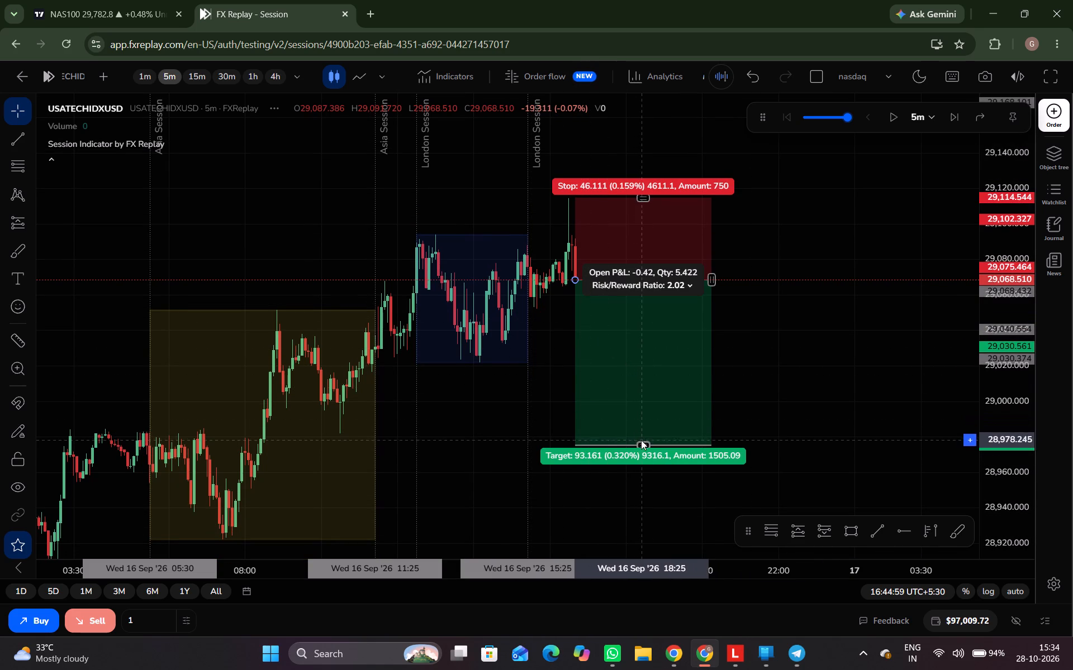
drag(641, 441, 628, 532)
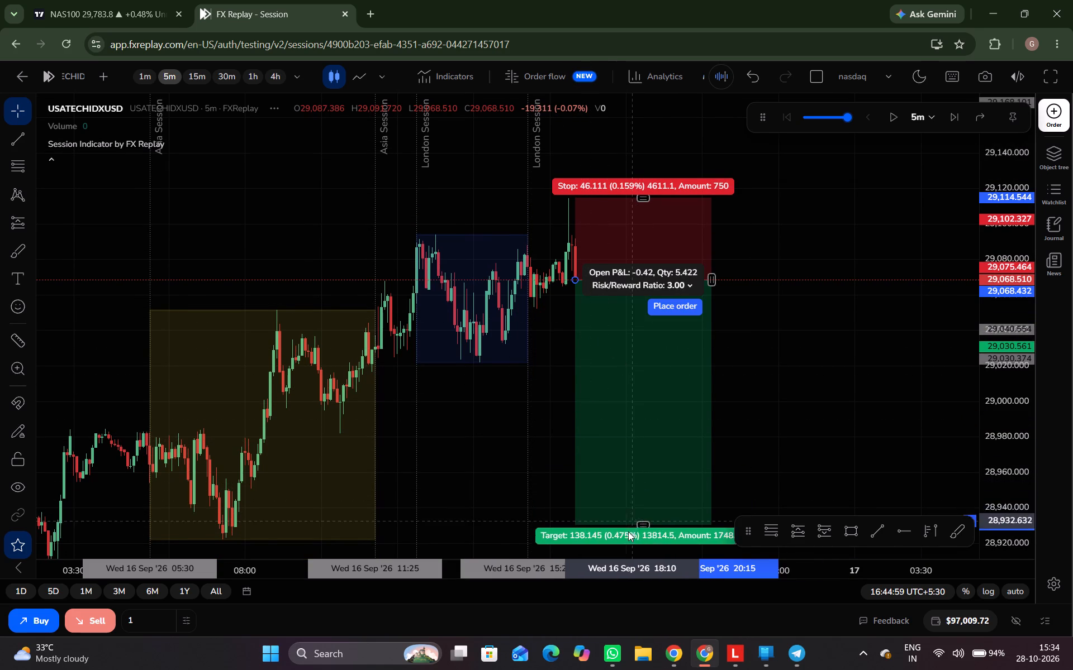
drag(628, 532, 678, 425)
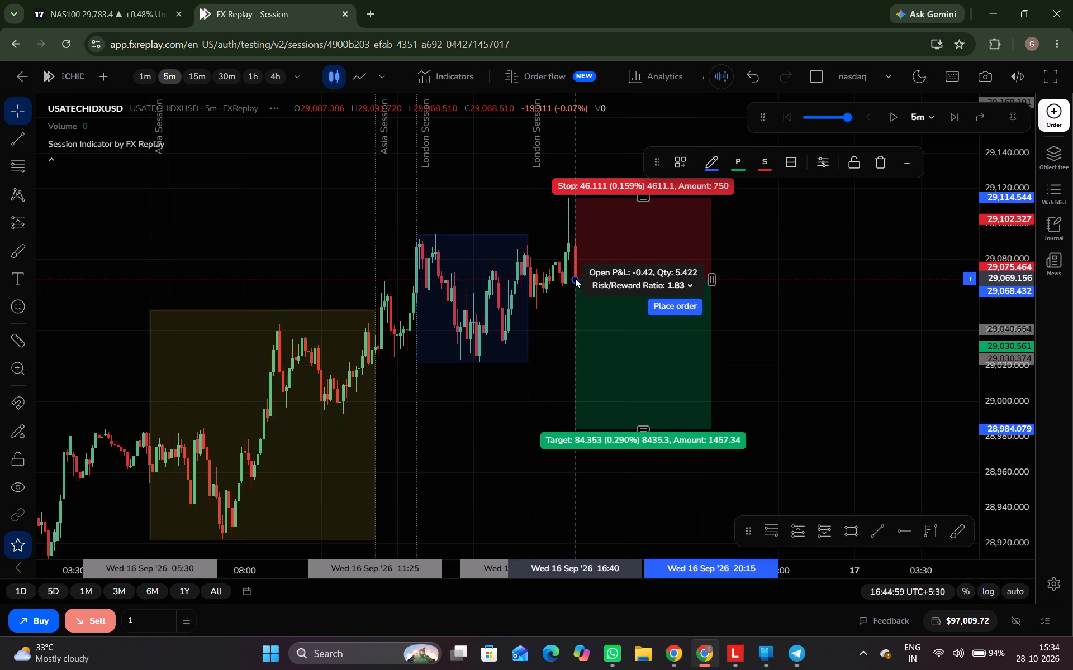
Raise the short position's entry to 29,079.442 on the 16:45 candle of 16 September.
drag(575, 278, 577, 247)
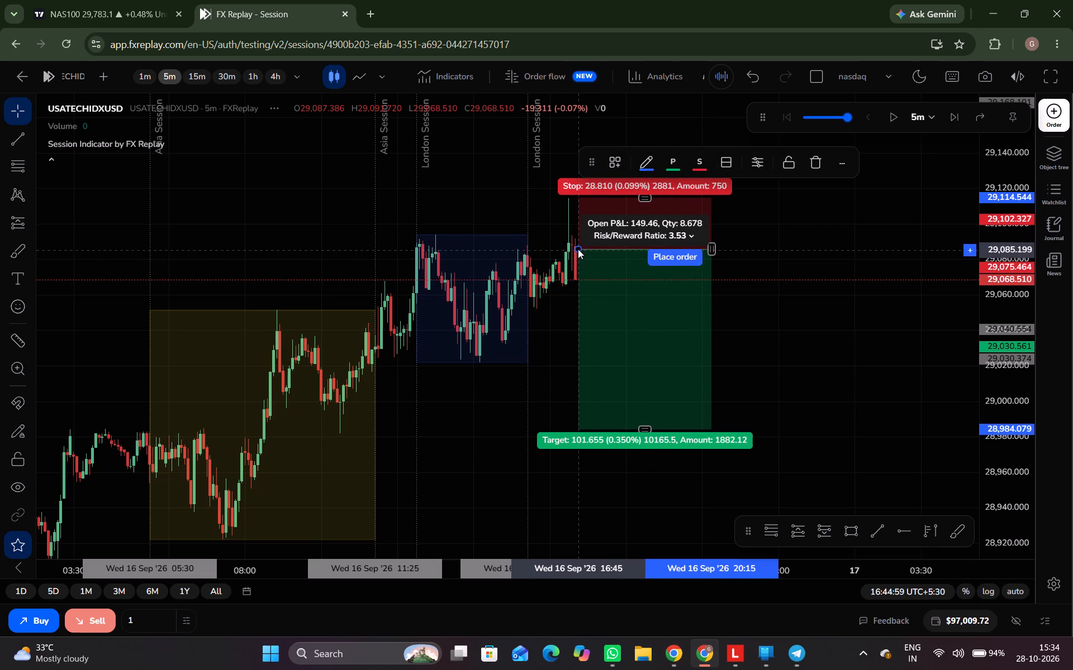
drag(577, 248, 577, 260)
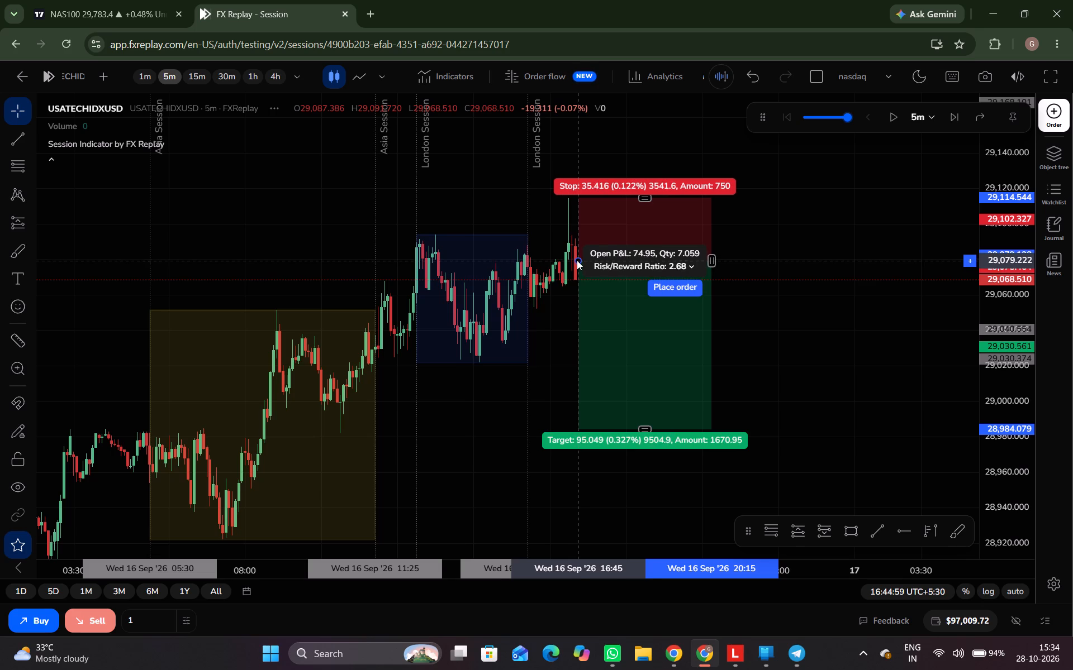
drag(577, 260, 577, 259)
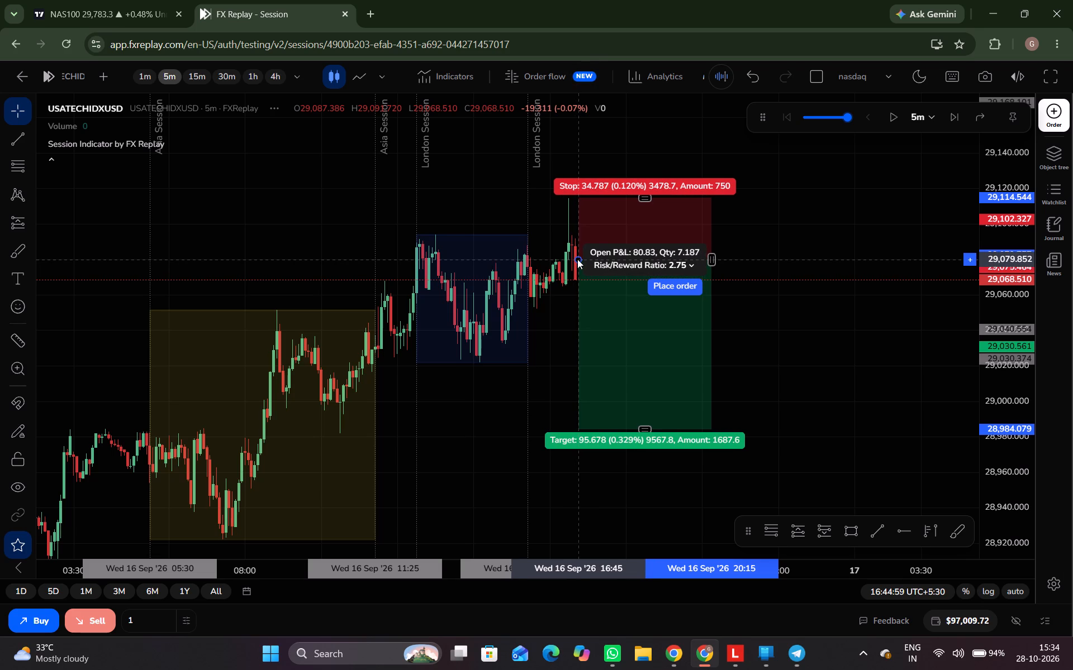
drag(577, 259, 577, 260)
Lower the short position's target to 28,972.440, for a risk/reward ratio of 3.05.
drag(647, 426, 647, 446)
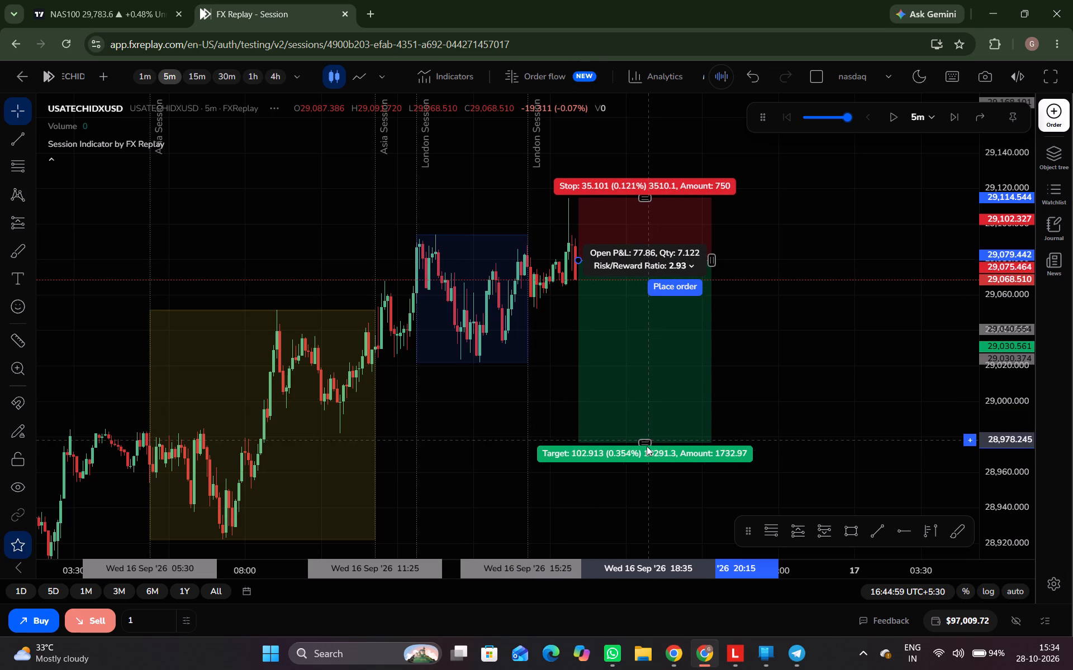
drag(647, 446, 647, 447)
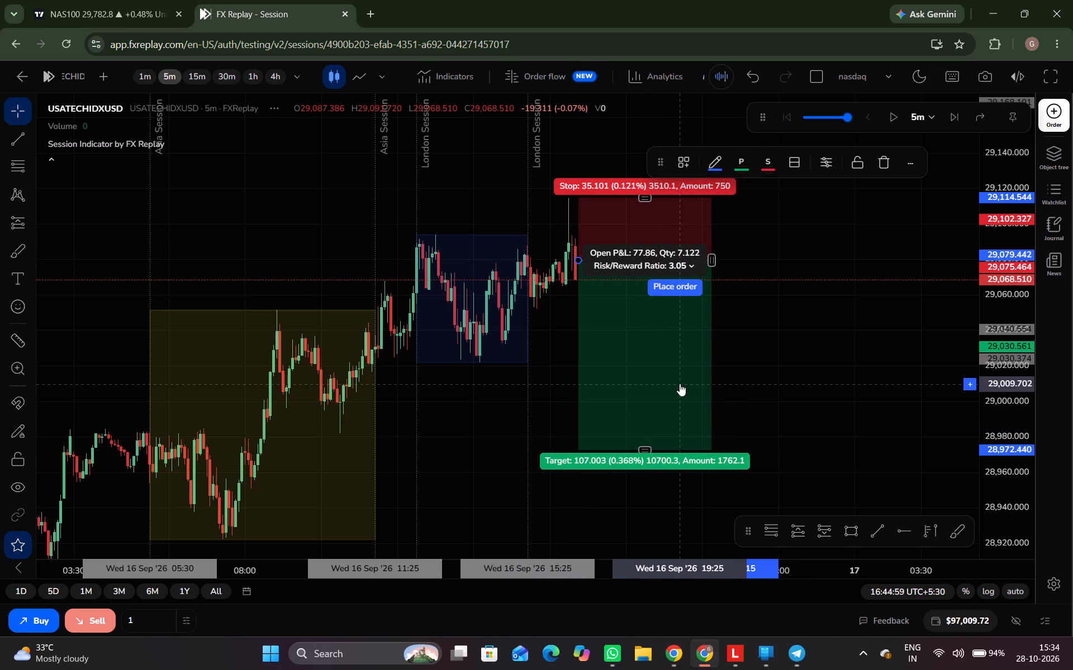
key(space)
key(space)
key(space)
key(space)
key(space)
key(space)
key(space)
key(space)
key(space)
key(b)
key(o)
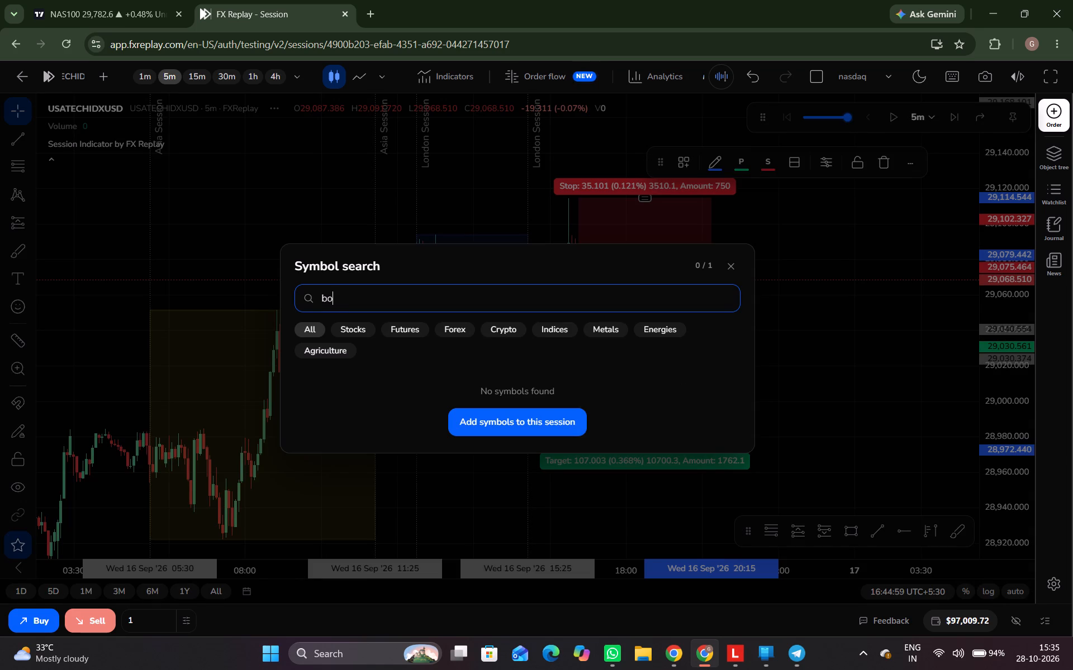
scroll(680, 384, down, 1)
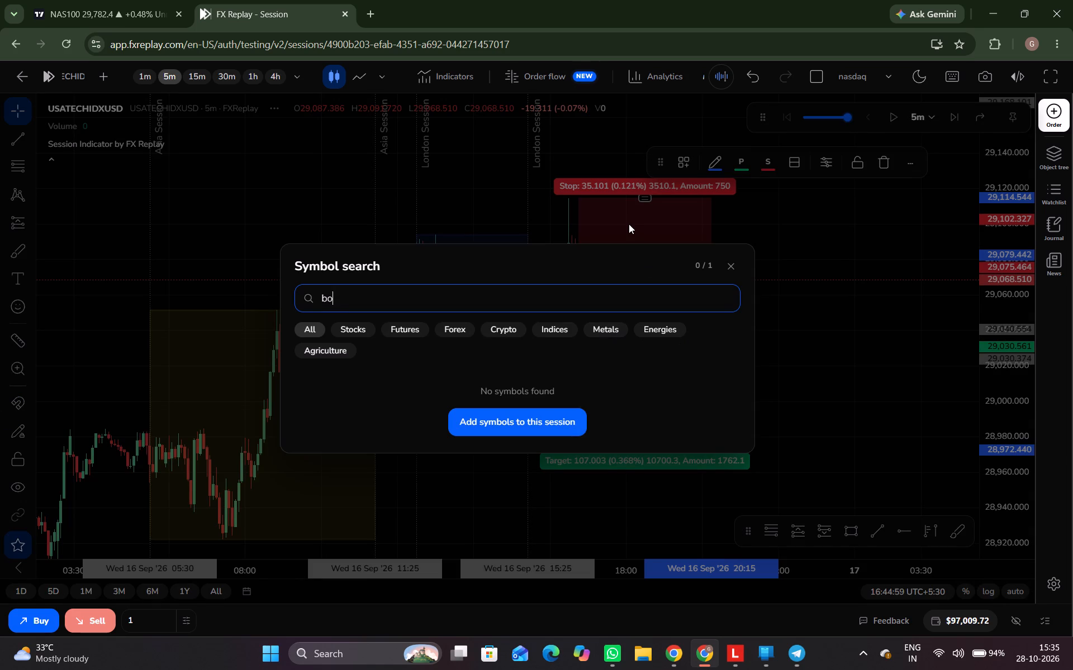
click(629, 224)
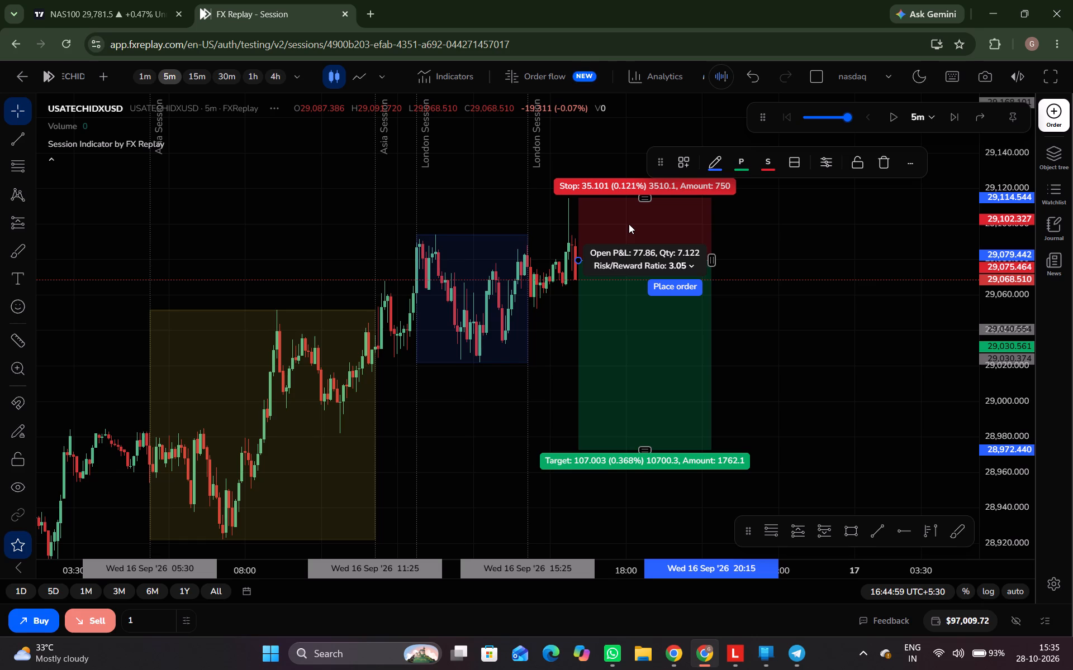
Place a sell limit order from the short position: 28.49 units at 29,079.442, stop 29,114.544, target 28,972.440, risking 1%.
key(alt+b)
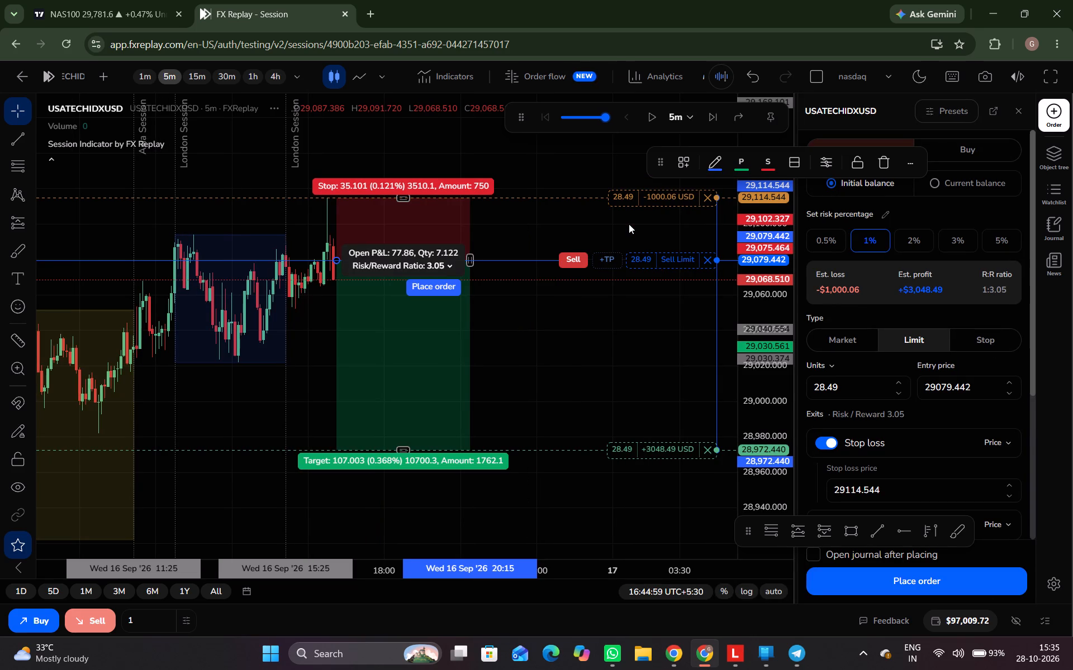
key(o)
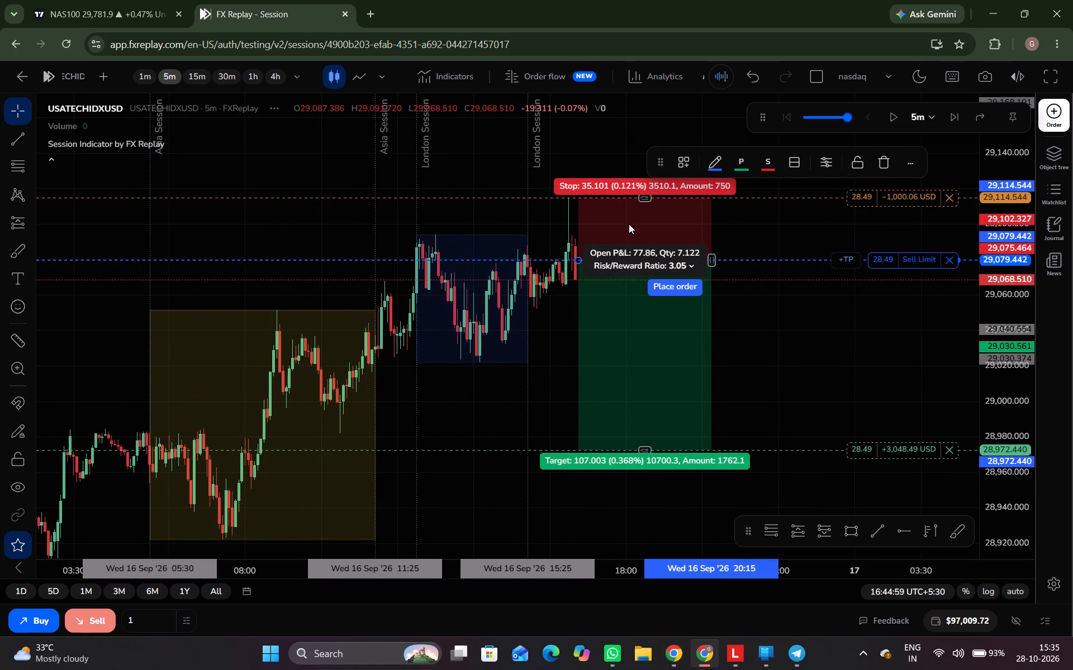
Advance the replay in 5-minute candles to 17:59:59 on 16 September to play out the short trade.
key(ctrl+space)
key(ctrl+space)
key(ctrl+space)
ctrl+click(801, 374)
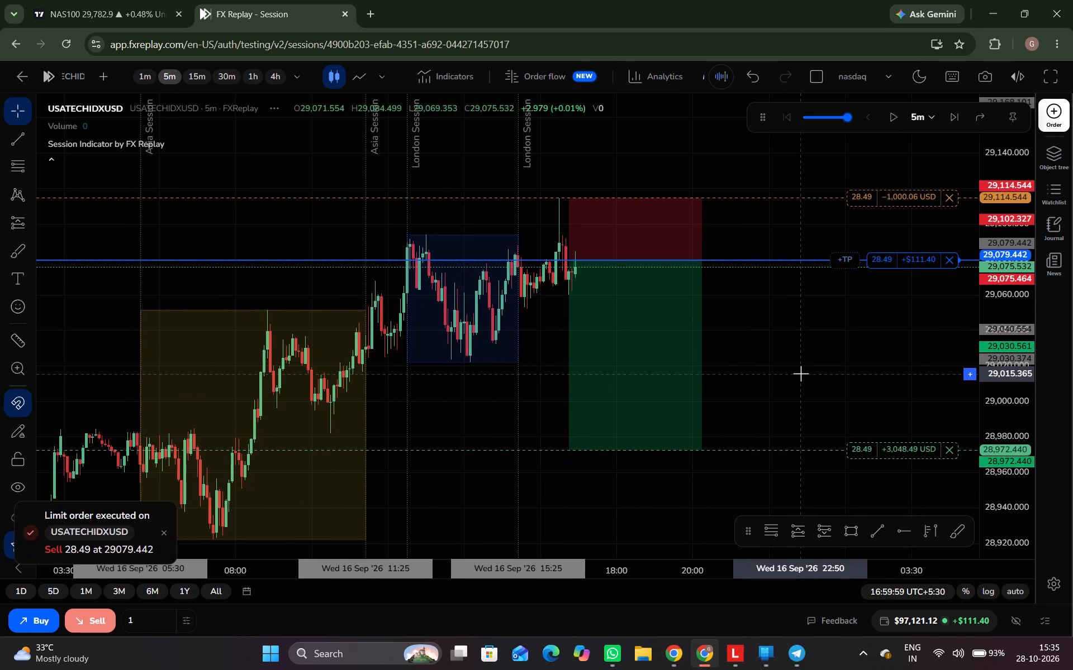
key(ctrl+space)
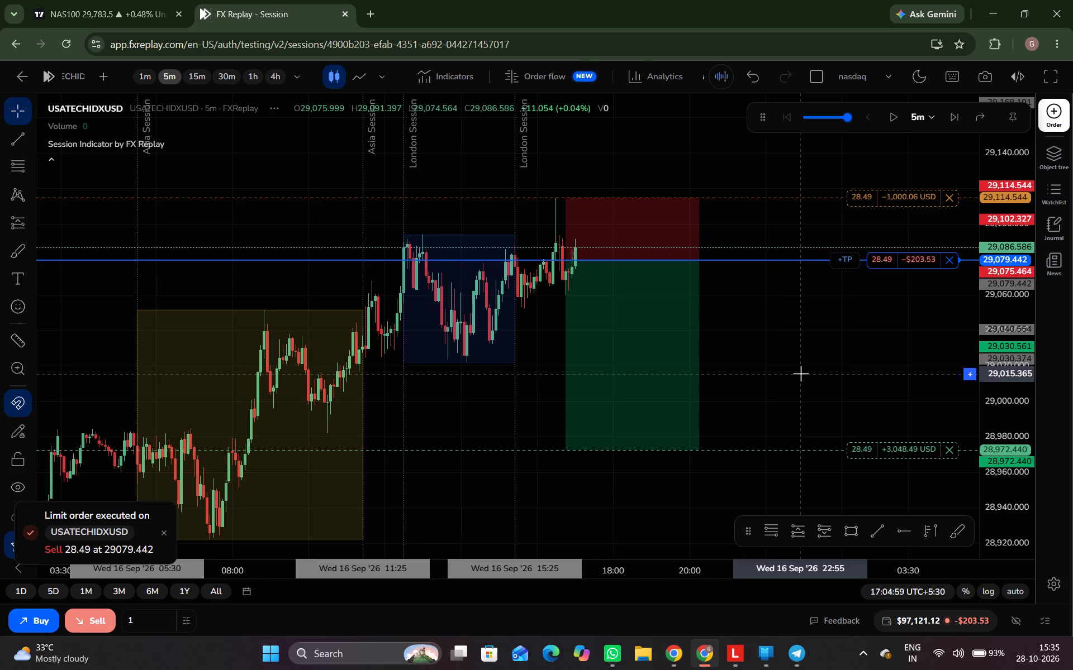
key(ctrl+space)
key(ctrl+space)
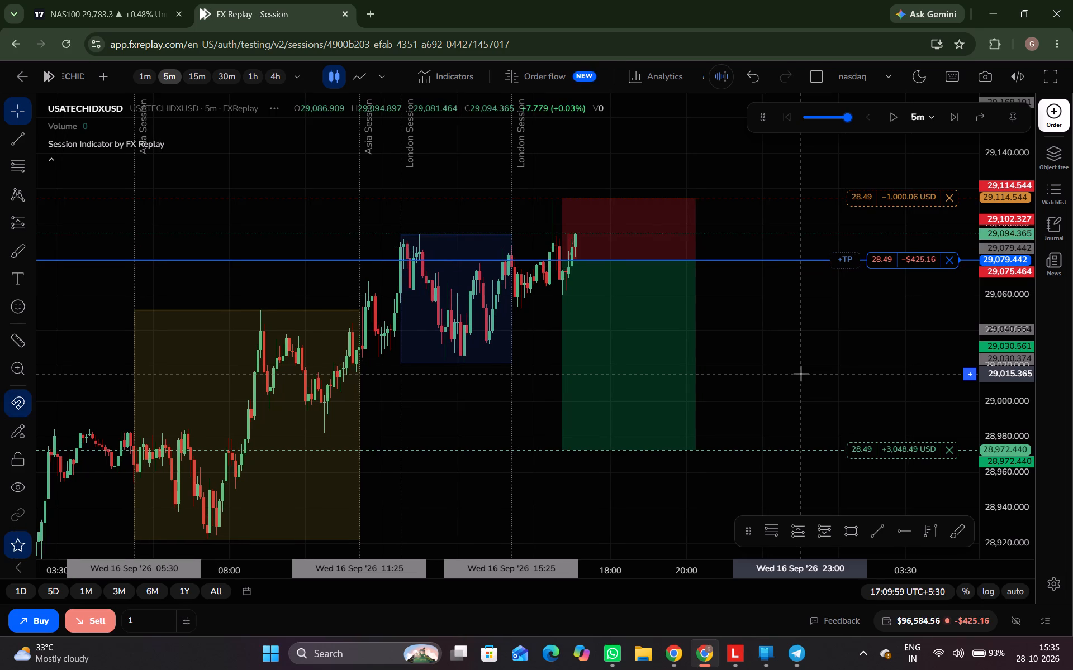
key(ctrl+space)
key(ctrl+space)
key(ctrl+space)
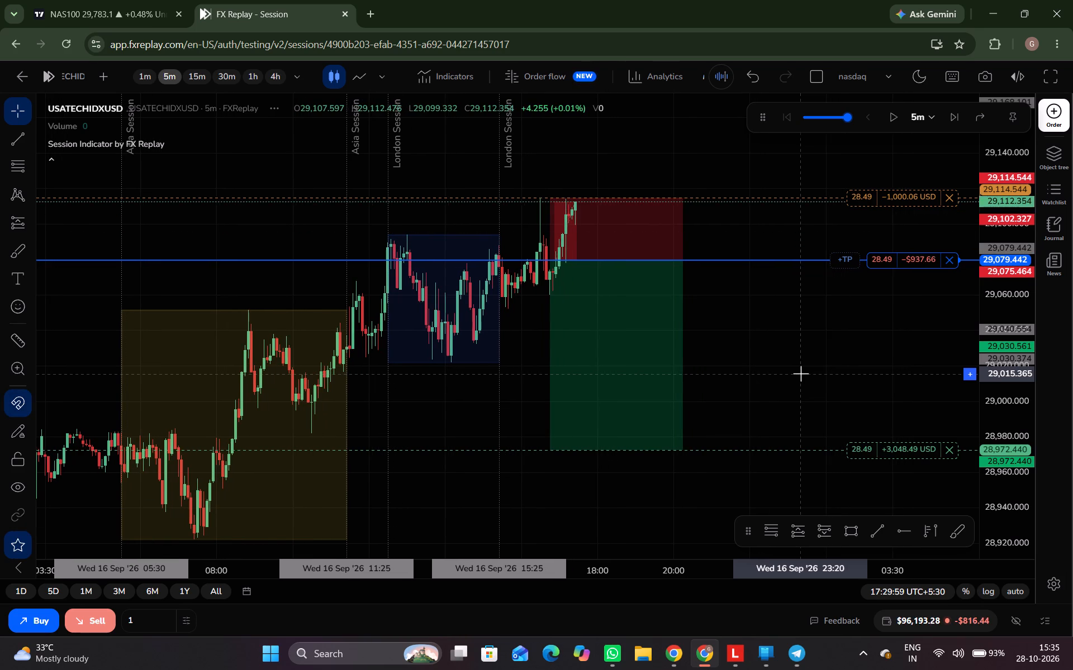
key(ctrl+space)
key(ctrl+space)
key(ctrl+space)
key(ctrl+space)
key(ctrl+space)
key(ctrl+space)
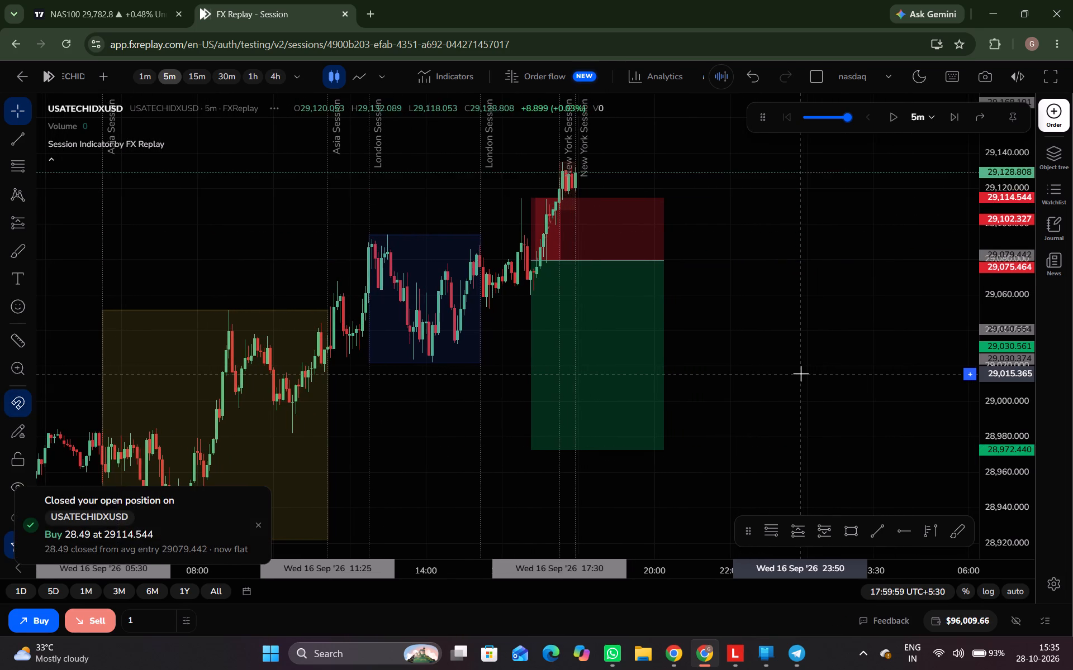
Advance the replay in 5-minute candles through the New York session to 20:04:59 on 16 September.
key(ctrl+space)
key(ctrl+space)
key(ctrl+space)
key(ctrl+space)
key(ctrl+space)
key(ctrl+space)
key(ctrl+space)
key(ctrl+space)
key(ctrl+space)
key(ctrl+space)
key(ctrl+space)
key(ctrl+space)
key(ctrl+space)
key(ctrl+space)
key(ctrl+space)
key(ctrl+space)
key(ctrl+space)
key(ctrl+space)
key(ctrl+space)
key(ctrl+space)
key(ctrl+space)
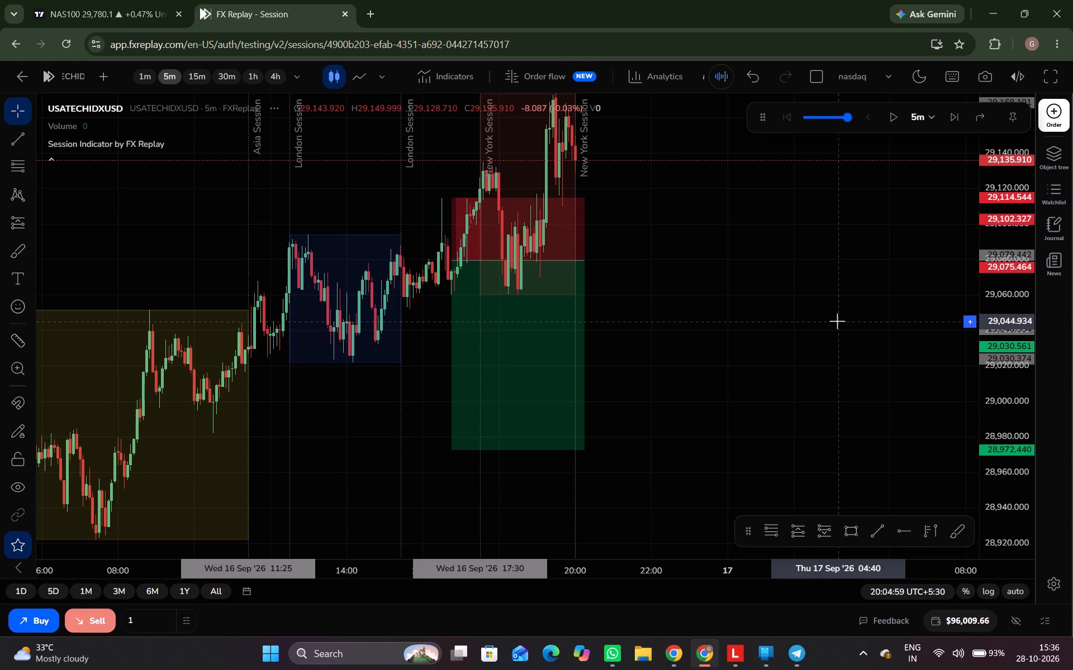
Examine the price action of 11 to 16 September against the session boxes and the previous daily high and low.
scroll(705, 314, down, 4)
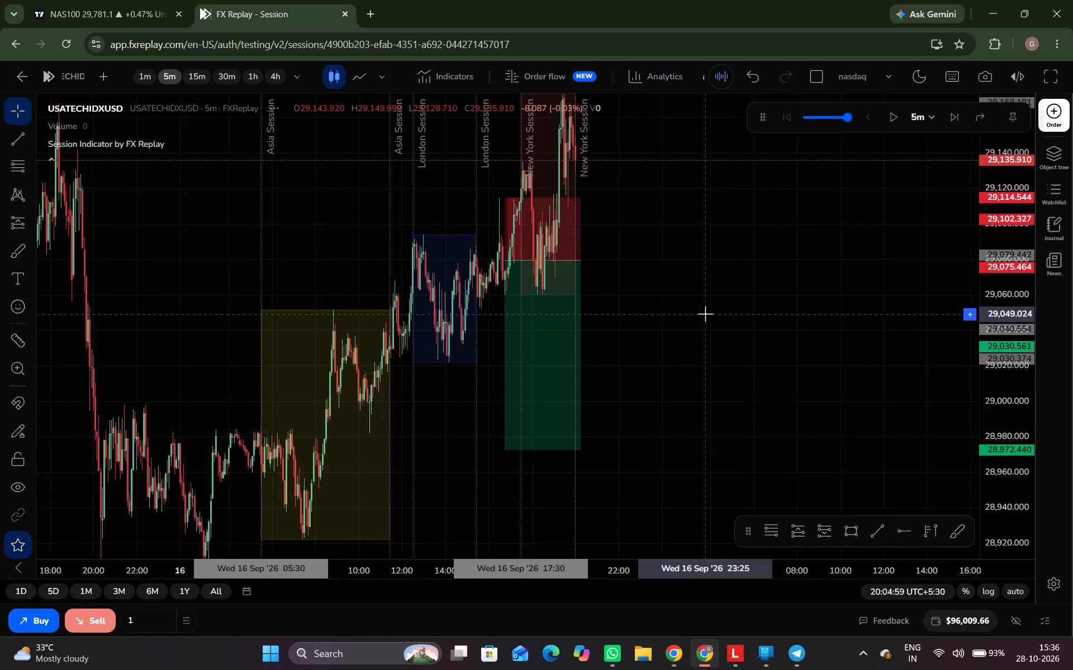
drag(1000, 198, 1019, 336)
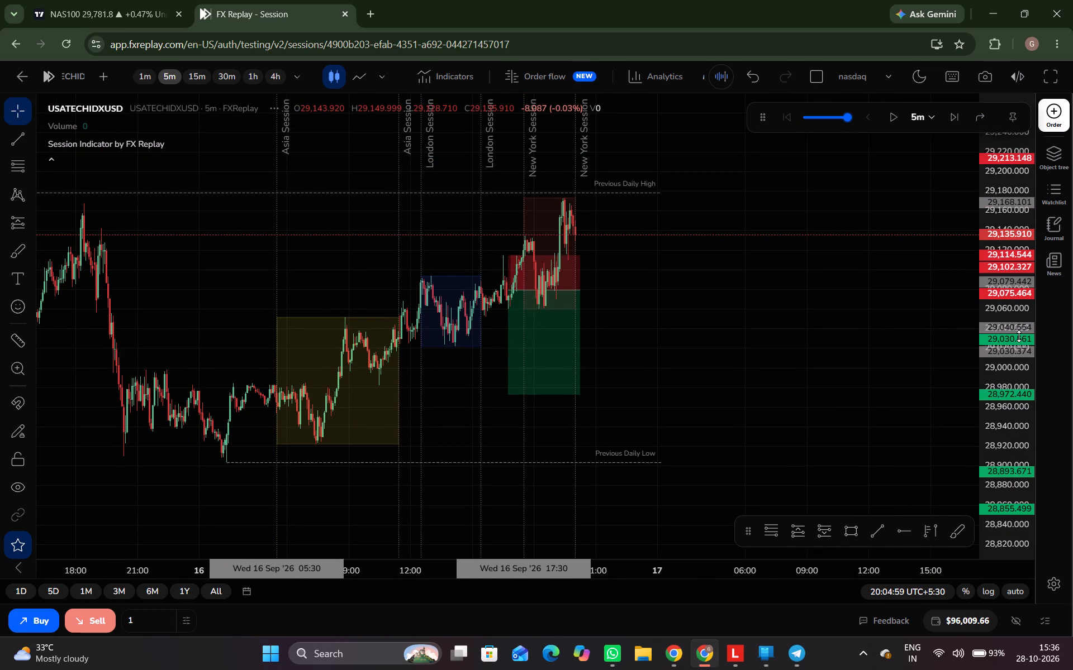
scroll(683, 385, down, 2)
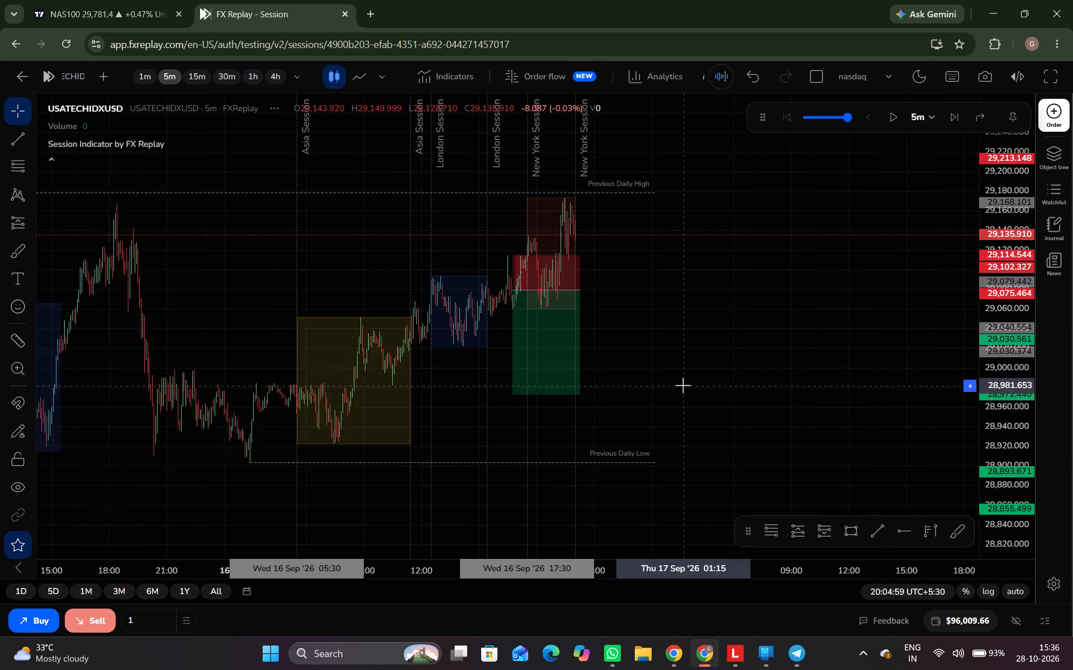
scroll(683, 385, down, 4)
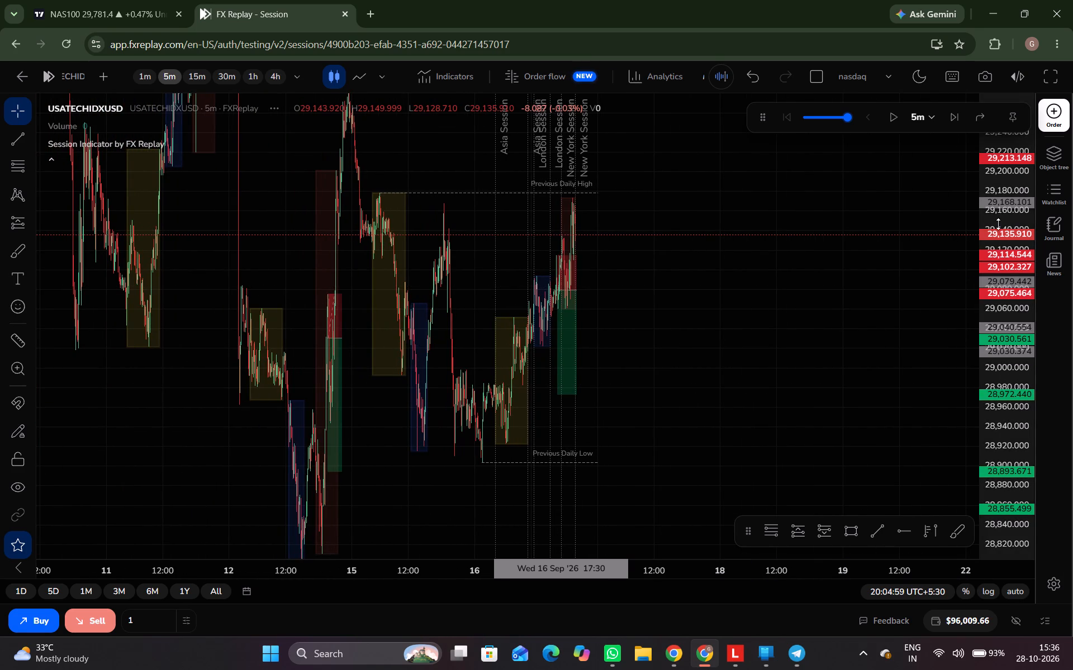
drag(998, 224, 971, 352)
scroll(638, 518, up, 1)
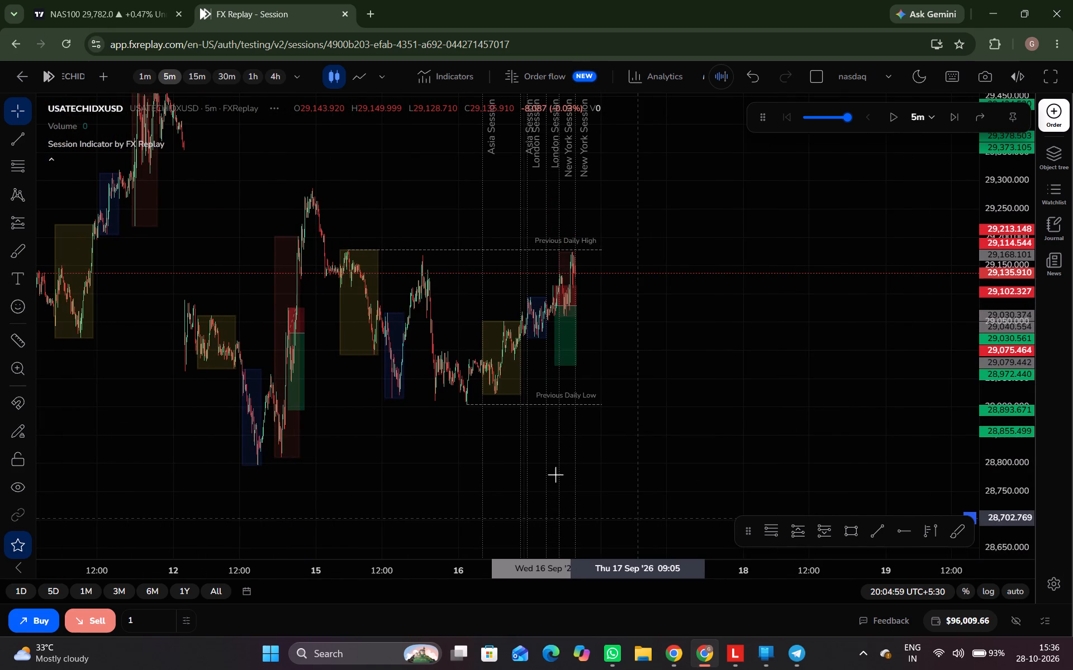
drag(510, 433, 664, 368)
scroll(657, 385, up, 4)
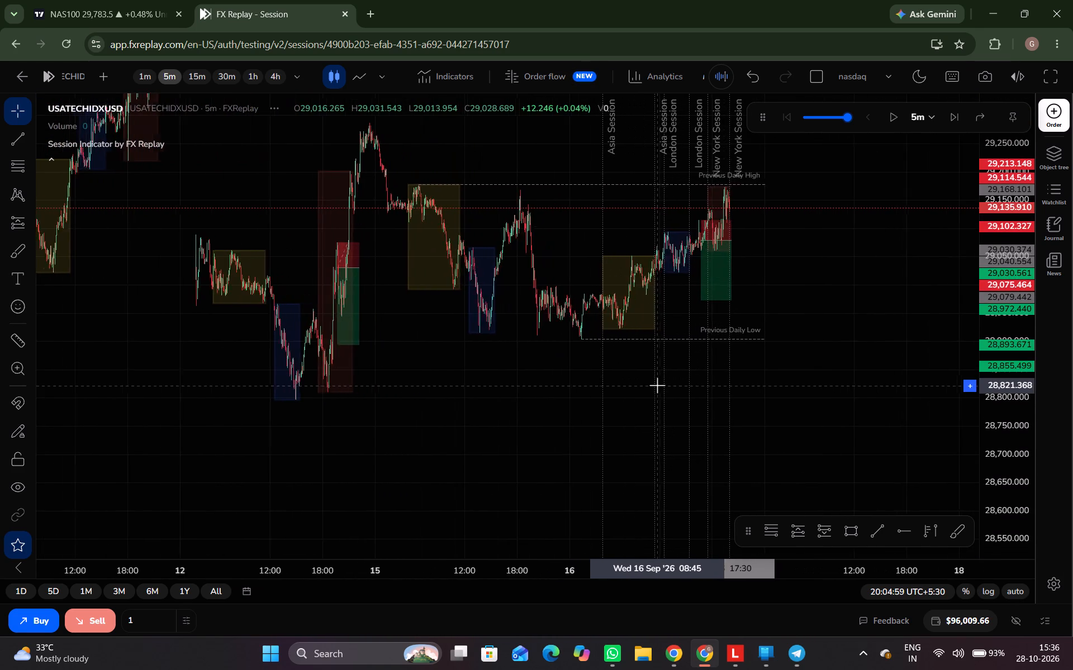
scroll(657, 385, up, 4)
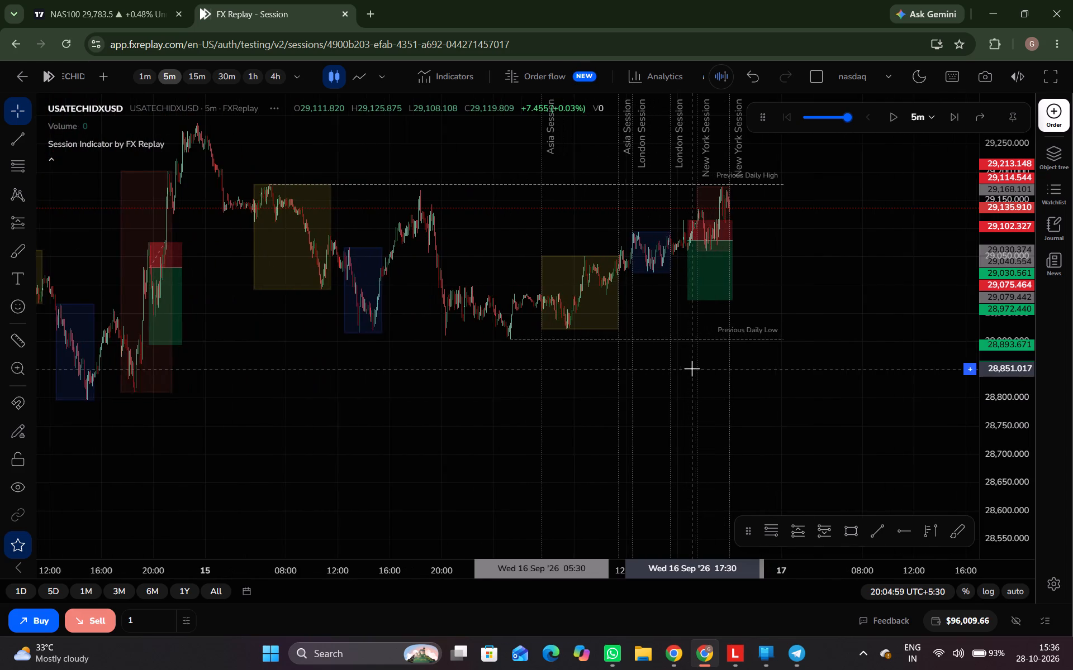
scroll(692, 368, down, 1)
scroll(384, 353, down, 1)
scroll(384, 353, up, 1)
drag(297, 320, 381, 420)
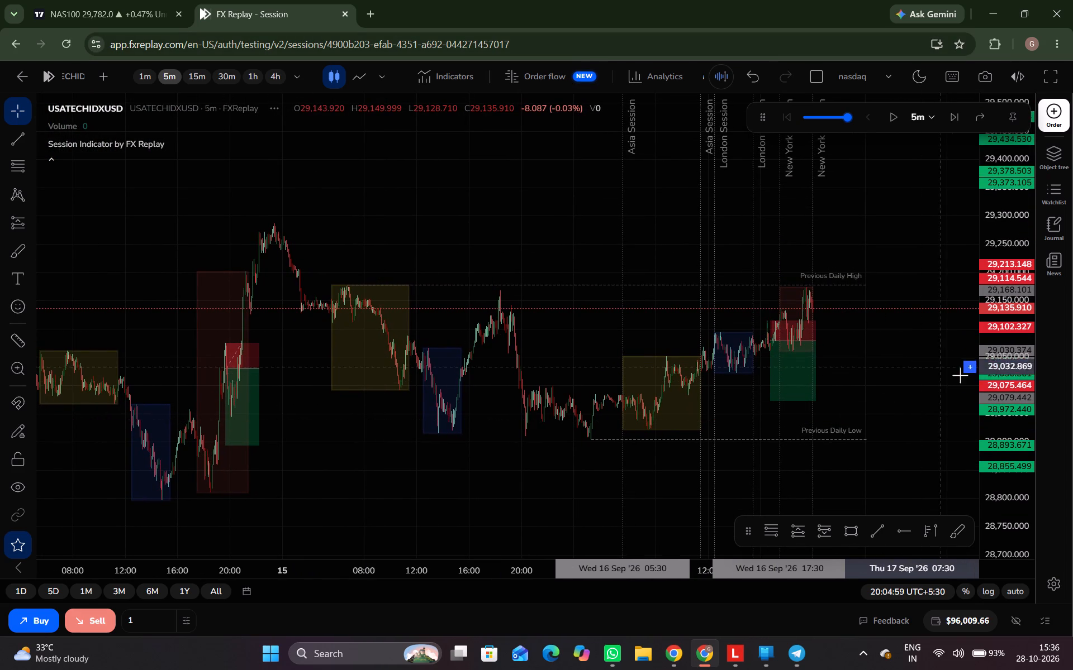
click(982, 358)
drag(982, 358, 961, 228)
Compare the 15 and 16 September sessions more closely, including the swings around the previous daily high and the short trade.
scroll(708, 348, up, 2)
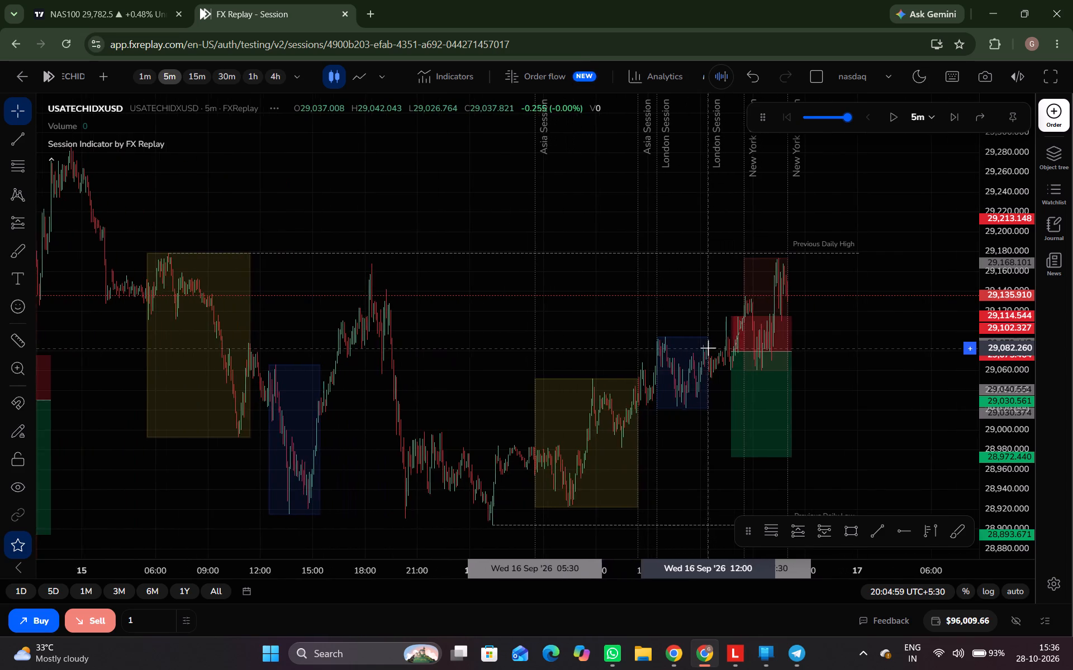
scroll(708, 348, up, 1)
drag(491, 293, 556, 288)
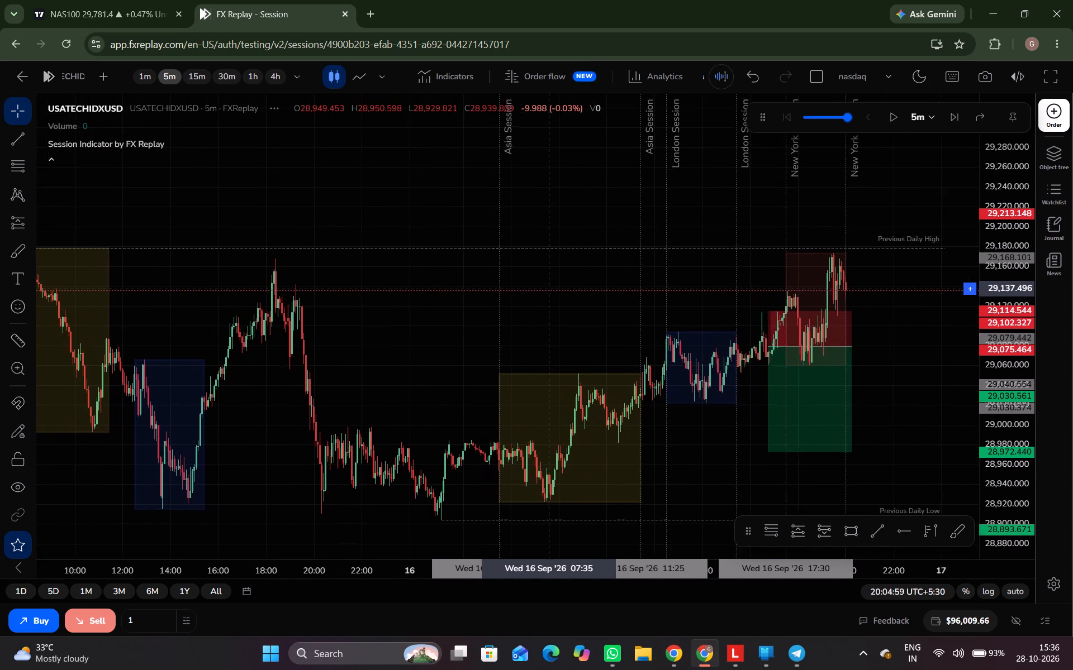
drag(556, 288, 645, 278)
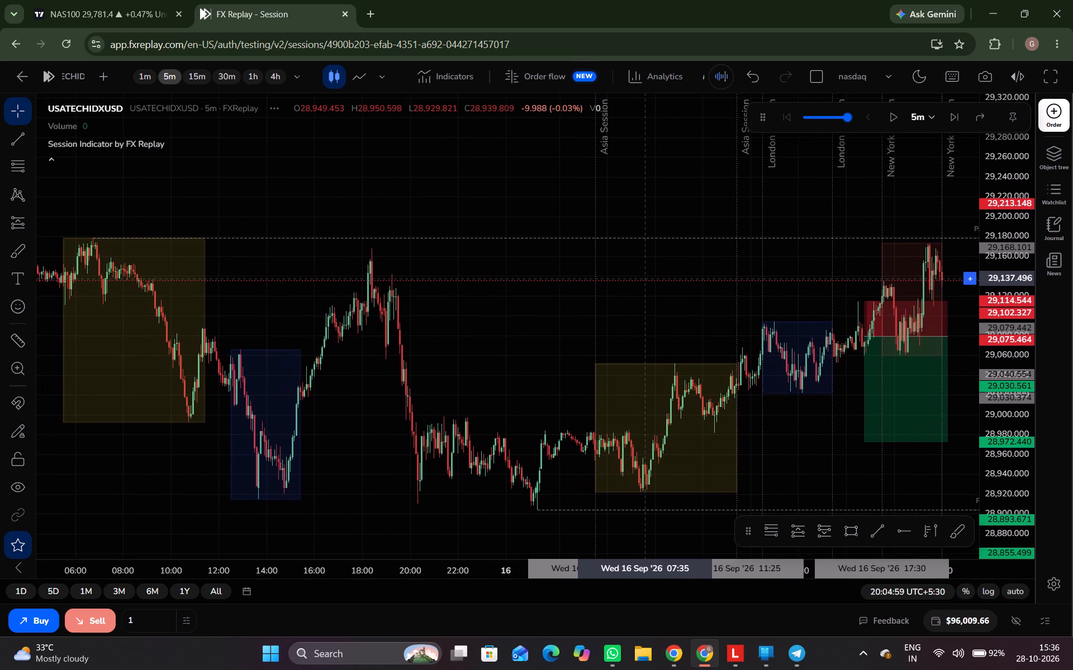
drag(645, 278, 607, 279)
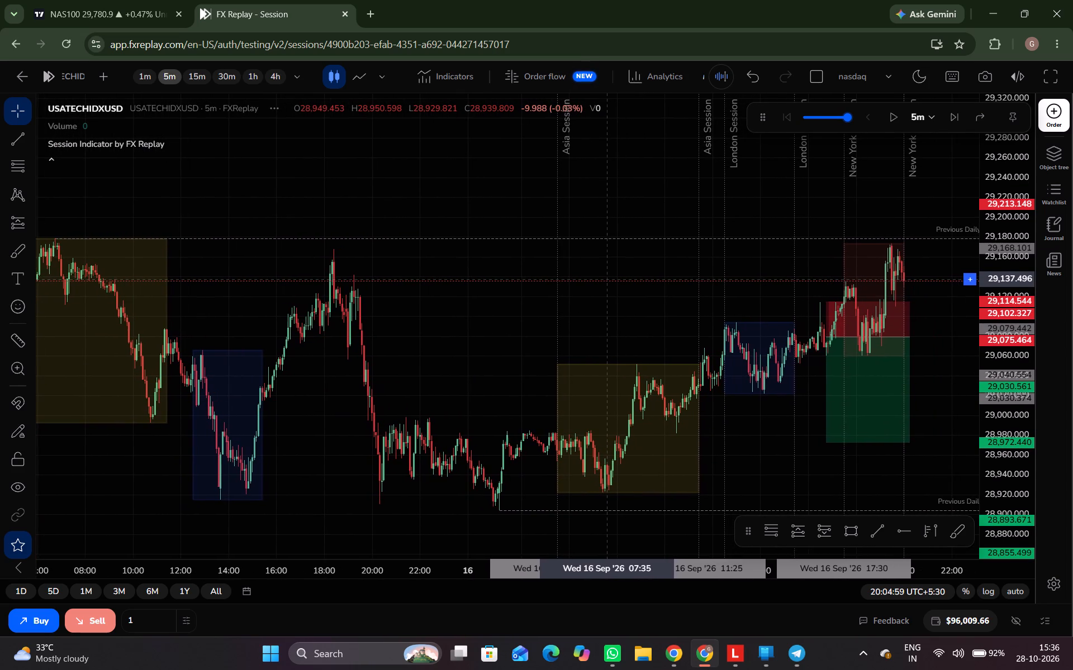
drag(607, 279, 582, 264)
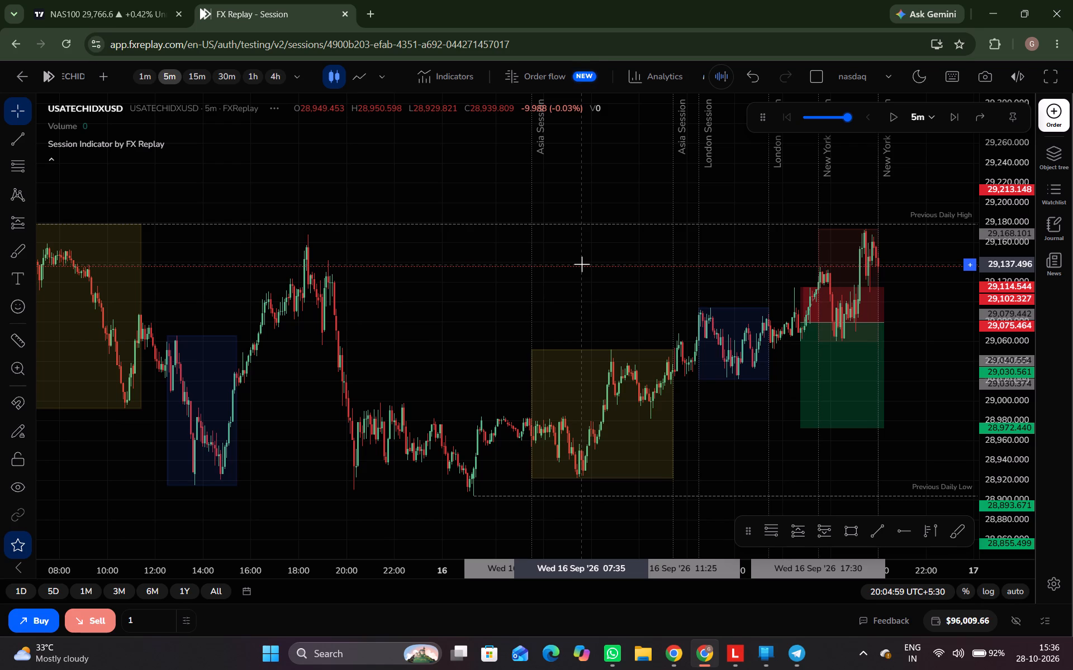
scroll(625, 342, down, 4)
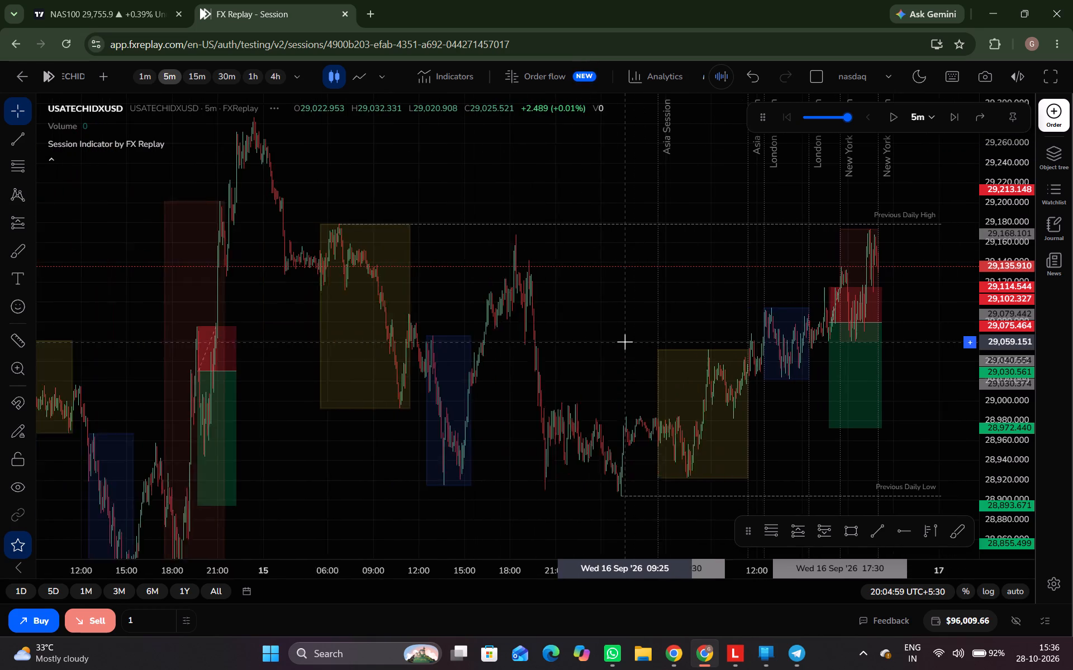
scroll(625, 342, up, 1)
key(Escape)
scroll(625, 342, down, 3)
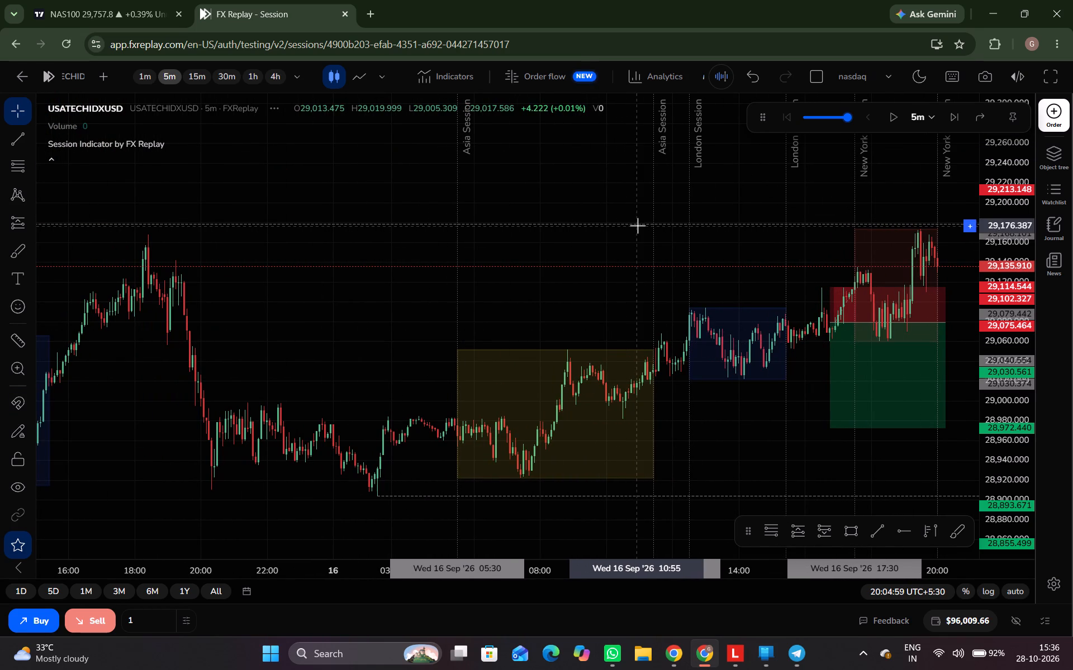
scroll(600, 208, down, 3)
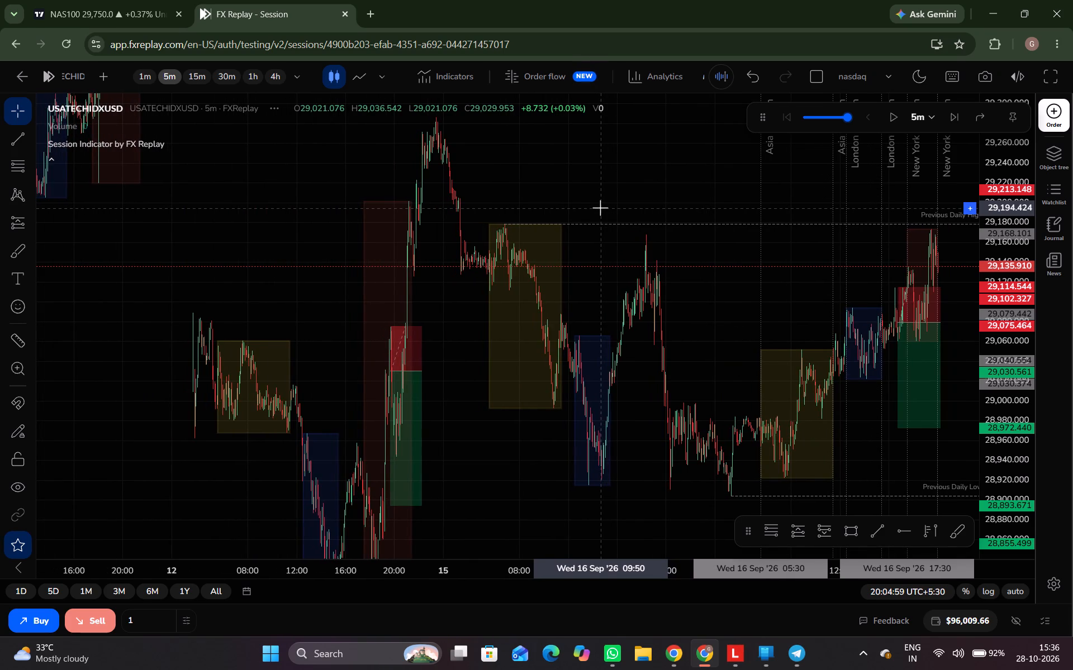
scroll(625, 320, up, 2)
scroll(625, 320, right, 1)
scroll(625, 320, up, 1)
drag(625, 320, 682, 249)
drag(682, 249, 309, 265)
scroll(309, 265, up, 1)
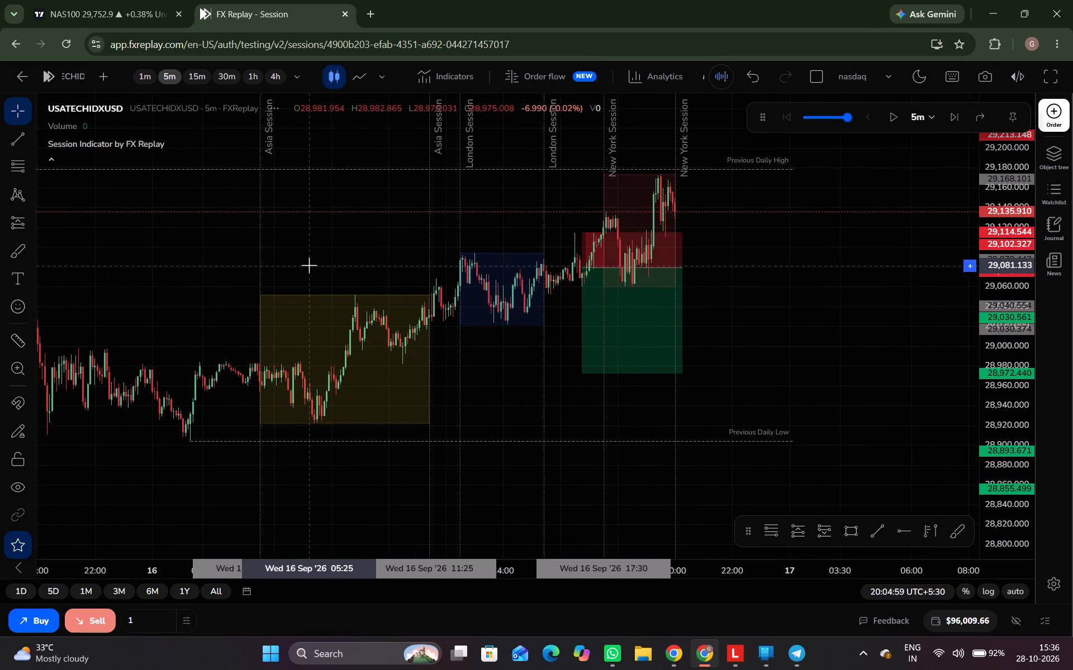
Advance the replay in 5-minute candles past the end of the New York session to 23:24:59 on 16 September.
triple_click(951, 111)
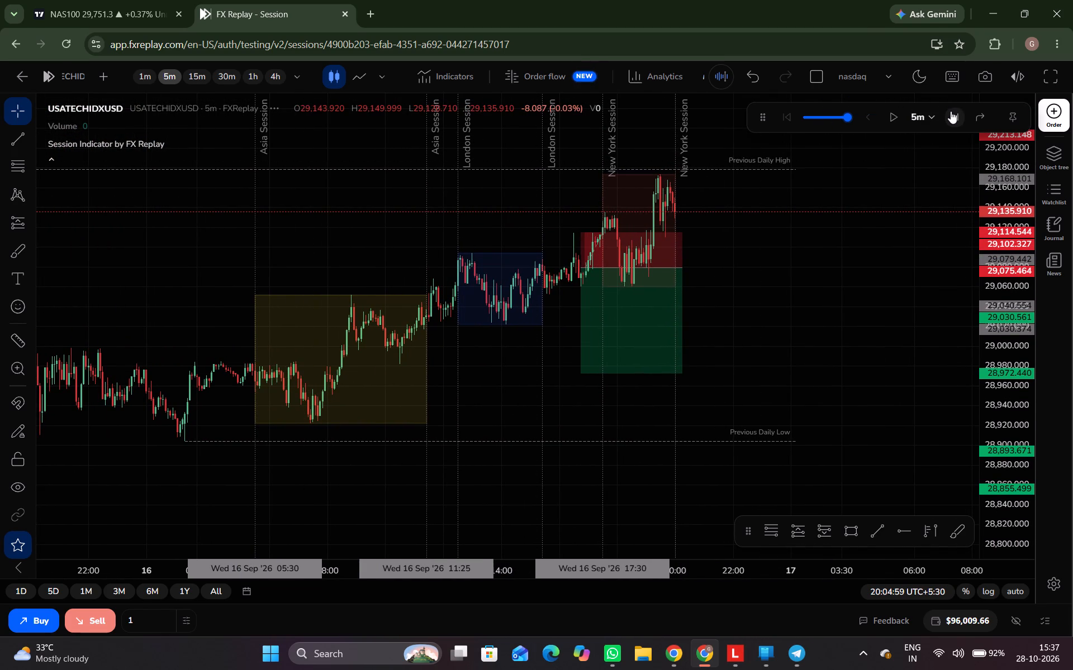
triple_click(951, 111)
triple_click(951, 111)
triple_click(951, 111)
triple_click(951, 111)
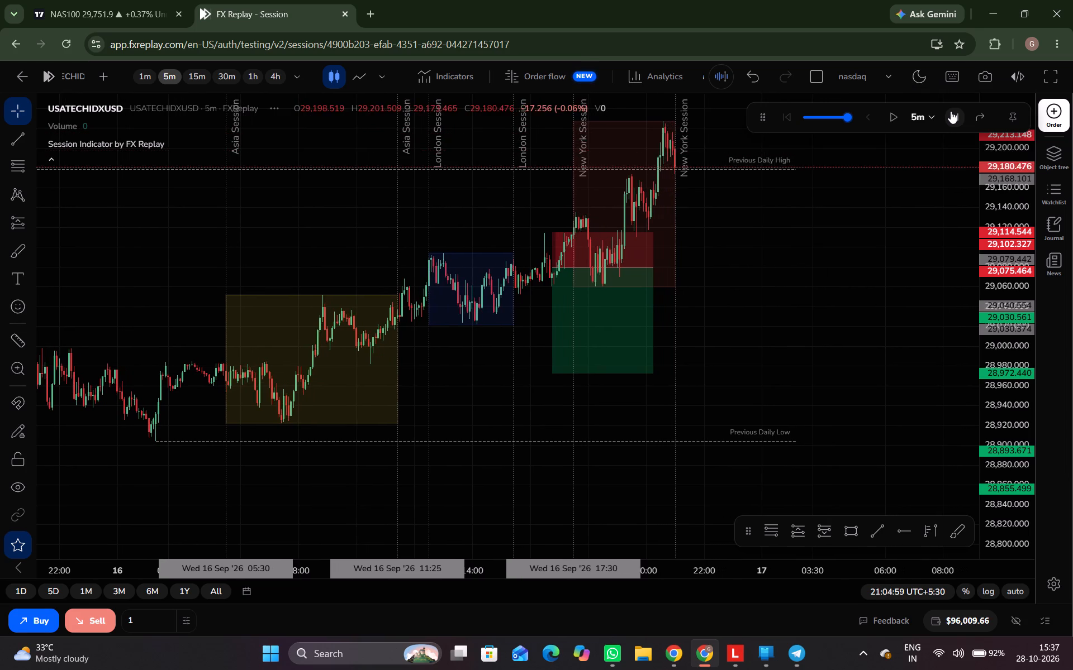
triple_click(951, 111)
triple_click(951, 111)
triple_click(951, 111)
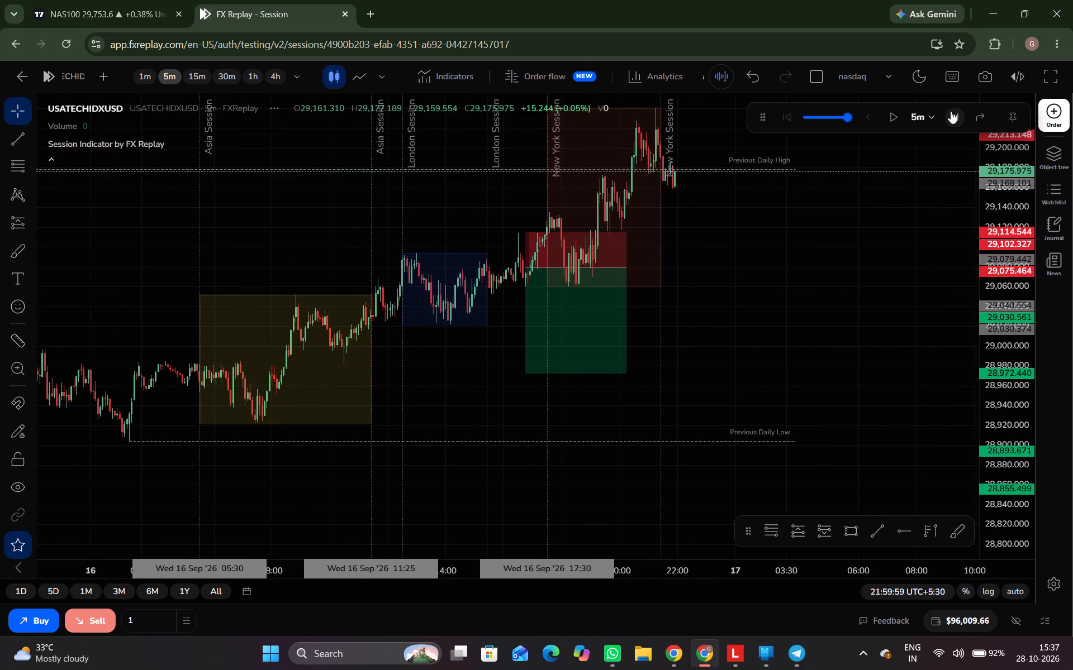
triple_click(951, 111)
triple_click(951, 111)
triple_click(951, 111)
triple_click(951, 111)
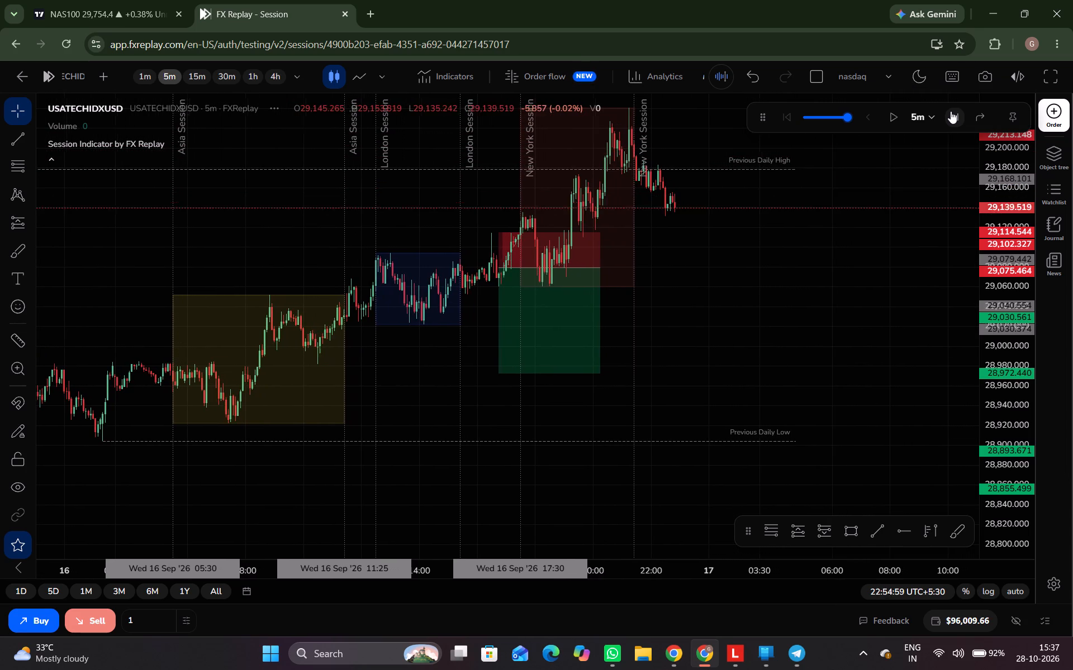
triple_click(951, 111)
click(951, 111)
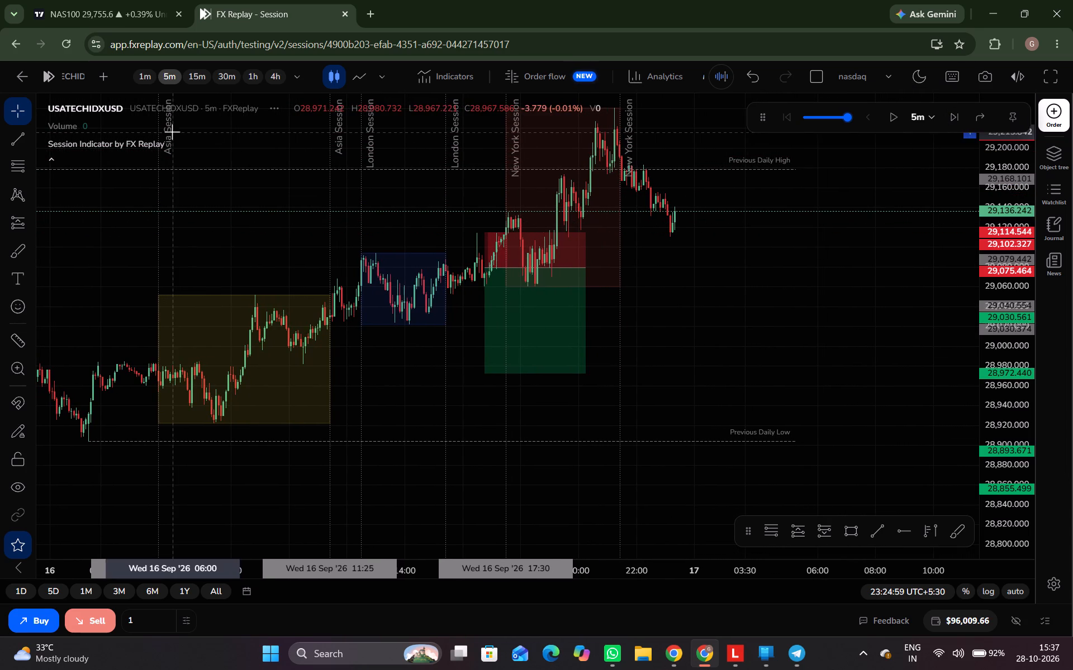
Switch the chart to the 15-minute timeframe and advance the replay past midnight to 01:29:59 on 17 September.
click(197, 84)
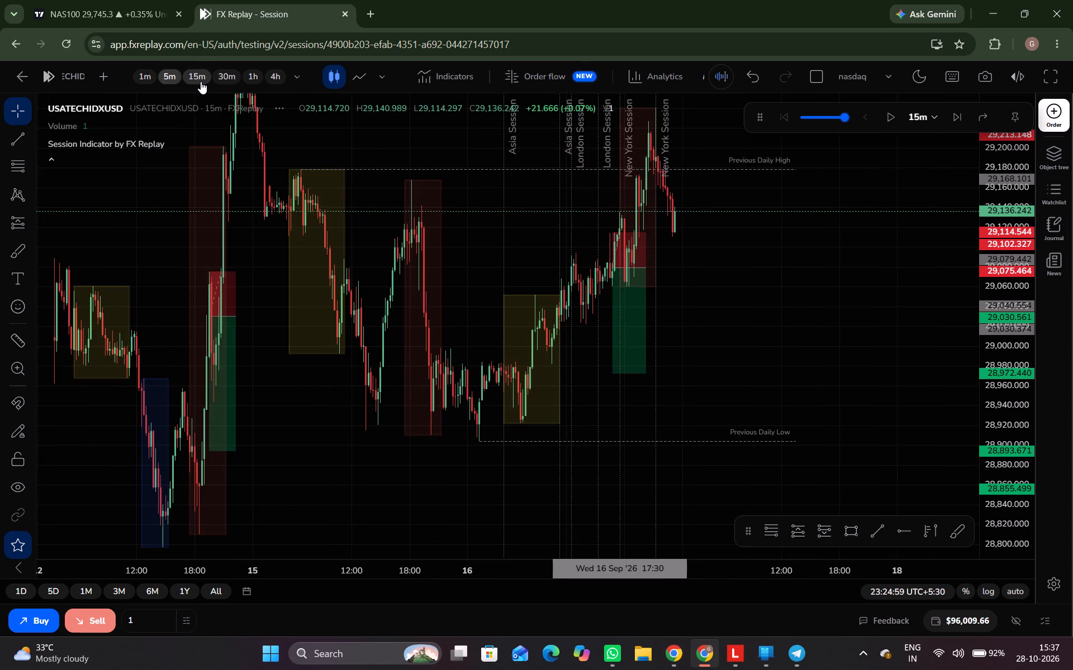
click(201, 82)
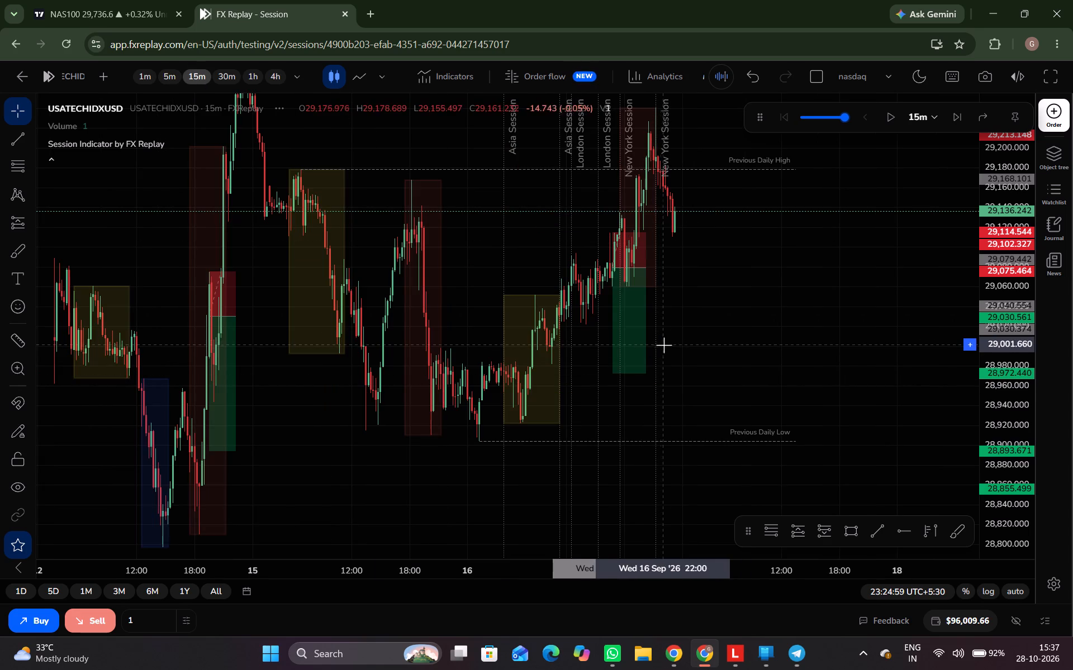
key(ctrl+space)
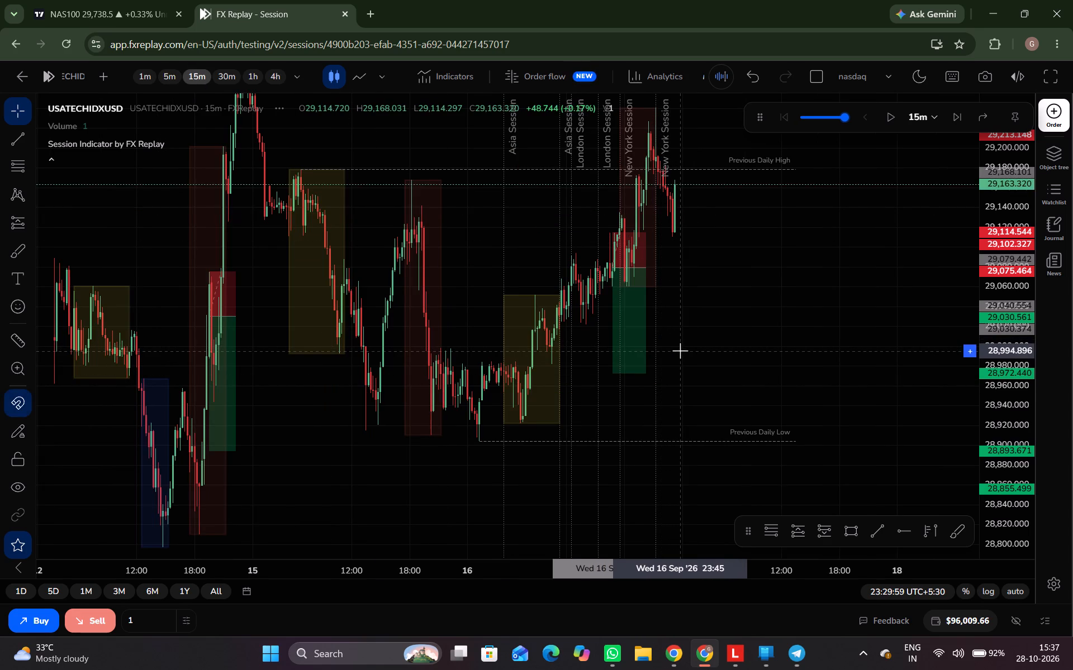
key(ctrl+space)
key(ctrl+space)
key(ctrl+space)
key(ctrl+space)
key(ctrl+space)
key(ctrl+space)
key(ctrl+space)
key(ctrl+space)
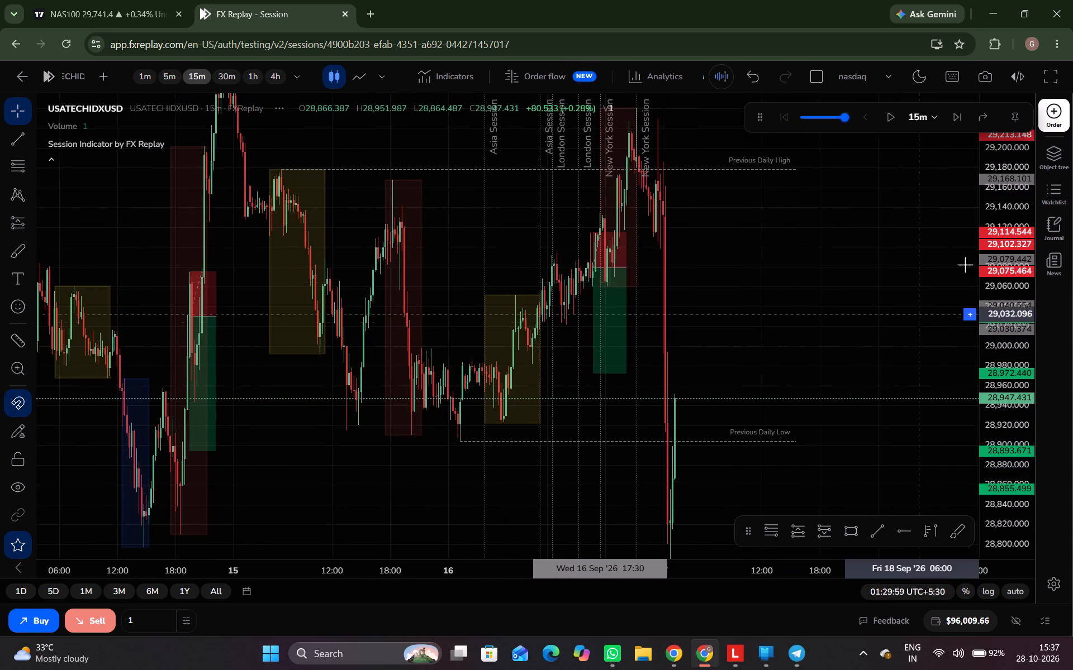
Advance the replay in 15-minute candles through the Asia session to 12:44:59 on 17 September.
drag(1023, 230, 1042, 337)
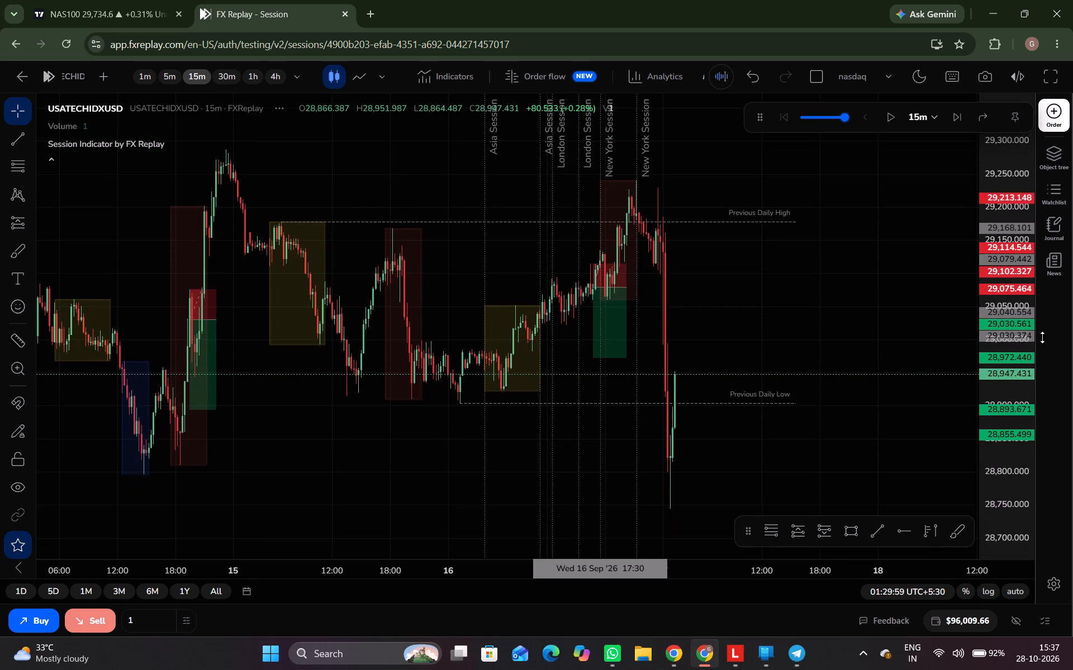
drag(1042, 337, 1008, 331)
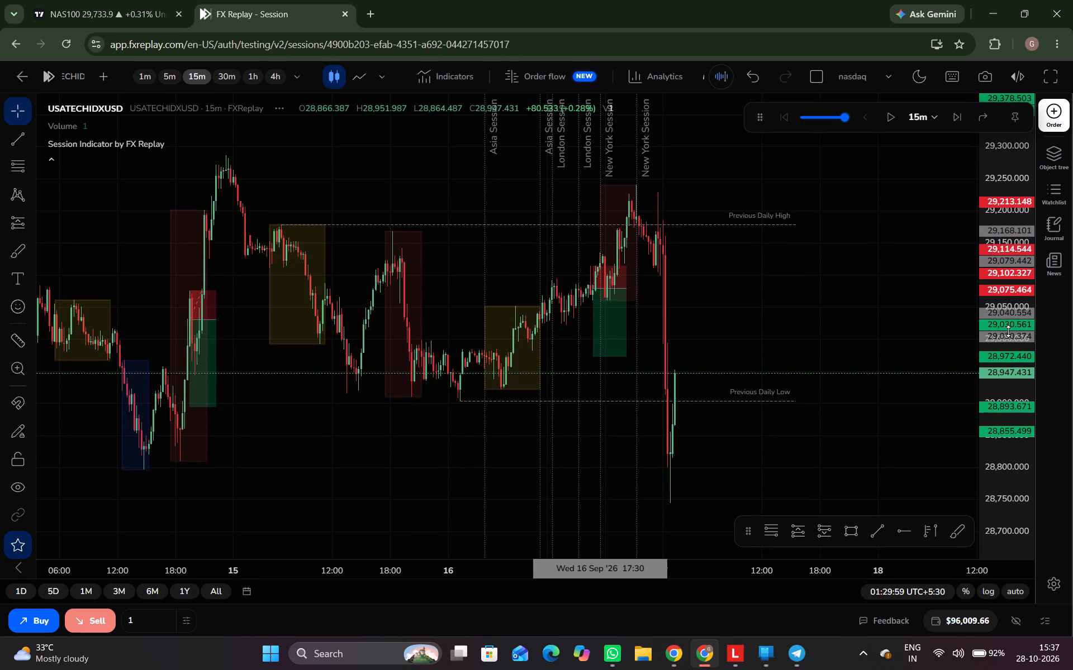
scroll(871, 347, down, 1)
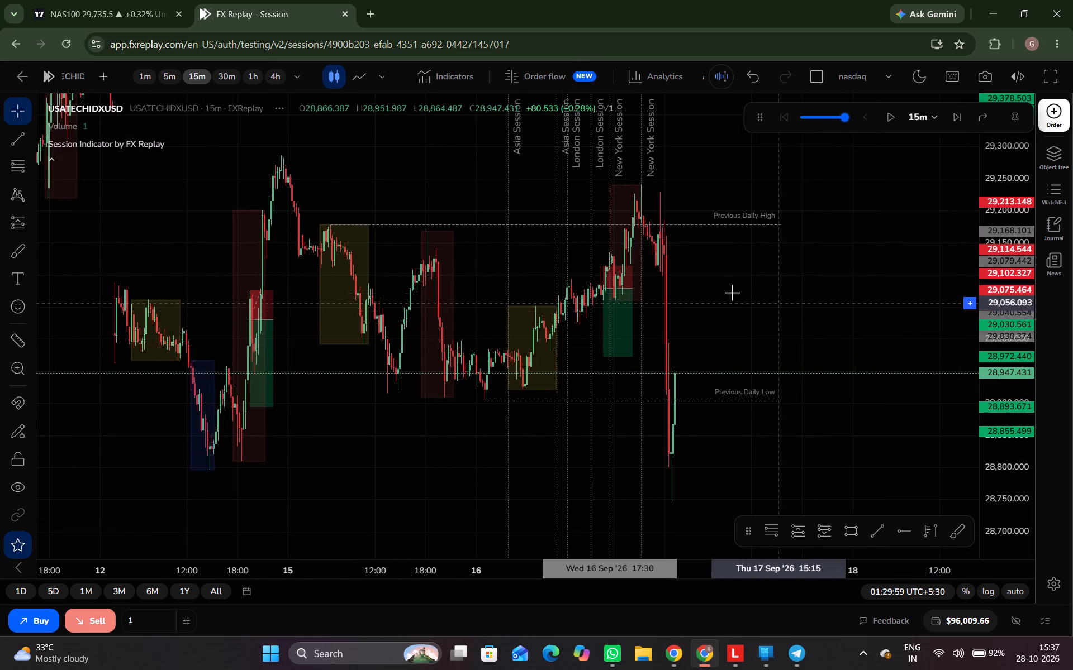
scroll(727, 290, left, 1)
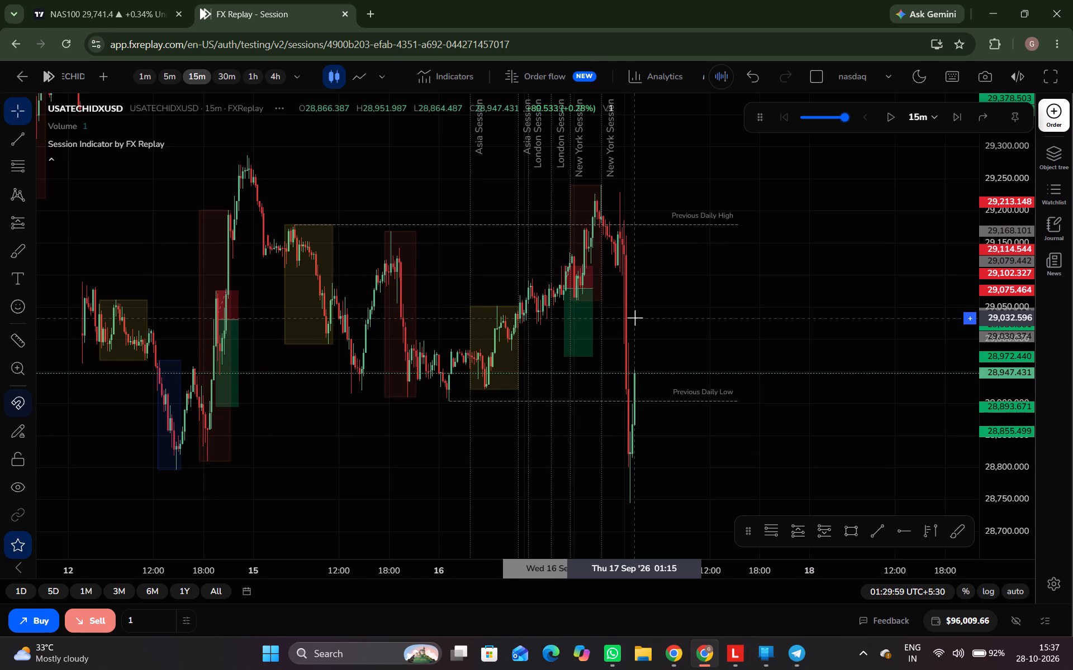
key(ctrl+space)
key(ctrl+space)
key(ctrl+space)
key(ctrl+space)
key(ctrl+space)
key(ctrl+space)
key(ctrl+space)
key(ctrl+space)
key(ctrl+space)
key(ctrl+space)
key(ctrl+space)
key(ctrl+space)
key(ctrl+space)
key(ctrl+space)
key(ctrl+space)
key(ctrl+space)
key(ctrl+space)
key(ctrl+space)
key(ctrl+space)
key(ctrl+space)
key(ctrl+space)
key(ctrl+space)
key(ctrl+space)
key(ctrl+space)
key(ctrl+space)
key(ctrl+space)
key(ctrl+space)
key(ctrl+space)
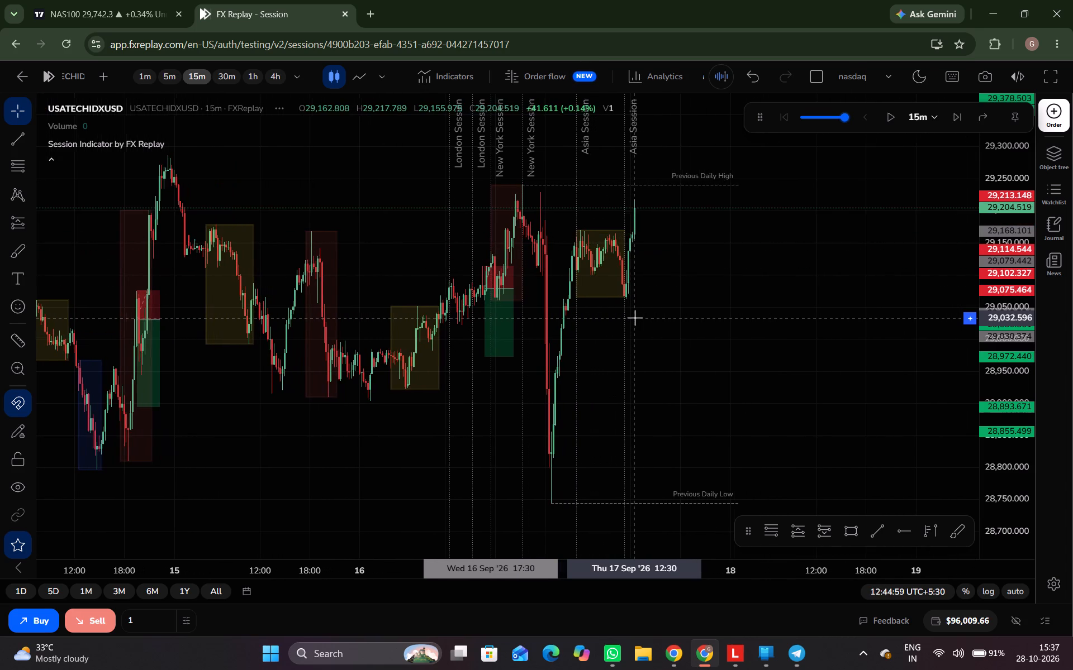
Advance the replay in 15-minute candles through the London session to 15:44:59 on 17 September.
key(ctrl+space)
key(ctrl+space)
key(ctrl+space)
key(ctrl+space)
key(ctrl+space)
key(ctrl+space)
key(ctrl+space)
key(ctrl+space)
key(ctrl+space)
key(ctrl+space)
key(ctrl+space)
key(ctrl+space)
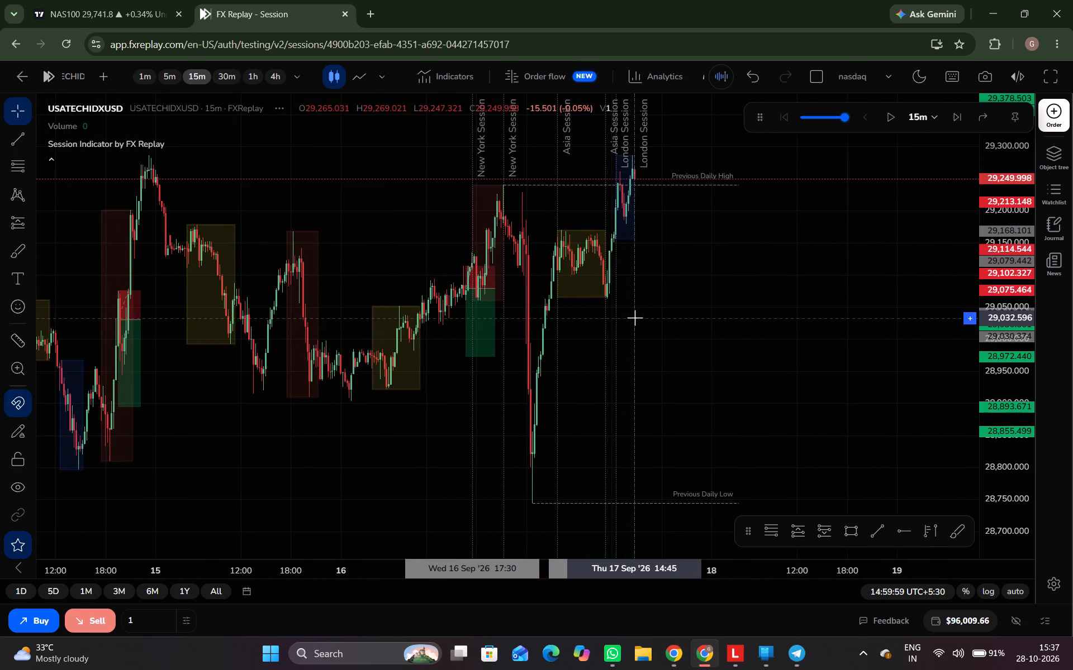
key(ctrl+space)
key(ctrl+space)
key(ctrl+space)
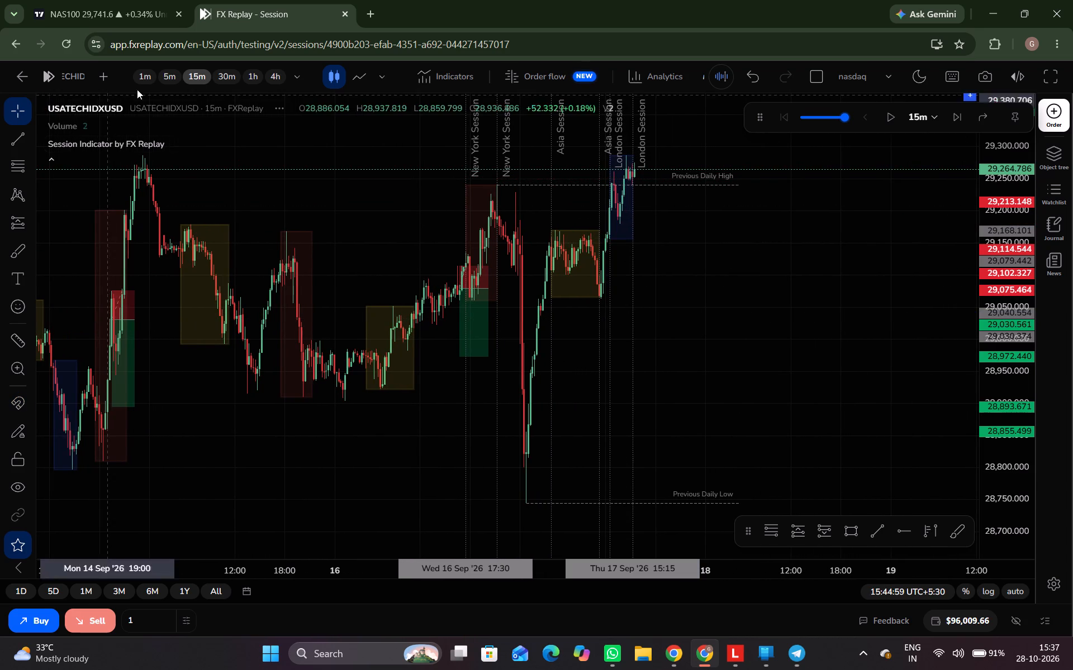
Switch the chart to the 4-hour timeframe to examine the higher-timeframe price action up to 17 September.
click(280, 72)
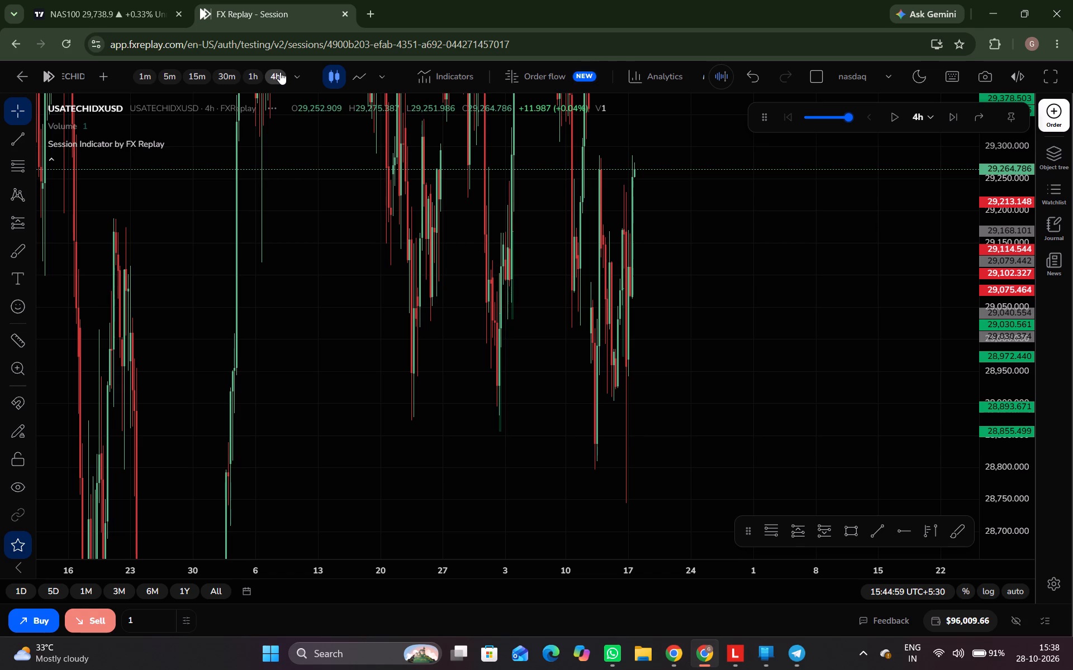
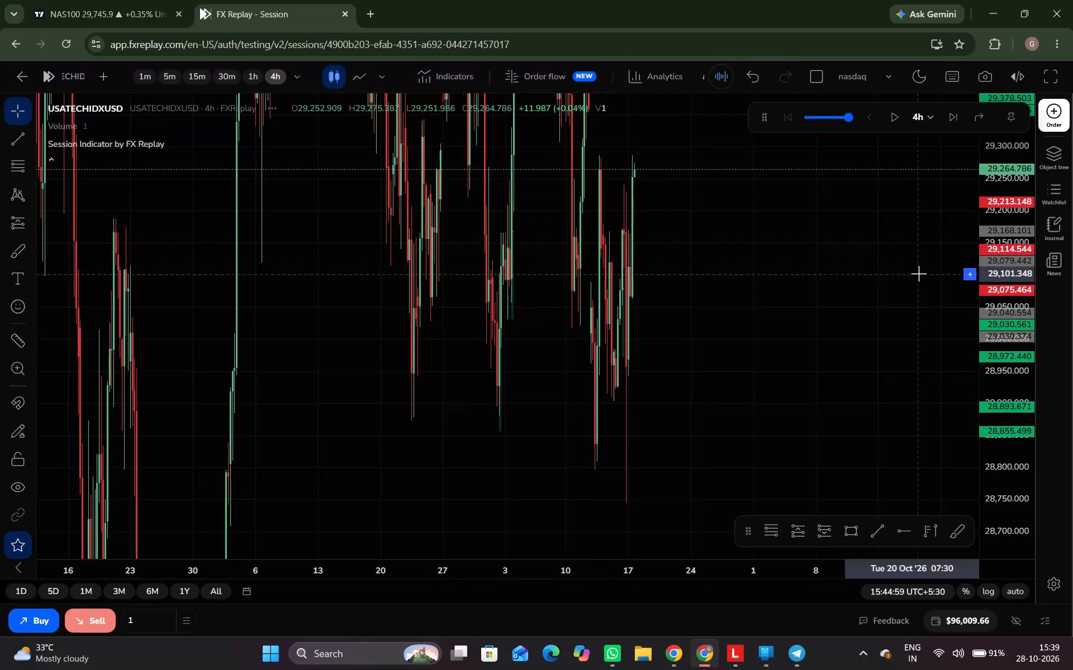
Examine the 4-hour USATECHIDXUSD price action, from the recent swings out to the longer-term trend.
drag(1015, 205, 1034, 417)
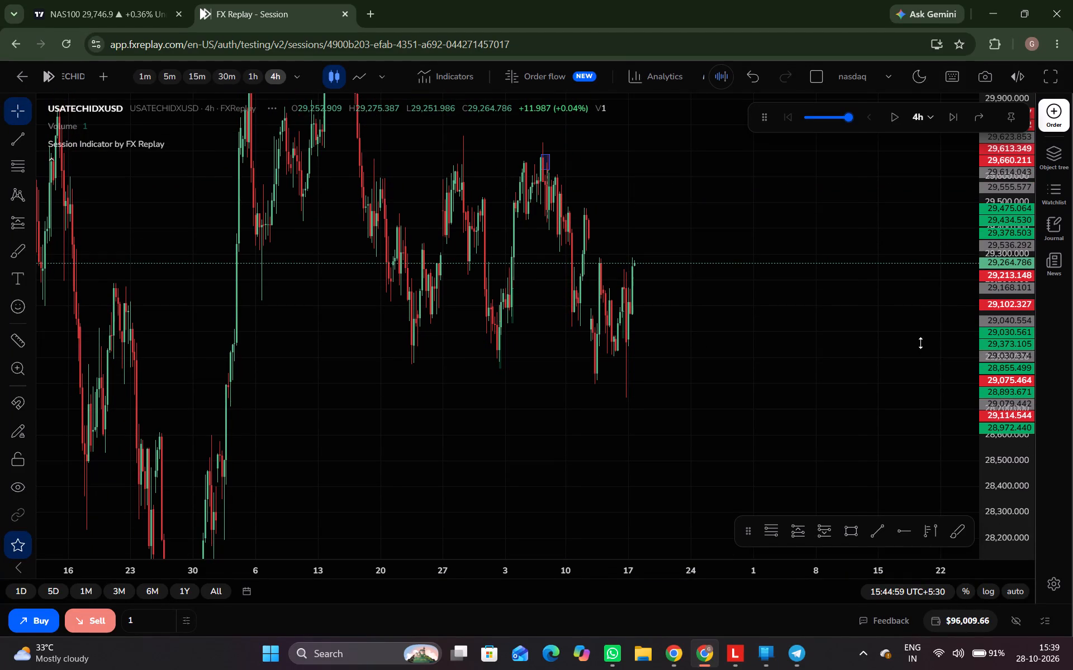
scroll(856, 320, up, 3)
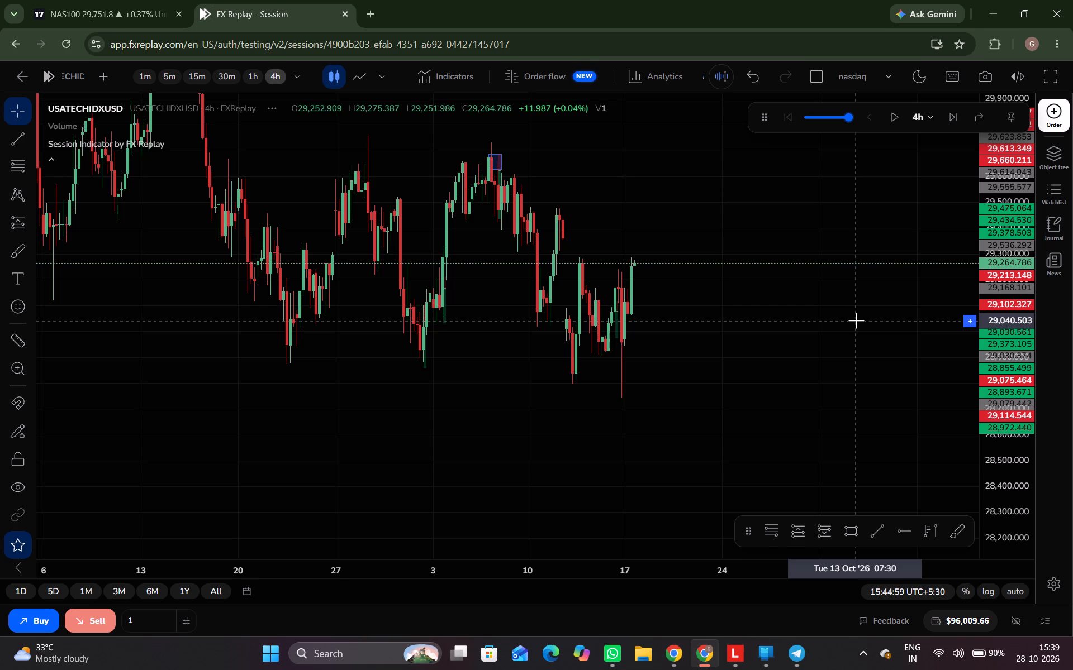
scroll(713, 433, down, 5)
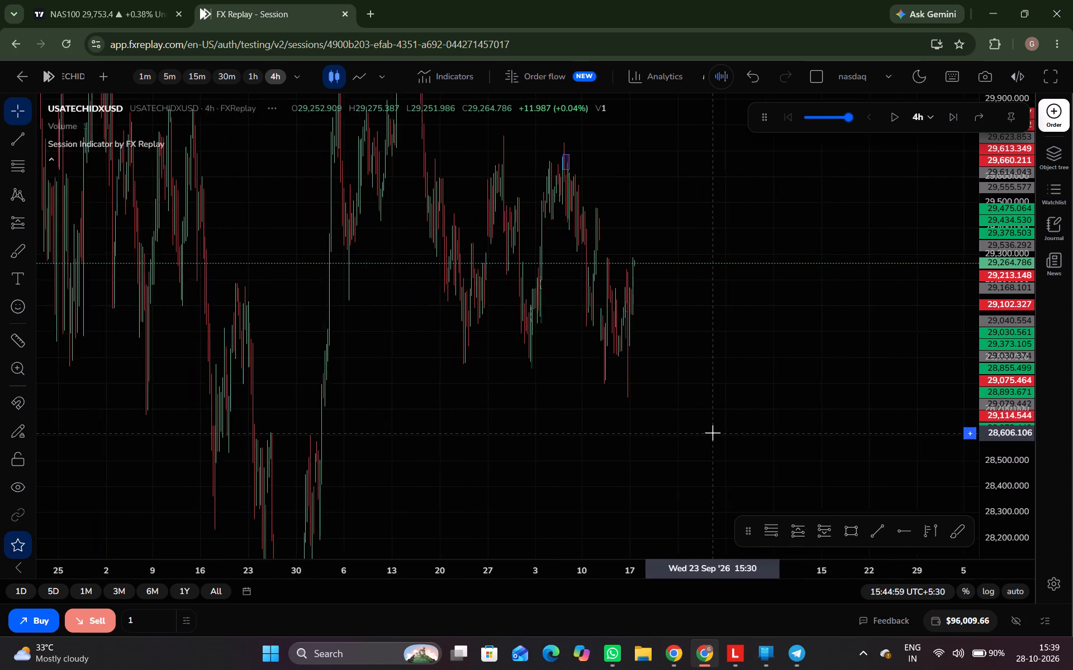
scroll(713, 433, right, 1)
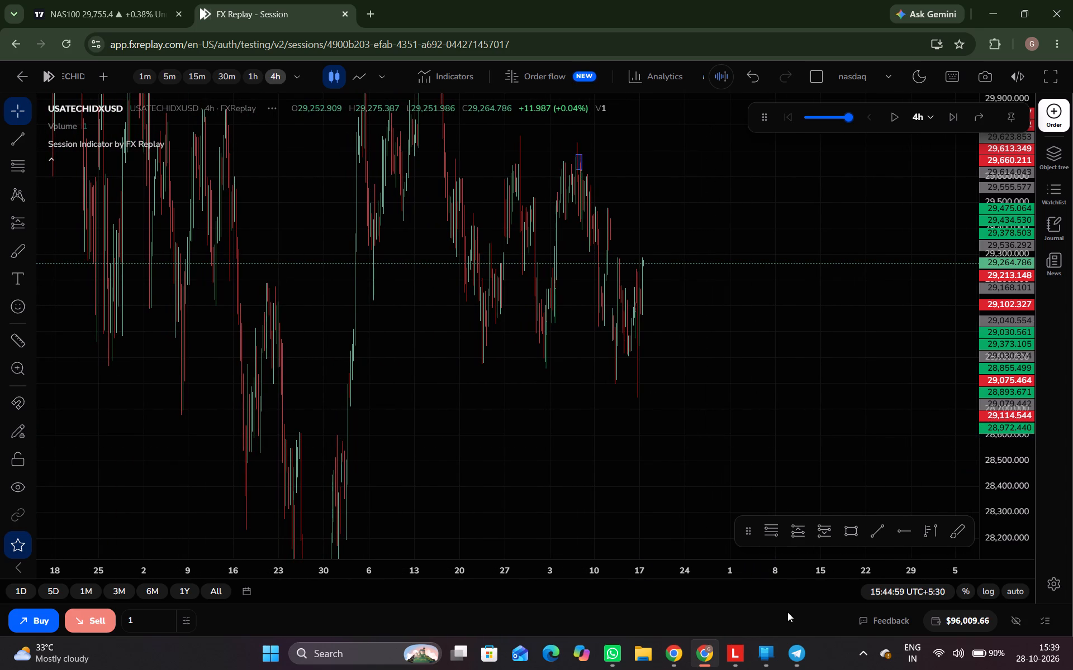
drag(995, 308, 990, 395)
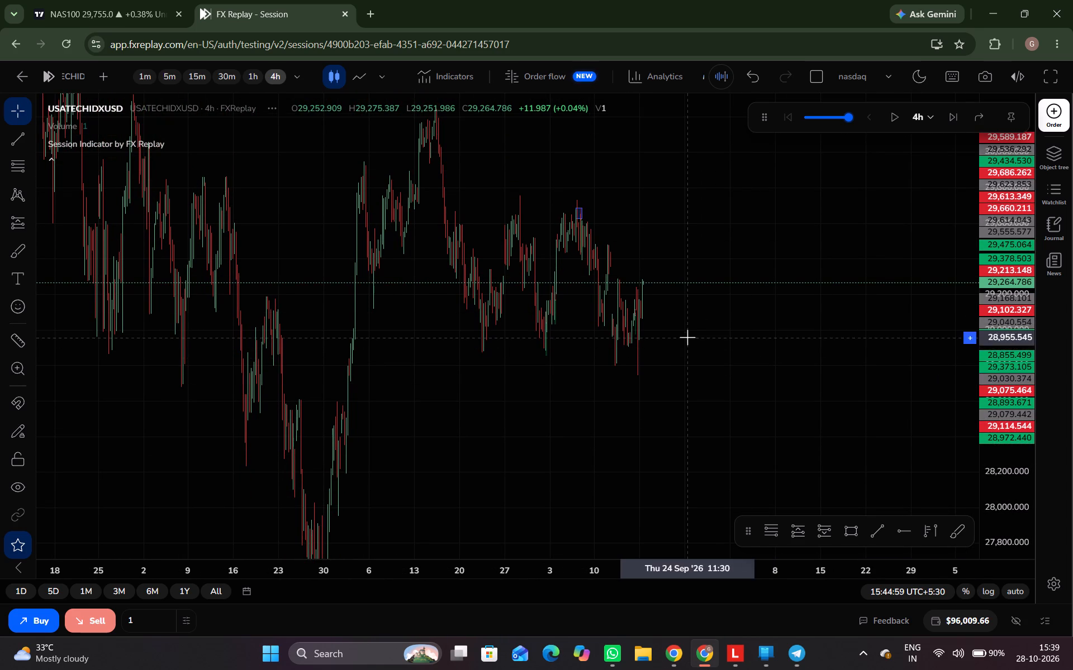
drag(698, 416, 814, 422)
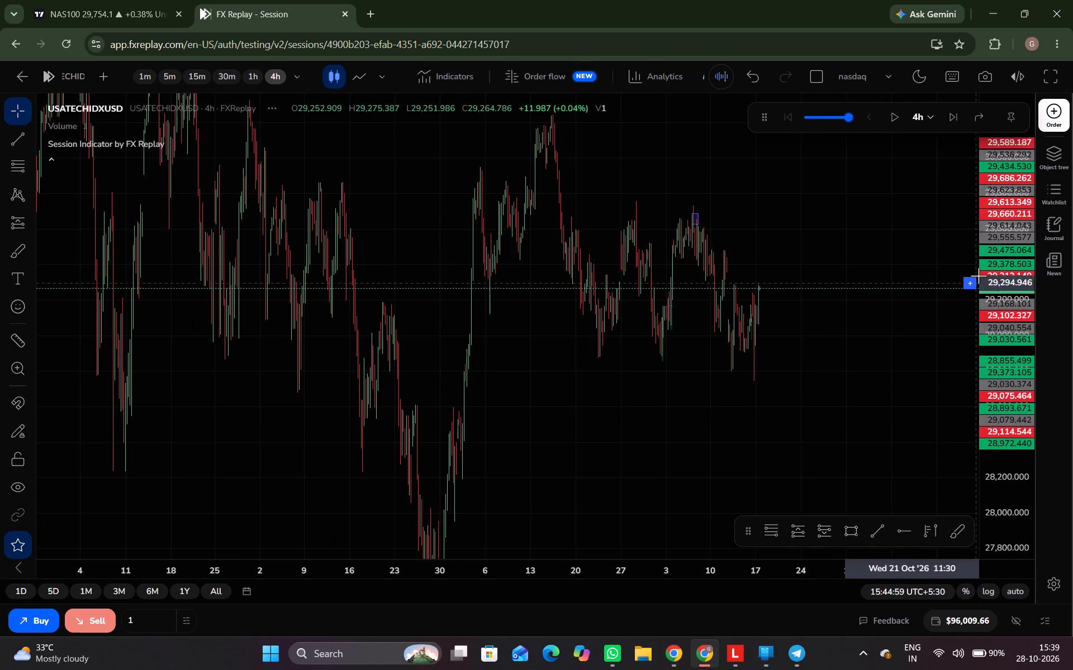
drag(993, 272, 999, 299)
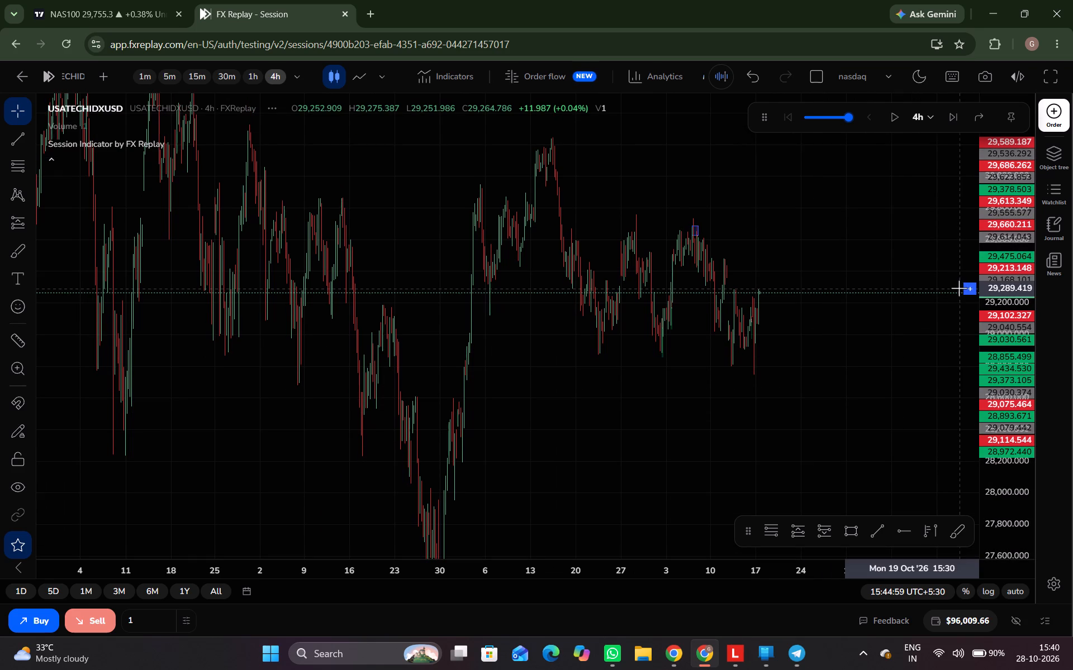
click(970, 288)
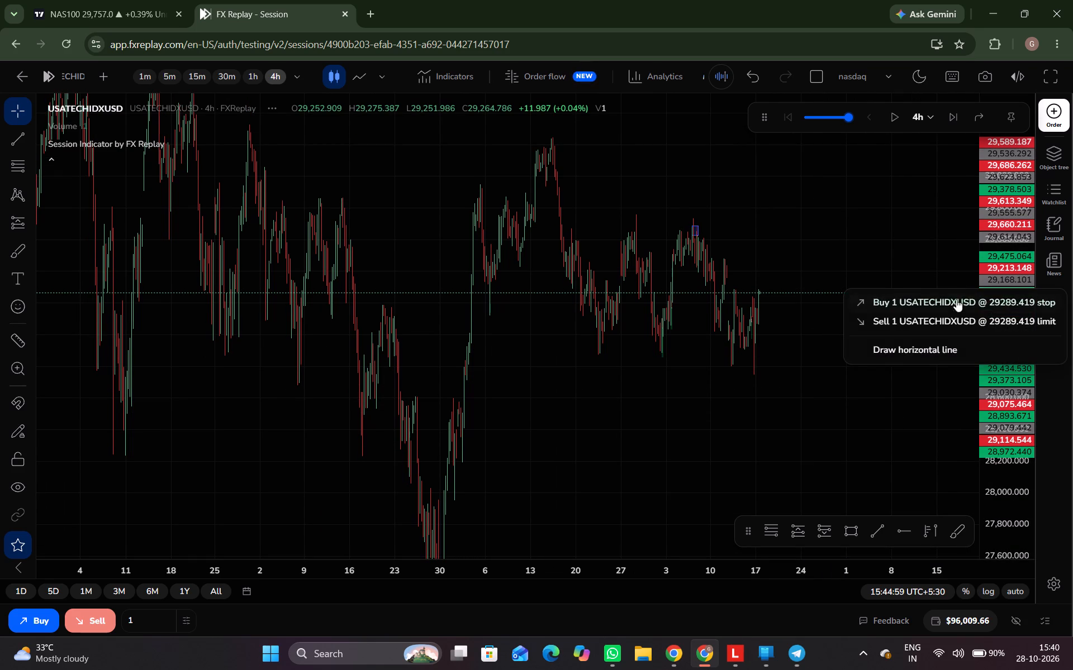
click(919, 399)
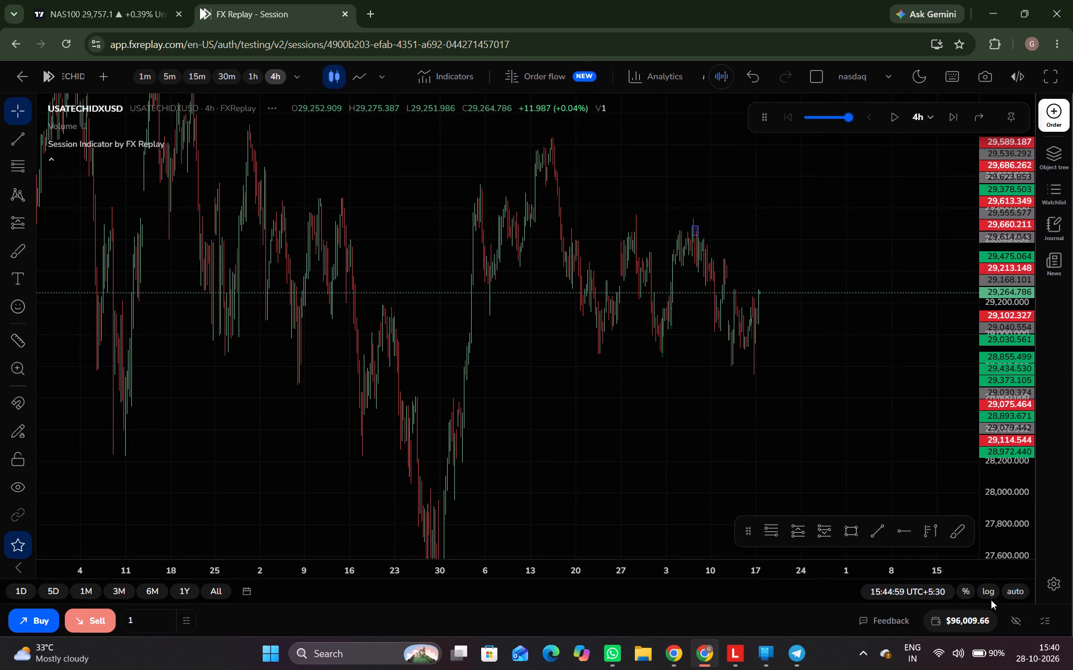
scroll(806, 573, down, 2)
scroll(828, 357, down, 2)
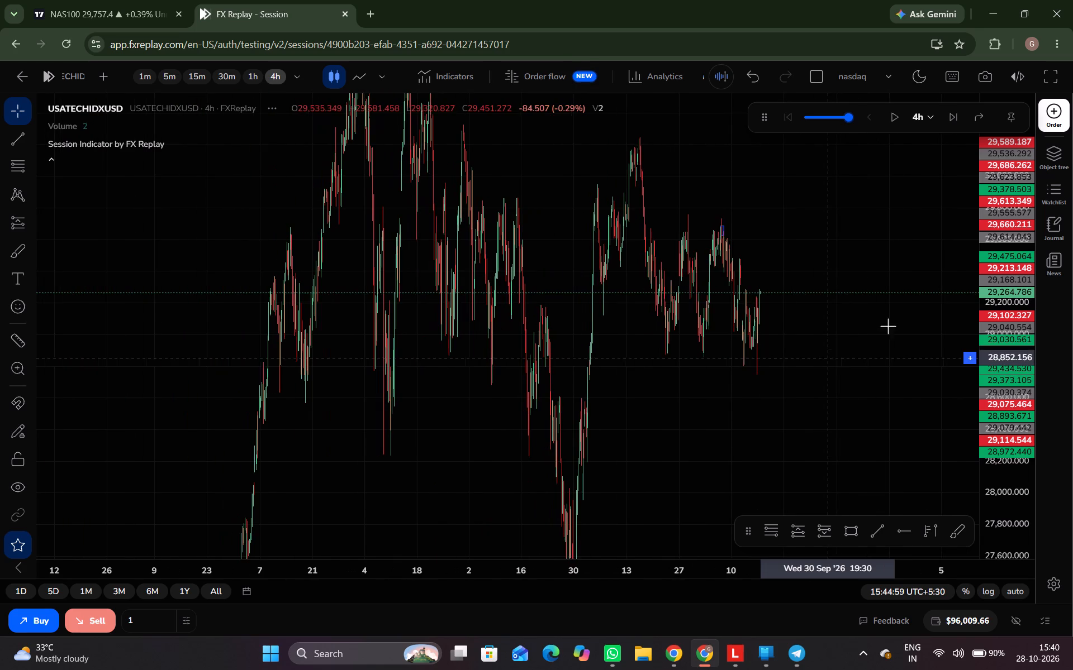
drag(982, 266, 877, 490)
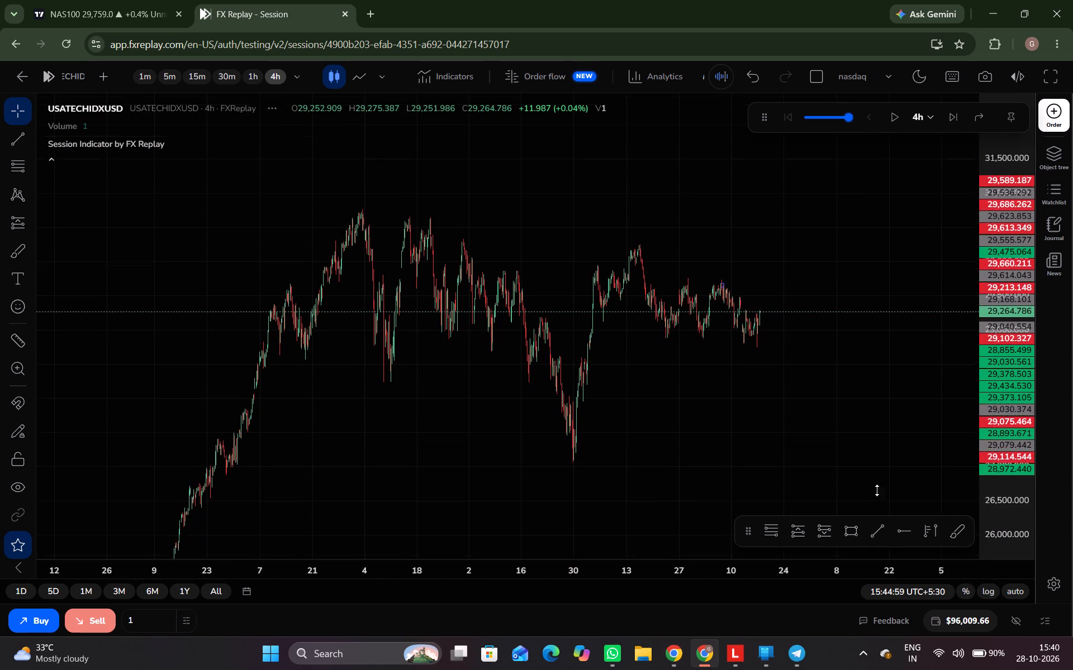
drag(877, 490, 854, 615)
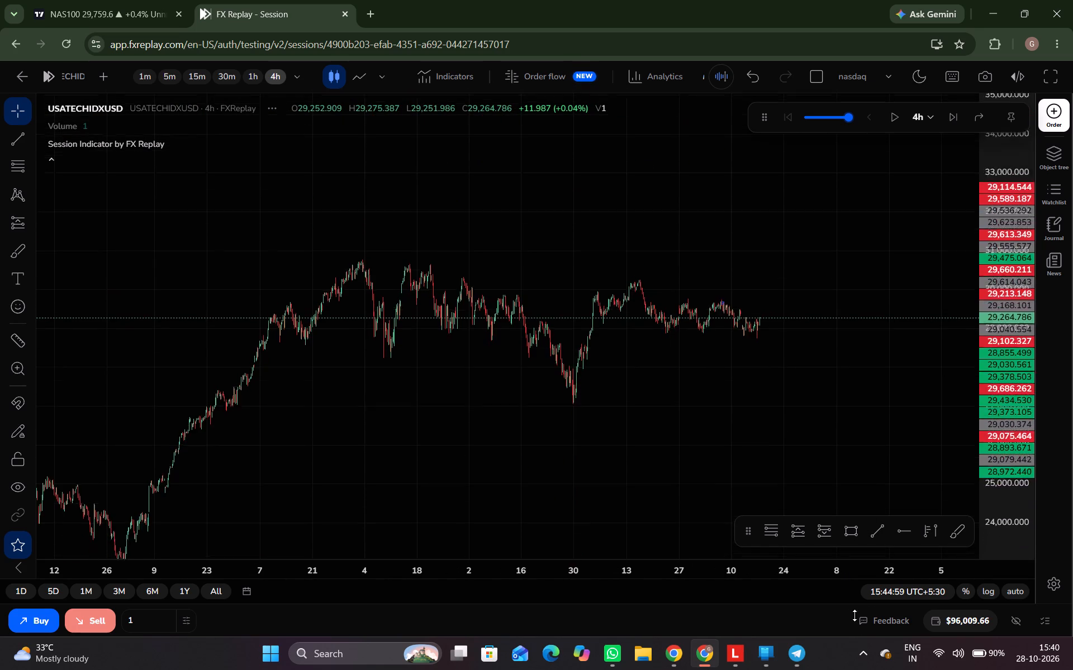
drag(854, 615, 912, 162)
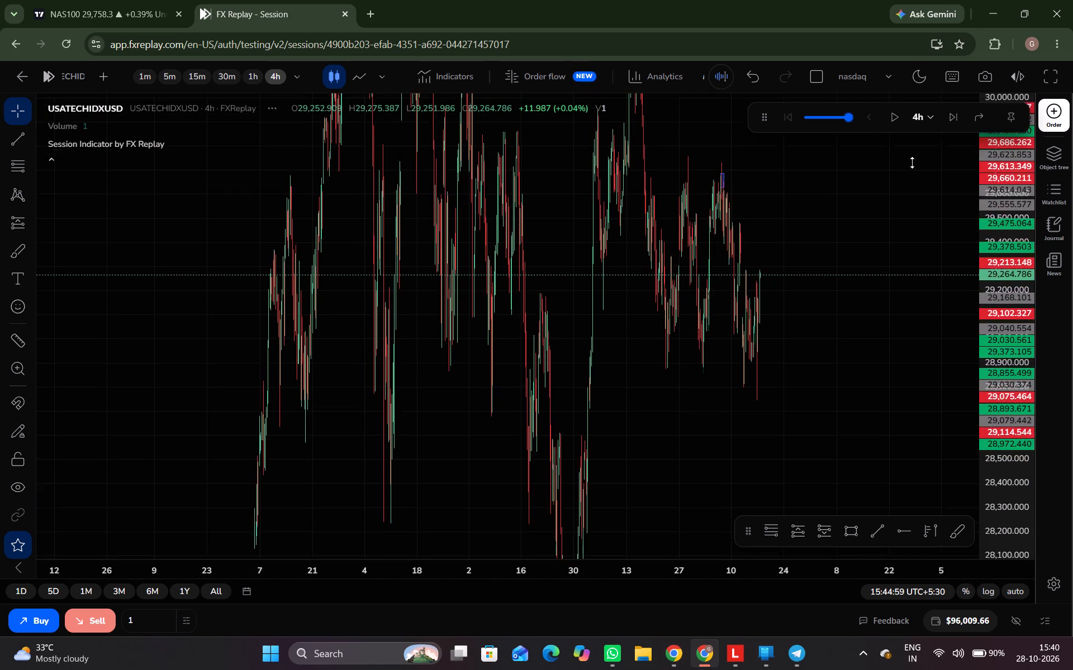
drag(912, 162, 1072, 669)
scroll(867, 501, down, 2)
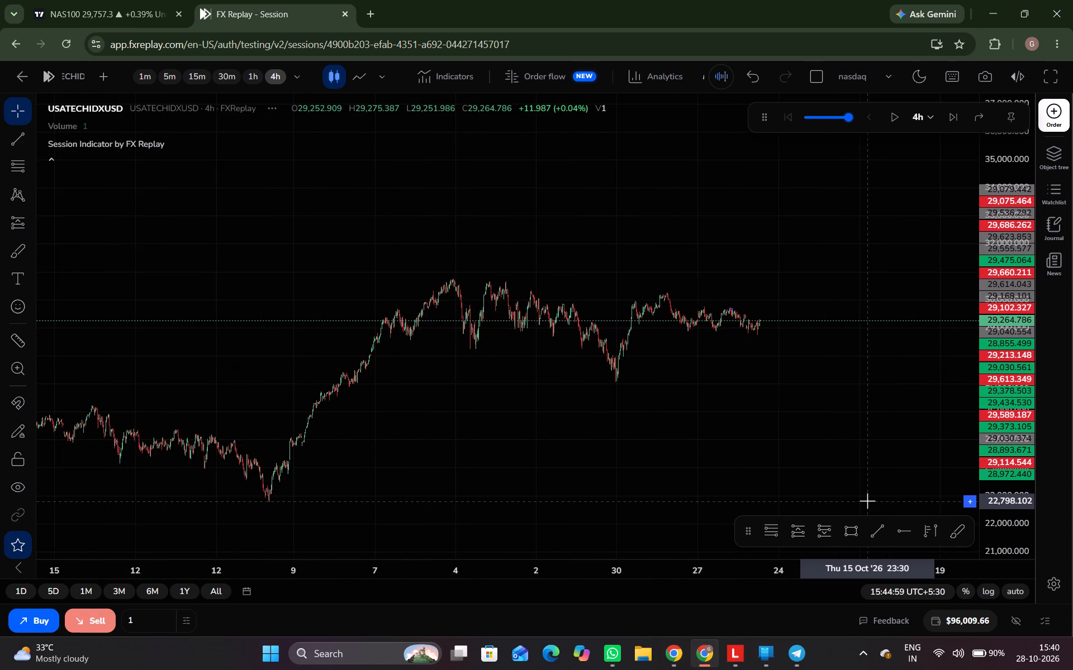
scroll(867, 501, down, 3)
drag(1009, 414, 927, 123)
scroll(668, 339, up, 7)
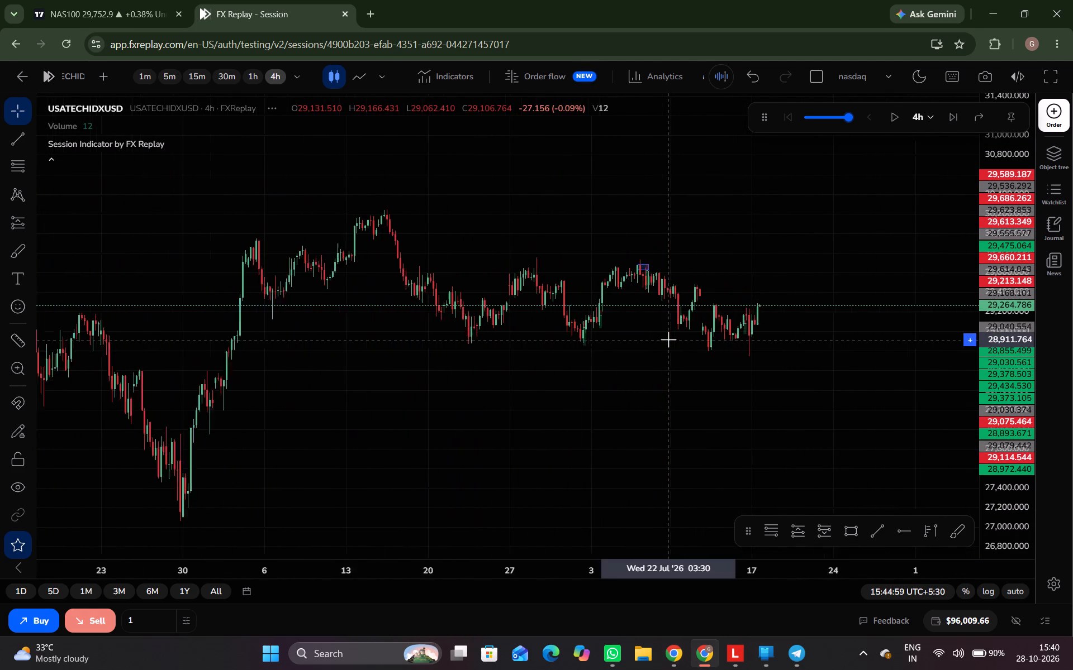
drag(1012, 362, 985, 225)
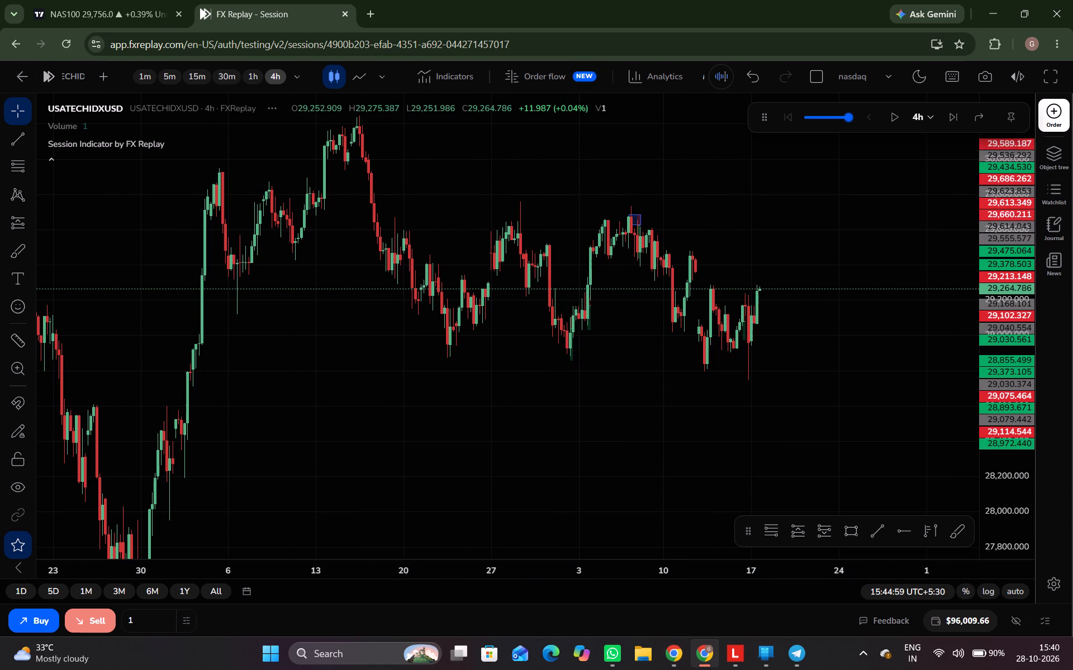
Switch the chart to the 5-minute timeframe.
click(166, 82)
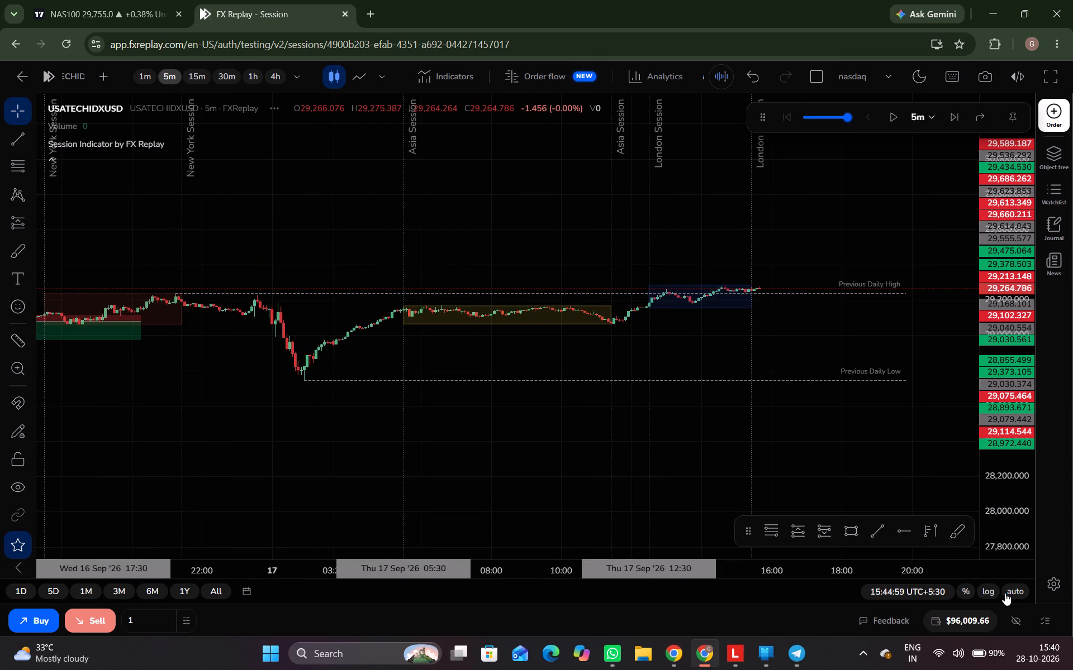
Advance the replay by eleven 5-minute candles, to 16:39:59 on 17 Sep.
click(974, 629)
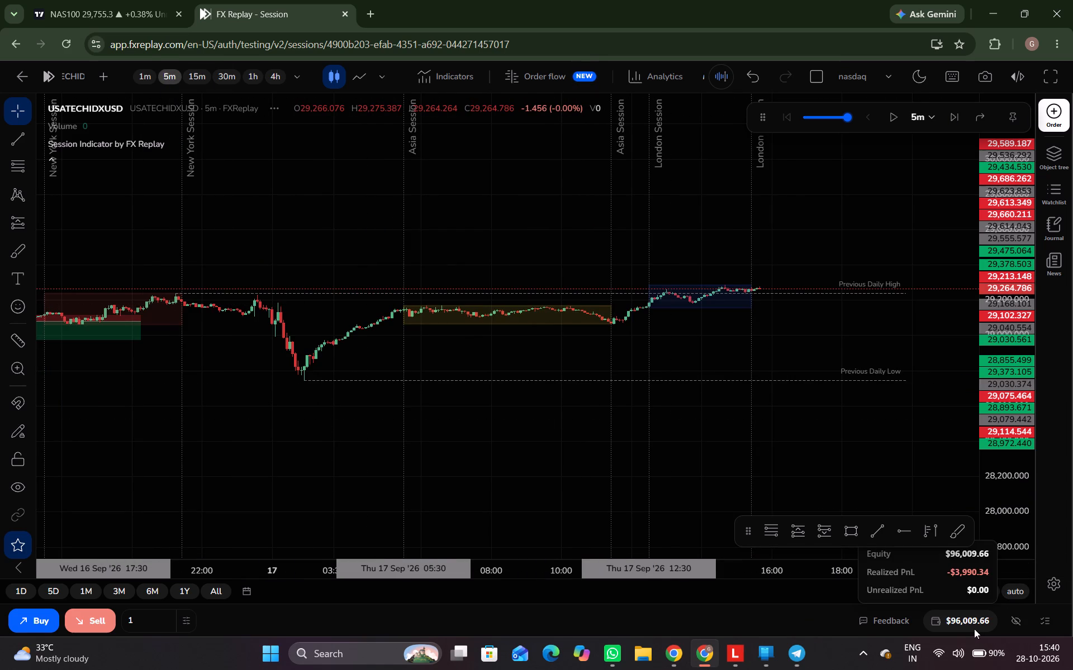
drag(877, 399, 942, 460)
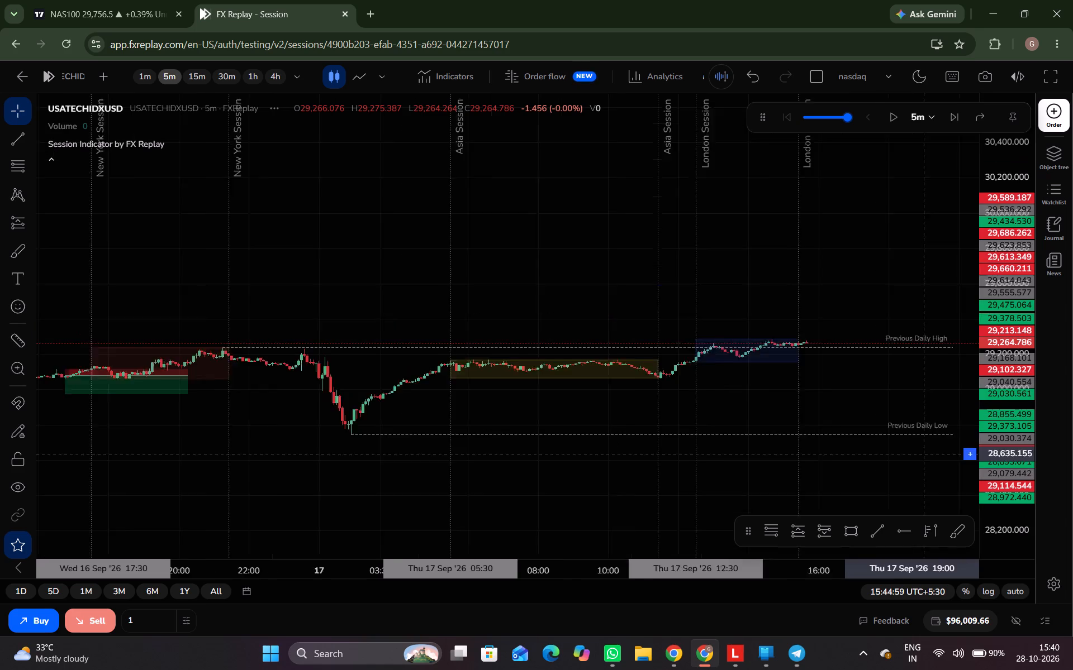
drag(942, 460, 950, 457)
drag(986, 439, 987, 189)
drag(1009, 301, 995, 217)
drag(991, 342, 929, 159)
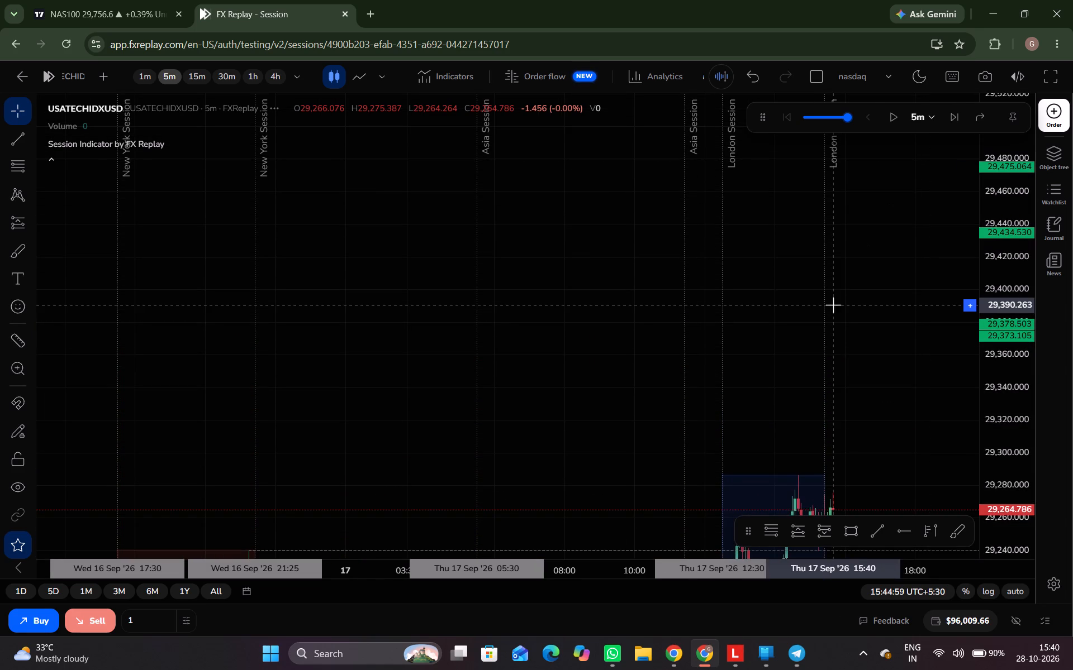
drag(833, 305, 772, 92)
scroll(792, 236, up, 1)
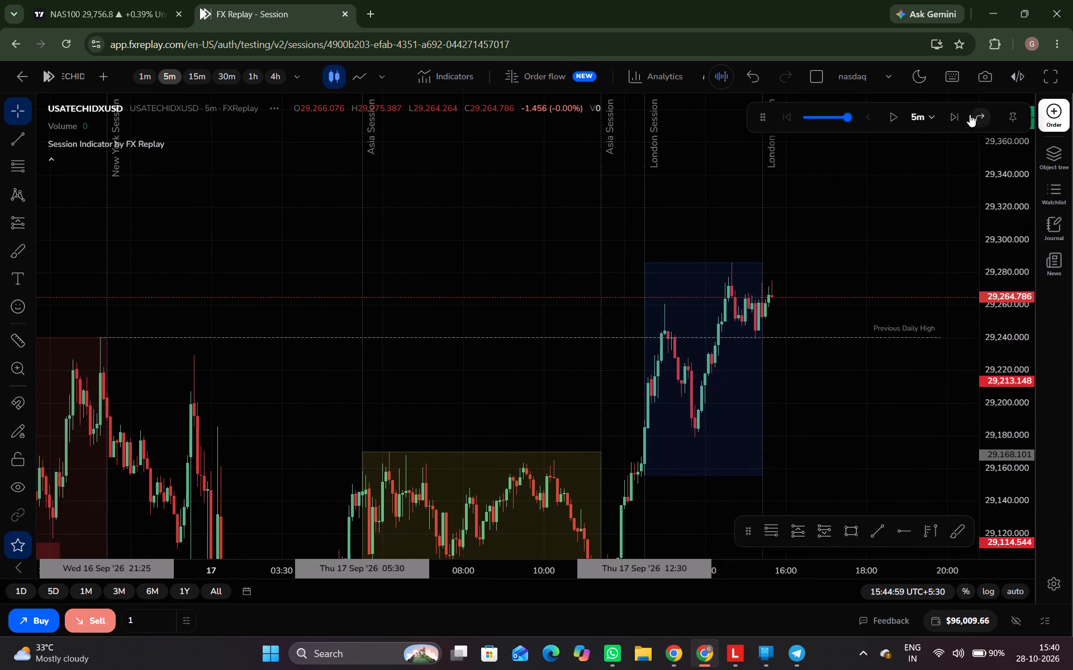
triple_click(952, 113)
click(952, 113)
double_click(952, 113)
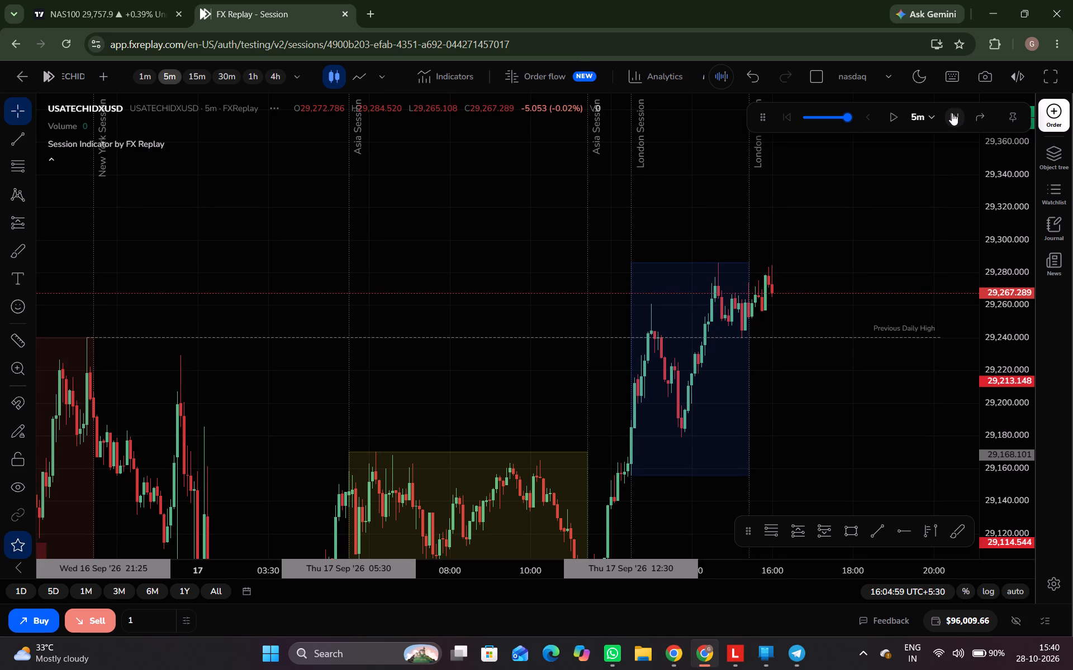
click(952, 113)
click(952, 113)
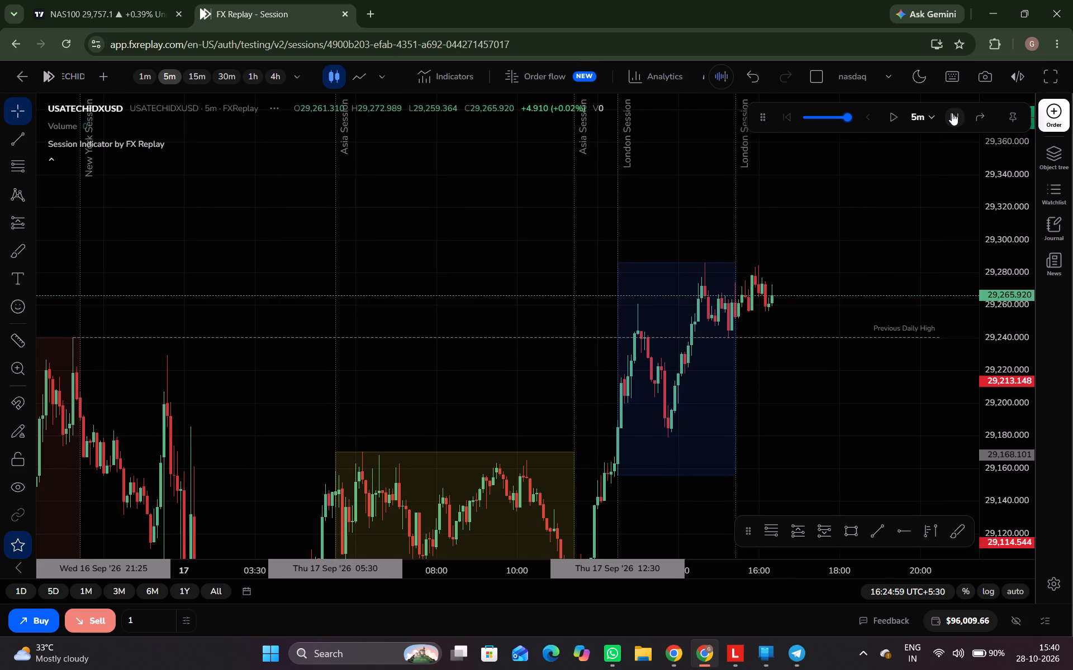
click(952, 113)
click(952, 113)
click(952, 113)
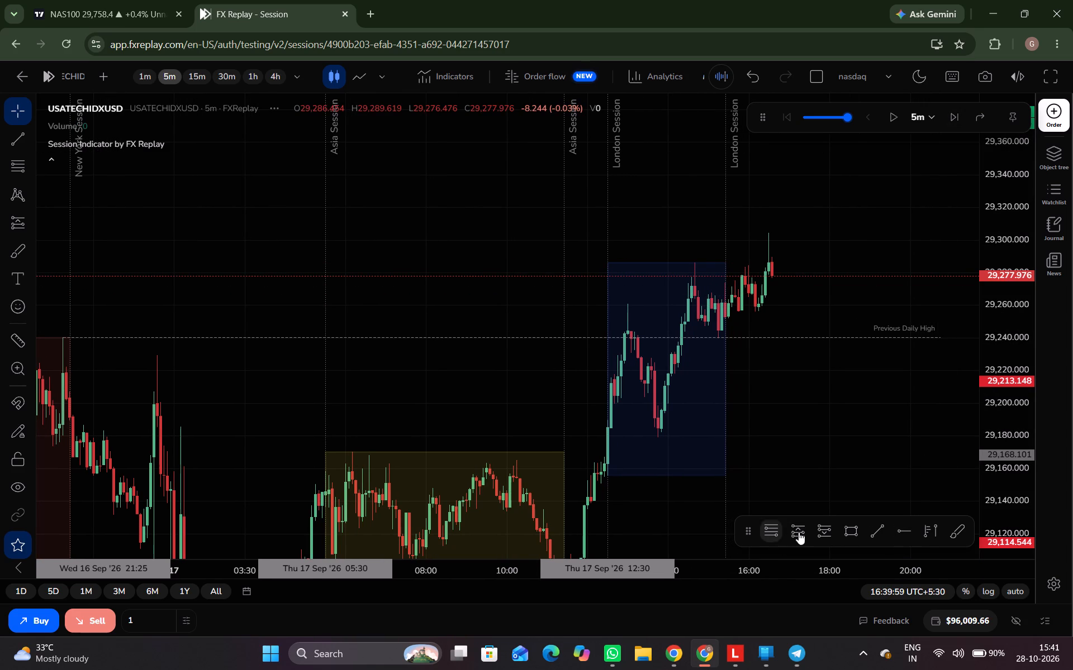
Place a short position drawing on the 16:35 candle with its entry at about 29,277.88.
drag(1015, 366, 993, 258)
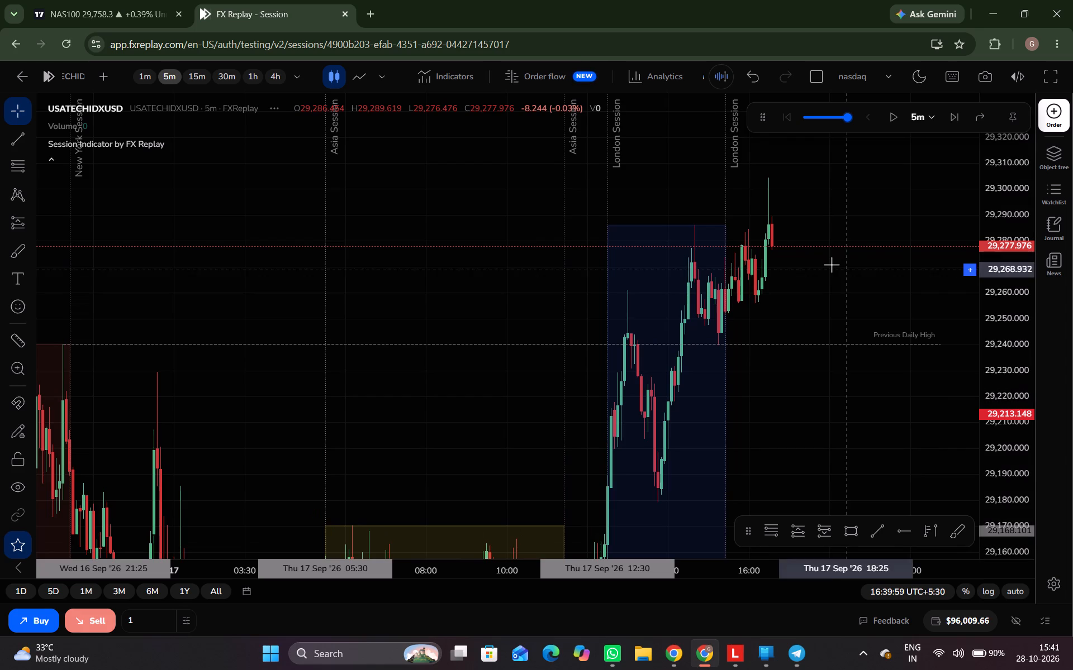
scroll(832, 265, up, 2)
drag(832, 533, 823, 544)
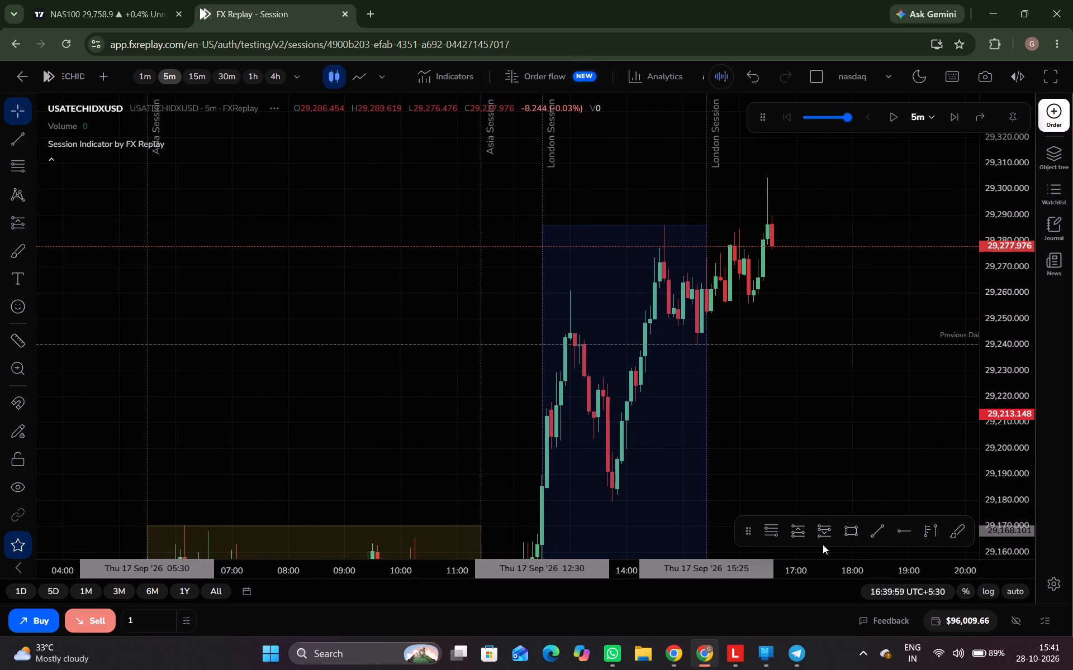
click(823, 535)
scroll(581, 365, down, 3)
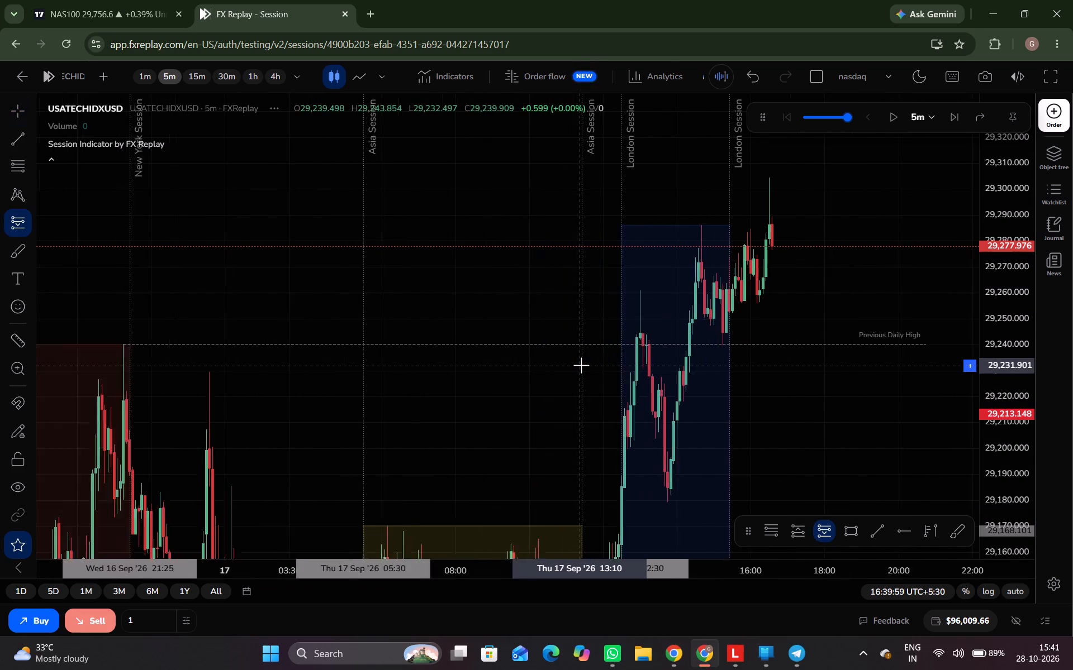
scroll(581, 365, down, 3)
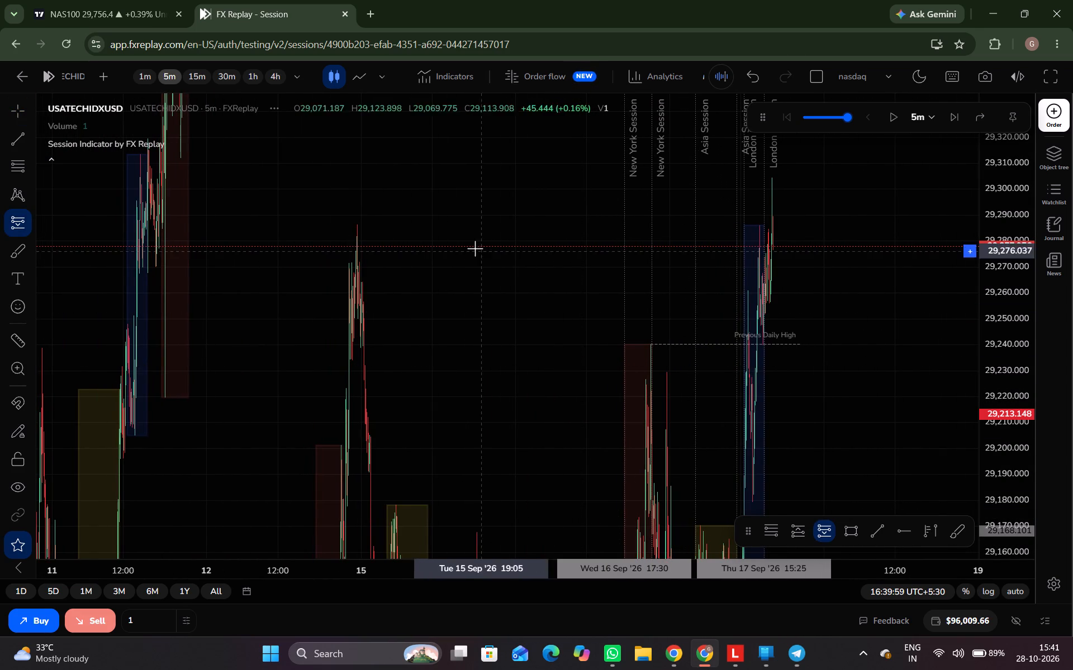
drag(1001, 185, 1047, 418)
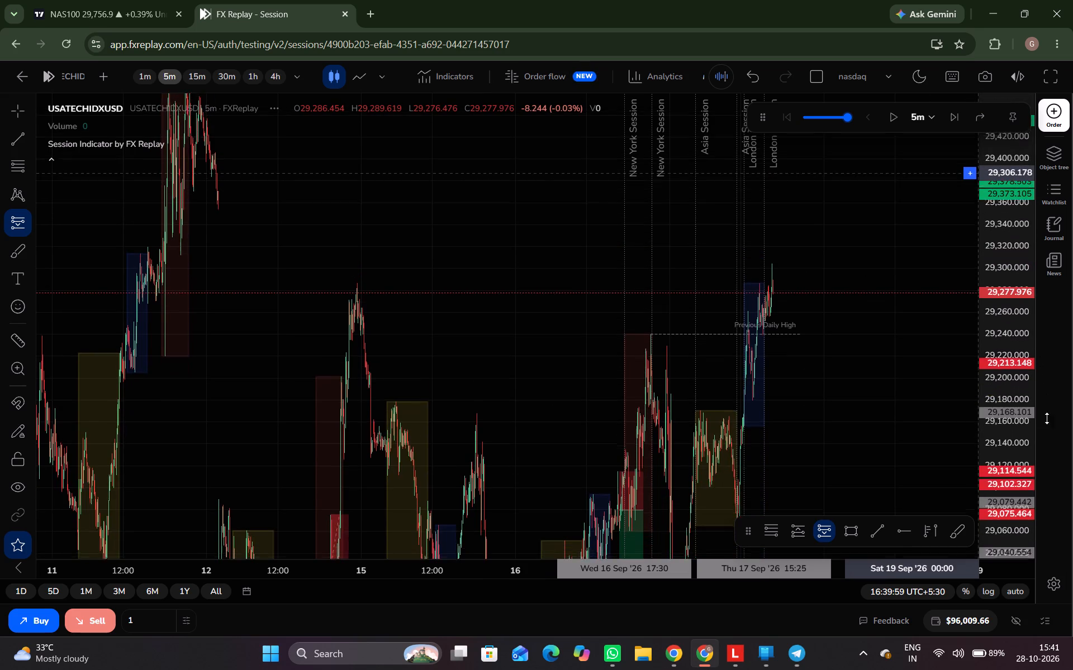
drag(1047, 418, 1044, 453)
scroll(834, 390, up, 2)
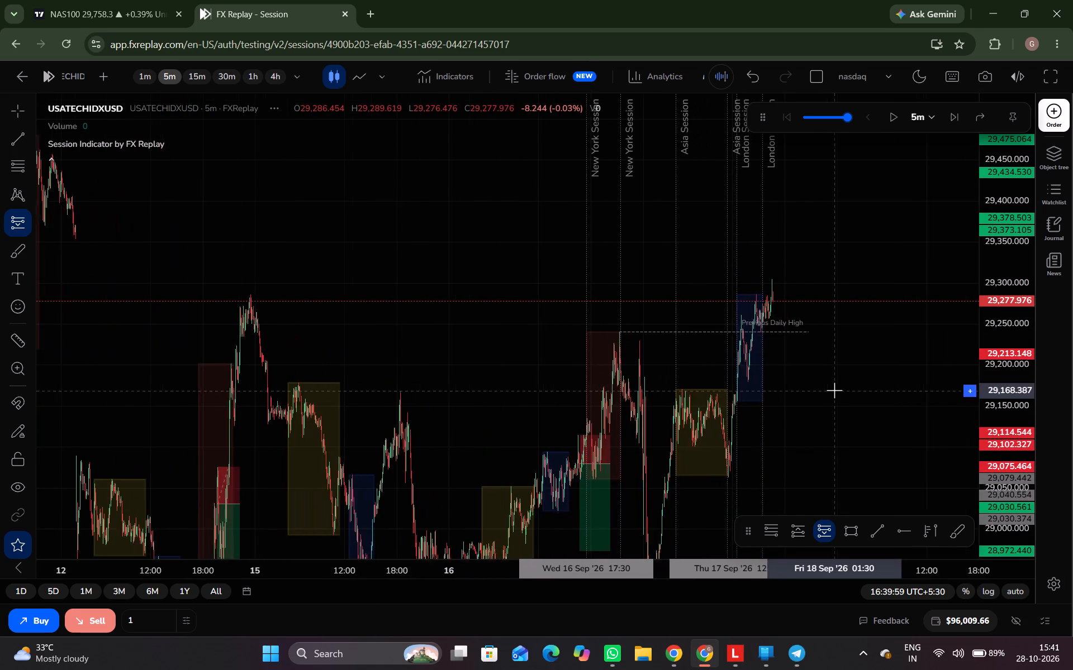
drag(1014, 333, 953, 92)
scroll(678, 273, up, 2)
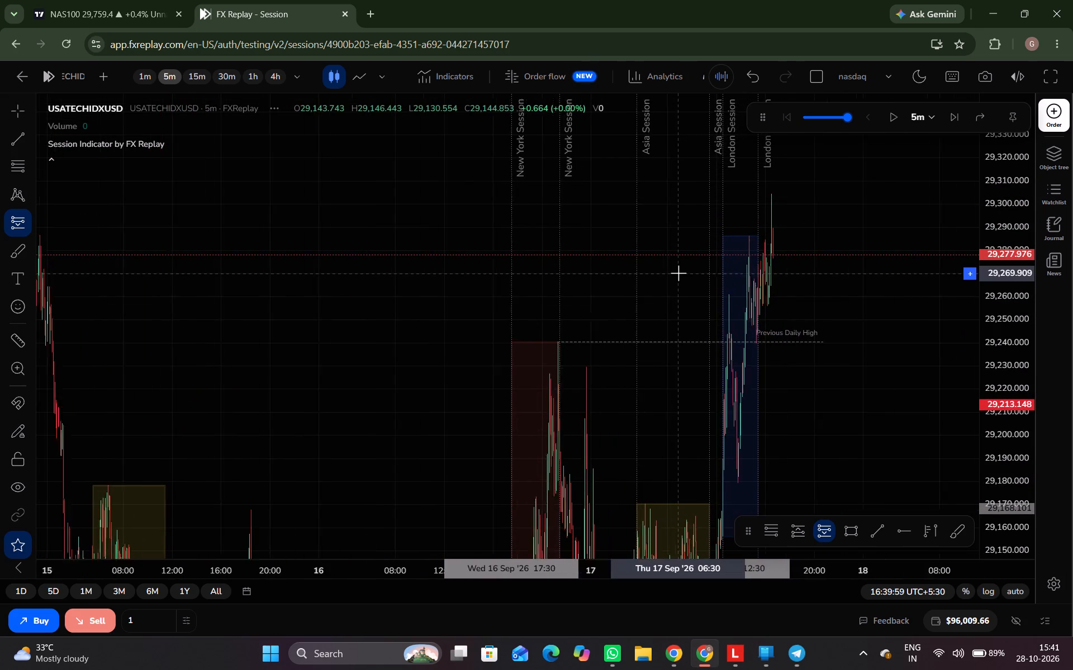
scroll(678, 273, up, 6)
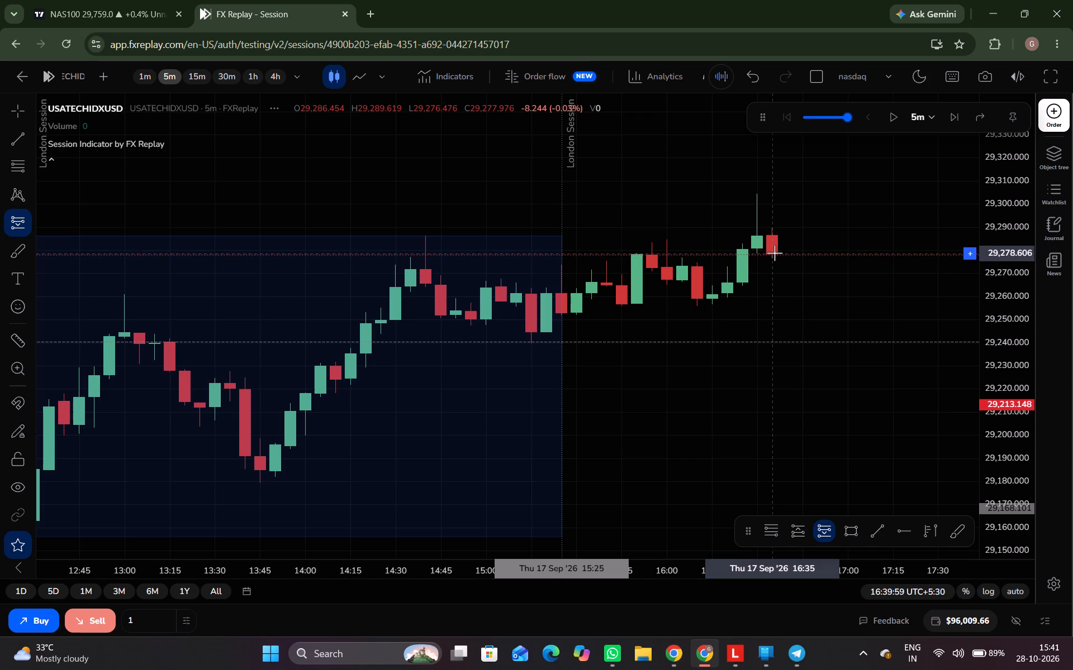
click(772, 255)
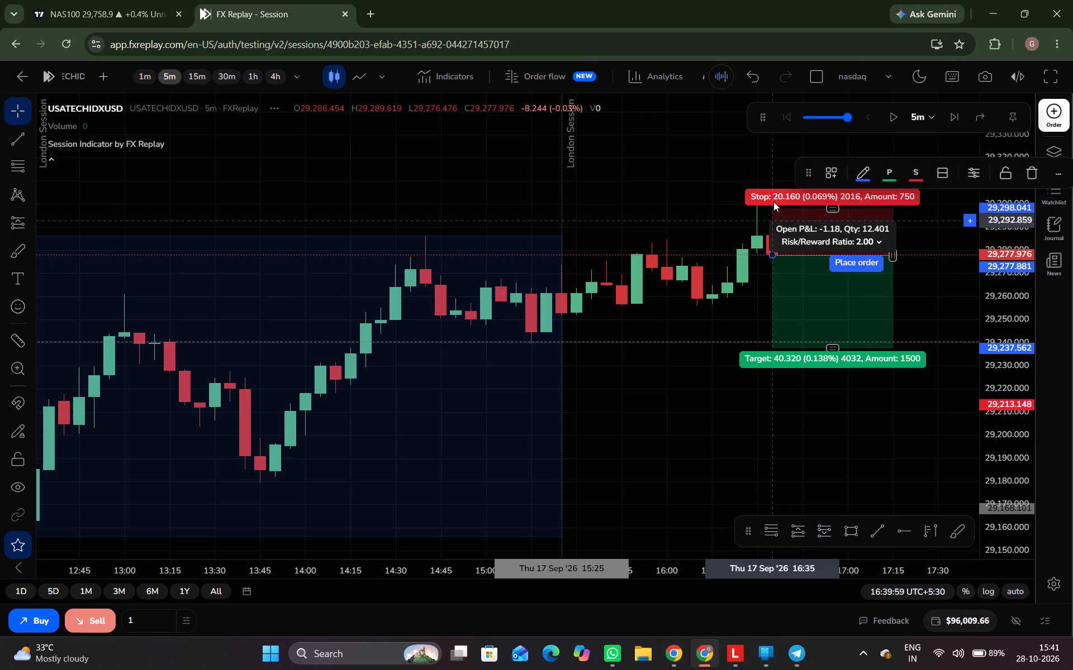
Raise the short position's stop level to about 29,304.32, at the high of the preceding candle's upper wick.
drag(832, 208, 828, 197)
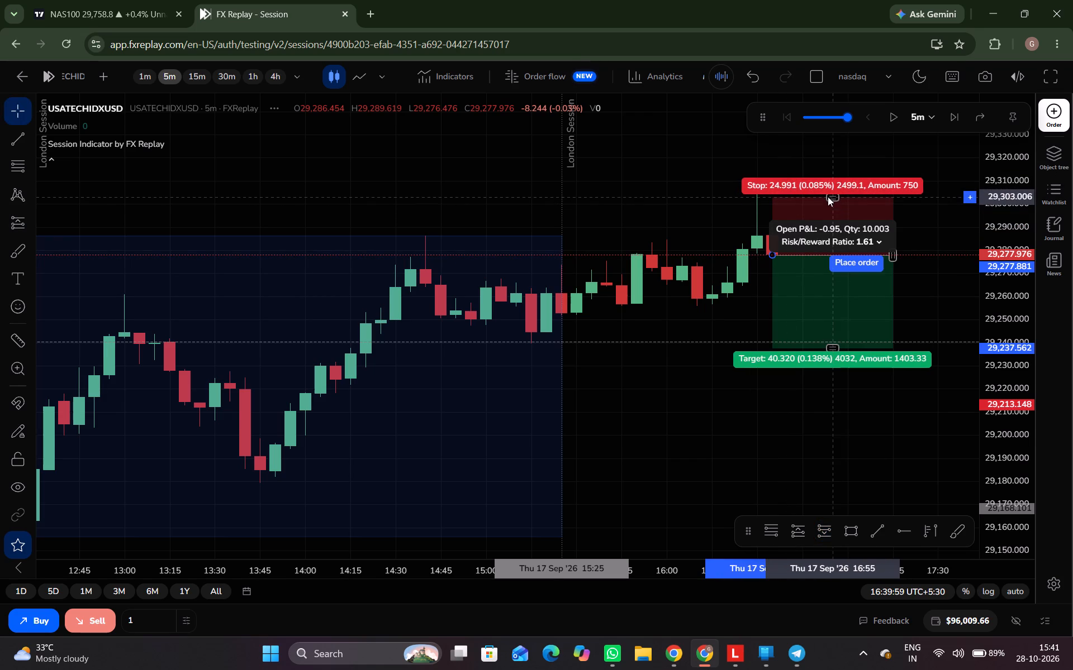
drag(828, 197, 808, 193)
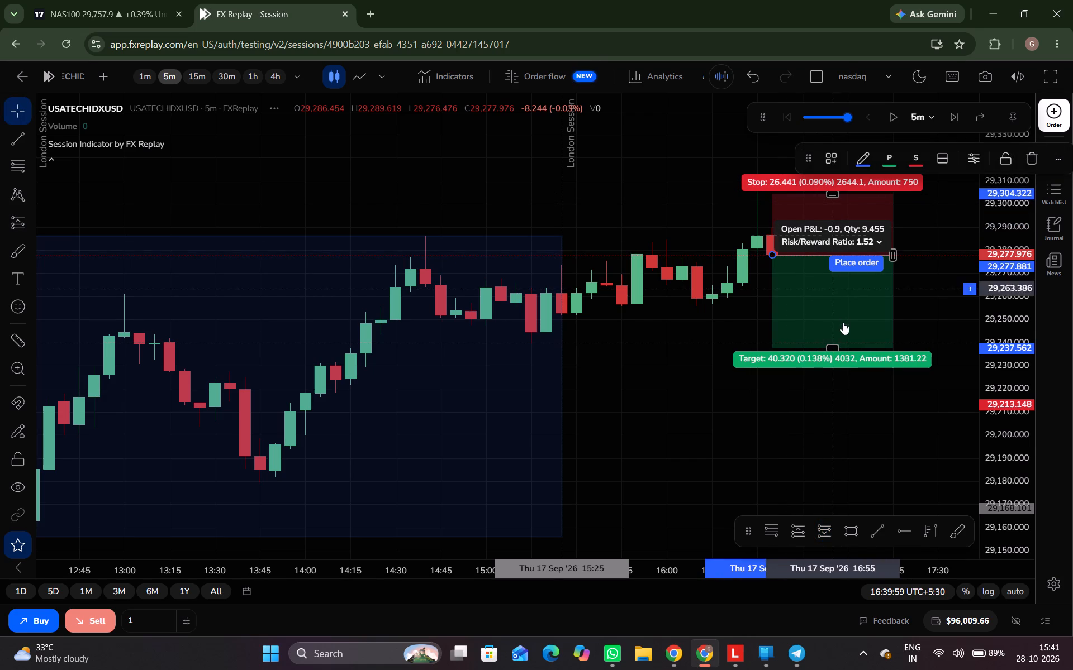
Lower the short position's target level to about 29,198.18, for a risk/reward ratio of about 3.01.
drag(834, 347, 838, 386)
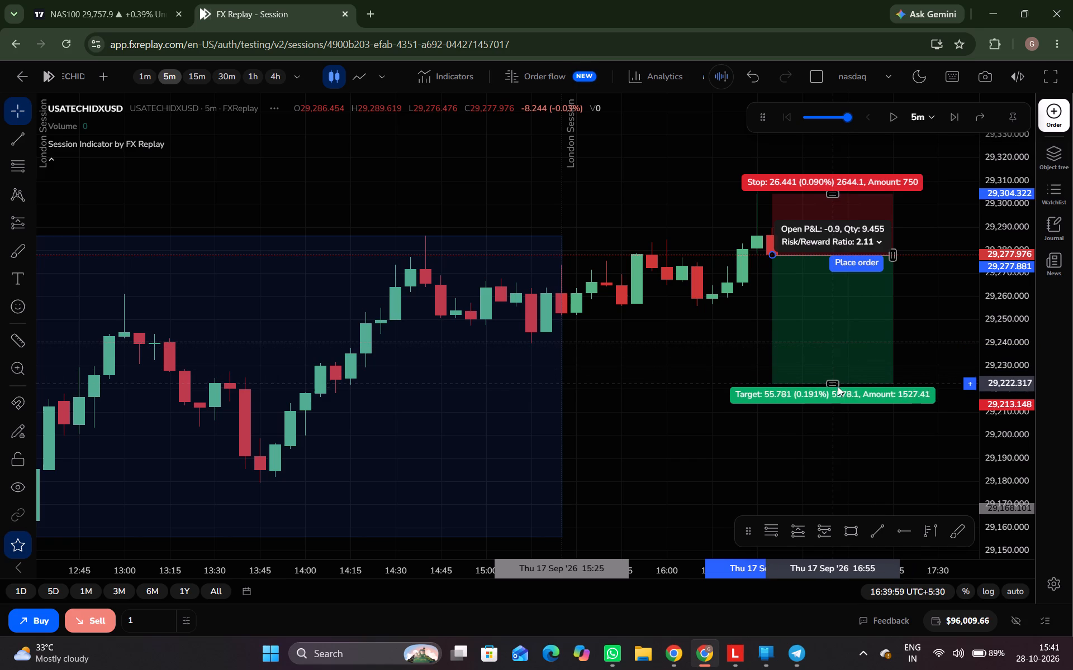
drag(838, 386, 819, 437)
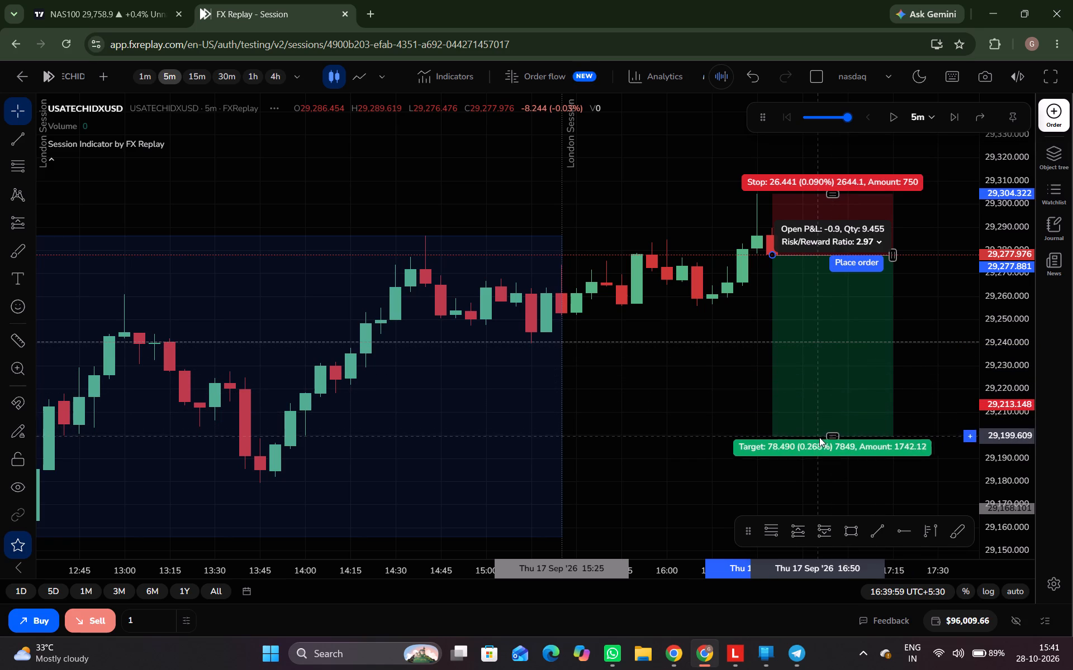
drag(819, 437, 819, 438)
Place a sell stop order from the short position drawing: 37.82 units at 29,277.881, stop loss 29,304.322, take profit 29,198.184.
scroll(637, 352, up, 2)
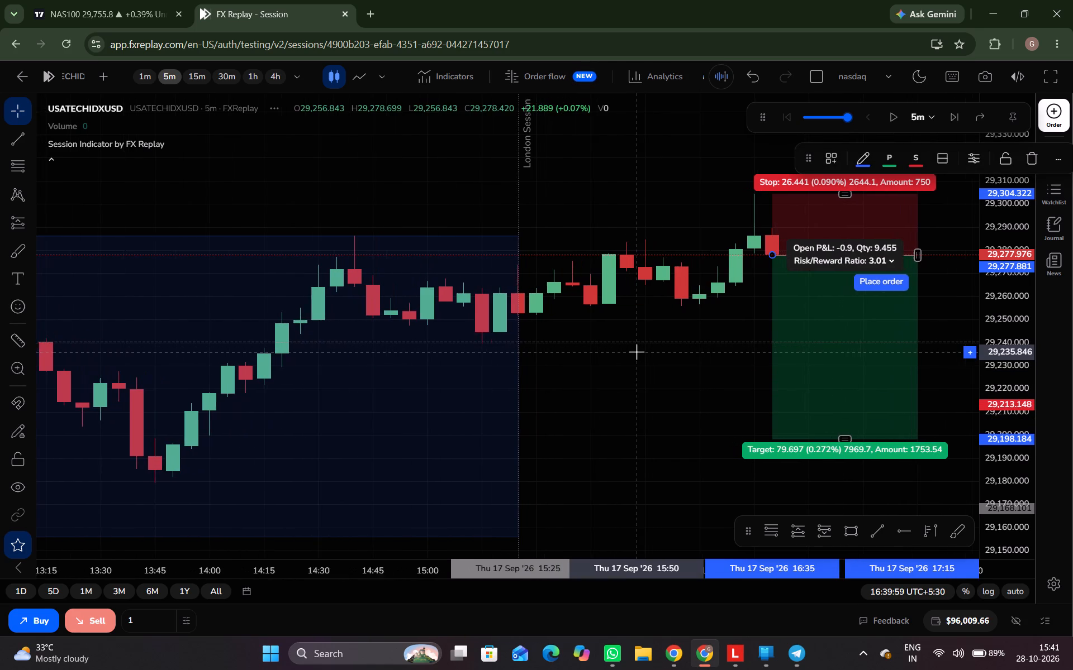
scroll(637, 352, up, 2)
drag(984, 229, 998, 365)
scroll(674, 413, up, 2)
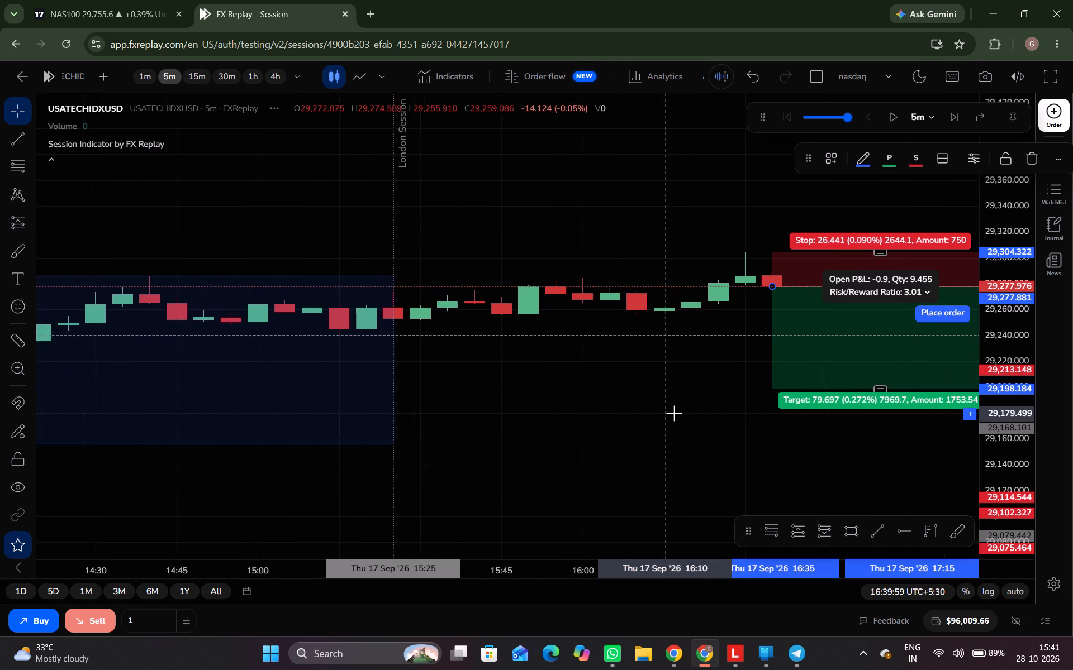
drag(716, 407, 456, 381)
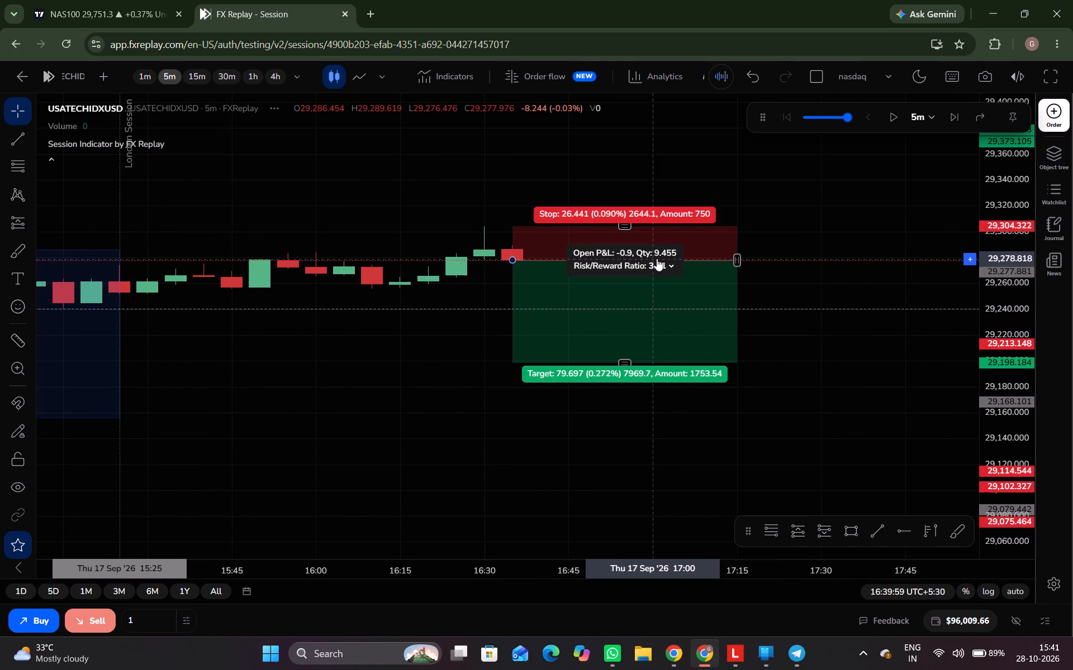
click(657, 259)
key(alt+m)
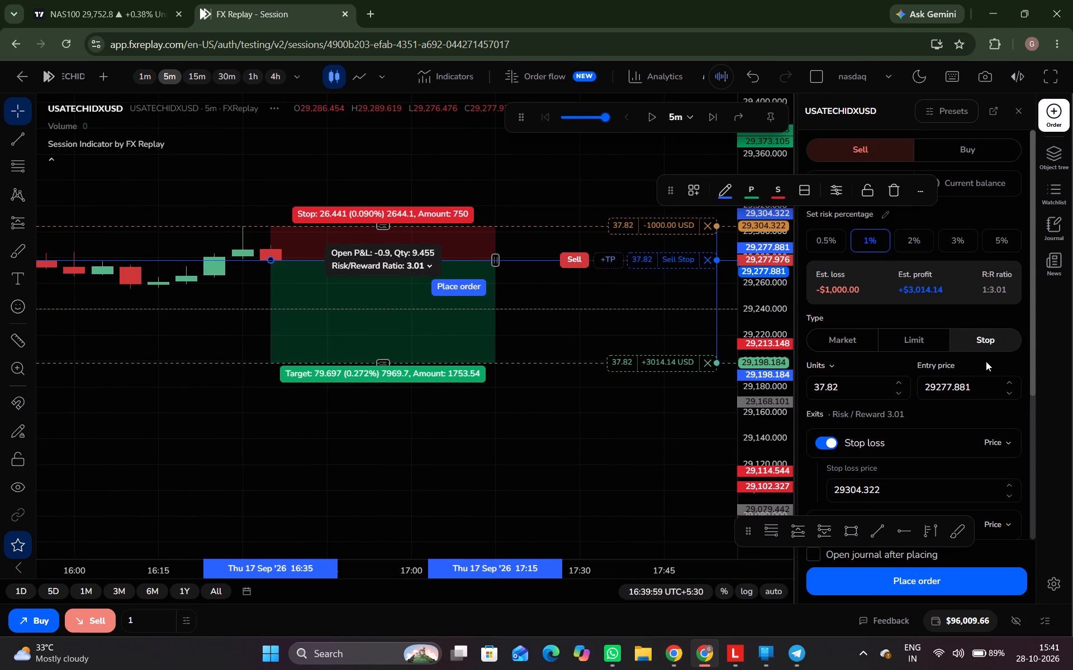
key(o)
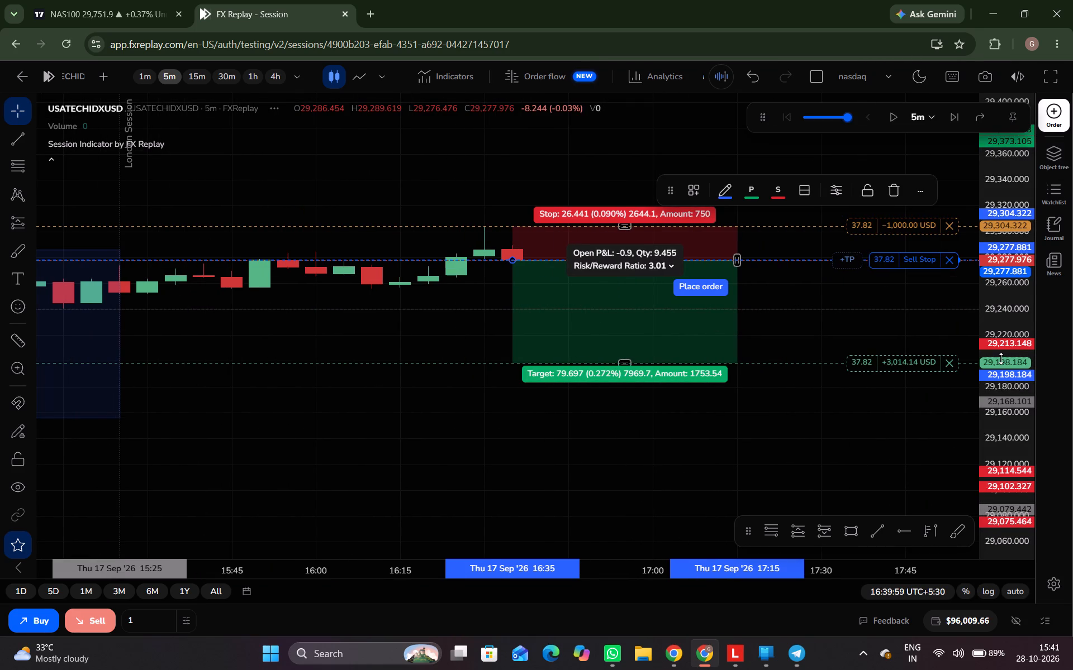
Advance the replay by ten 5-minute candles, to 17:29:59 on 17 Sep, to play out the short trade.
drag(1001, 358, 991, 295)
key(ctrl+space)
ctrl+click(872, 277)
key(ctrl+space)
ctrl+click(872, 277)
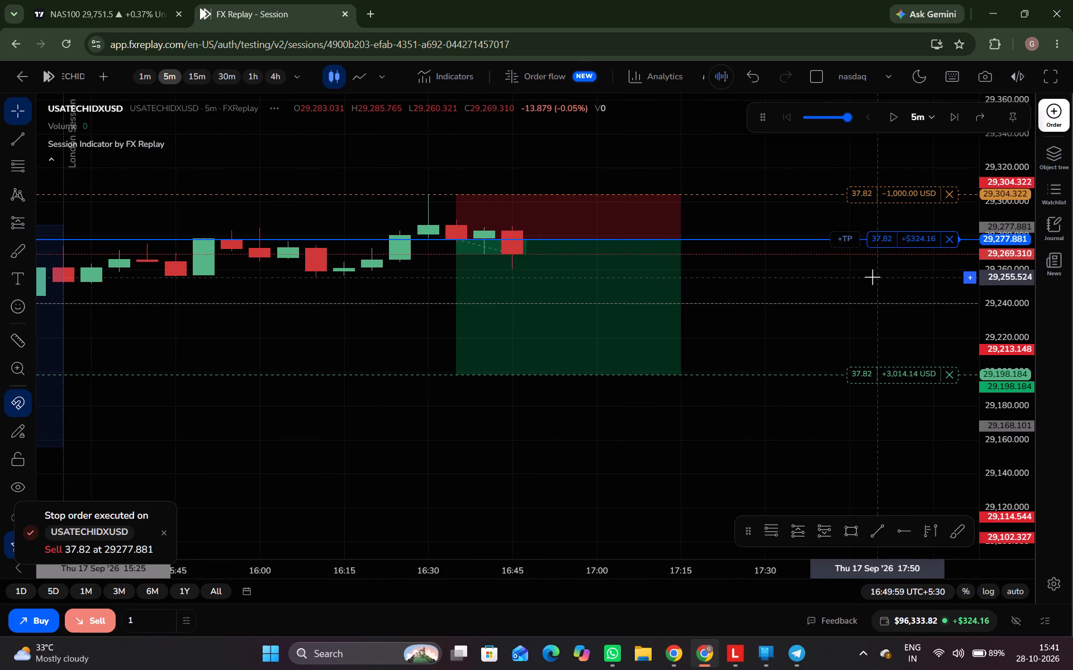
key(ctrl+space)
key(ctrl+space)
key(ctrl+space)
key(ctrl+space)
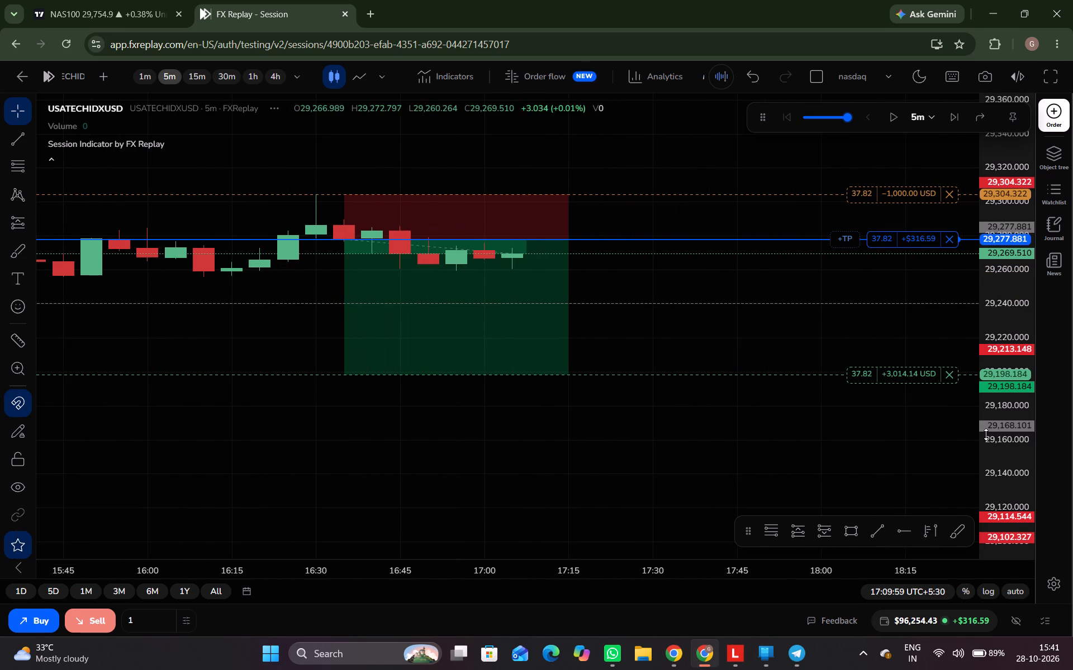
key(ctrl+space)
key(ctrl+space)
key(ctrl+space)
key(ctrl+space)
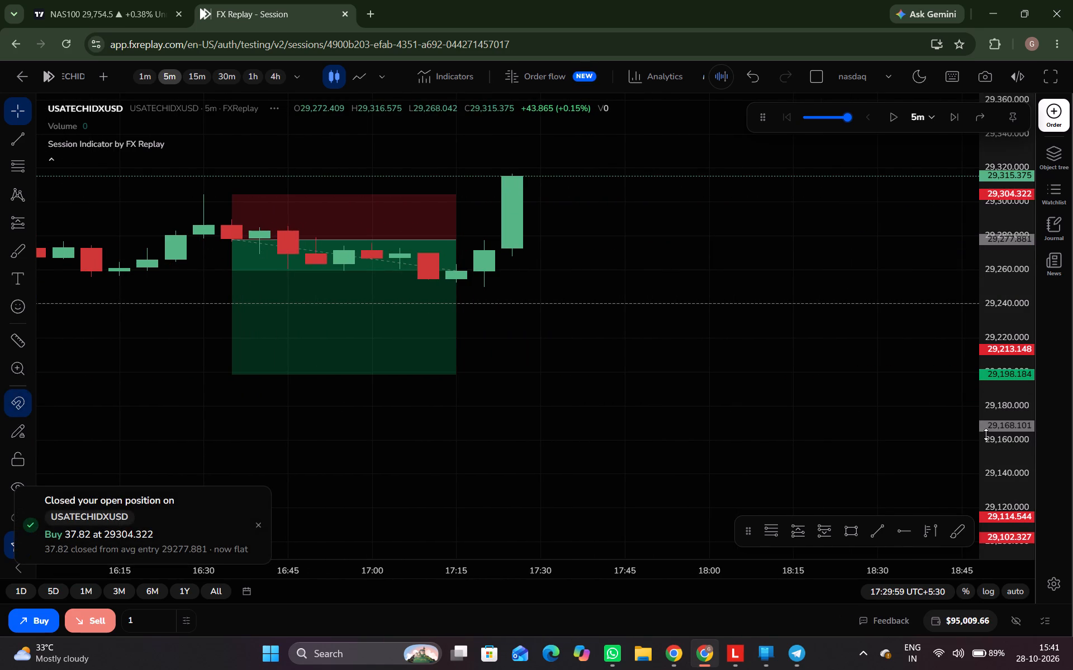
Advance the replay by five more 5-minute candles into the New York session, to 17:54:59 on 17 Sep.
scroll(707, 487, down, 11)
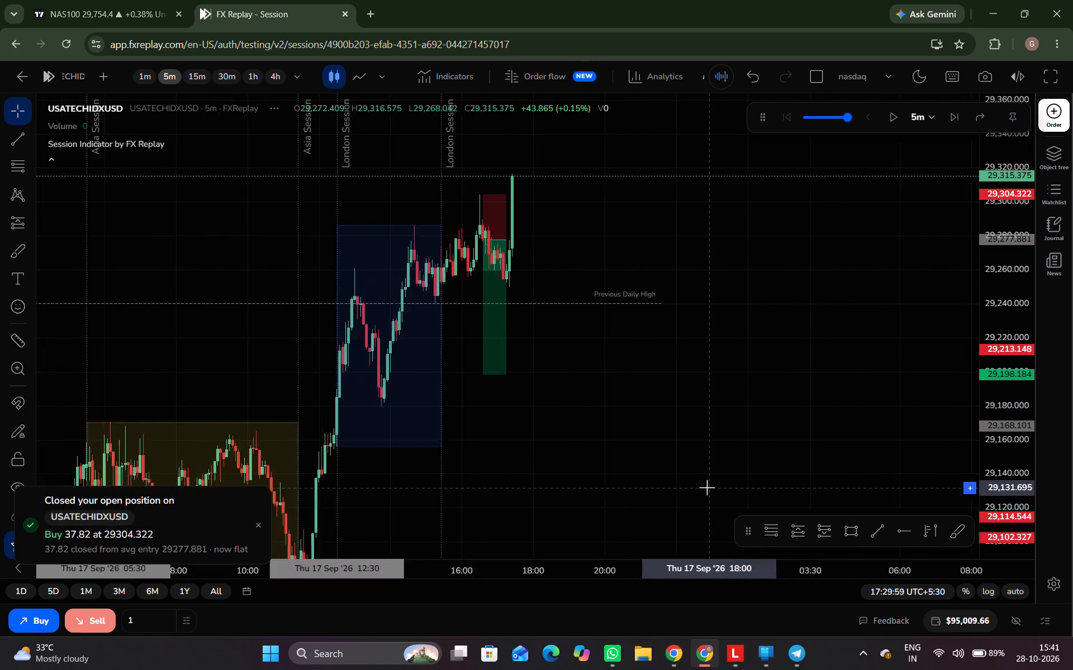
drag(571, 462, 813, 385)
scroll(827, 395, up, 2)
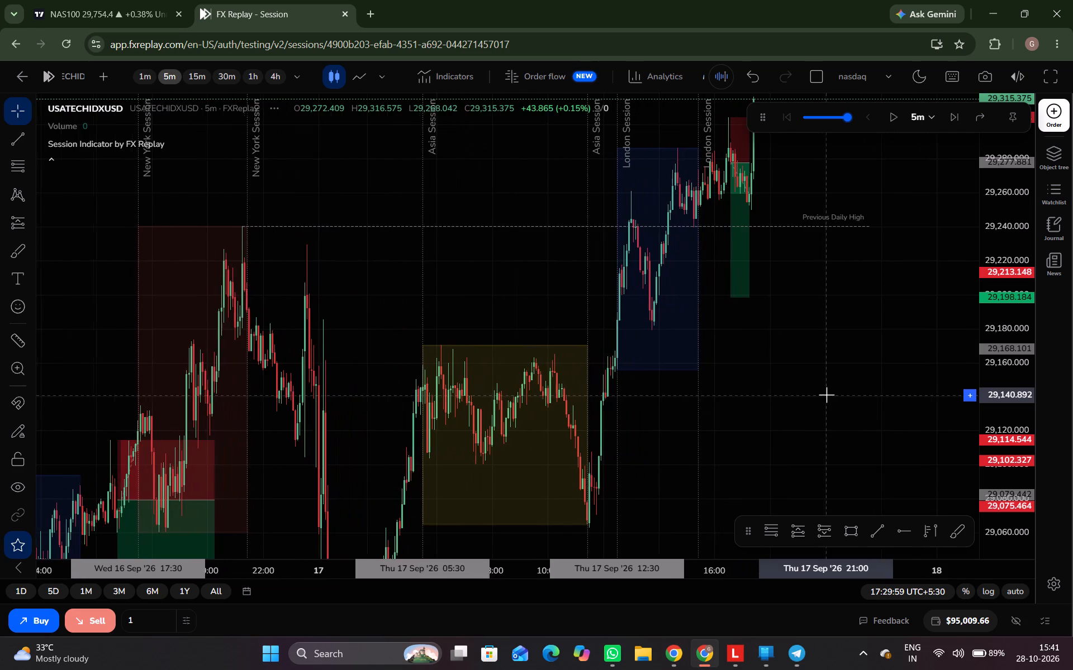
scroll(827, 395, up, 1)
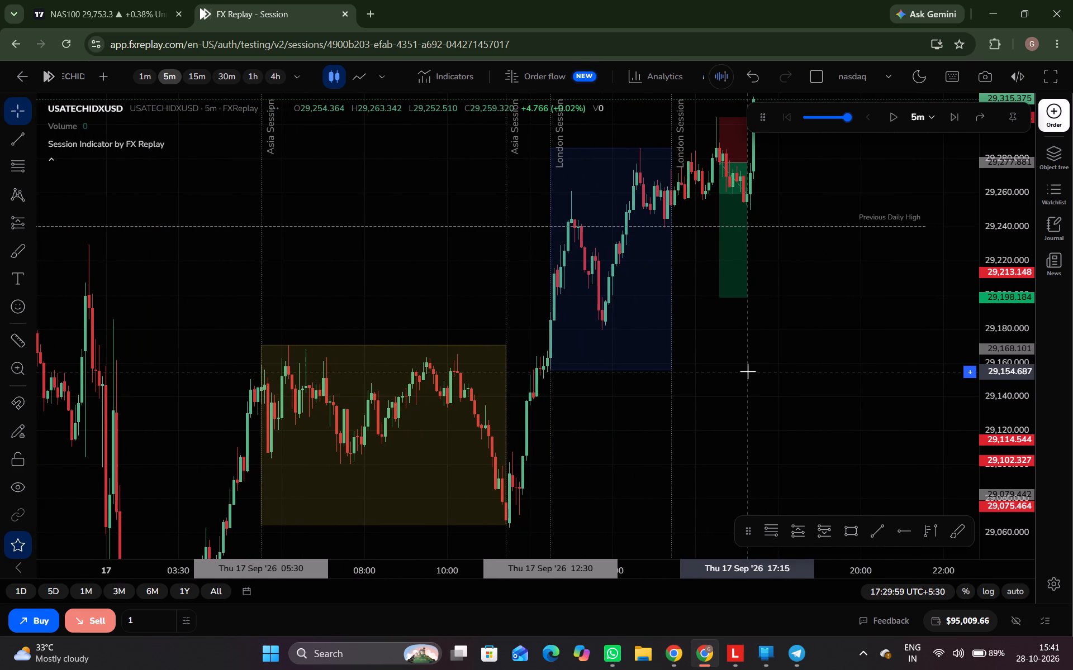
key(ctrl+space)
key(ctrl+space)
key(ctrl+space)
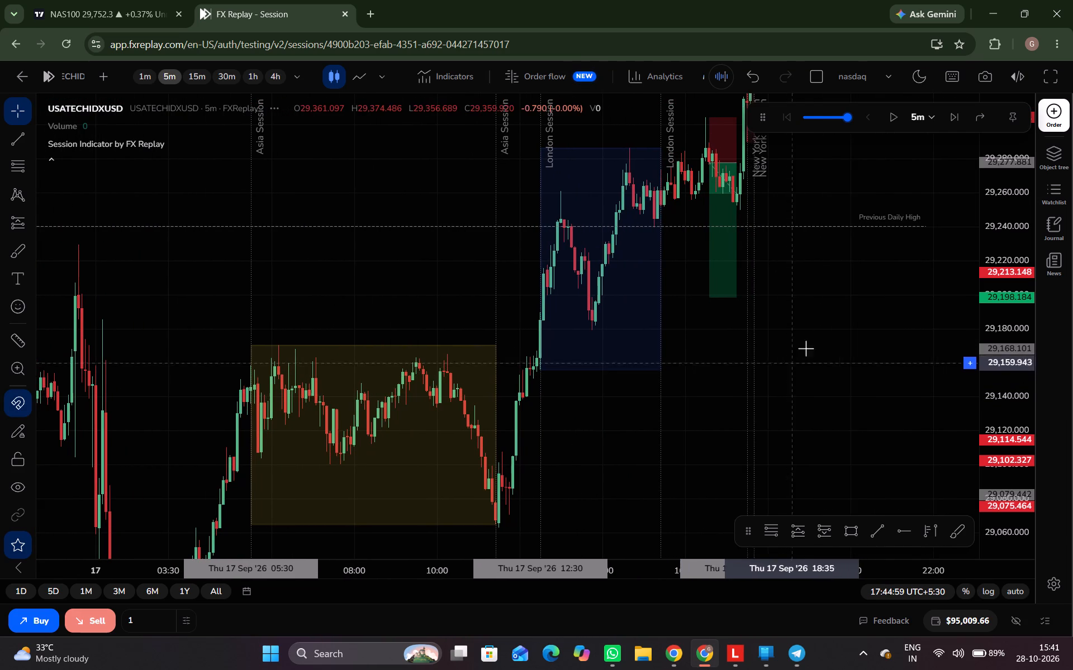
key(ctrl+space)
ctrl+drag(922, 312, 893, 422)
key(ctrl+space)
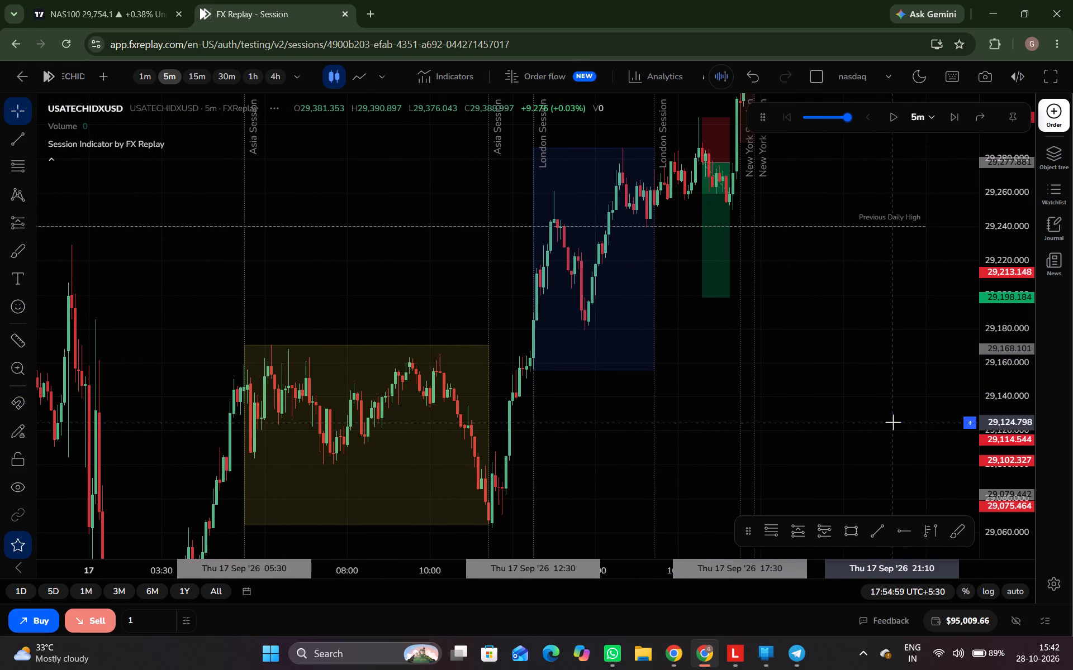
Switch the chart to the 4-hour timeframe to show the price swings from July to September.
drag(900, 314, 849, 407)
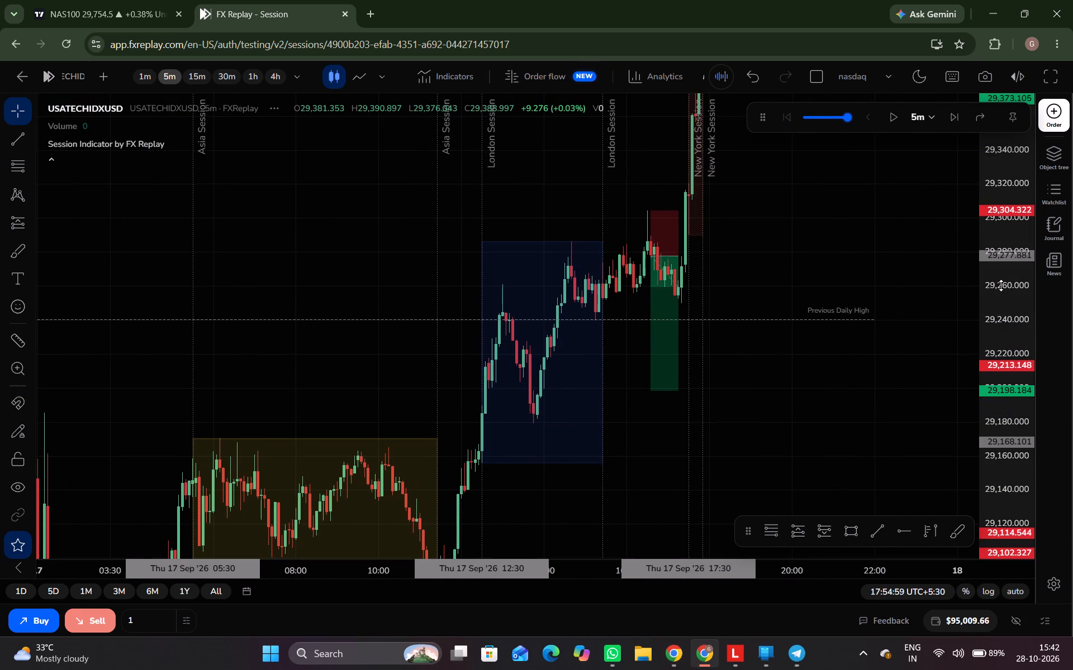
drag(1004, 322, 951, 380)
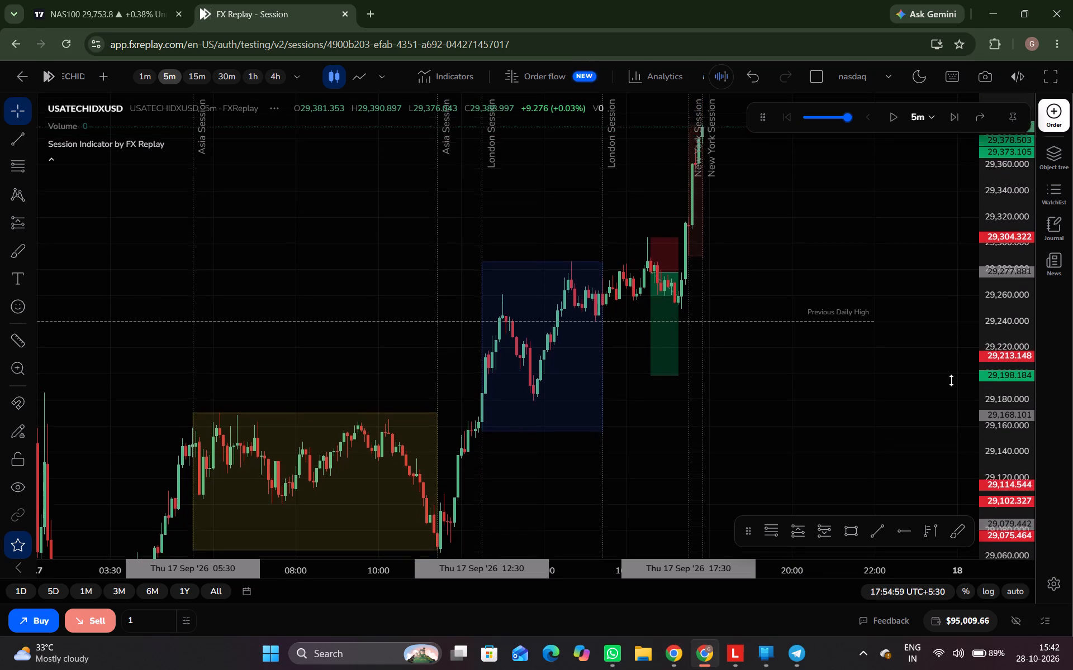
drag(951, 380, 711, 274)
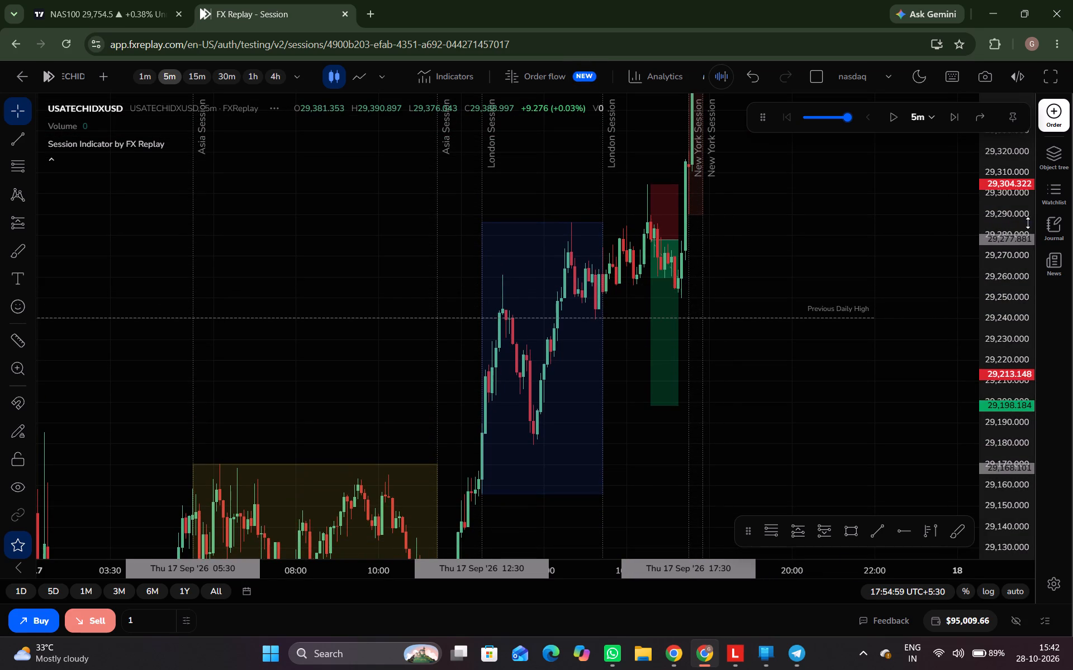
drag(1017, 218, 781, 413)
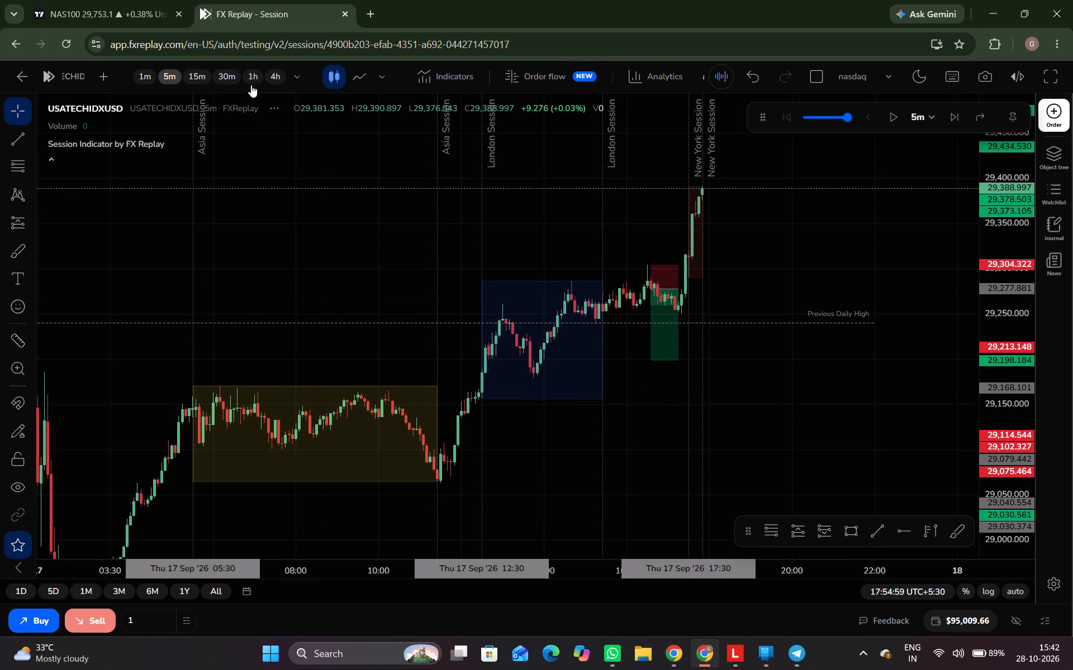
click(276, 71)
scroll(611, 438, down, 3)
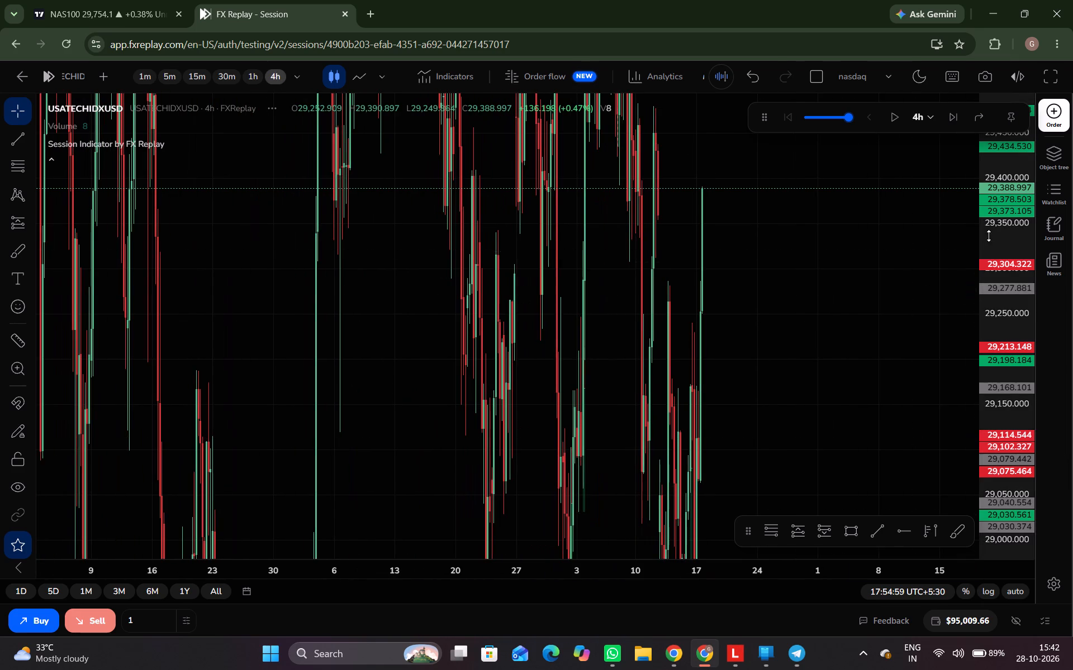
drag(998, 228, 1072, 649)
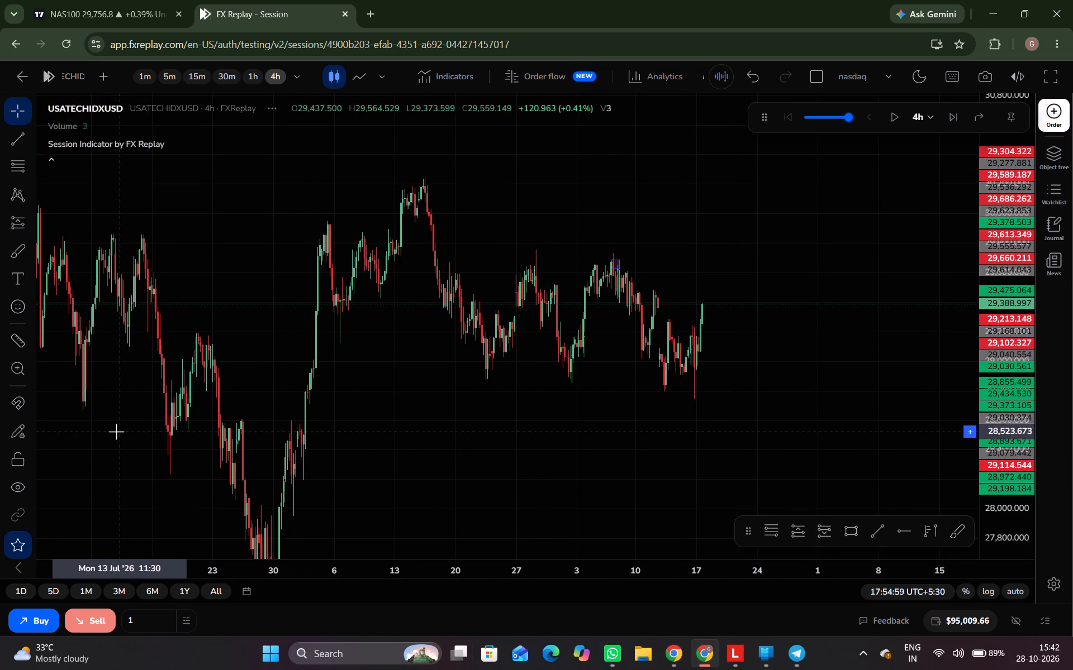
Draw a brush stroke up the late-July rally, starting on 30 Jul at about 27,880.99.
click(953, 535)
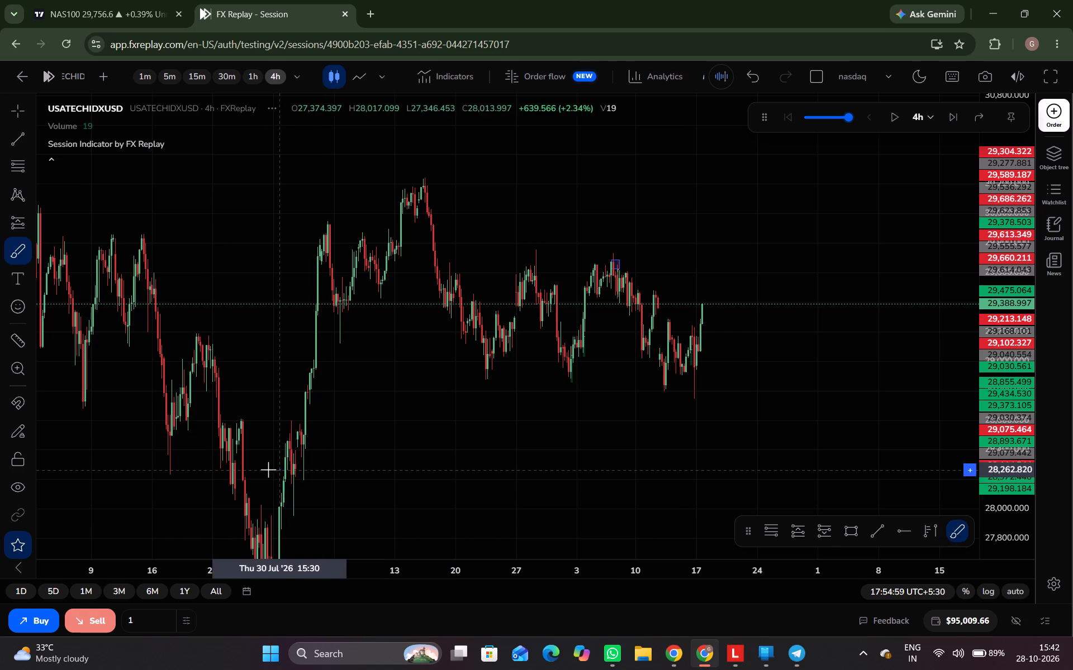
click(273, 526)
drag(273, 526, 301, 411)
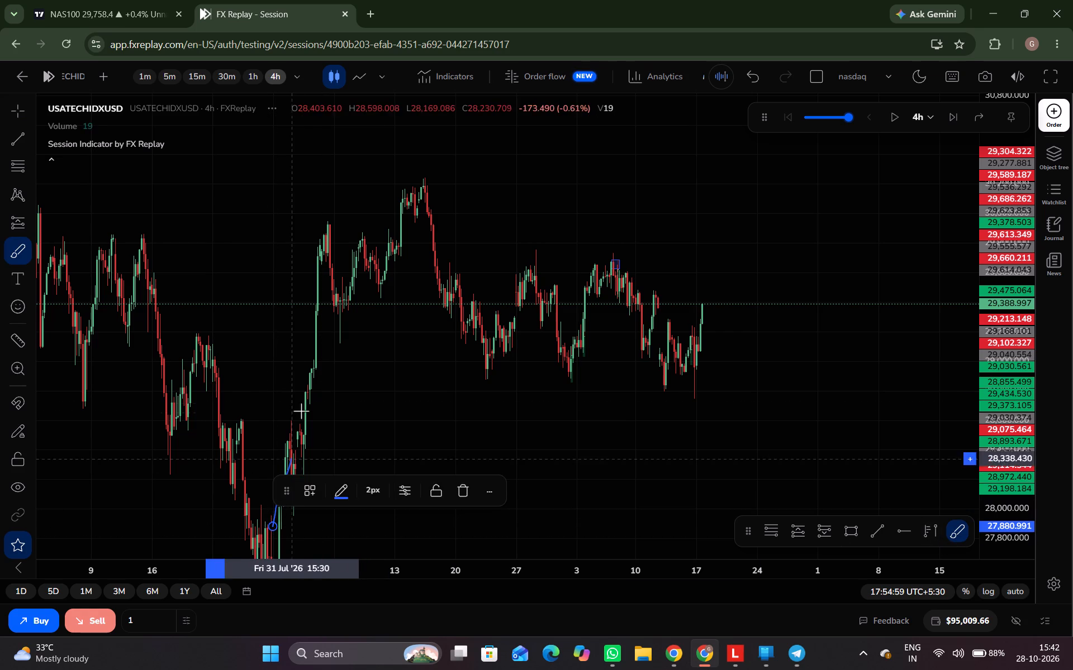
drag(301, 411, 308, 379)
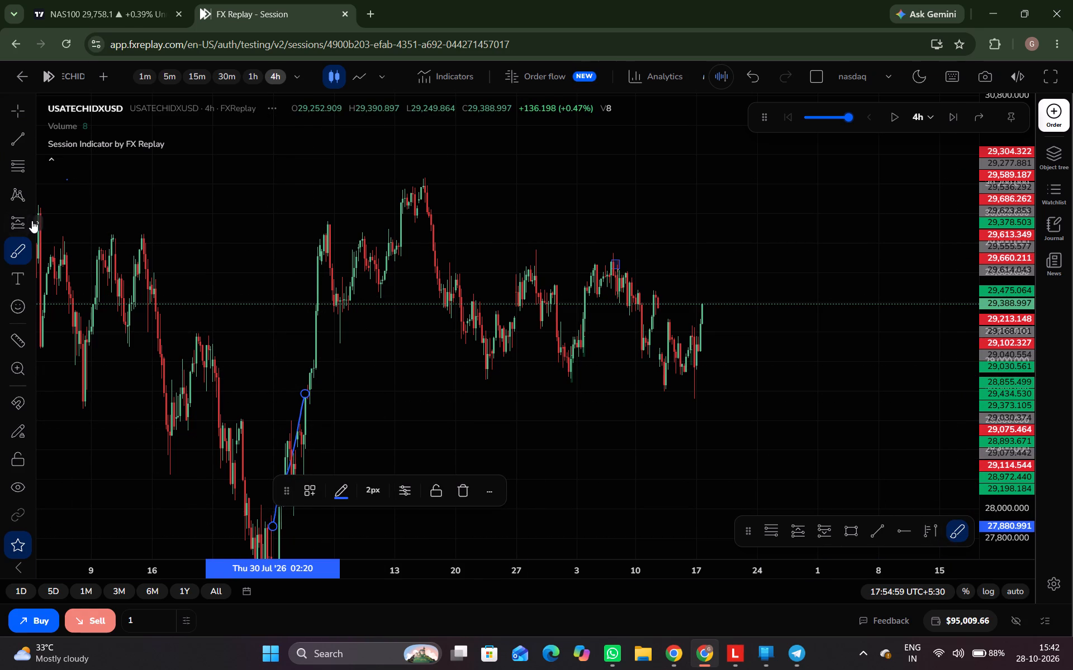
Draw a Path through the major 4-hour swing highs and lows, from about 27,718.43 on 28 Jul to the latest 17 Sep candle.
click(38, 250)
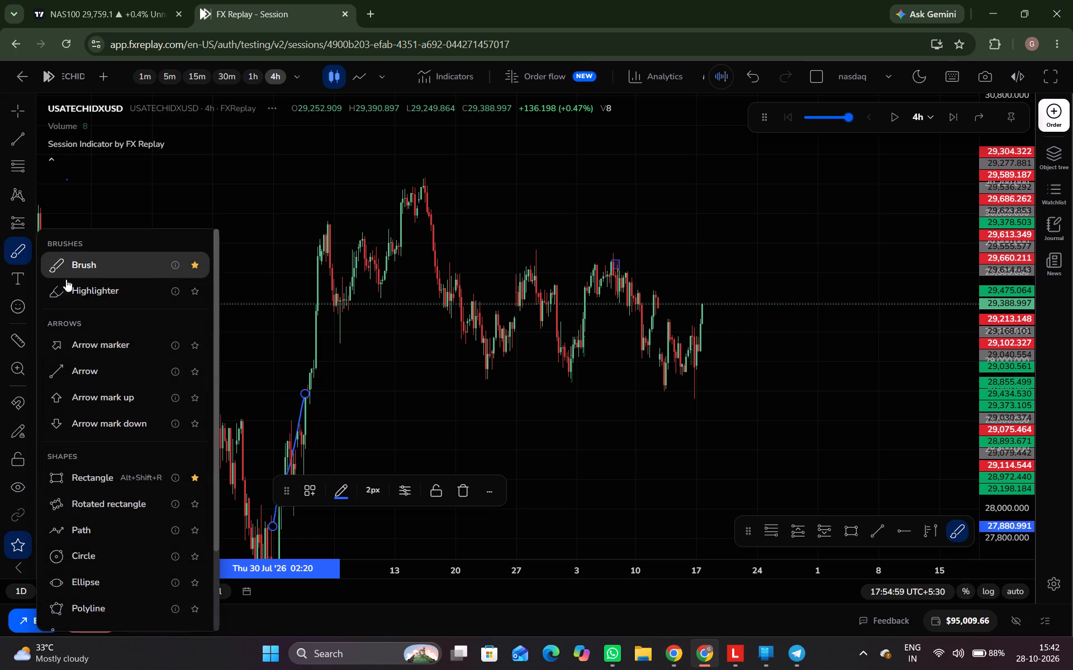
click(109, 533)
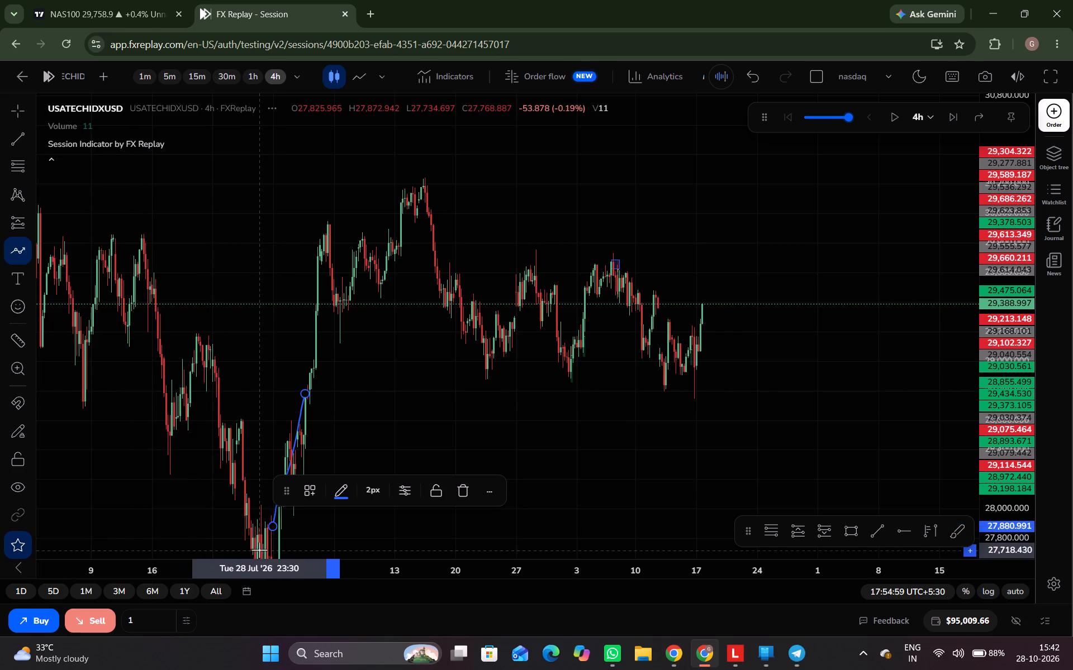
drag(259, 550, 312, 254)
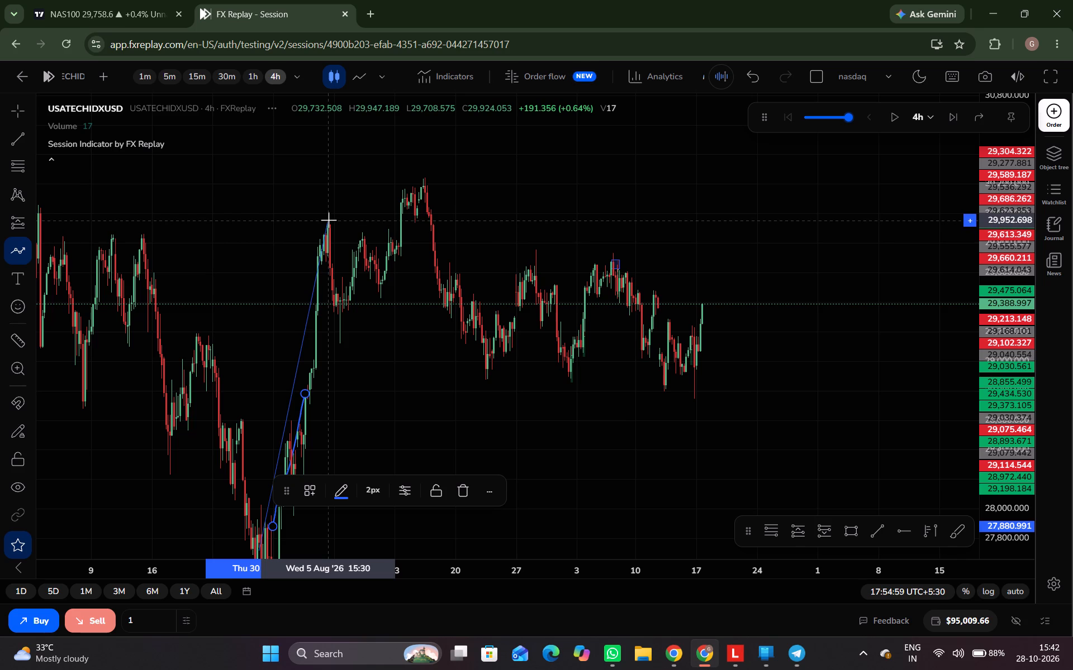
click(329, 220)
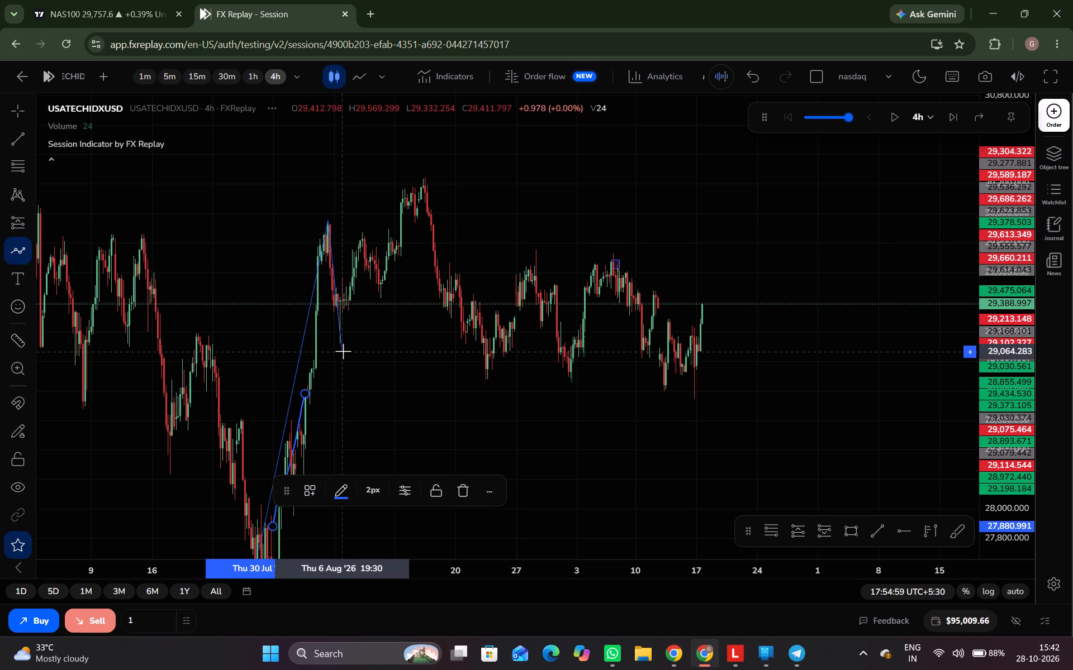
click(340, 341)
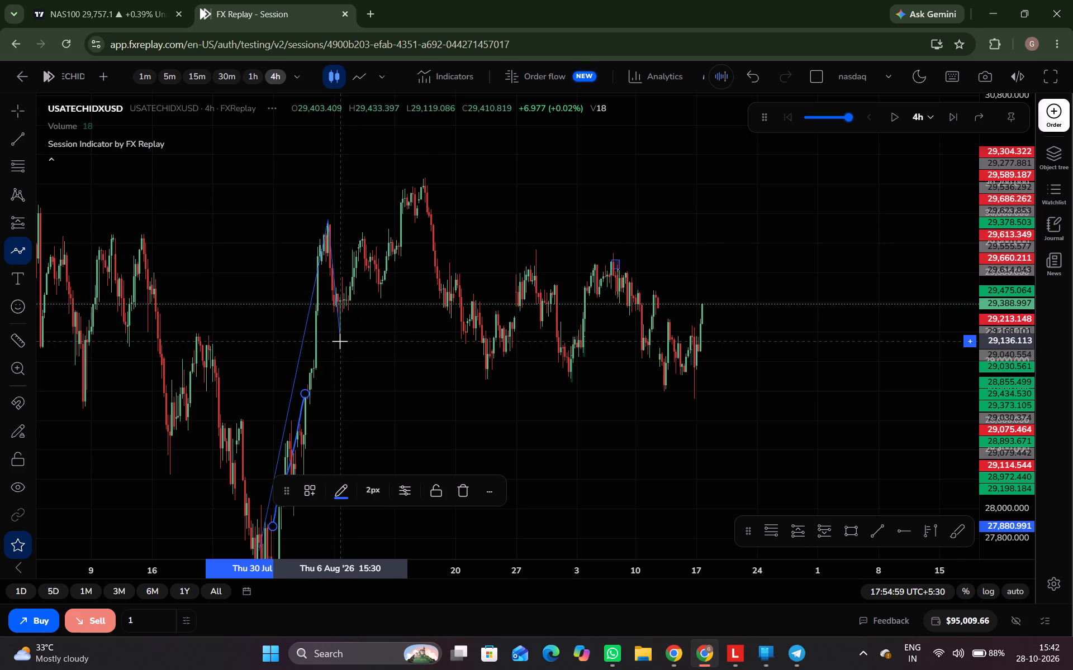
click(424, 178)
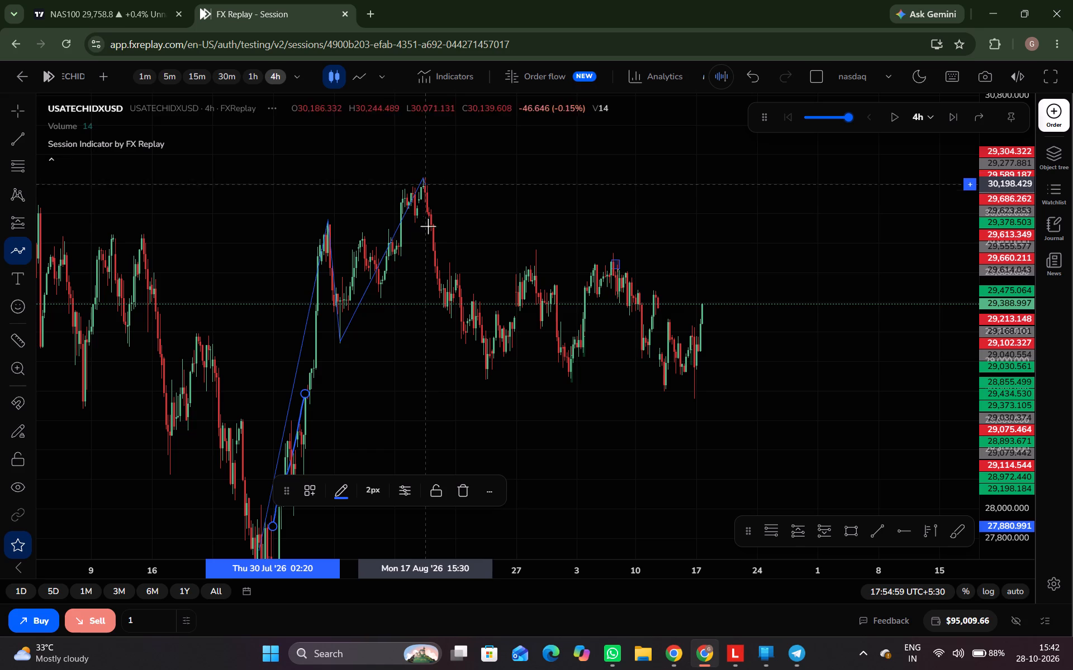
click(488, 376)
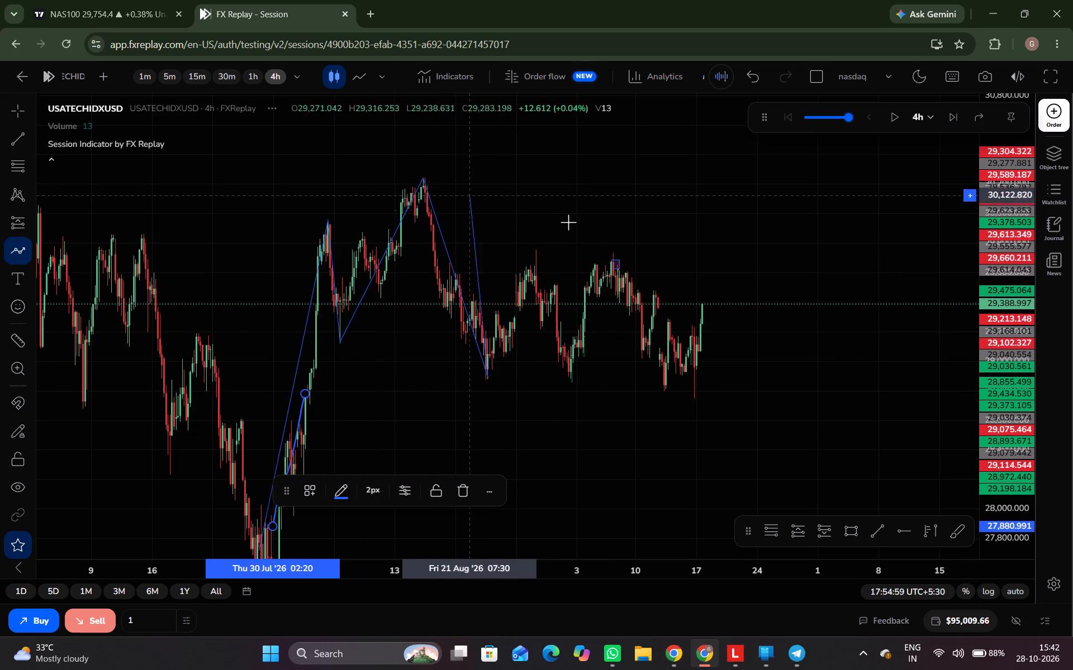
click(537, 250)
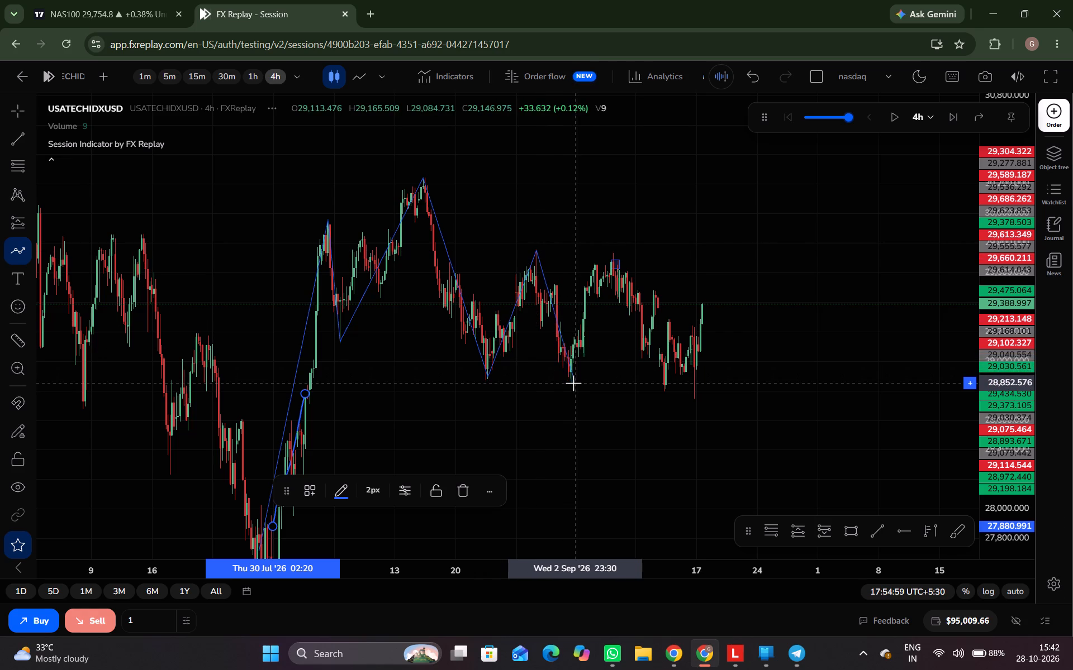
drag(573, 383, 614, 251)
drag(614, 251, 666, 394)
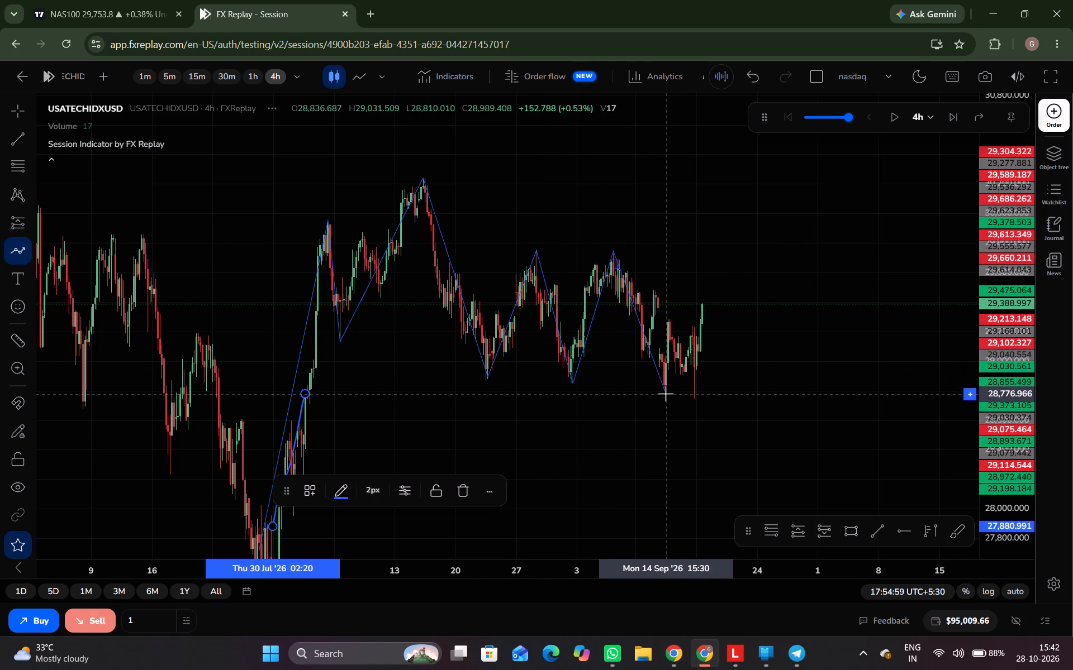
drag(666, 394, 666, 394)
drag(666, 394, 704, 303)
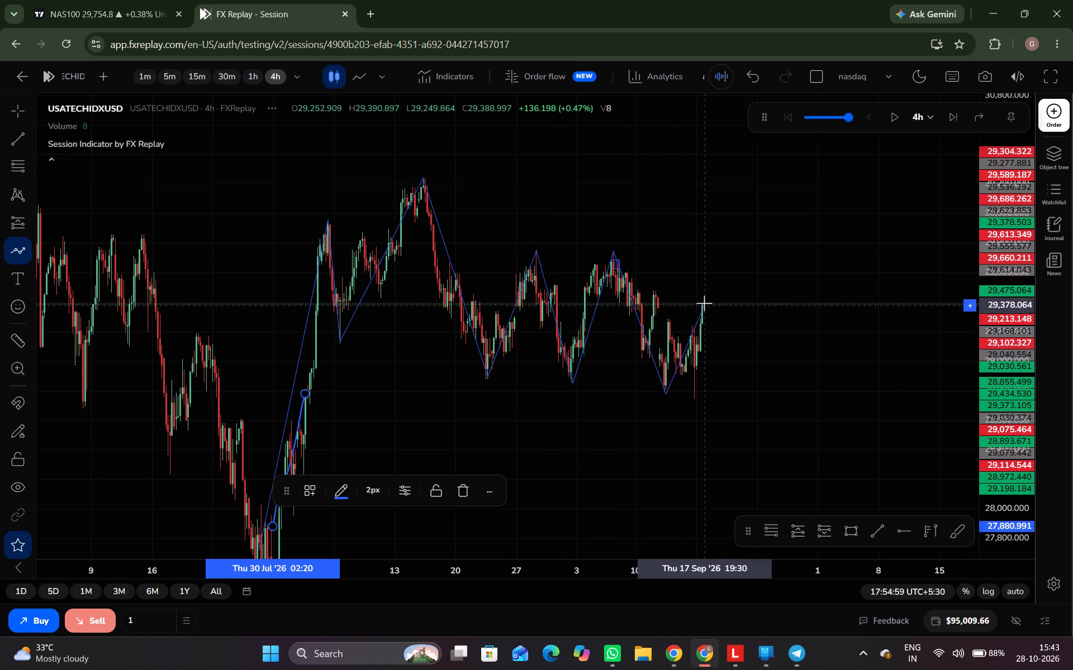
drag(704, 303, 702, 301)
click(702, 301)
double_click(702, 301)
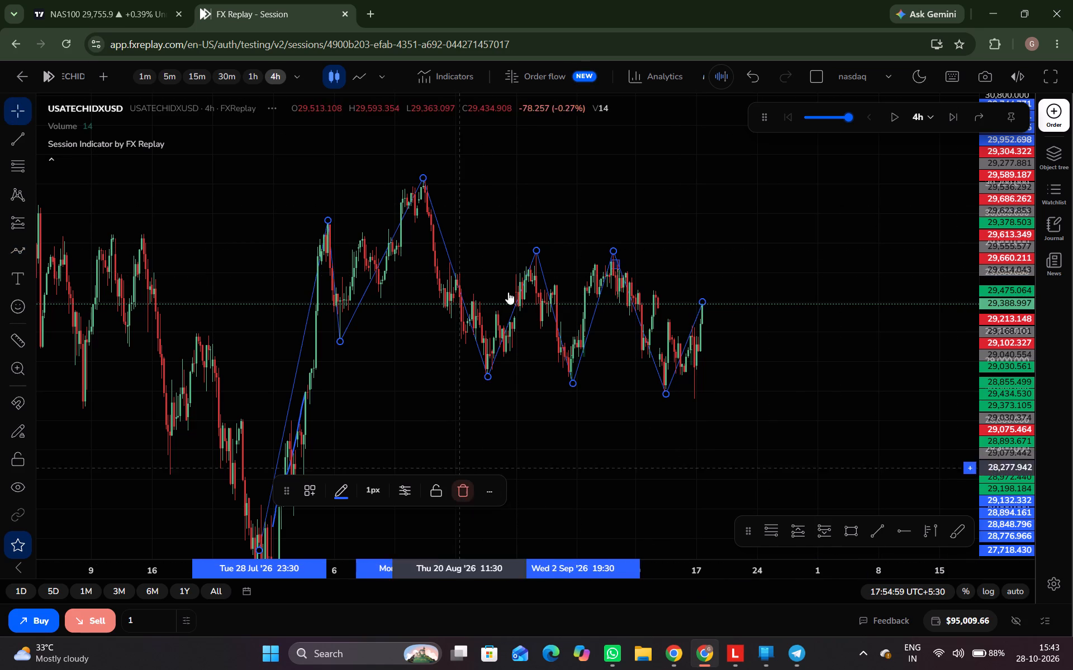
Delete the Path drawn through the 4-hour swing highs and lows.
click(460, 489)
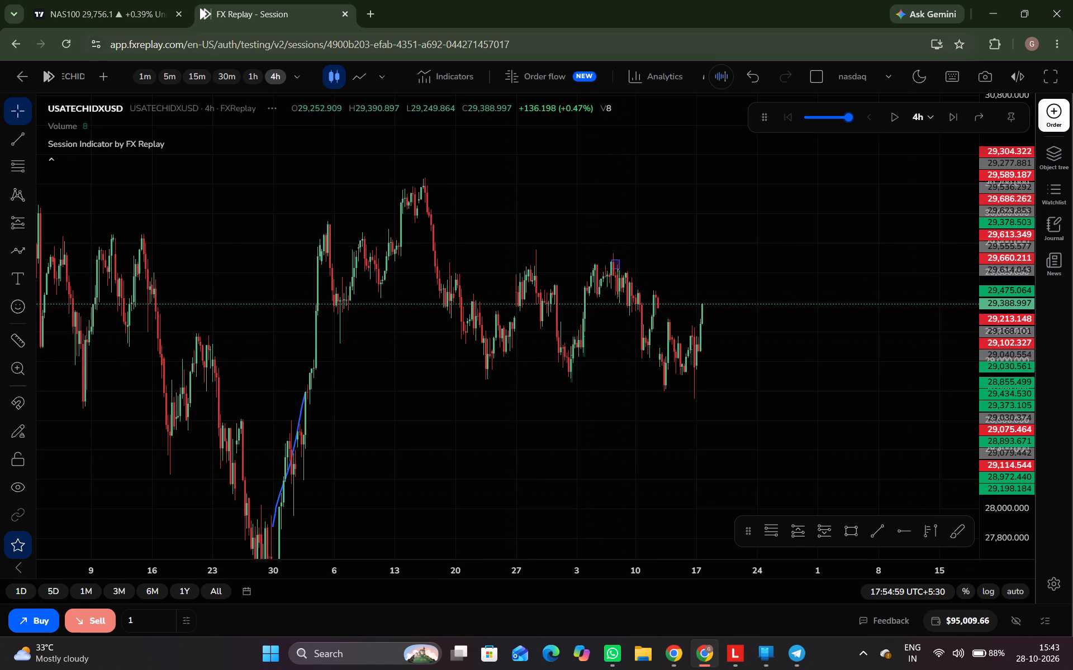
On the 5-minute chart, move the latest short position's target to 29,251.562 for a 1.00 risk/reward ratio and extend its box past the latest candle.
click(170, 76)
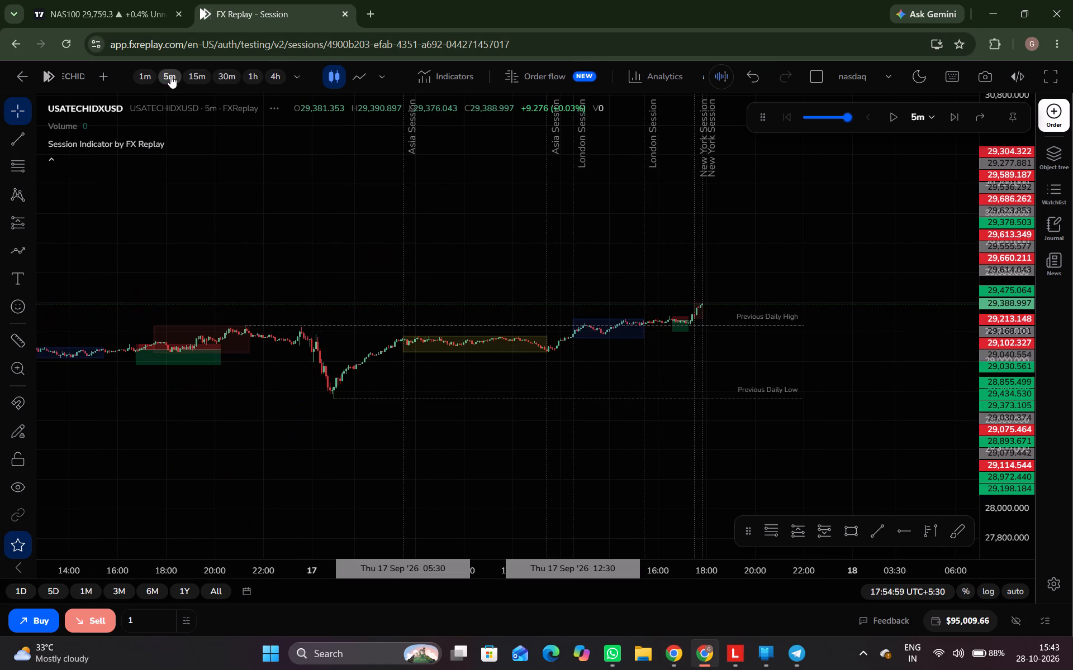
scroll(723, 450, down, 4)
drag(1000, 402, 989, 394)
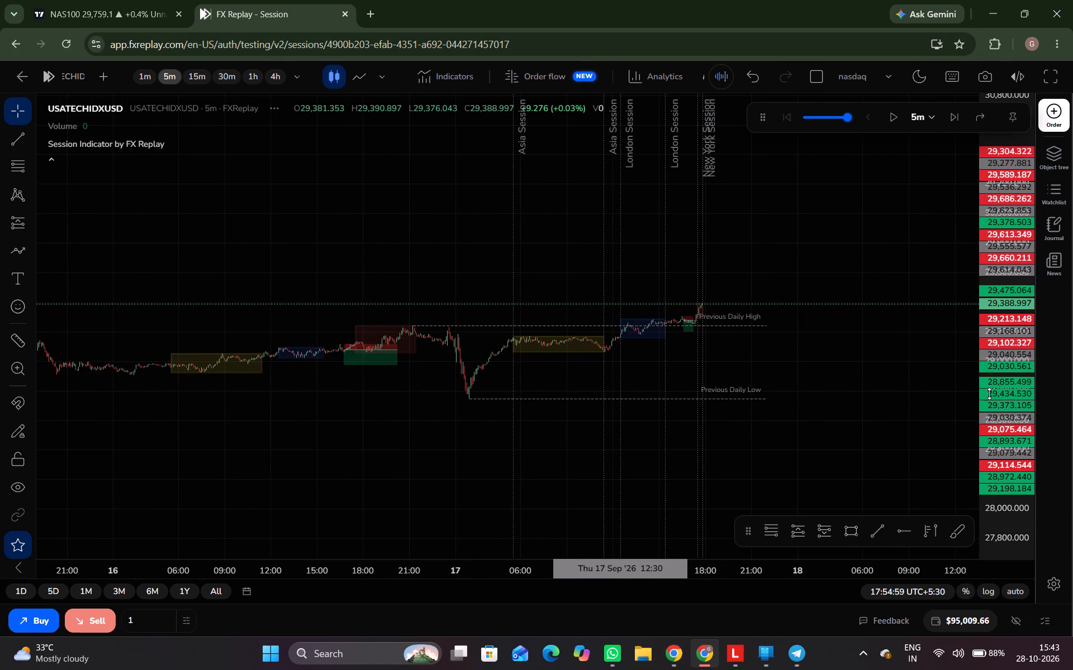
drag(989, 394, 226, 53)
scroll(493, 312, up, 3)
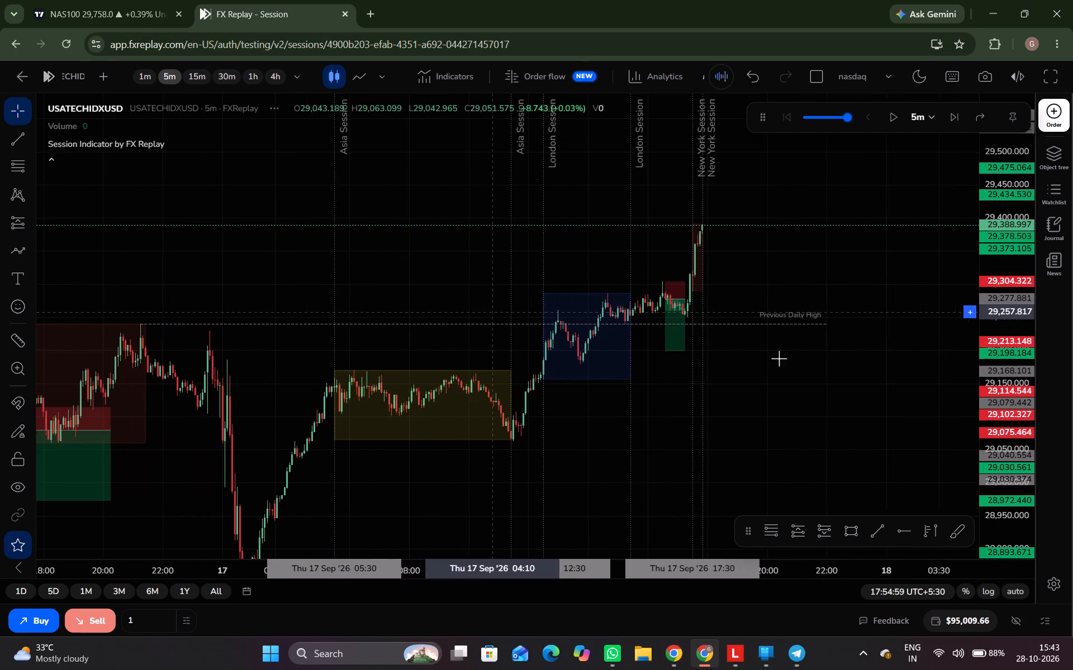
drag(1014, 451, 943, 121)
scroll(698, 252, up, 2)
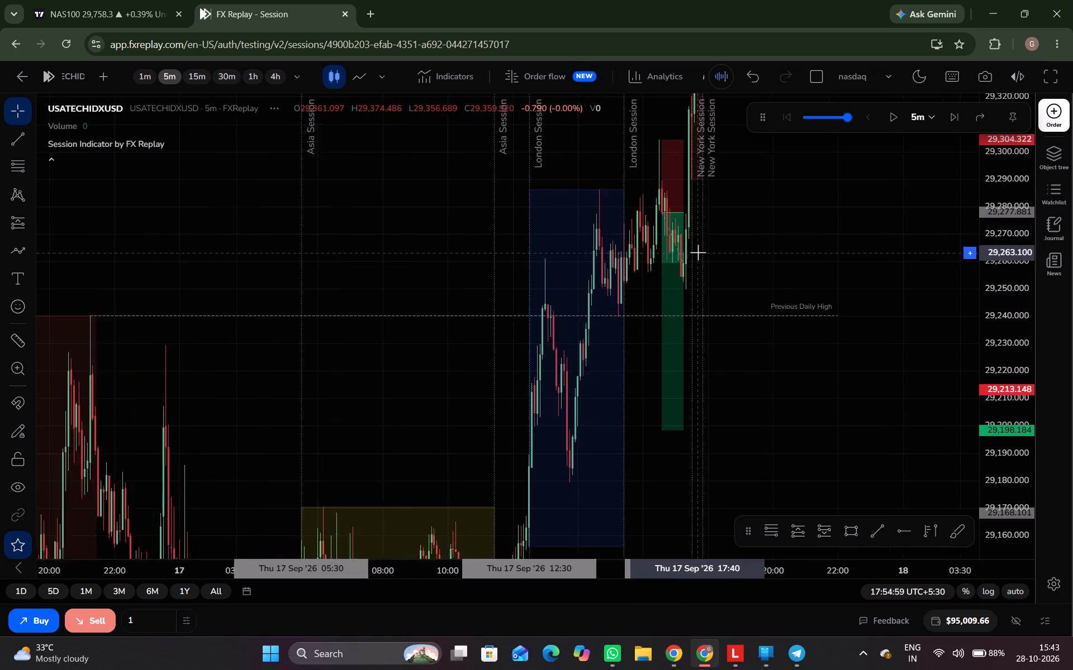
scroll(698, 252, up, 2)
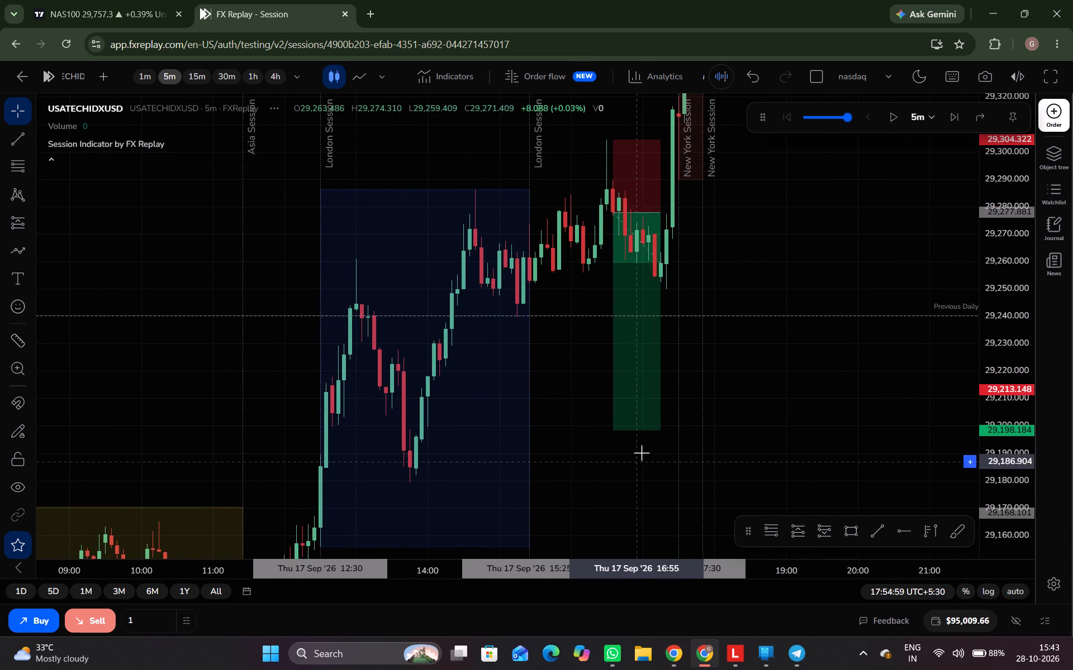
drag(637, 428, 618, 281)
drag(657, 211, 678, 208)
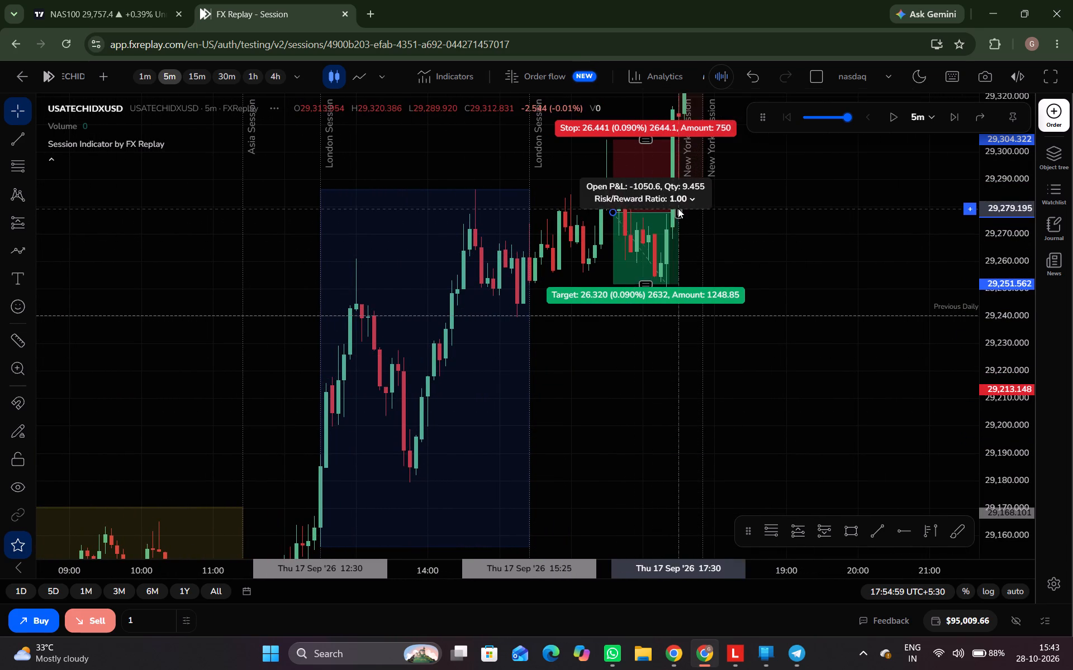
drag(678, 208, 718, 202)
click(820, 306)
Examine the 5-minute price action from the adjusted short back through the 17 Sep Asia session to the 16 Sep London and New York sessions.
drag(820, 306, 814, 395)
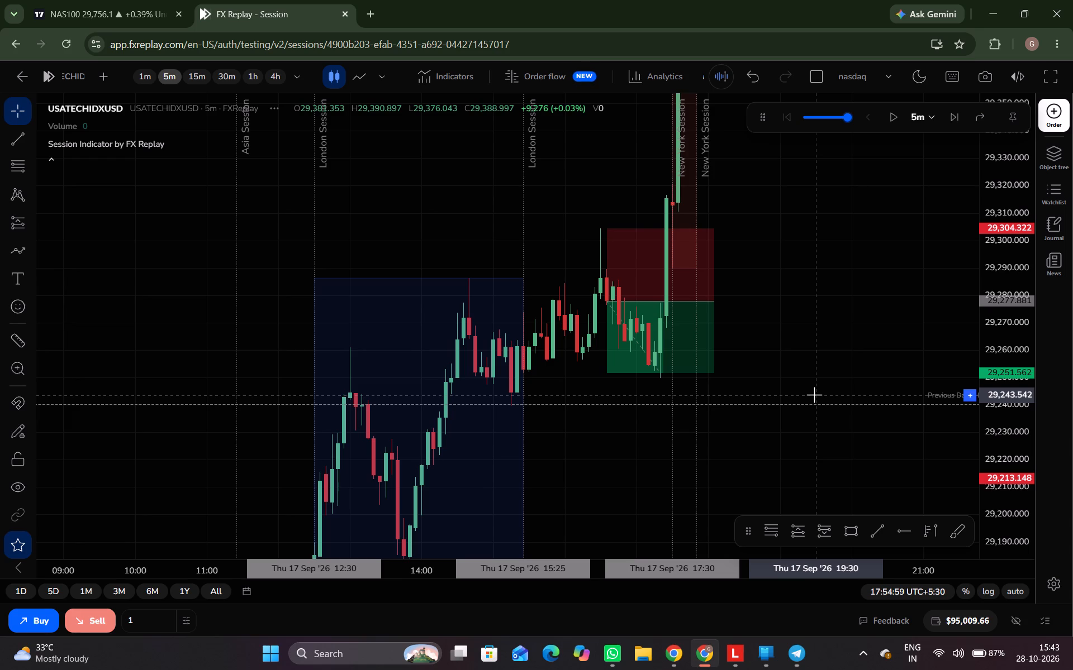
drag(555, 465, 1015, 1)
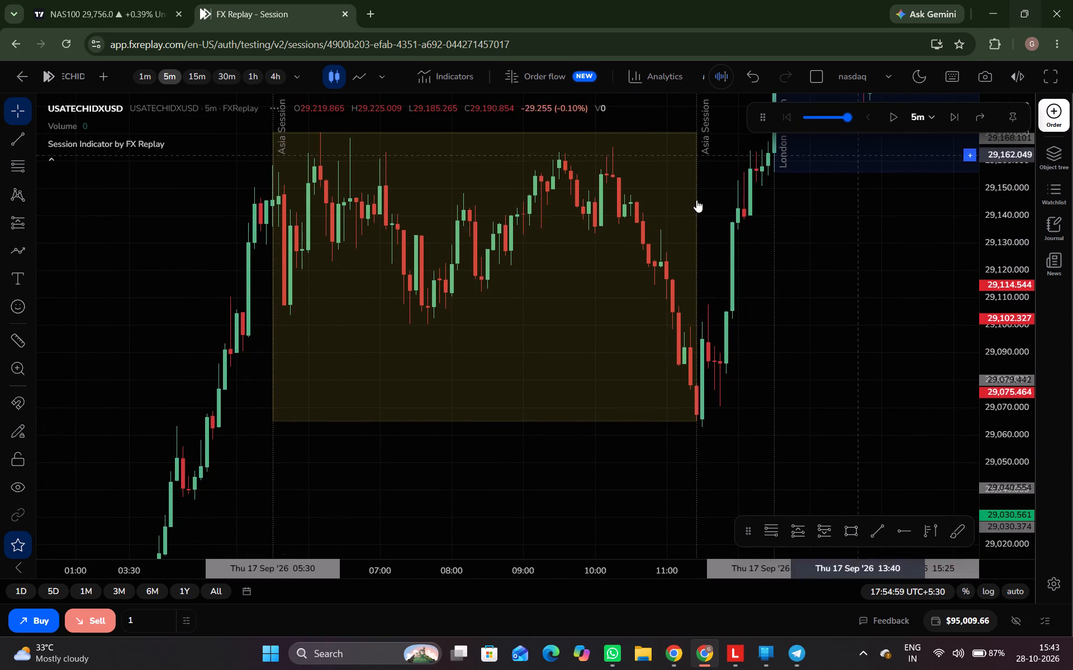
drag(567, 274, 1072, 20)
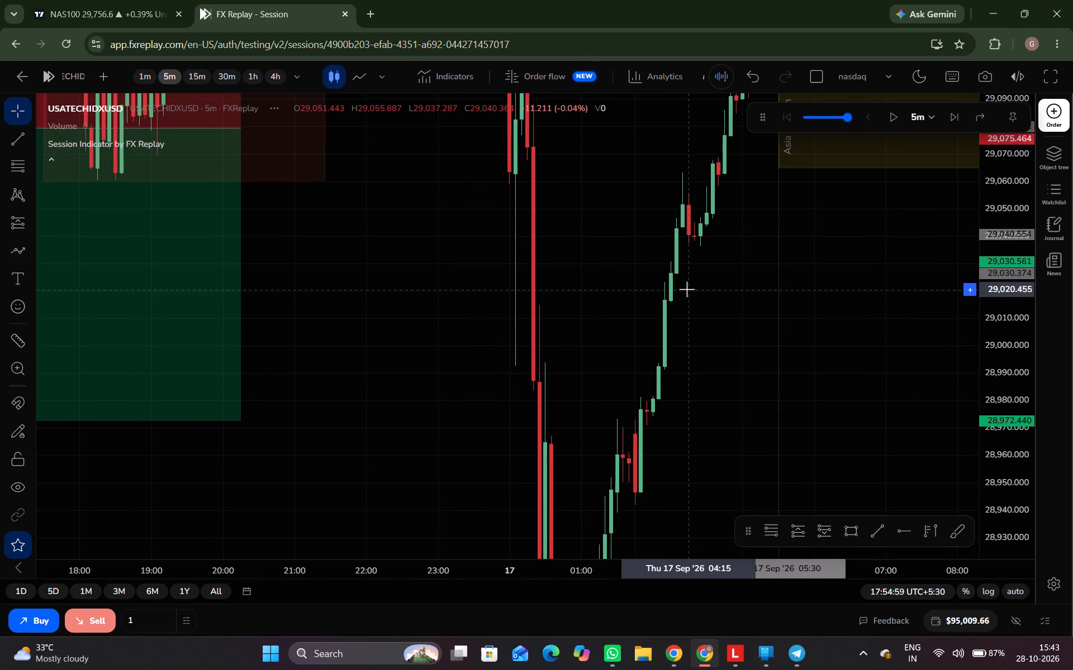
drag(530, 294, 898, 353)
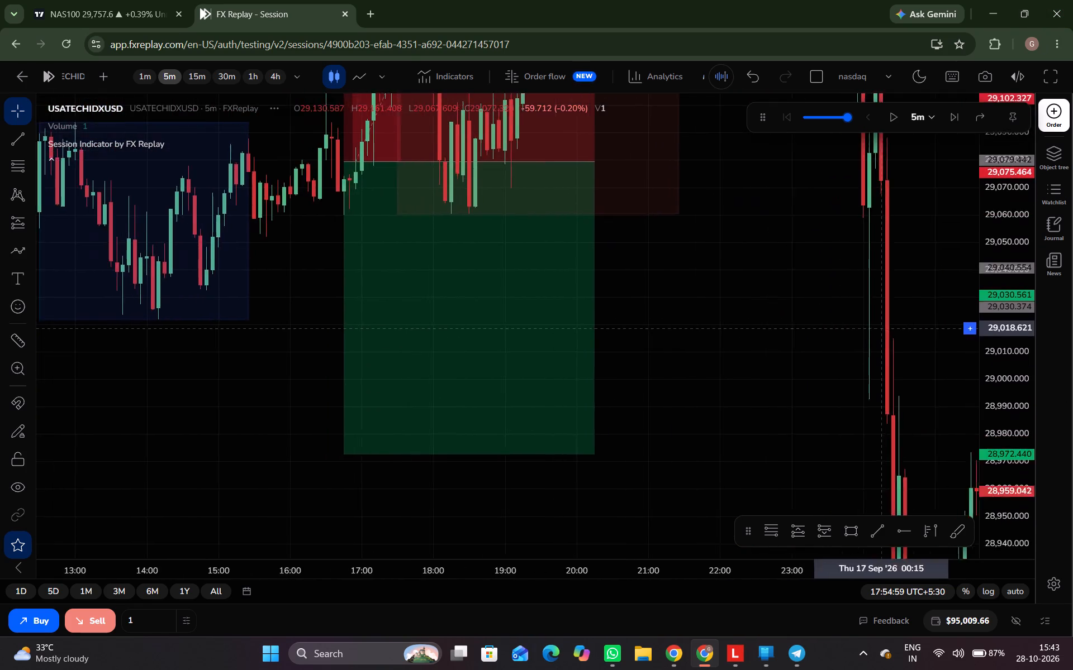
drag(898, 353, 909, 421)
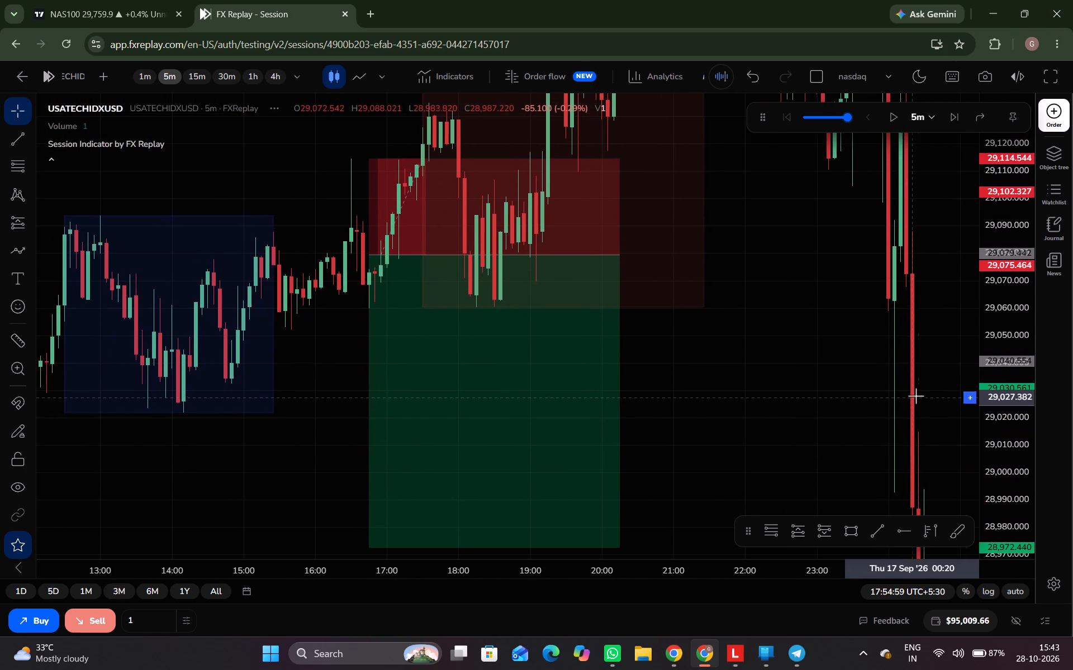
scroll(919, 390, down, 1)
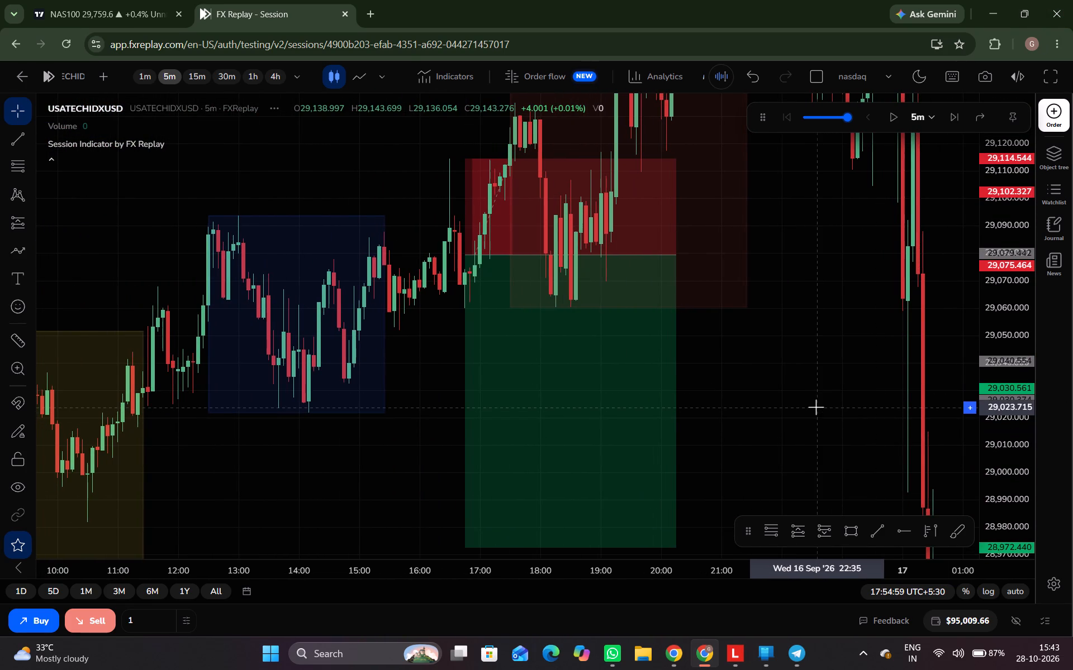
drag(816, 407, 831, 391)
scroll(831, 391, down, 1)
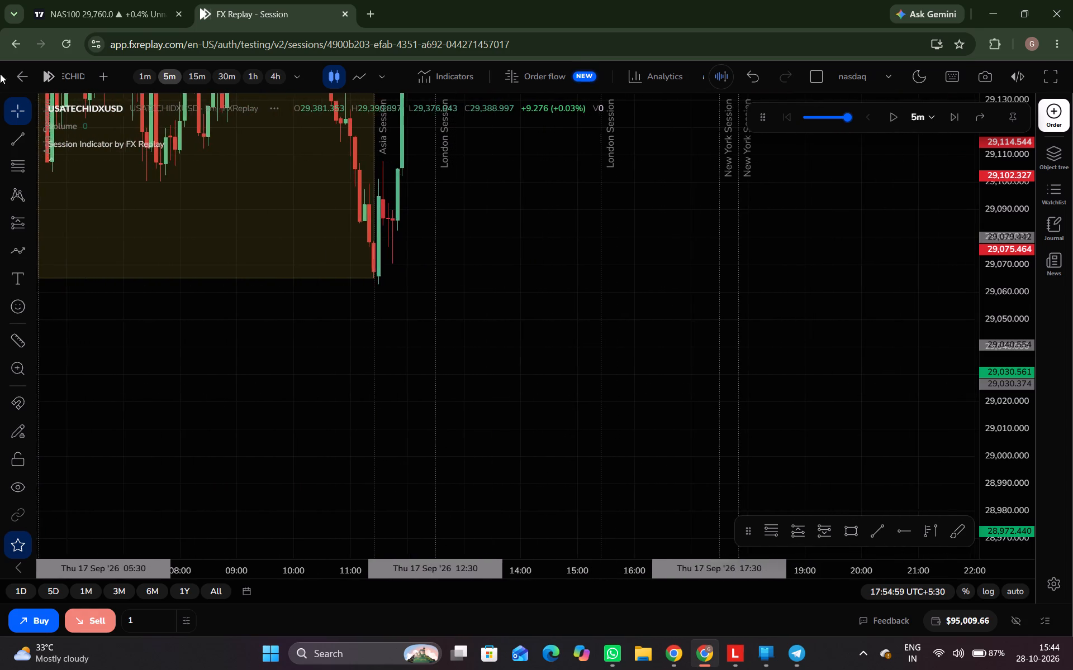
Switch the chart to the 15-minute timeframe and fit the 16–17 Sep sessions and latest candles in view.
click(199, 80)
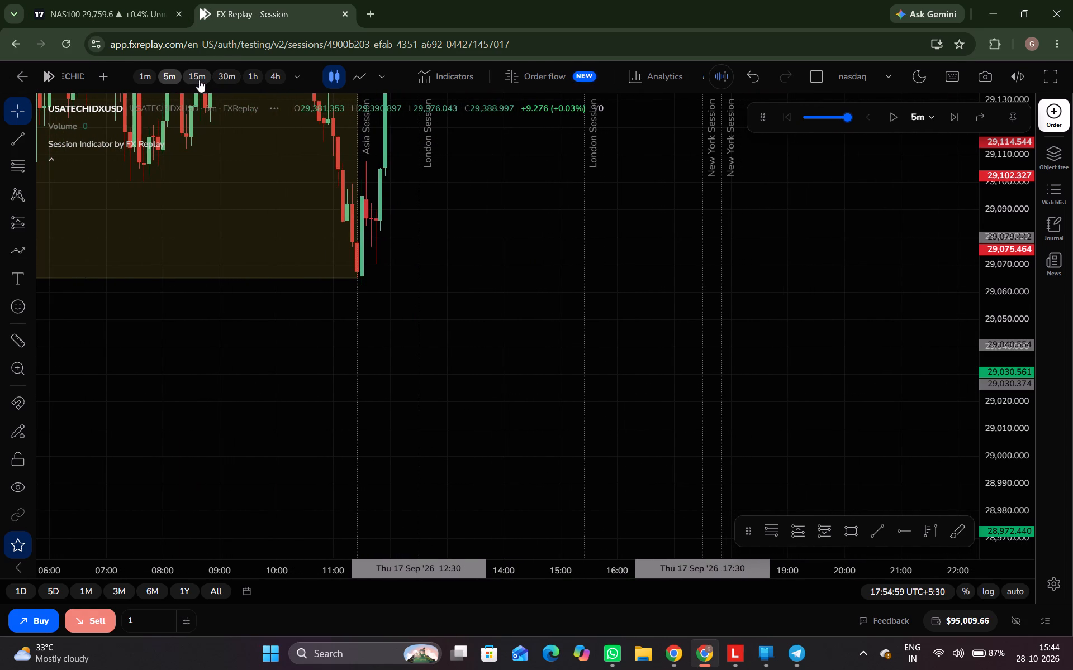
drag(808, 334, 681, 596)
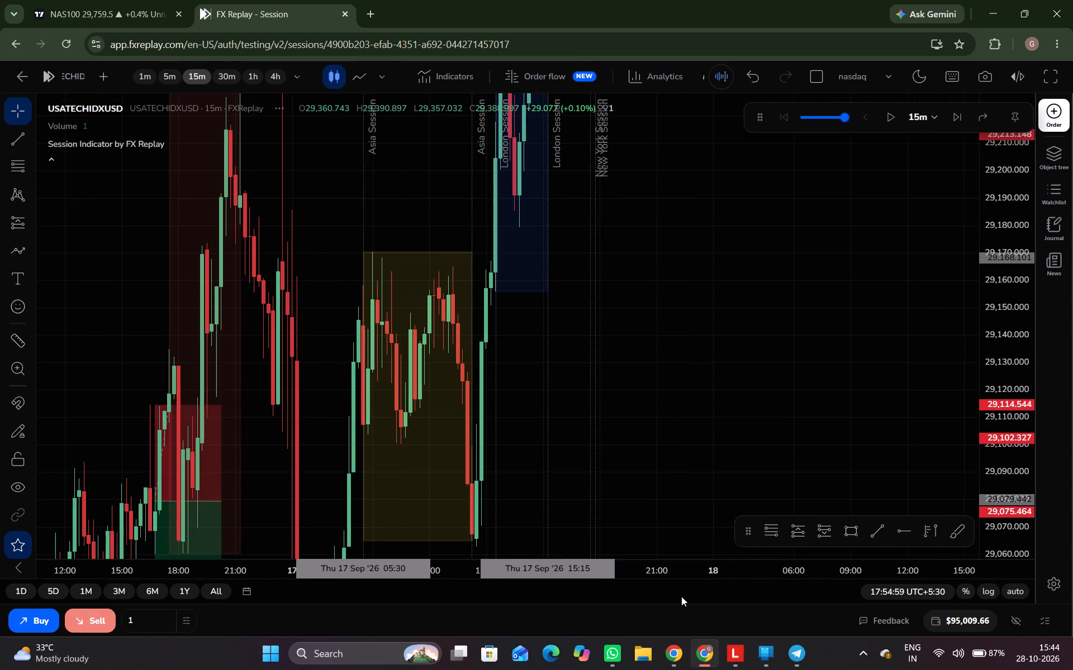
drag(1009, 290, 956, 636)
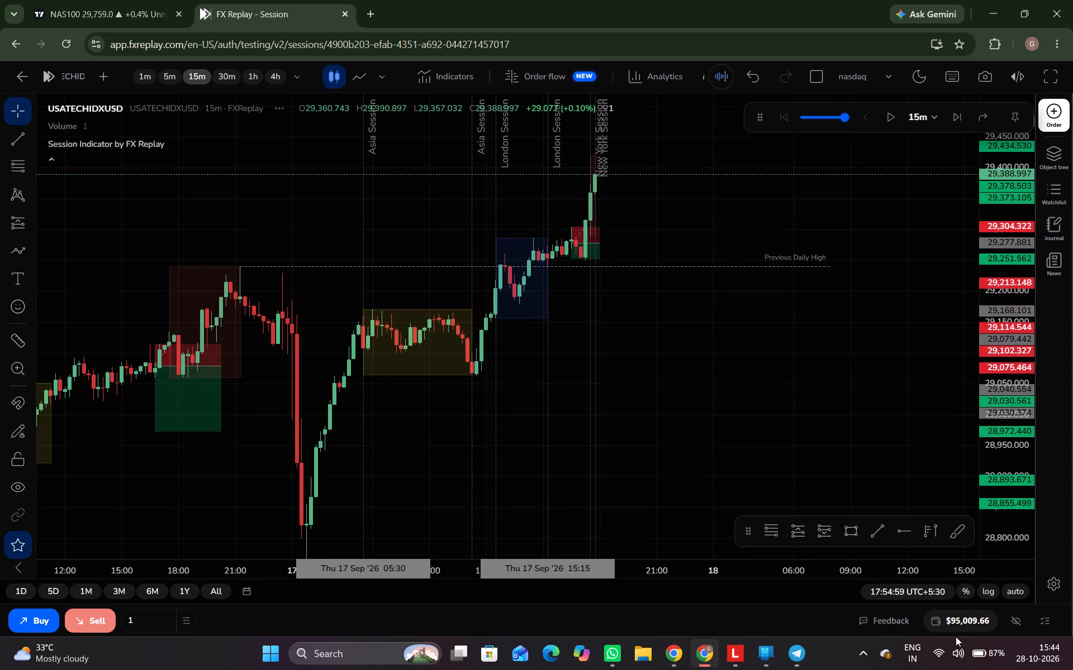
drag(653, 442, 654, 557)
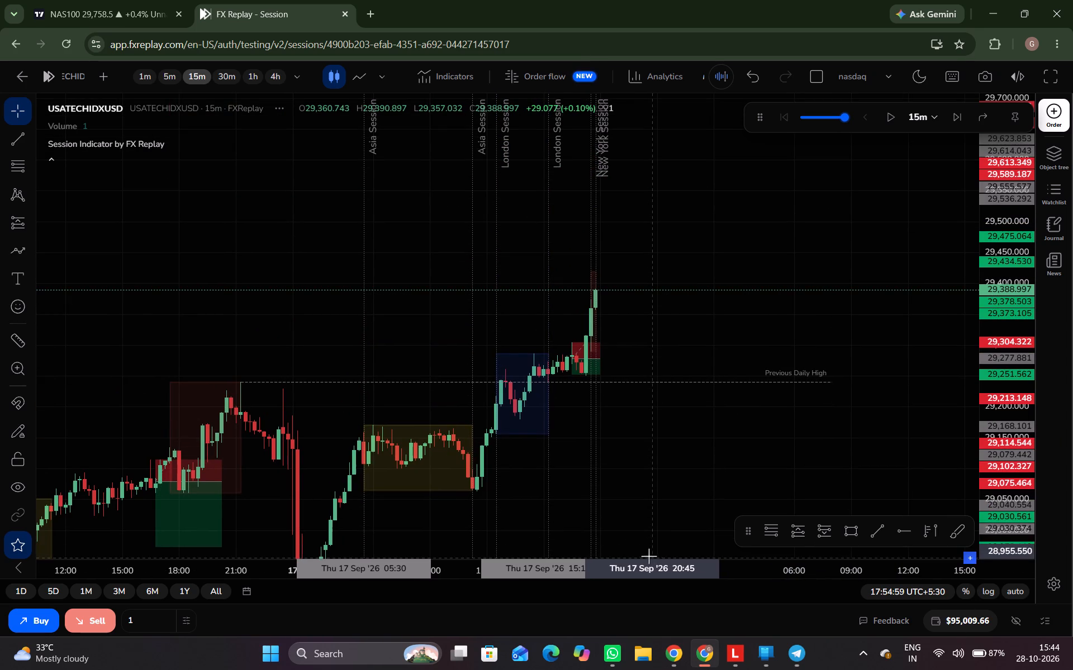
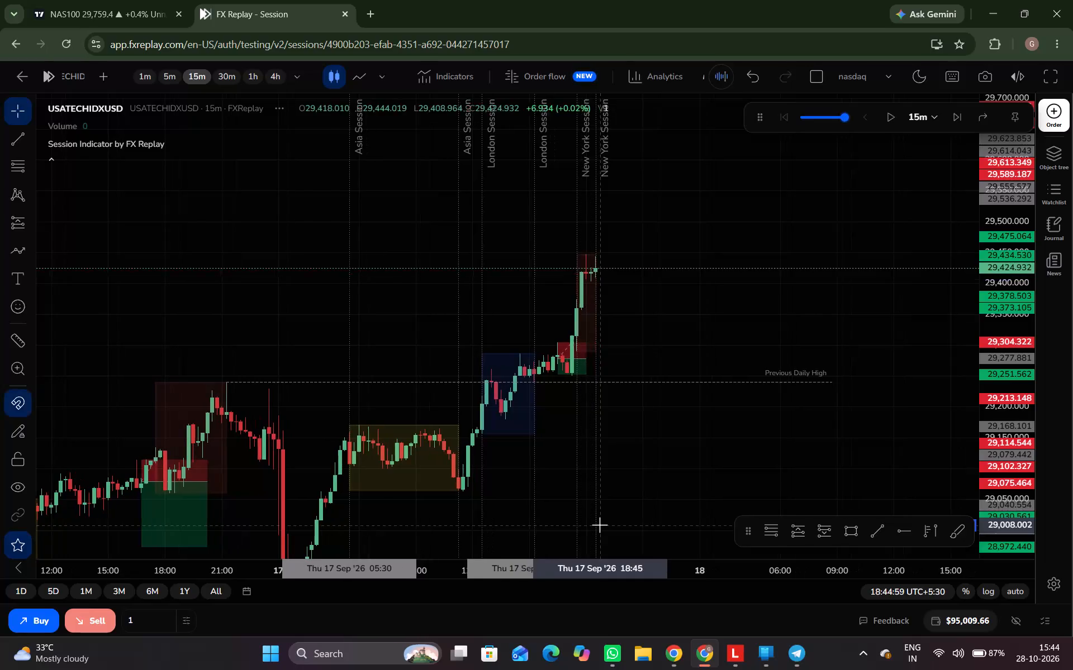
Advance the 15-minute replay candle by candle from the 17 Sep New York session into the 18 Sep Asia session, to about 06:45.
key(ctrl+space)
key(ctrl+space)
key(ctrl+space)
key(ctrl+space)
key(ctrl+space)
key(ctrl+space)
key(ctrl+space)
key(ctrl+space)
key(ctrl+space)
key(ctrl+space)
key(ctrl+space)
key(ctrl+space)
key(ctrl+space)
key(ctrl+space)
key(ctrl+space)
key(ctrl+space)
key(ctrl+space)
key(ctrl+space)
key(ctrl+space)
key(ctrl+space)
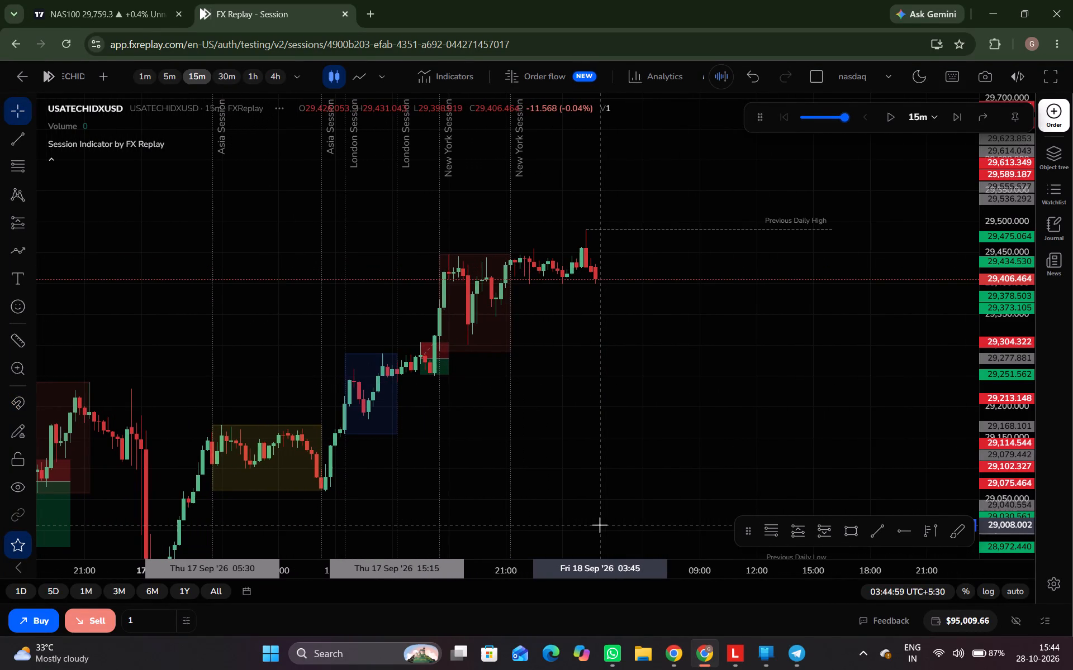
key(ctrl+space)
key(ctrl+space)
key(ctrl+space)
key(ctrl+space)
key(ctrl+space)
key(ctrl+space)
key(ctrl+space)
key(ctrl+space)
key(ctrl+space)
key(ctrl+space)
key(ctrl+space)
key(ctrl+space)
key(ctrl+space)
key(ctrl+space)
key(ctrl+space)
key(ctrl+space)
key(ctrl+space)
key(ctrl+space)
key(ctrl+space)
key(ctrl+space)
key(ctrl+space)
key(ctrl+space)
key(ctrl+space)
key(ctrl+space)
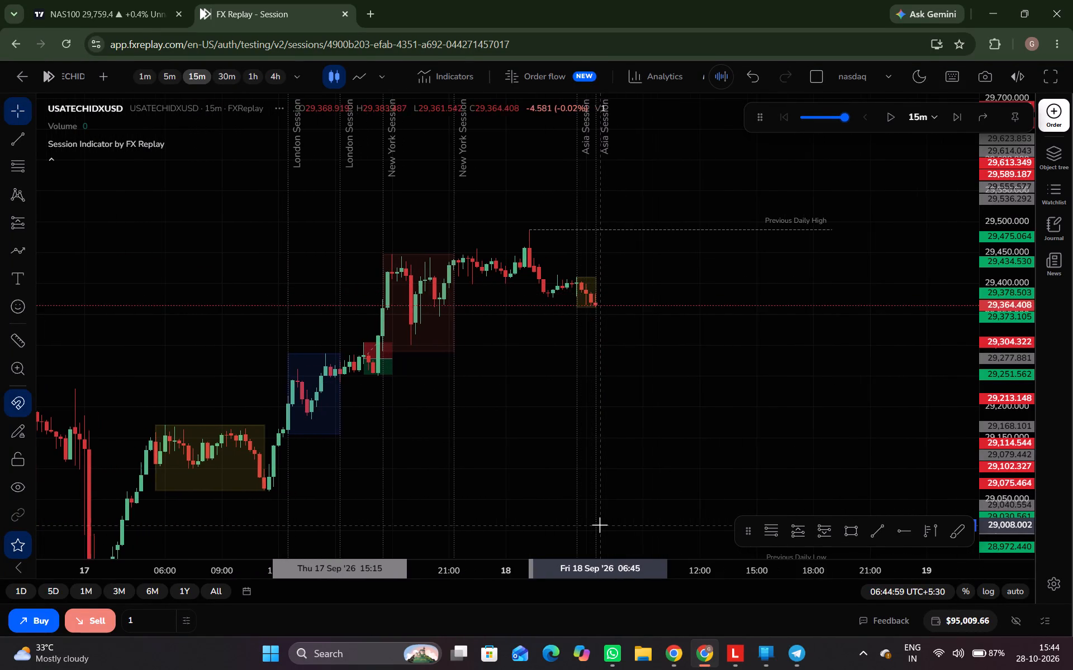
Advance the 15-minute replay through the rest of the 18 Sep Asia session and the London session to 15:30.
key(ctrl+space)
key(ctrl+space)
key(ctrl+space)
key(ctrl+space)
key(ctrl+space)
key(ctrl+space)
key(ctrl+space)
key(ctrl+space)
key(ctrl+space)
key(ctrl+space)
key(ctrl+space)
key(ctrl+space)
key(ctrl+space)
key(ctrl+space)
key(ctrl+space)
key(ctrl+space)
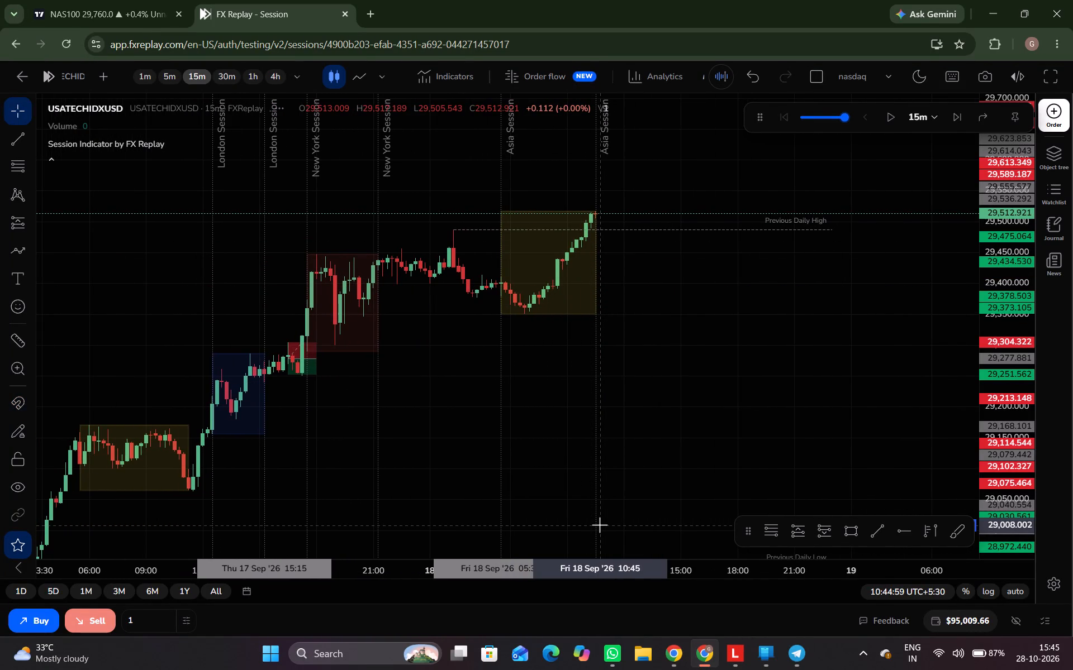
key(ctrl+space)
key(ctrl+space)
key(ctrl+space)
key(ctrl+space)
key(ctrl+space)
key(ctrl+space)
key(ctrl+space)
key(ctrl+space)
key(ctrl+space)
key(ctrl+space)
key(ctrl+space)
key(ctrl+space)
key(ctrl+space)
key(ctrl+space)
key(ctrl+space)
key(ctrl+space)
key(ctrl+space)
key(ctrl+space)
key(ctrl+space)
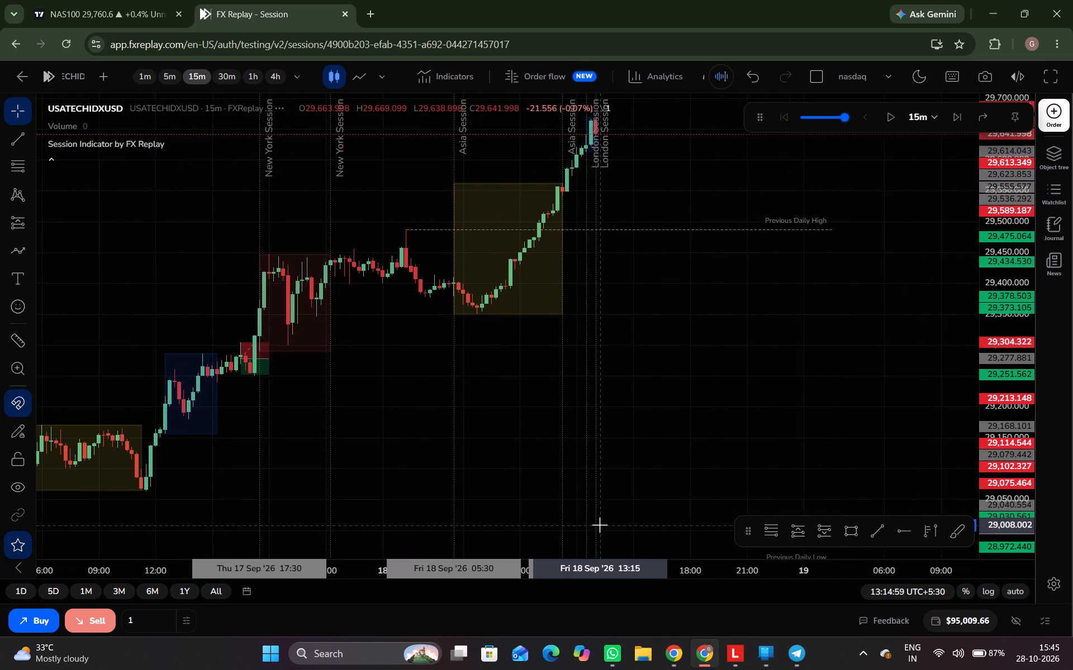
key(ctrl+space)
key(ctrl+space)
key(ctrl+space)
key(ctrl+space)
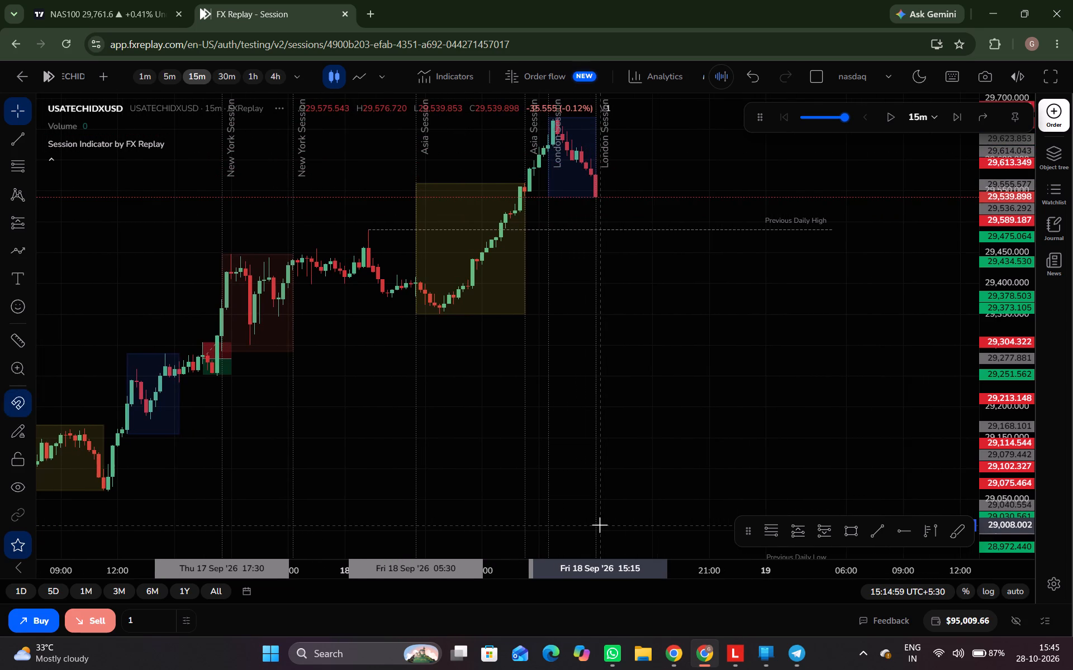
key(ctrl+space)
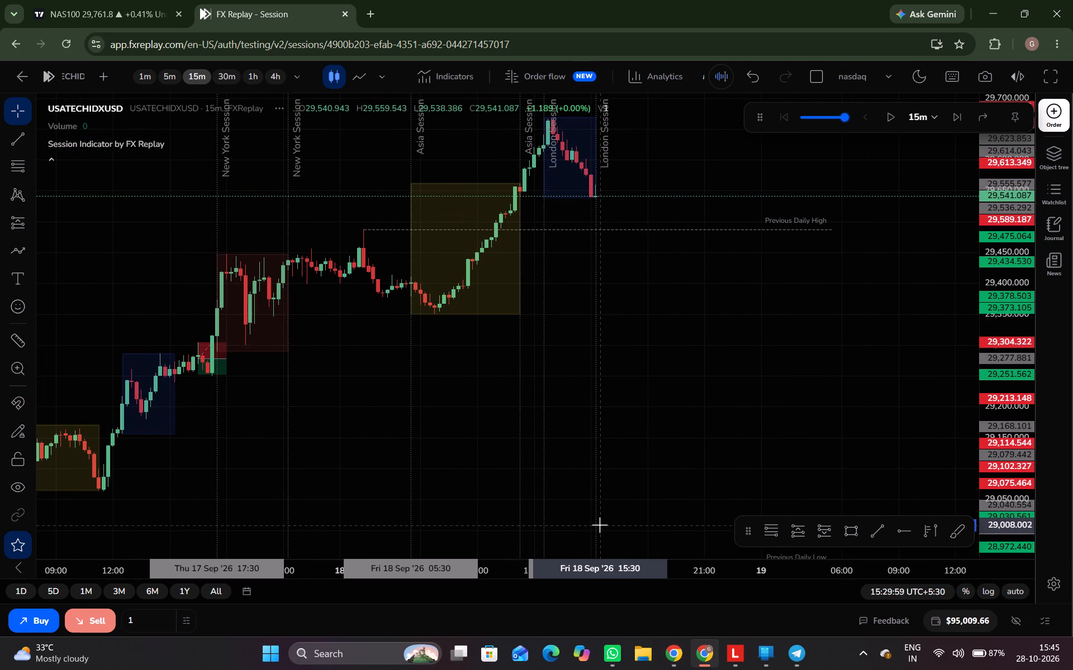
Switch the chart to the 5-minute timeframe and fit the 18 Sep Asia and London sessions in view.
key(5)
key(Return)
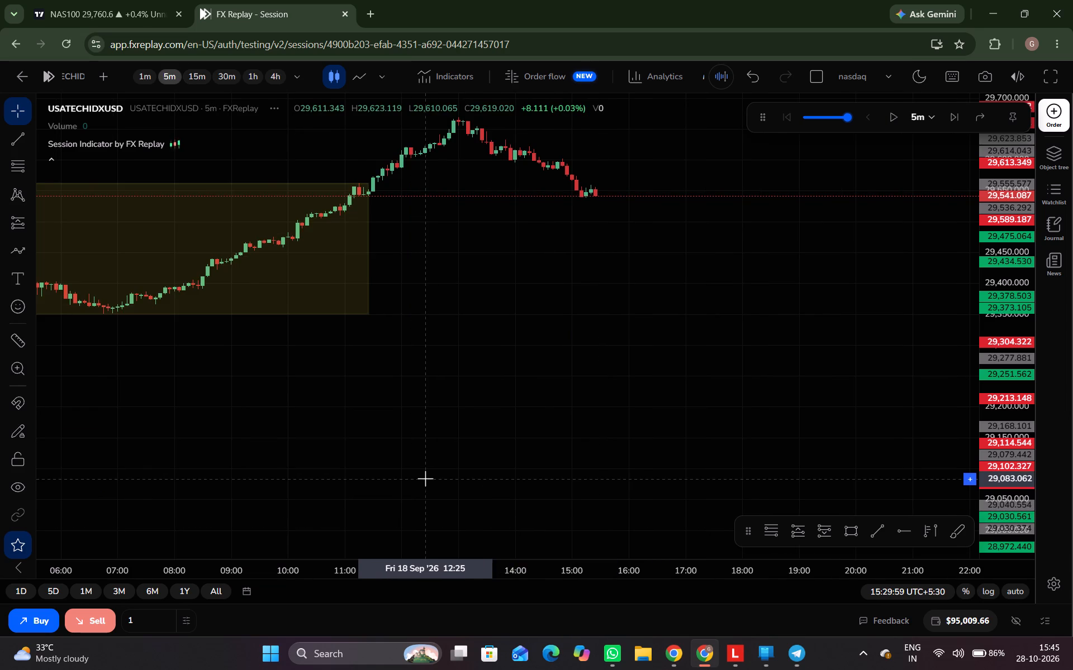
scroll(425, 478, down, 4)
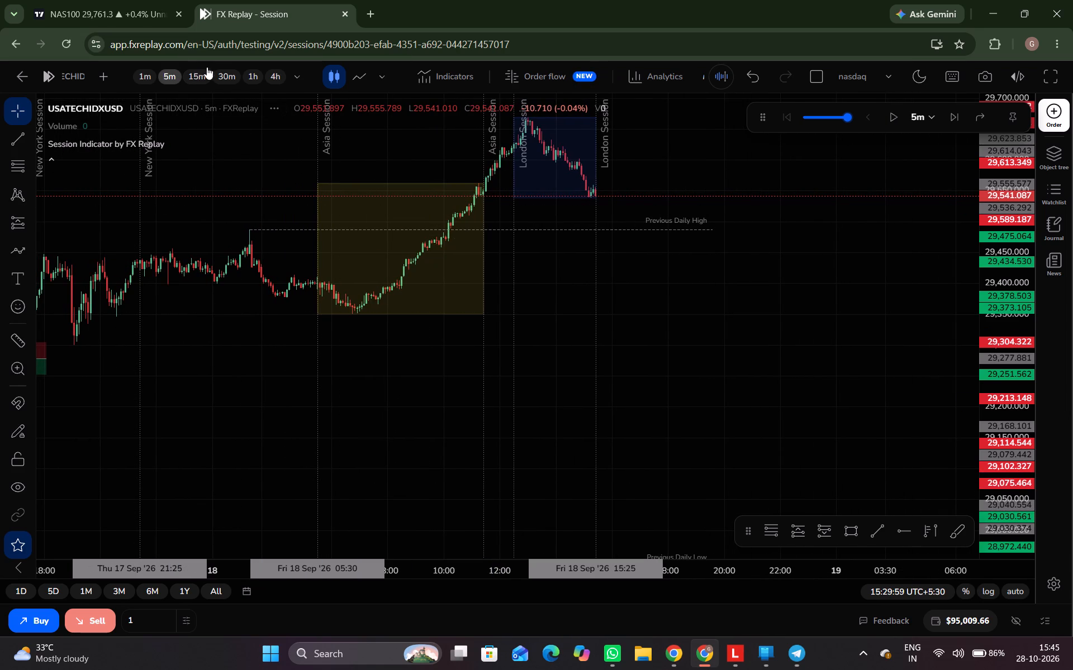
On the 4-hour chart, draw a thin rectangle zone from about 29,727 to 29,755 over the late-August and September swing highs, extending to 12 Oct.
click(284, 64)
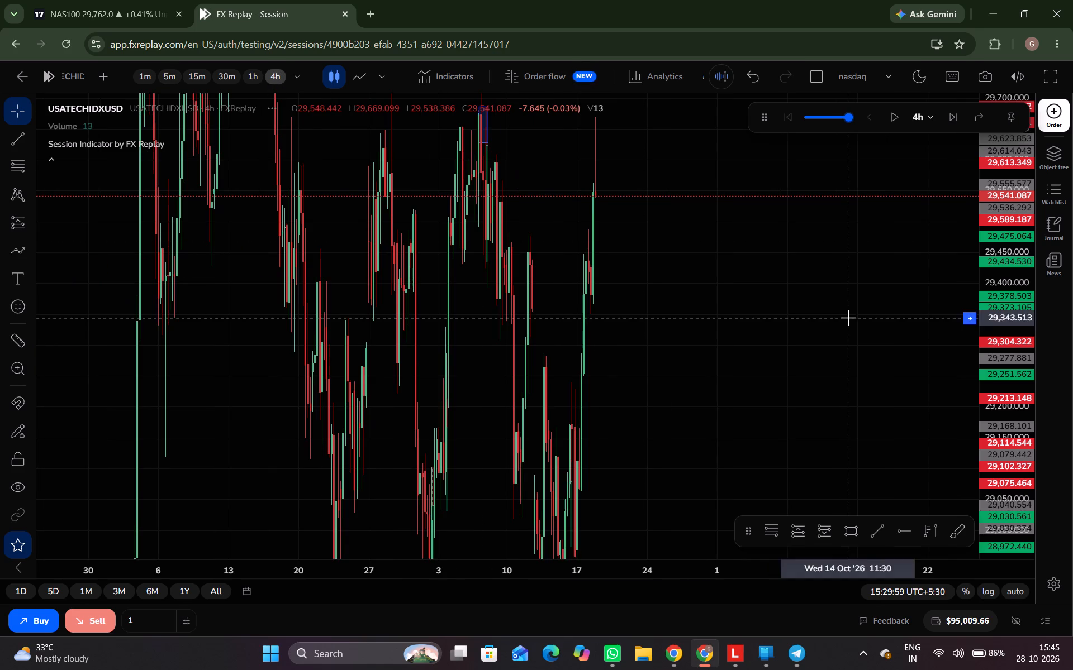
drag(996, 223, 1009, 372)
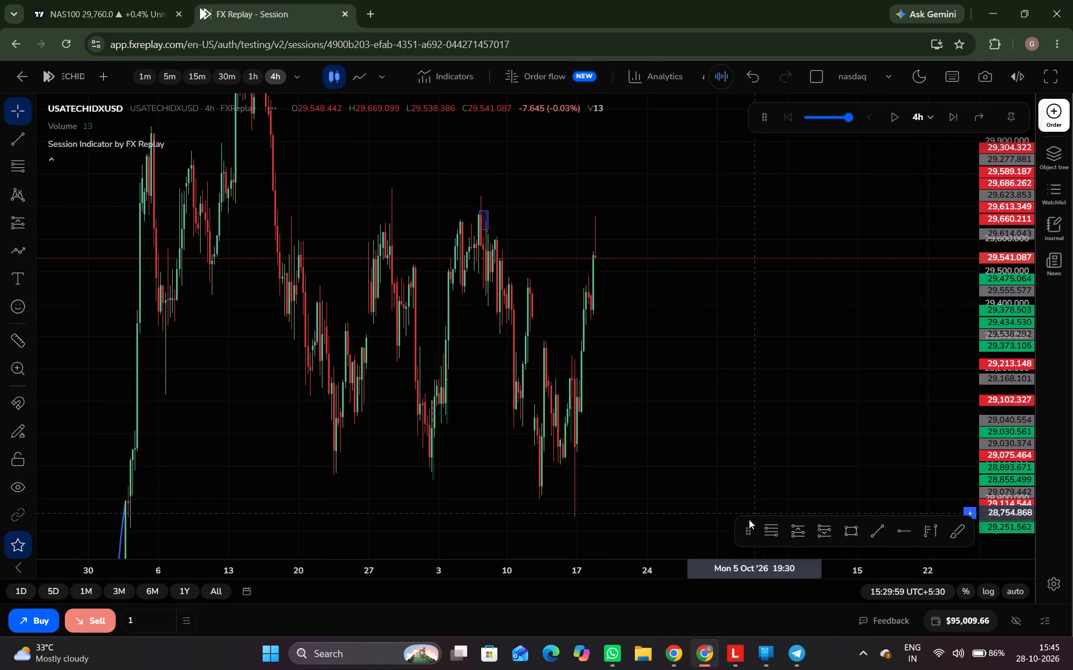
click(855, 531)
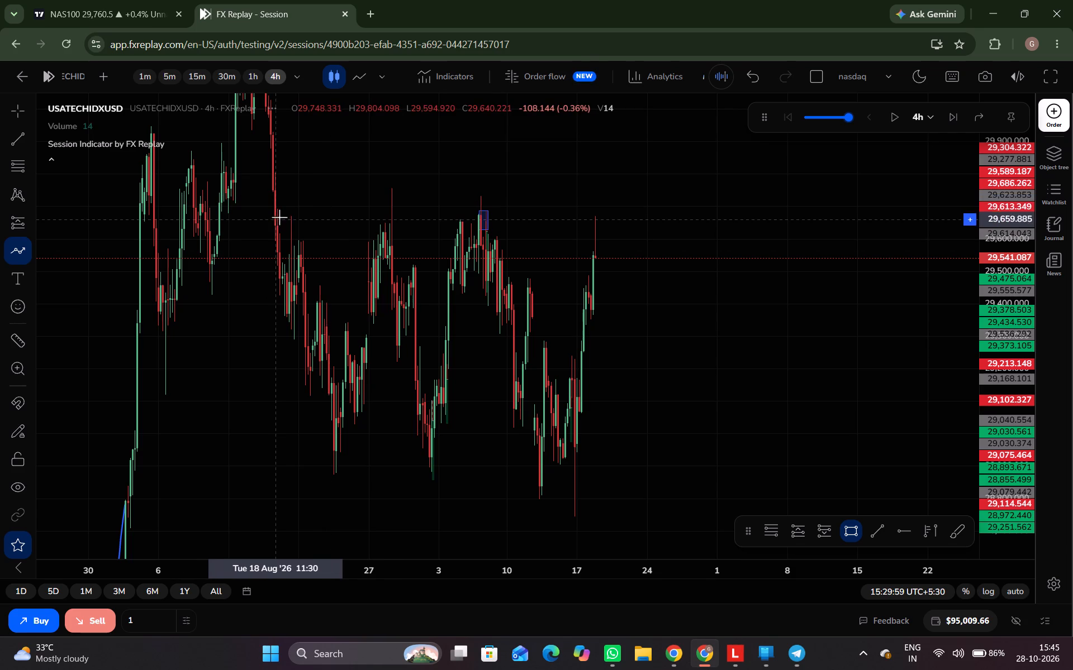
click(298, 188)
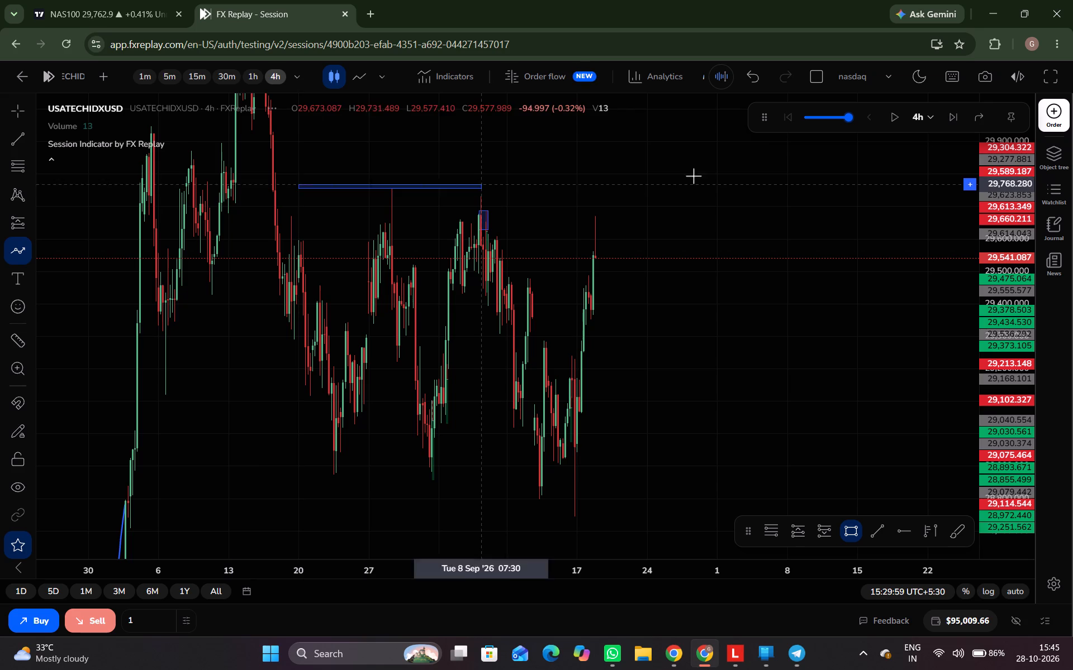
click(824, 197)
click(747, 312)
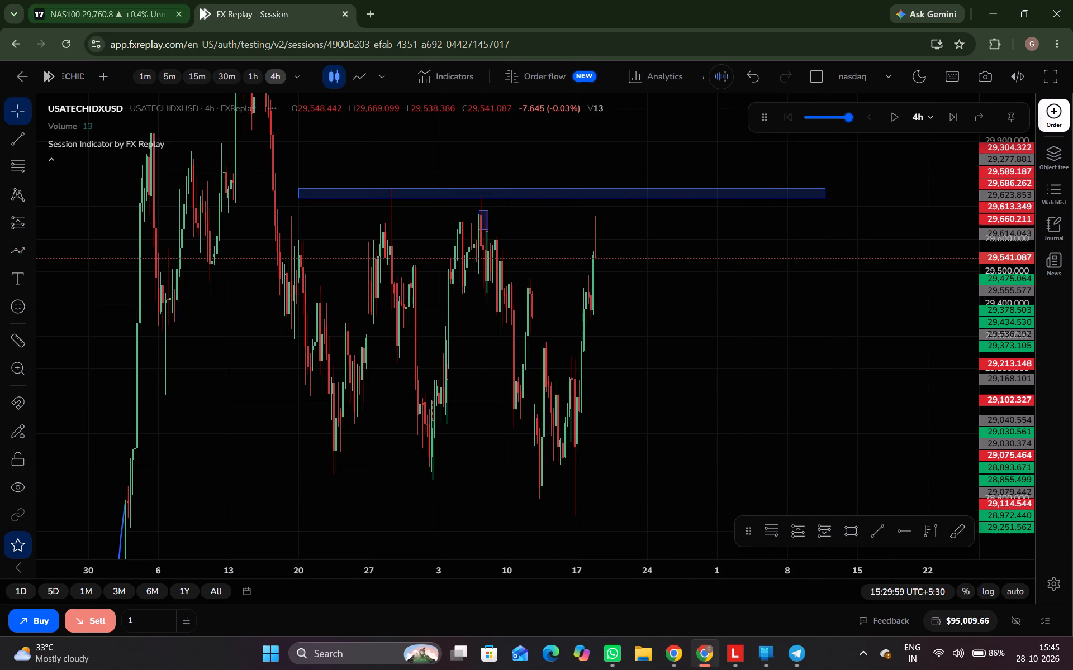
Return to the 5-minute chart and advance the replay from the London session end to 17:50 on 18 Sep, past the New York open.
click(164, 71)
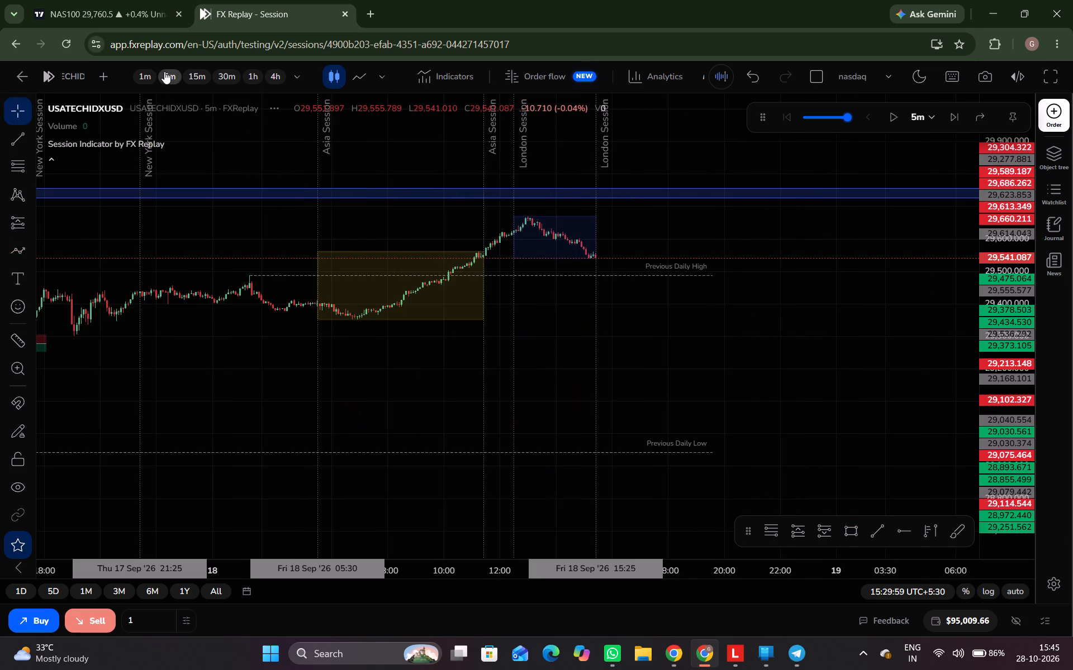
drag(1008, 400, 933, 0)
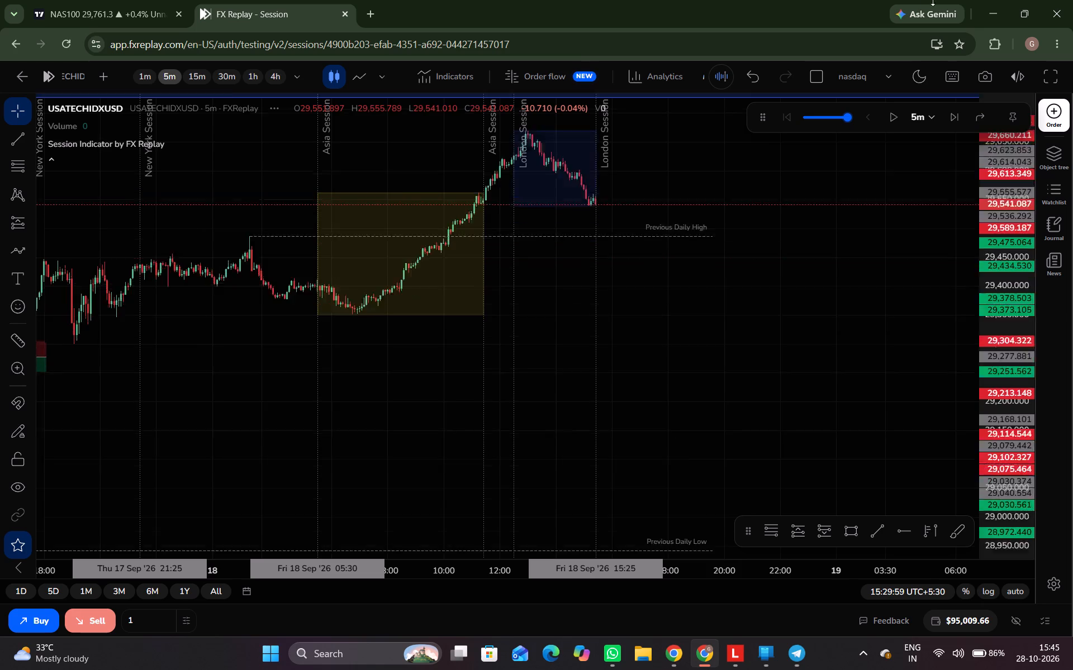
drag(933, 0, 925, 0)
drag(714, 247, 801, 531)
scroll(783, 435, up, 3)
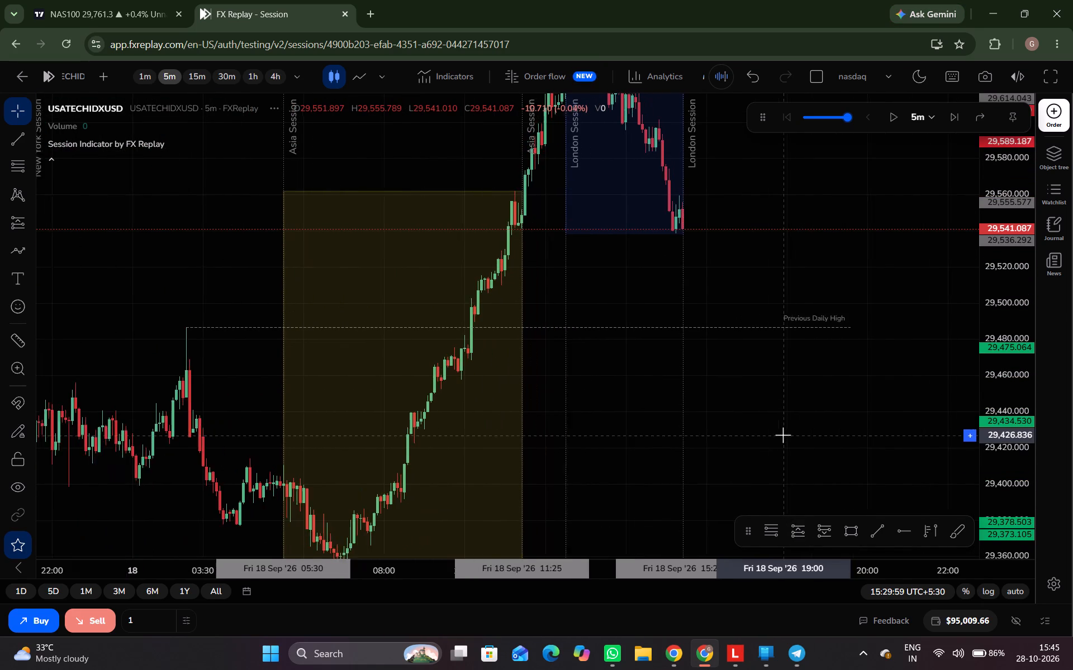
drag(1001, 324, 992, 430)
drag(775, 342, 769, 366)
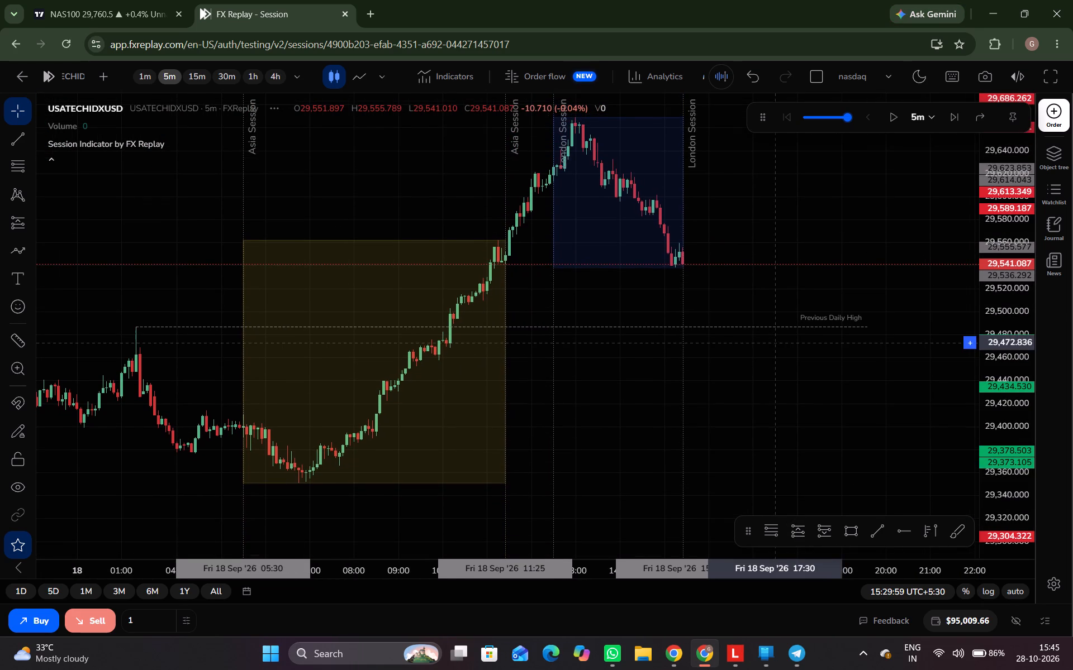
drag(769, 366, 750, 408)
triple_click(952, 116)
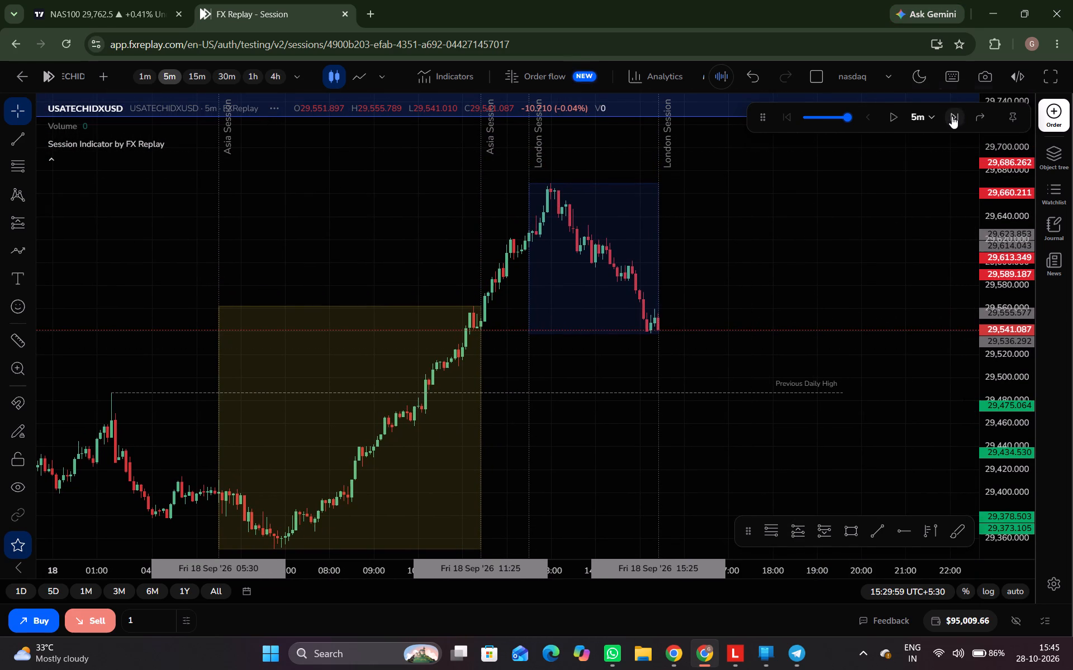
triple_click(952, 116)
triple_click(952, 116)
triple_click(952, 116)
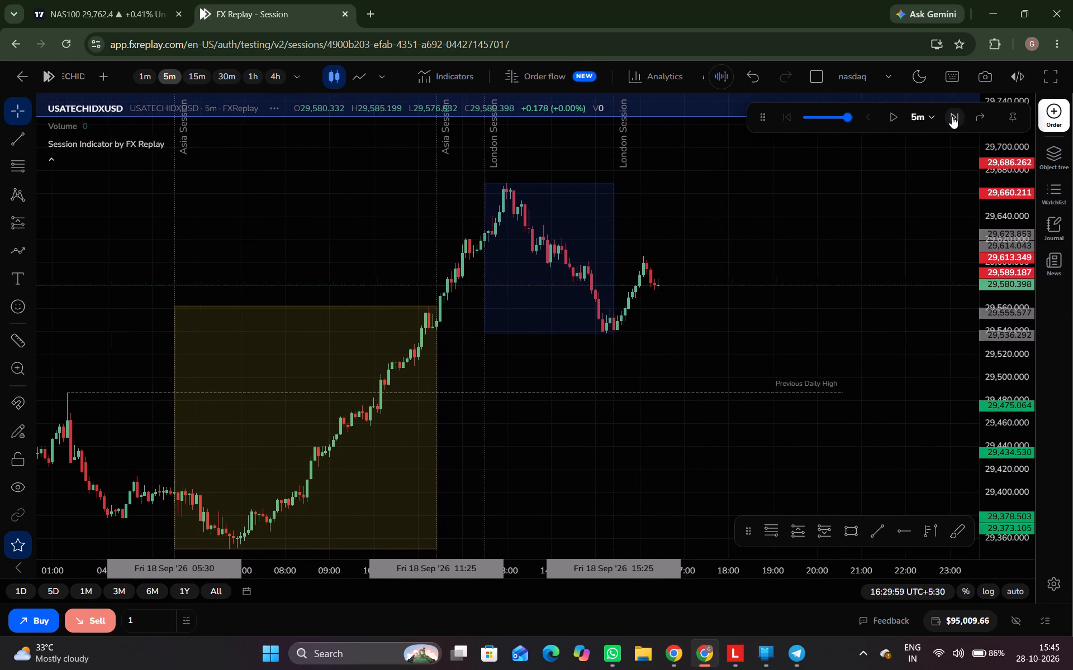
triple_click(952, 116)
triple_click(952, 116)
double_click(952, 116)
triple_click(952, 116)
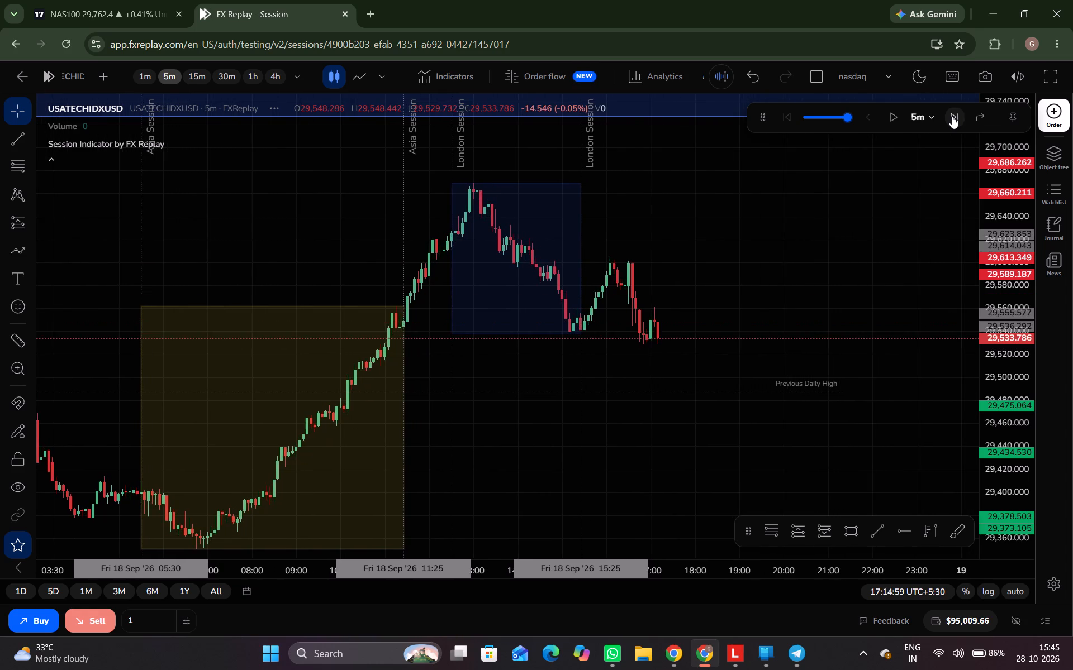
triple_click(952, 116)
double_click(952, 116)
triple_click(952, 116)
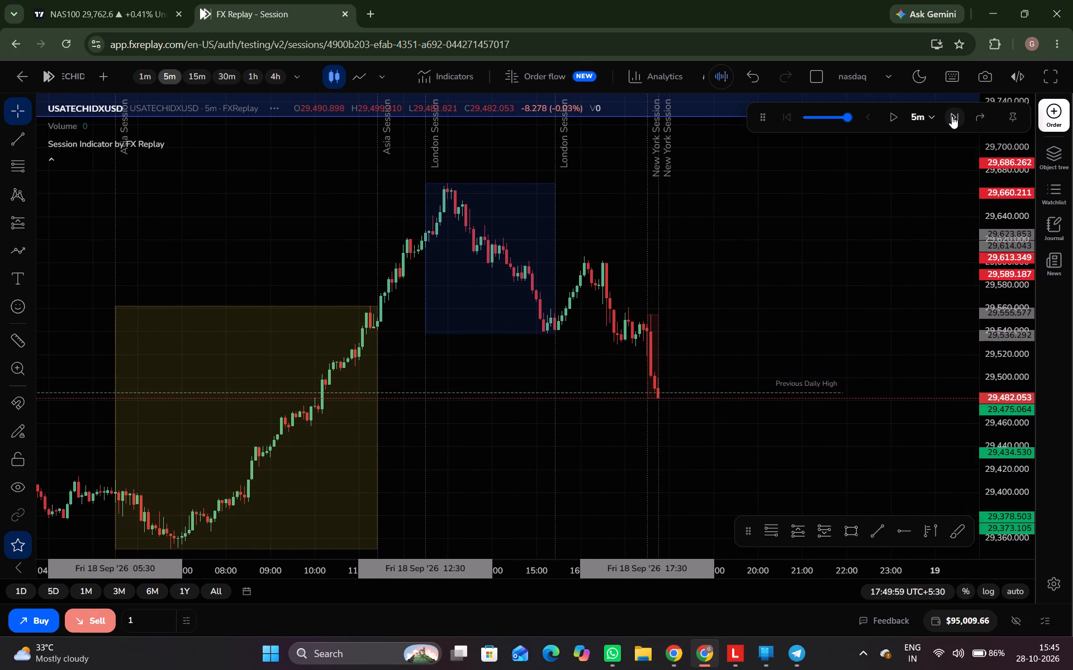
Advance the 5-minute replay through the 18 Sep New York session to 20:40.
triple_click(952, 116)
triple_click(952, 116)
triple_click(952, 116)
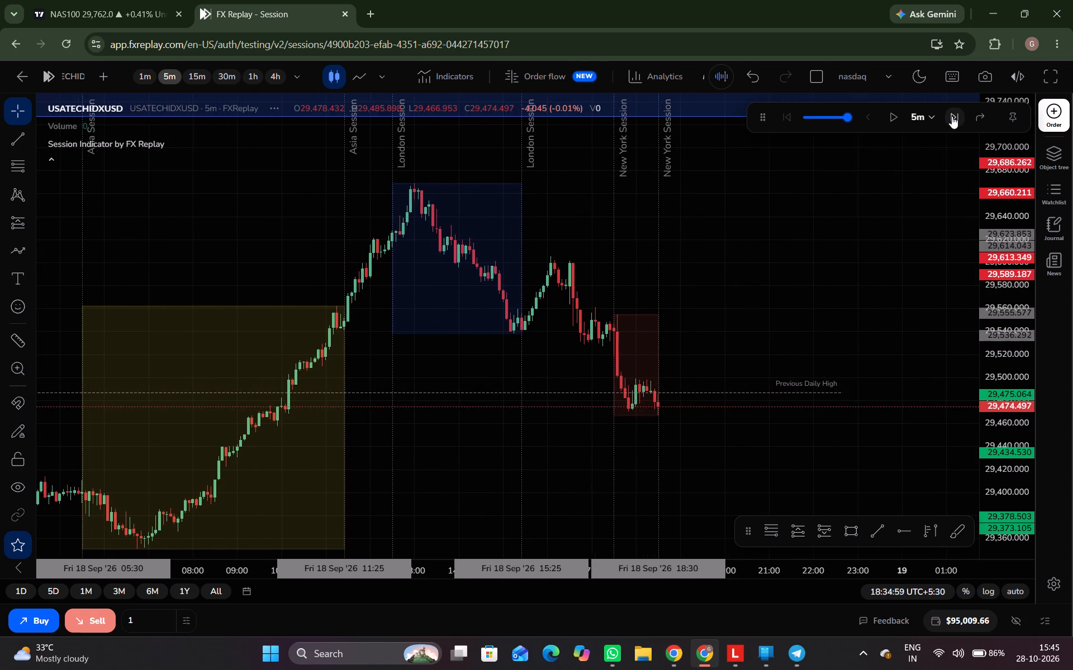
triple_click(952, 116)
click(952, 116)
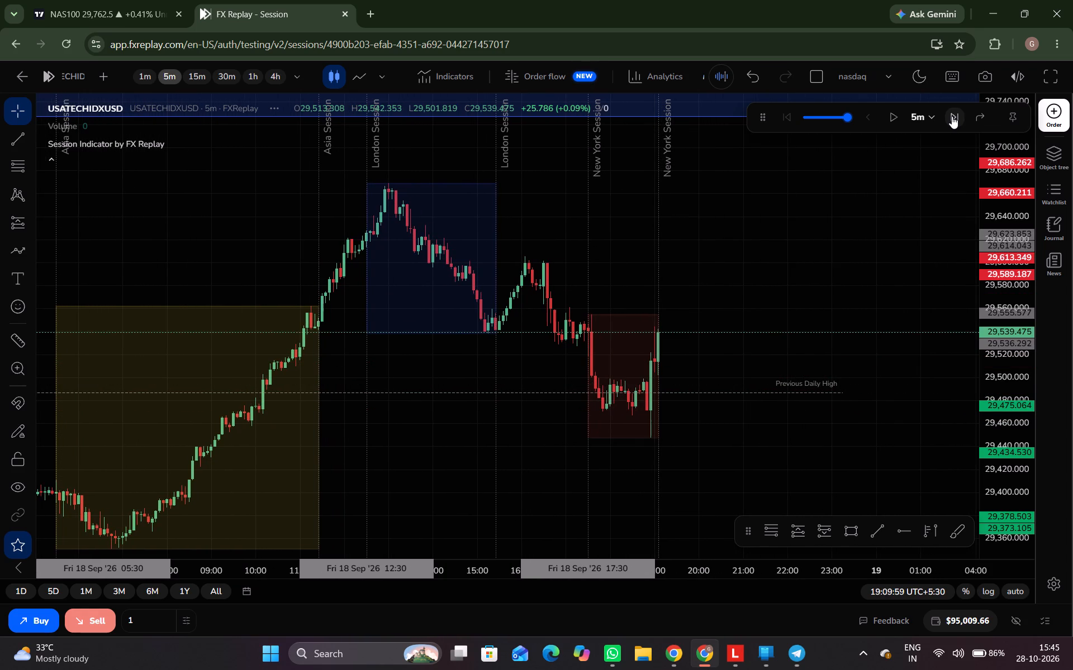
click(952, 116)
triple_click(952, 116)
triple_click(952, 116)
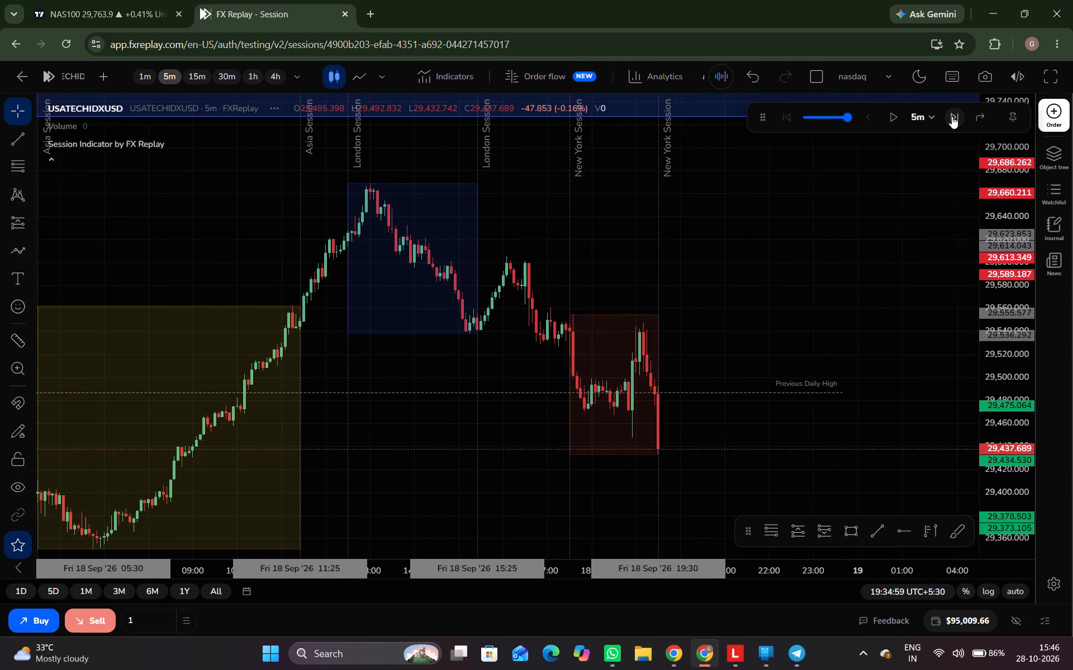
click(952, 116)
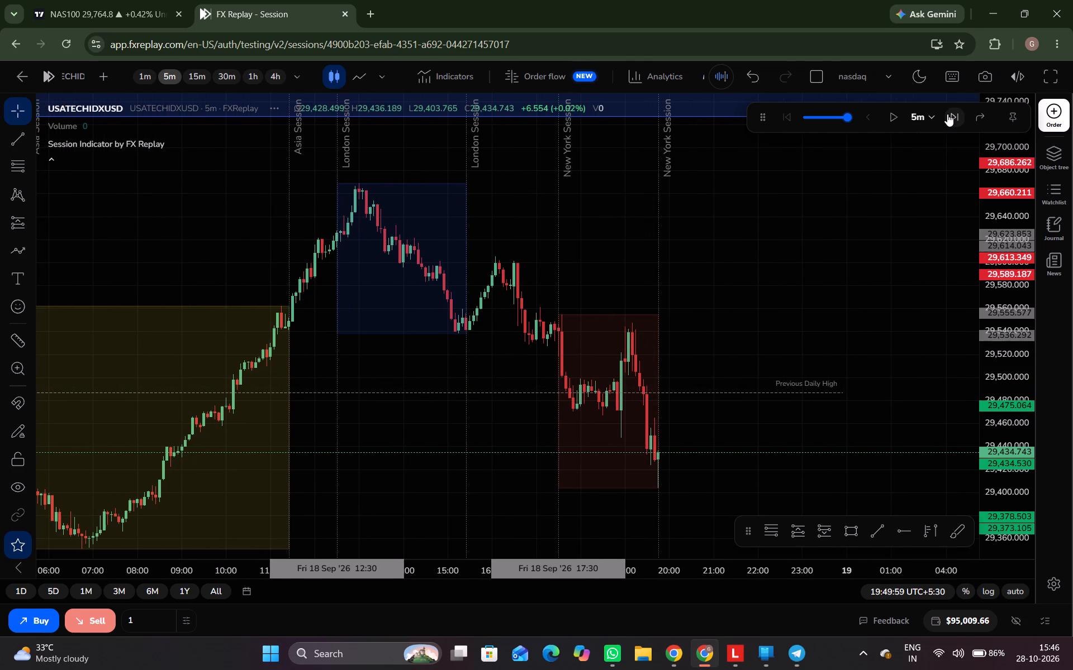
double_click(947, 114)
triple_click(947, 114)
triple_click(947, 114)
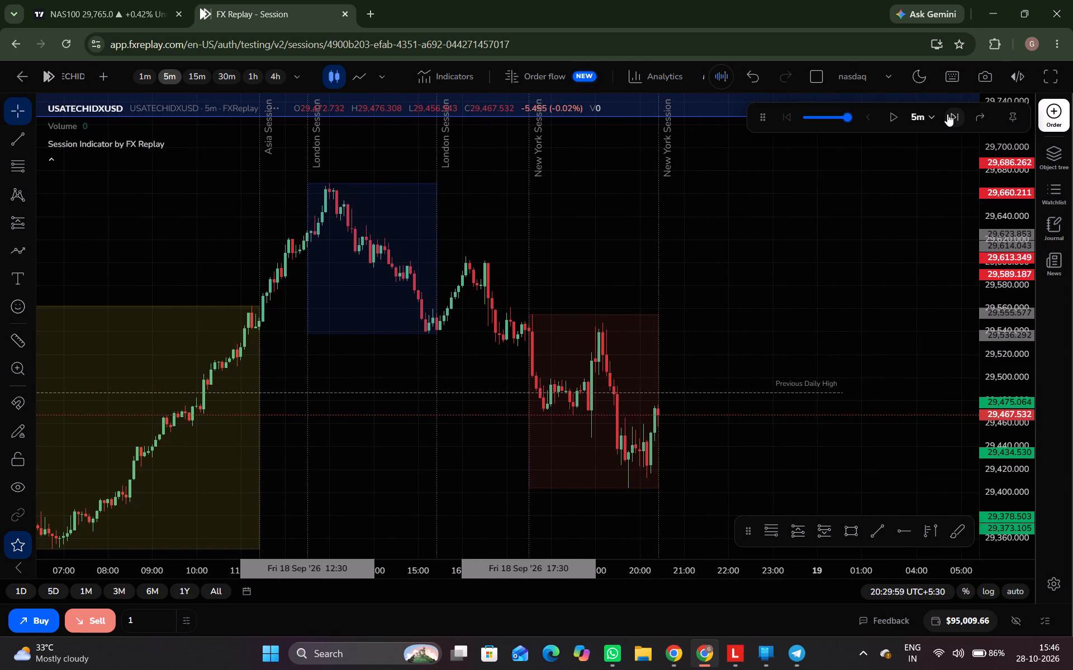
double_click(947, 114)
Examine the 18 Sep Asia, London and New York sessions on the 5-minute and 15-minute charts, ending on the 5-minute view.
scroll(925, 286, down, 2)
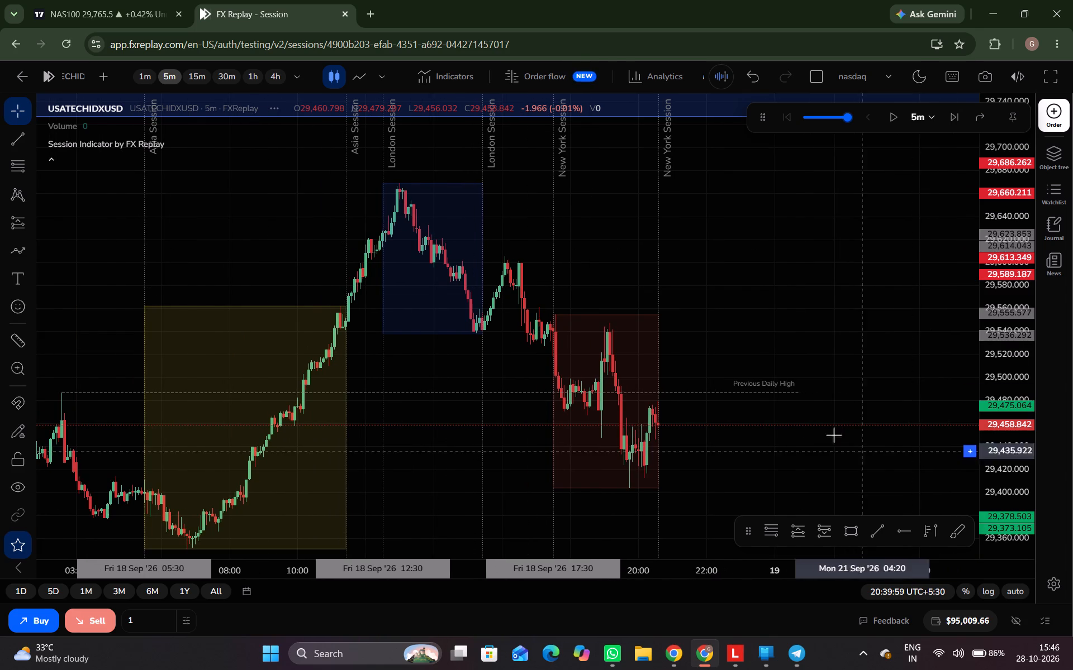
drag(786, 382, 782, 337)
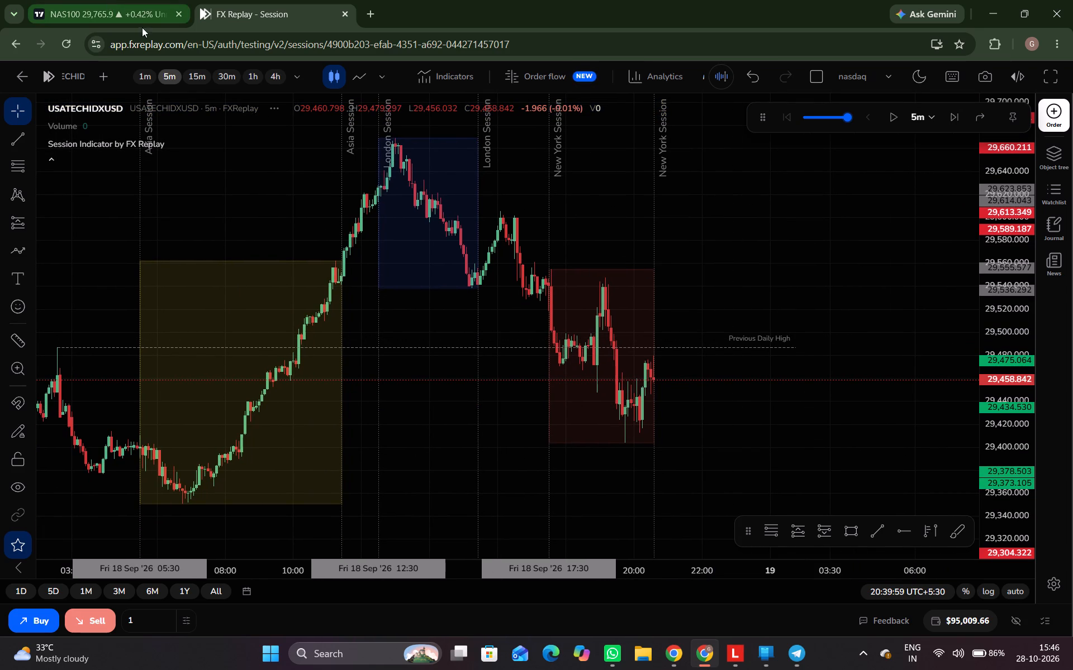
click(196, 74)
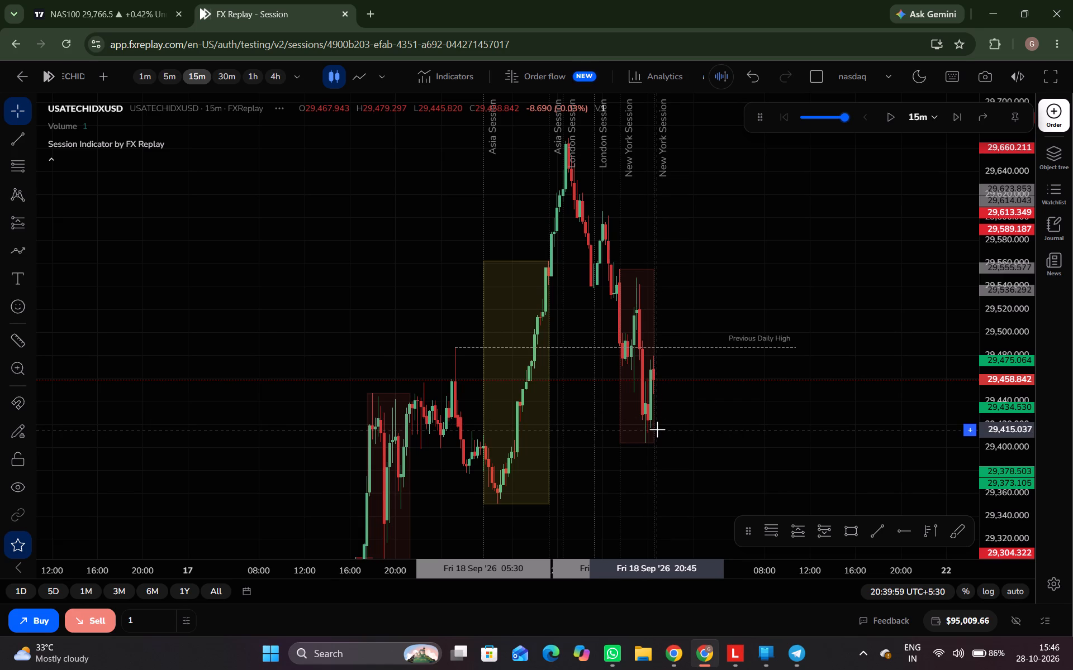
click(167, 73)
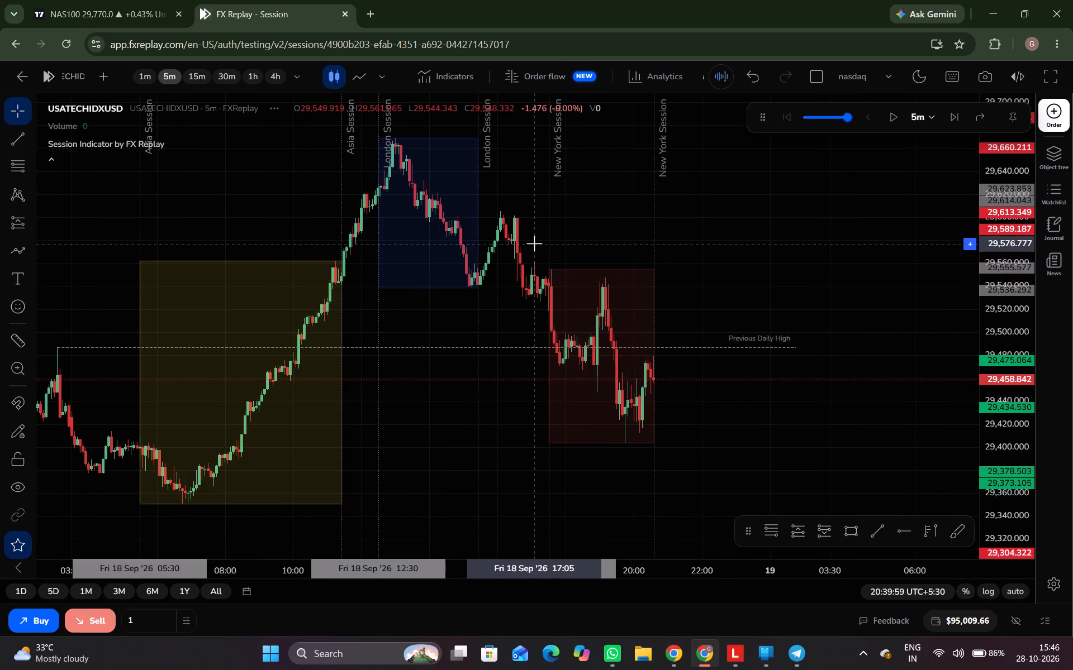
drag(450, 387, 459, 424)
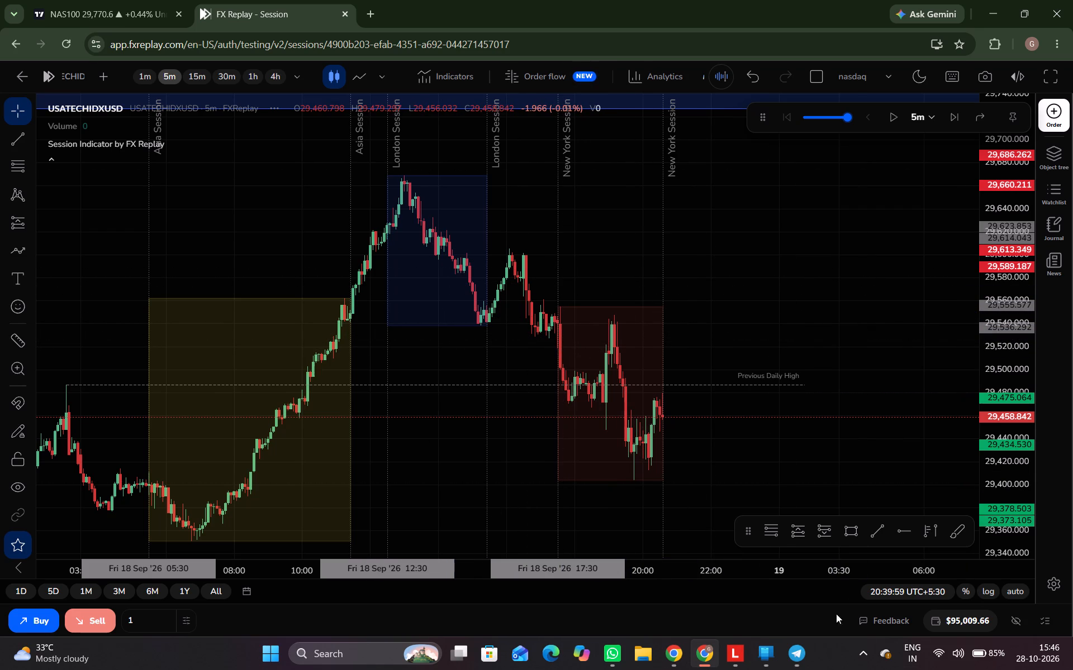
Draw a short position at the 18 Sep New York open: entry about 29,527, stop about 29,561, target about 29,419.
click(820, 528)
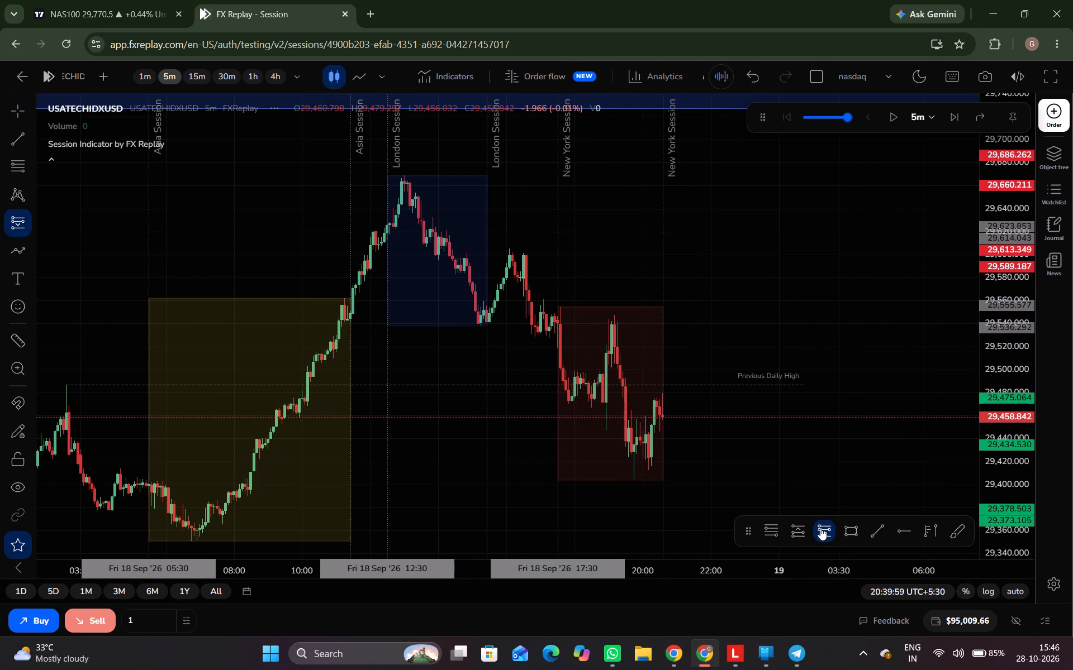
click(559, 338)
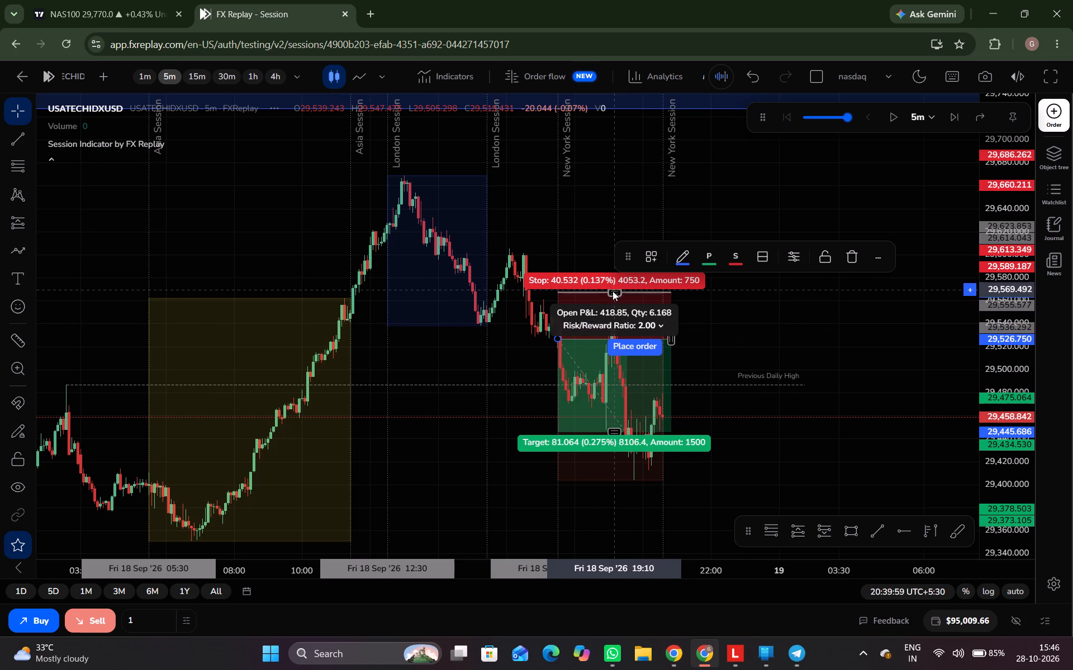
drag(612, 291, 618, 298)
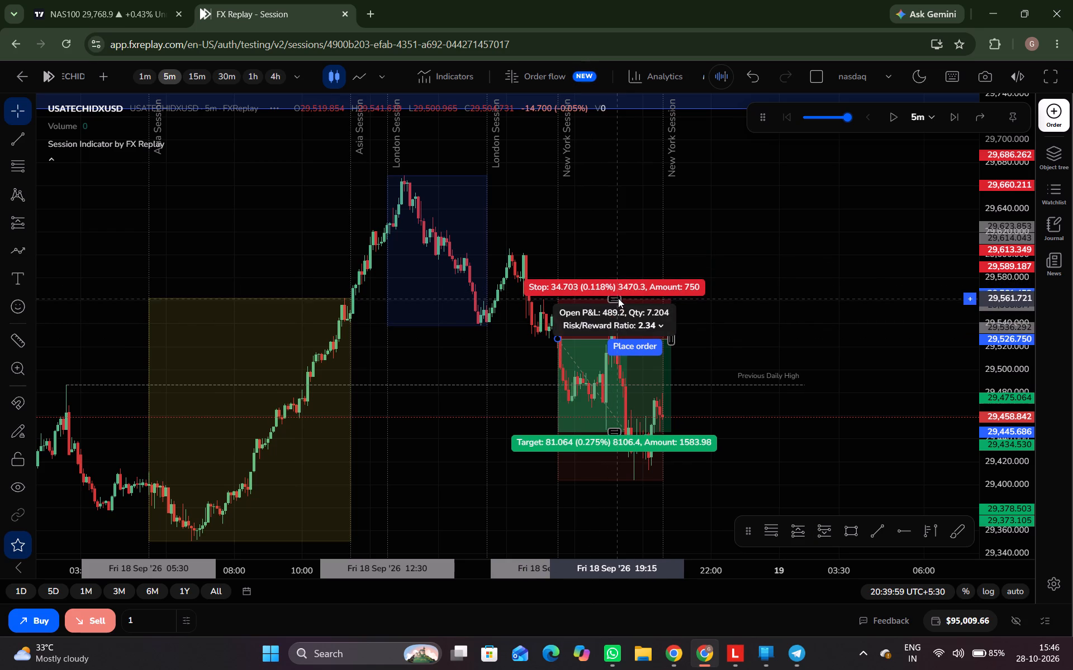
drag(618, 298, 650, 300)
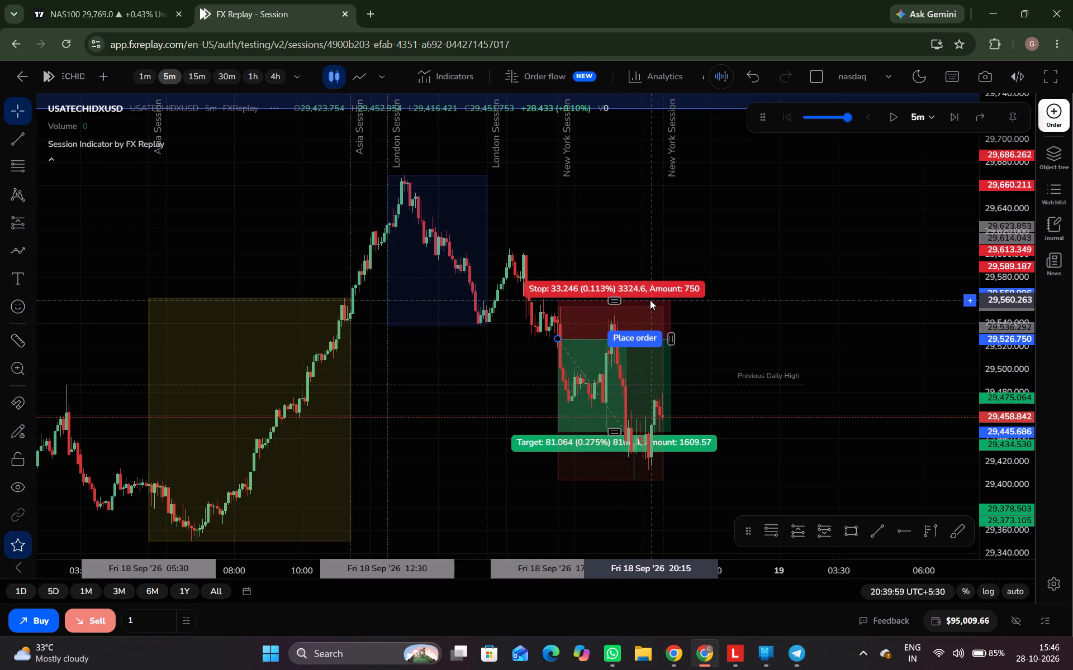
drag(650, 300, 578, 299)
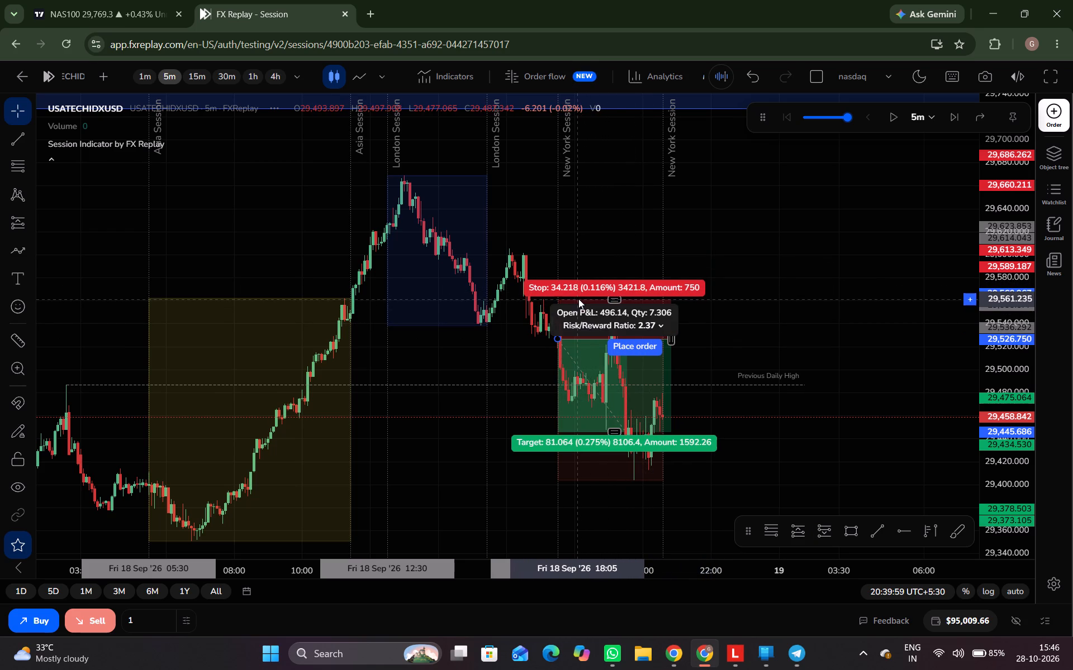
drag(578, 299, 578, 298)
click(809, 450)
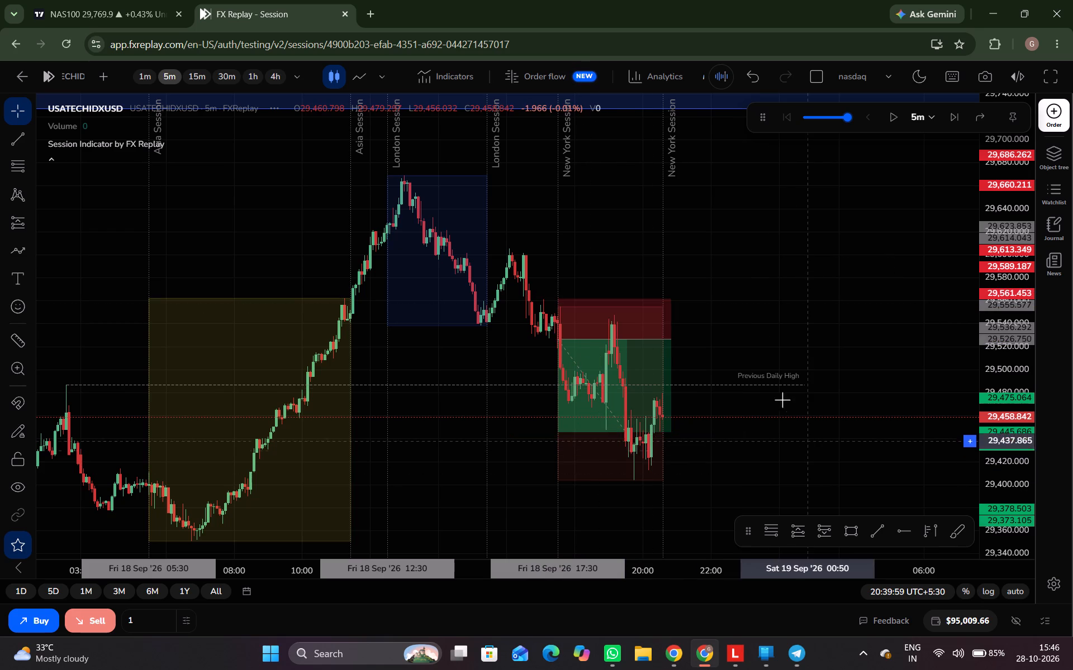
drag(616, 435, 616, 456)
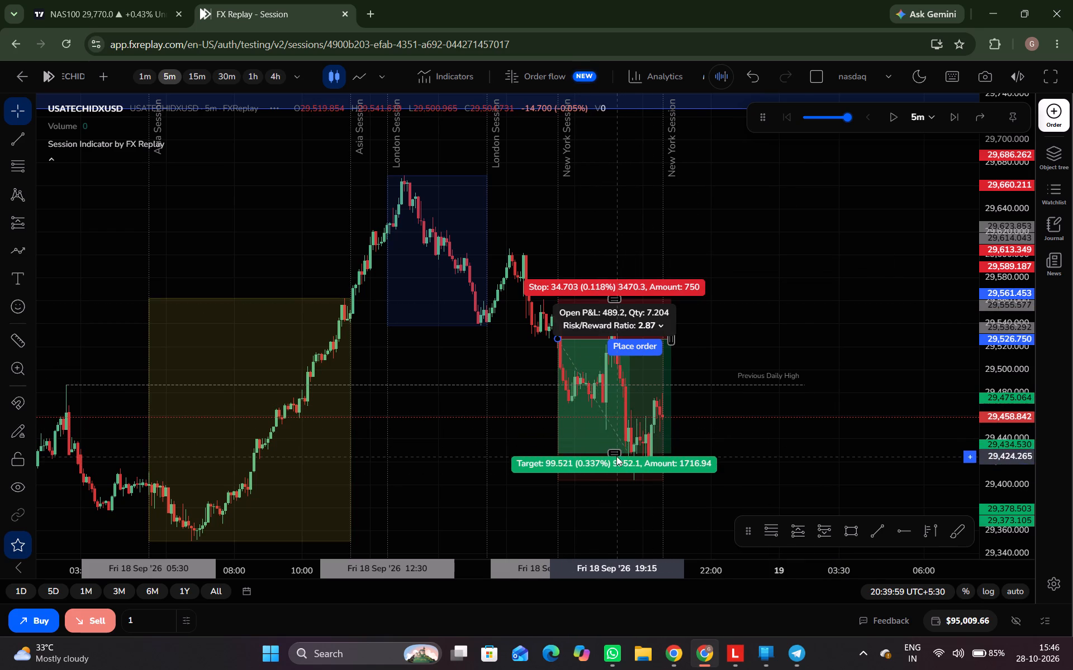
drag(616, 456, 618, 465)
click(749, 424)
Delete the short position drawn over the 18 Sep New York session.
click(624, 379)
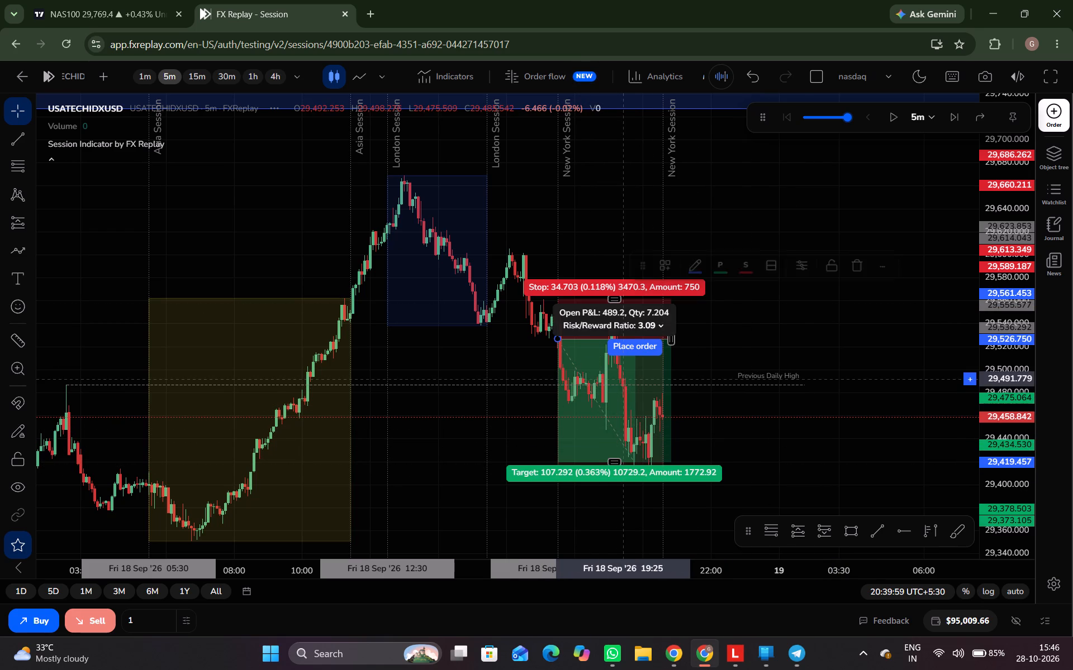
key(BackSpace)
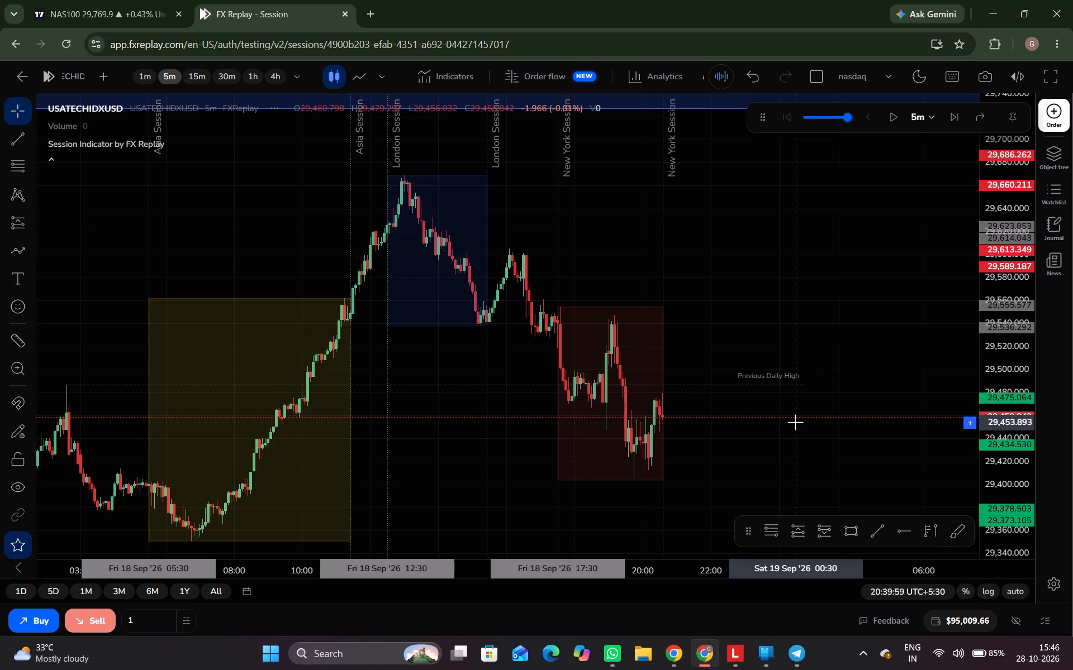
Advance the replay past the end of the 18 Sep New York session to 04:45 on 21 Sep, using the 15-minute chart.
key(ctrl+space)
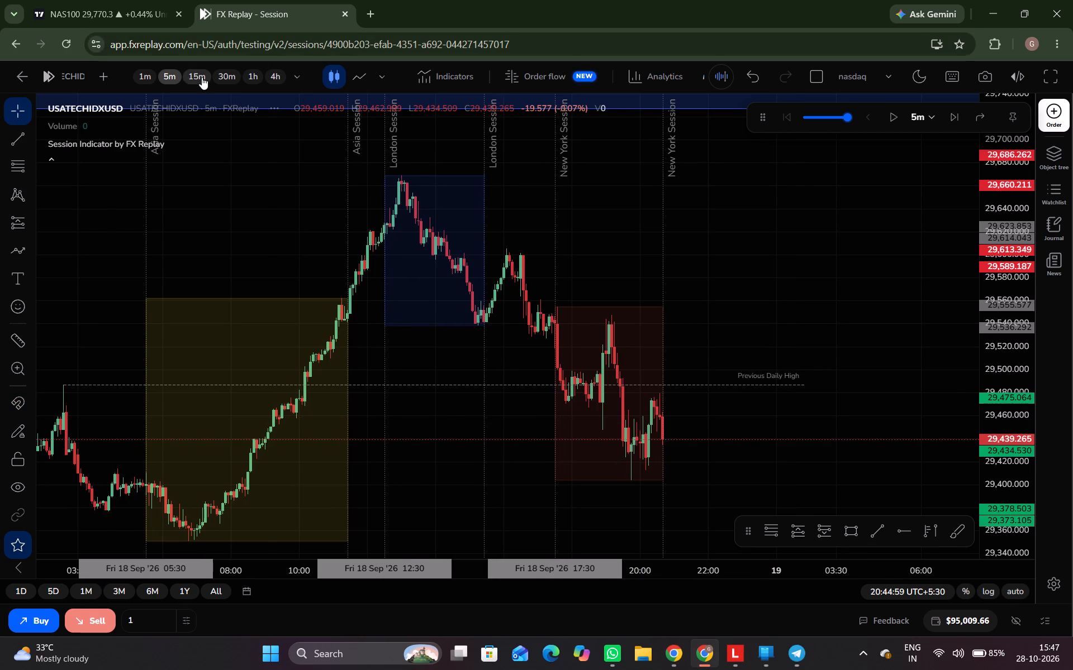
click(202, 77)
scroll(710, 463, up, 3)
drag(698, 462, 682, 340)
key(ctrl+space)
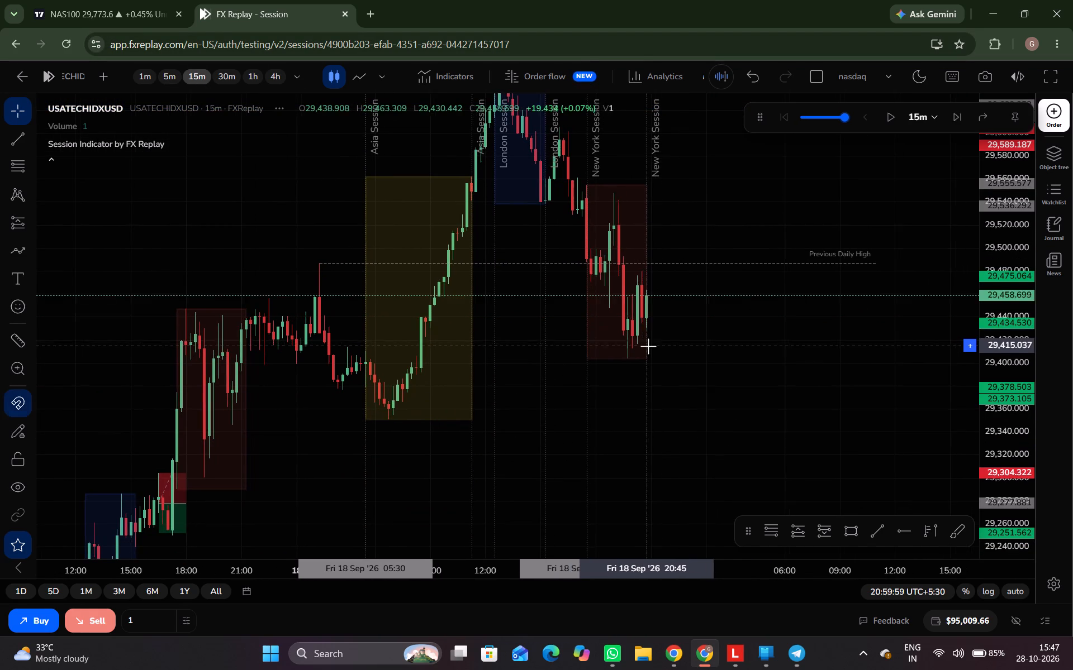
key(ctrl+space)
key(ctrl+space)
key(ctrl+space)
key(ctrl+space)
key(ctrl+space)
key(ctrl+space)
key(ctrl+space)
key(ctrl+space)
key(ctrl+space)
key(ctrl+space)
key(ctrl+space)
key(ctrl+space)
key(ctrl+space)
key(ctrl+space)
key(ctrl+space)
key(ctrl+space)
key(ctrl+space)
key(ctrl+space)
key(ctrl+space)
key(ctrl+space)
key(ctrl+space)
key(ctrl+space)
key(ctrl+space)
key(ctrl+space)
key(ctrl+space)
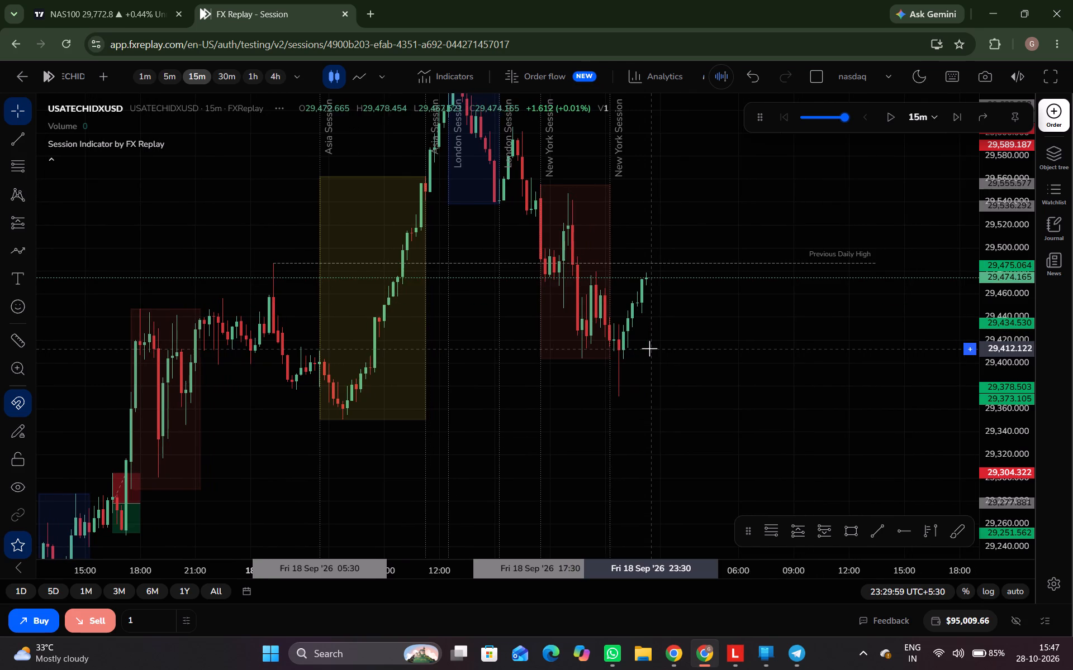
key(ctrl+space)
key(ctrl+space)
key(ctrl+space)
key(ctrl+space)
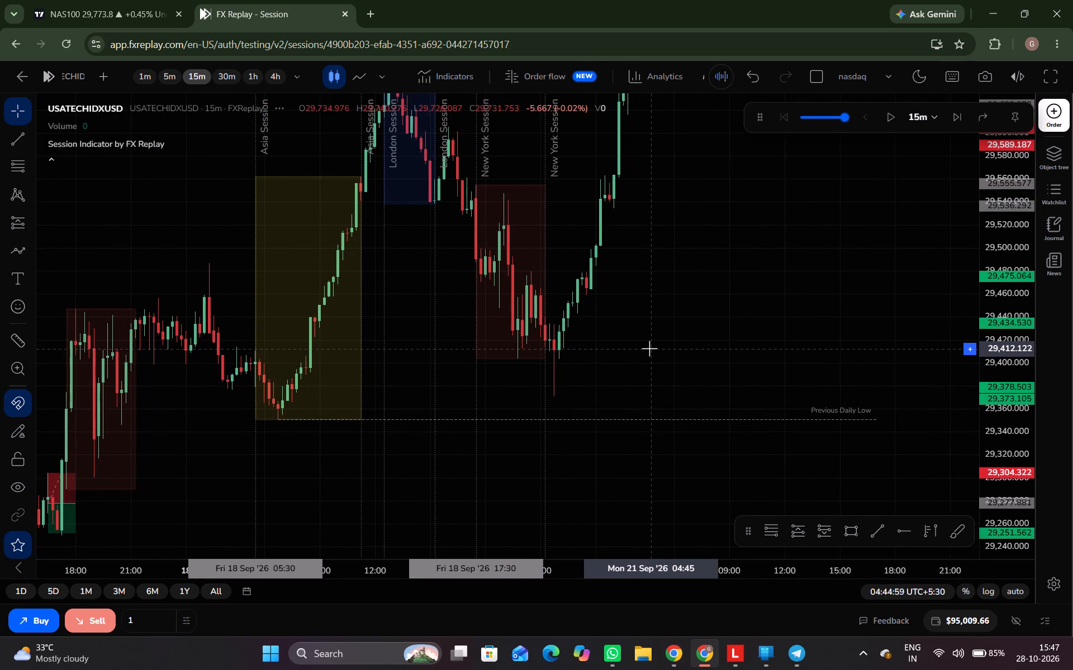
Advance the 15-minute replay into the 21 Sep Asia session, reaching 10:00.
key(ctrl+space)
key(ctrl+space)
key(ctrl+space)
key(ctrl+space)
key(ctrl+space)
key(ctrl+space)
key(ctrl+space)
key(ctrl+space)
key(ctrl+space)
key(ctrl+space)
key(ctrl+space)
key(ctrl+space)
key(ctrl+space)
key(ctrl+space)
key(ctrl+space)
key(ctrl+space)
key(ctrl+space)
key(ctrl+space)
key(ctrl+space)
key(ctrl+space)
key(ctrl+space)
key(ctrl+space)
key(ctrl+space)
key(ctrl+space)
key(ctrl+space)
key(ctrl+space)
key(ctrl+space)
key(ctrl+space)
key(ctrl+space)
key(ctrl+space)
key(ctrl+space)
key(ctrl+space)
key(ctrl+space)
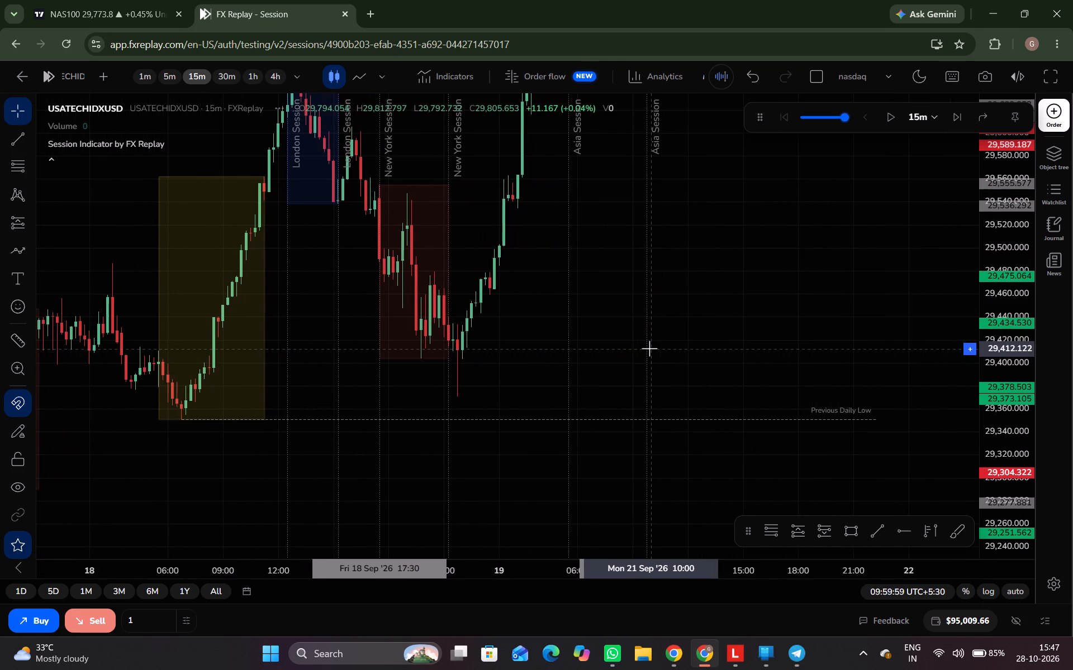
Advance the 15-minute replay through the rest of the Asia session to the London session end at 15:30 on 21 Sep.
key(ctrl+space)
key(ctrl+space)
key(ctrl+space)
key(ctrl+space)
key(ctrl+space)
key(ctrl+space)
key(ctrl+space)
key(ctrl+space)
key(ctrl+space)
key(ctrl+space)
key(ctrl+space)
key(ctrl+space)
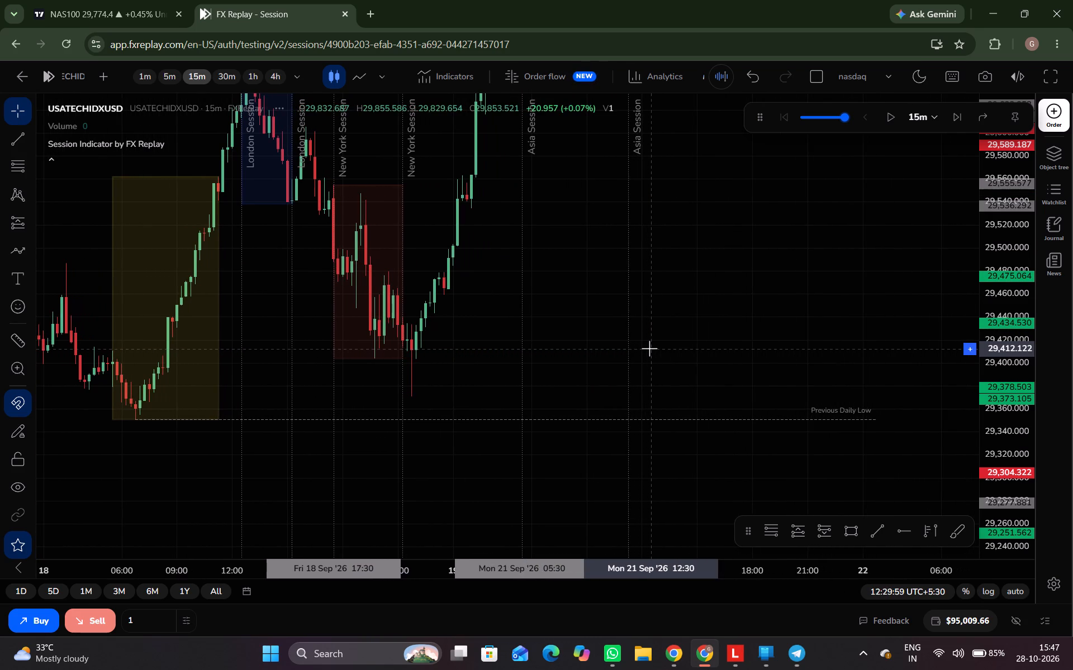
key(ctrl+space)
key(ctrl+space)
key(ctrl+space)
key(ctrl+space)
key(ctrl+space)
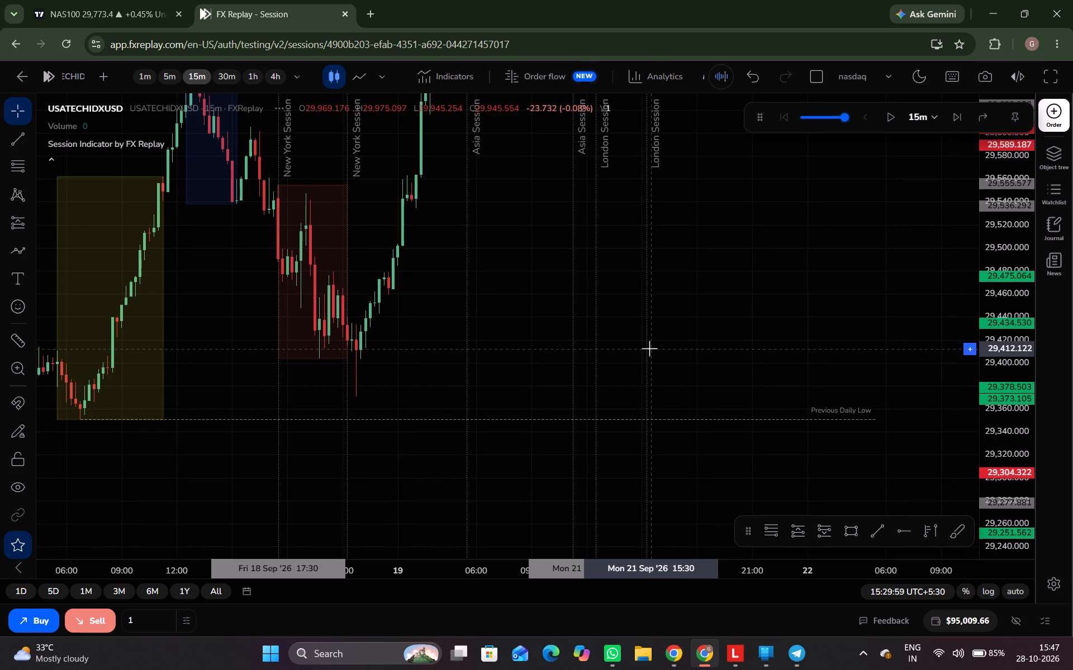
Examine the 21 Sep Asia and London sessions against the blue higher-timeframe zone on the 15-minute chart.
drag(649, 348, 640, 557)
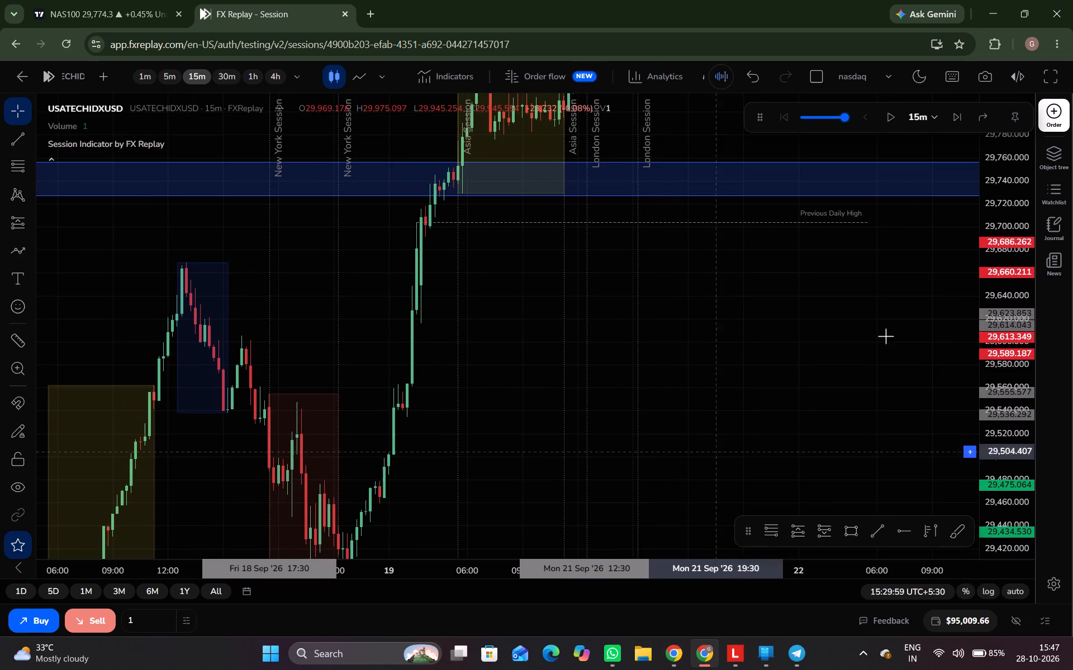
drag(1000, 250, 977, 428)
drag(660, 329, 710, 480)
scroll(710, 480, down, 1)
drag(1022, 450, 1016, 439)
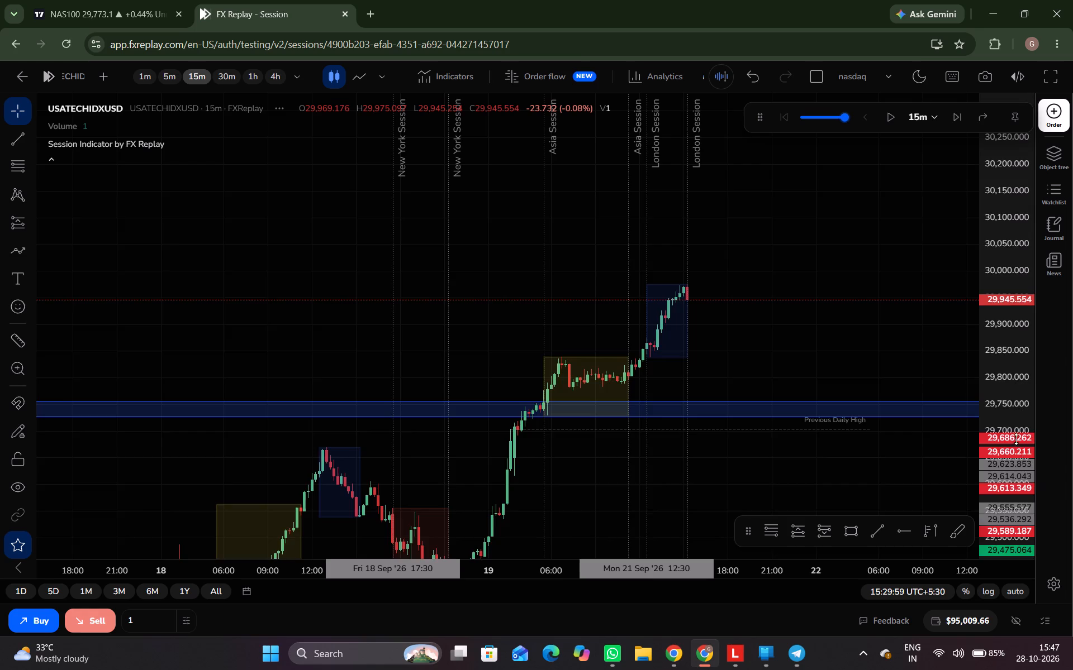
drag(1016, 439, 913, 31)
drag(1022, 206, 1007, 463)
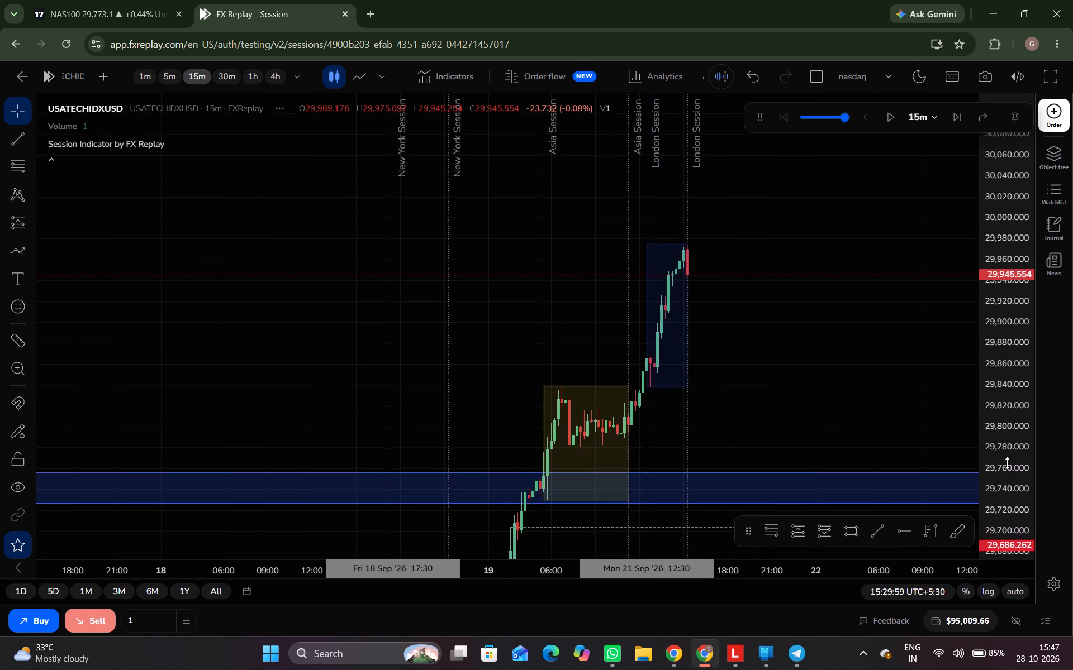
drag(1007, 463, 1006, 461)
drag(767, 371, 772, 344)
scroll(772, 344, up, 1)
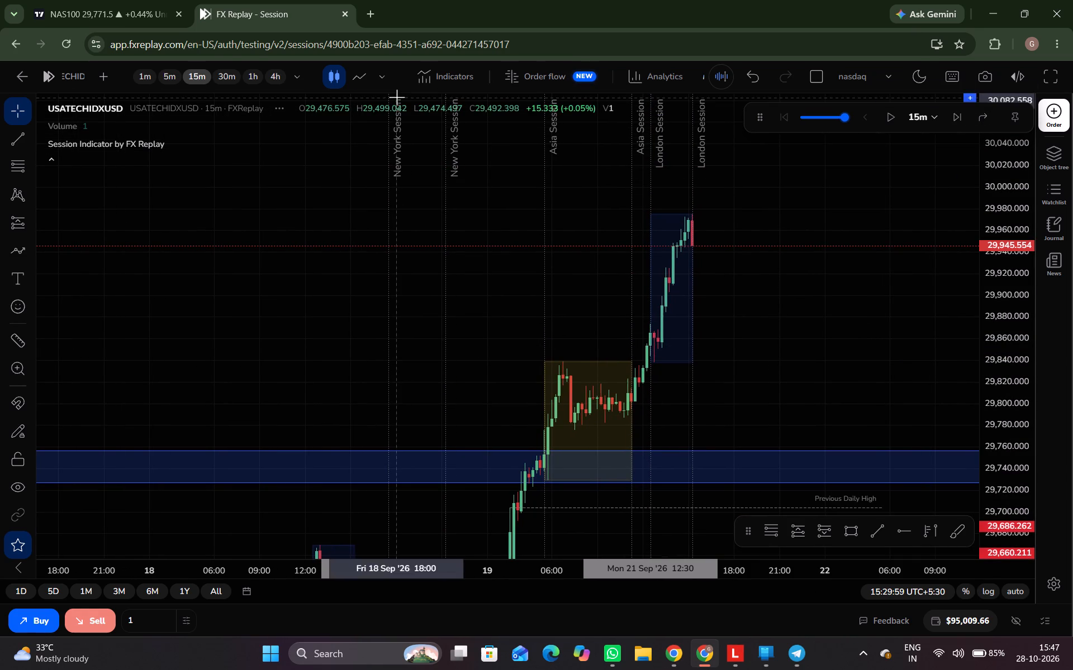
Switch to the 5-minute chart and advance the replay from the London session end to 17:35 on 21 Sep, past the New York open.
click(165, 78)
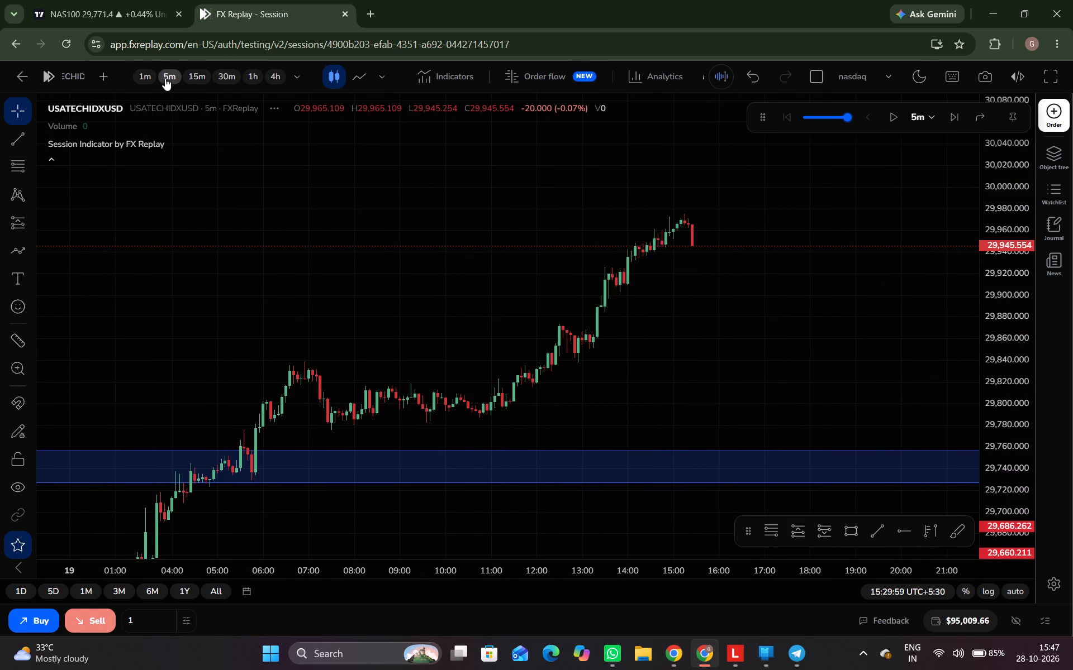
ctrl+scroll(459, 342, down, 1)
key(ctrl+space)
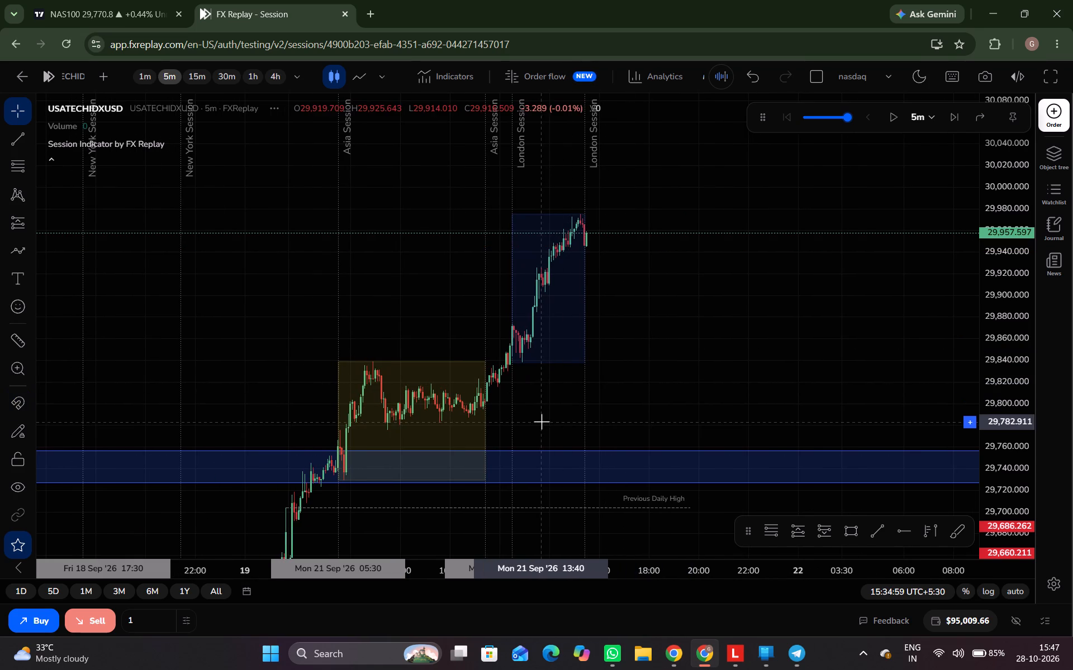
key(ctrl+space)
key(ctrl+space)
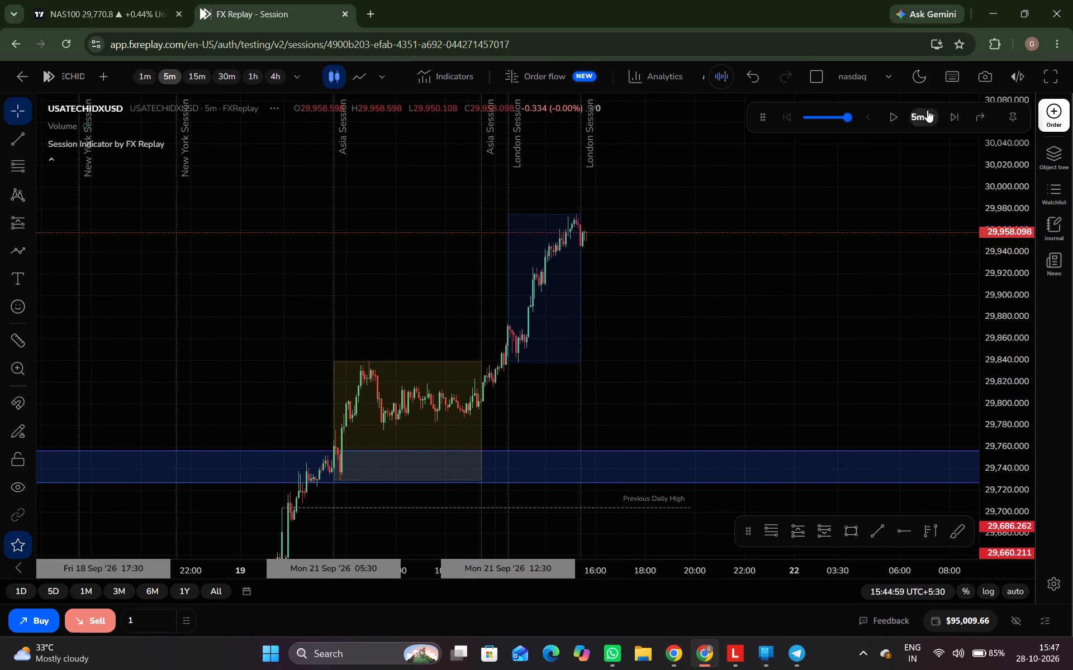
key(ctrl+space)
triple_click(954, 112)
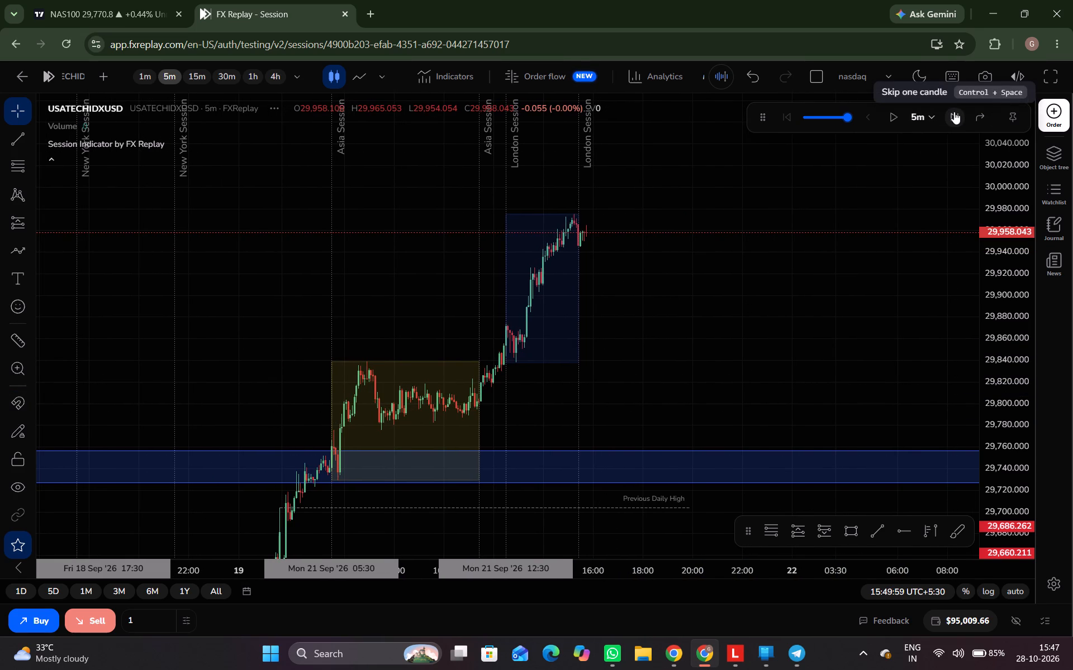
click(954, 112)
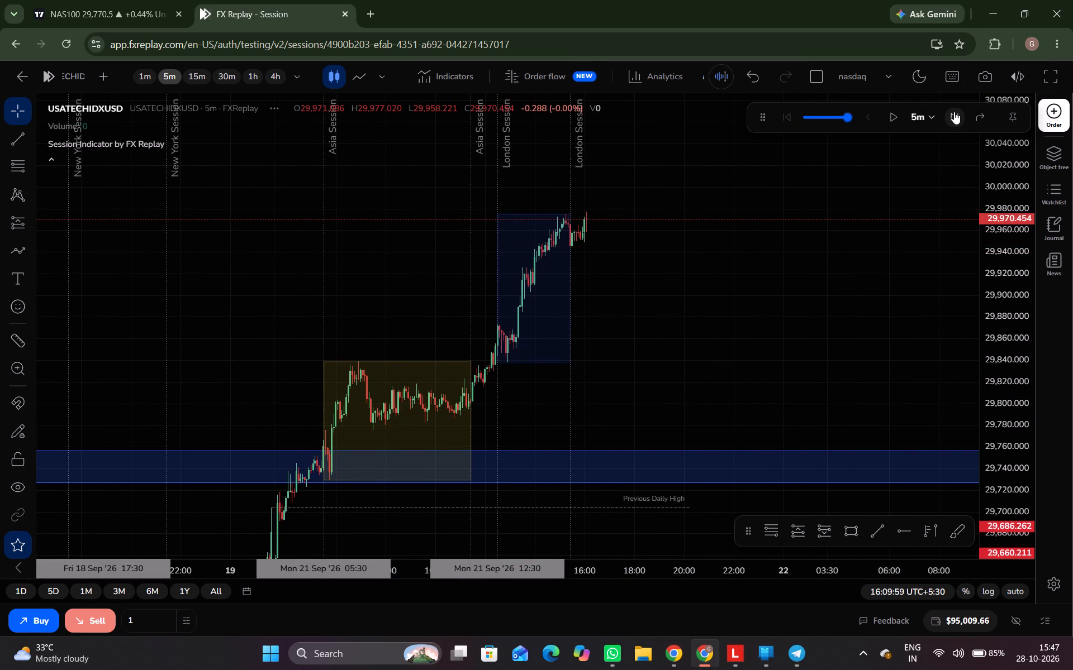
click(954, 112)
click(954, 112)
click(954, 112)
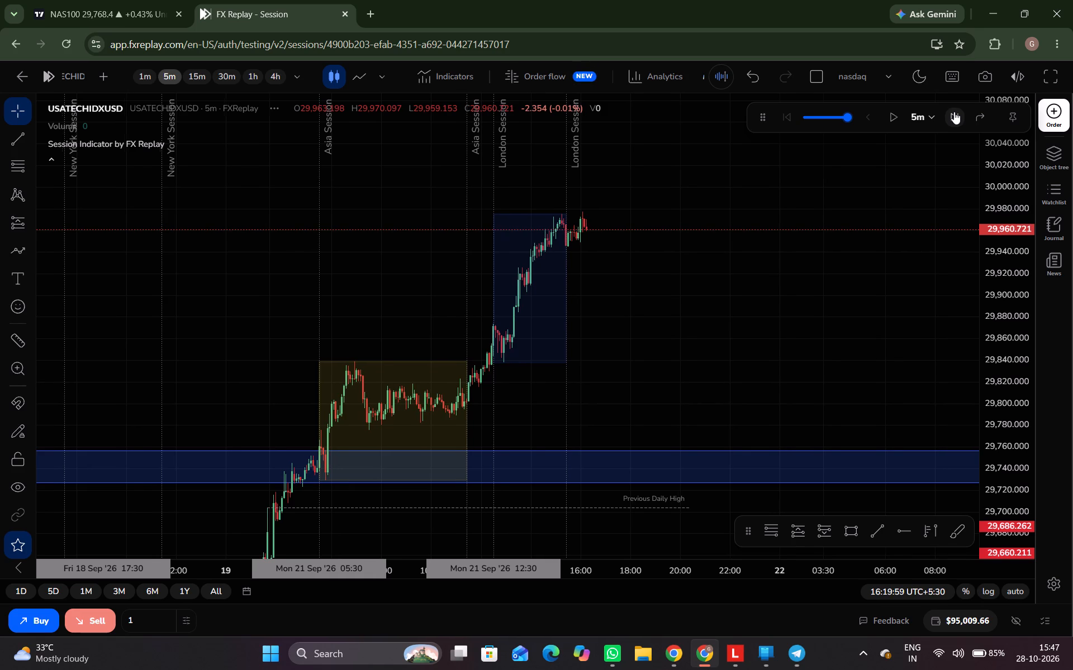
click(954, 112)
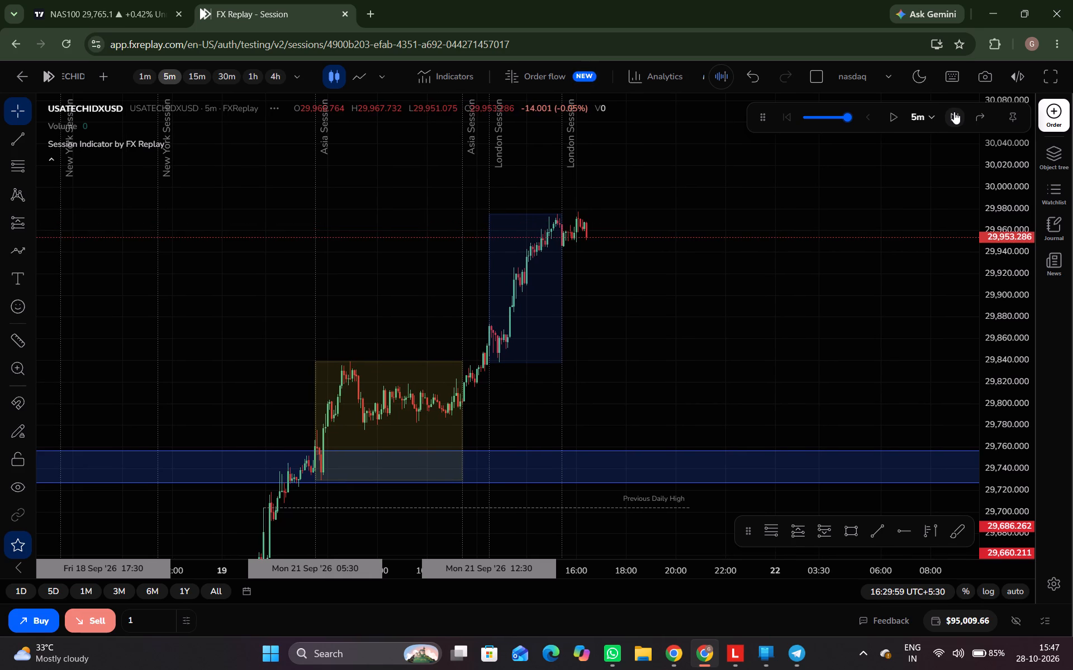
click(954, 112)
click(954, 112)
click(954, 112)
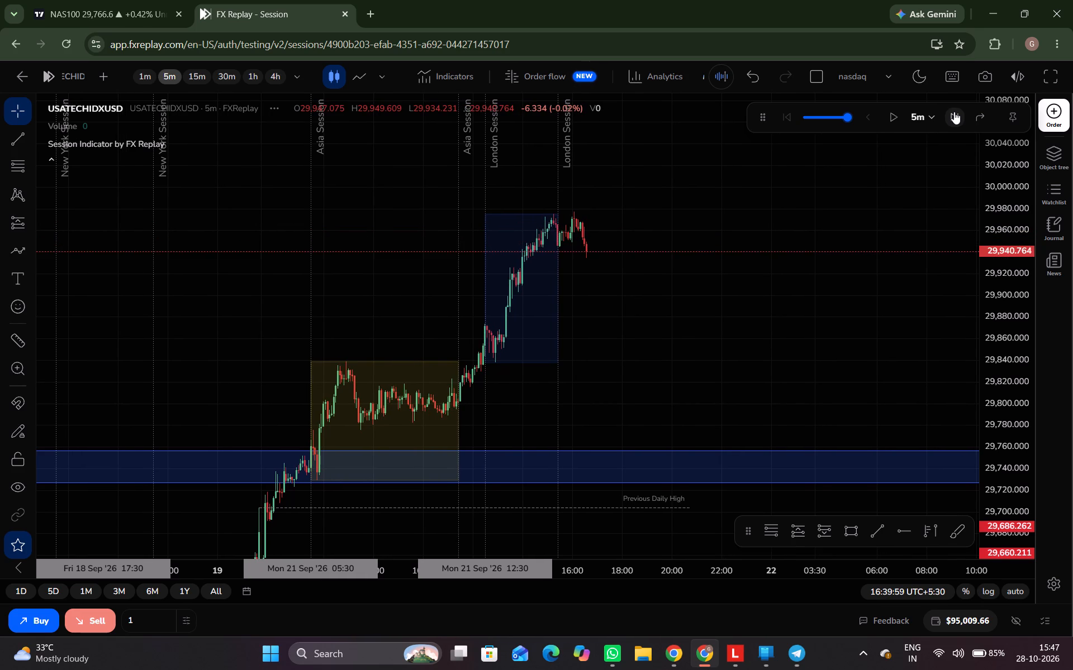
click(954, 112)
click(954, 112)
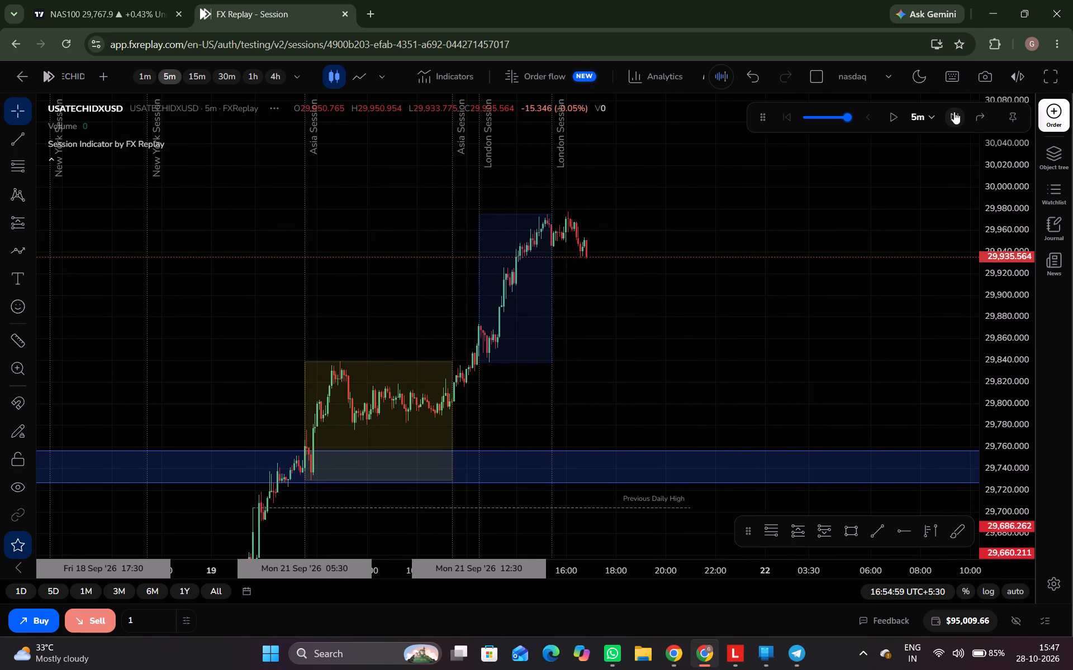
click(954, 112)
click(954, 112)
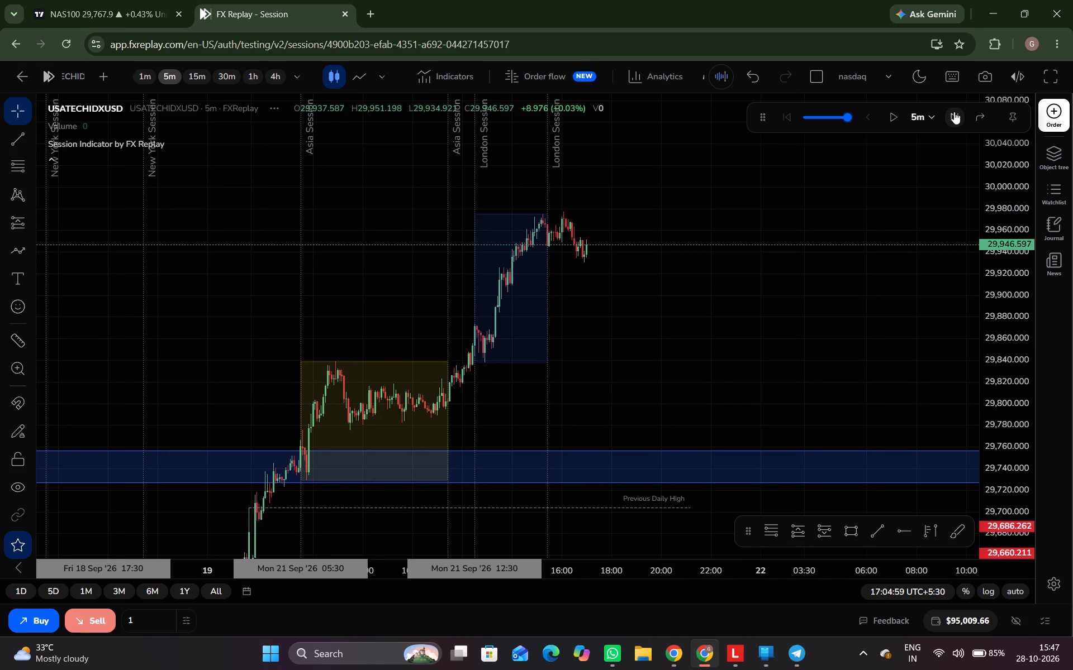
click(954, 112)
click(954, 112)
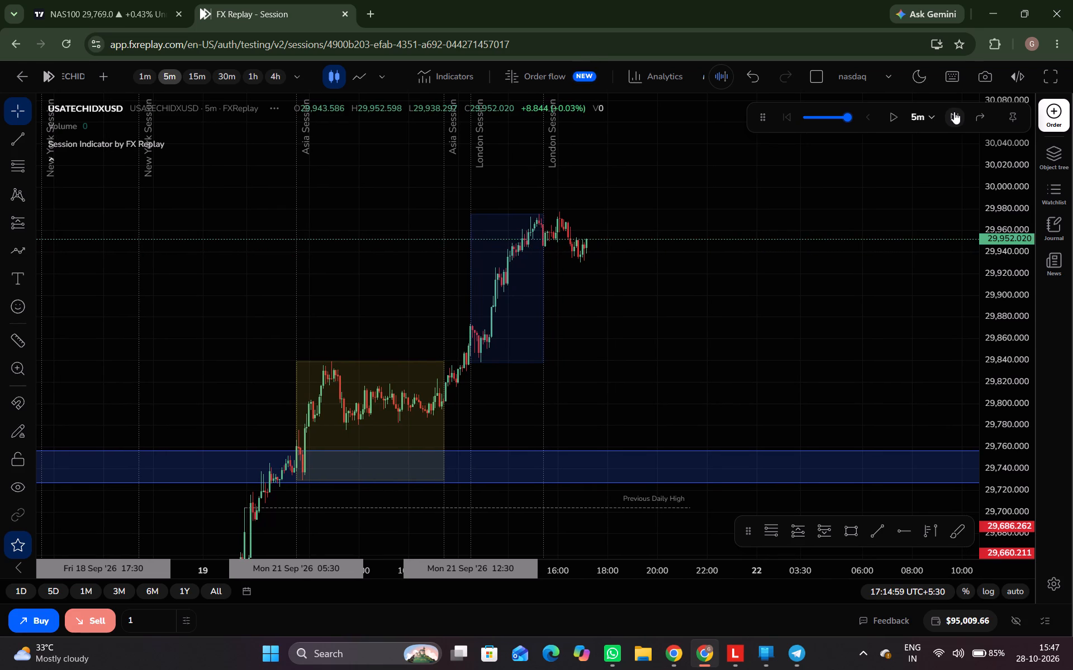
click(954, 112)
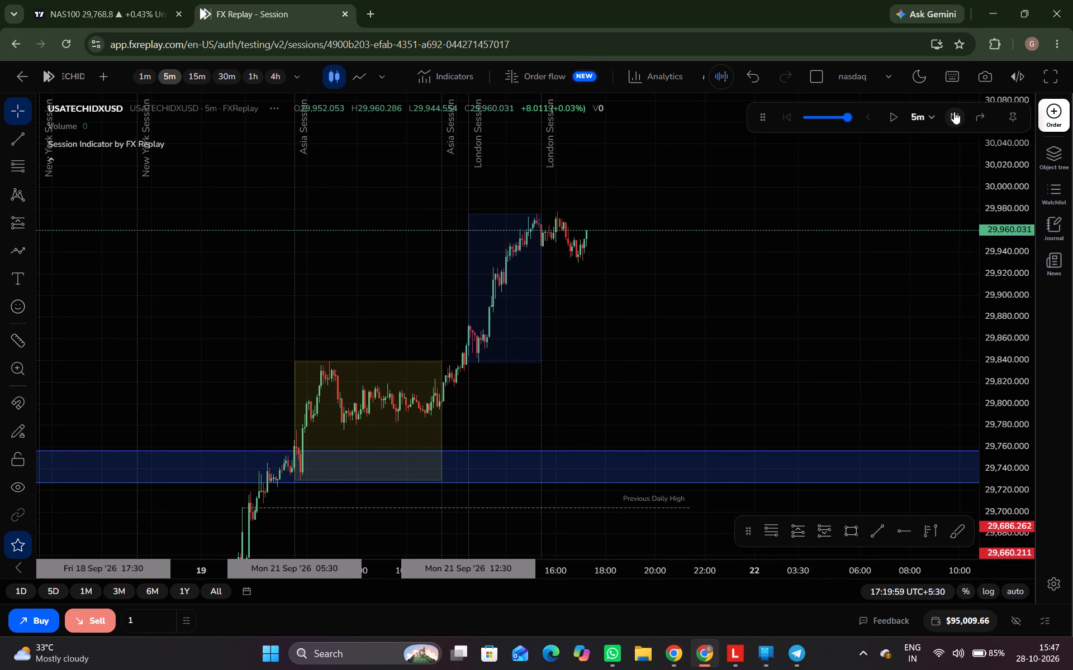
click(954, 112)
click(954, 112)
click(954, 112)
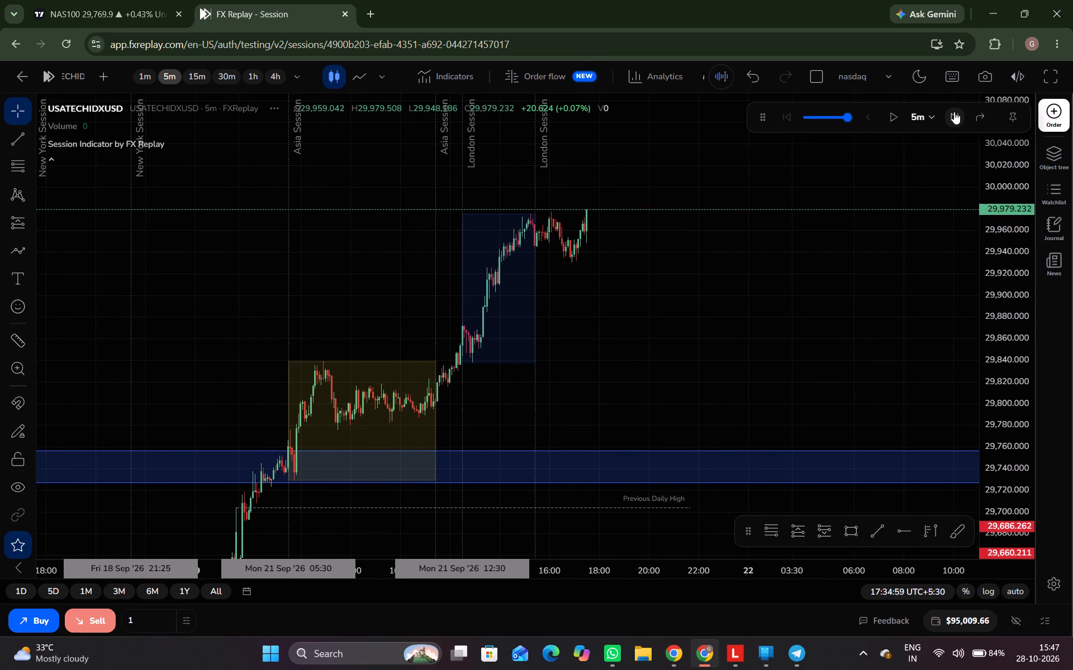
Examine the 5-minute candles around the 21 Sep London session high and the New York open.
drag(622, 296, 742, 376)
scroll(742, 376, up, 2)
drag(985, 366, 903, 201)
drag(789, 299, 688, 205)
scroll(688, 205, up, 1)
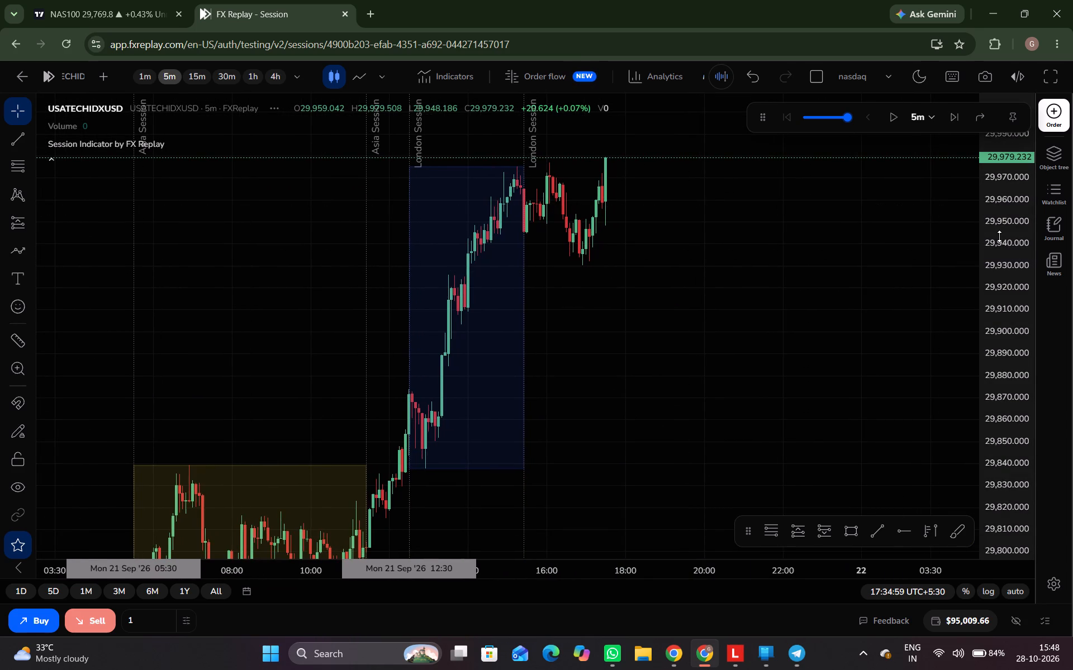
drag(999, 236, 999, 290)
drag(795, 279, 771, 422)
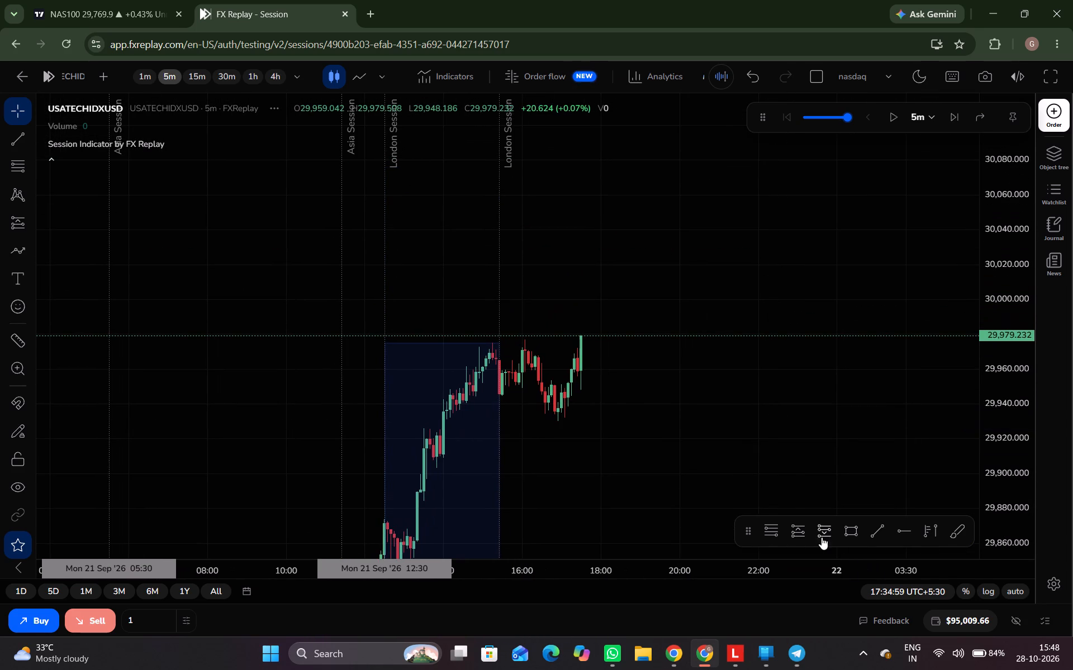
Draw a long position at about 29,978.9 on the latest candle, with stop about 29,948, target about 30,073 and risk/reward 3.05.
click(789, 534)
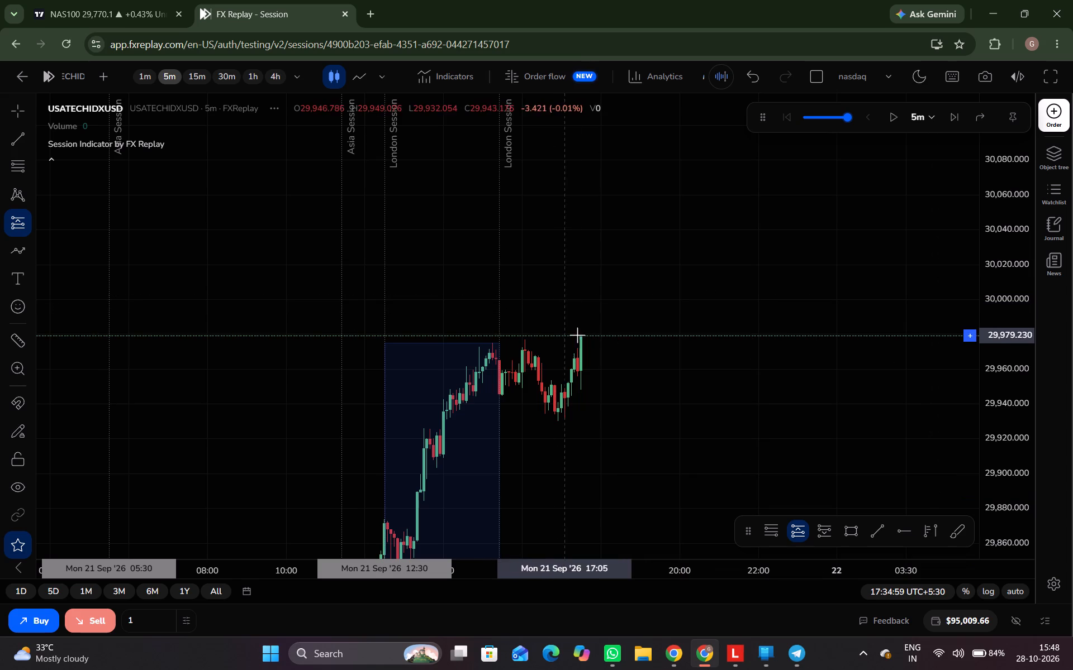
click(579, 336)
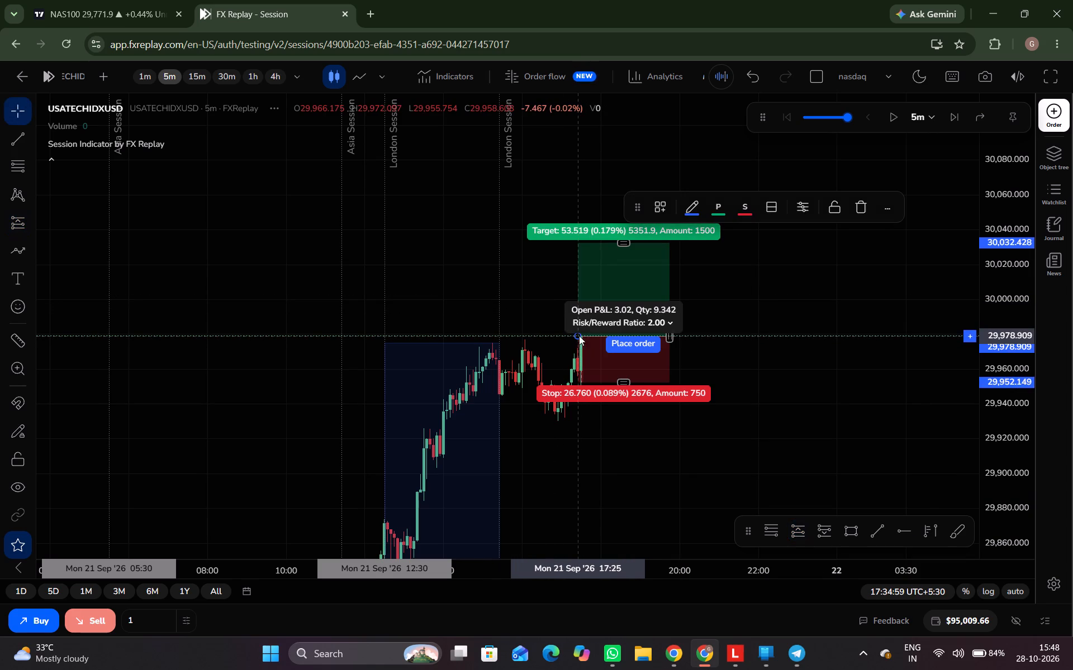
drag(621, 382, 624, 389)
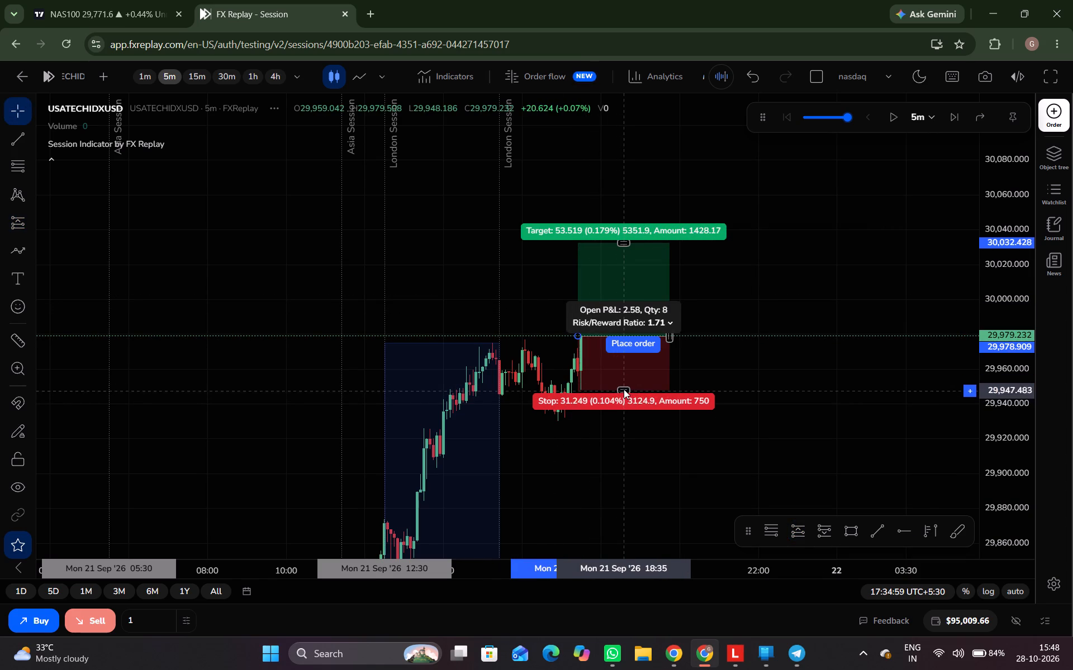
drag(624, 389, 623, 390)
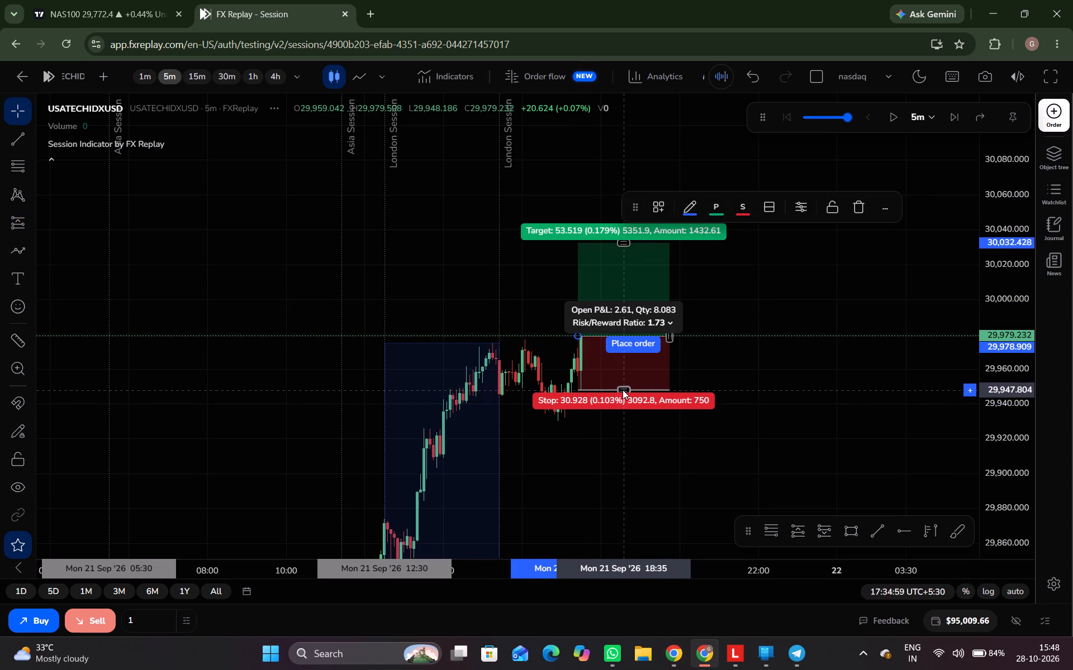
drag(623, 243, 588, 160)
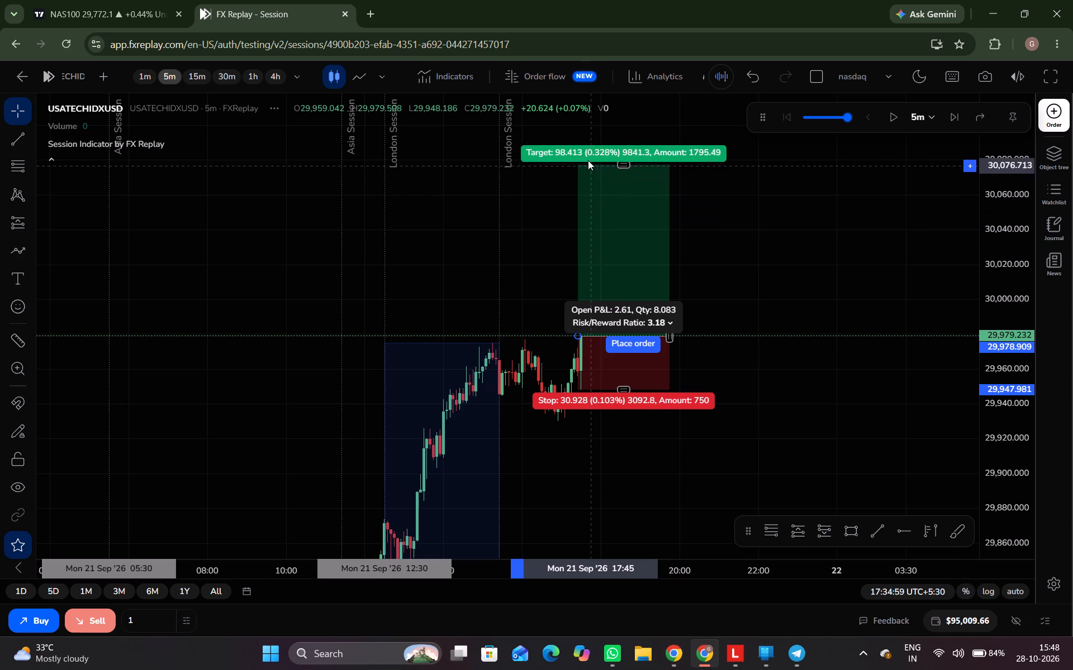
drag(588, 160, 595, 179)
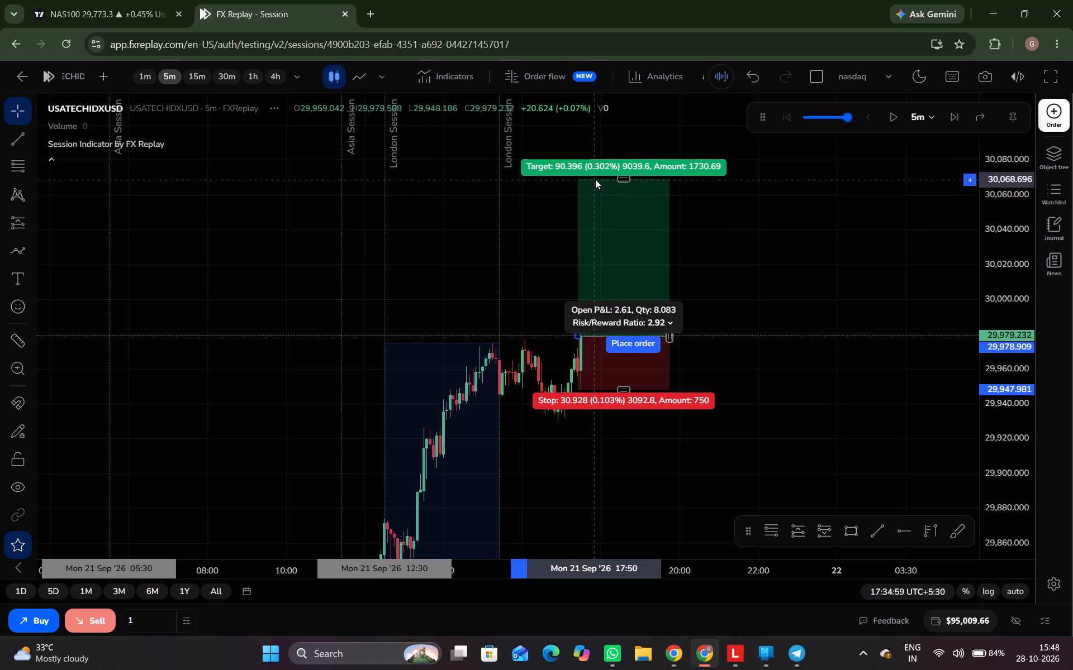
drag(595, 179, 568, 173)
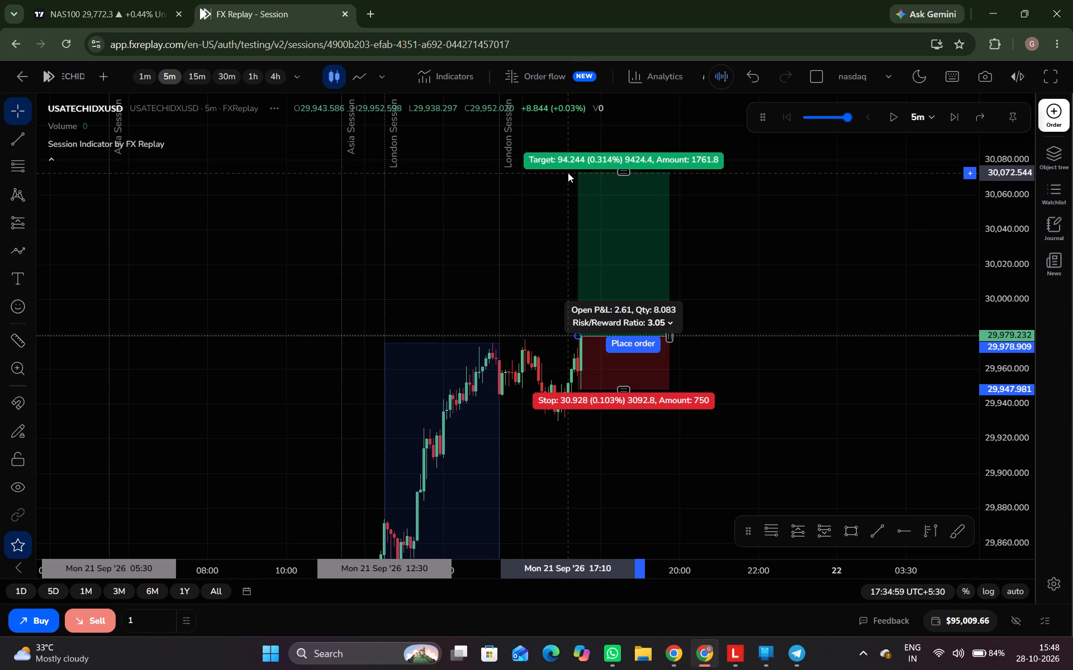
drag(568, 173, 567, 173)
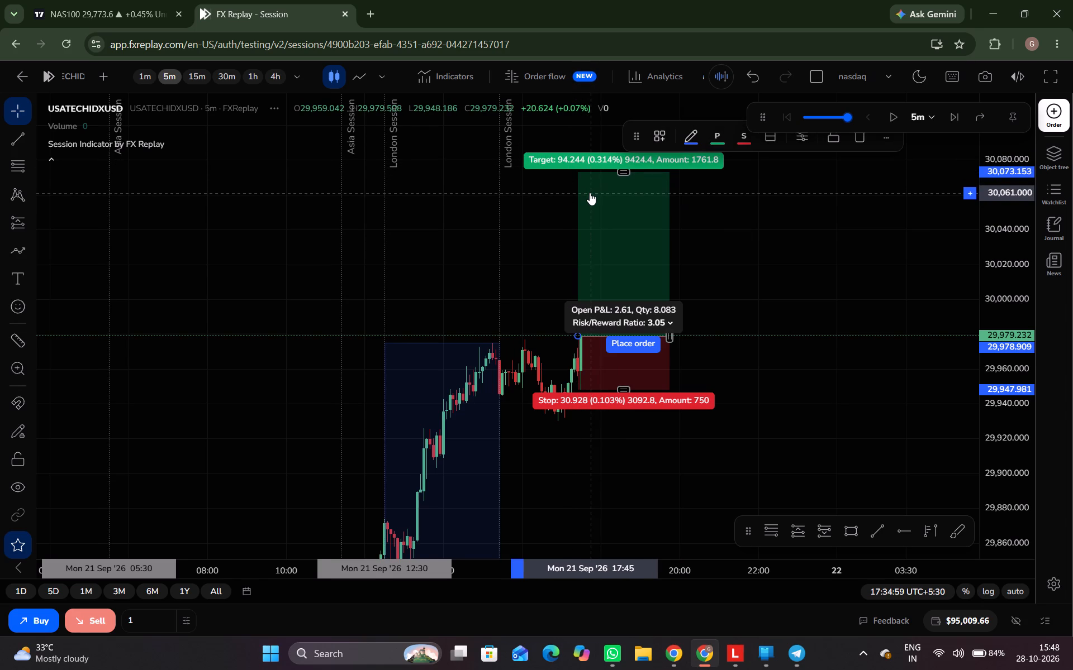
Advance the replay one candle to 17:40 and place a buy stop order at 29,978.909 with stop 29,947.981 and target 30,073.153.
key(ctrl+space)
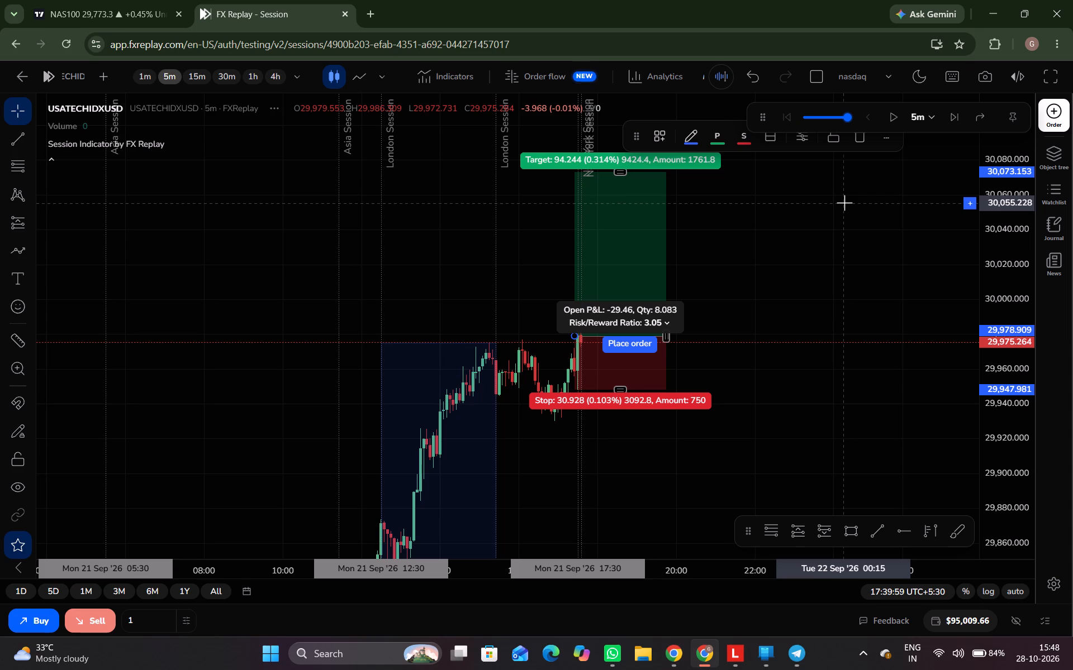
key(alt+b)
key(o)
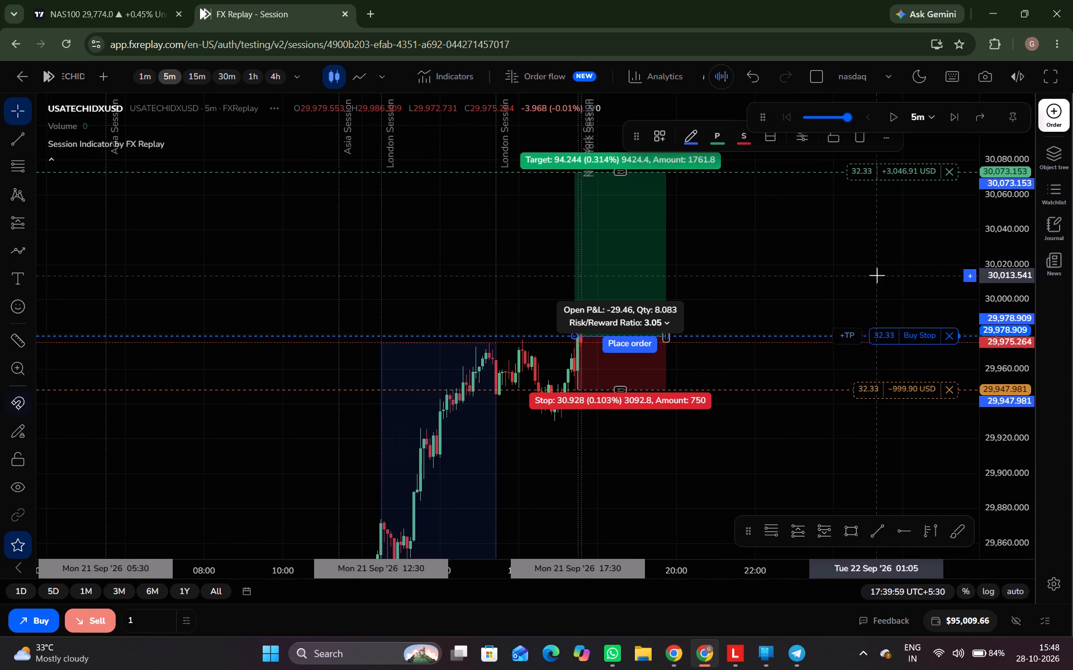
Advance the 5-minute replay to 18:55 on 21 Sep with the buy stop order pending.
key(ctrl+space)
key(ctrl+space)
key(ctrl+space)
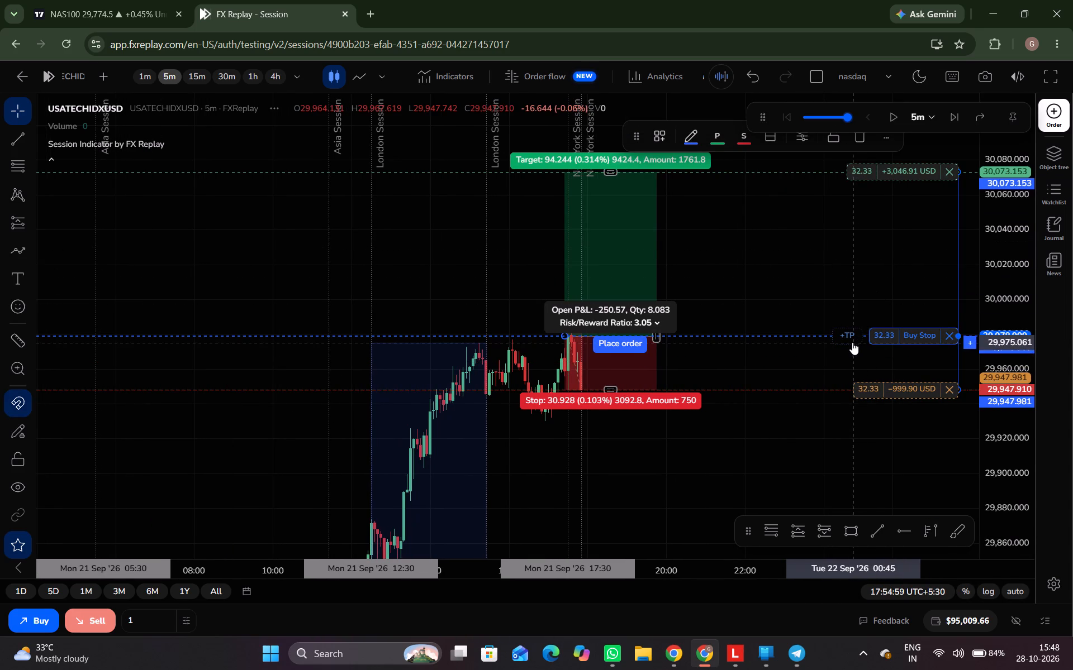
key(ctrl+space)
click(948, 537)
click(773, 428)
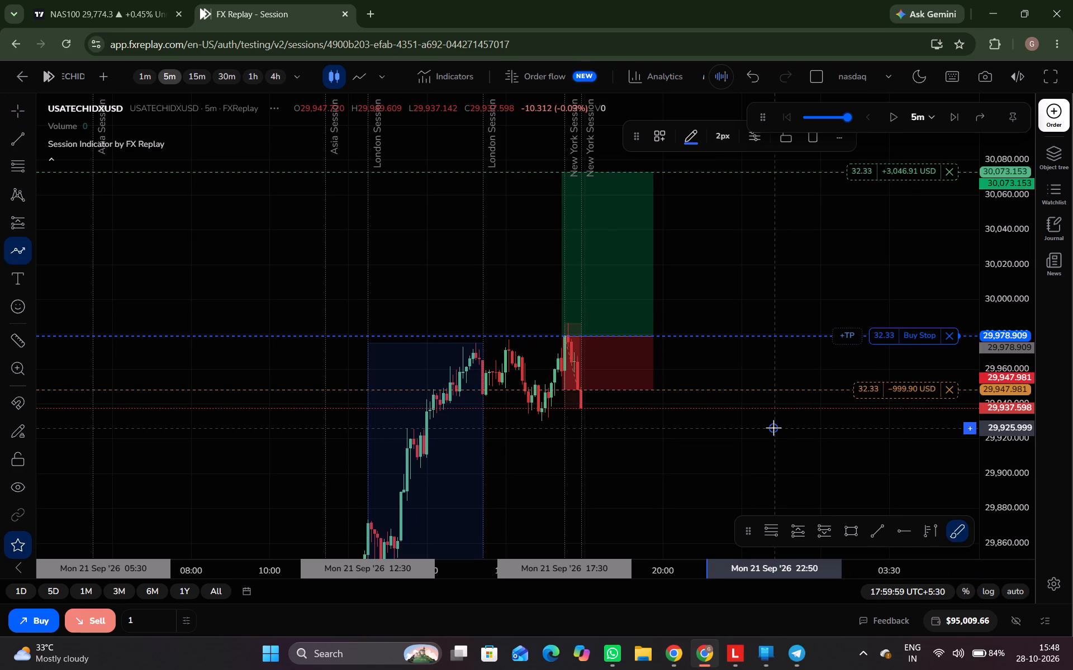
click(773, 428)
key(ctrl+space)
key(ctrl+space)
key(ctrl+space)
key(ctrl+space)
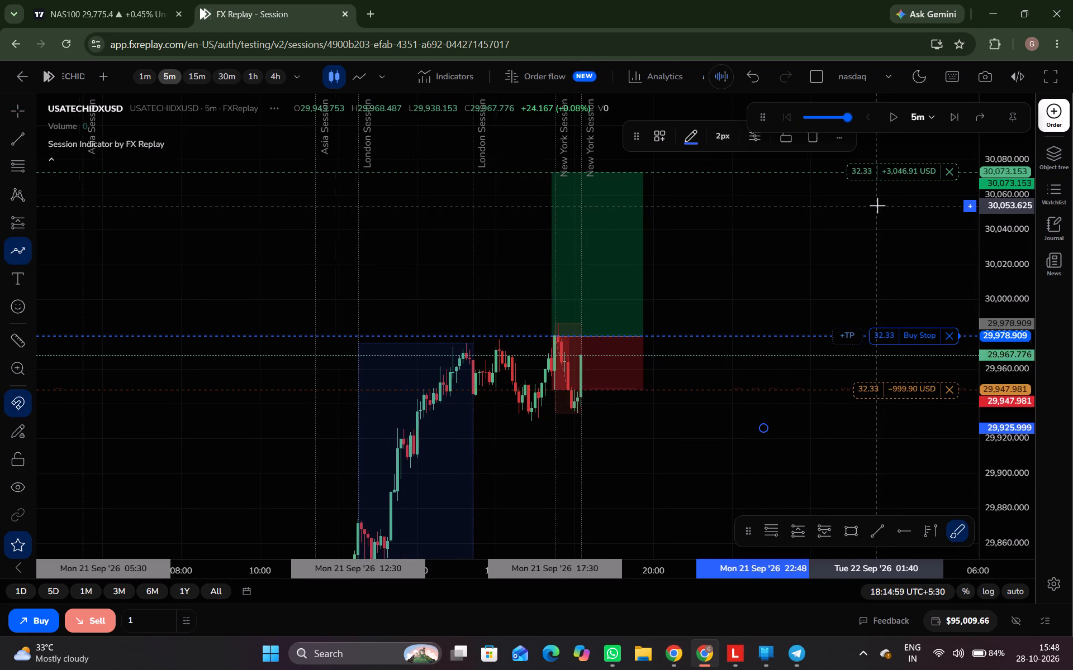
key(ctrl+space)
key(ctrl+space)
key(ctrl+space)
key(ctrl+space)
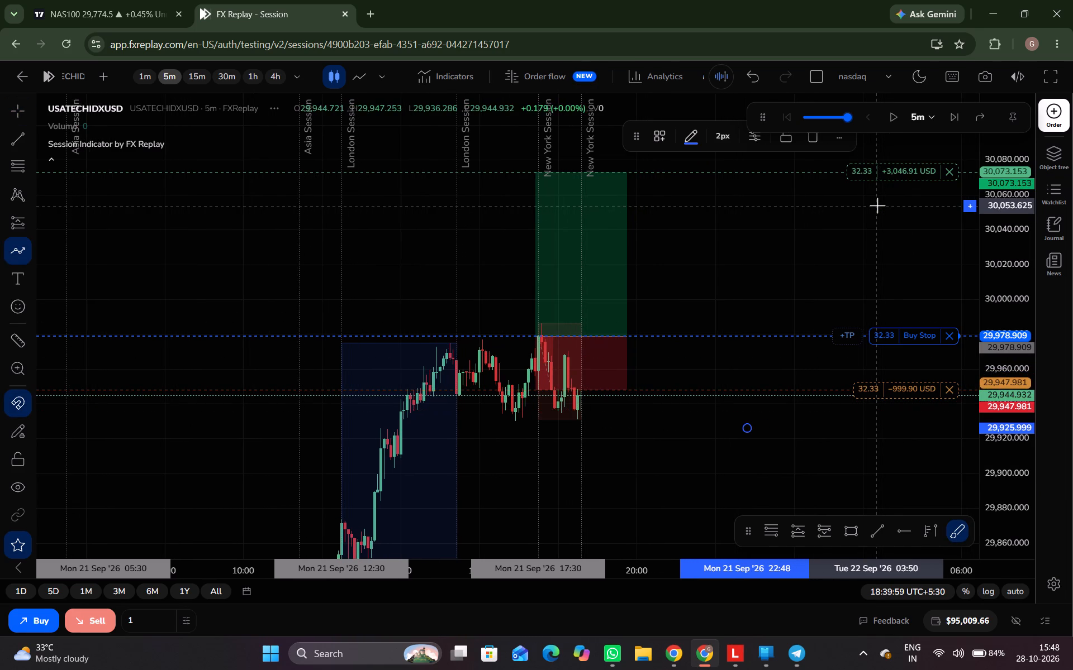
key(ctrl+space)
key(ctrl+space)
key(ctrl+space)
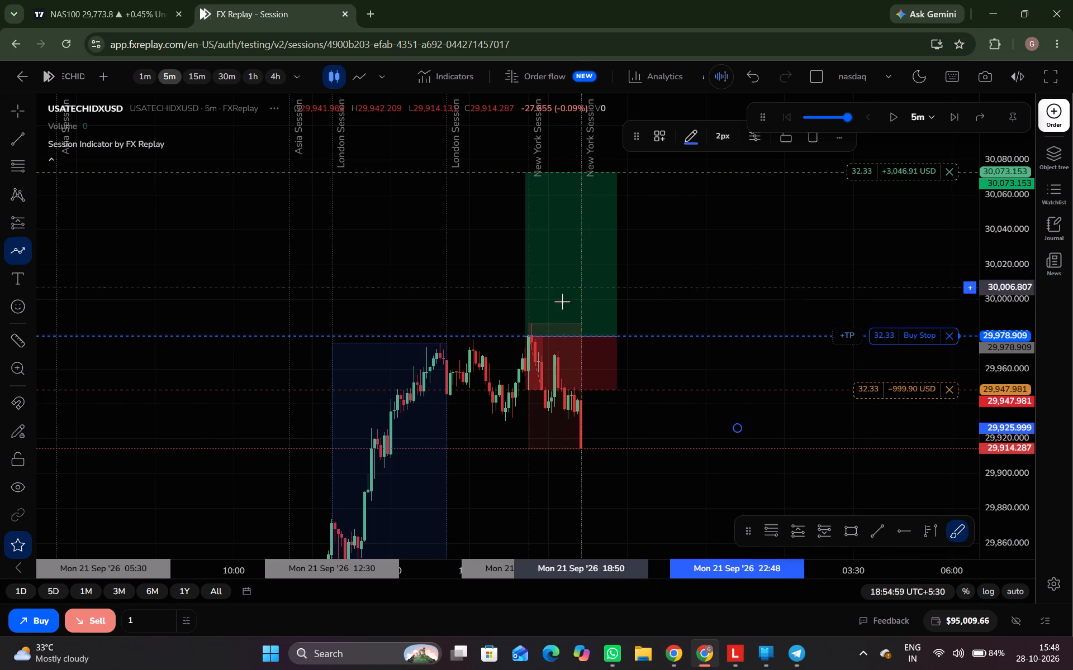
Cancel the pending buy stop order at 29,978.909 together with its stop and target.
click(951, 336)
click(951, 336)
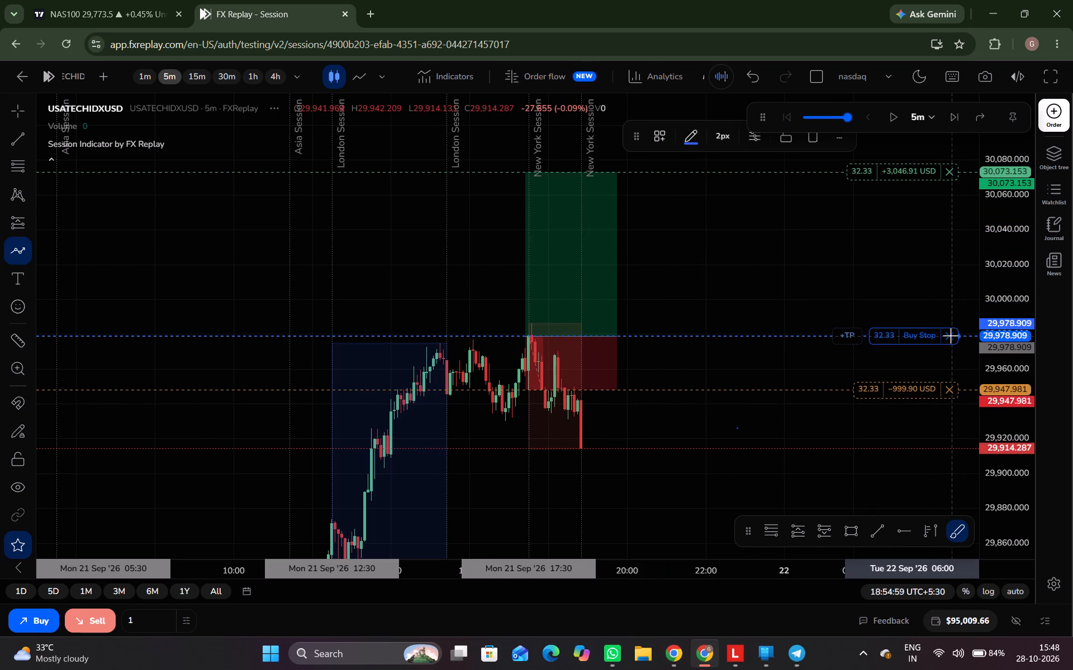
click(951, 336)
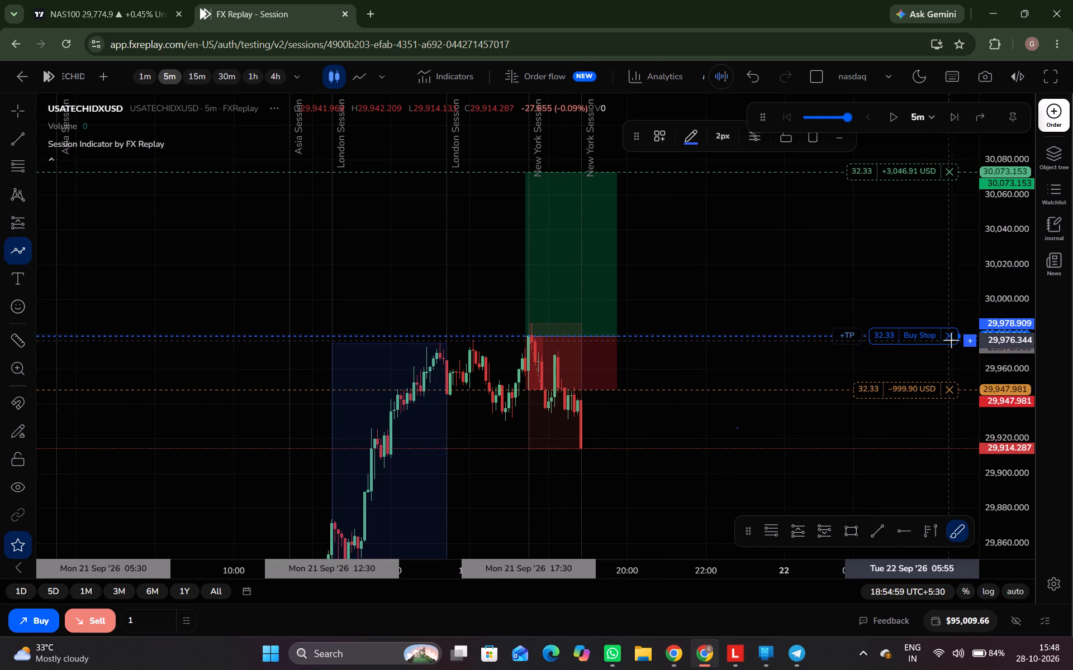
click(954, 337)
drag(854, 337, 861, 391)
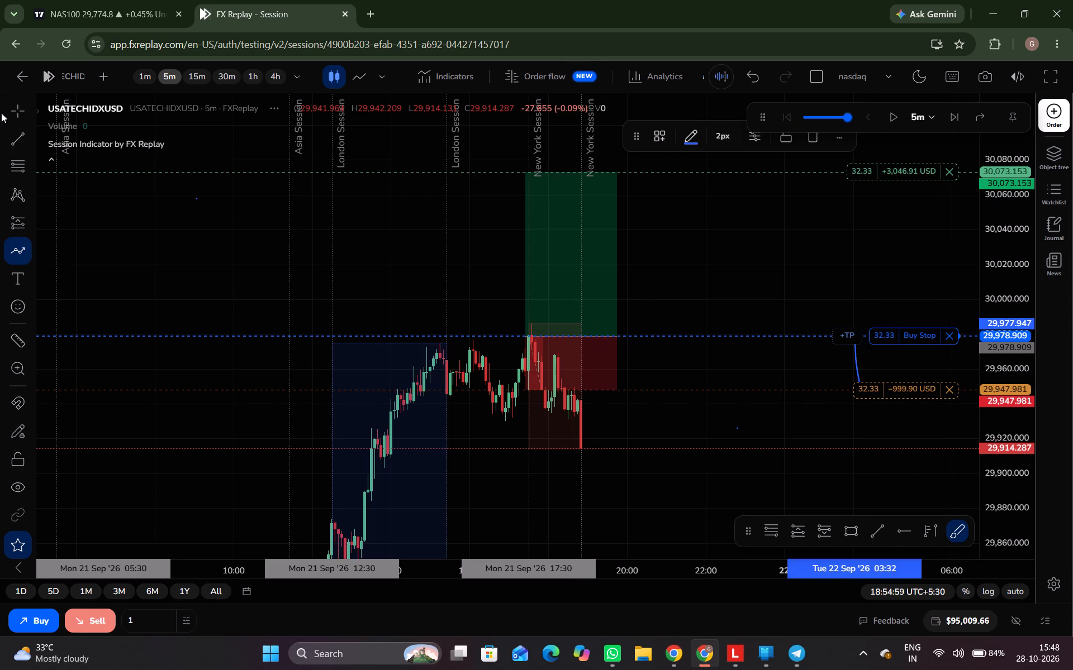
click(6, 111)
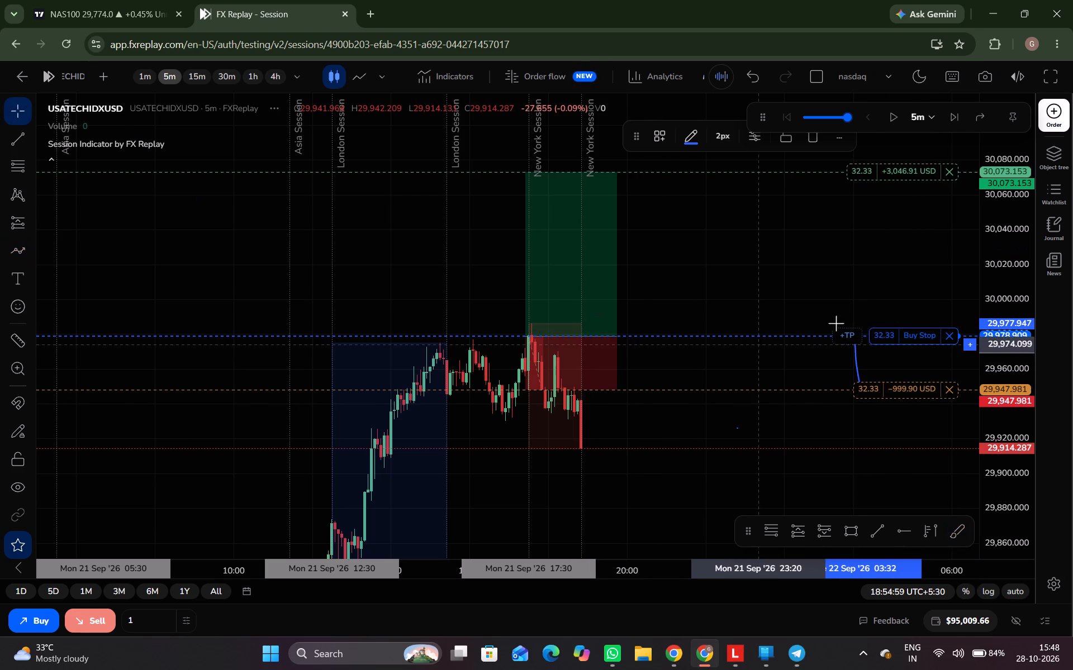
click(949, 336)
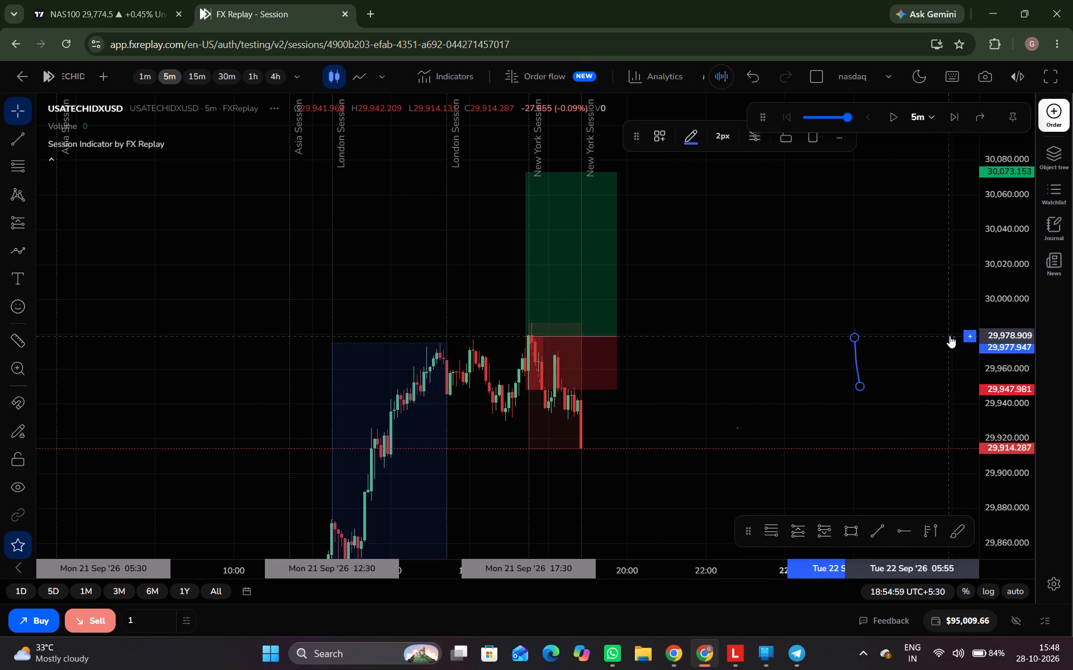
Advance the 5-minute replay to 19:25 on 21 Sep, near the end of the New York session.
key(ctrl+space)
key(ctrl+space)
key(ctrl+space)
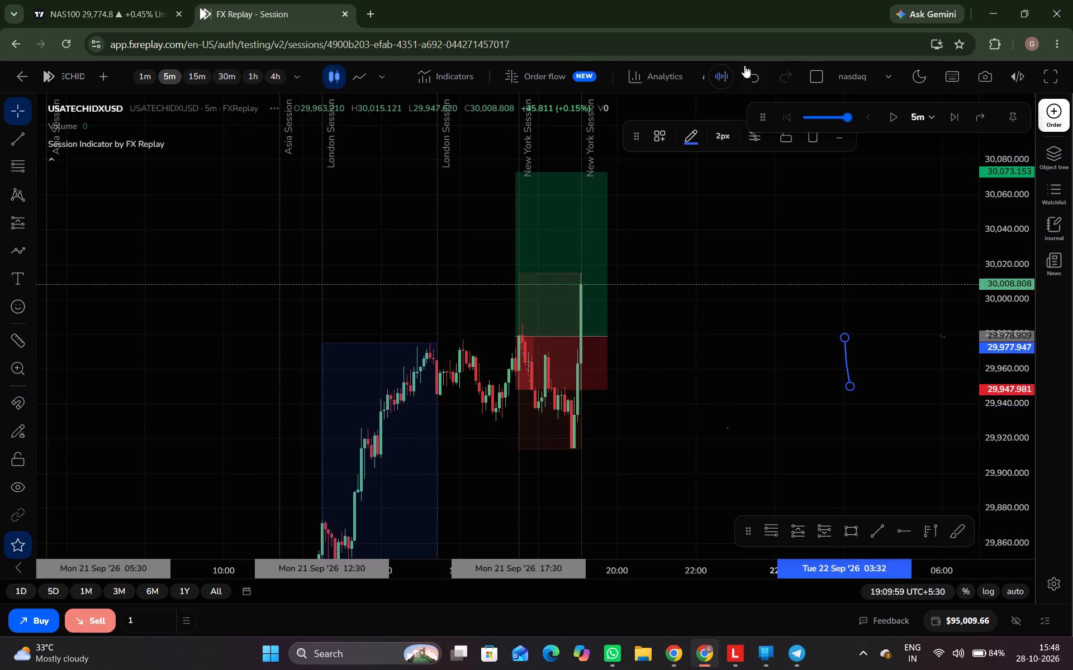
key(ctrl+space)
key(ctrl+space)
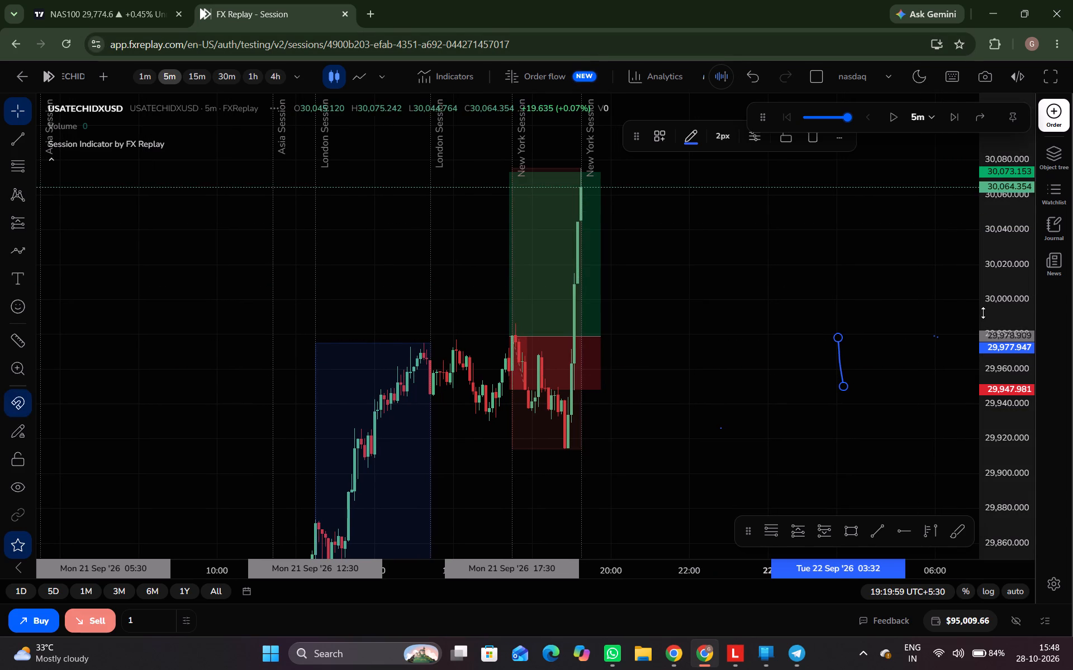
key(ctrl+space)
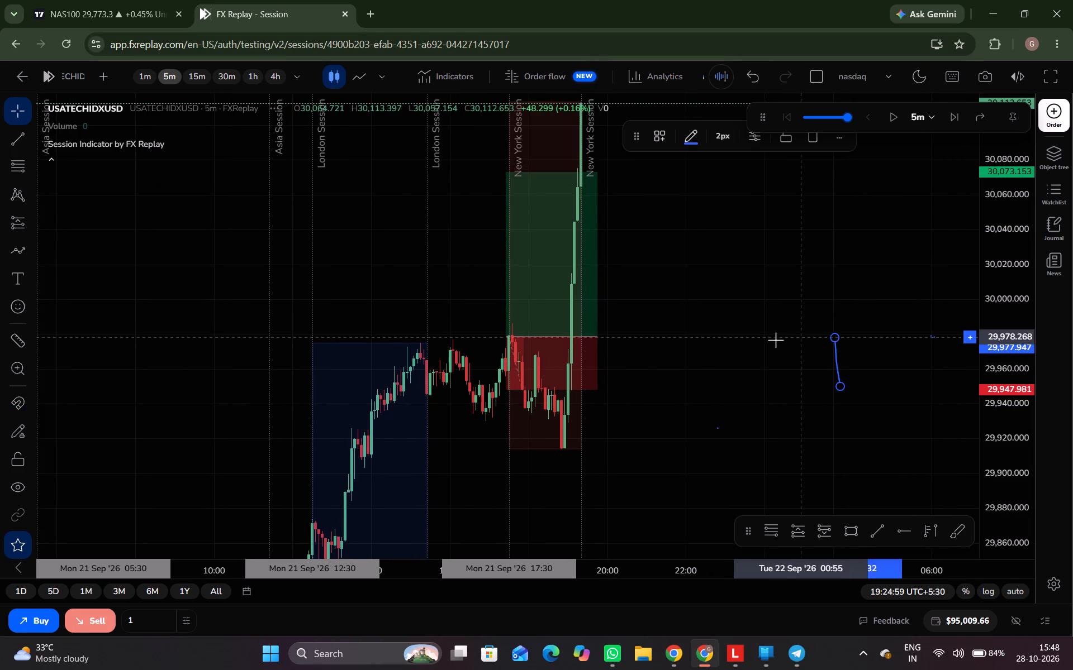
Narrow the long position drawing so it spans only about the first half of the 21 Sep New York session box.
scroll(775, 342, down, 3)
scroll(805, 301, down, 2)
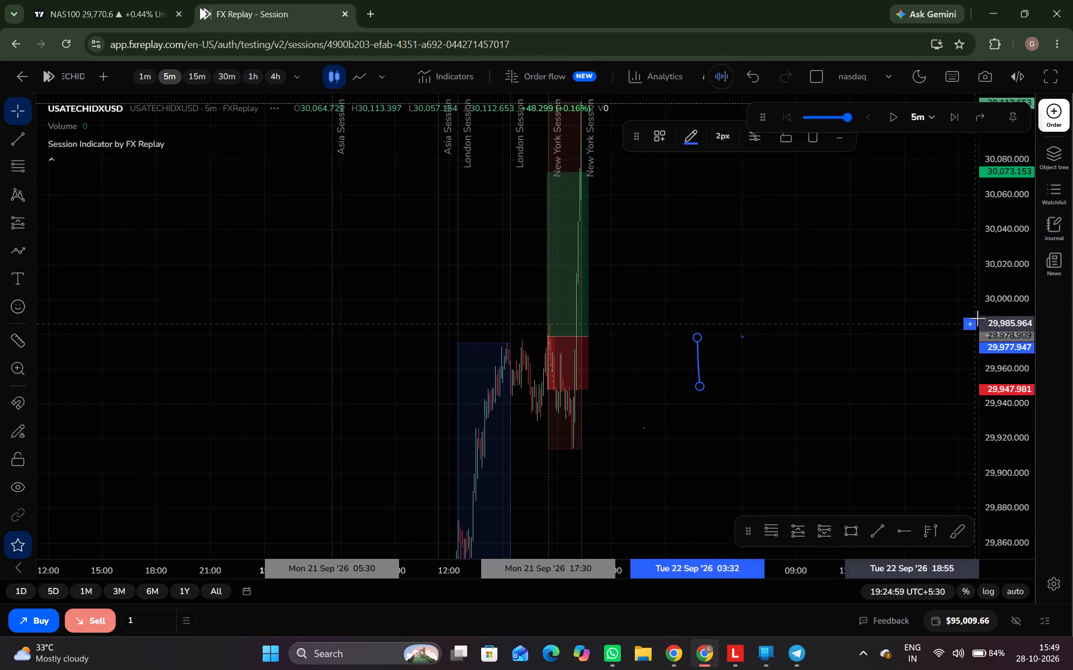
drag(1014, 277, 1032, 465)
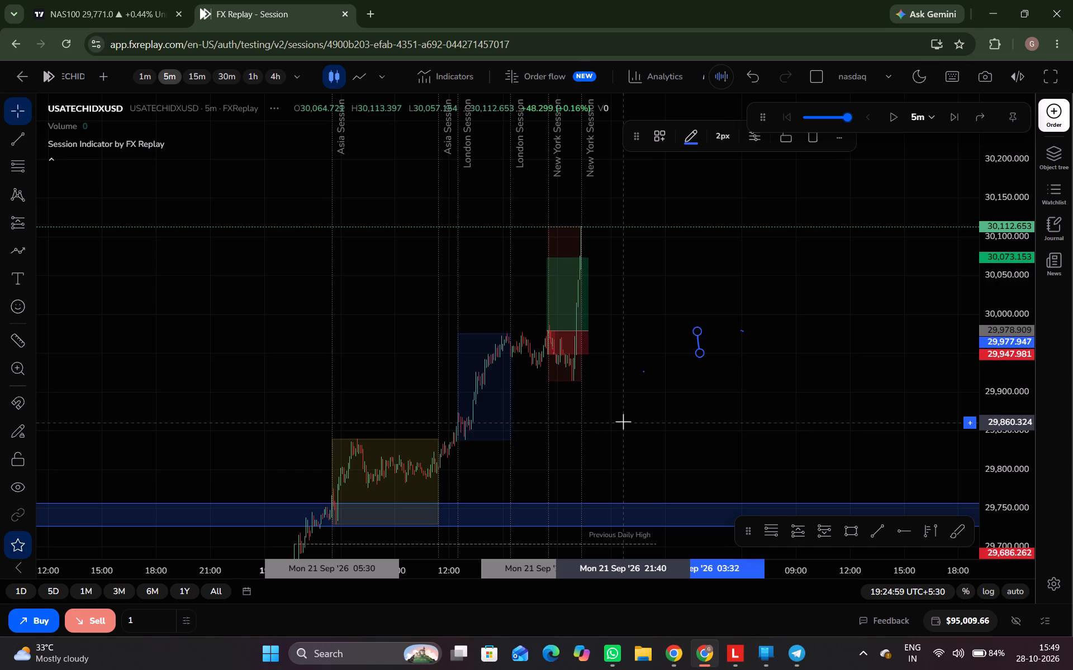
scroll(623, 422, up, 4)
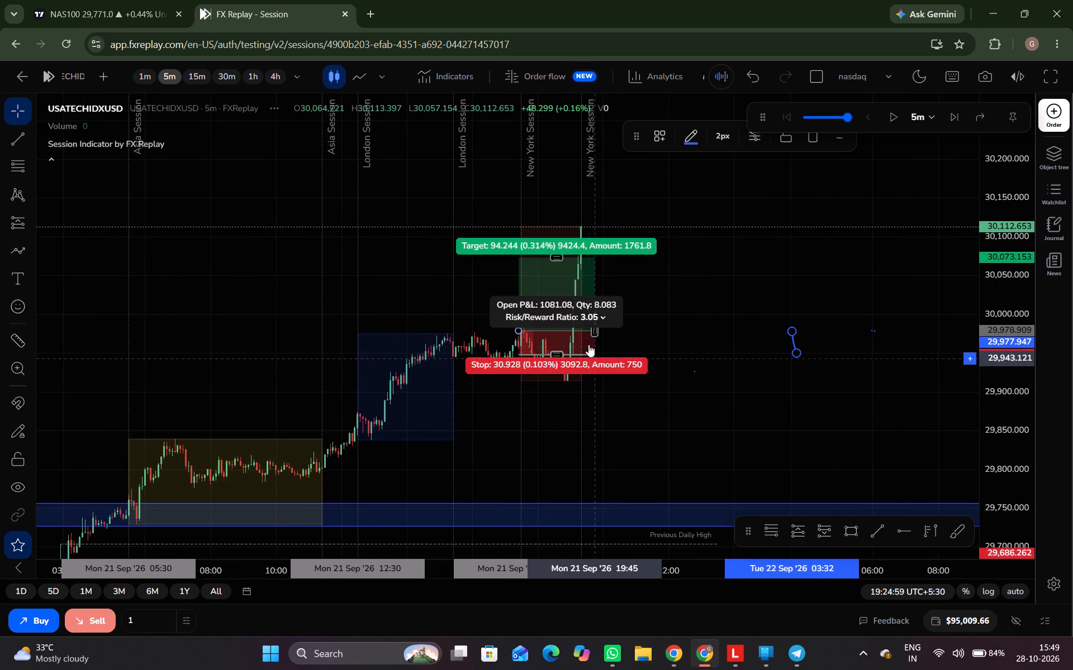
drag(593, 332, 554, 338)
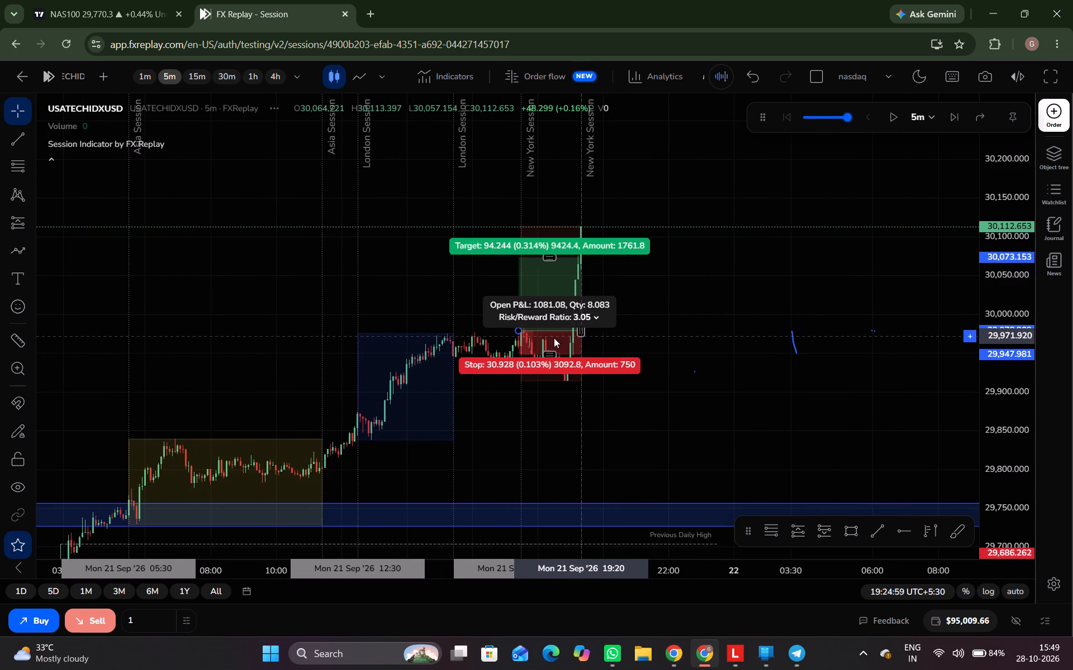
drag(554, 338, 553, 334)
double_click(640, 406)
Switch to the 15-minute chart and advance the replay to 15:45 on 22 Sep, just past the London session end.
scroll(711, 442, down, 1)
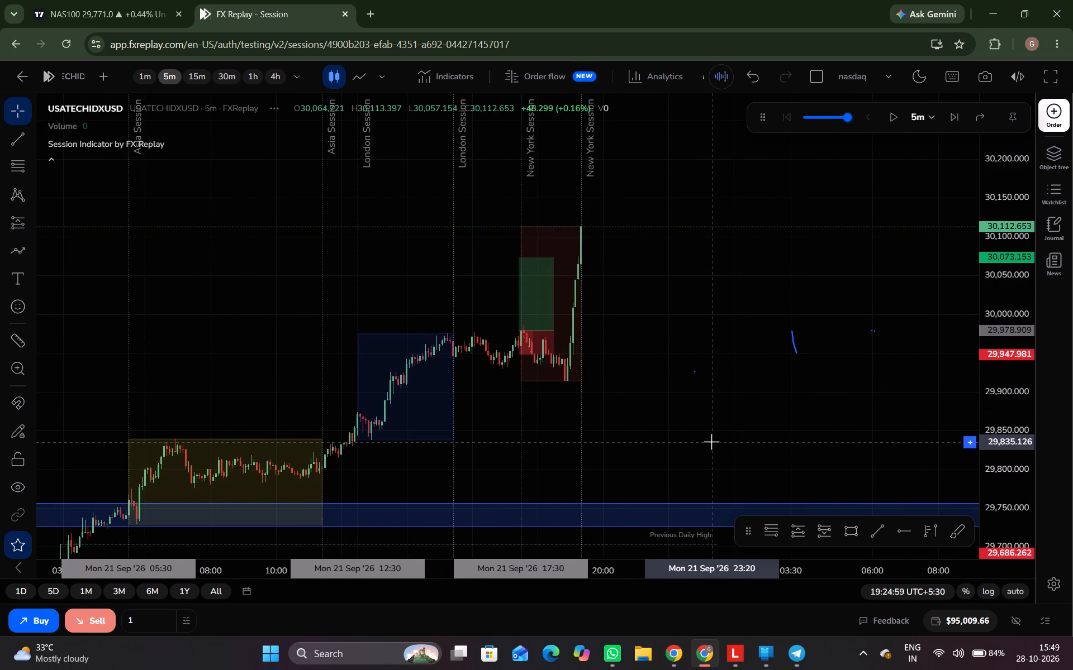
scroll(711, 442, down, 1)
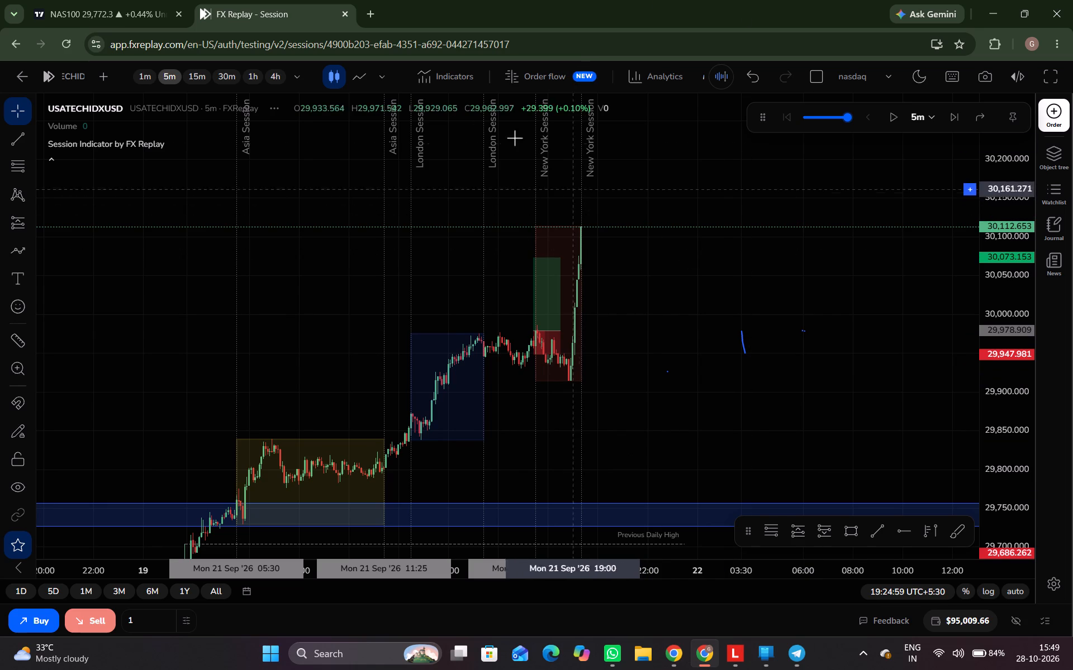
click(206, 79)
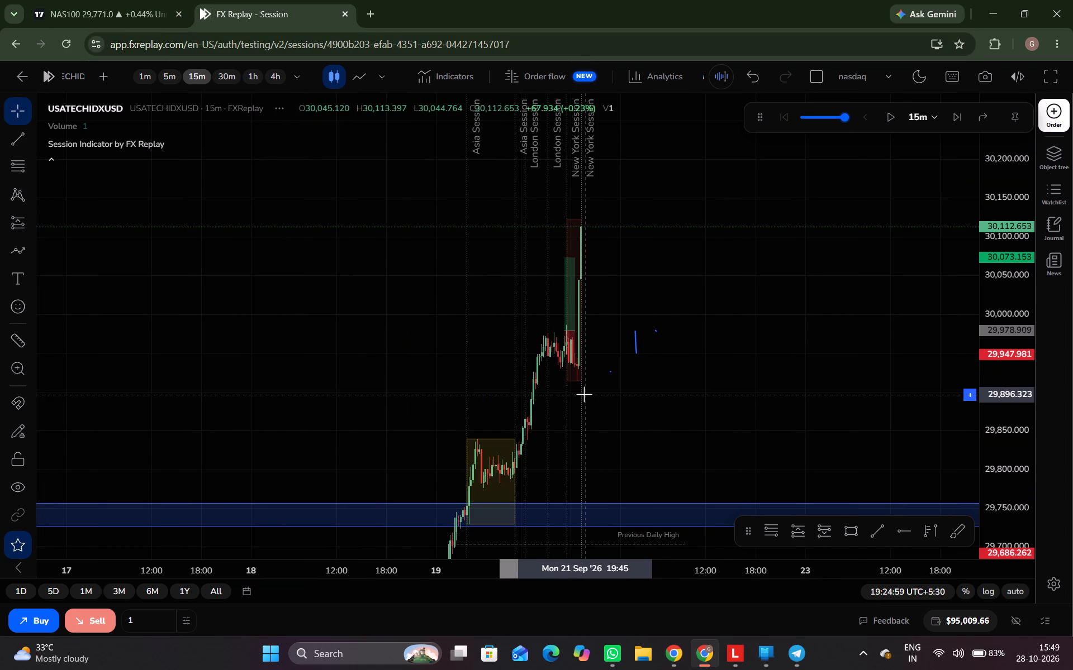
key(space)
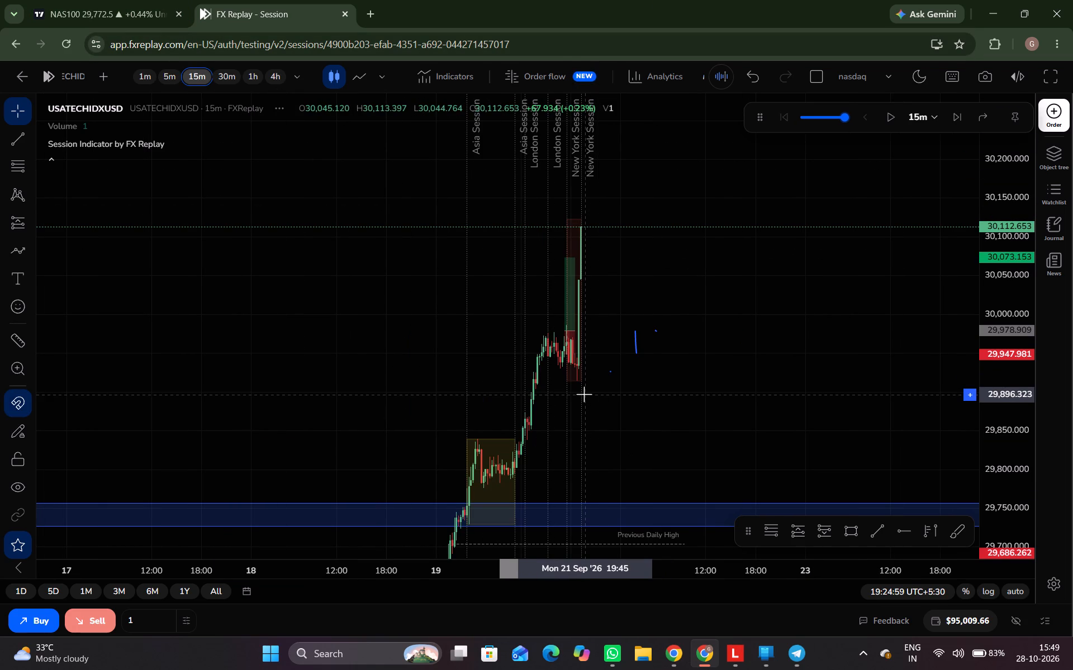
key(ctrl+space)
key(ctrl+space)
key(ctrl+space)
key(ctrl+space)
key(ctrl+space)
key(ctrl+space)
key(ctrl+space)
key(ctrl+space)
key(ctrl+space)
key(ctrl+space)
key(ctrl+space)
key(ctrl+space)
key(ctrl+space)
key(ctrl+space)
key(ctrl+space)
key(ctrl+space)
key(ctrl+space)
key(ctrl+space)
key(ctrl+space)
key(ctrl+space)
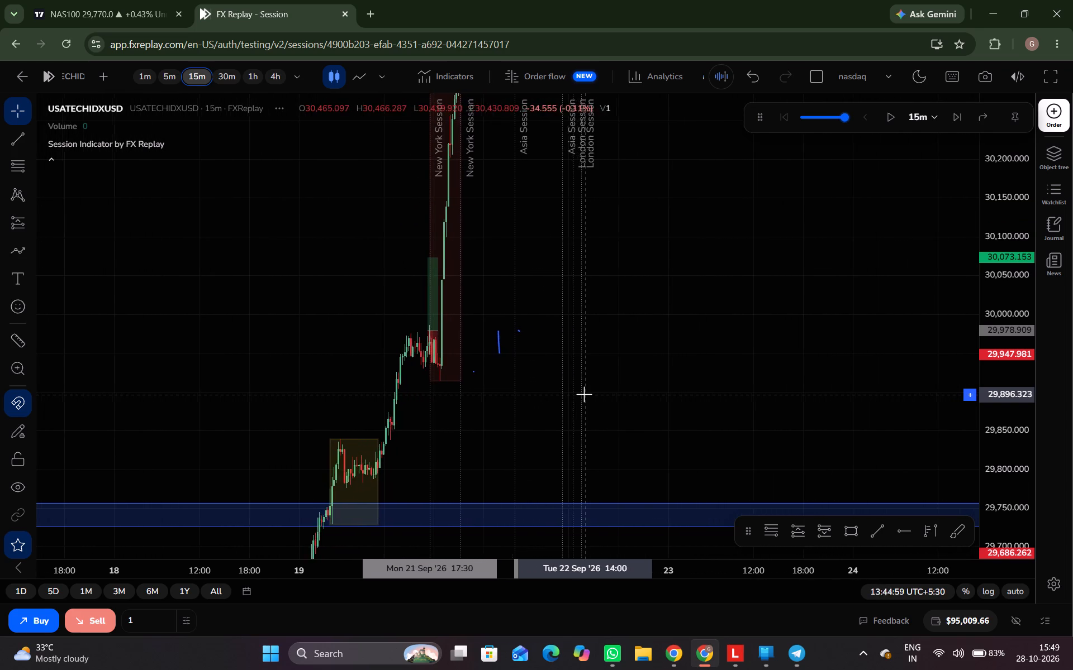
key(ctrl+space)
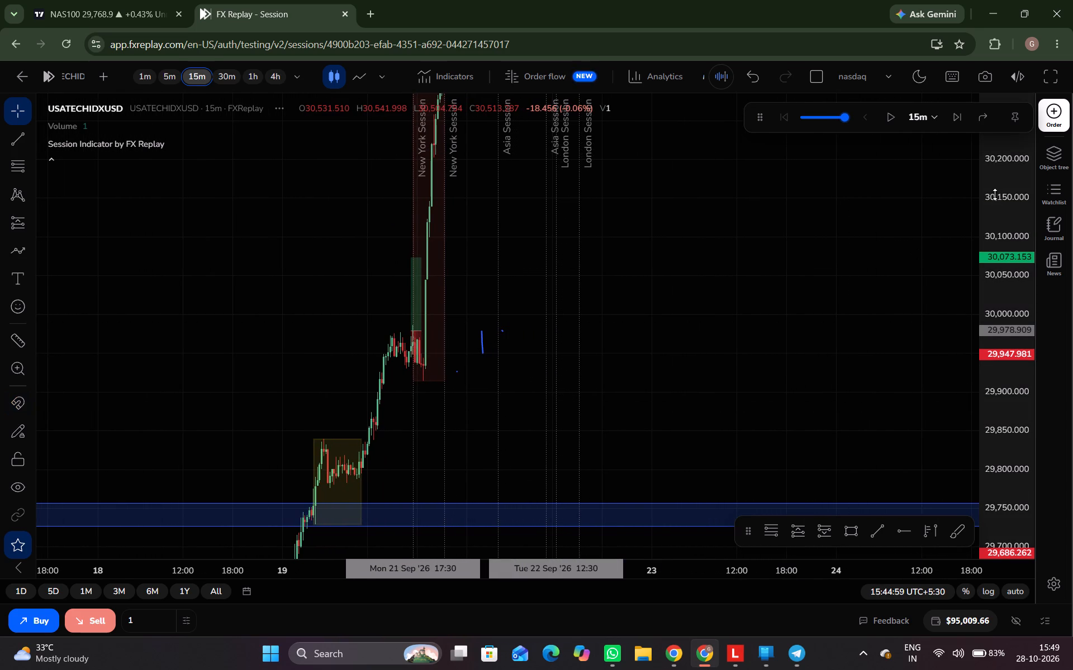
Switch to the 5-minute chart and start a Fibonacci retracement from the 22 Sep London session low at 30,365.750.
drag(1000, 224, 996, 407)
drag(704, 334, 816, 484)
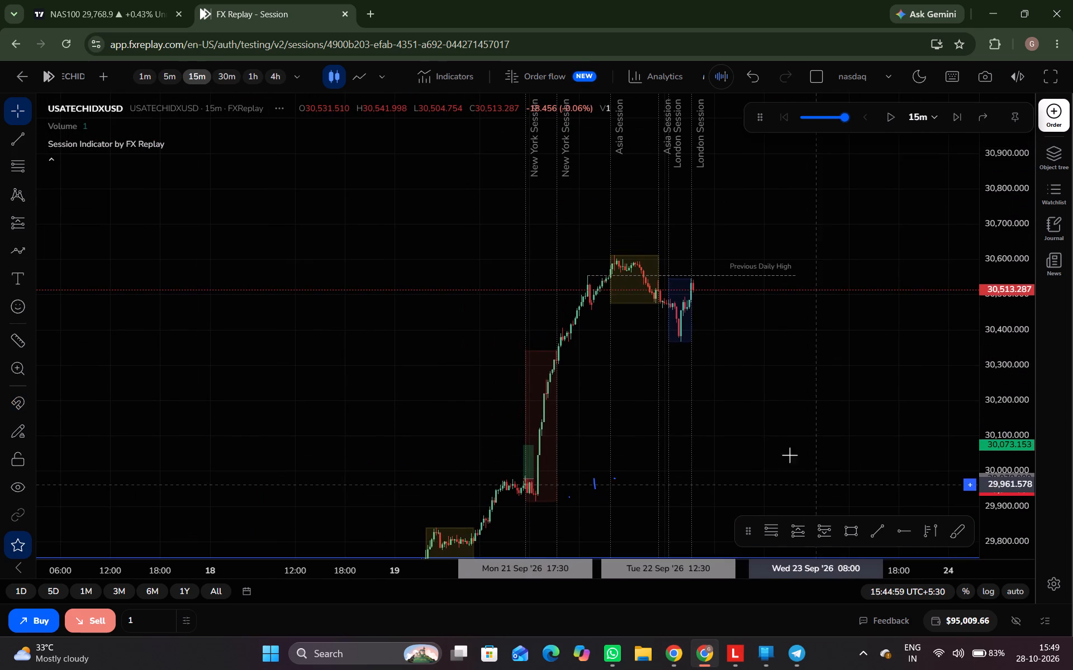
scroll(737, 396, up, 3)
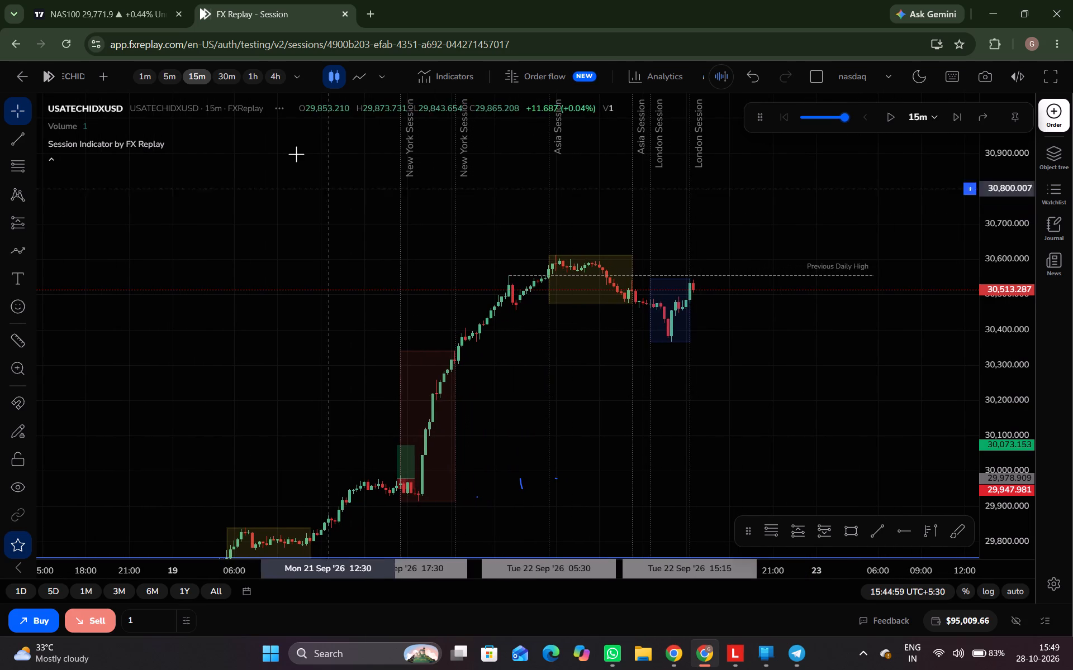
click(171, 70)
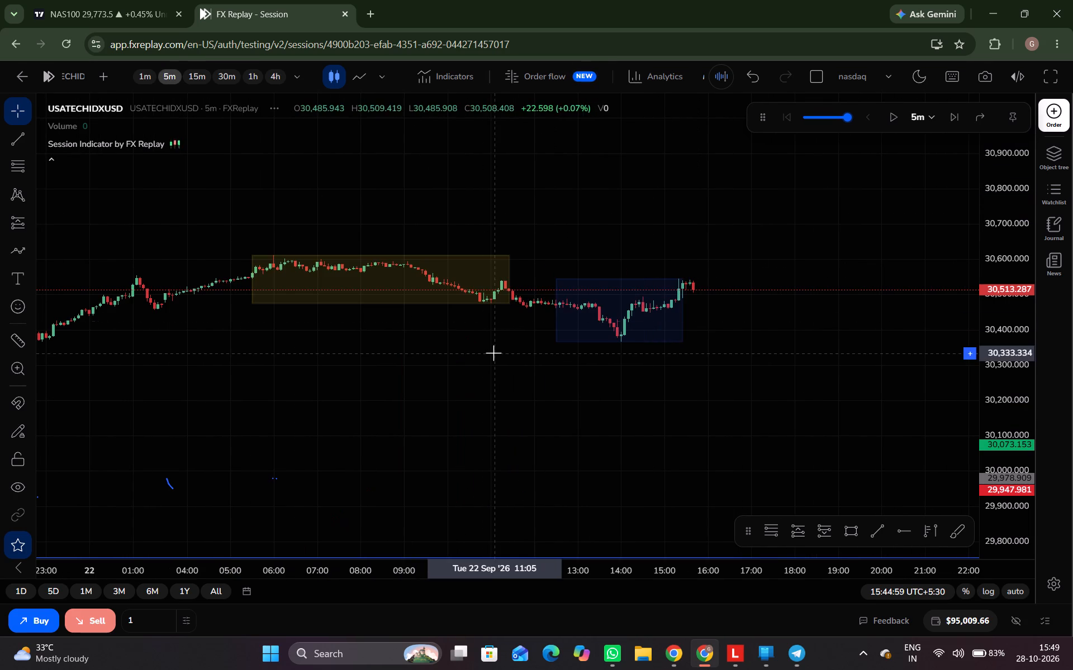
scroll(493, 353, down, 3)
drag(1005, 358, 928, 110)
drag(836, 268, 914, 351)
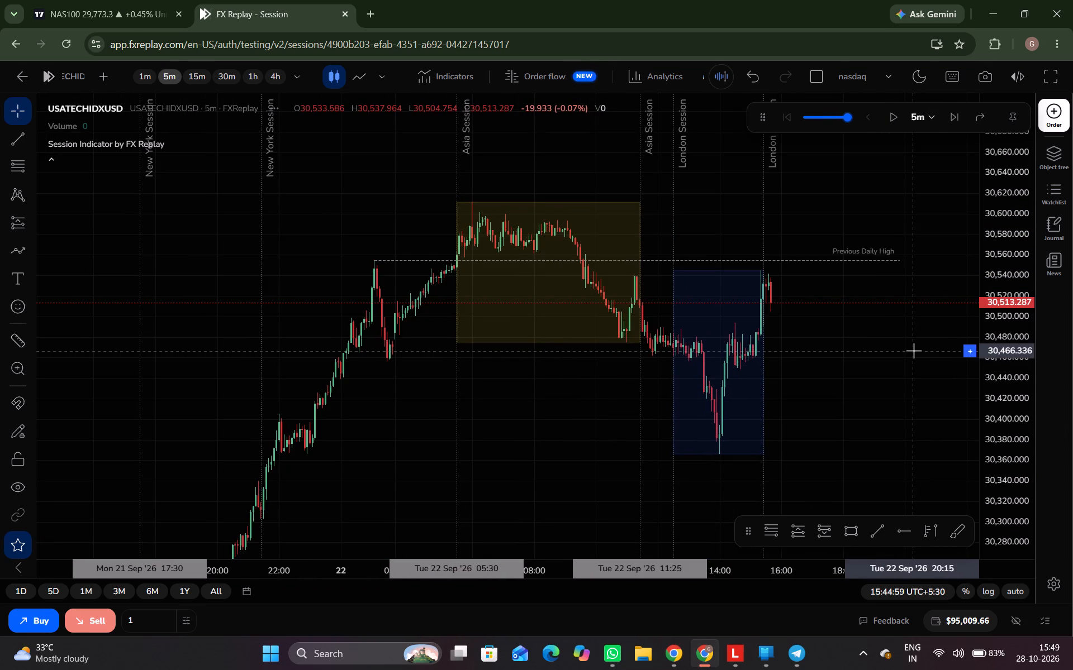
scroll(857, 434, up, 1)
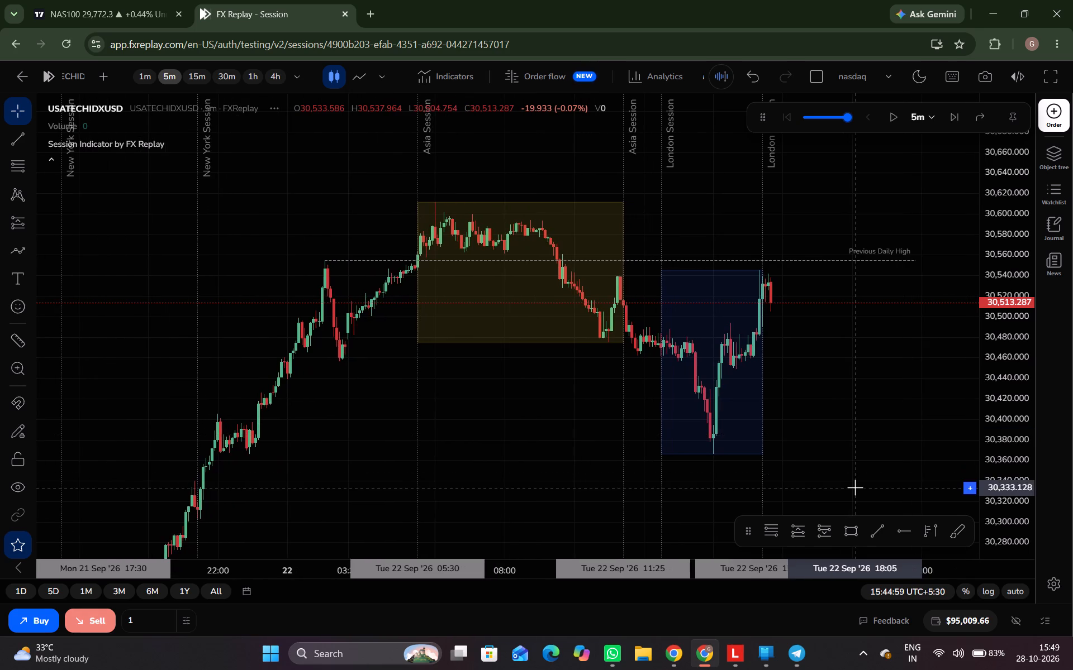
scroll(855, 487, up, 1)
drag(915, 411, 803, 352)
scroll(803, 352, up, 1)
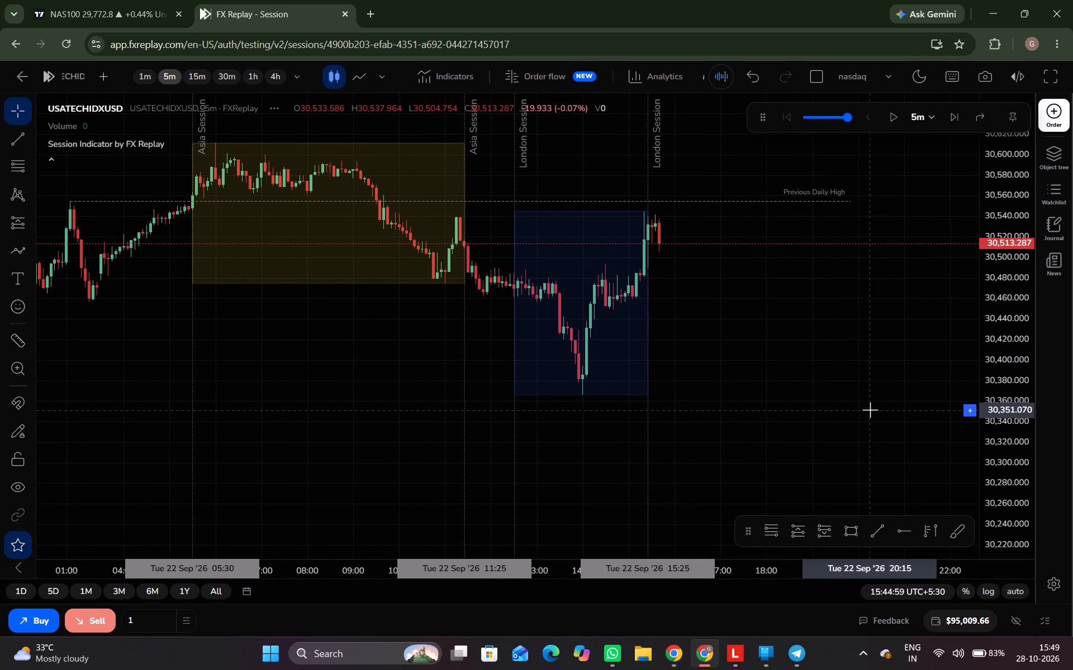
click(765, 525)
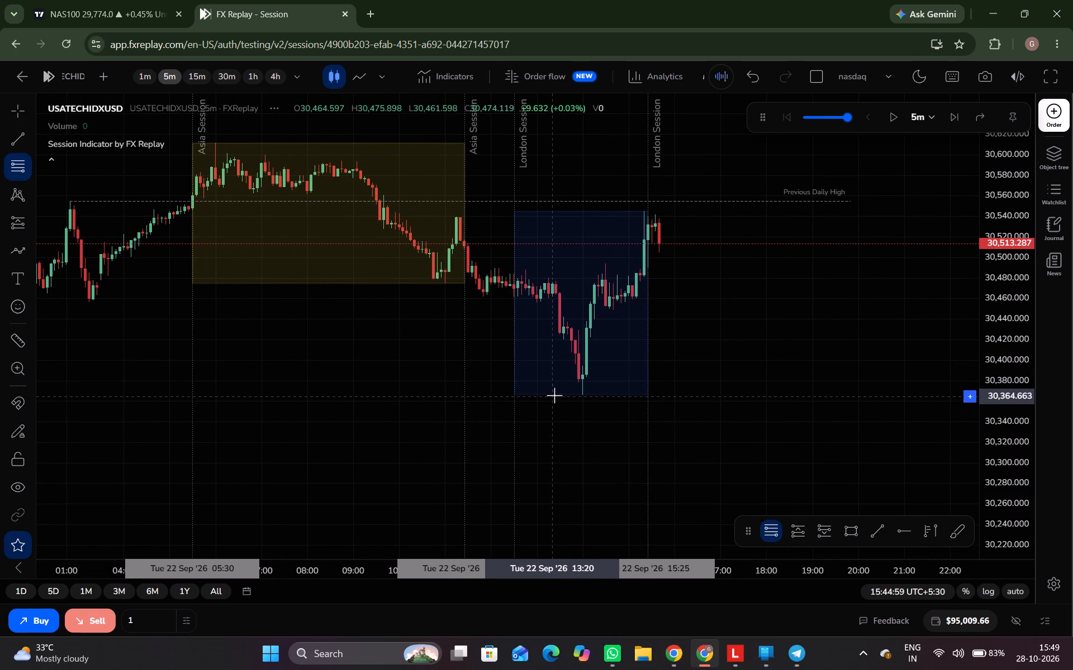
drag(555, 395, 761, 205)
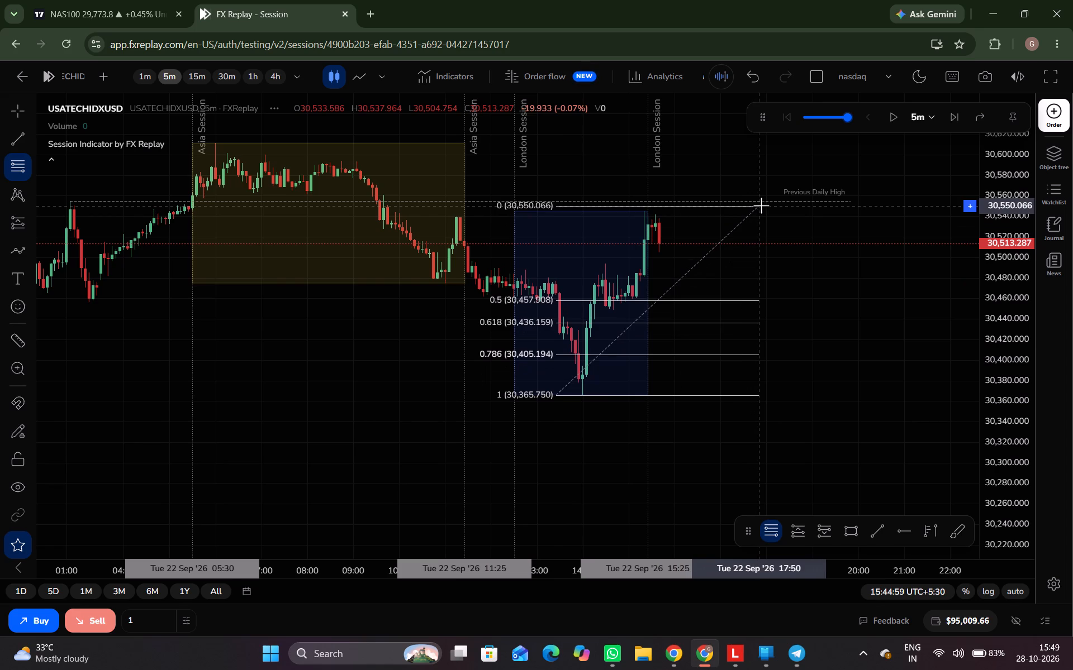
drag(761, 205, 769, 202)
Advance the replay in 5-minute candles to 18:55 on 22 Sep, into the New York session, leaving the Fibonacci's end unplaced.
key(ctrl+space)
key(ctrl+space)
key(ctrl+space)
key(ctrl+space)
key(ctrl+space)
key(ctrl+space)
key(ctrl+space)
key(ctrl+space)
key(ctrl+space)
key(ctrl+space)
key(ctrl+space)
key(ctrl+space)
key(ctrl+space)
key(ctrl+space)
key(ctrl+space)
key(ctrl+space)
key(ctrl+space)
key(ctrl+space)
key(ctrl+space)
key(ctrl+space)
key(ctrl+space)
key(ctrl+space)
key(ctrl+space)
key(ctrl+space)
key(ctrl+space)
key(ctrl+space)
key(ctrl+space)
key(ctrl+space)
key(ctrl+space)
key(ctrl+space)
key(ctrl+space)
key(ctrl+space)
key(ctrl+space)
key(ctrl+space)
key(ctrl+space)
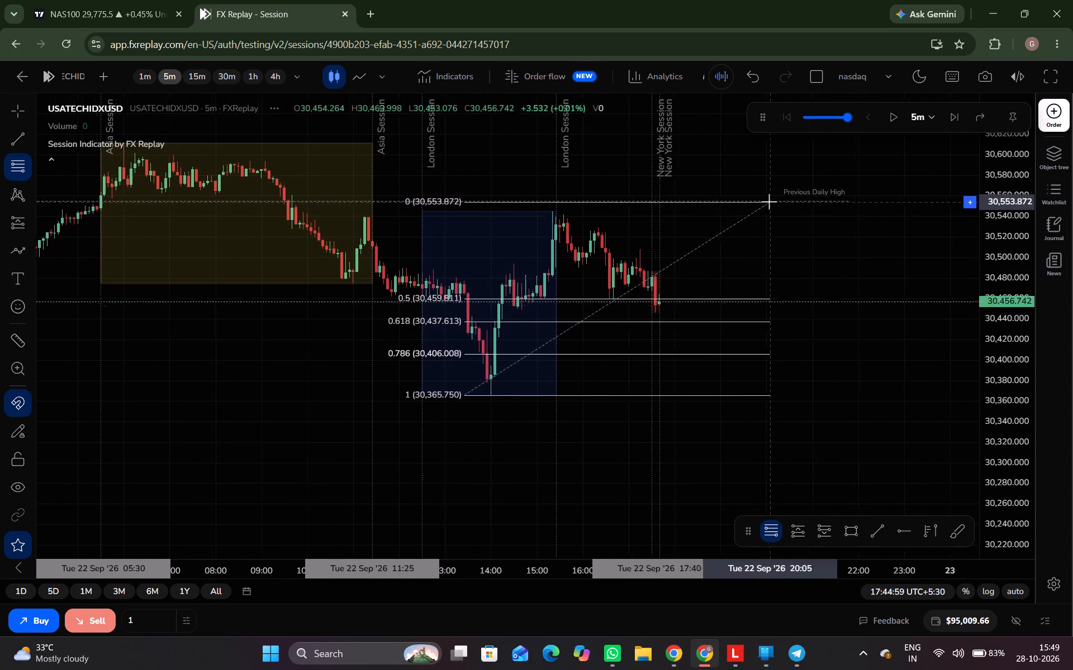
drag(769, 202, 775, 209)
key(ctrl+space)
key(ctrl+space)
key(ctrl+space)
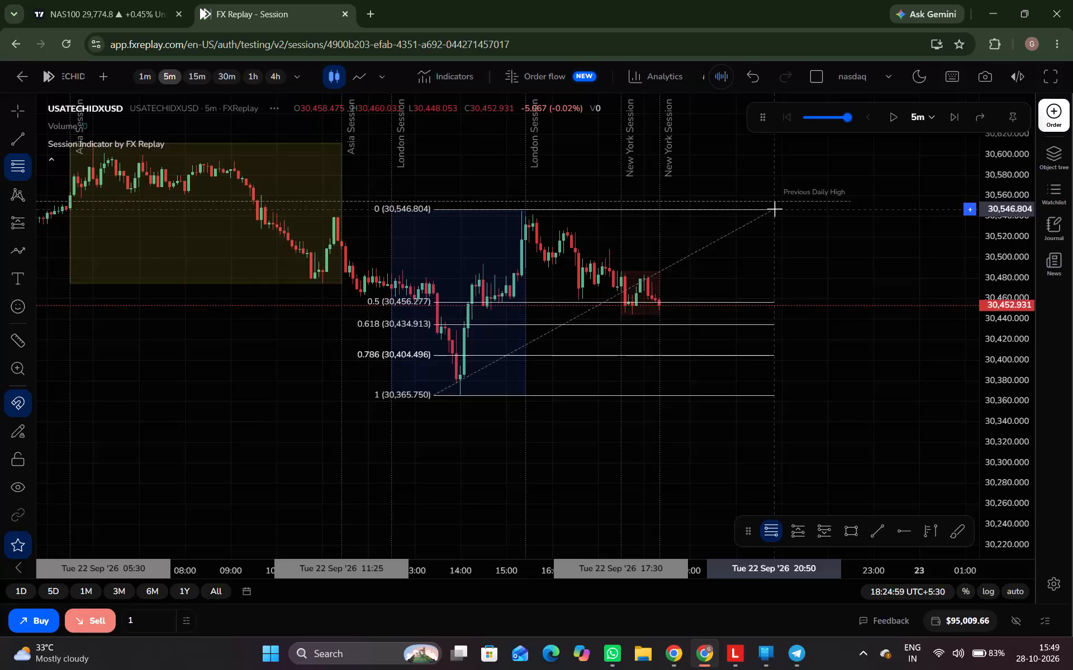
drag(775, 209, 775, 209)
key(ctrl+space)
key(ctrl+space)
key(ctrl+space)
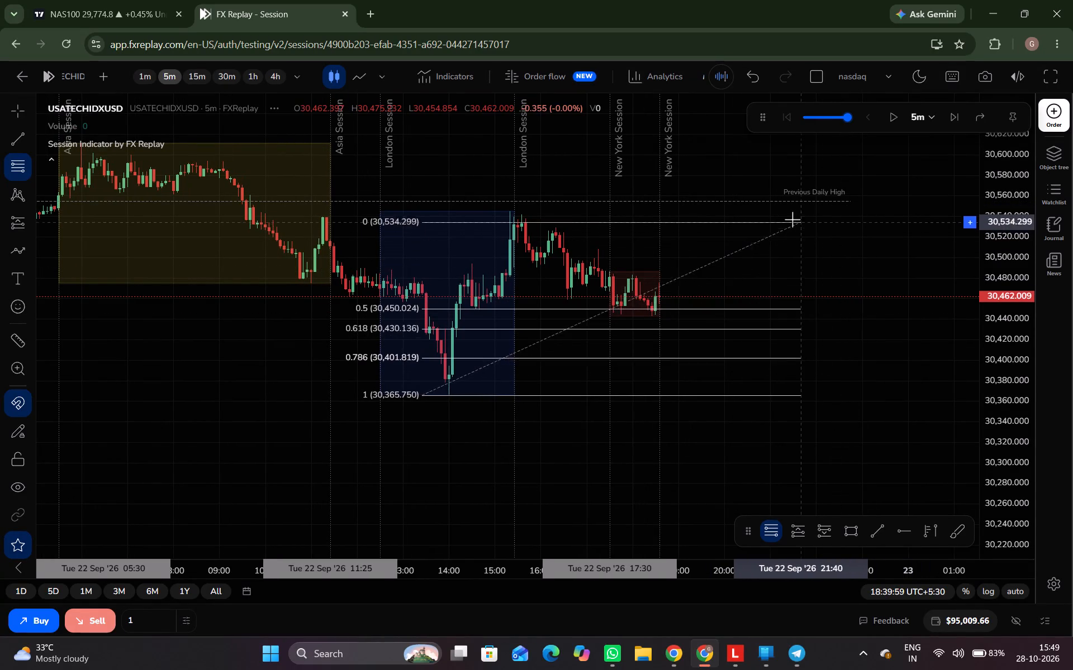
key(ctrl+space)
key(ctrl+space)
key(ctrl+space)
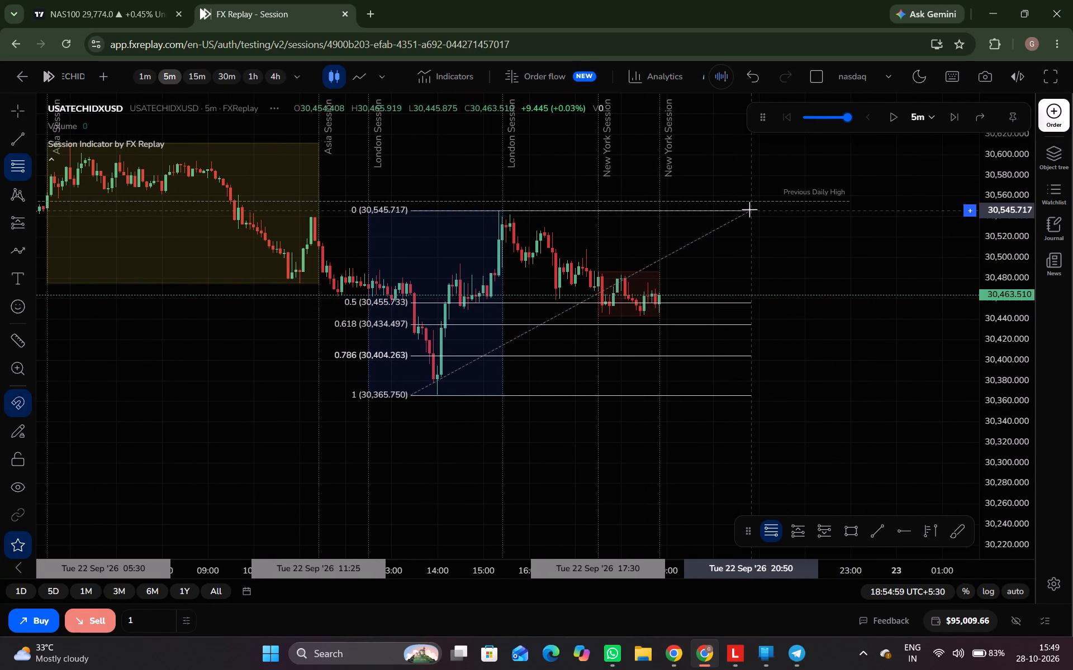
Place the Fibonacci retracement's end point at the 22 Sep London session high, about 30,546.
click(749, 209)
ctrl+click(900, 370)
Advance the 5-minute replay to 20:45 on 22 Sep, through the New York session.
key(ctrl+space)
key(ctrl+space)
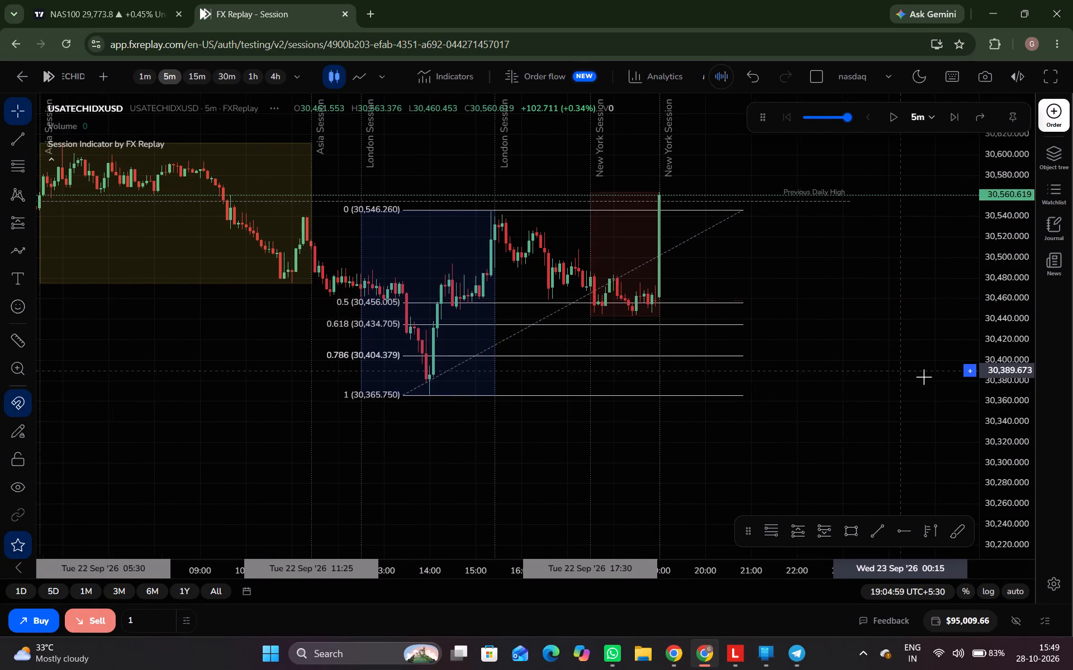
key(ctrl+space)
scroll(877, 329, left, 1)
drag(813, 314, 798, 374)
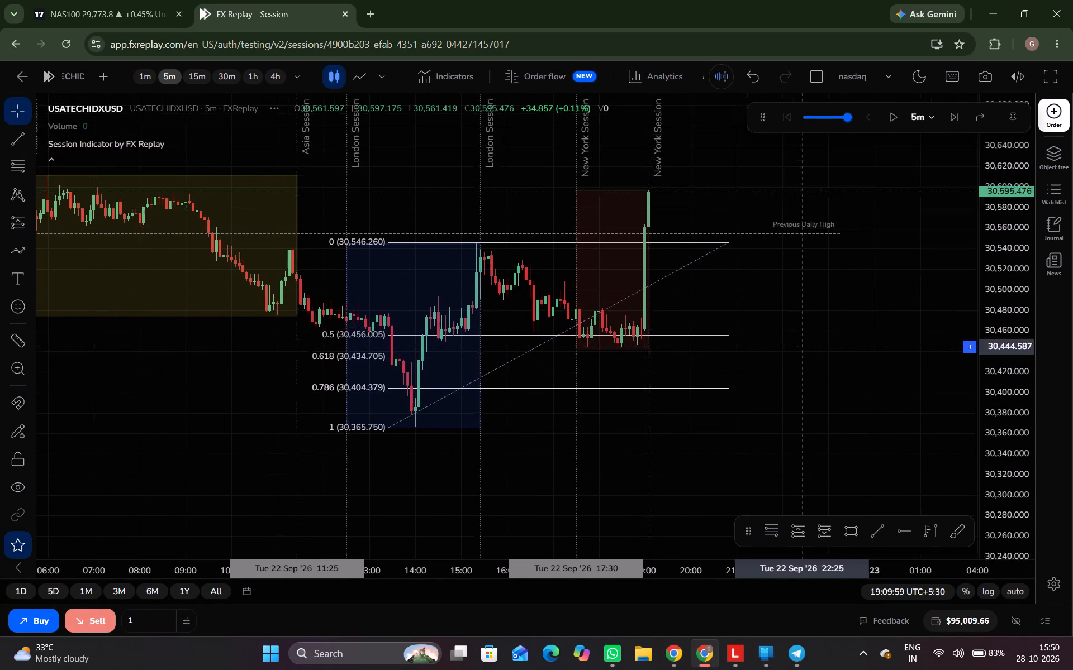
drag(798, 374, 775, 393)
key(ctrl+space)
ctrl+scroll(775, 393, down, 3)
key(ctrl+space)
scroll(773, 427, up, 1)
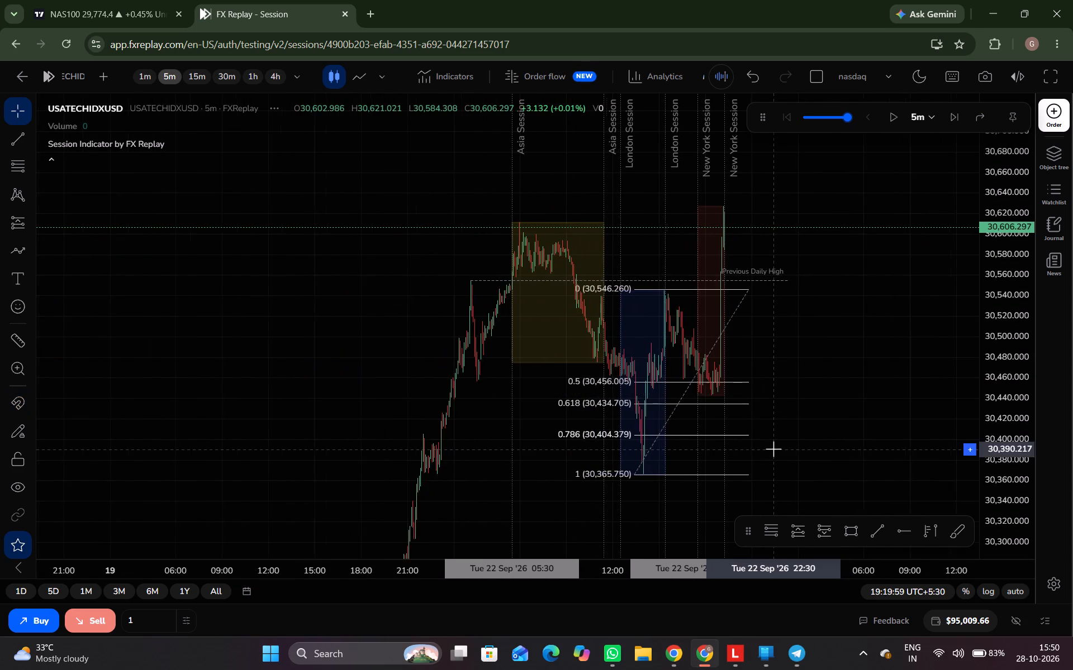
scroll(773, 449, up, 5)
scroll(882, 418, down, 1)
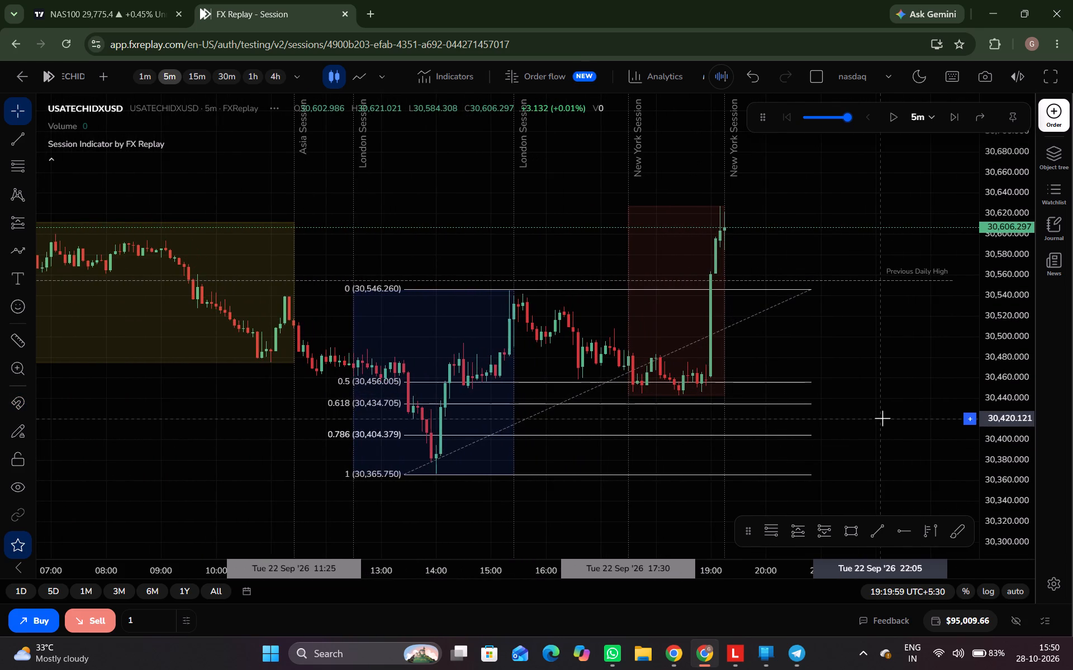
scroll(882, 418, down, 3)
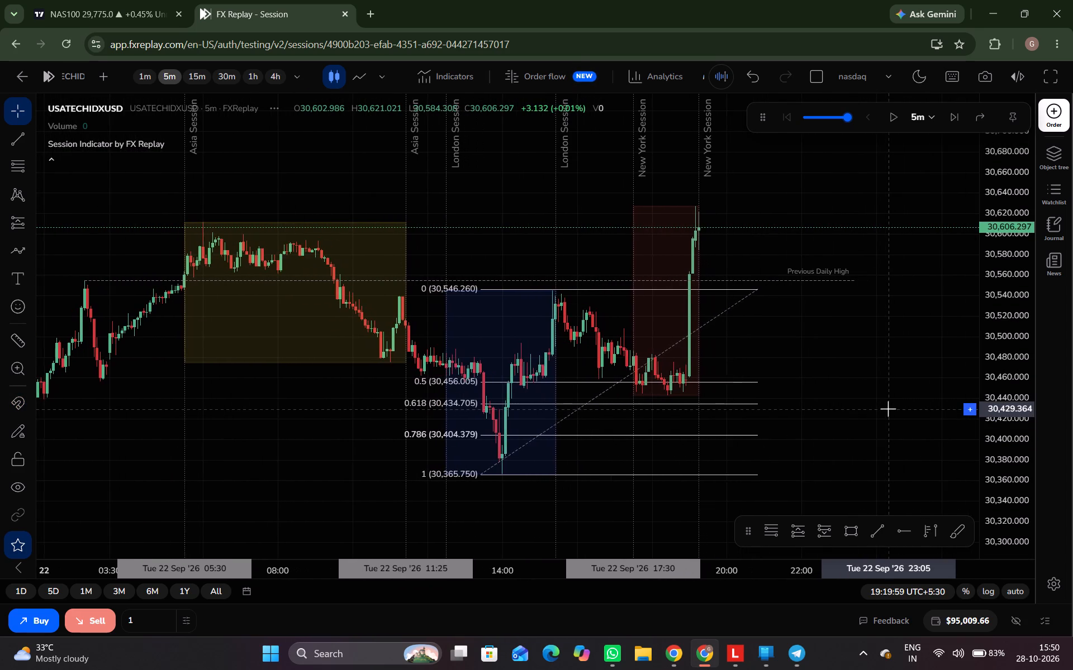
scroll(888, 409, down, 1)
key(ctrl+space)
key(ctrl+space)
key(ctrl+space)
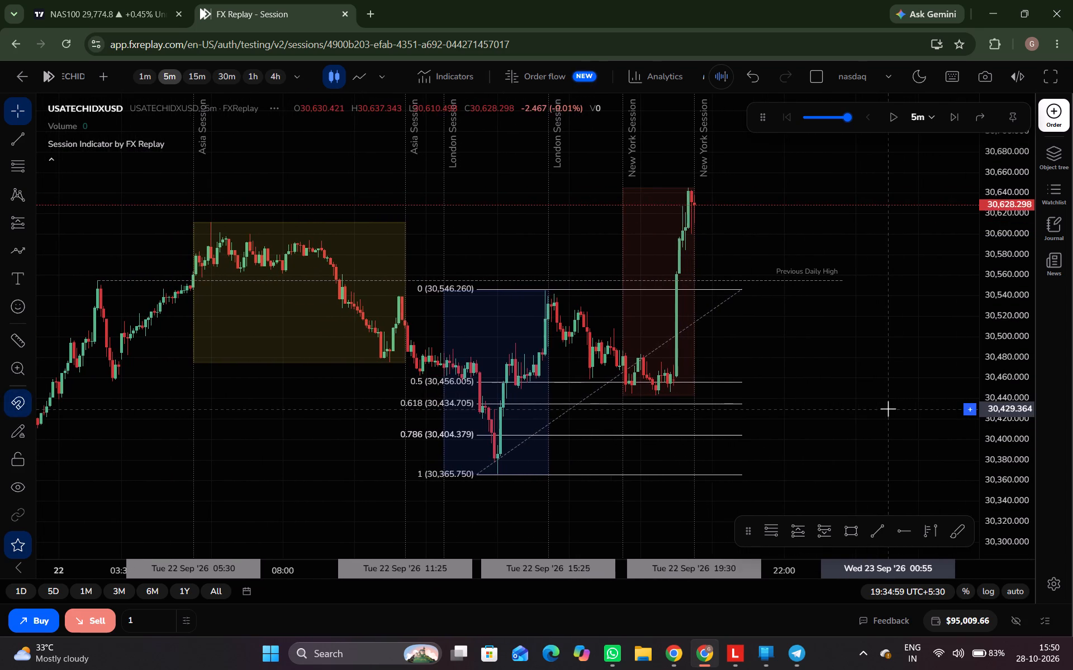
key(ctrl+space)
key(ctrl+space)
key(ctrl+space)
key(ctrl+space)
key(ctrl+space)
key(ctrl+space)
key(ctrl+space)
key(ctrl+space)
key(ctrl+space)
key(ctrl+space)
key(ctrl+space)
key(ctrl+space)
key(ctrl+space)
key(ctrl+space)
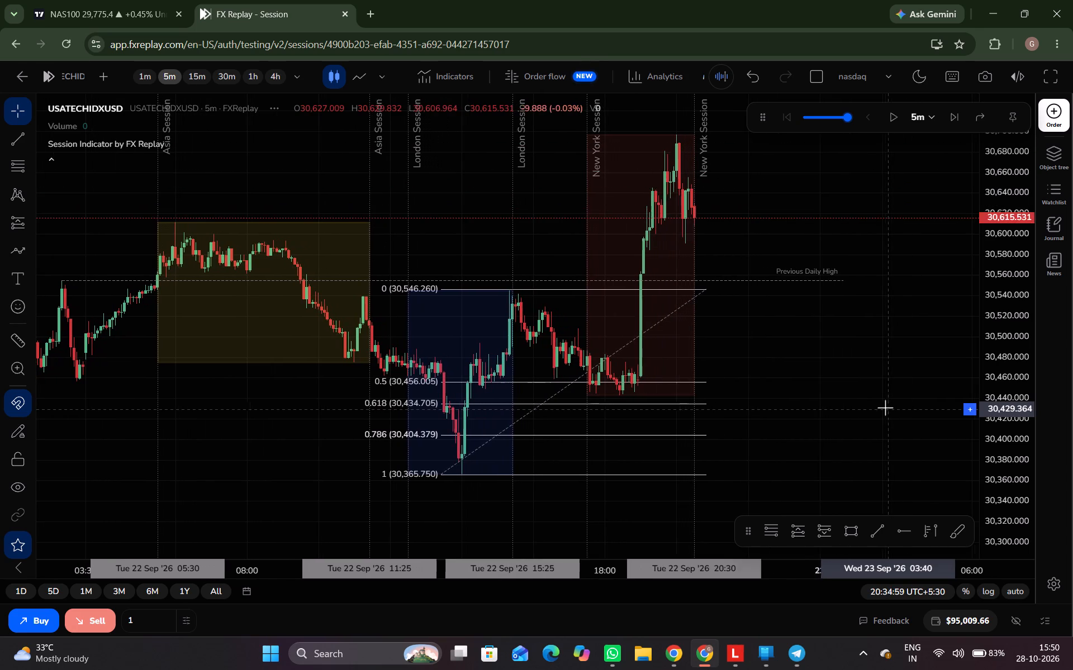
key(ctrl+space)
key(ctrl+space)
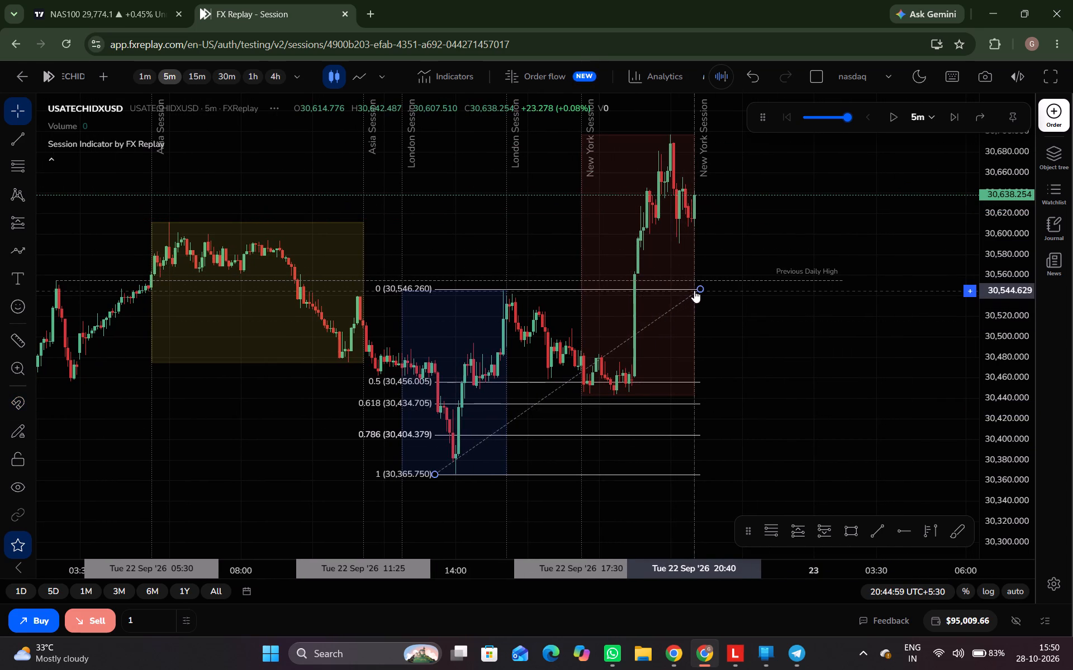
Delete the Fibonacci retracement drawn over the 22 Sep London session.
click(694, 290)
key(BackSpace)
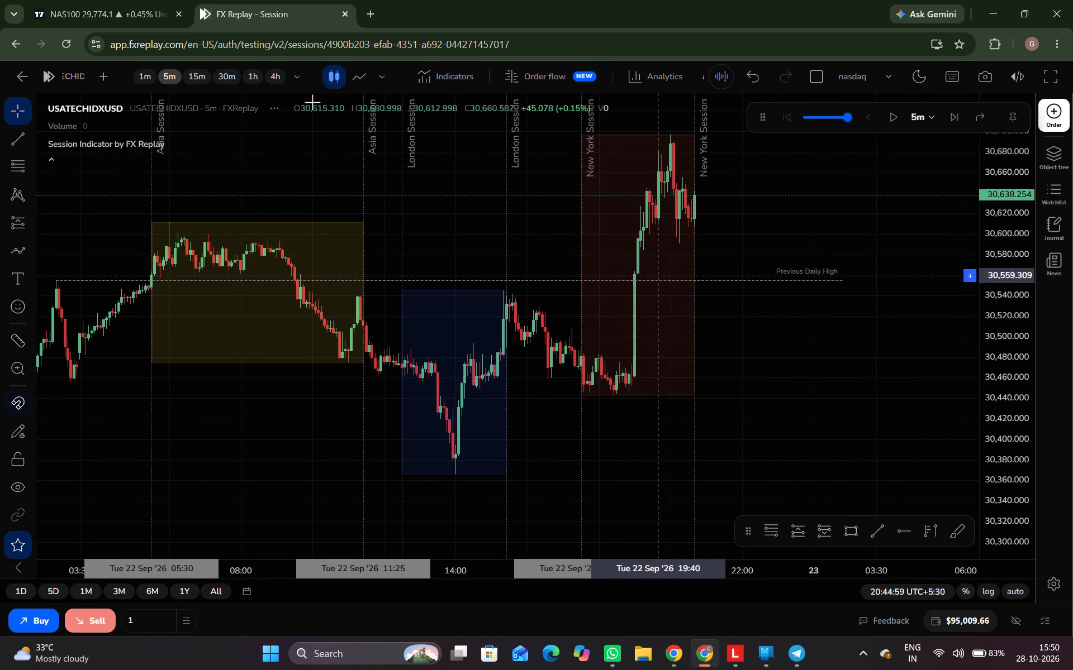
Switch the chart to 15-minute candles and advance the replay from the 22 Sep New York session to 05:30 on 23 Sep.
key(ctrl+space)
ctrl+click(191, 82)
key(ctrl+space)
click(191, 82)
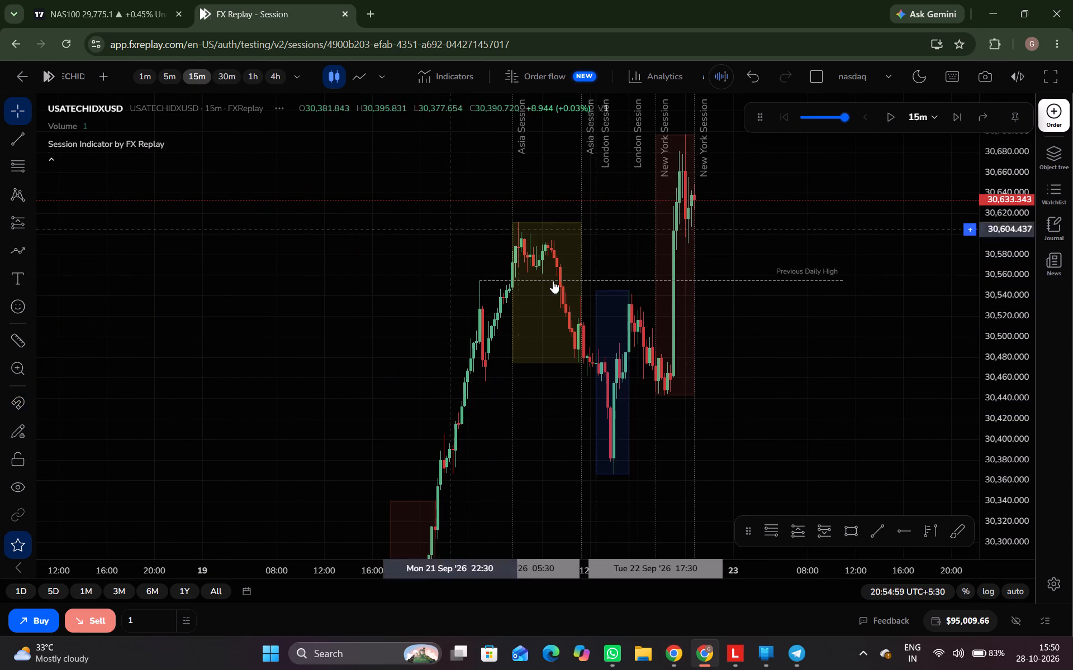
key(ctrl+space)
key(ctrl+space)
key(ctrl+space)
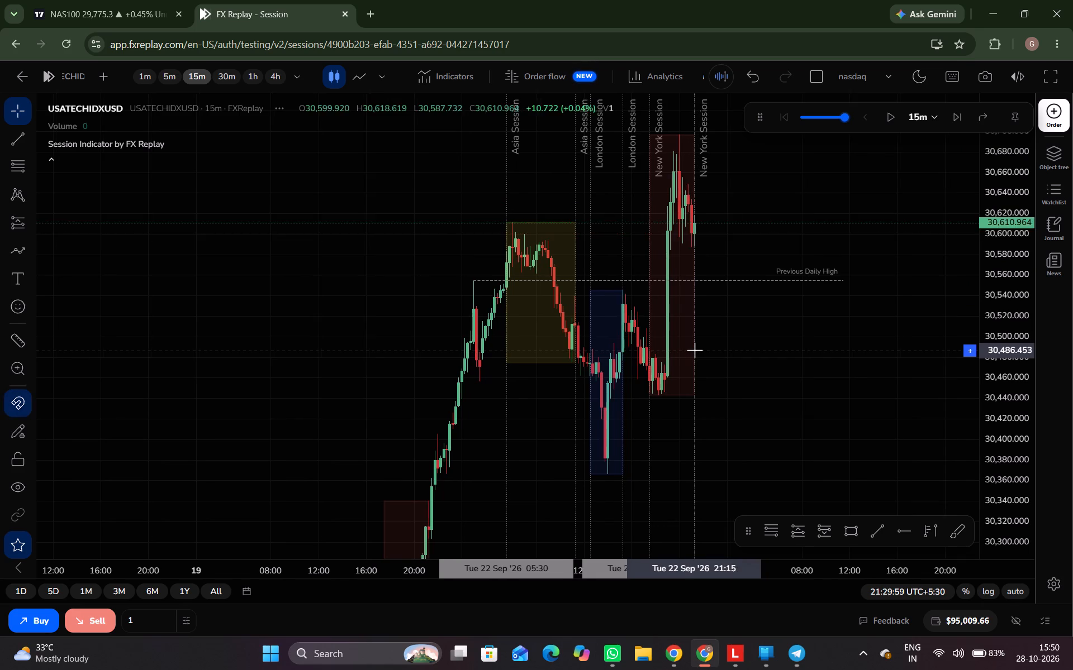
key(ctrl+space)
key(ctrl+space)
key(ctrl+space)
key(ctrl+space)
key(ctrl+space)
key(ctrl+space)
key(ctrl+space)
key(ctrl+space)
key(ctrl+space)
key(ctrl+space)
key(ctrl+space)
key(ctrl+space)
key(ctrl+space)
key(ctrl+space)
key(ctrl+space)
key(ctrl+space)
key(ctrl+space)
key(ctrl+space)
key(ctrl+space)
key(ctrl+space)
key(ctrl+space)
key(ctrl+space)
key(ctrl+space)
key(ctrl+space)
key(ctrl+space)
key(ctrl+space)
key(ctrl+space)
key(ctrl+space)
key(ctrl+space)
key(ctrl+space)
key(ctrl+space)
key(ctrl+space)
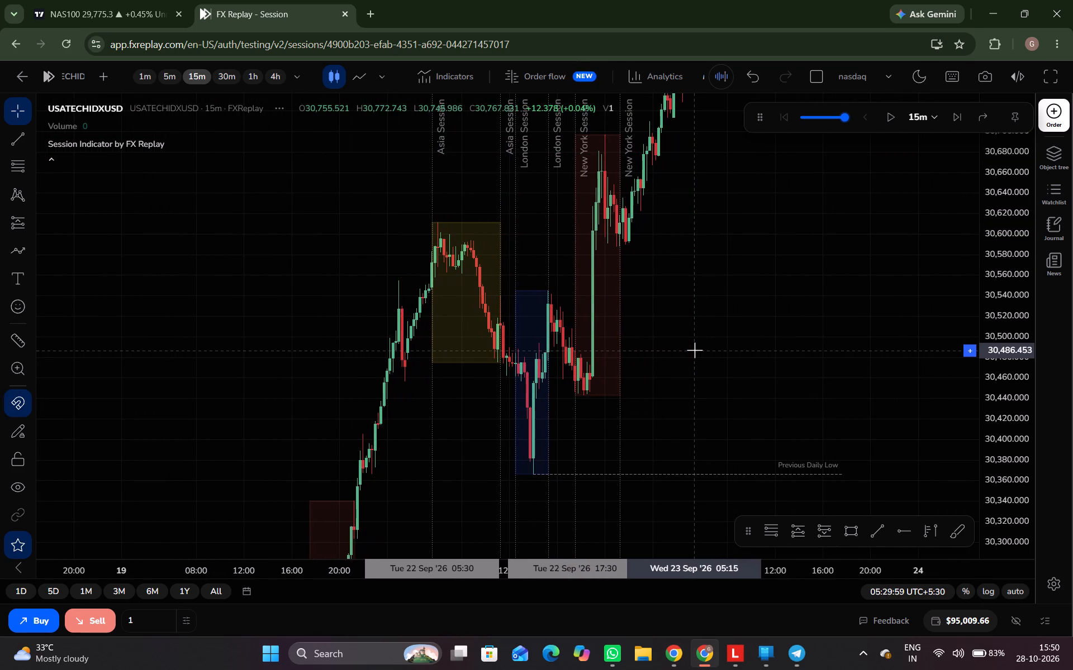
Advance the 15-minute replay through the 23 Sep Asia session to 13:00, at the start of the London session.
key(ctrl+space)
key(ctrl+space)
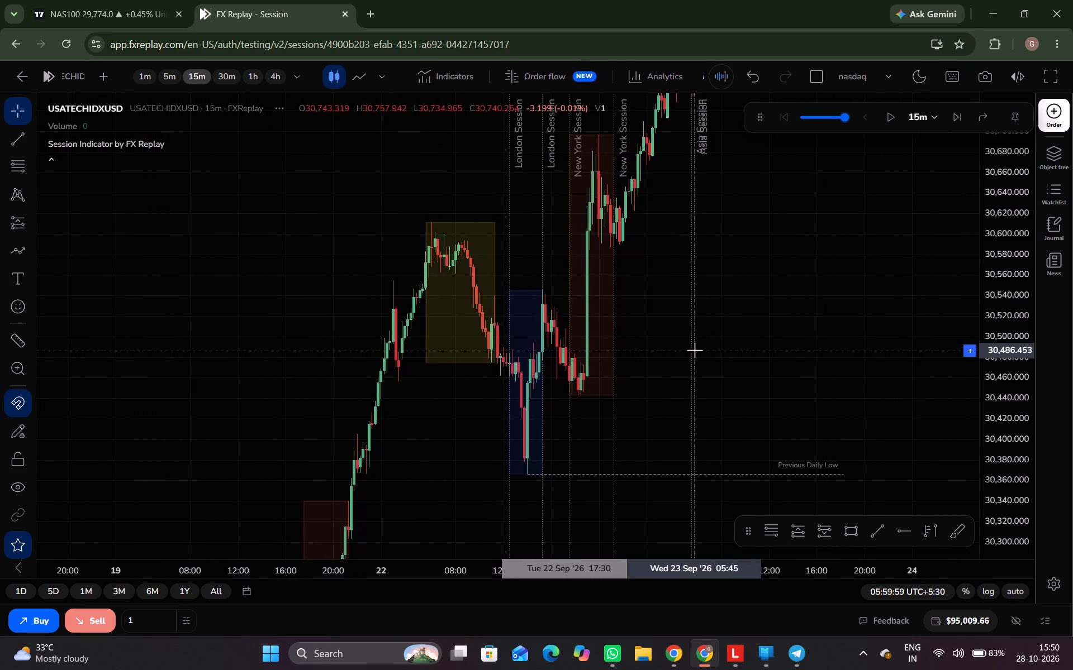
key(ctrl+space)
key(ctrl+space)
key(ctrl+space)
key(ctrl+space)
key(ctrl+space)
key(ctrl+space)
key(ctrl+space)
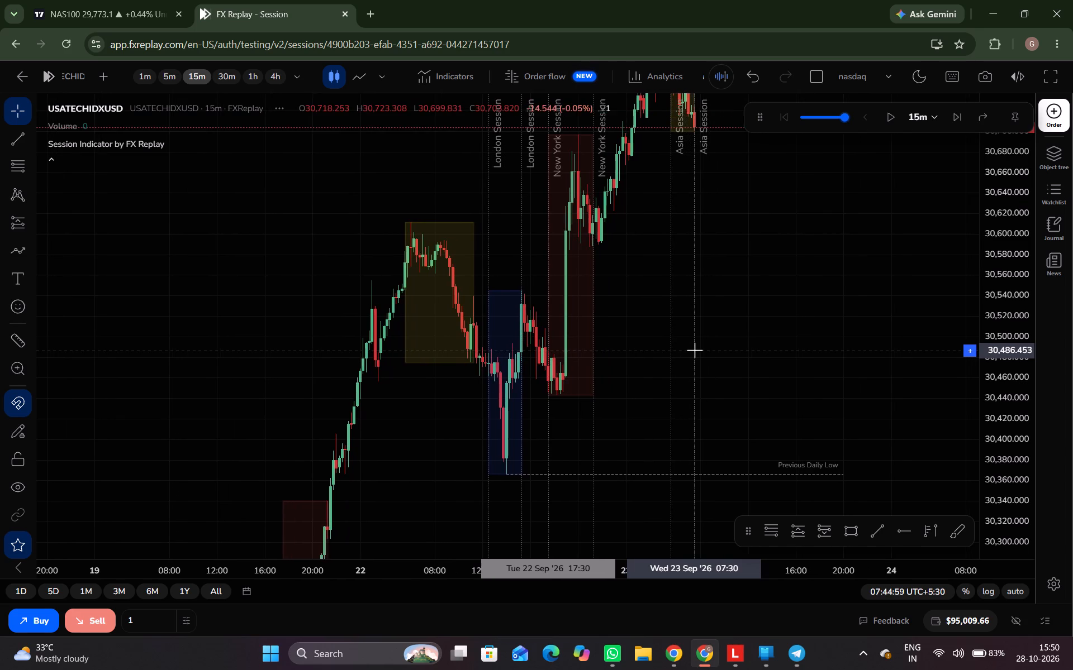
key(ctrl+space)
key(ctrl+space)
key(ctrl+space)
key(ctrl+space)
key(ctrl+space)
key(ctrl+space)
key(ctrl+space)
key(ctrl+space)
key(ctrl+space)
key(ctrl+space)
key(ctrl+space)
key(ctrl+space)
key(ctrl+space)
key(ctrl+space)
key(ctrl+space)
key(ctrl+space)
key(ctrl+space)
key(ctrl+space)
key(ctrl+space)
key(ctrl+space)
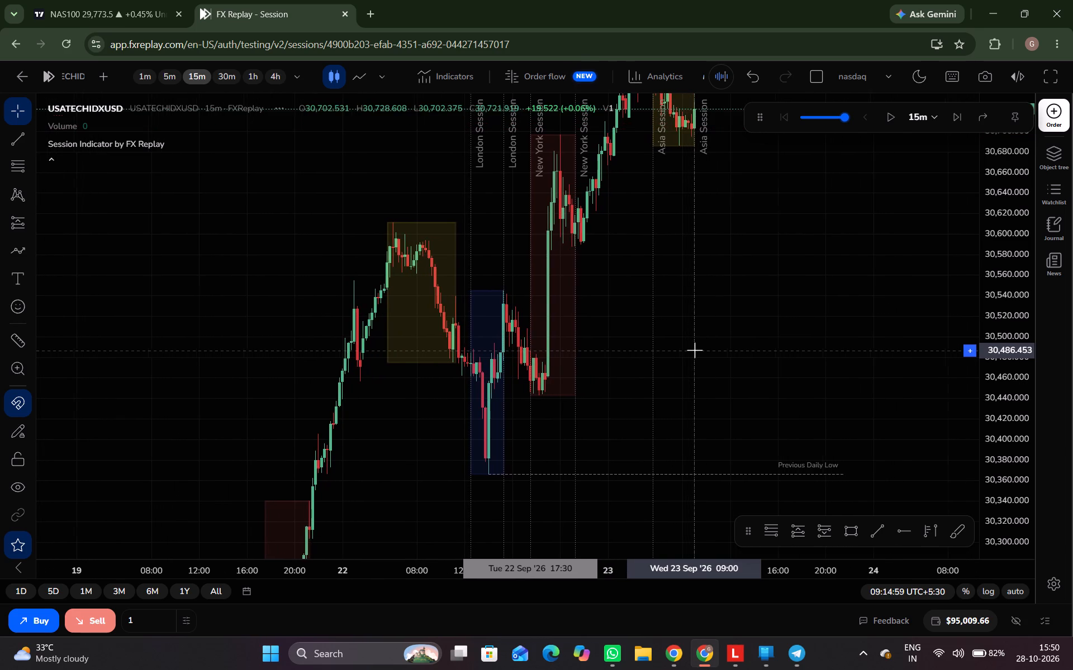
key(ctrl+space)
key(ctrl+space)
key(ctrl+space)
key(ctrl+space)
key(ctrl+space)
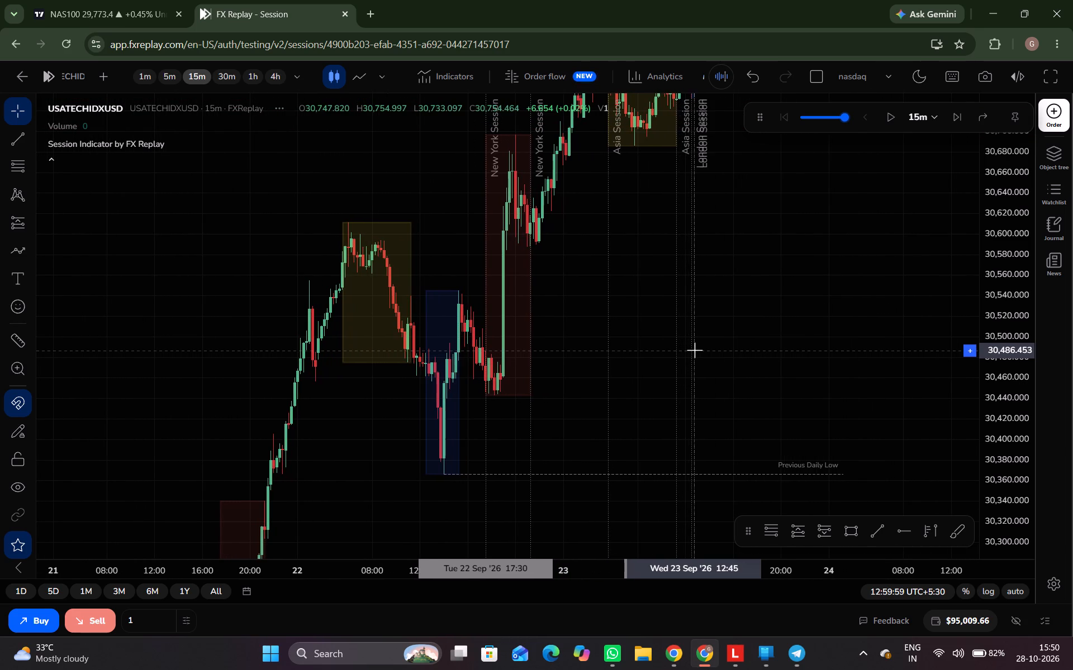
Advance the 15-minute replay through the London session to 15:45 on 23 Sep.
key(ctrl+space)
key(ctrl+space)
key(ctrl+space)
key(ctrl+space)
key(ctrl+space)
key(ctrl+space)
key(ctrl+space)
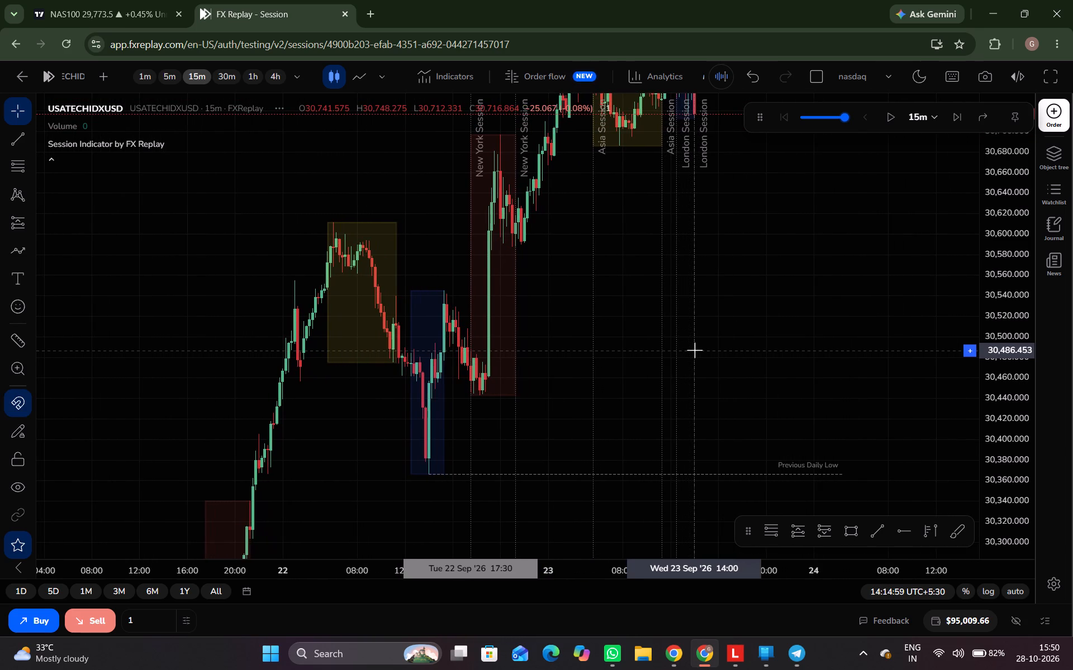
key(ctrl+space)
key(ctrl+space)
key(ctrl+space)
key(ctrl+space)
key(ctrl+space)
key(ctrl+space)
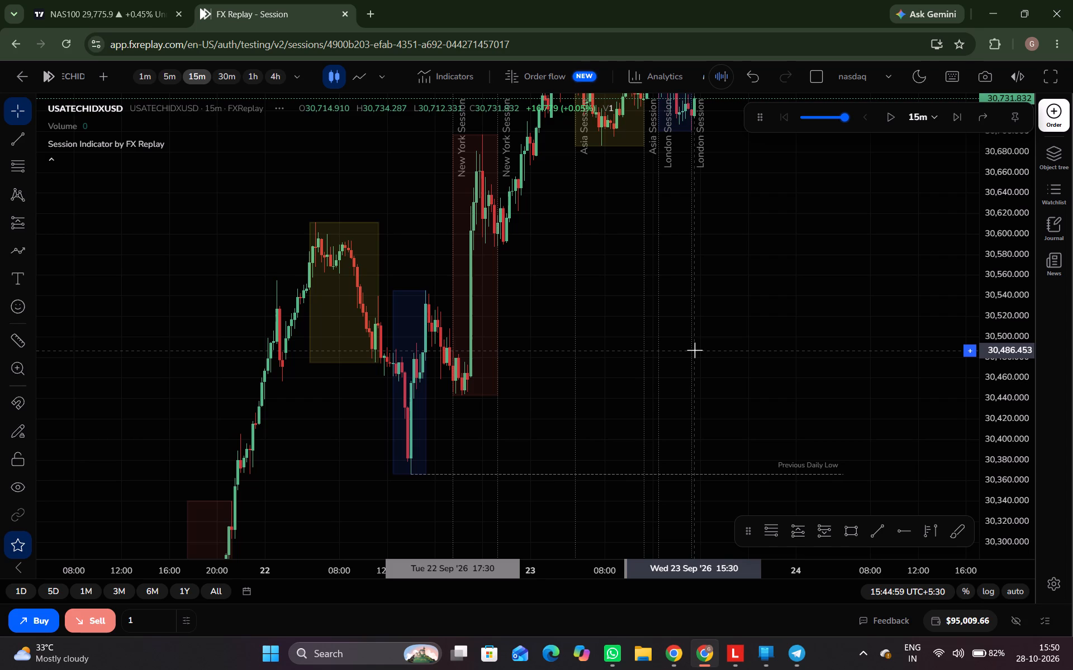
Switch the chart back to 5-minute candles and advance the replay to 16:25 on 23 Sep, past the London session.
drag(738, 322, 724, 583)
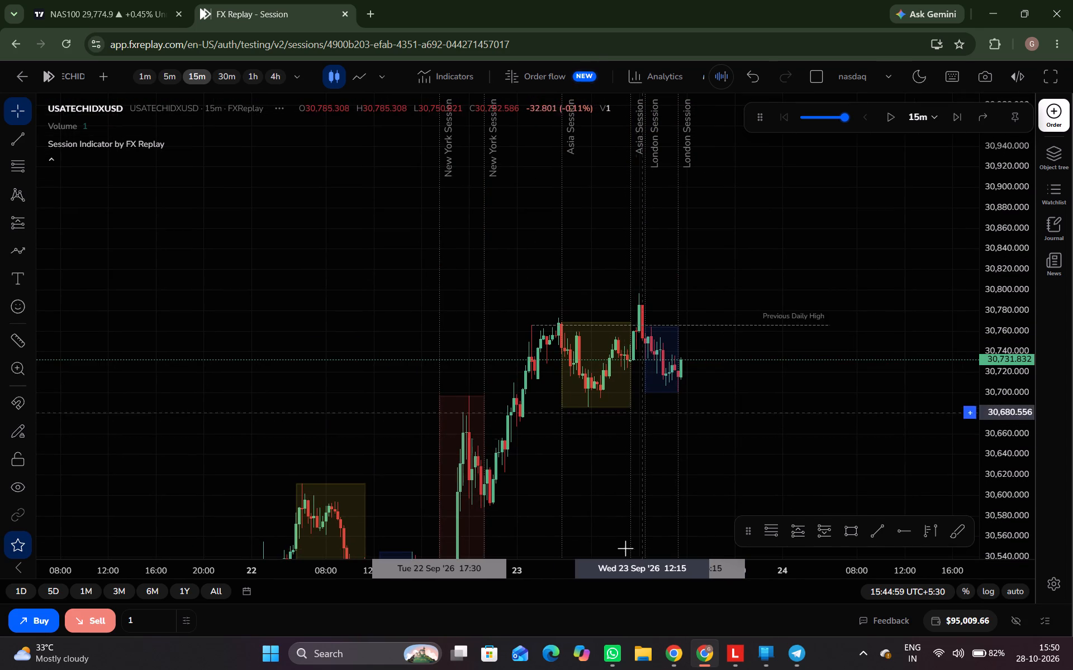
scroll(355, 337, down, 5)
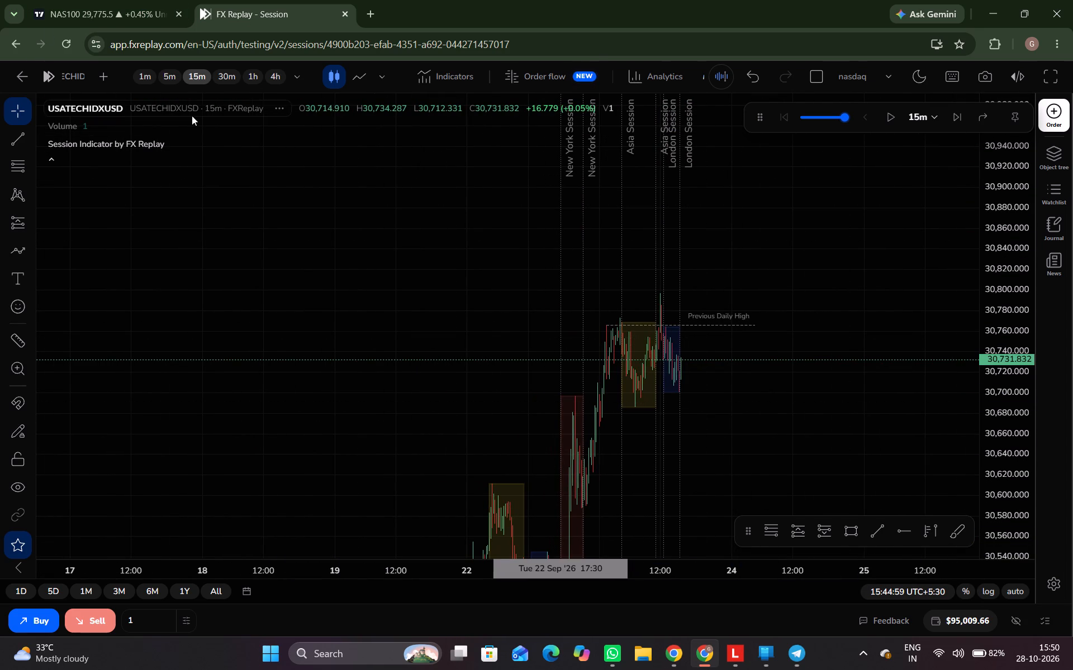
click(177, 76)
scroll(577, 438, up, 3)
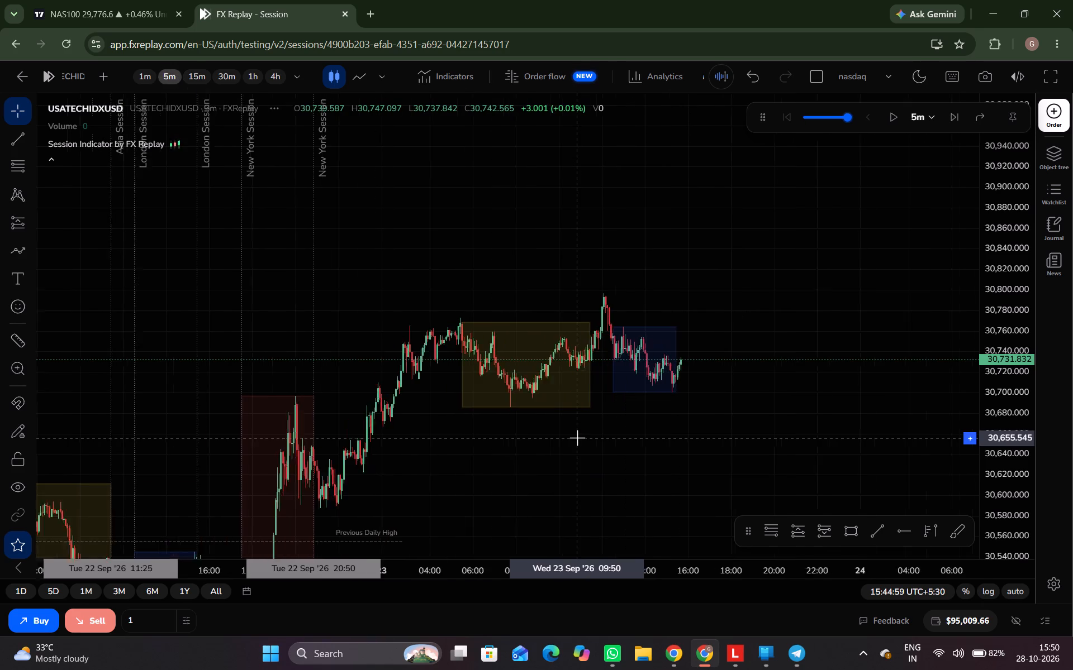
scroll(577, 438, up, 3)
drag(1008, 455, 923, 344)
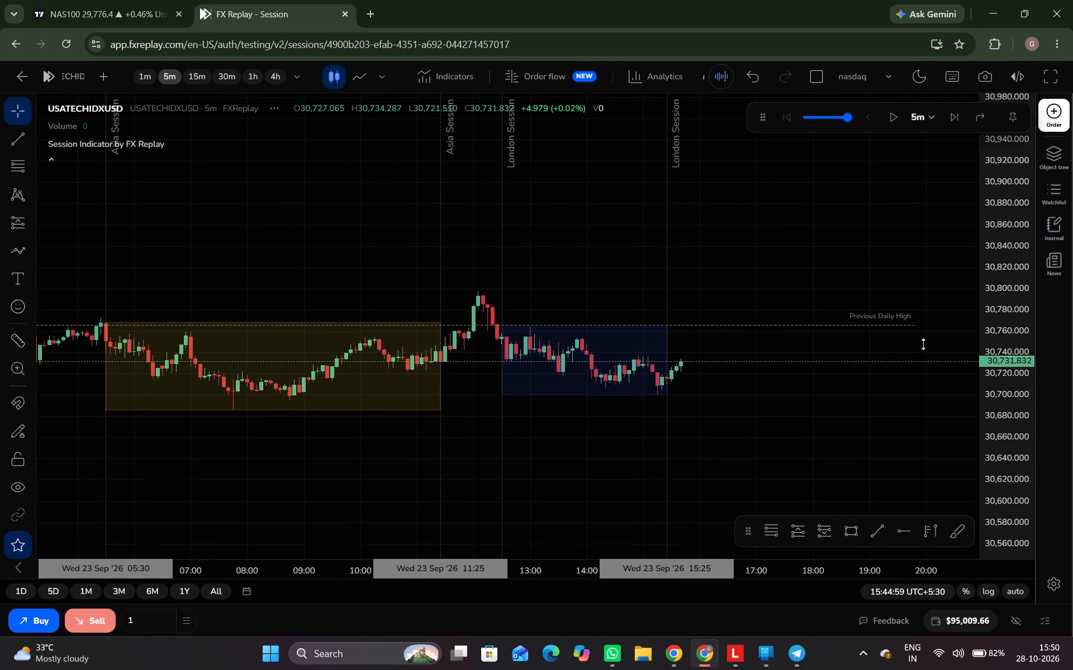
drag(923, 344, 892, 270)
drag(735, 348, 709, 252)
scroll(709, 252, down, 1)
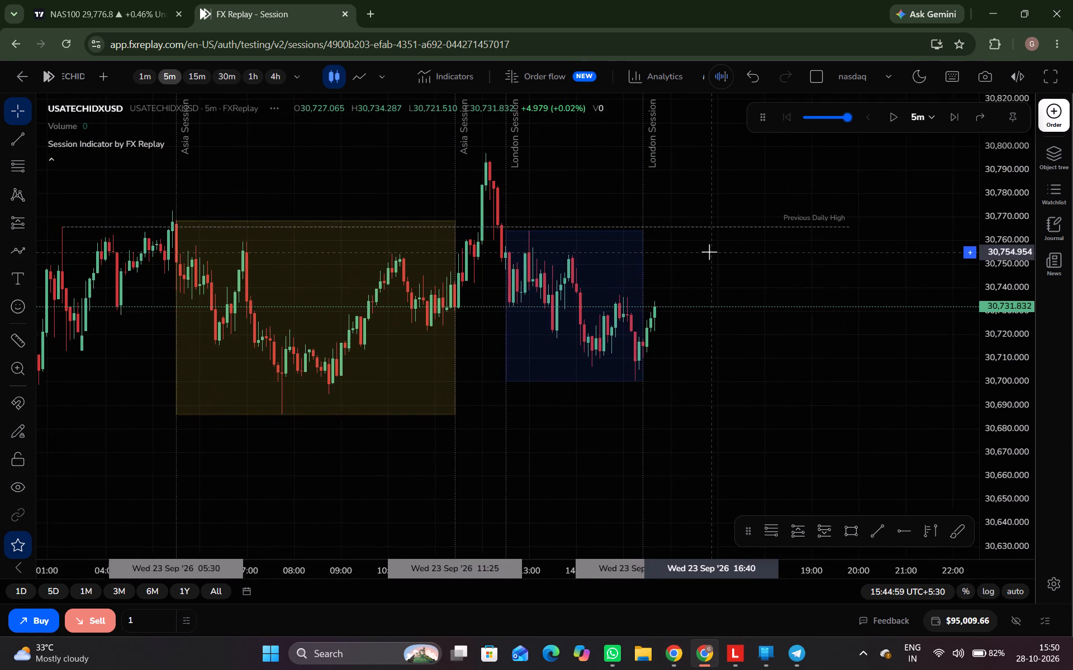
key(ctrl+space)
key(ctrl+space)
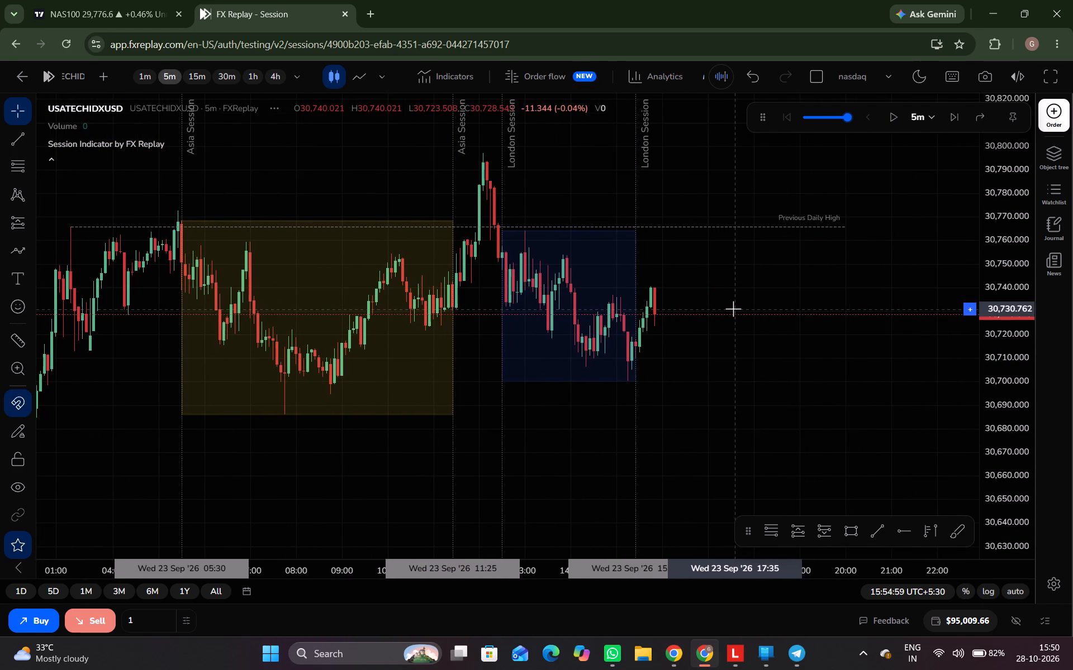
key(ctrl+space)
key(ctrl+space)
key(ctrl+space)
key(ctrl+space)
key(ctrl+space)
key(ctrl+space)
key(space)
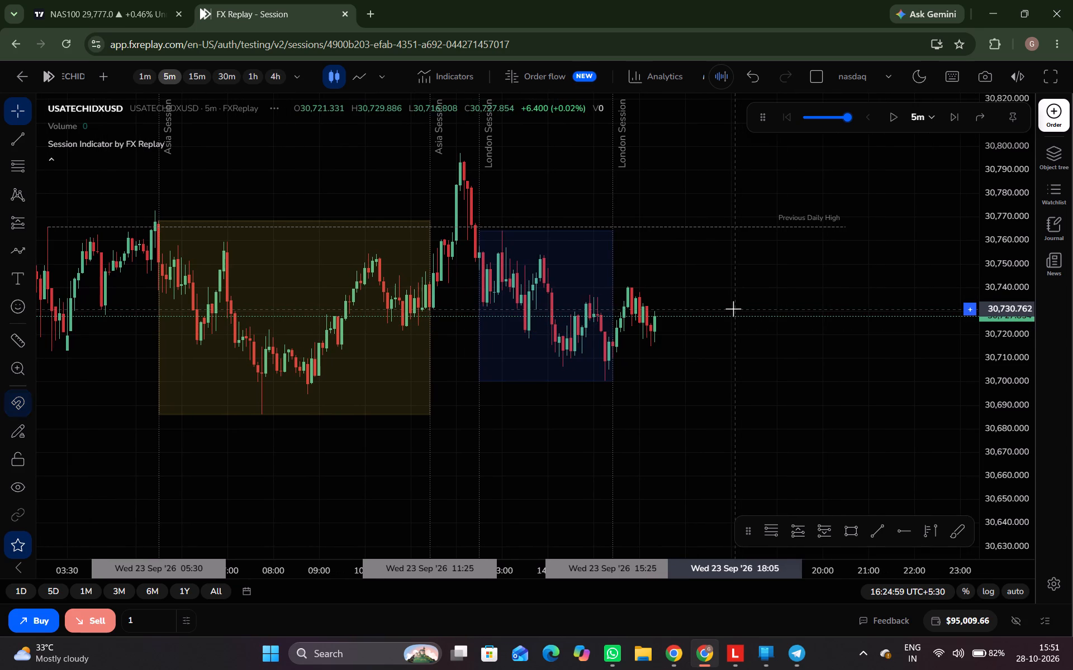
key(space)
key(space)
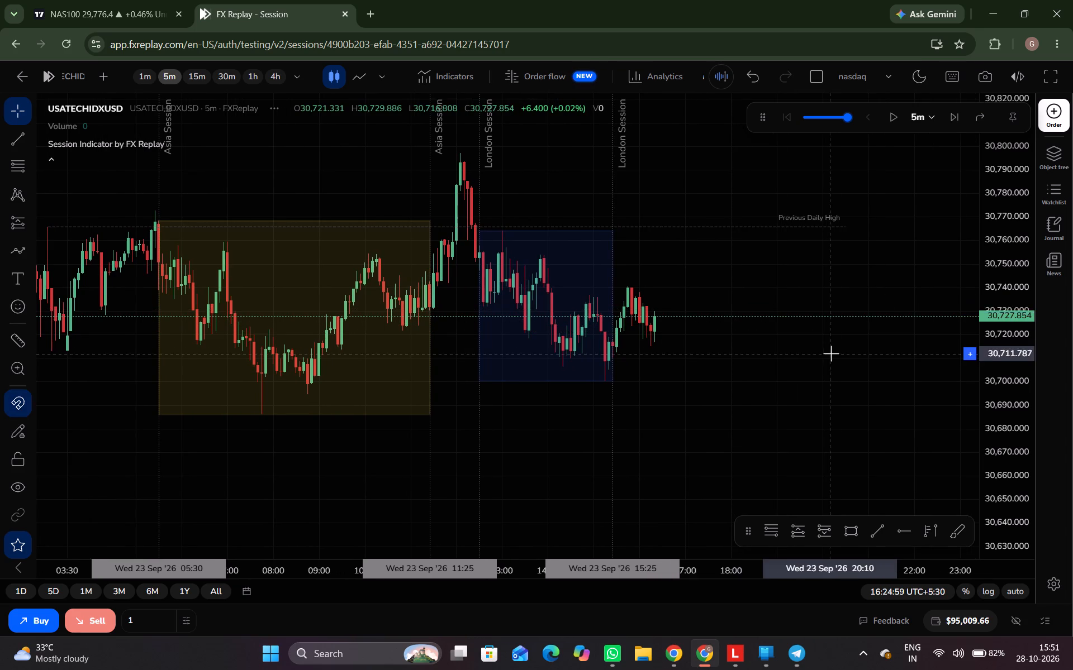
Advance the 5-minute replay to 17:25 on 23 Sep, just before the New York session.
key(ctrl+space)
key(ctrl+space)
scroll(719, 347, down, 1)
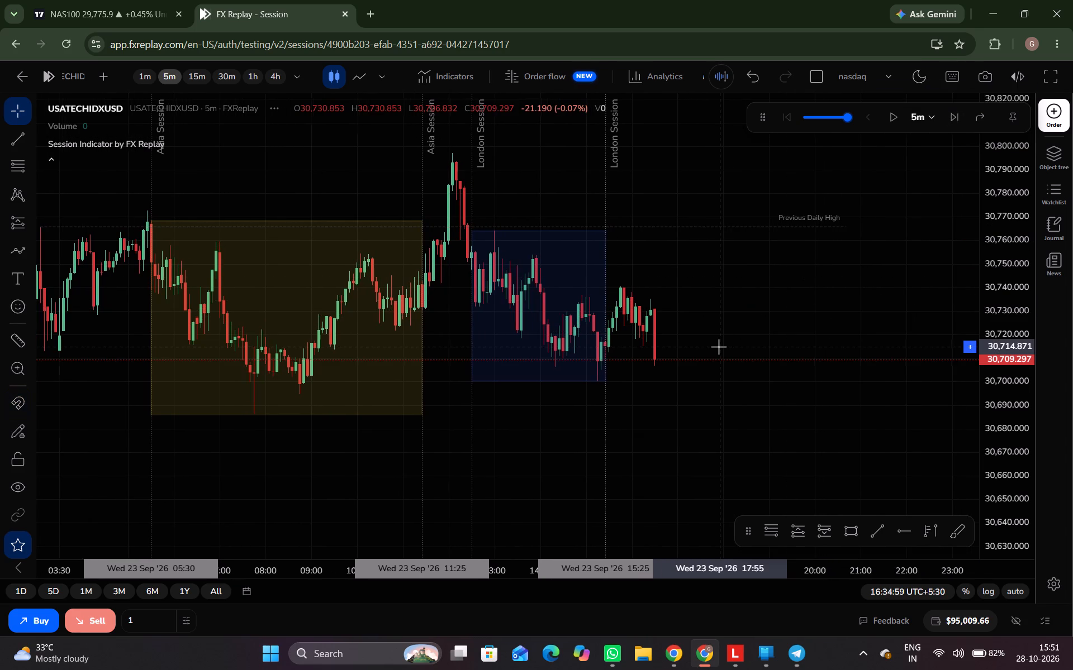
scroll(719, 347, down, 1)
key(ctrl+space)
key(ctrl+space)
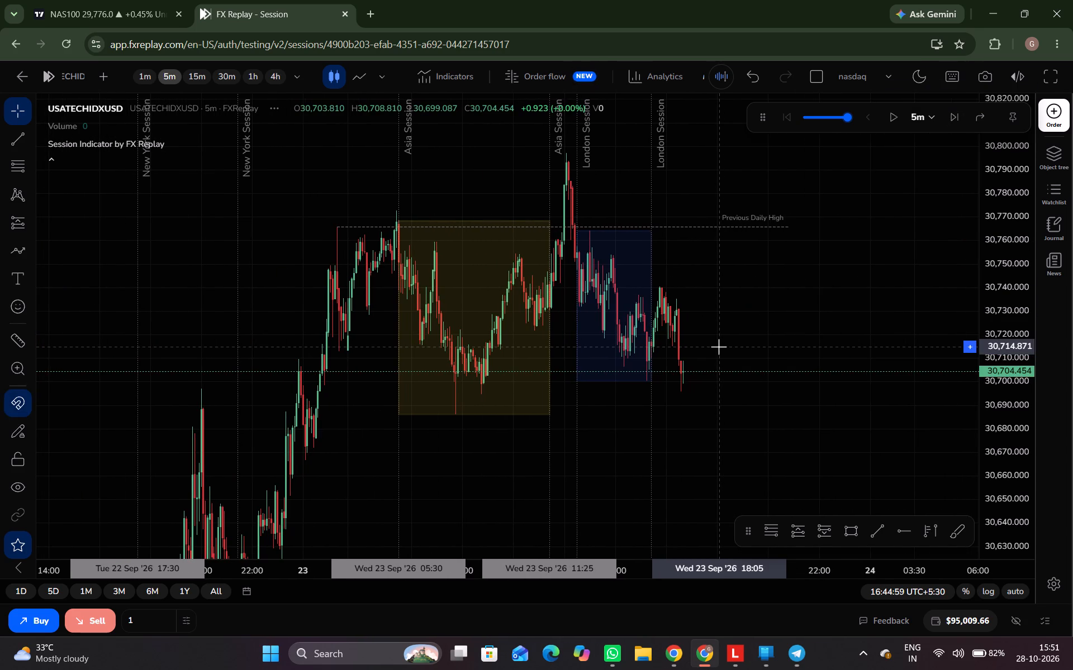
key(ctrl+space)
key(ctrl+space)
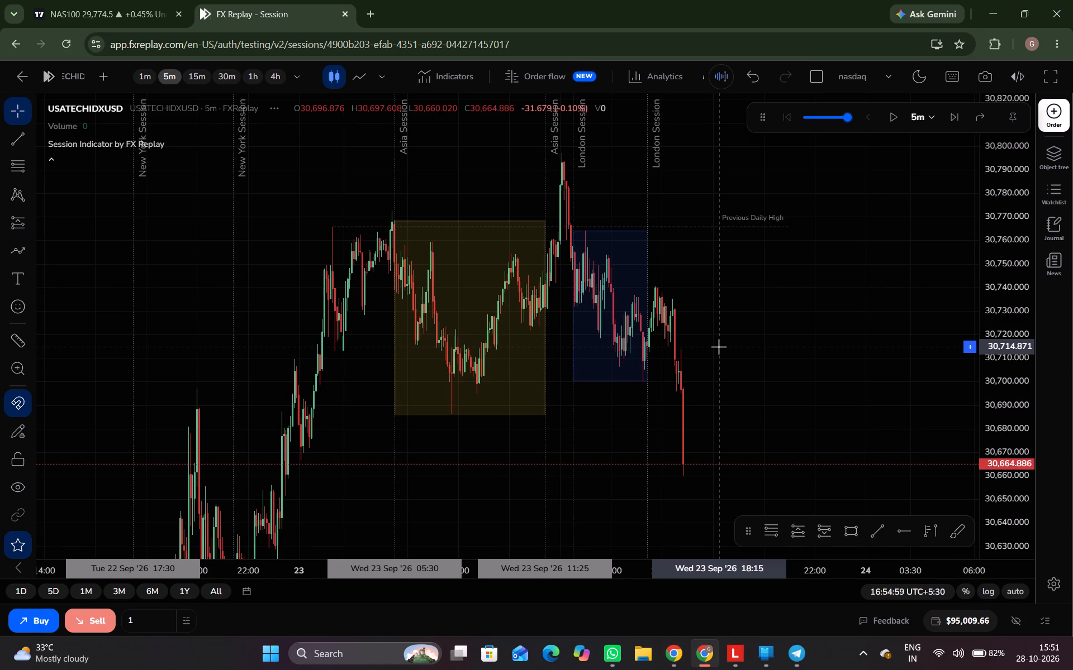
key(ctrl+space)
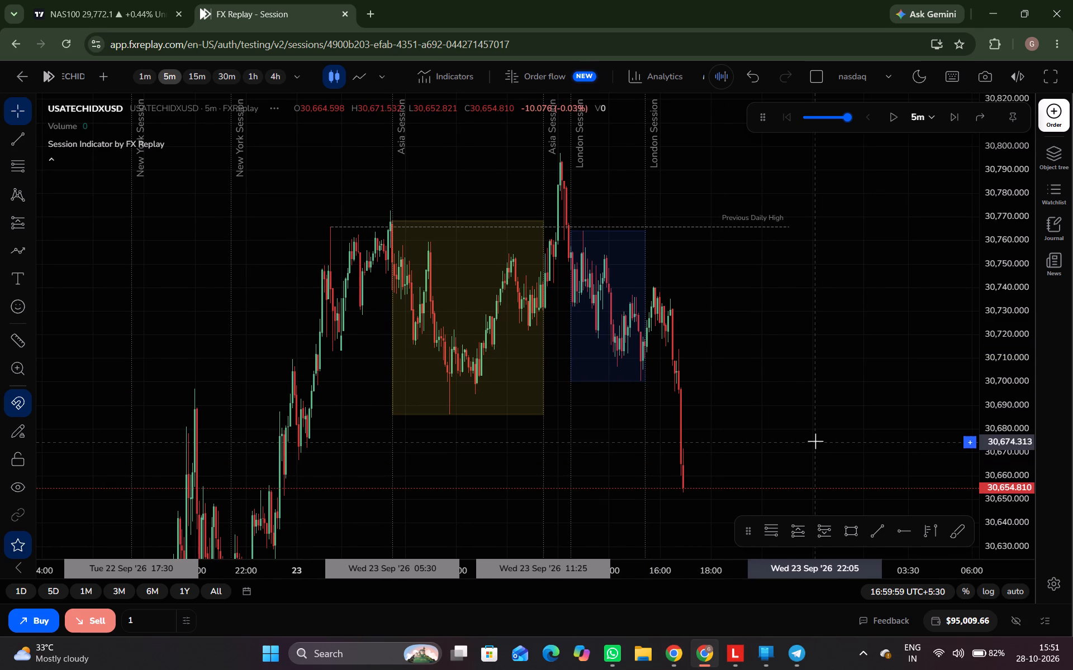
key(ctrl+space)
ctrl+drag(815, 441, 828, 347)
key(ctrl+space)
key(ctrl+space)
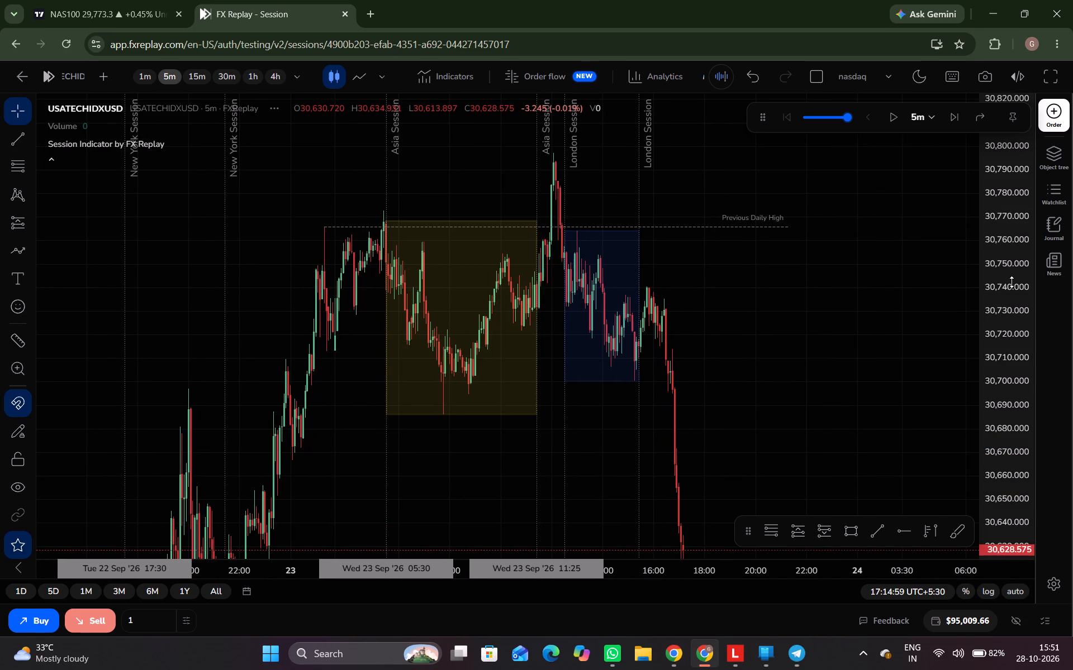
ctrl+drag(1012, 283, 897, 439)
key(ctrl+space)
key(ctrl+space)
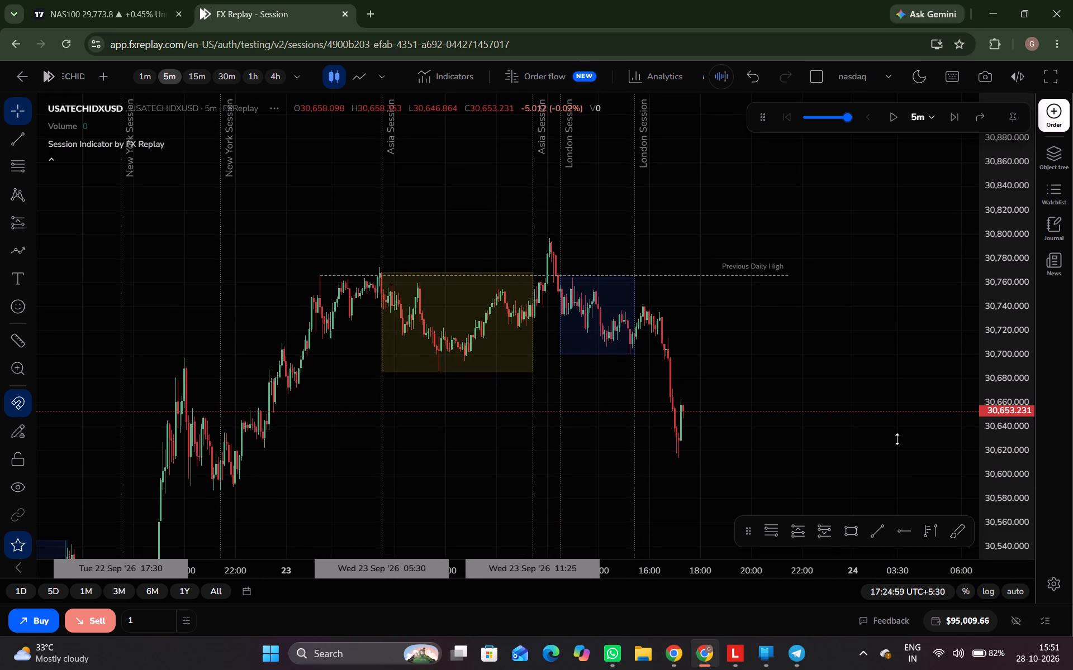
Draw a rectangle zone from about 30,613 down to about 30,575, spanning from the 22 Sep Asia session high area into 24 Sep.
ctrl+drag(897, 439, 844, 404)
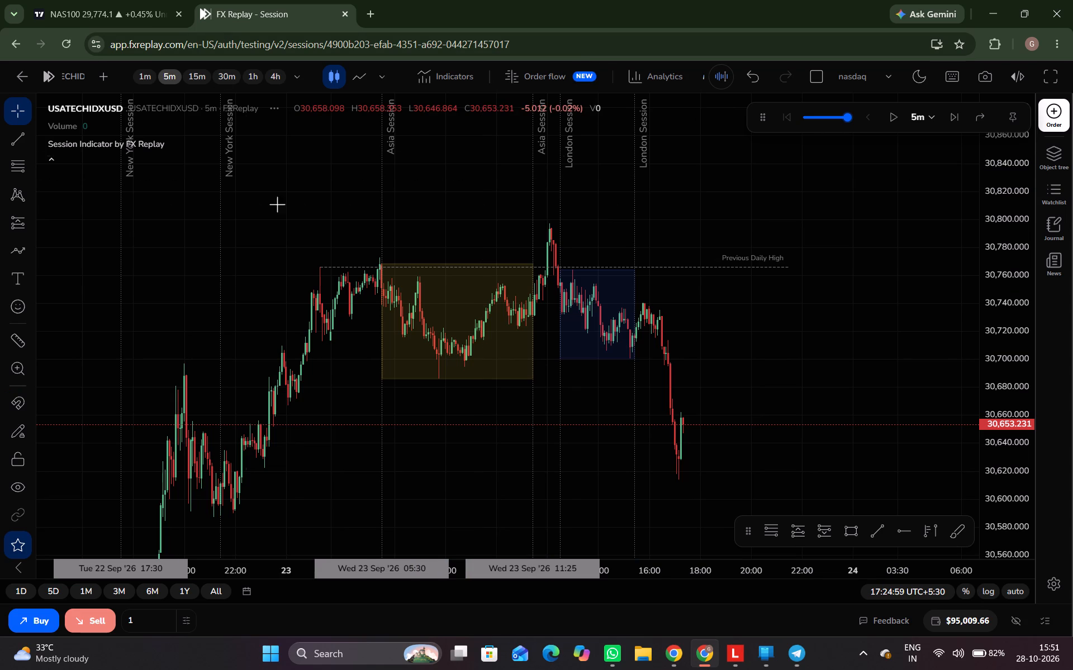
drag(299, 245, 338, 120)
scroll(341, 288, down, 2)
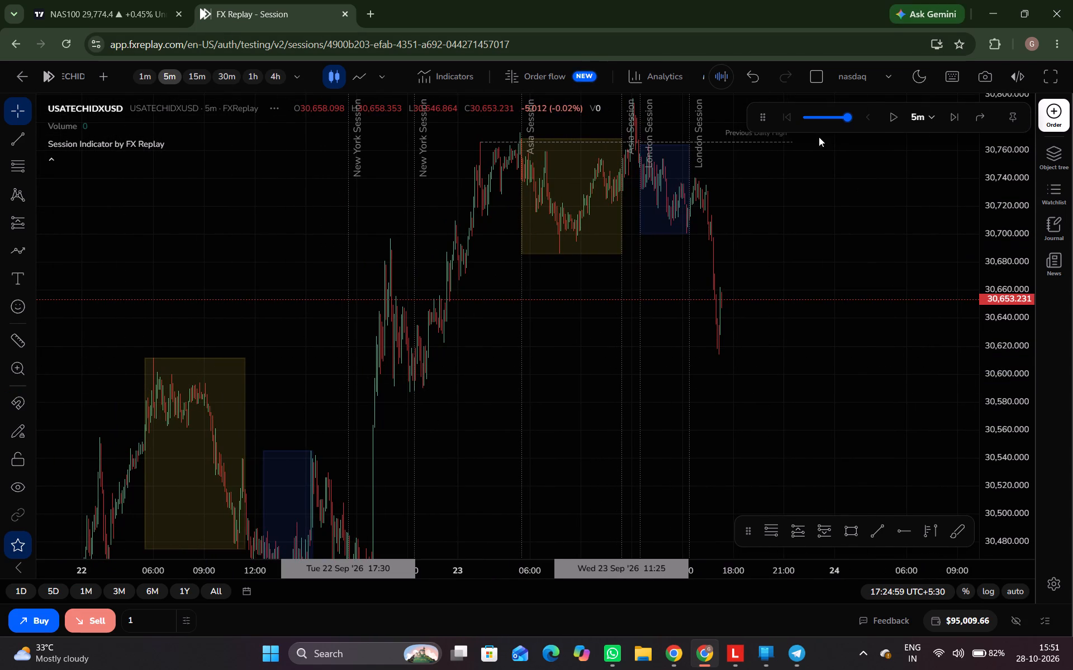
click(851, 530)
scroll(102, 335, down, 3)
scroll(102, 335, up, 1)
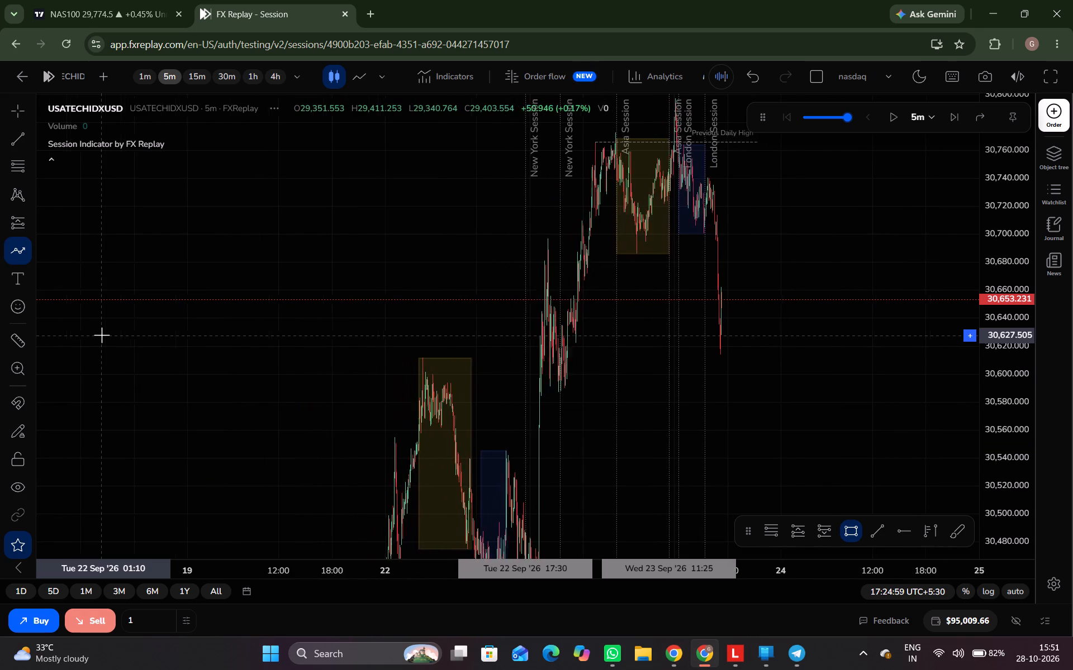
scroll(102, 335, up, 1)
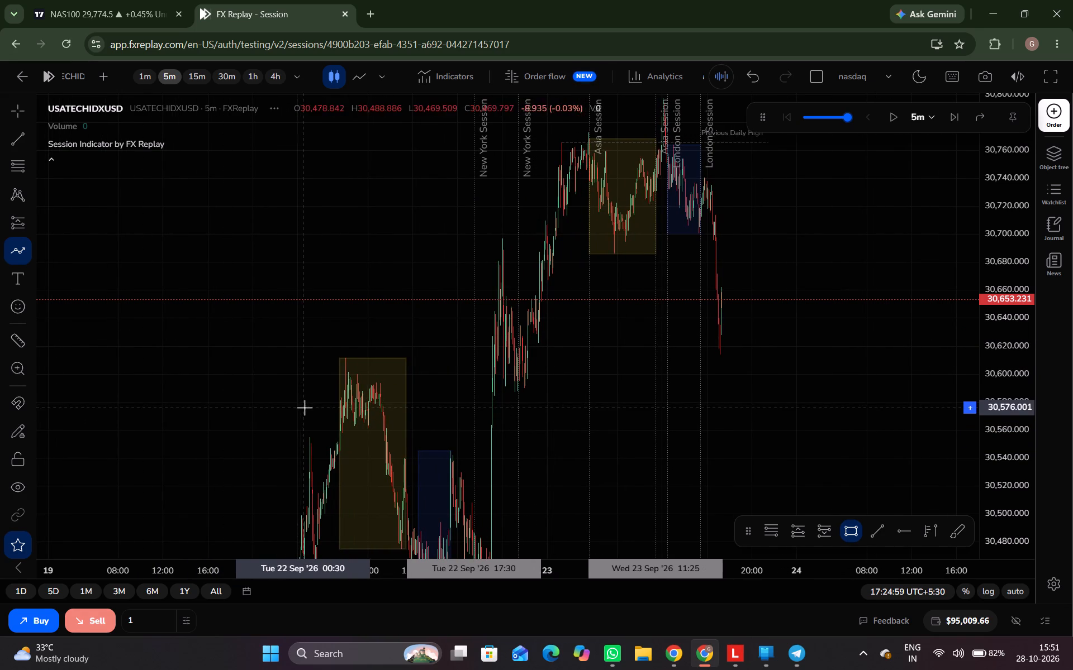
click(324, 390)
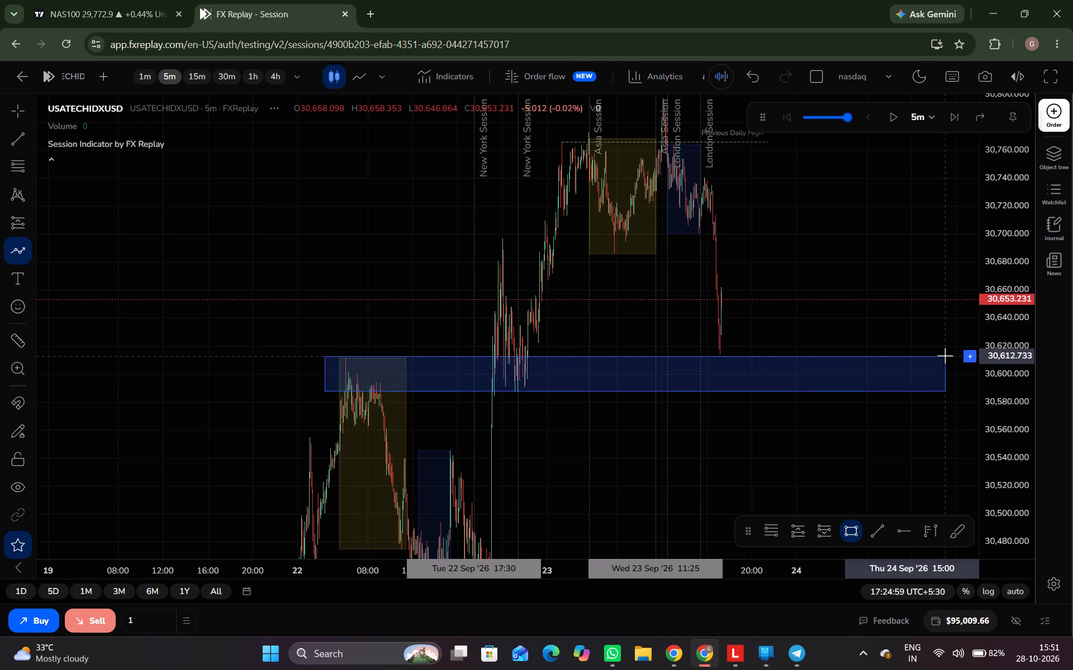
click(945, 356)
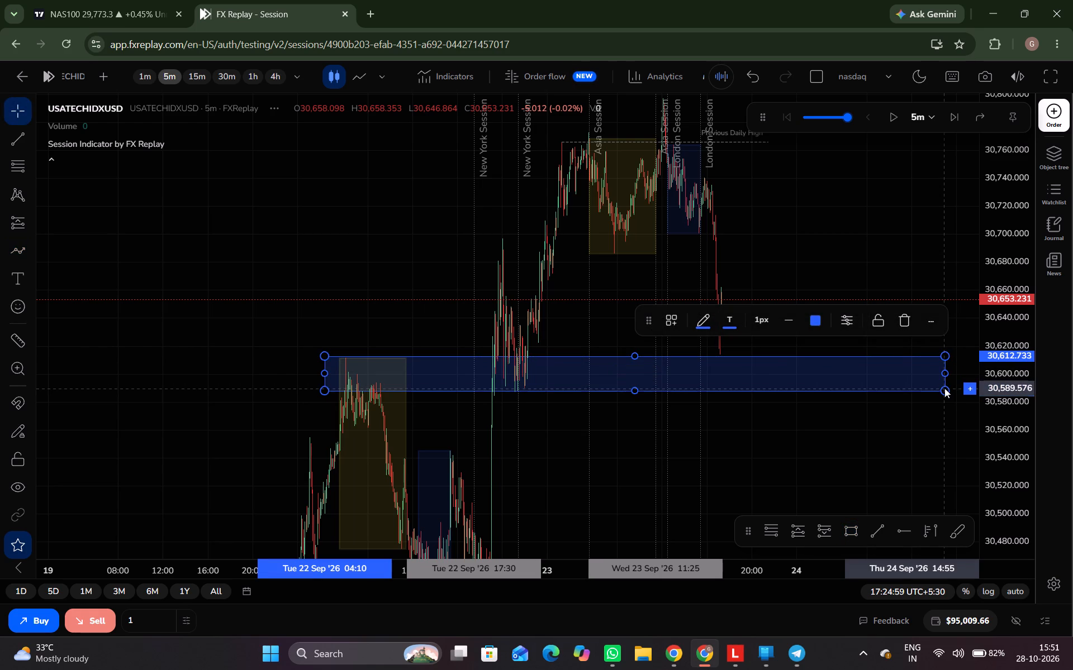
drag(944, 388, 958, 409)
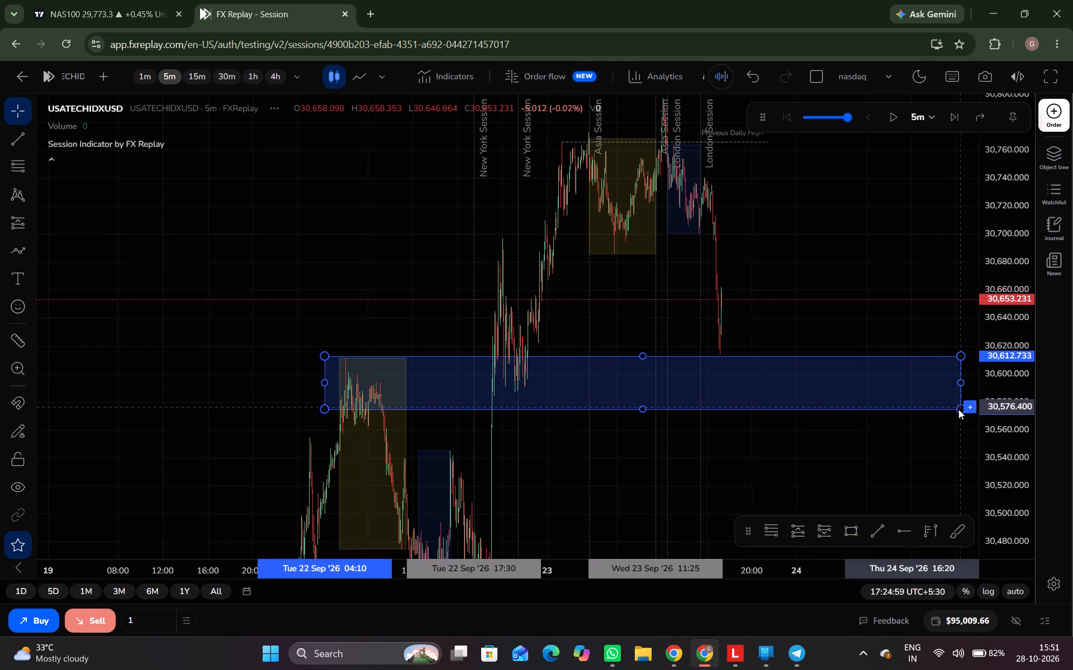
drag(958, 409, 958, 405)
click(958, 405)
click(872, 443)
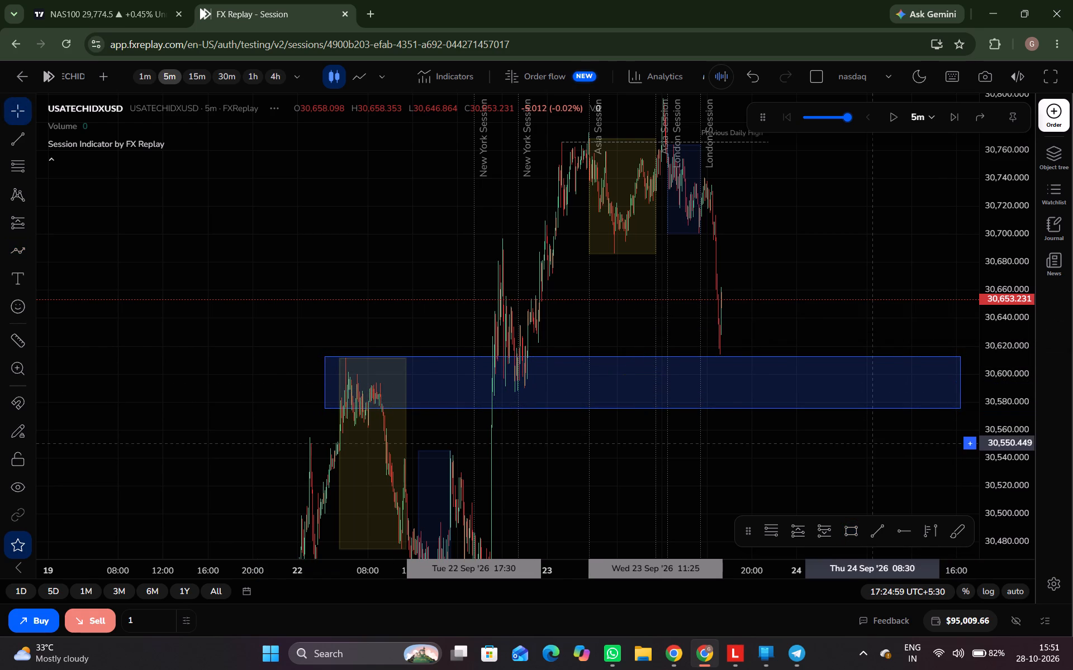
Advance the 5-minute replay to 17:55 on 23 Sep, into the New York session.
scroll(872, 443, up, 3)
key(ctrl+space)
ctrl+scroll(827, 428, up, 3)
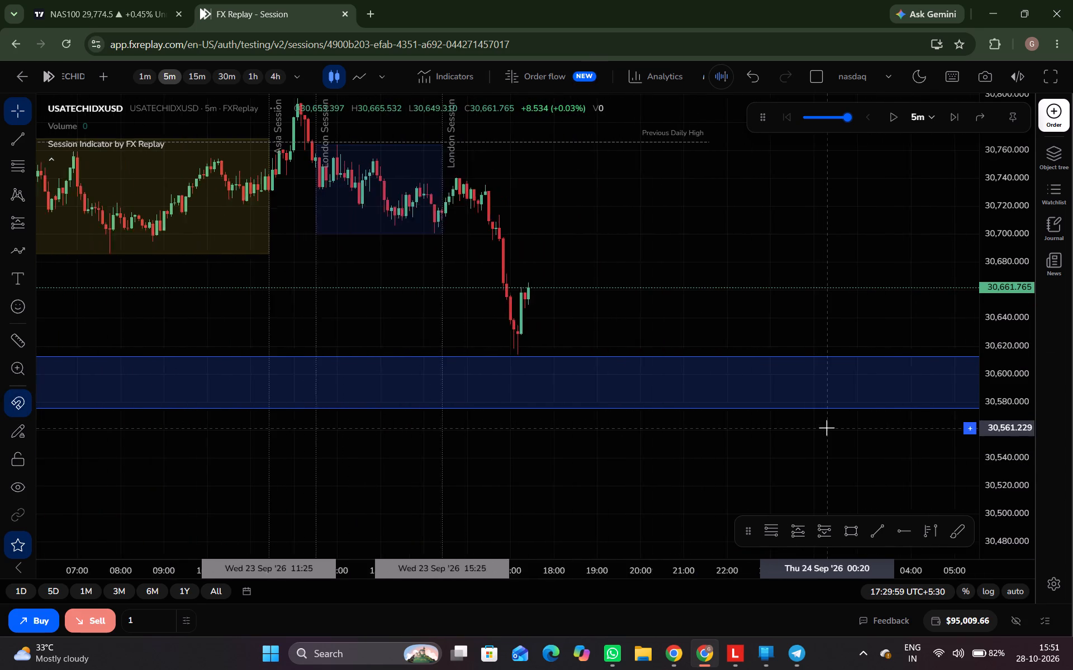
ctrl+scroll(679, 453, down, 1)
key(ctrl+space)
key(ctrl+space)
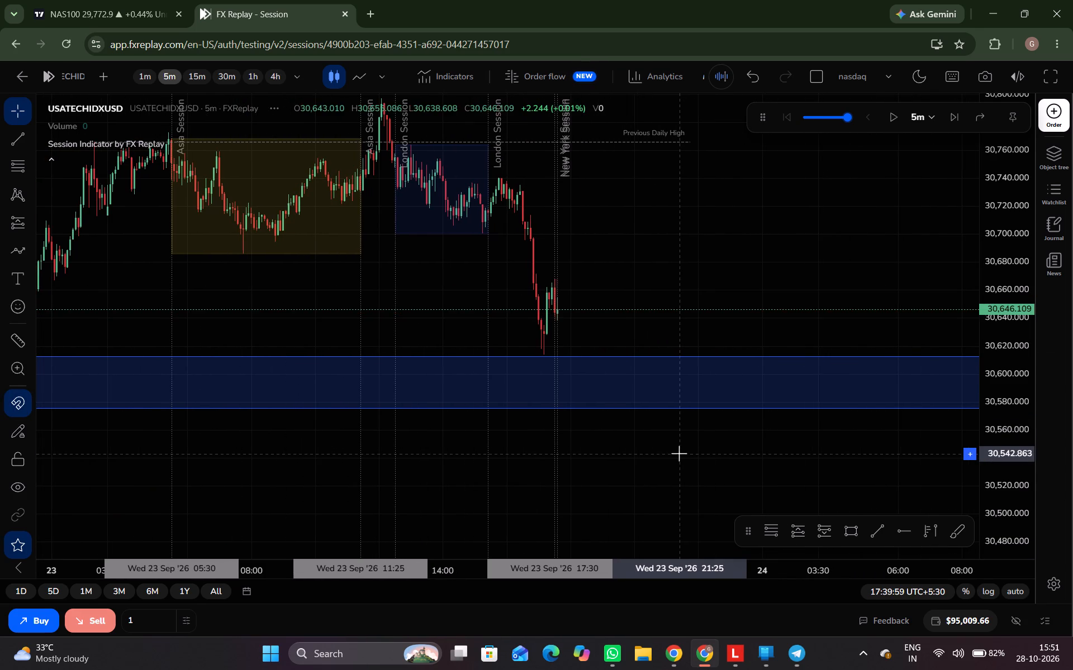
key(ctrl+space)
key(ctrl+space)
key(ctrl+space)
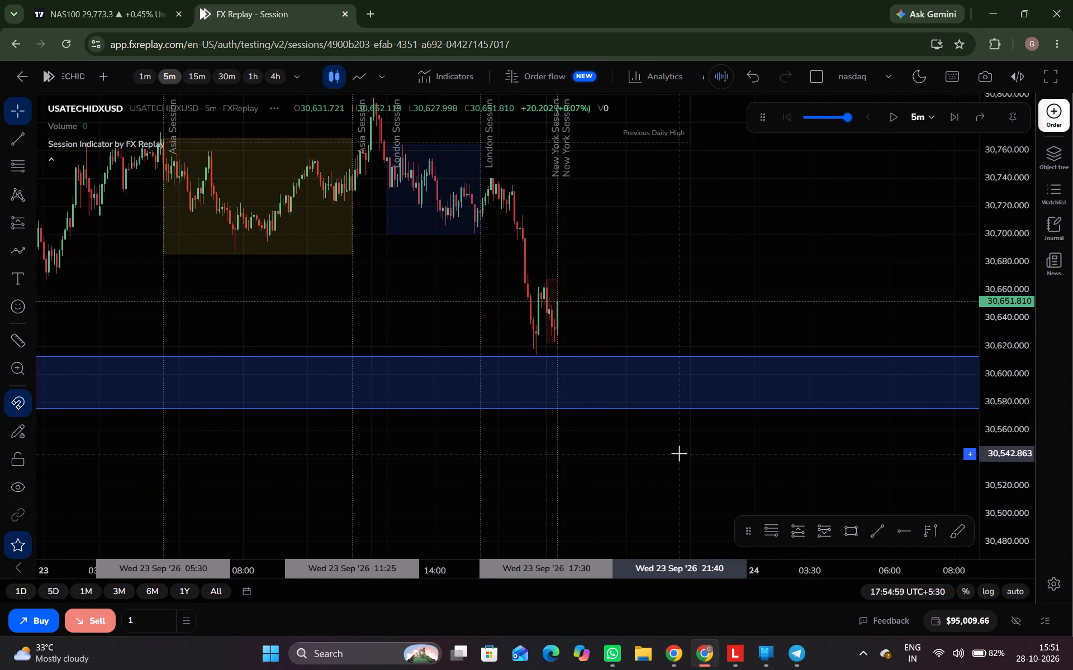
Advance the 5-minute replay to 18:55 on 23 Sep, within the New York session.
key(ctrl+space)
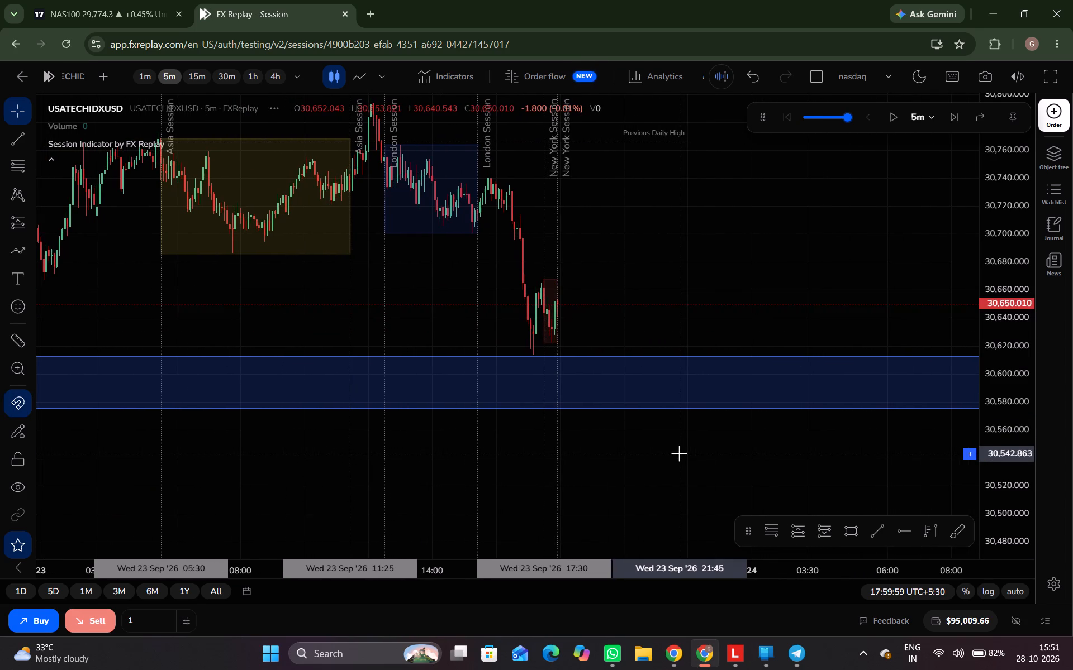
key(ctrl+space)
key(ctrl+space)
key(ctrl+space)
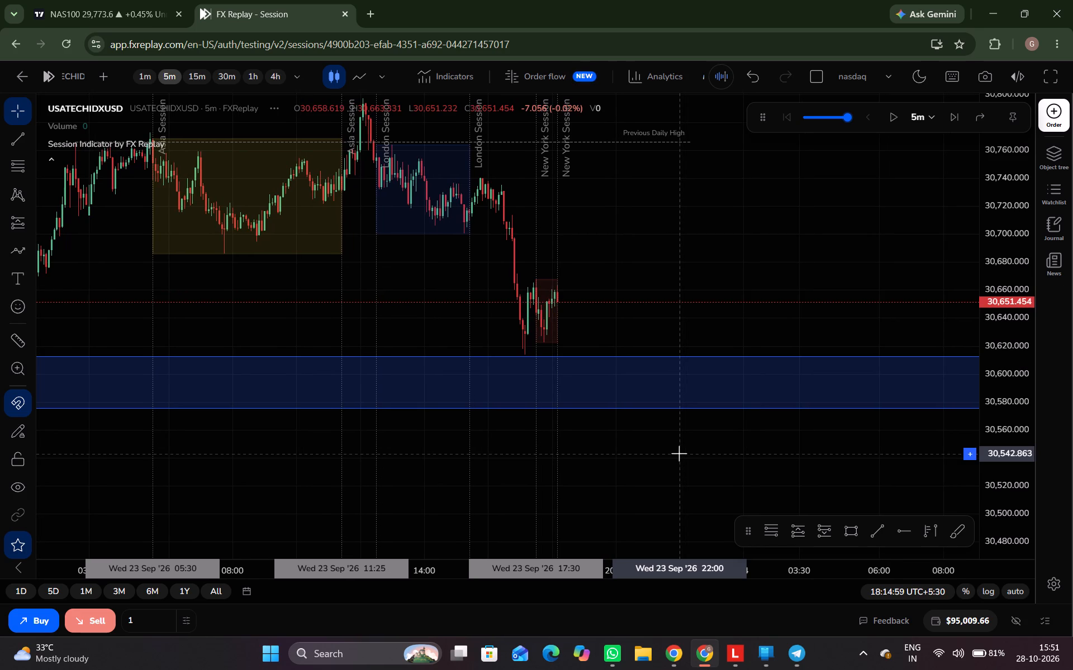
key(ctrl+space)
key(ctrl+space)
key(ctrl+space)
key(ctrl+space)
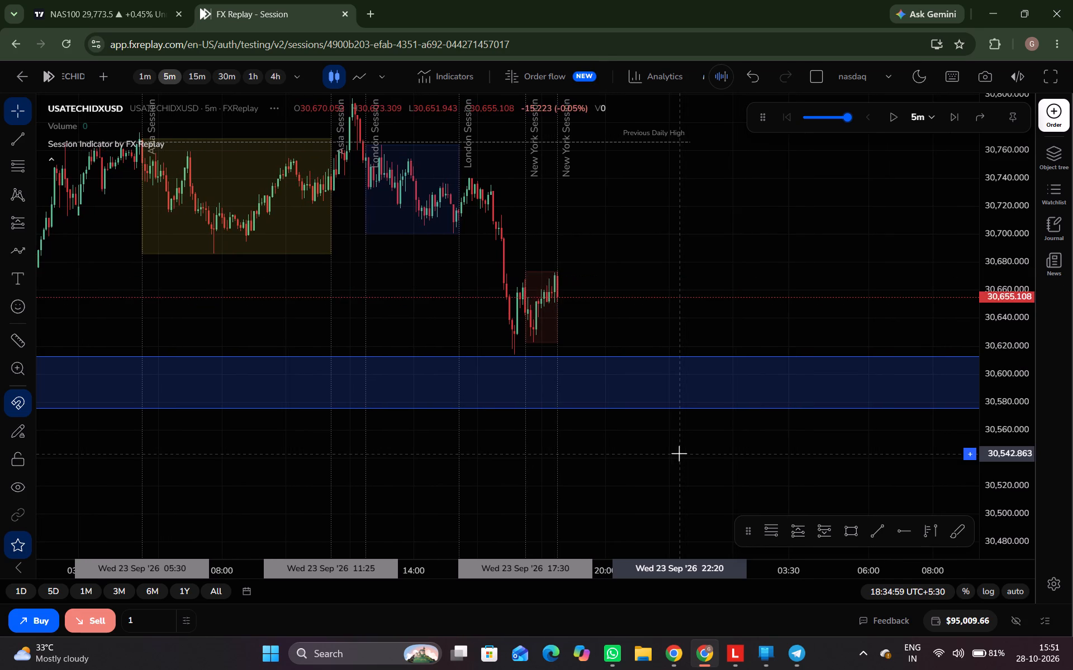
key(ctrl+space)
key(ctrl+space)
key(ctrl+space)
key(ctrl+space)
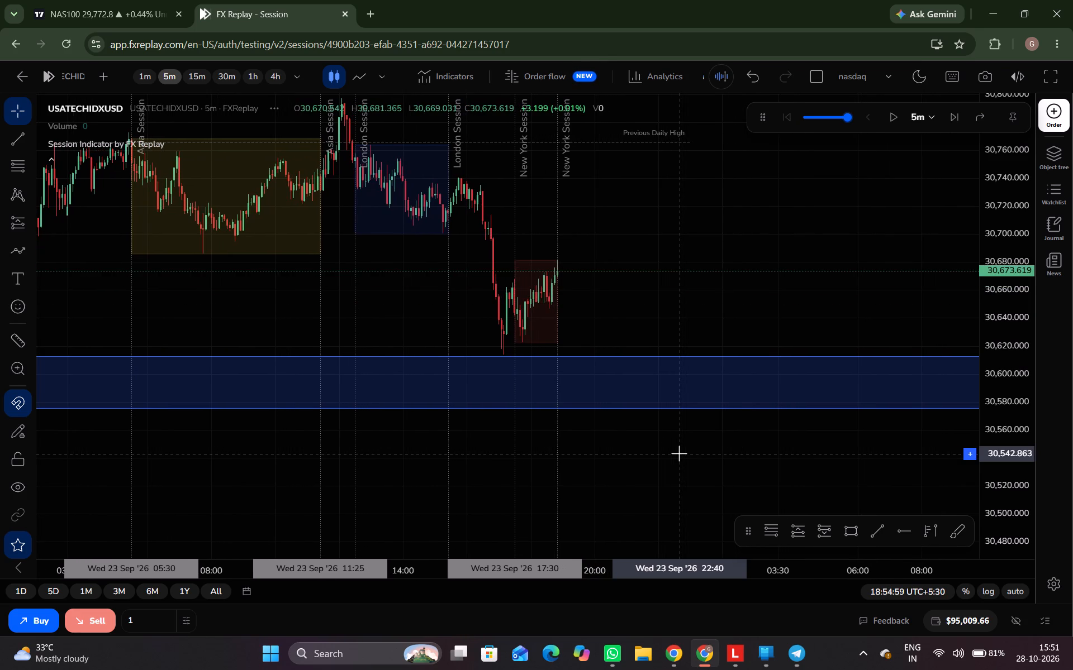
Advance the 5-minute replay to 19:45 on 23 Sep, following price down through the blue zone.
key(ctrl+space)
key(ctrl+space)
key(ctrl+space)
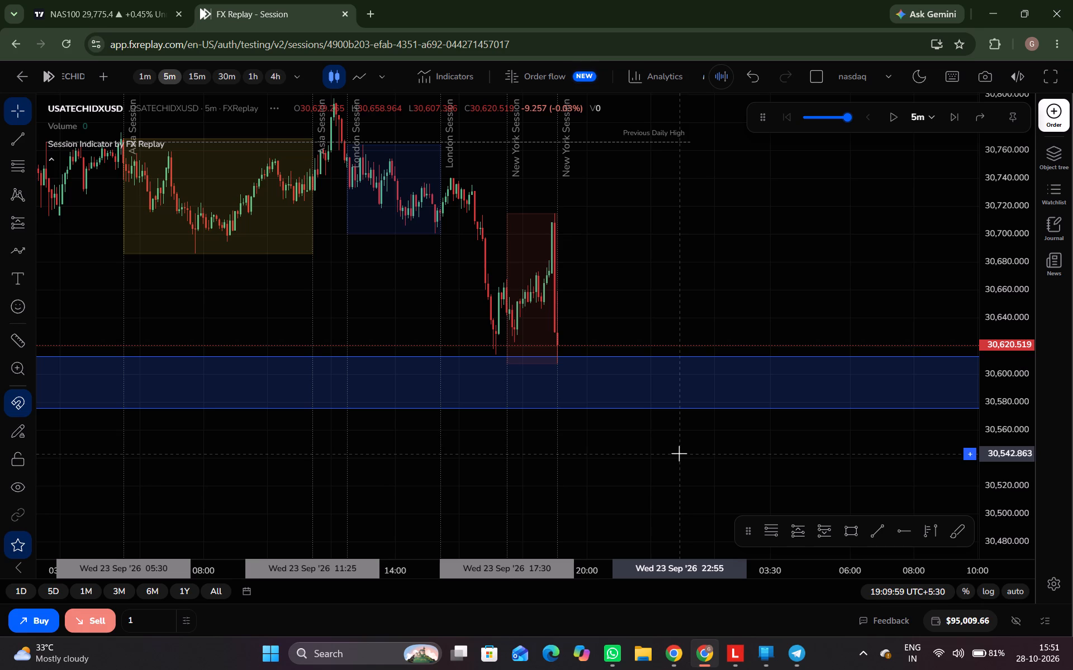
key(ctrl+space)
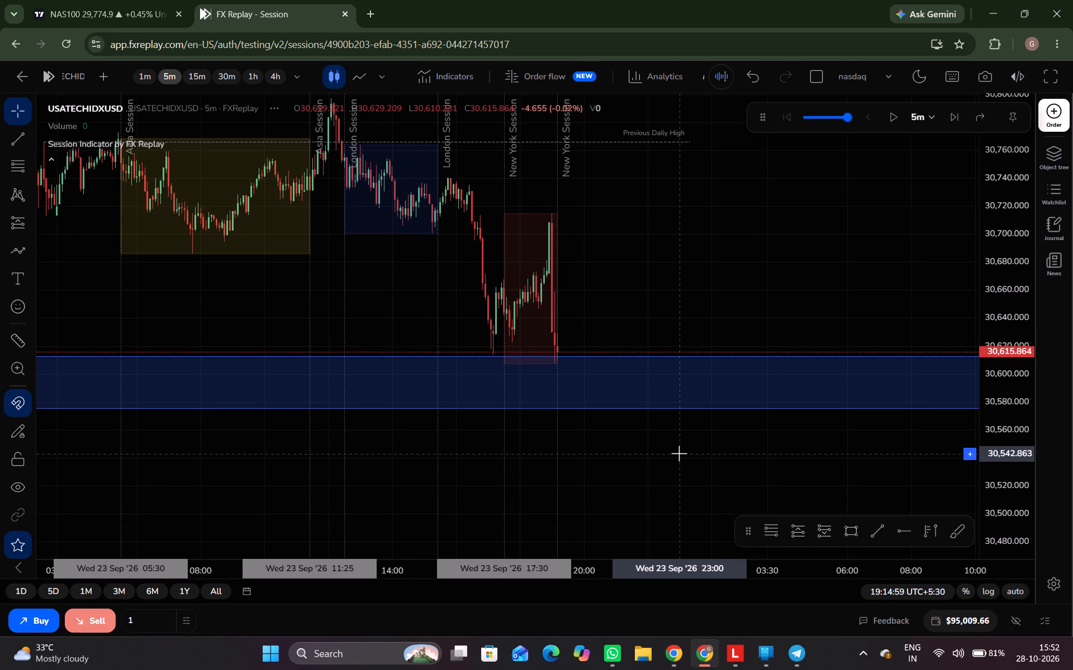
key(ctrl+space)
key(ctrl+space)
key(ctrl+space)
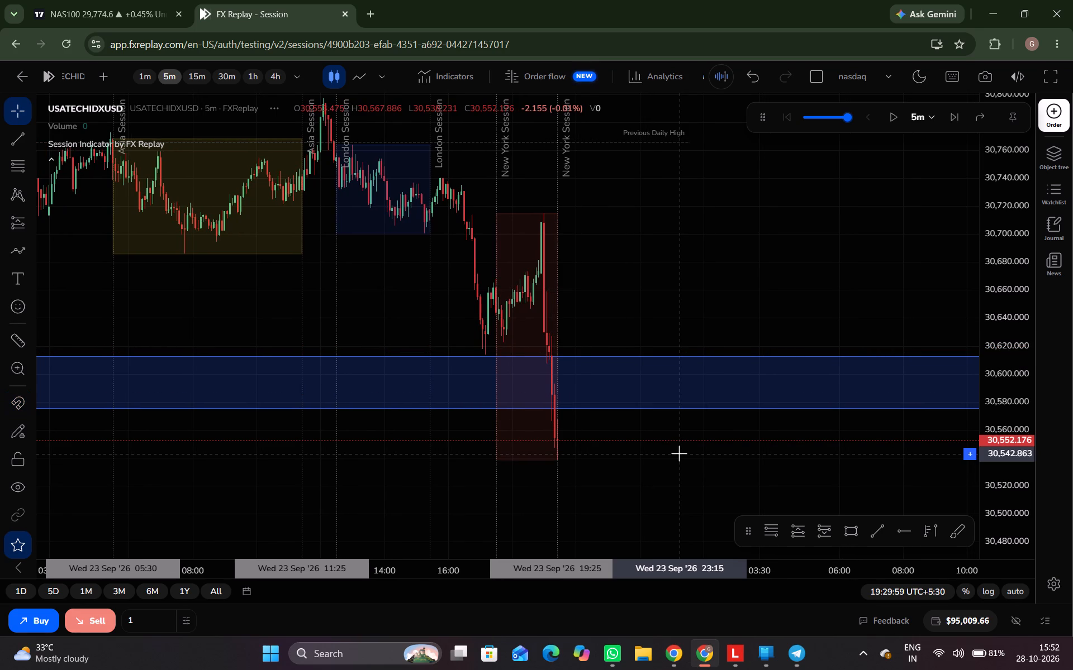
key(ctrl+space)
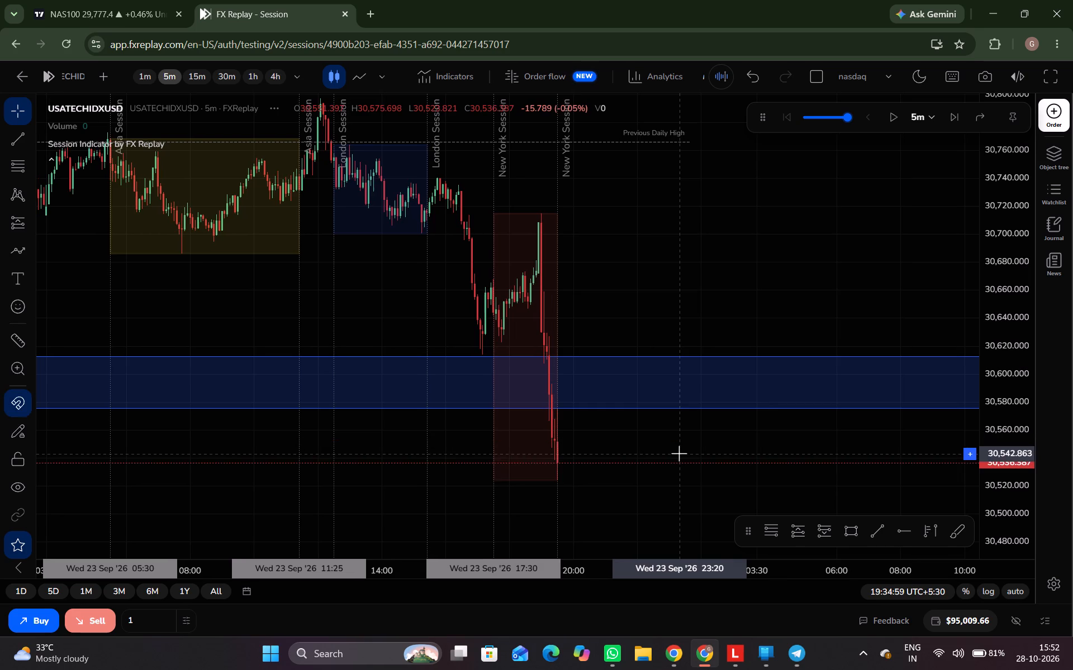
key(ctrl+space)
key(ctrl+space)
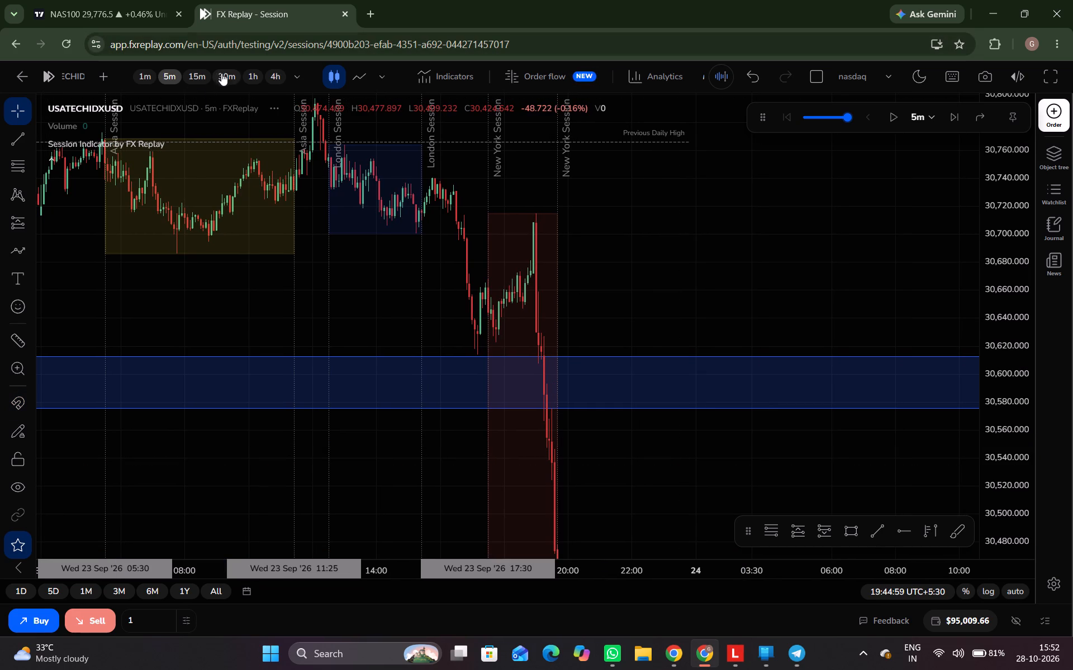
Switch the chart to 4-hour candles and delete the rectangle zone between about 30,613 and 30,575.
click(269, 75)
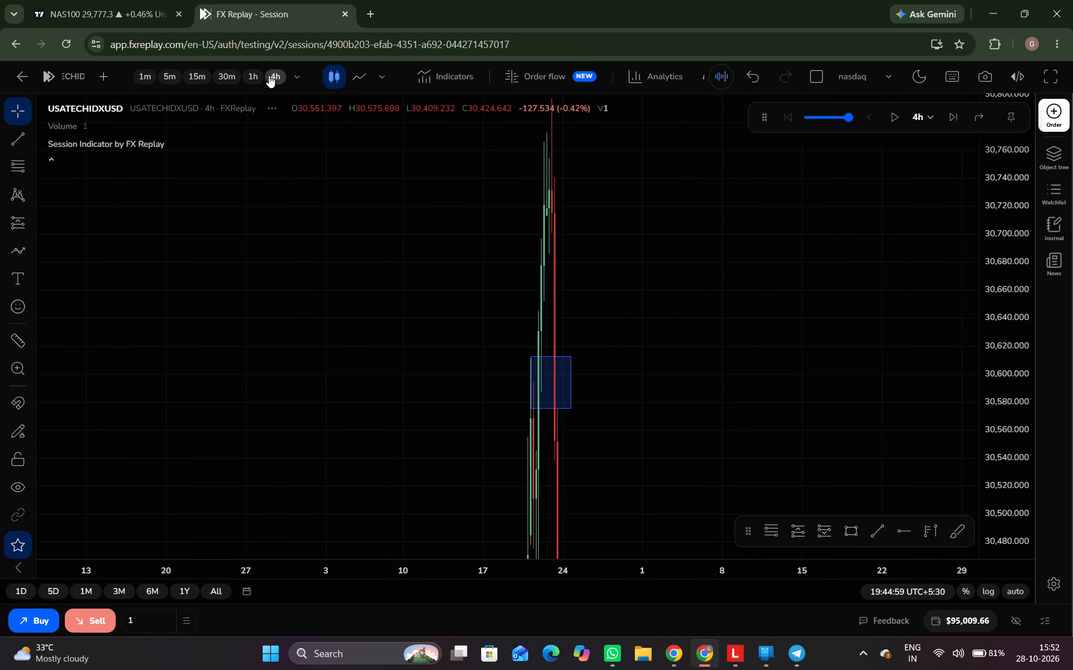
click(566, 352)
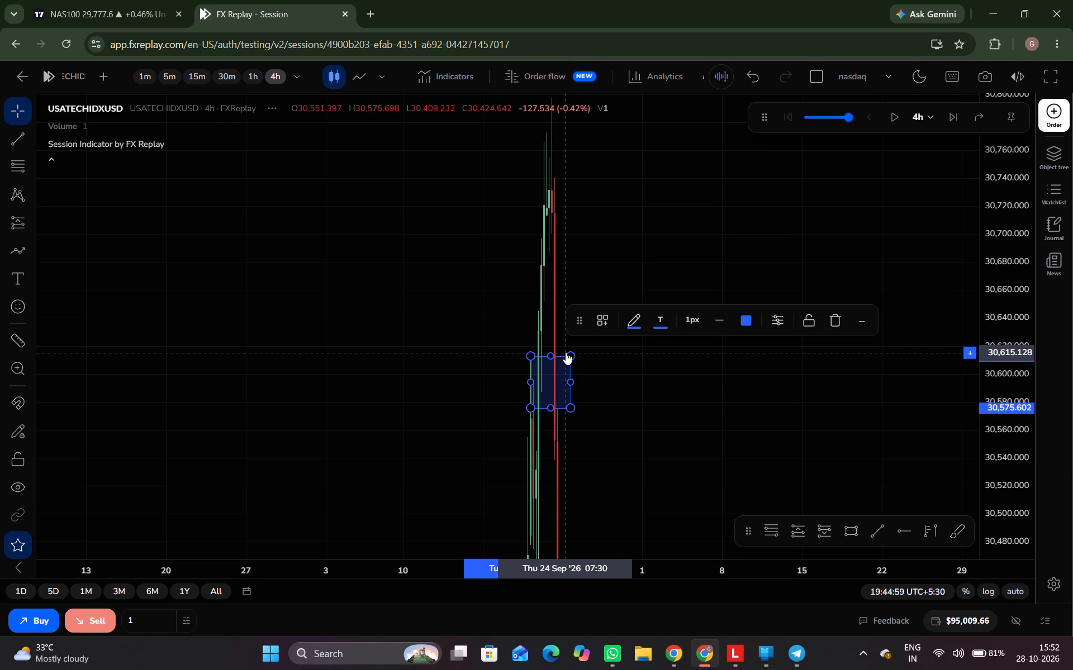
key(BackSpace)
Move the long older rectangle zone below price up to the mid-August swing high, with its upper edge at about 30,242.
click(999, 306)
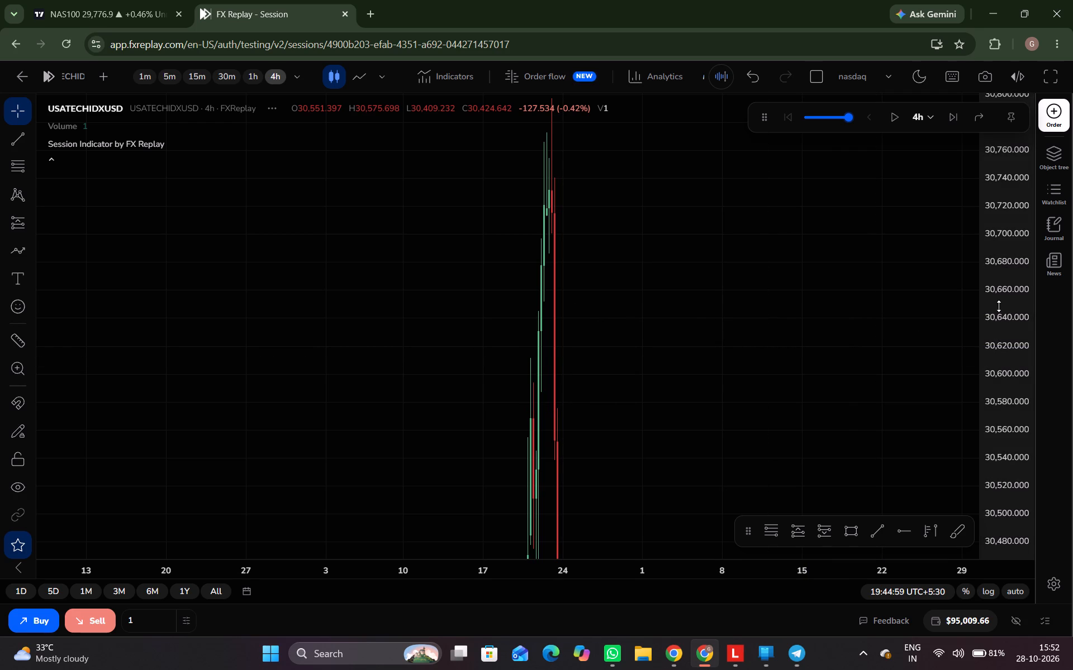
drag(1017, 390, 1016, 470)
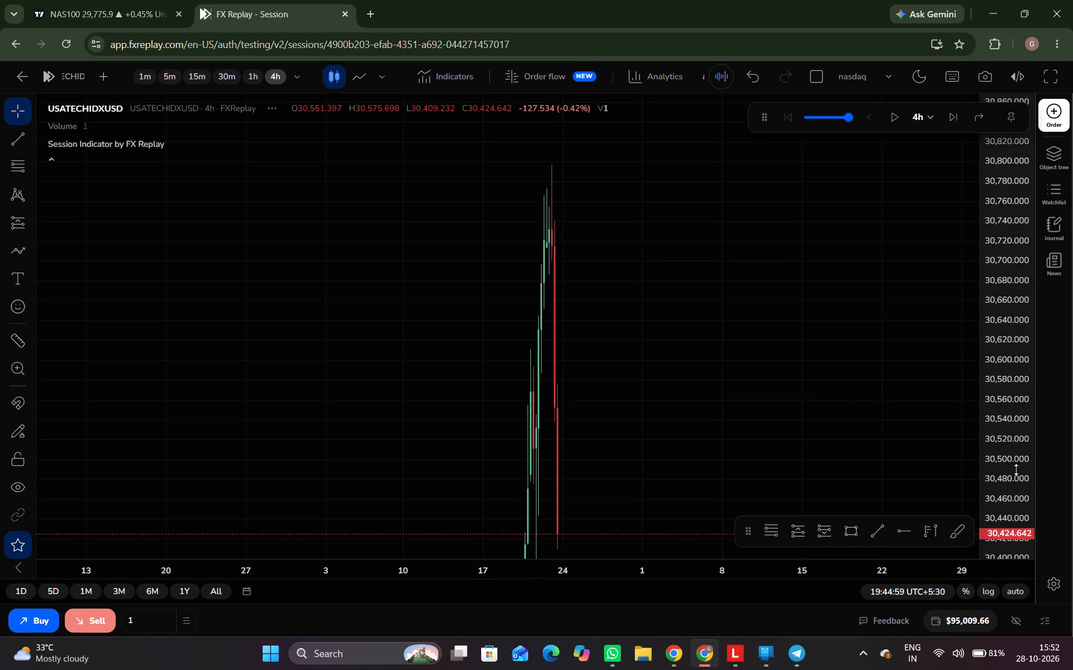
drag(1016, 470, 987, 669)
drag(1020, 214, 1055, 488)
scroll(742, 340, down, 2)
scroll(742, 340, up, 1)
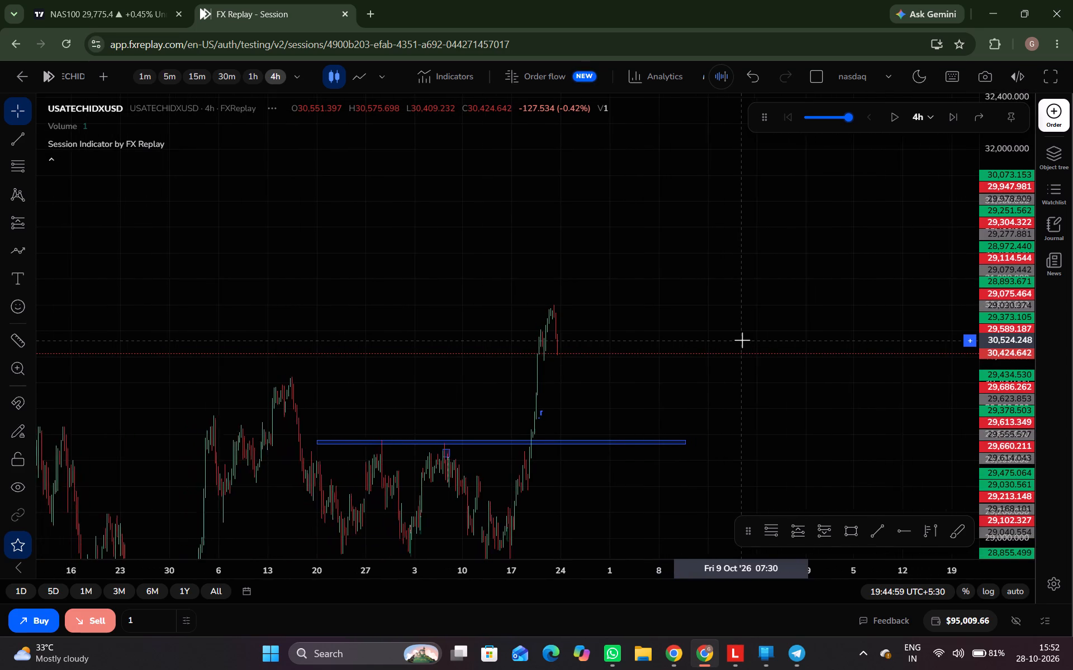
scroll(742, 340, down, 7)
scroll(742, 340, up, 2)
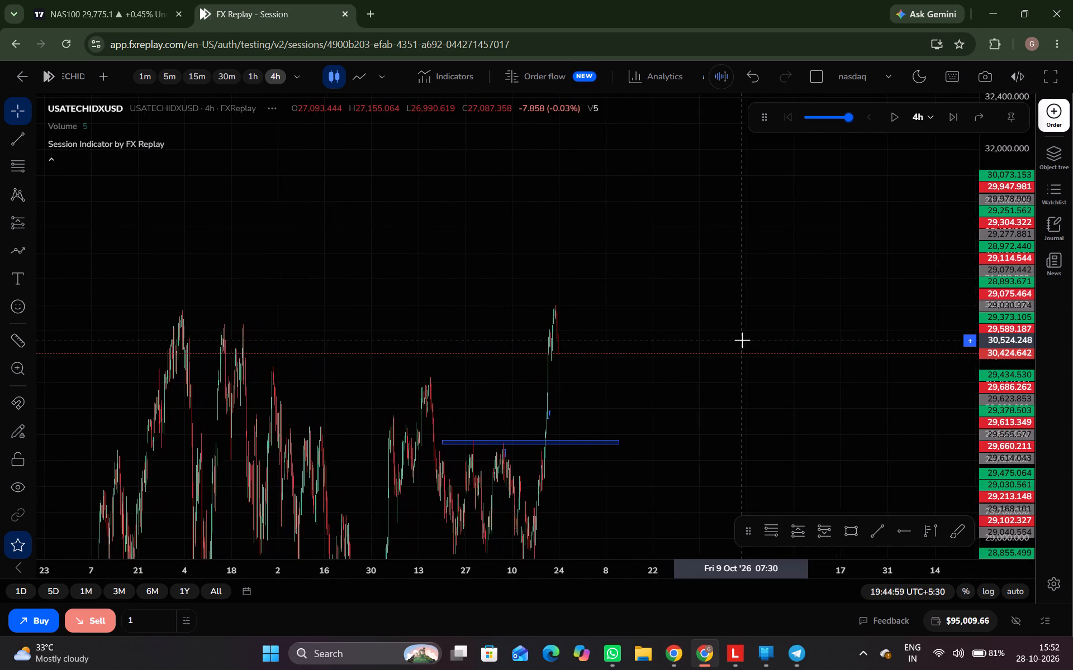
scroll(742, 340, down, 8)
drag(1006, 216, 1016, 351)
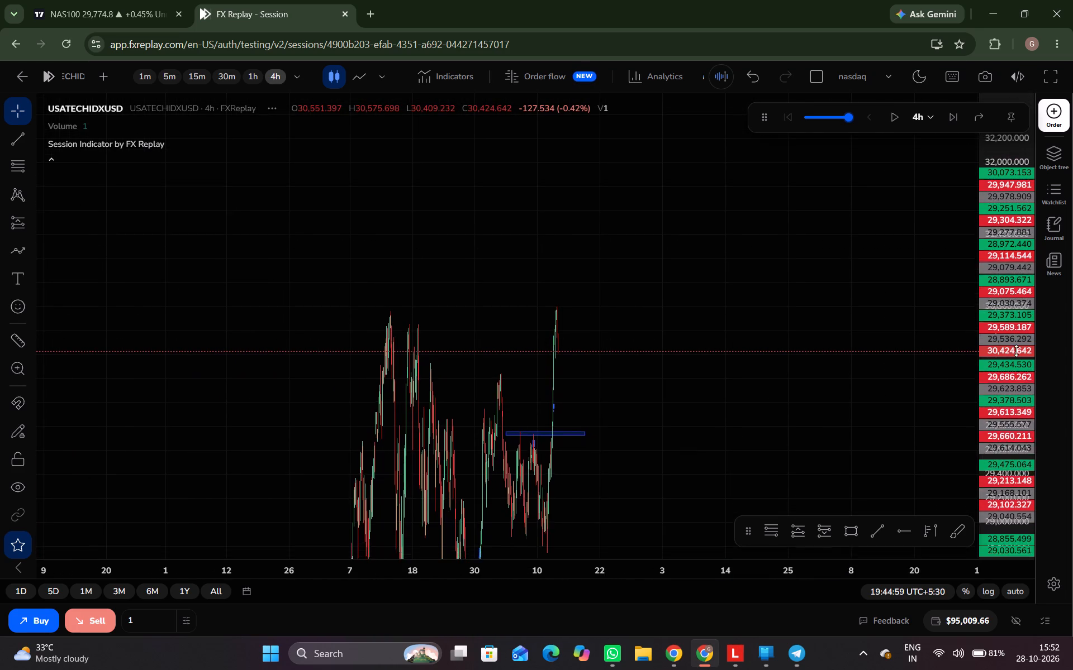
drag(1016, 351, 1012, 459)
scroll(784, 357, up, 3)
drag(1037, 463, 1019, 456)
drag(1019, 456, 919, 31)
scroll(634, 370, up, 3)
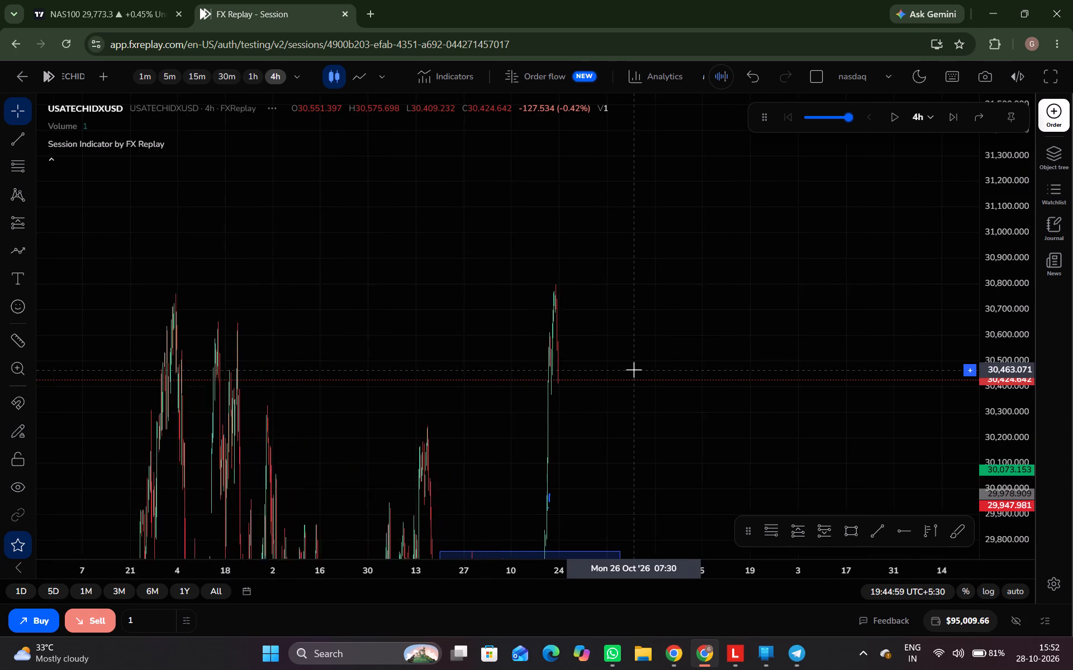
drag(571, 550, 560, 461)
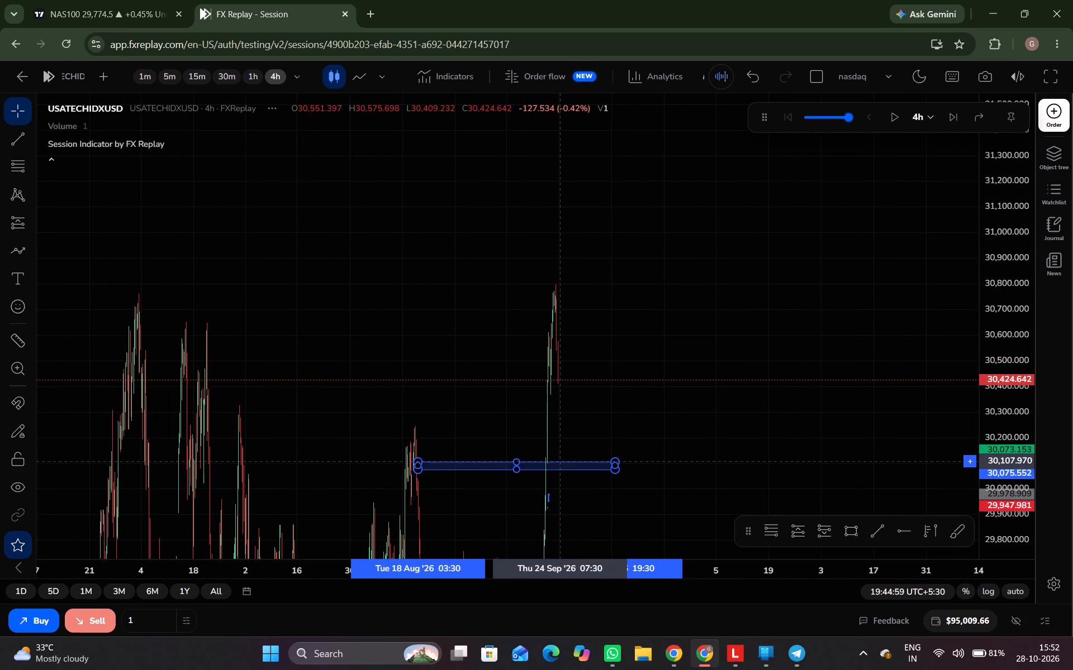
drag(560, 461, 543, 423)
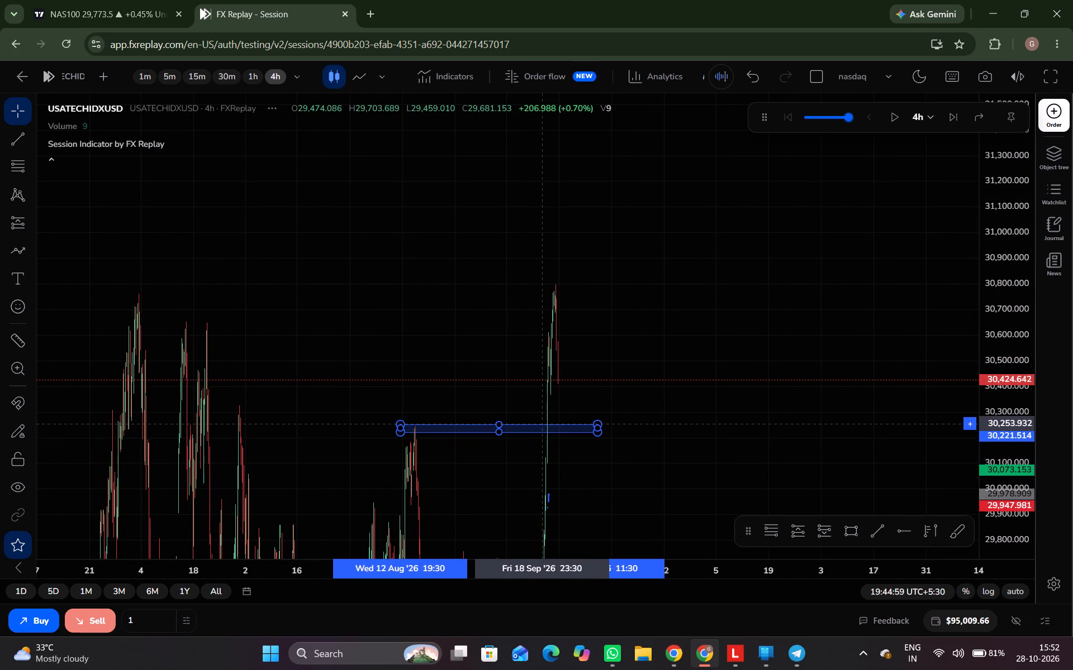
drag(543, 423, 544, 426)
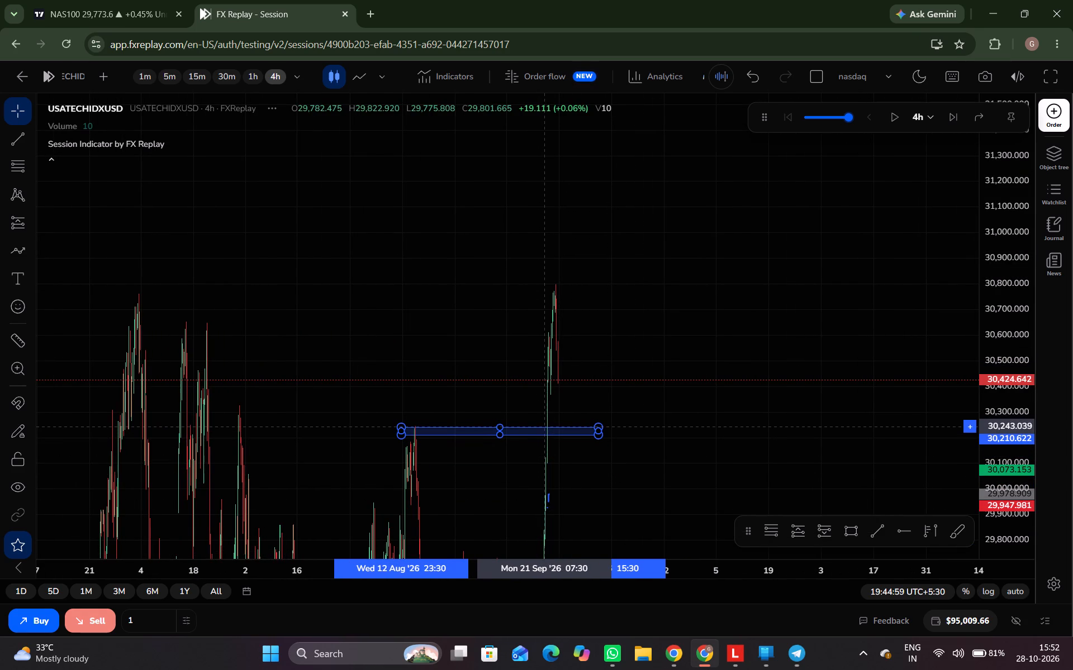
drag(544, 426, 544, 425)
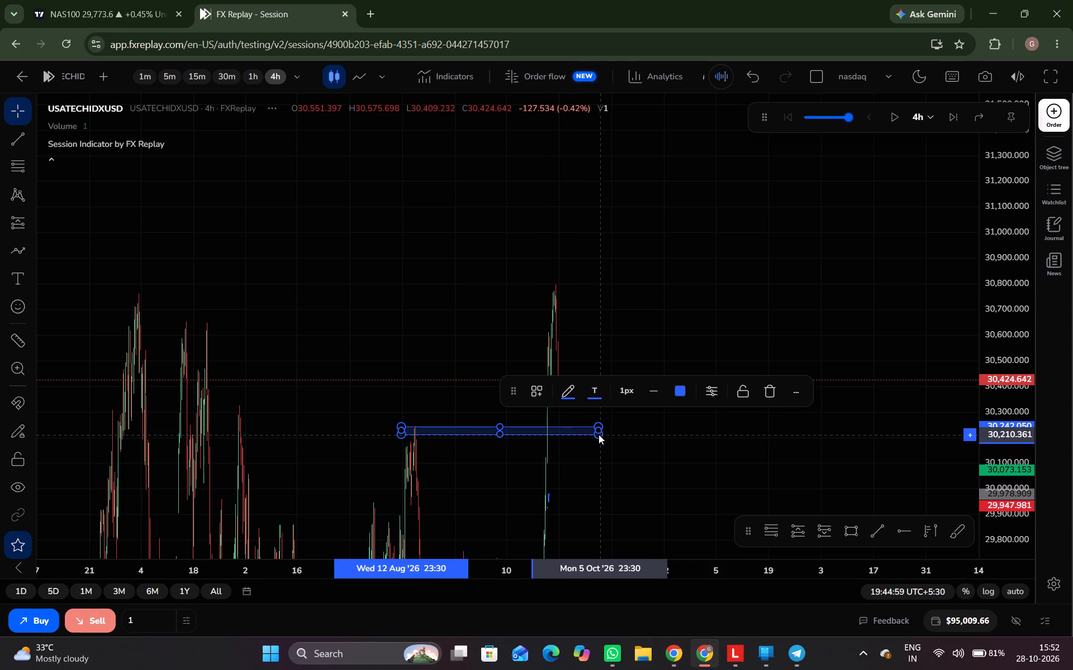
Extend the moved zone's end to 22 Oct and lower its bottom edge to about 30,162.
drag(596, 434, 661, 466)
drag(530, 433, 531, 448)
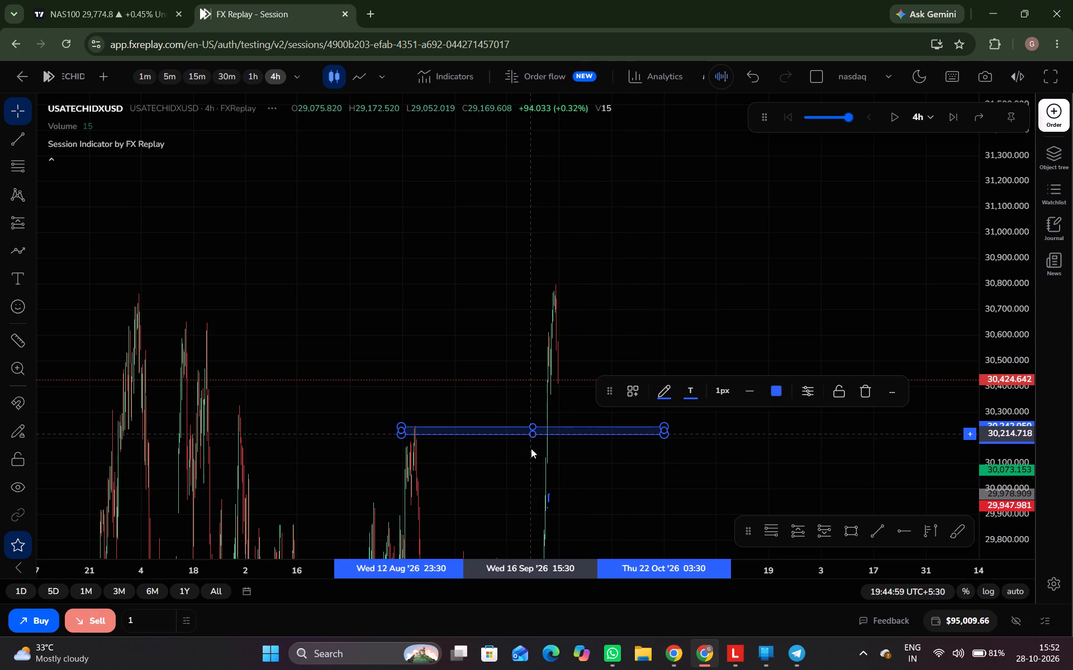
drag(531, 448, 529, 447)
click(529, 447)
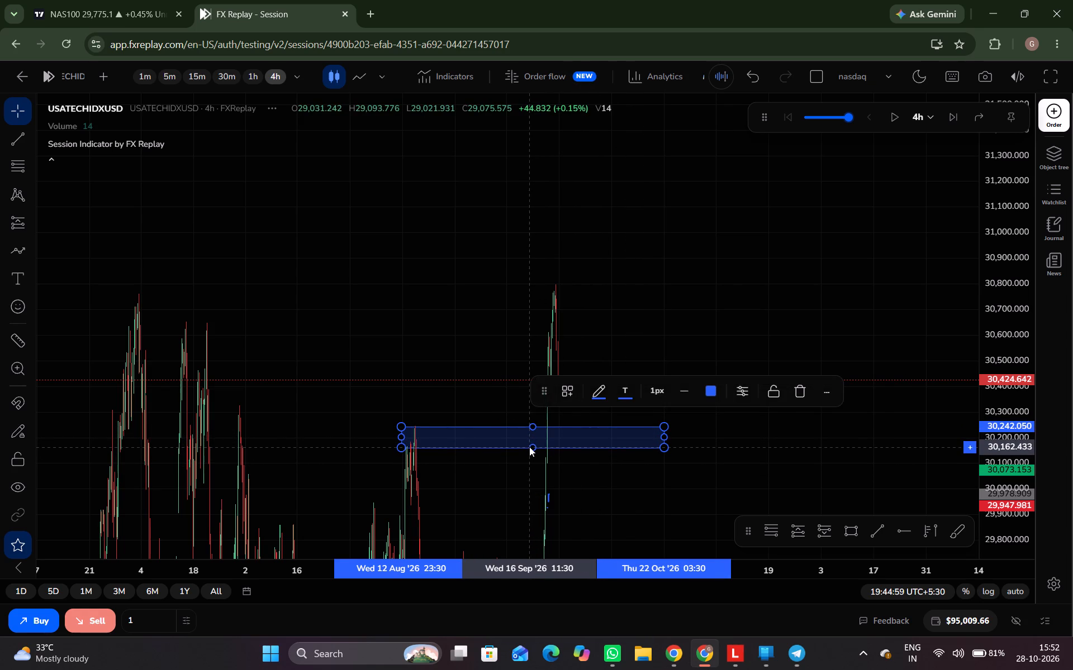
Examine the 4-hour price structure around the resized zone, from the August swing high to the current candle.
drag(592, 473, 650, 505)
drag(650, 505, 600, 369)
scroll(614, 387, up, 2)
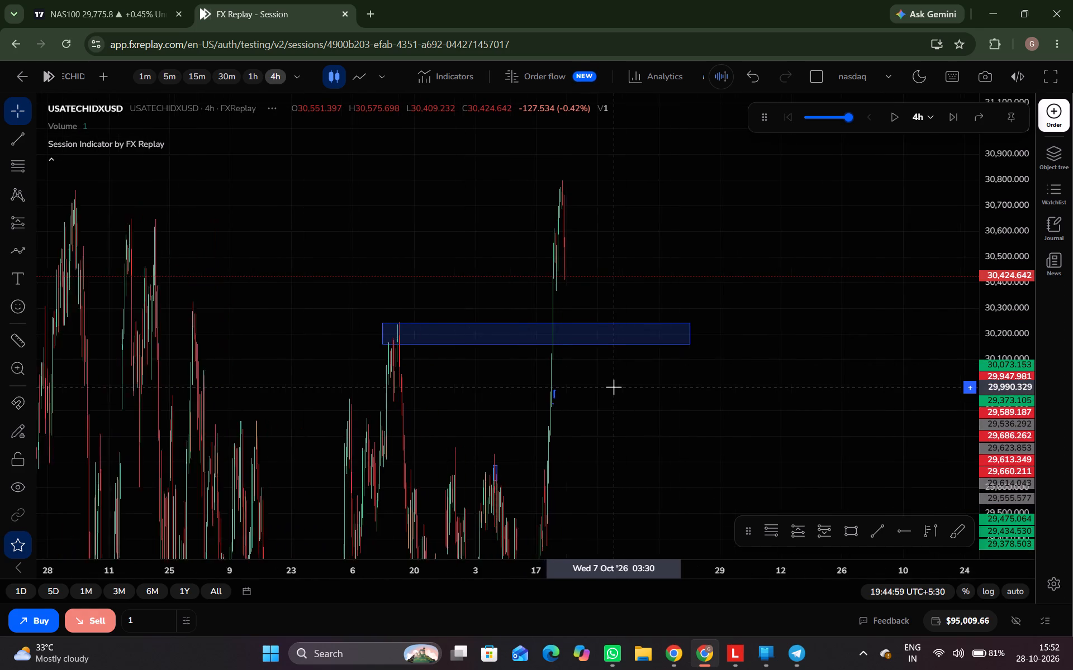
scroll(614, 387, up, 4)
scroll(614, 387, down, 2)
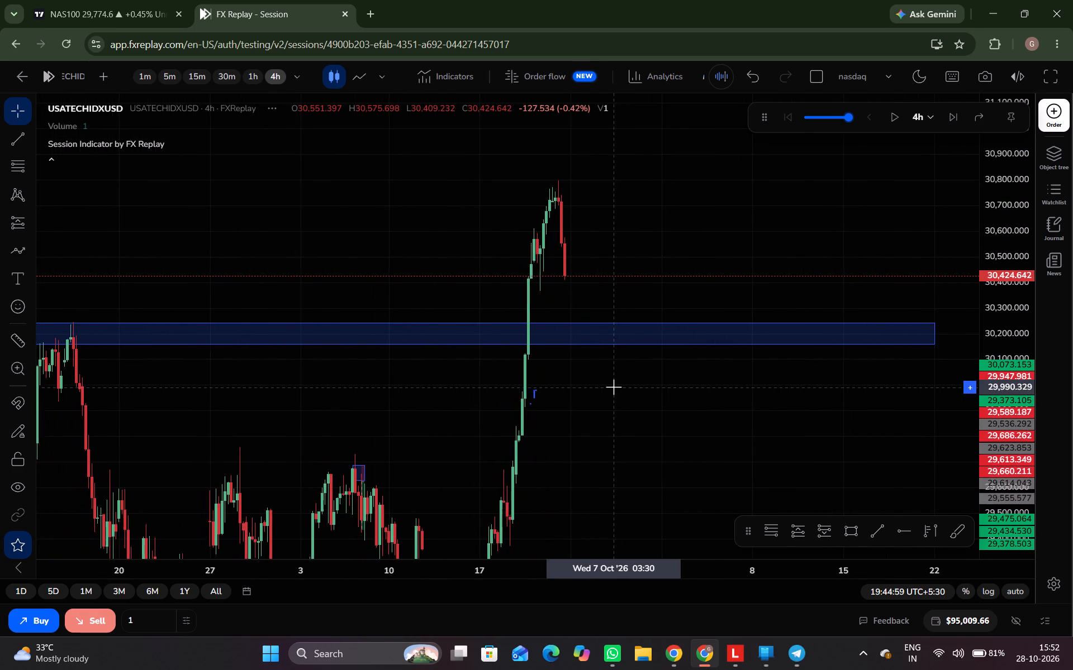
drag(564, 372, 725, 347)
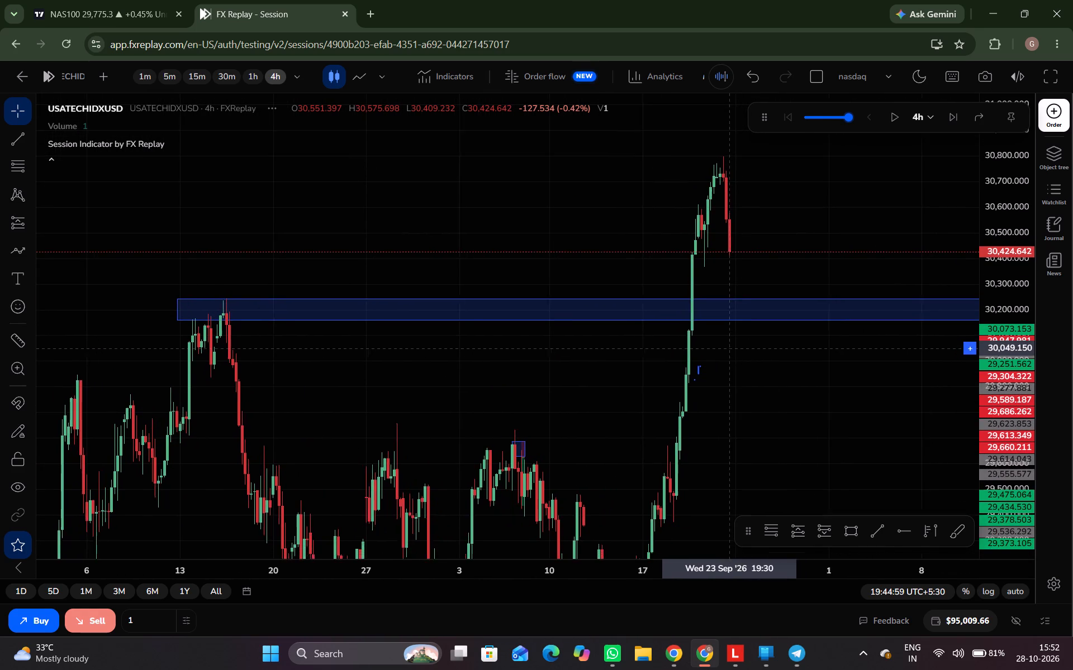
drag(725, 347, 664, 347)
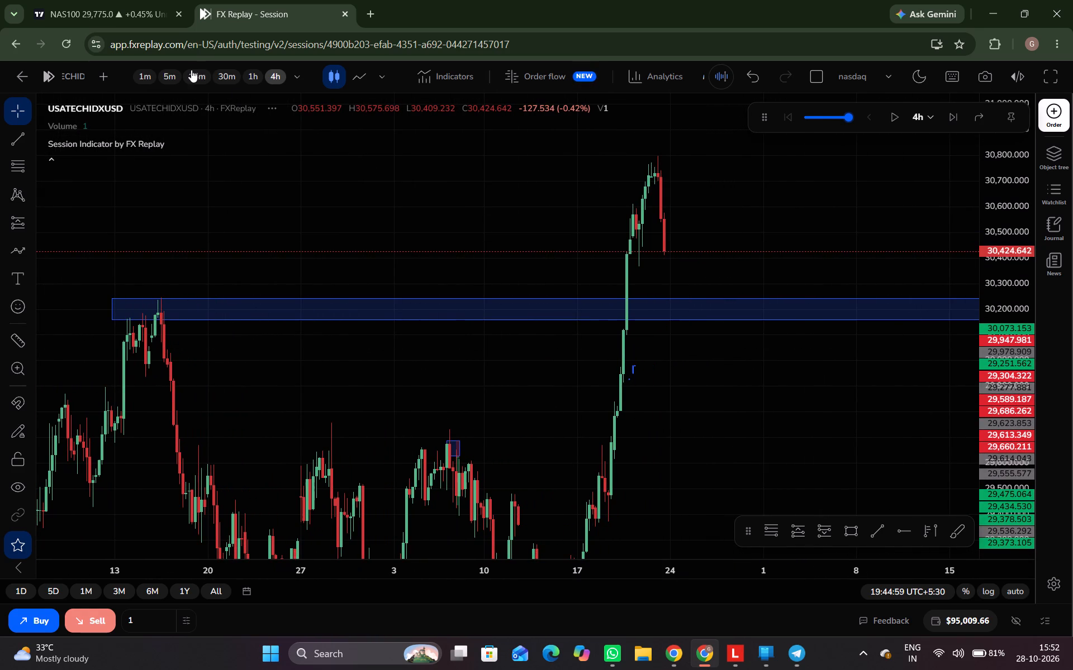
Switch the chart to 15-minute candles and advance the replay to 16:30 on 24 Sep, past the London session.
click(184, 74)
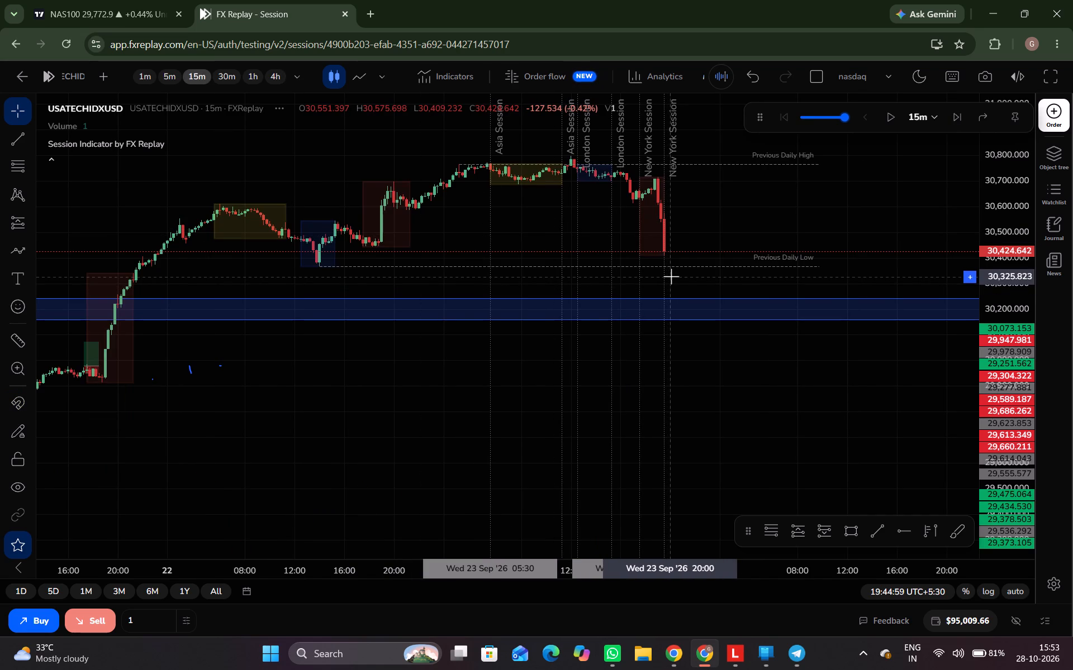
key(ctrl+space)
key(ctrl+space)
key(ctrl+space)
key(ctrl+space)
key(ctrl+space)
key(ctrl+space)
key(ctrl+space)
key(ctrl+space)
key(ctrl+space)
key(ctrl+space)
key(ctrl+space)
key(ctrl+space)
key(ctrl+space)
key(ctrl+space)
key(ctrl+space)
key(ctrl+space)
key(ctrl+space)
key(ctrl+space)
key(ctrl+space)
key(ctrl+space)
key(ctrl+space)
key(ctrl+space)
key(ctrl+space)
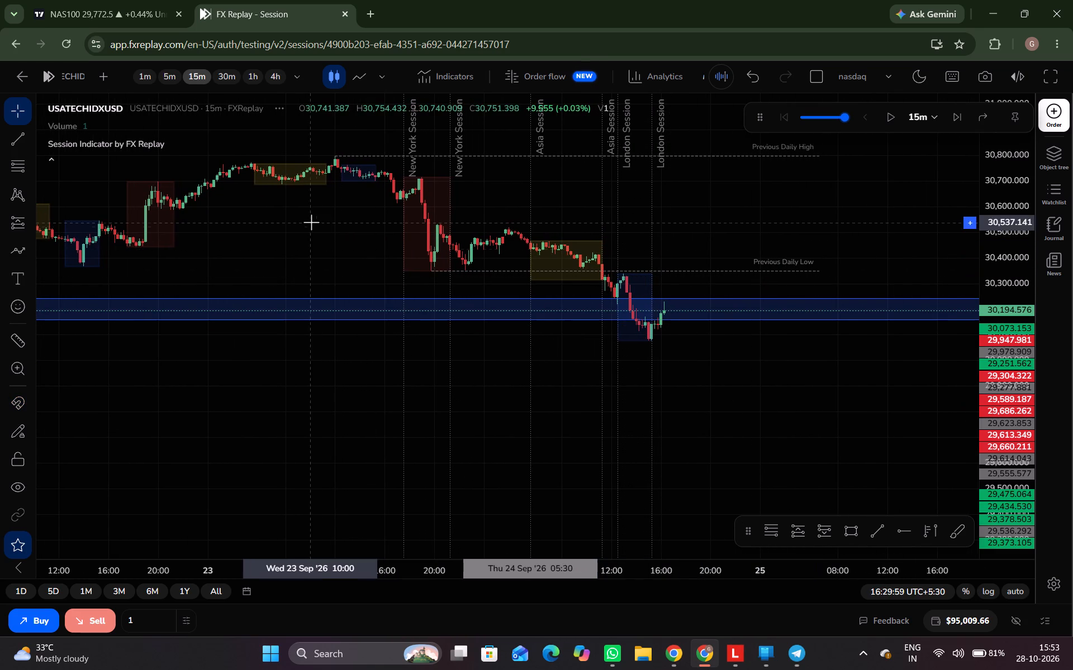
Switch to 5-minute candles and examine how price behaves around the zone during and after the 24 Sep London session.
click(171, 74)
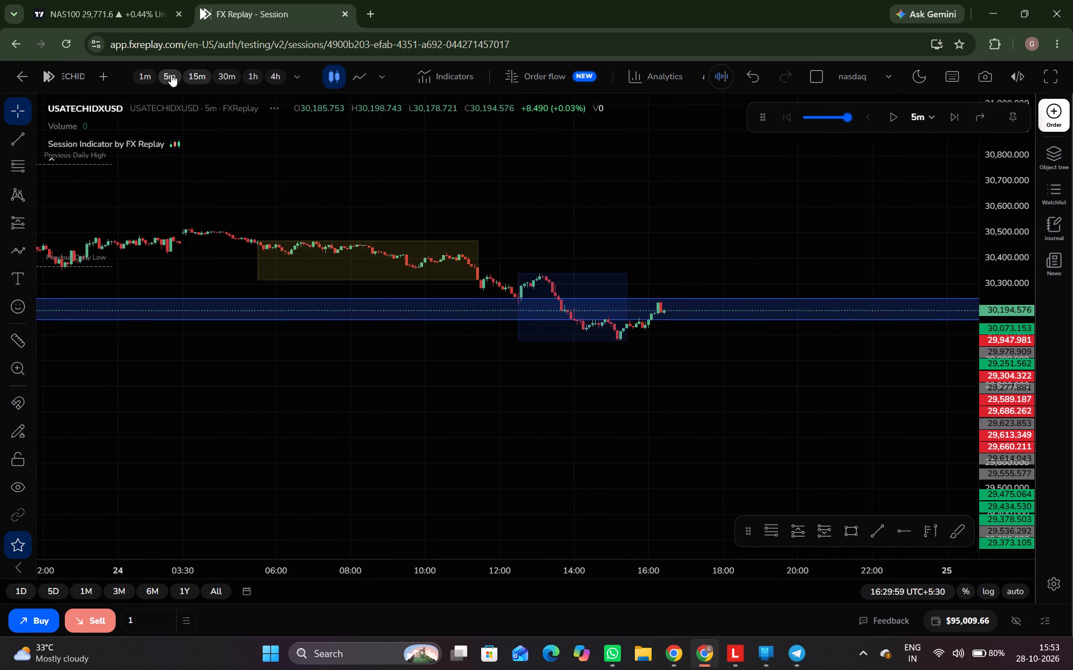
scroll(351, 356, down, 17)
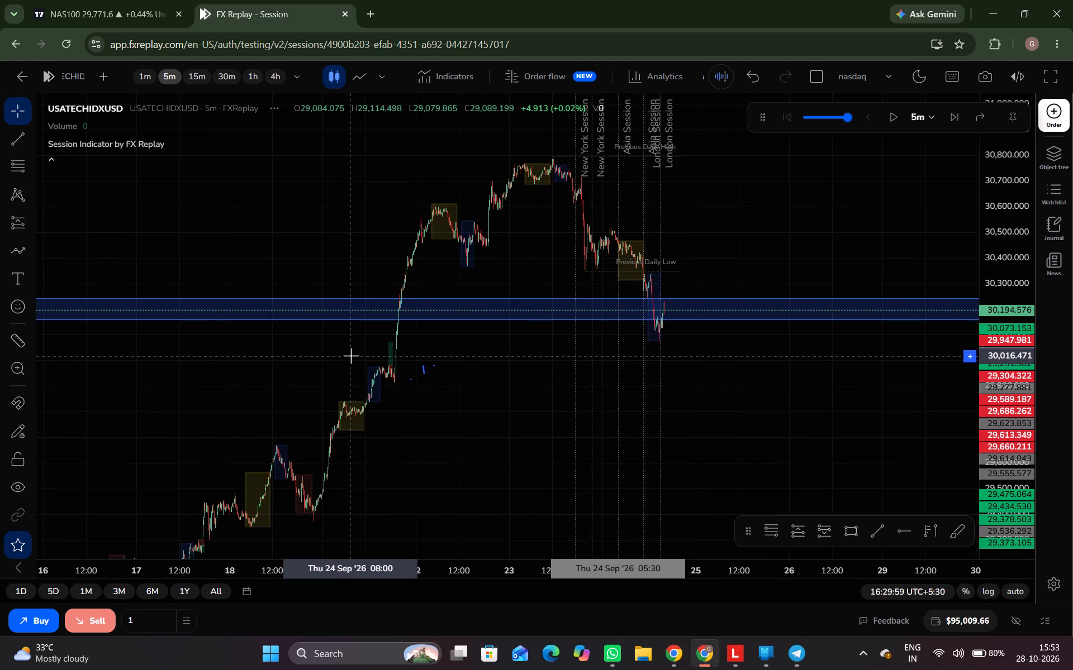
scroll(351, 356, right, 4)
scroll(351, 356, down, 1)
scroll(351, 356, up, 5)
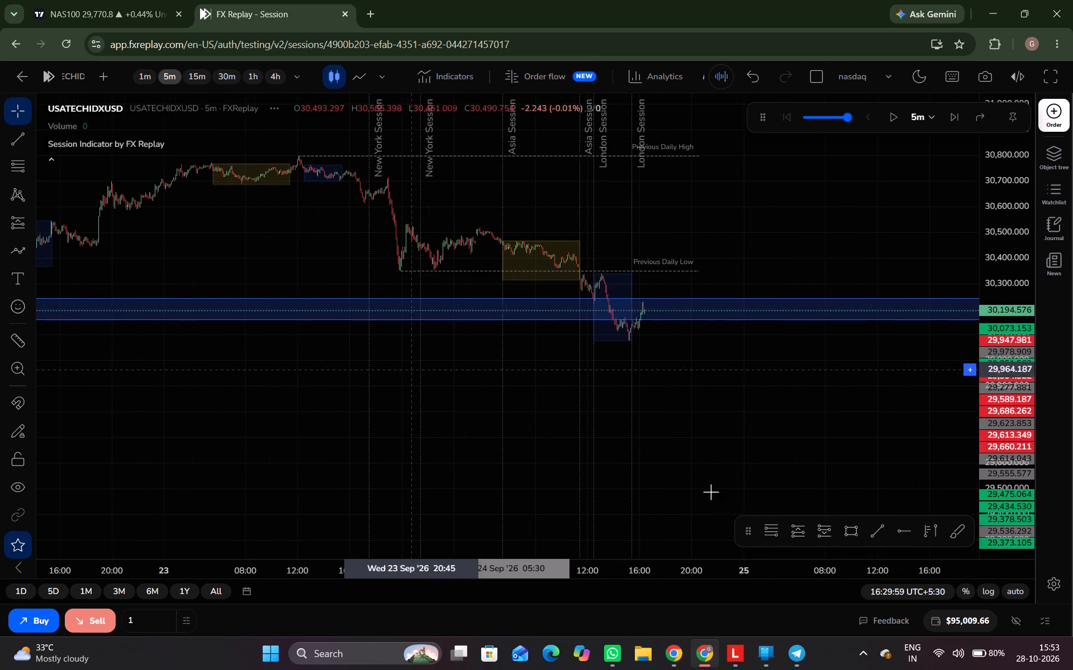
drag(1005, 443, 957, 114)
scroll(780, 264, up, 3)
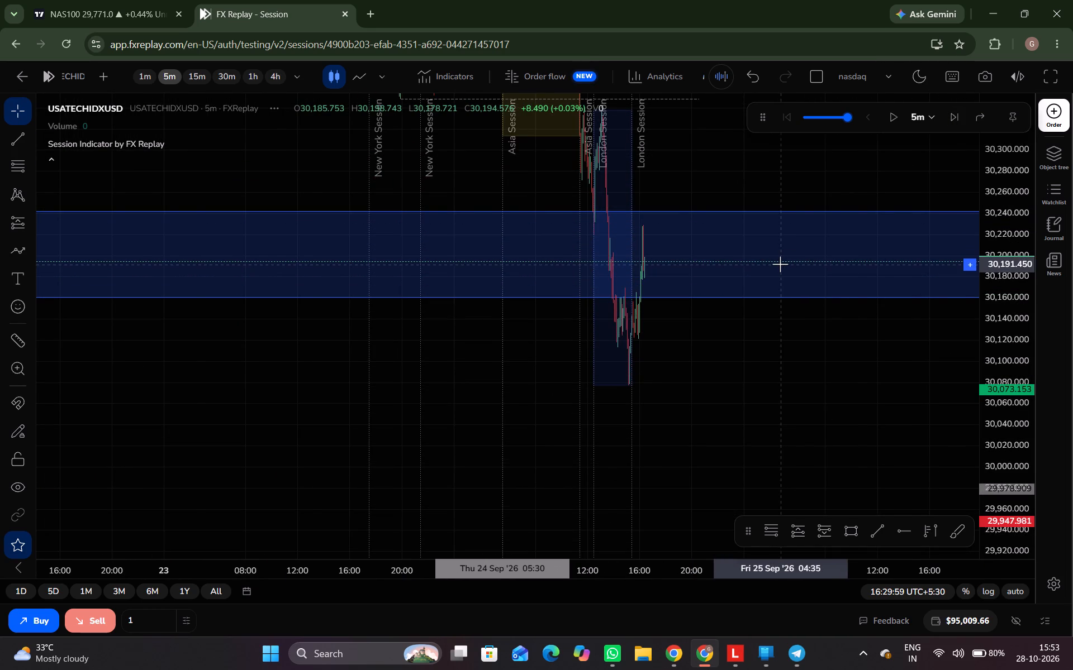
scroll(780, 264, up, 2)
scroll(747, 304, up, 3)
drag(581, 382, 585, 460)
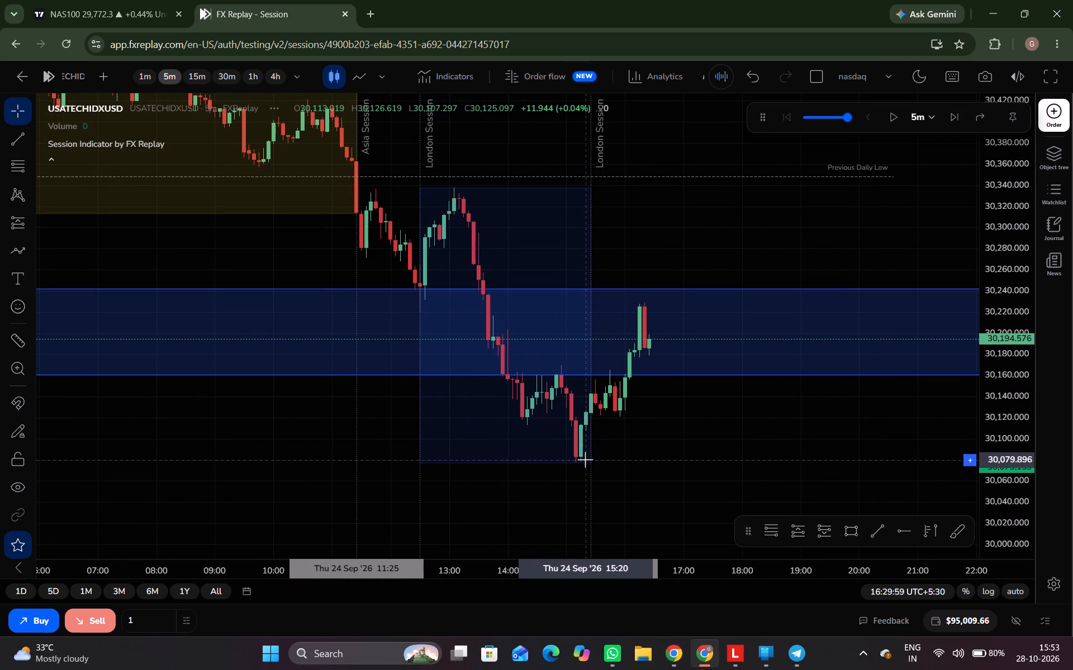
drag(1030, 460, 974, 332)
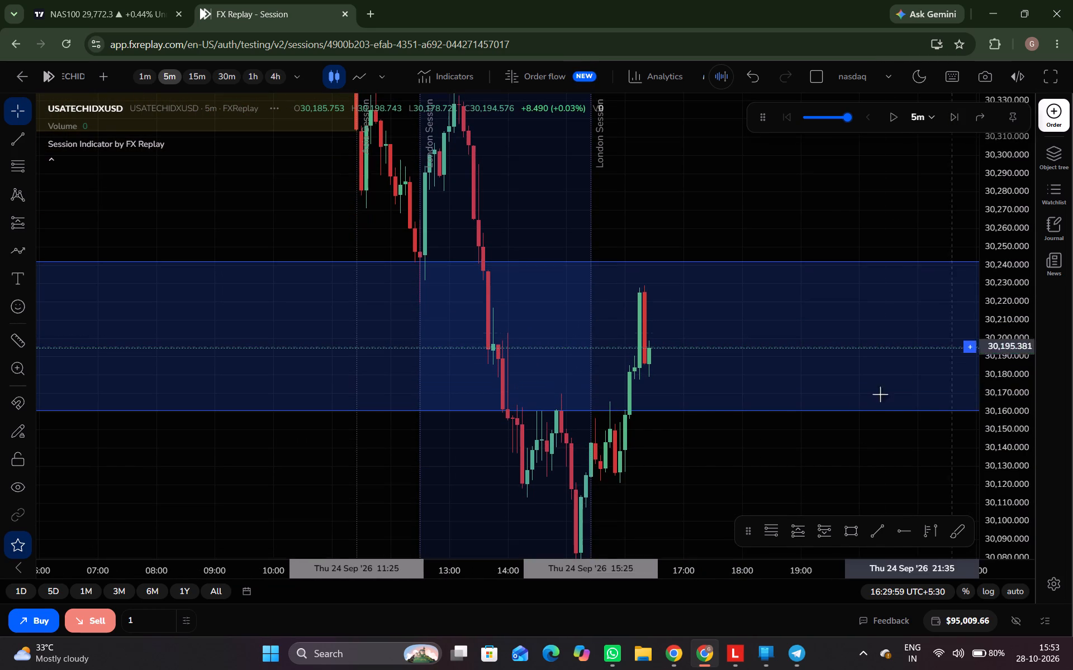
Advance the replay on 5-minute candles from 16:30 to 17:25 on 24 Sep, following price out of the zone.
click(816, 467)
drag(816, 467, 750, 355)
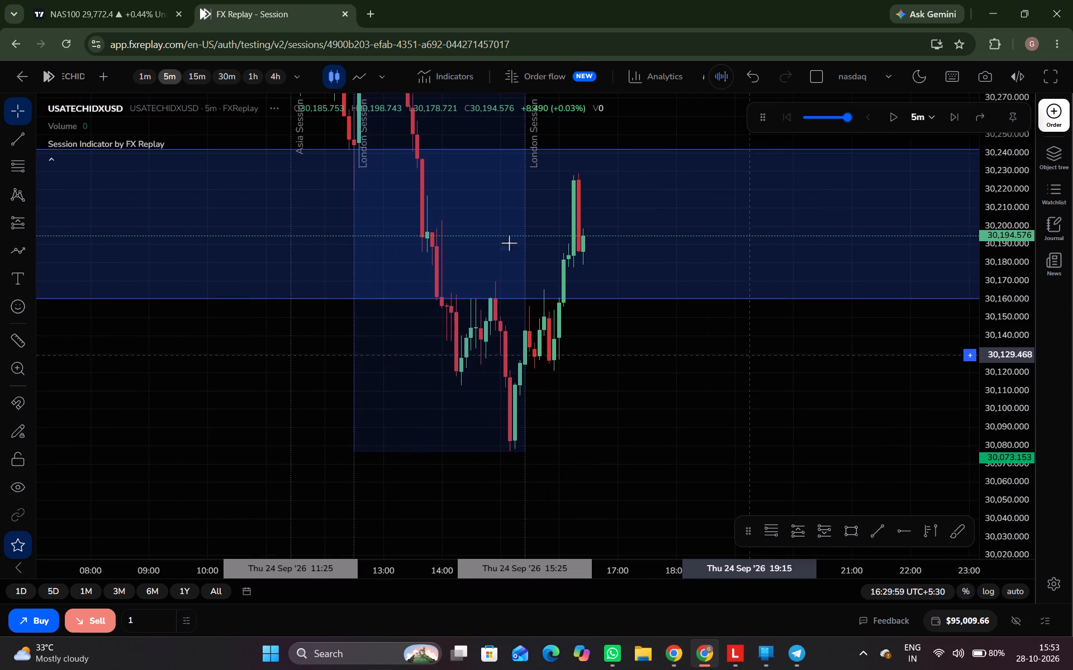
click(951, 116)
triple_click(951, 116)
triple_click(951, 116)
triple_click(951, 116)
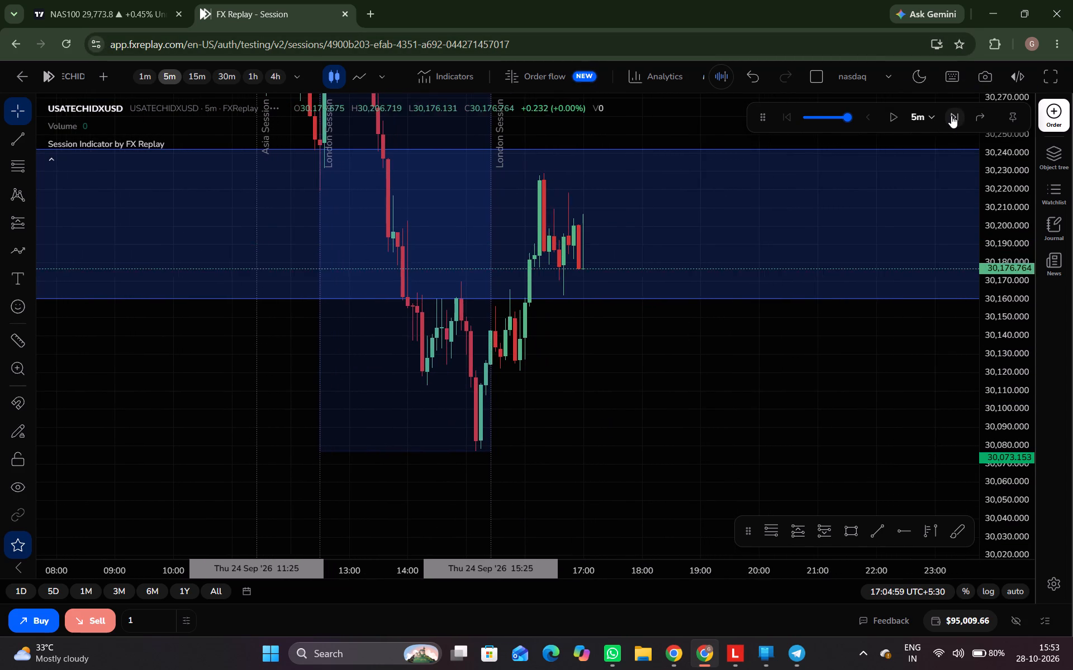
click(951, 116)
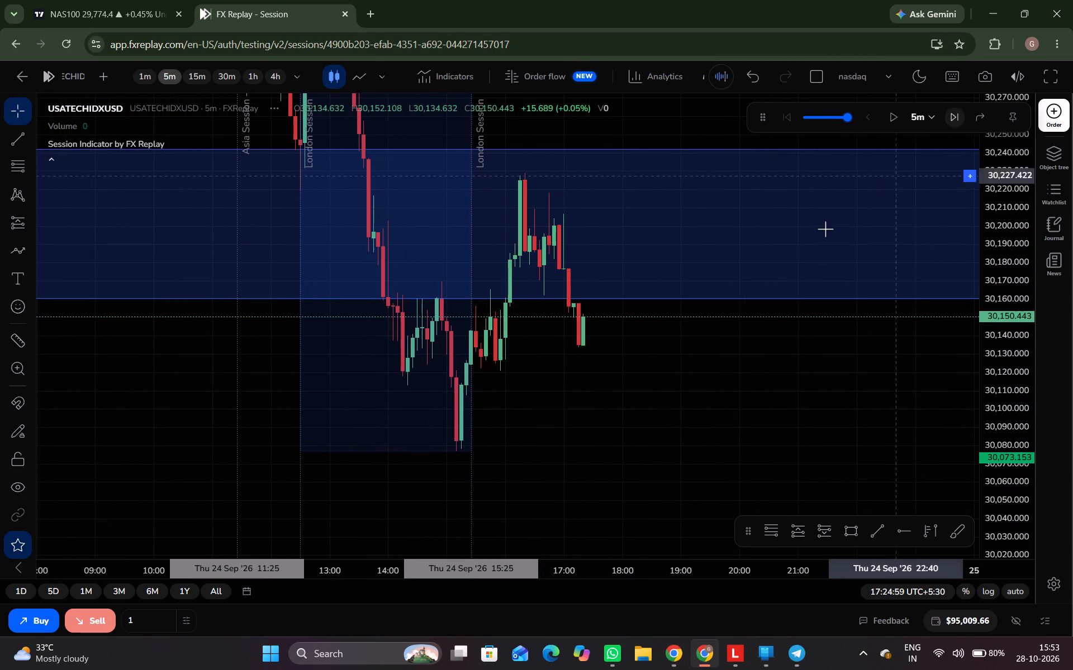
scroll(647, 375, down, 2)
scroll(647, 375, up, 2)
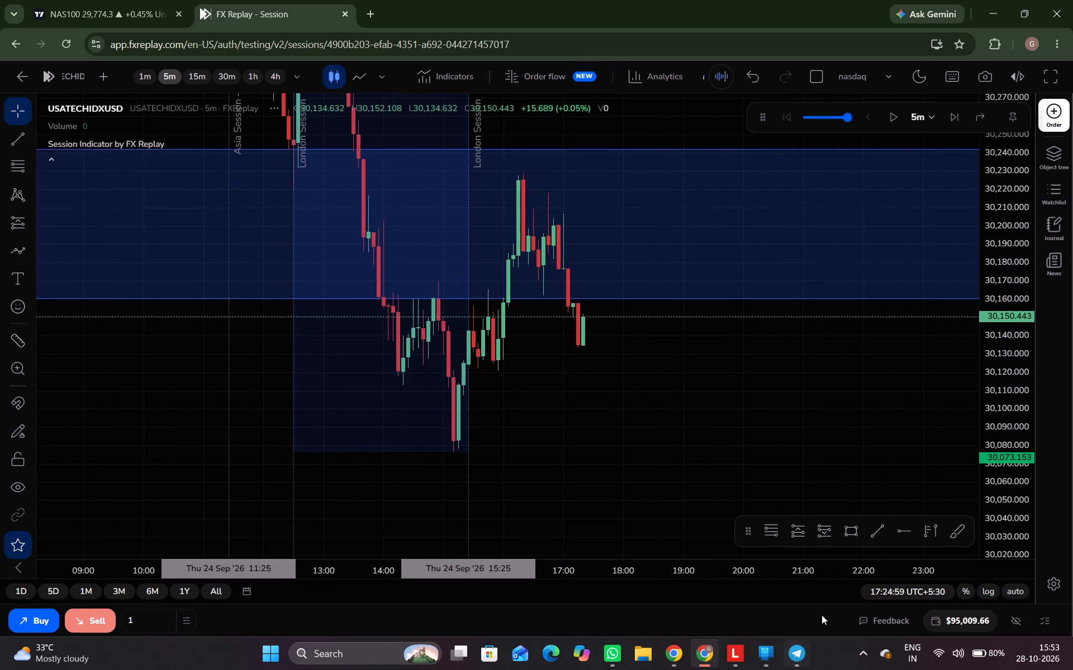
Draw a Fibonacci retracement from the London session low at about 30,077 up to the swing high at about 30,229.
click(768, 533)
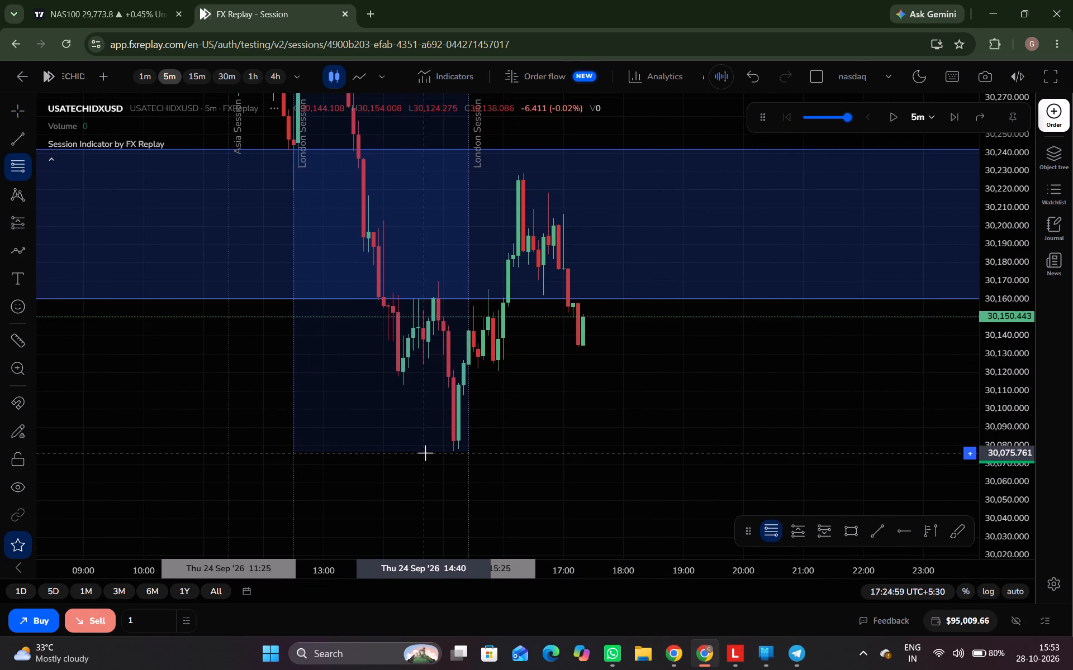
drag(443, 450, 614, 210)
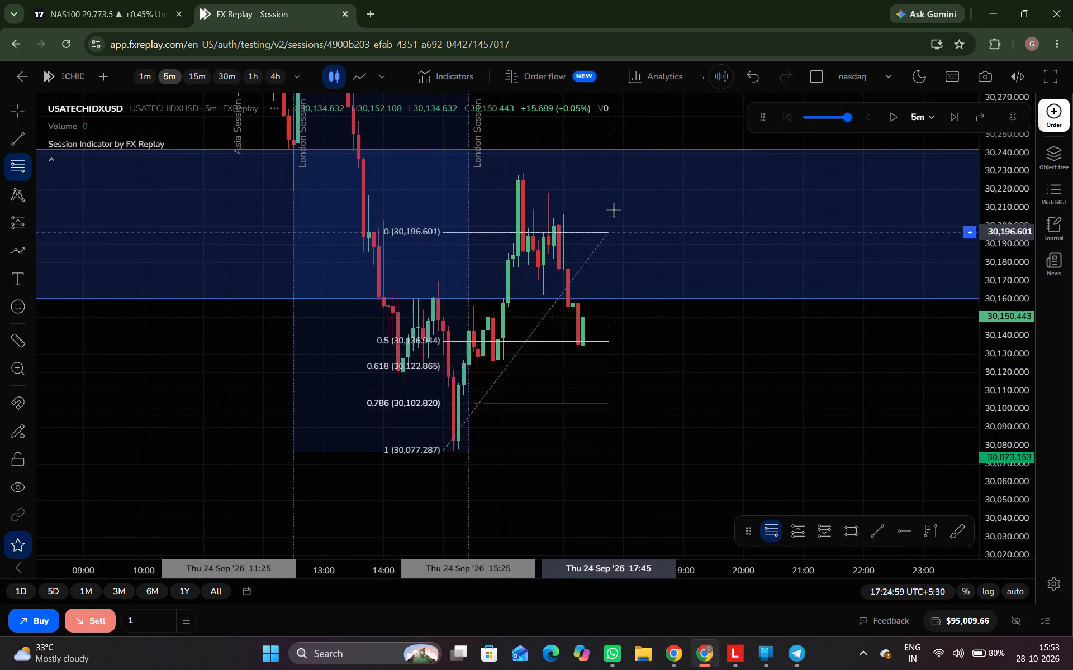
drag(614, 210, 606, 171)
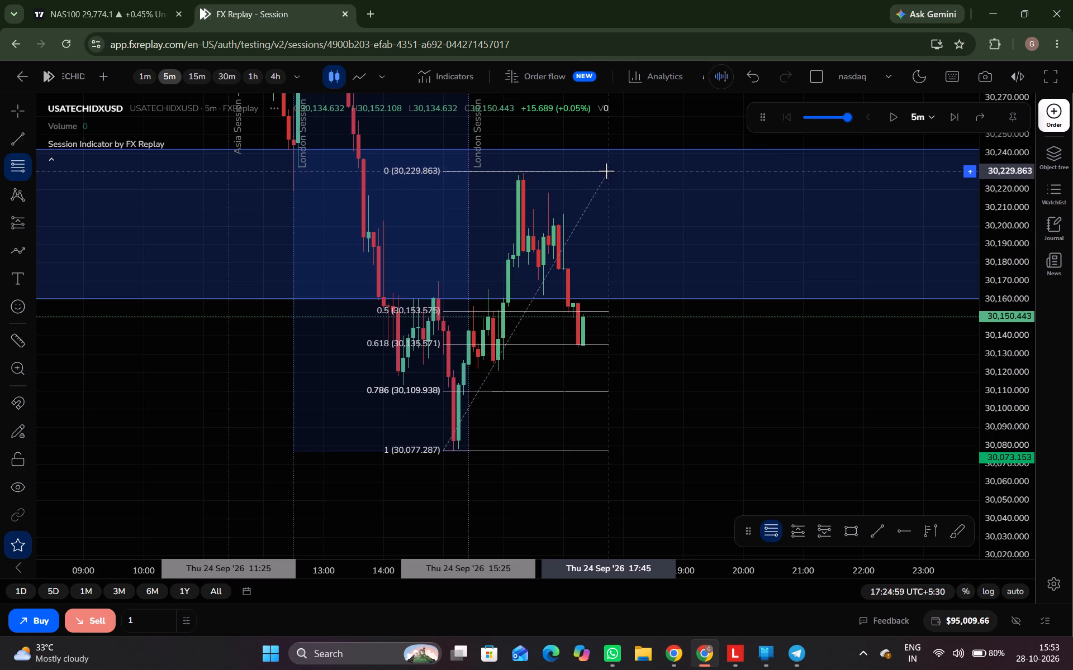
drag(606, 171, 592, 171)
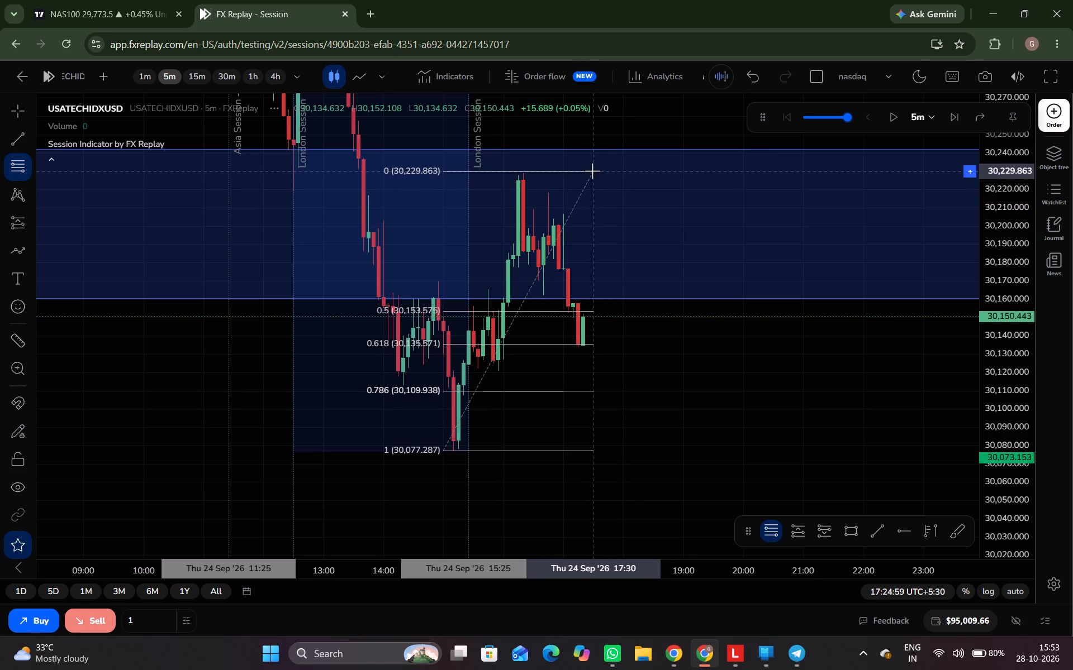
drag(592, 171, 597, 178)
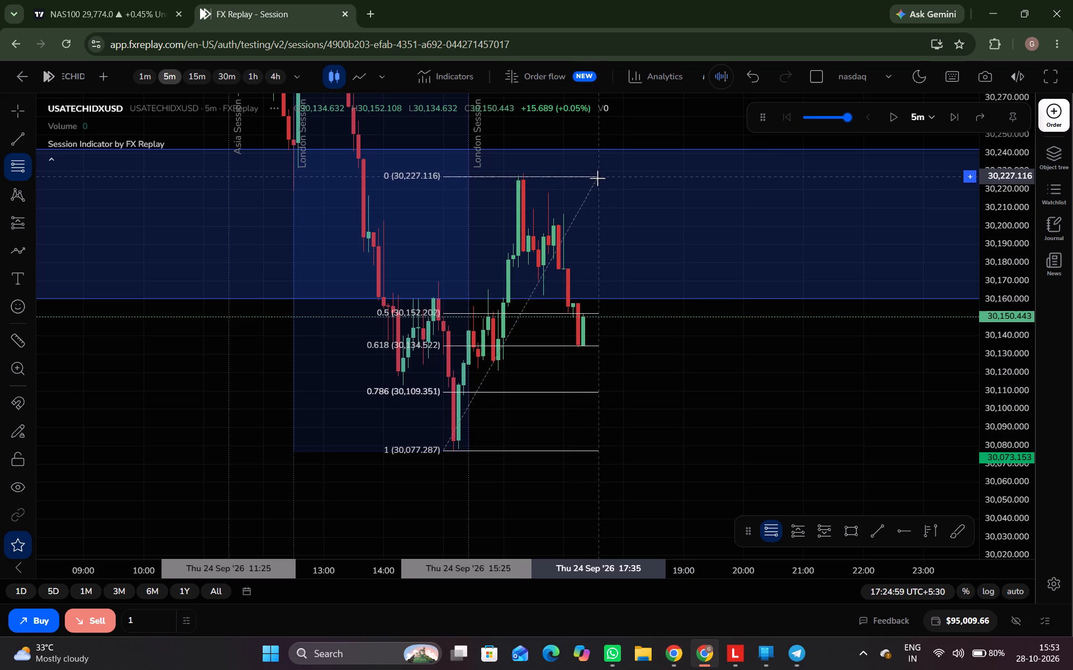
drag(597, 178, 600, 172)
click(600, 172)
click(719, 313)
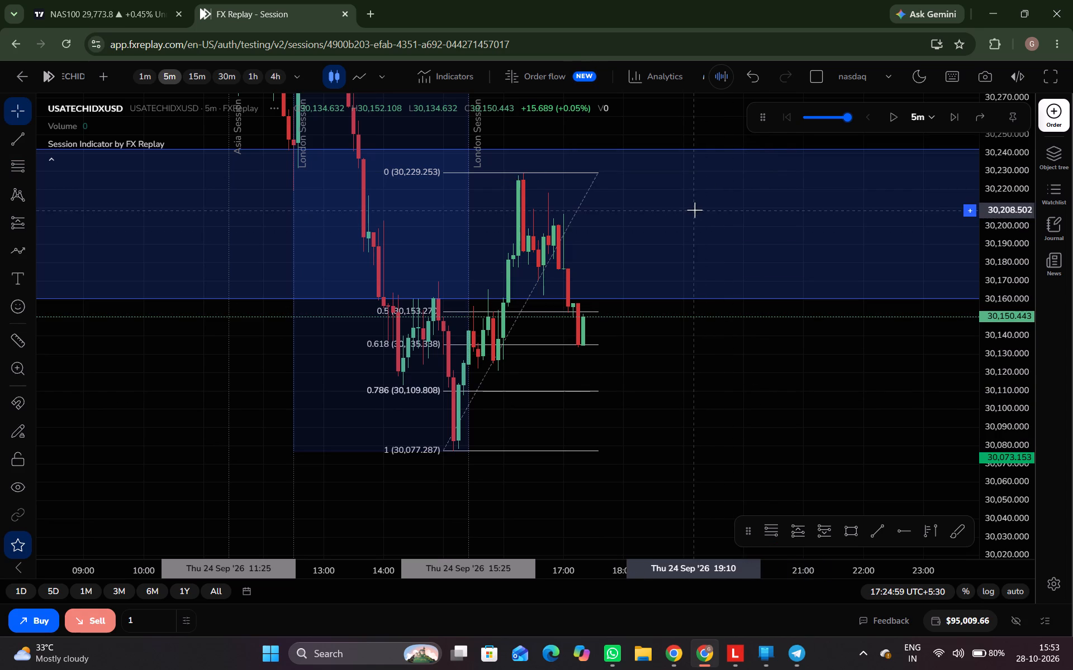
Advance the replay candle by candle into the 24 Sep New York session, up to 18:05.
click(952, 115)
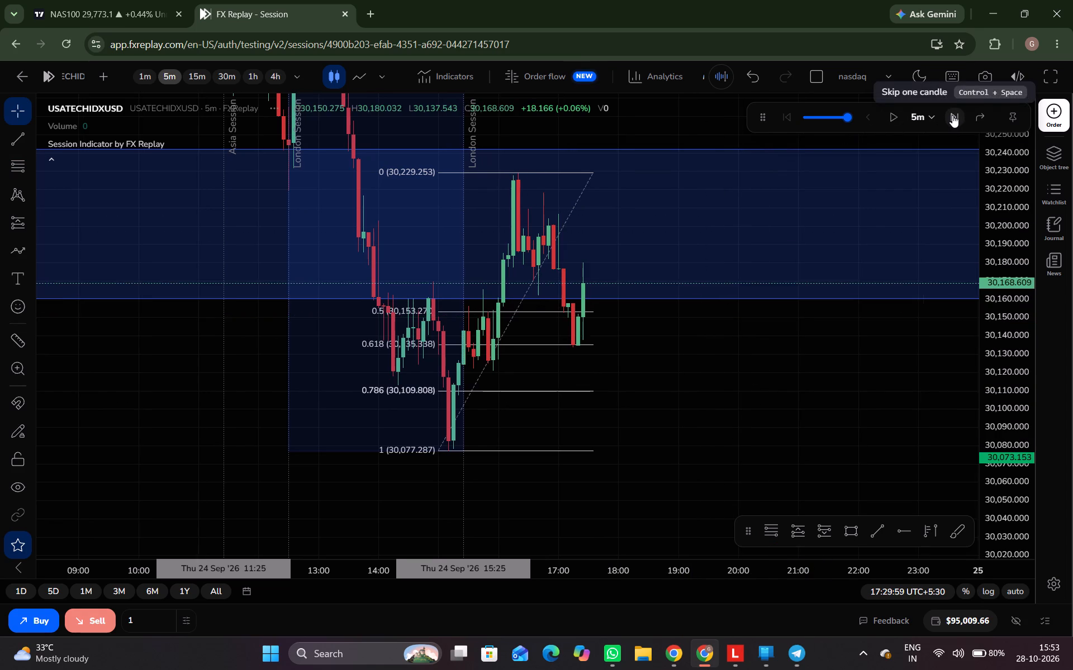
click(952, 115)
click(952, 115)
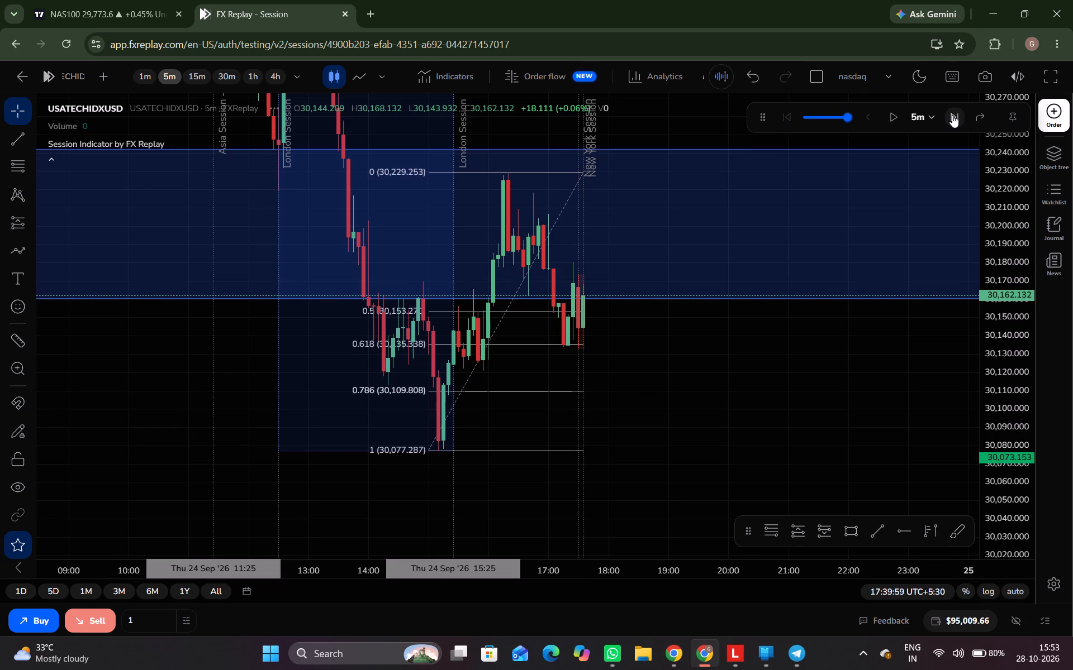
click(952, 115)
click(952, 115)
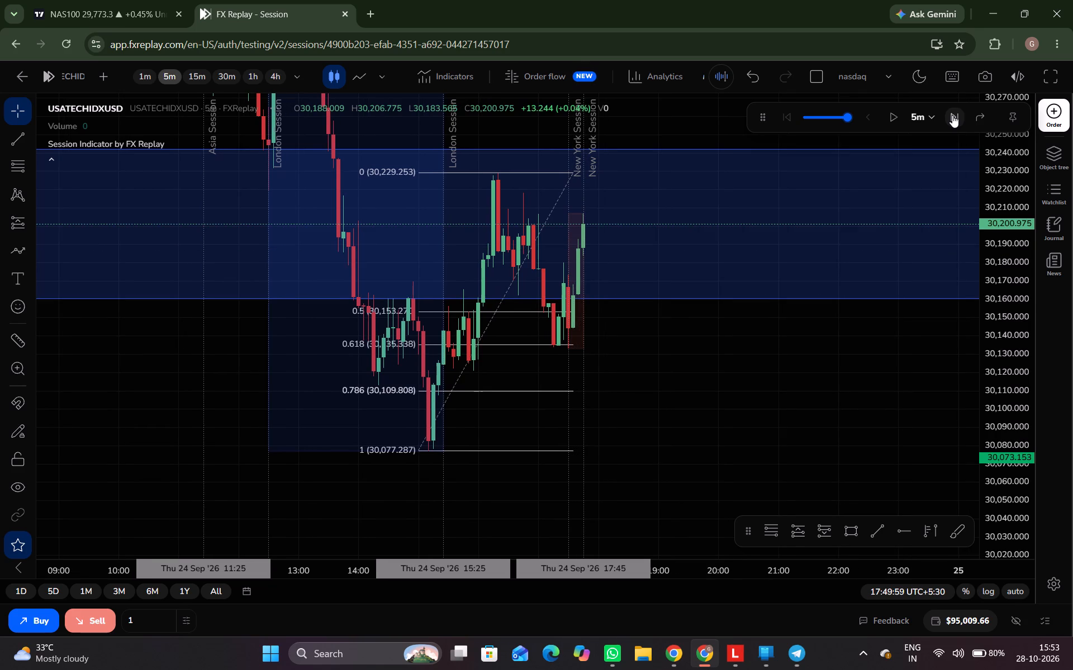
key(ctrl+space)
key(ctrl+space)
key(ctrl+space)
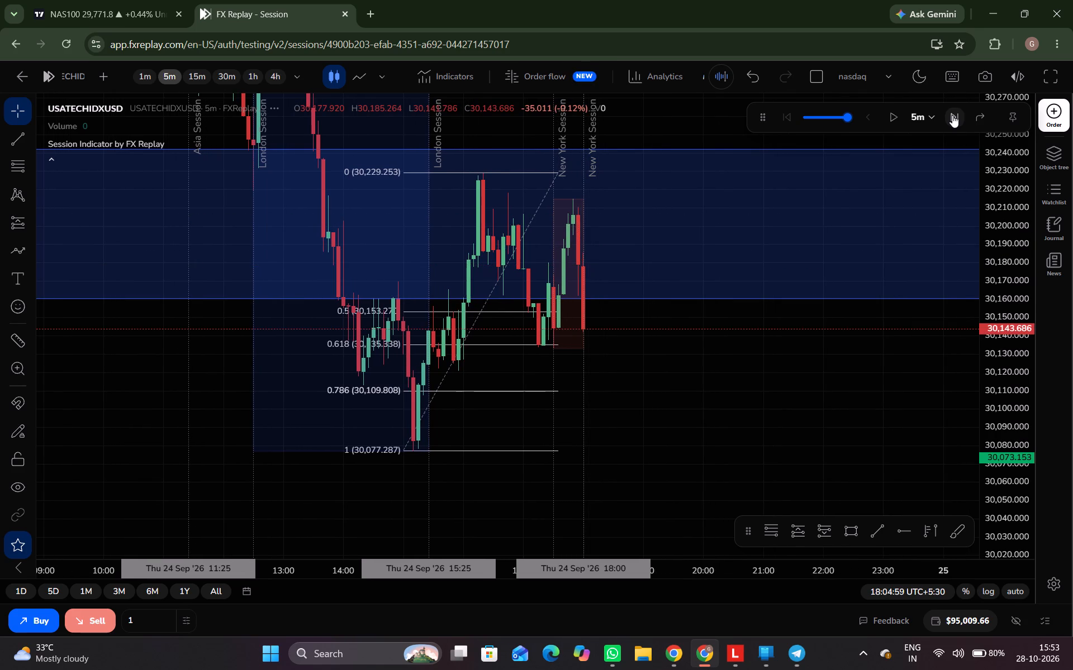
Advance the replay further through the New York session, up to 19:15 on 24 Sep.
key(ctrl+space)
key(ctrl+space)
key(ctrl+space)
key(ctrl+space)
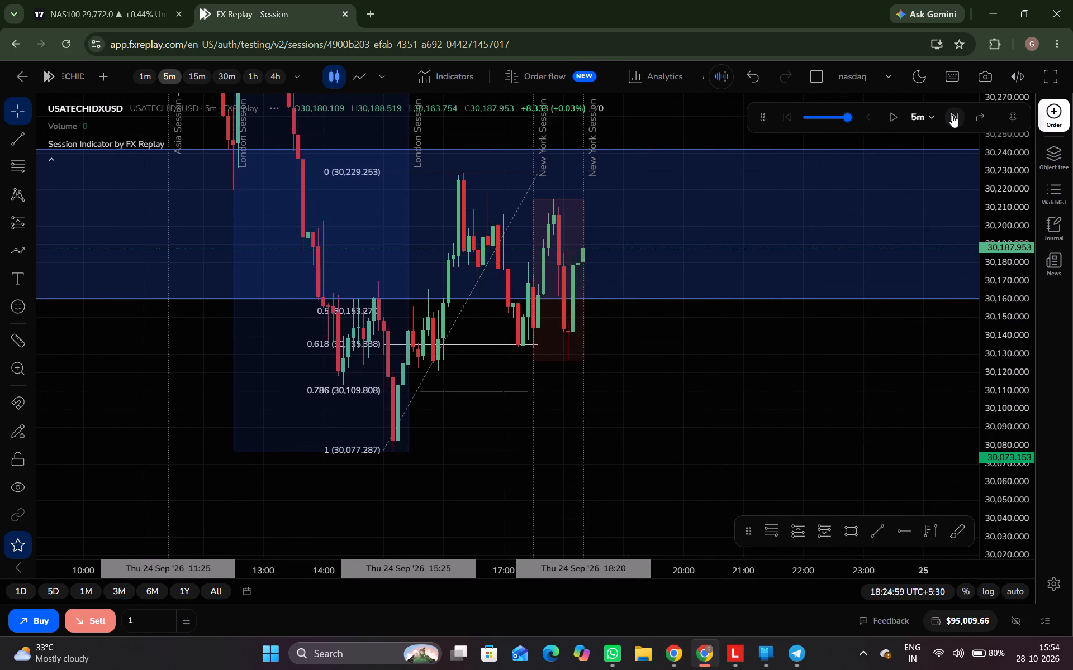
key(ctrl+space)
key(ctrl+space)
key(ctrl+space)
key(ctrl+space)
key(ctrl+space)
key(ctrl+space)
key(ctrl+space)
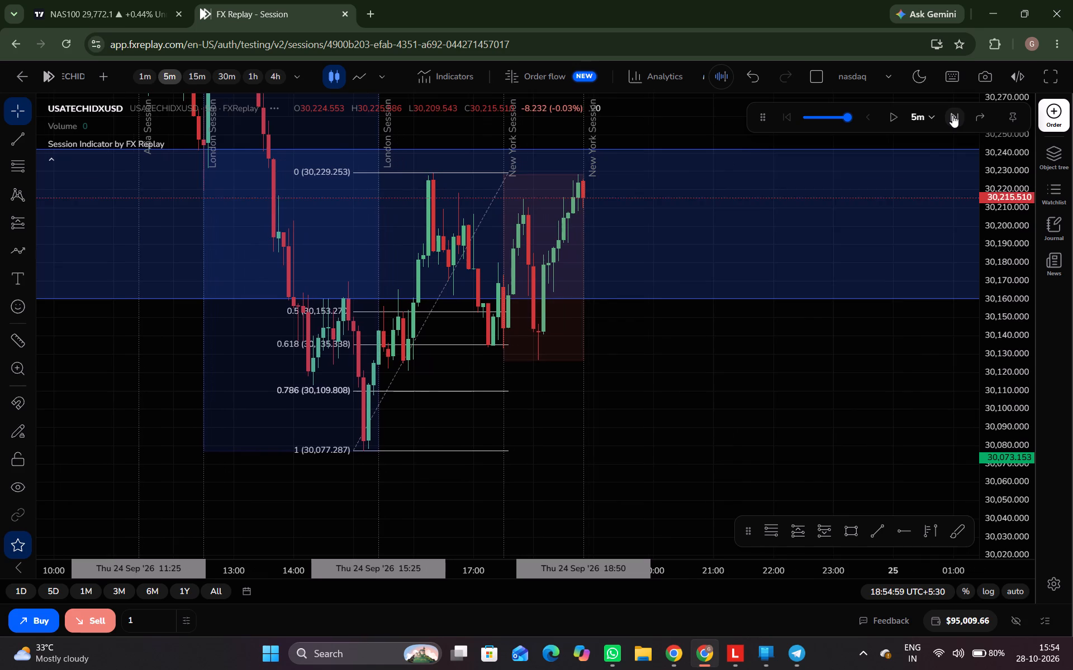
key(ctrl+space)
key(ctrl+space)
key(ctrl+space)
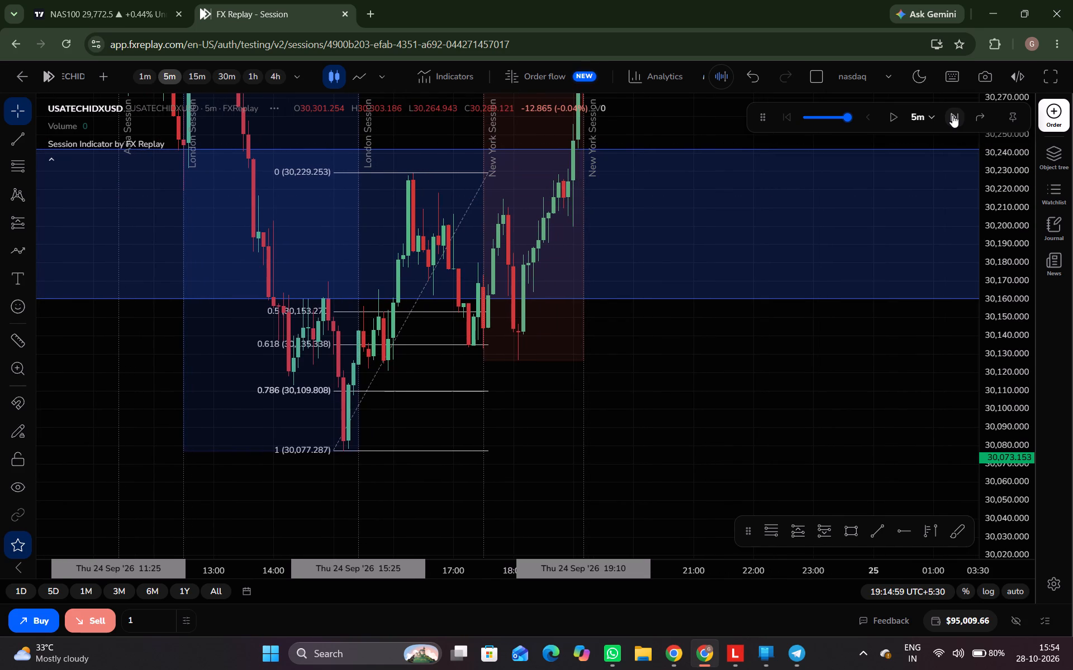
Advance the replay to 19:55 on 24 Sep, keeping the rise above the zone in view.
drag(1027, 214, 1023, 386)
scroll(740, 380, down, 2)
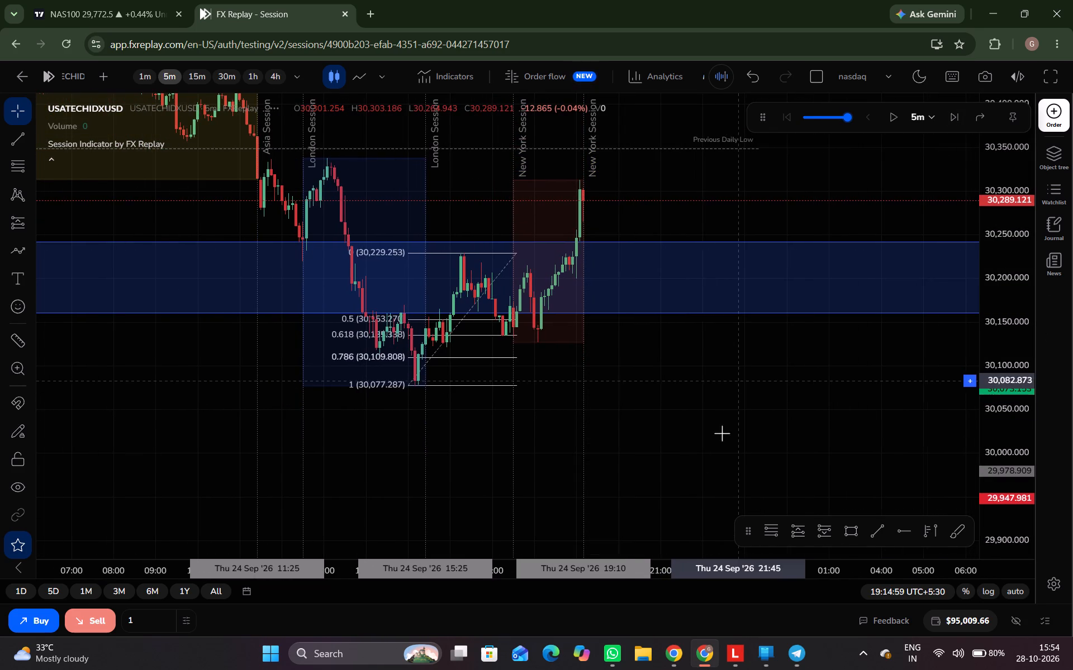
ctrl+drag(689, 481, 677, 491)
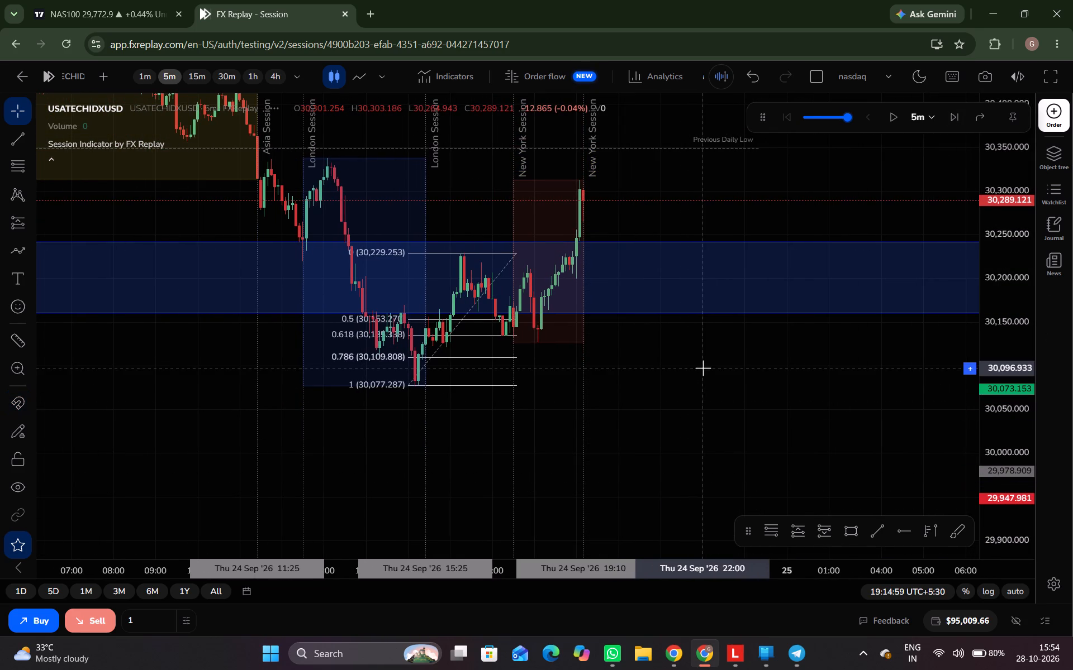
ctrl+drag(703, 368, 688, 418)
key(ctrl+space)
key(ctrl+space)
key(ctrl+space)
ctrl+click(688, 418)
ctrl+drag(688, 418, 663, 463)
key(ctrl+space)
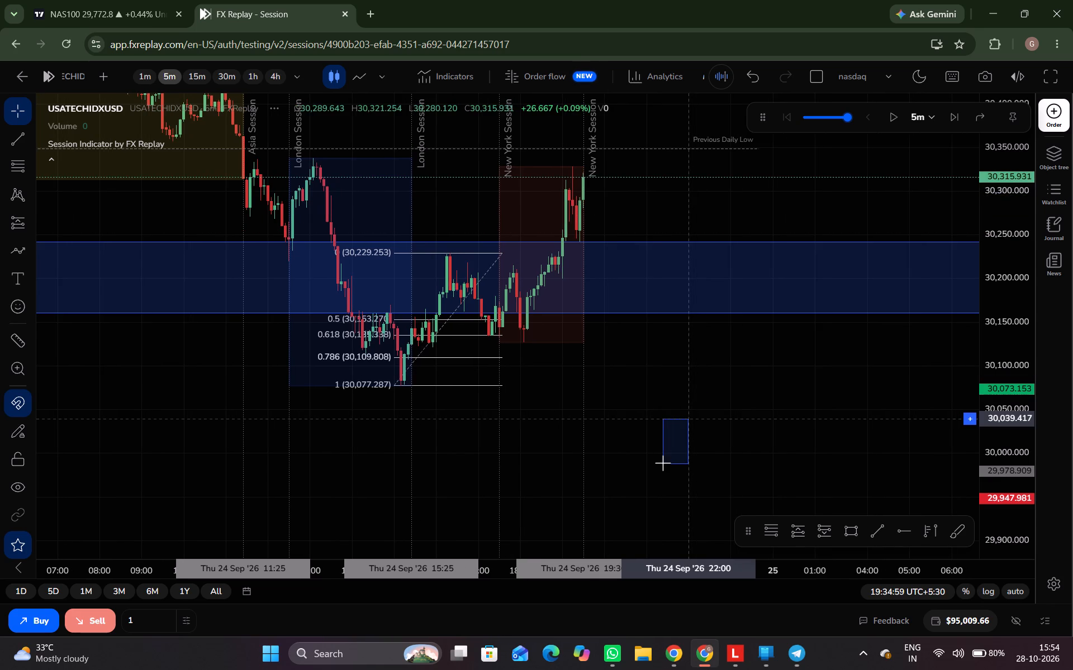
ctrl+drag(663, 463, 721, 236)
key(ctrl+space)
key(ctrl+space)
ctrl+drag(686, 411, 738, 257)
key(ctrl+space)
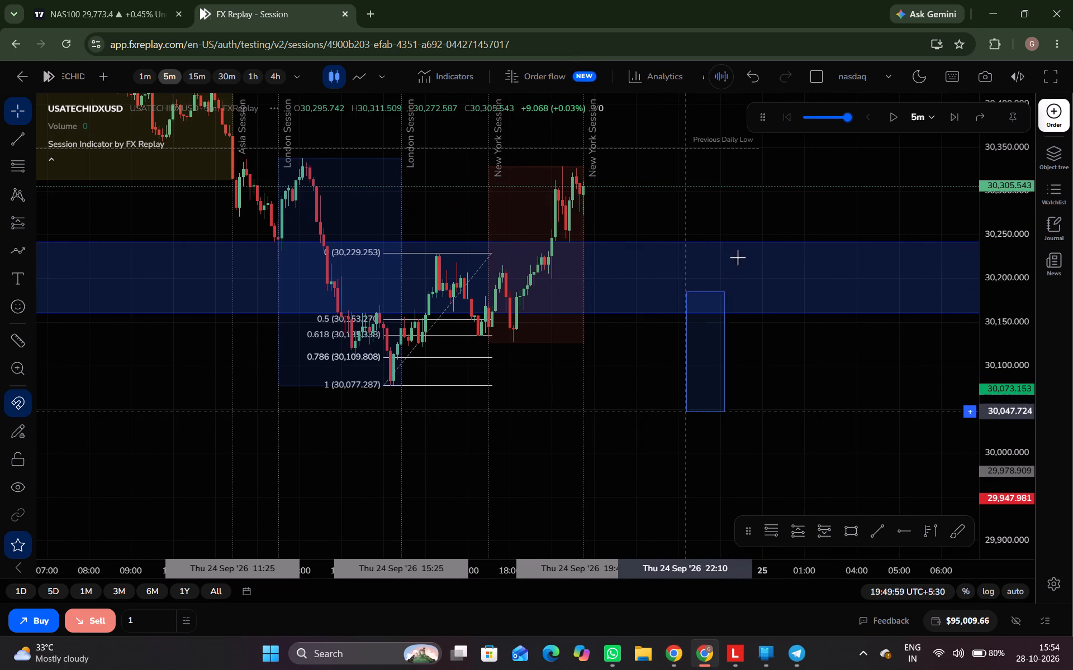
ctrl+drag(738, 257, 843, 97)
key(ctrl+space)
Bring the latest candles back into view and advance the replay to 20:10 on 24 Sep.
drag(512, 512, 776, 170)
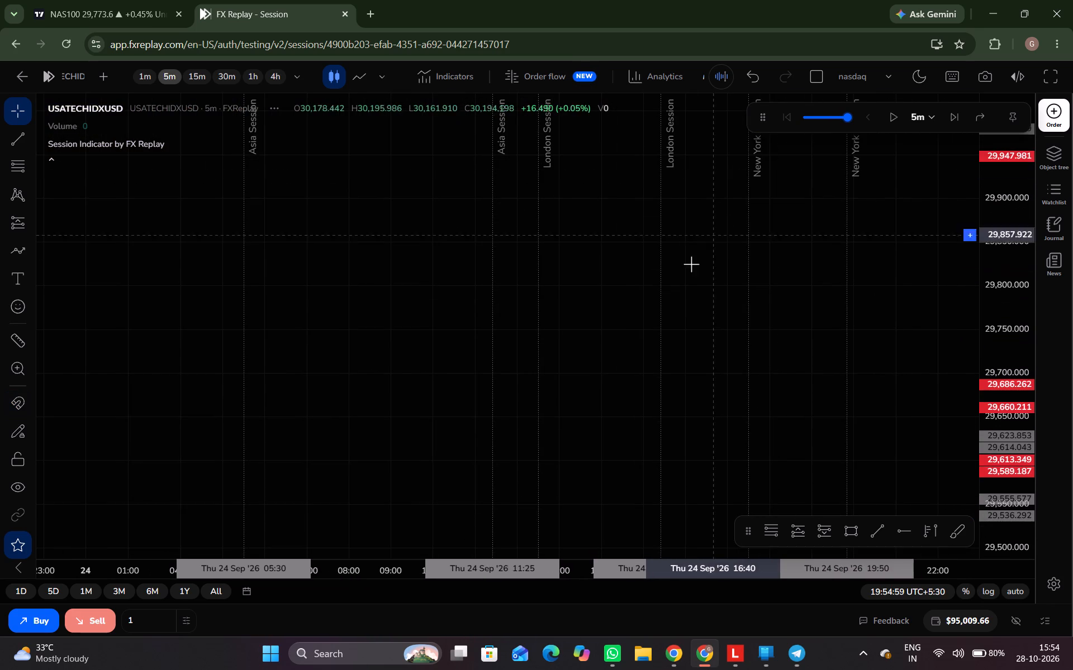
drag(687, 272, 447, 581)
drag(652, 416, 527, 521)
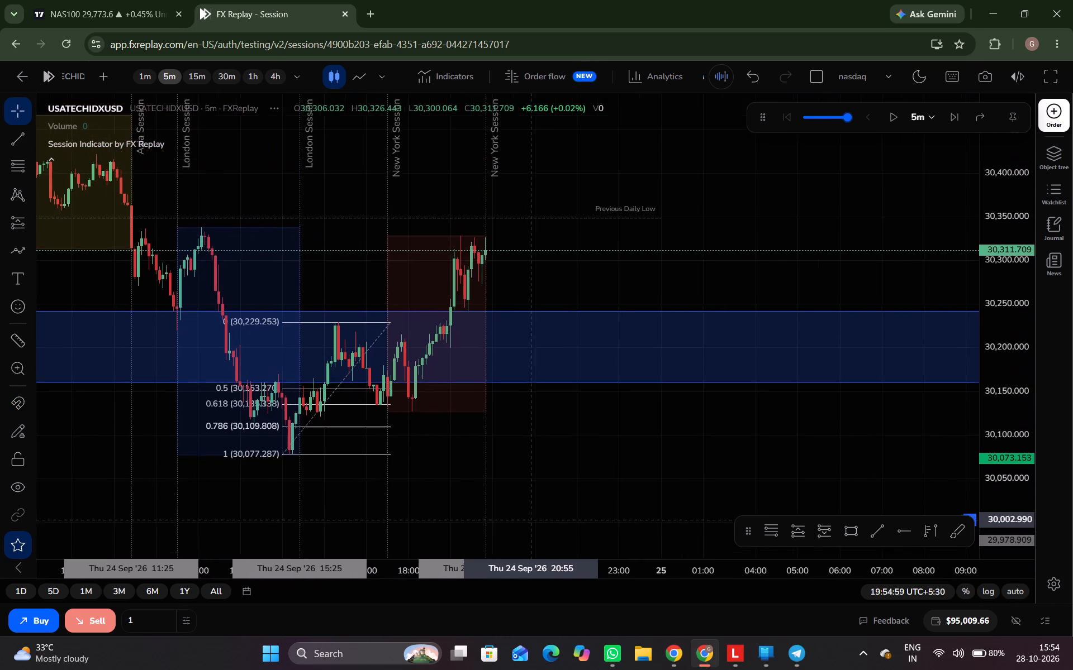
drag(527, 521, 520, 519)
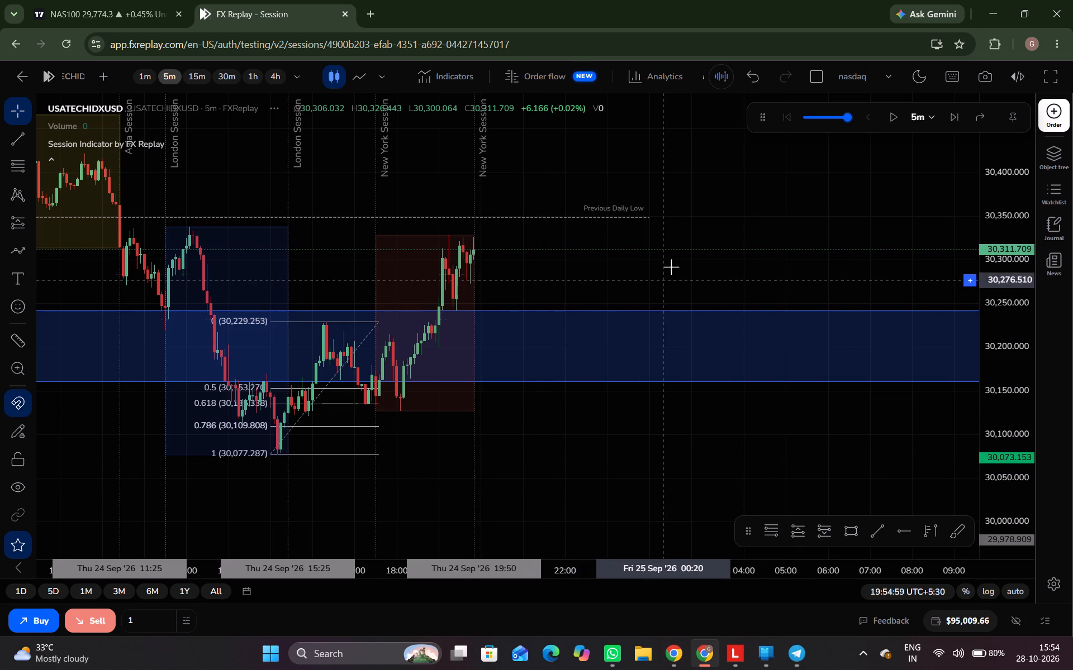
key(ctrl+space)
key(ctrl+space)
ctrl+click(536, 492)
key(ctrl+space)
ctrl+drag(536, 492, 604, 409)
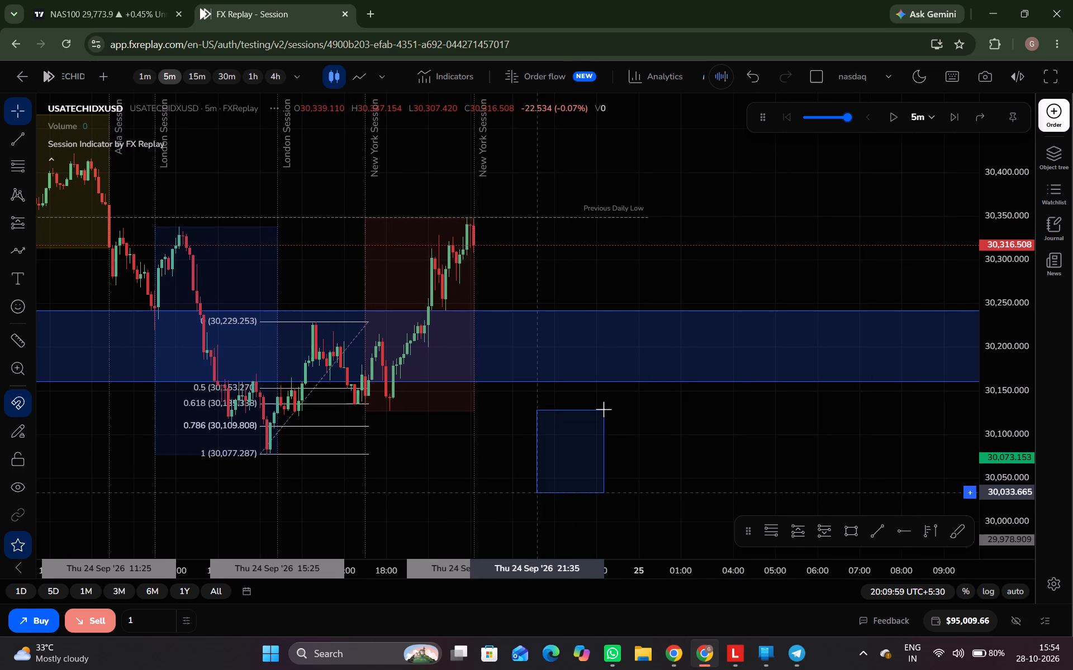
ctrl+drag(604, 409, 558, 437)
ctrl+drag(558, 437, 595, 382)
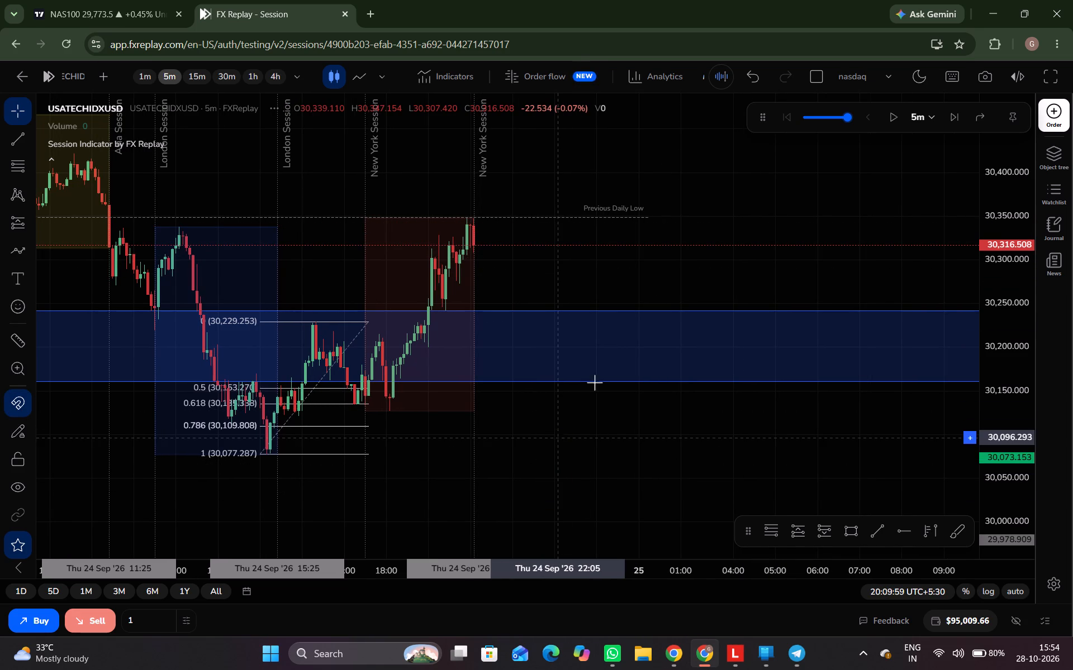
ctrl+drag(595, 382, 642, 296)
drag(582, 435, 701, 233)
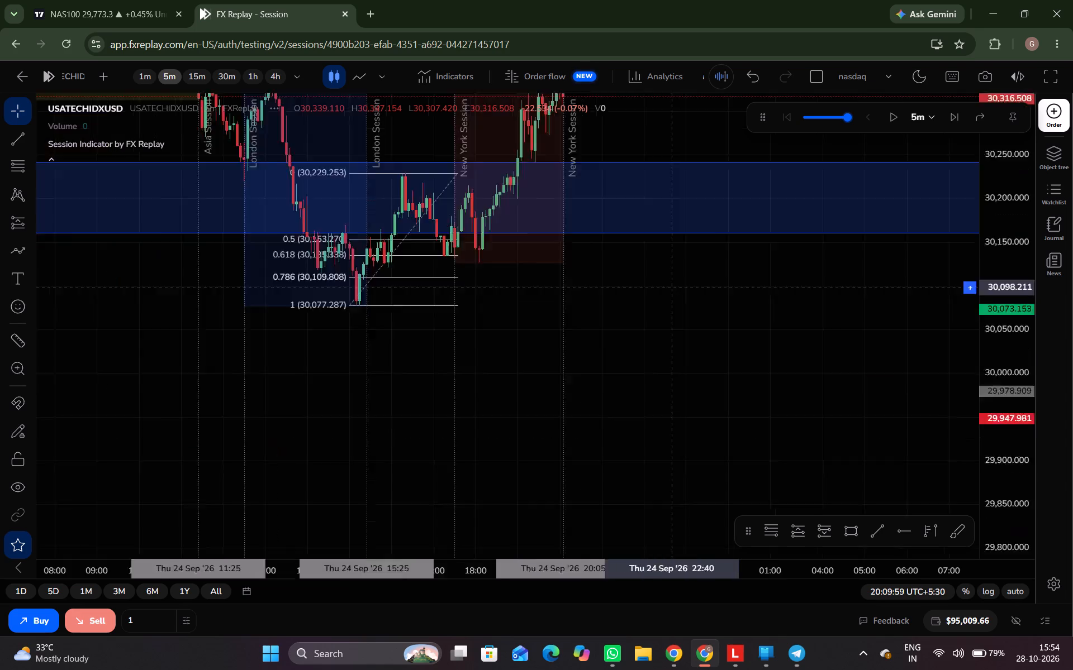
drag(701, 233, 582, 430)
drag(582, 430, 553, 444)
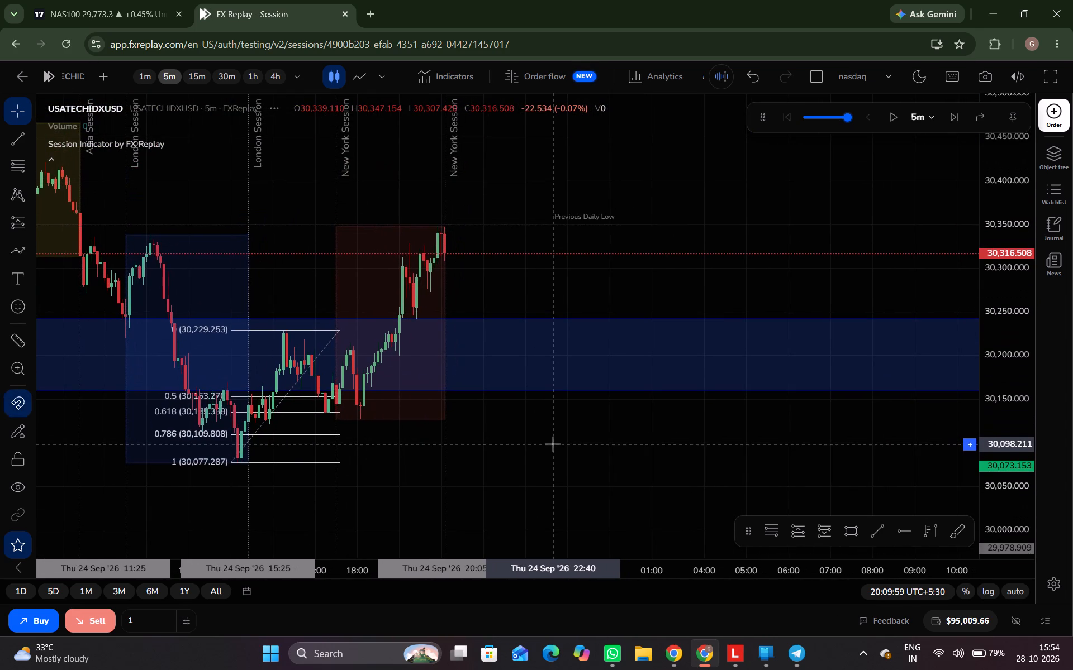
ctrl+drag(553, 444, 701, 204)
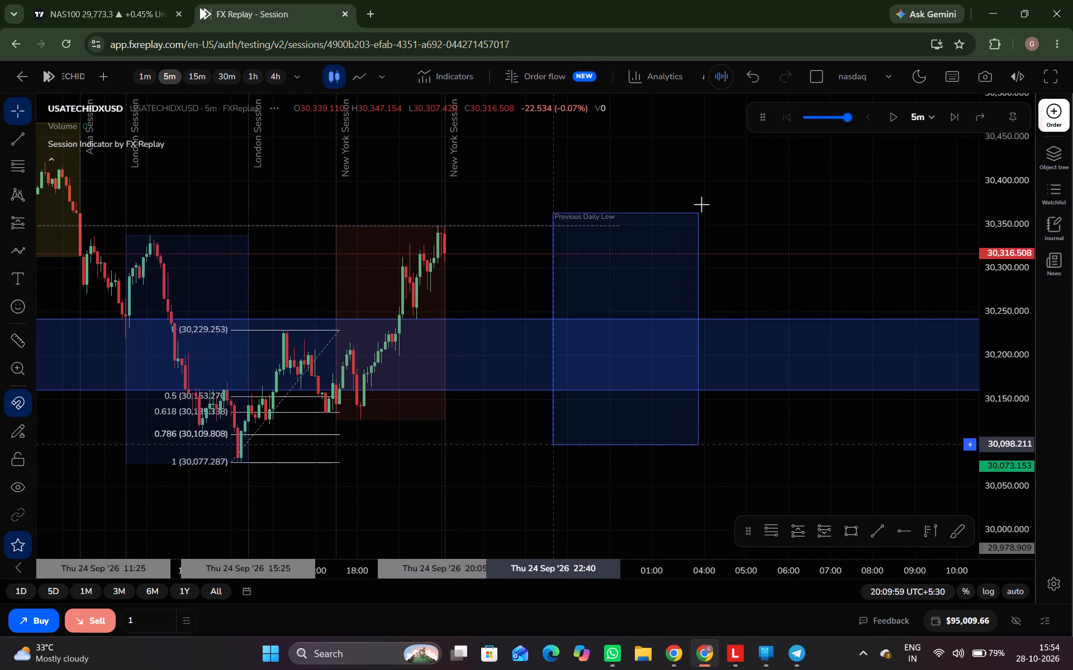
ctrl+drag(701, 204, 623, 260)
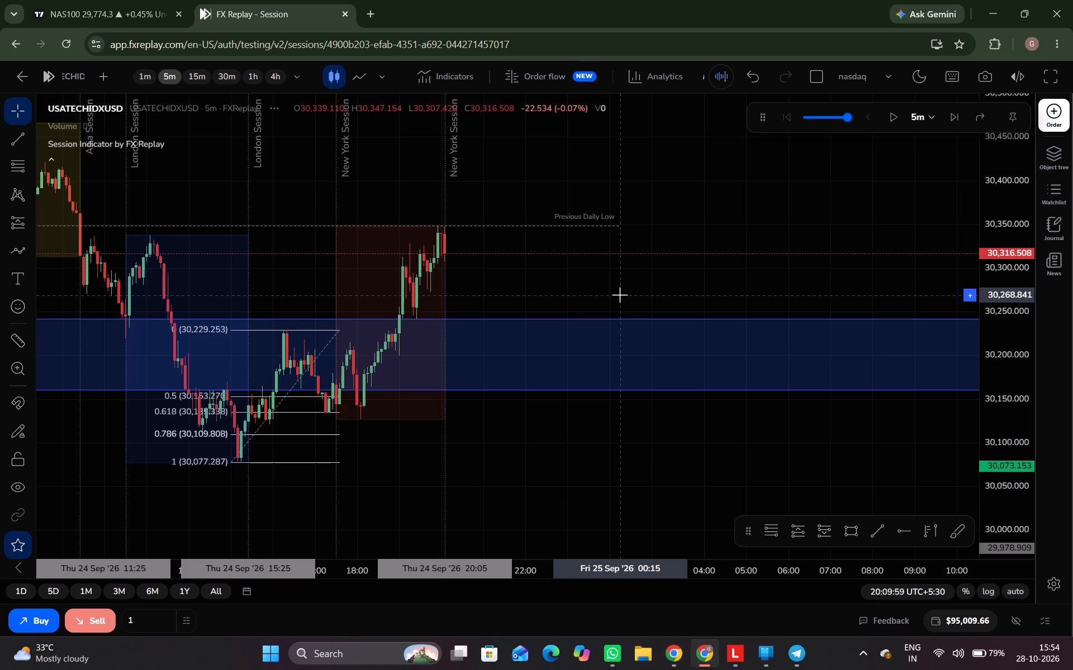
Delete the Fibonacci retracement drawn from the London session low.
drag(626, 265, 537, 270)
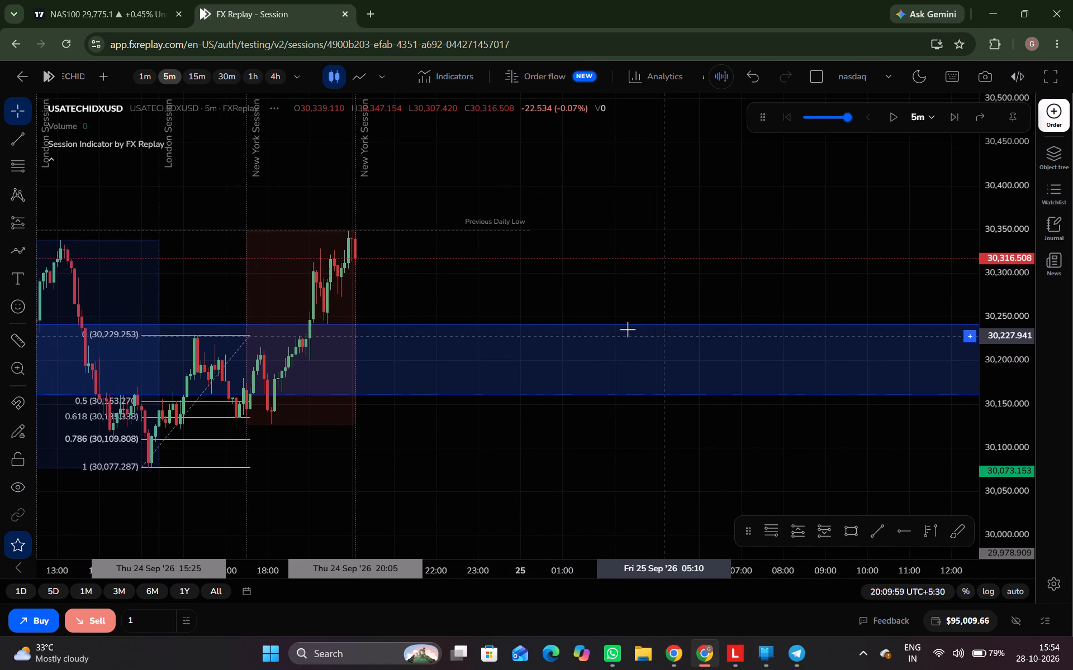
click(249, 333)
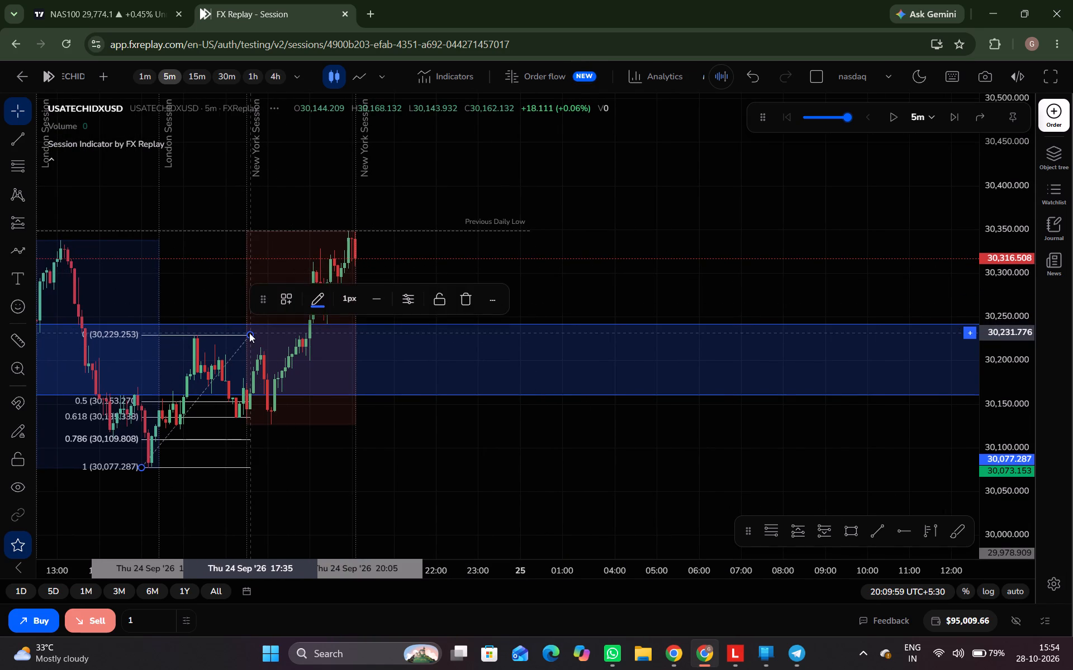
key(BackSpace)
Examine the zone and surrounding swings on 4-hour candles, and return to the 5-minute view of the 24 Sep sessions.
click(274, 74)
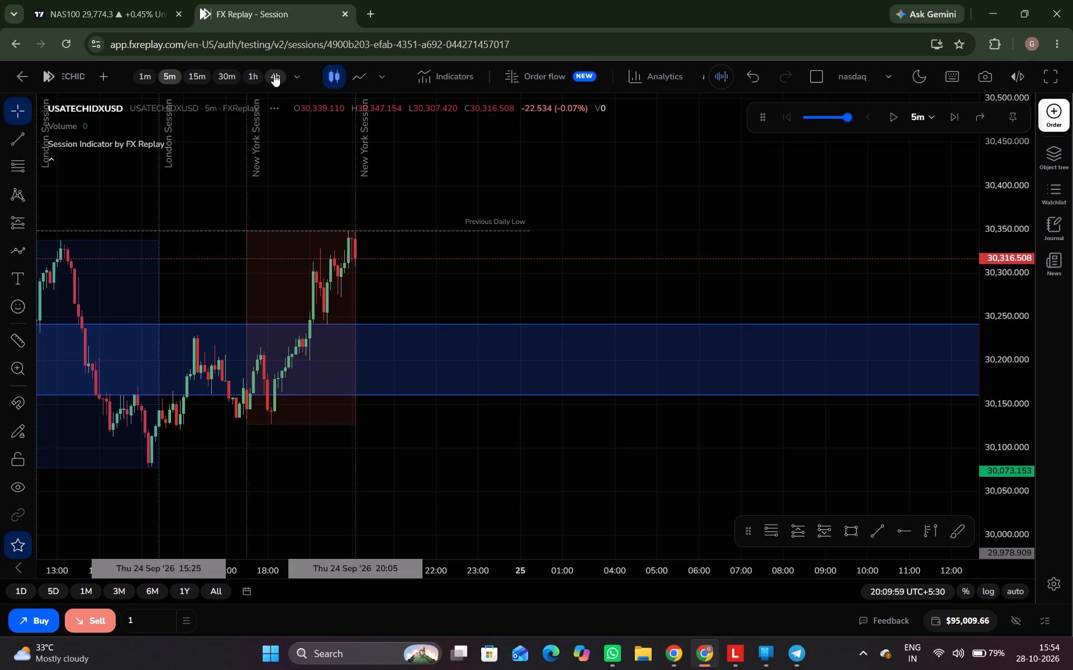
scroll(550, 387, down, 5)
drag(1017, 248, 1029, 478)
drag(519, 454, 852, 425)
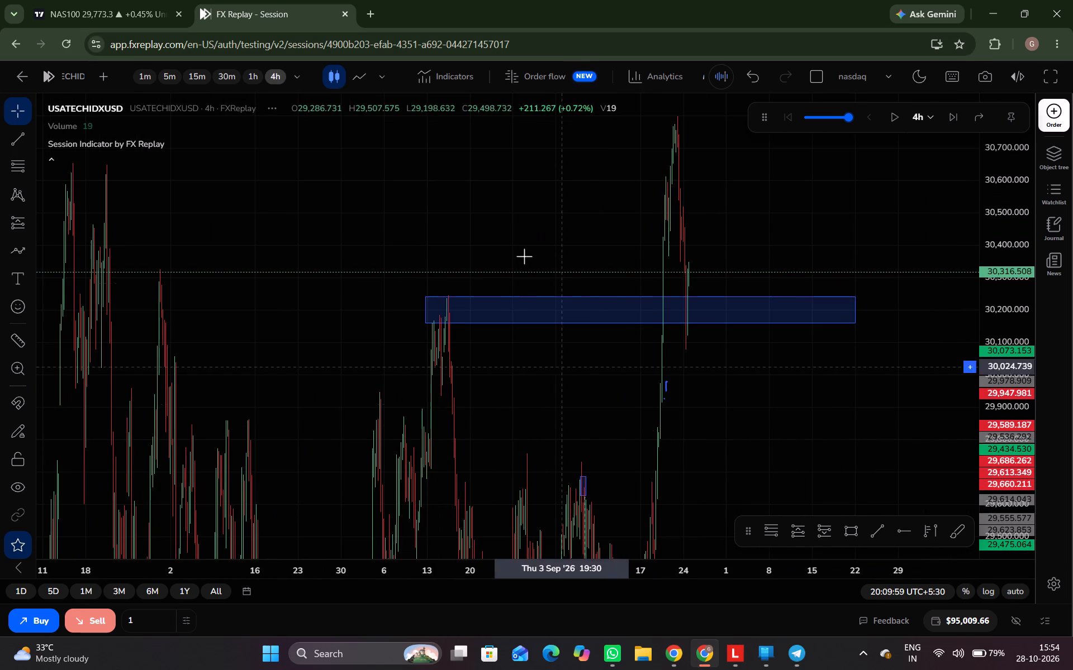
click(171, 78)
scroll(670, 358, up, 3)
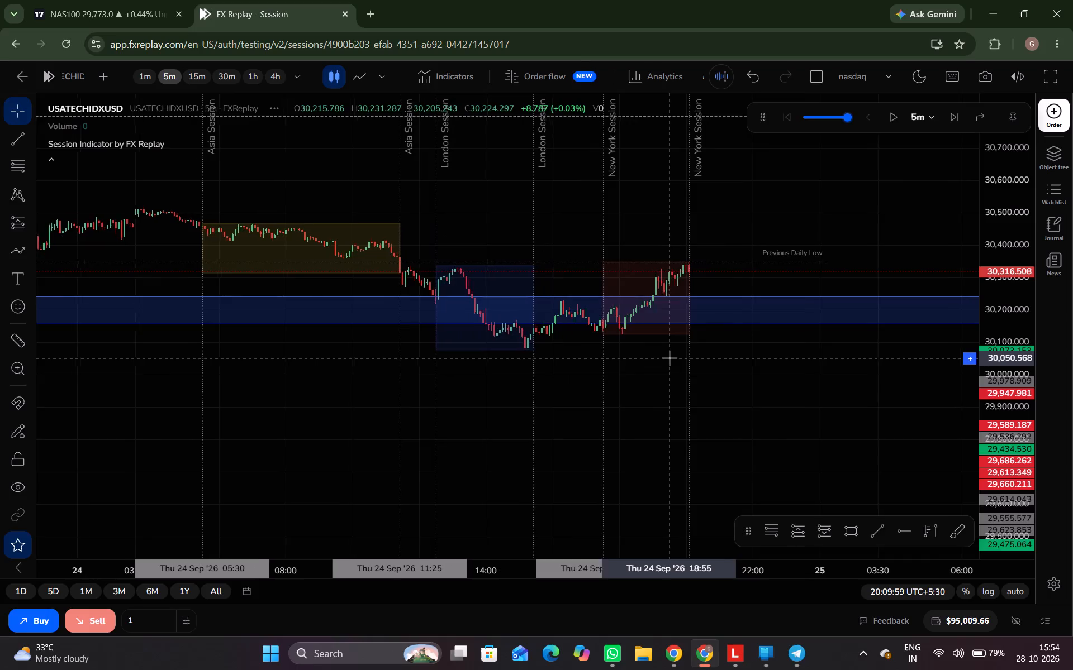
Switch the chart to 15-minute candles and advance the replay to 20:30 on 24 Sep.
click(201, 81)
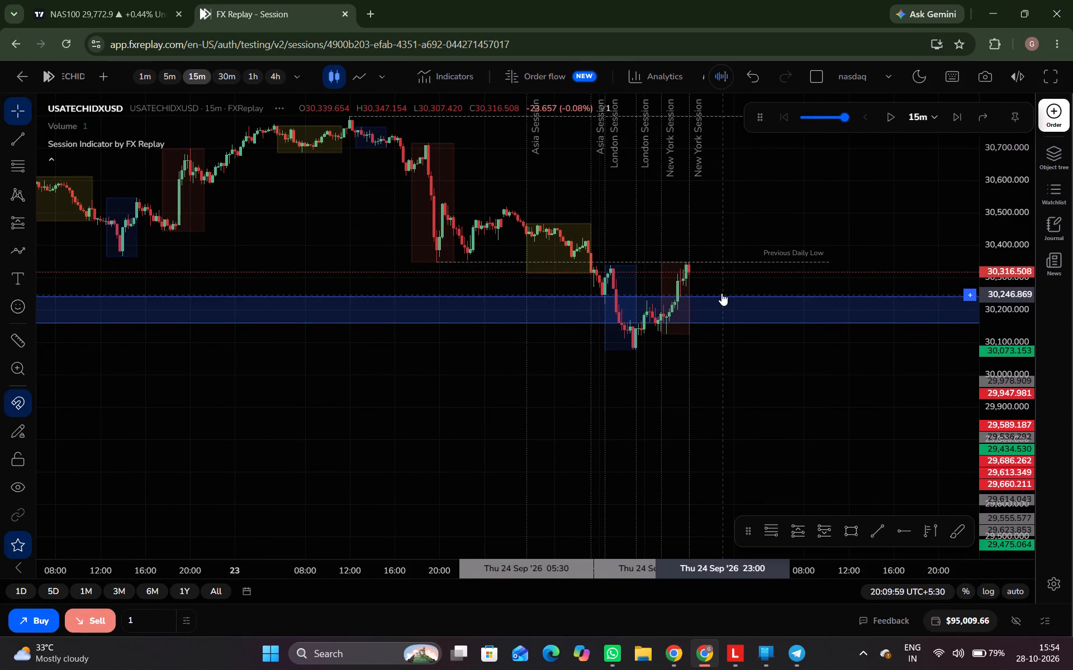
key(ctrl+space)
key(ctrl+space)
Delete the blue horizontal zone spanning about 30,160 to 30,242.
ctrl+click(722, 293)
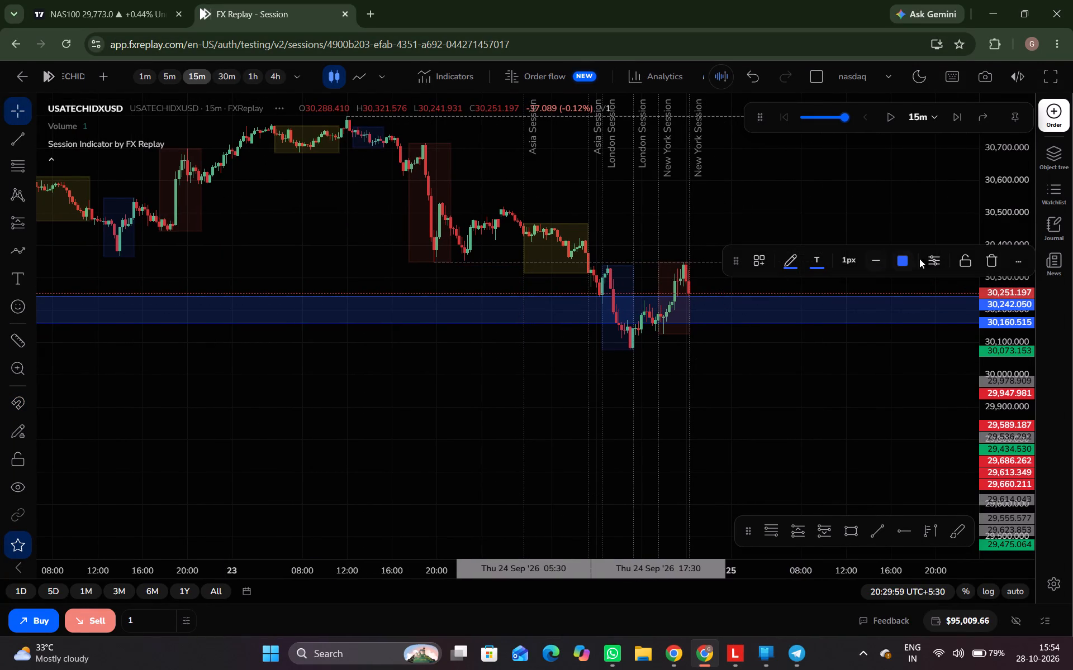
click(1001, 268)
Advance the replay on 15-minute candles to 23:45 on 24 Sep.
key(ctrl+space)
key(ctrl+space)
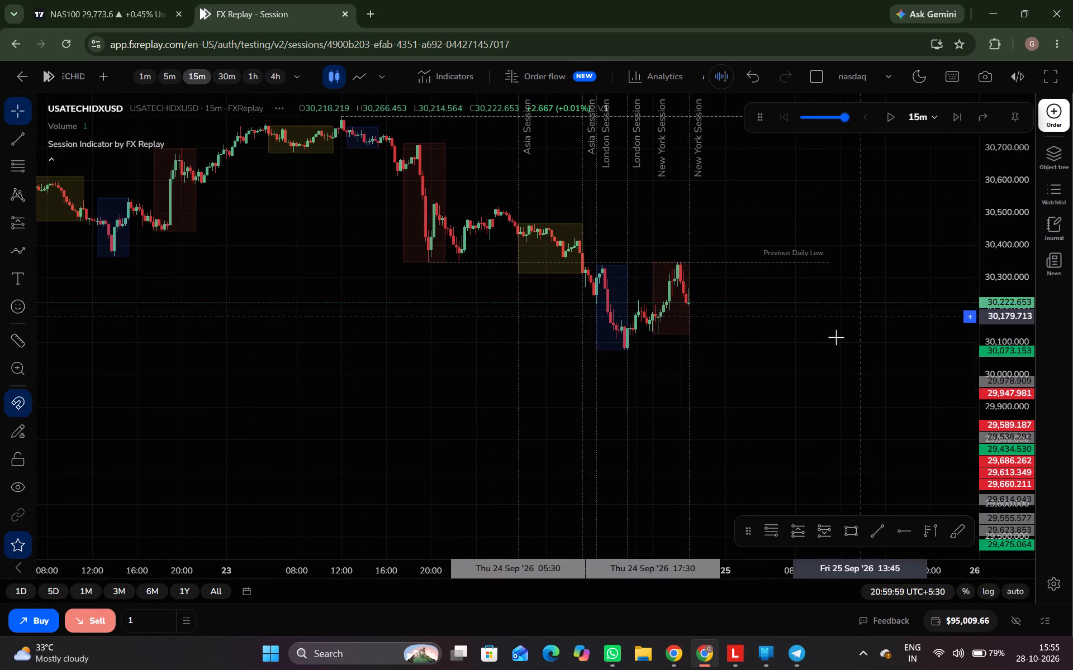
key(ctrl+space)
key(ctrl+space)
key(ctrl+space)
key(ctrl+space)
key(ctrl+space)
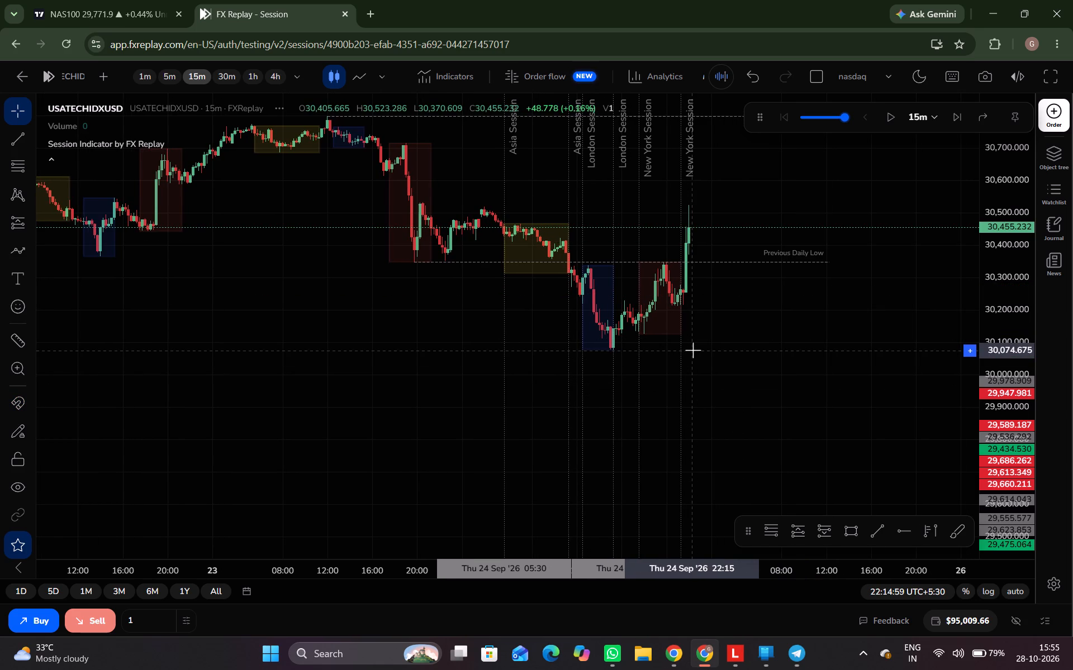
key(ctrl+space)
key(ctrl+space)
key(ctrl+space)
key(ctrl+space)
key(ctrl+space)
key(ctrl+space)
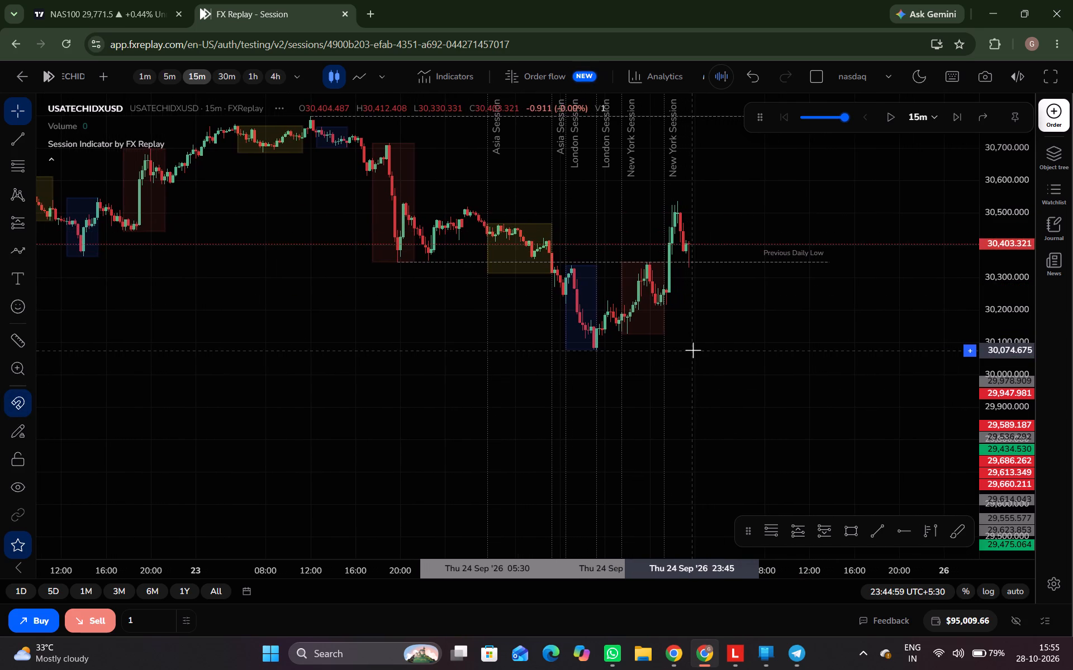
Advance the replay overnight to 04:30 on 25 Sep, shortly before the Asia session opens.
key(ctrl+space)
key(ctrl+space)
key(ctrl+space)
key(ctrl+space)
key(ctrl+space)
key(ctrl+space)
key(ctrl+space)
key(ctrl+space)
key(ctrl+space)
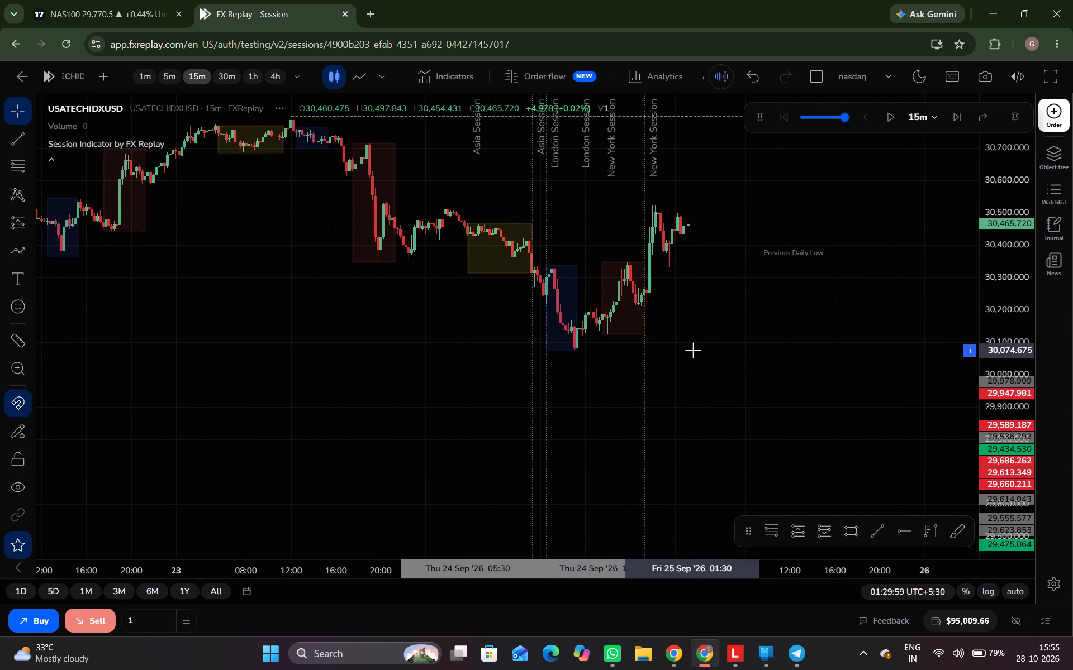
key(ctrl+space)
key(ctrl+space)
key(ctrl+space)
key(ctrl+space)
key(ctrl+space)
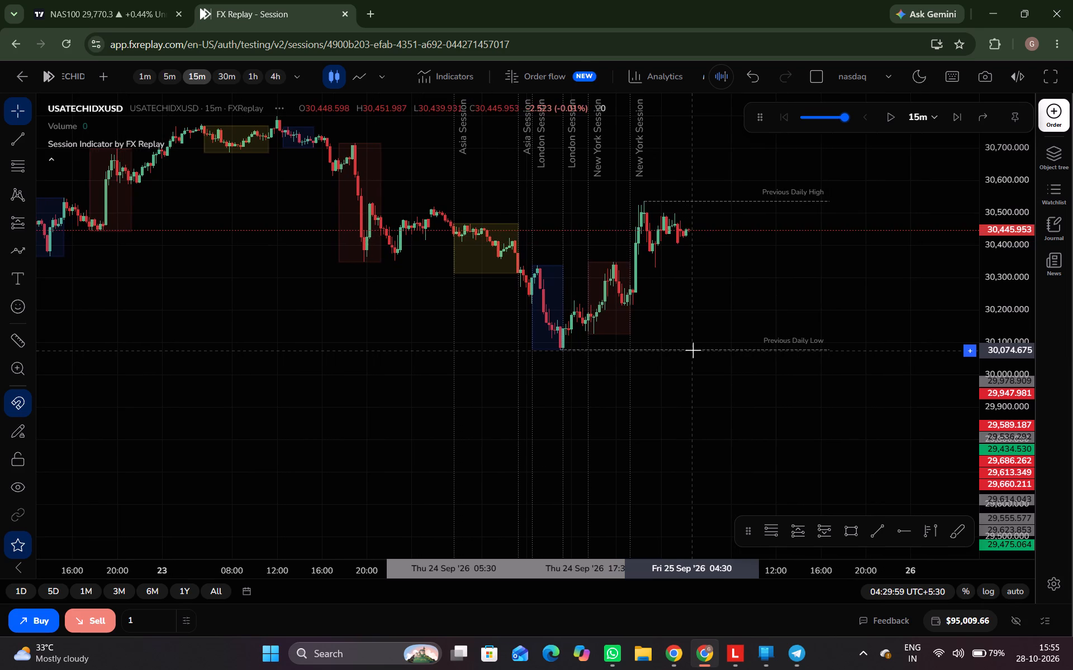
Advance the replay through the Asia session to 13:00 on 25 Sep, just into the London session.
key(ctrl+space)
key(ctrl+space)
key(ctrl+space)
key(ctrl+space)
key(ctrl+space)
key(ctrl+space)
key(ctrl+space)
key(ctrl+space)
key(ctrl+space)
key(ctrl+space)
key(ctrl+space)
key(ctrl+space)
key(ctrl+space)
key(ctrl+space)
key(ctrl+space)
key(ctrl+space)
key(ctrl+space)
key(ctrl+space)
key(ctrl+space)
key(ctrl+space)
key(ctrl+space)
key(ctrl+space)
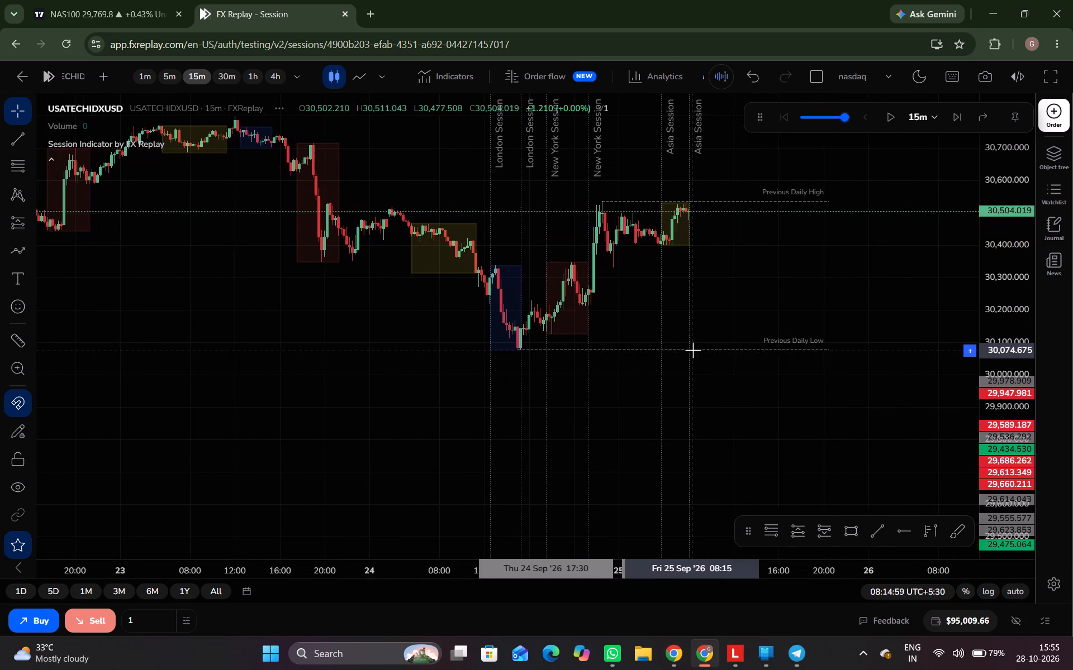
key(ctrl+space)
key(ctrl+space)
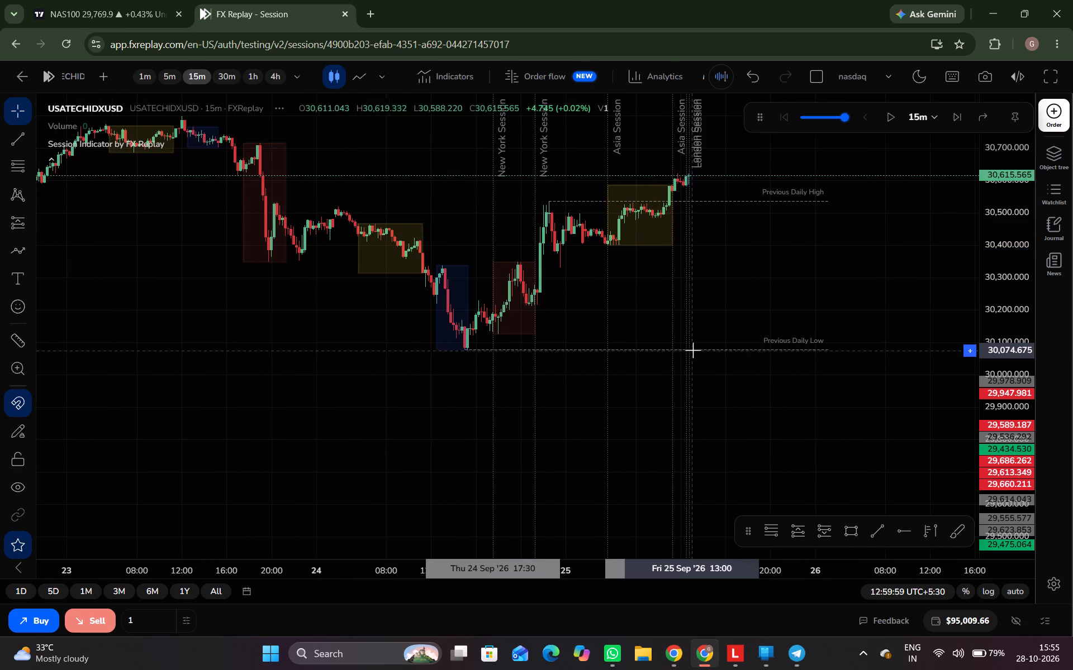
Advance the replay to 15:30 on 25 Sep, completing the marked London session.
key(ctrl+space)
key(ctrl+space)
key(ctrl+space)
key(ctrl+space)
key(ctrl+space)
key(ctrl+space)
key(ctrl+space)
key(ctrl+space)
key(ctrl+space)
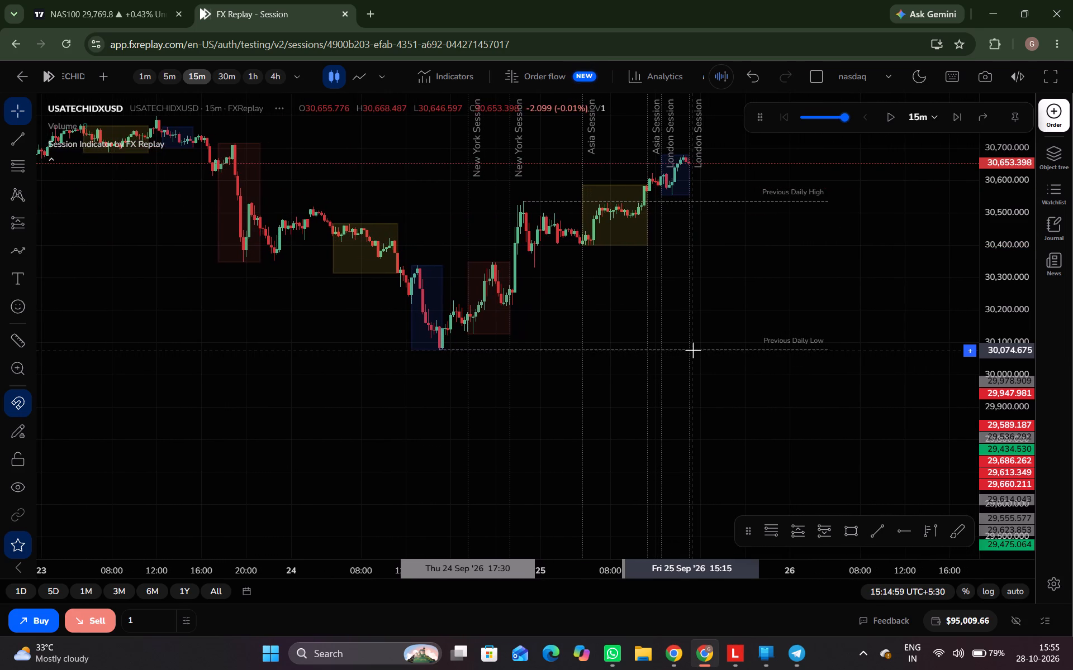
key(ctrl+space)
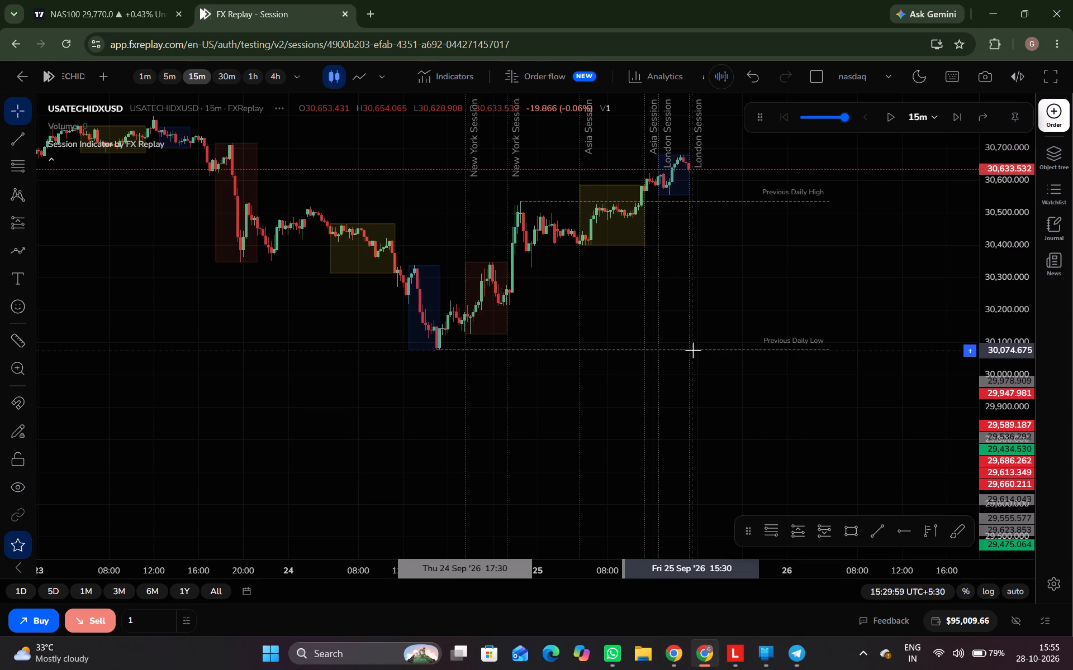
Switch the chart to 5-minute candles.
key(5)
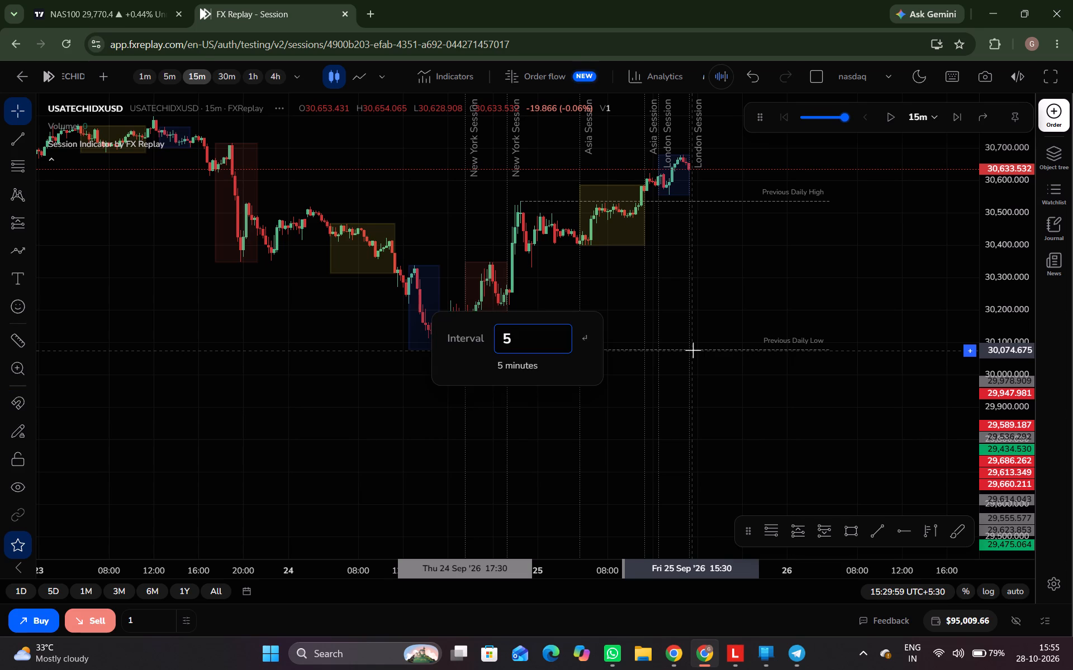
key(Return)
Draw a Fibonacci retracement from the 25 Sep London session low at 30,555.308 to its high at 30,678.650.
scroll(782, 485, down, 3)
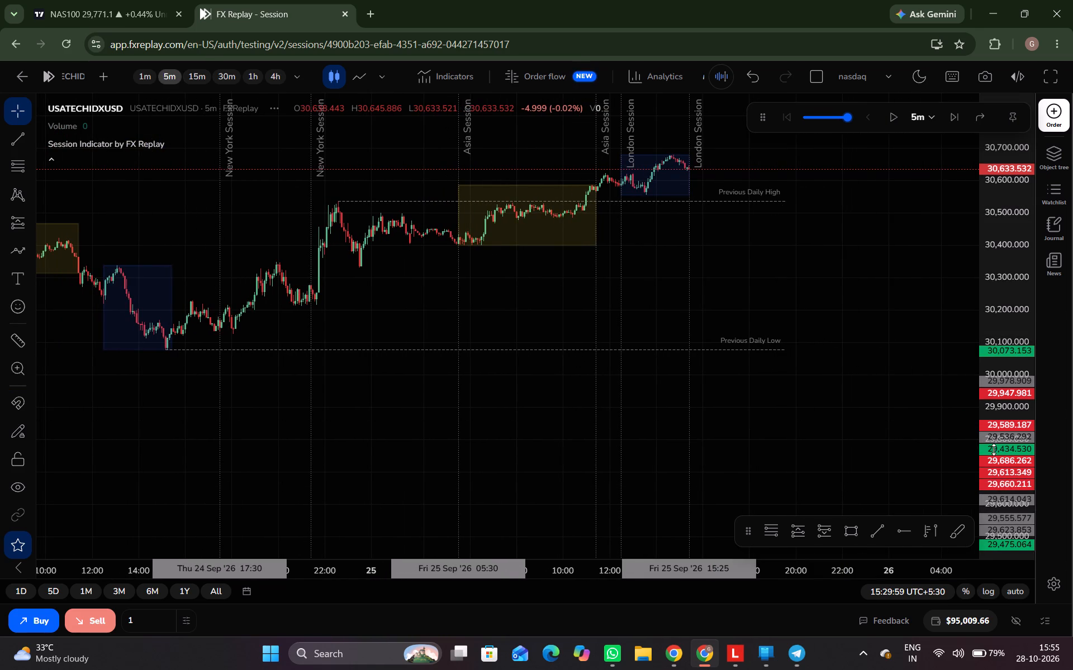
drag(994, 449, 939, 189)
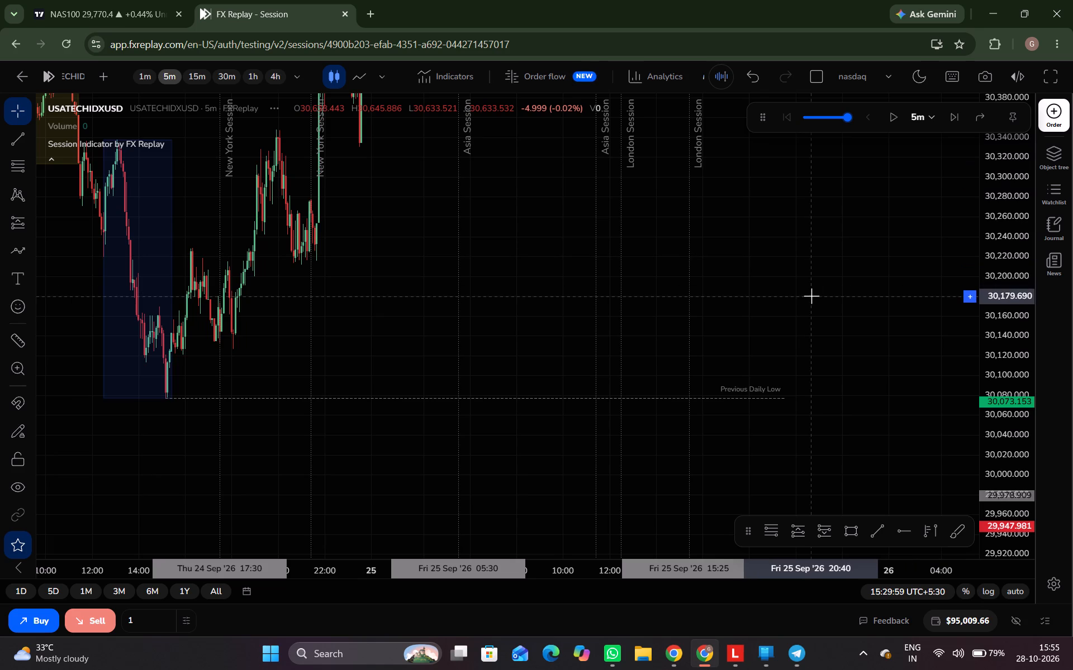
drag(811, 296, 865, 550)
scroll(818, 437, up, 1)
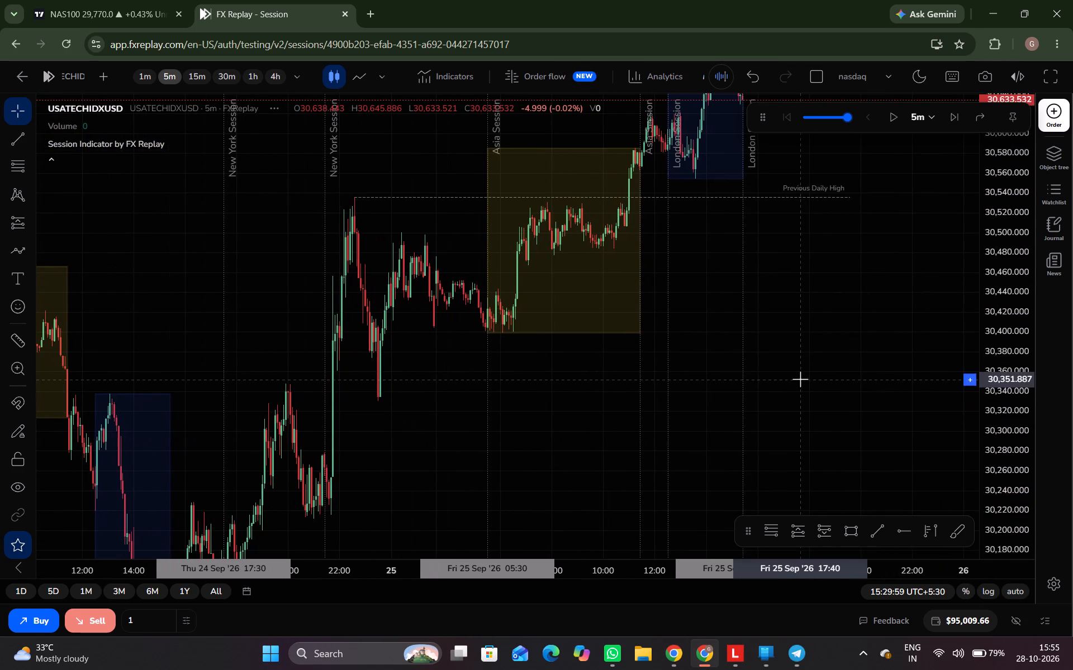
drag(800, 379, 762, 470)
scroll(762, 470, up, 2)
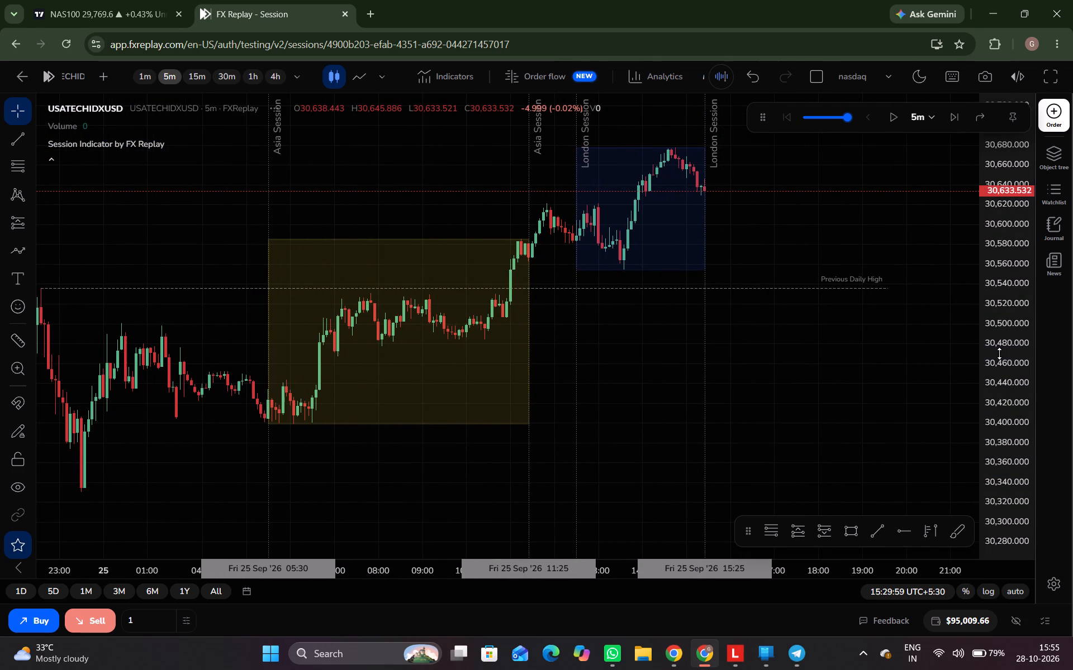
drag(999, 353, 989, 295)
drag(834, 262, 751, 368)
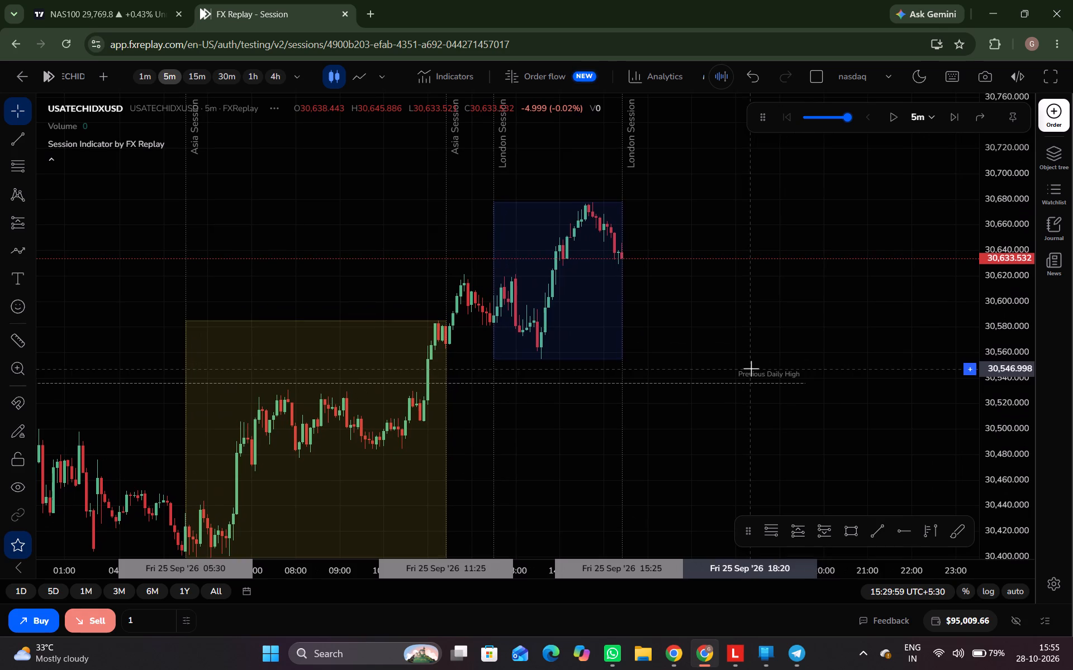
click(775, 525)
key(ctrl+space)
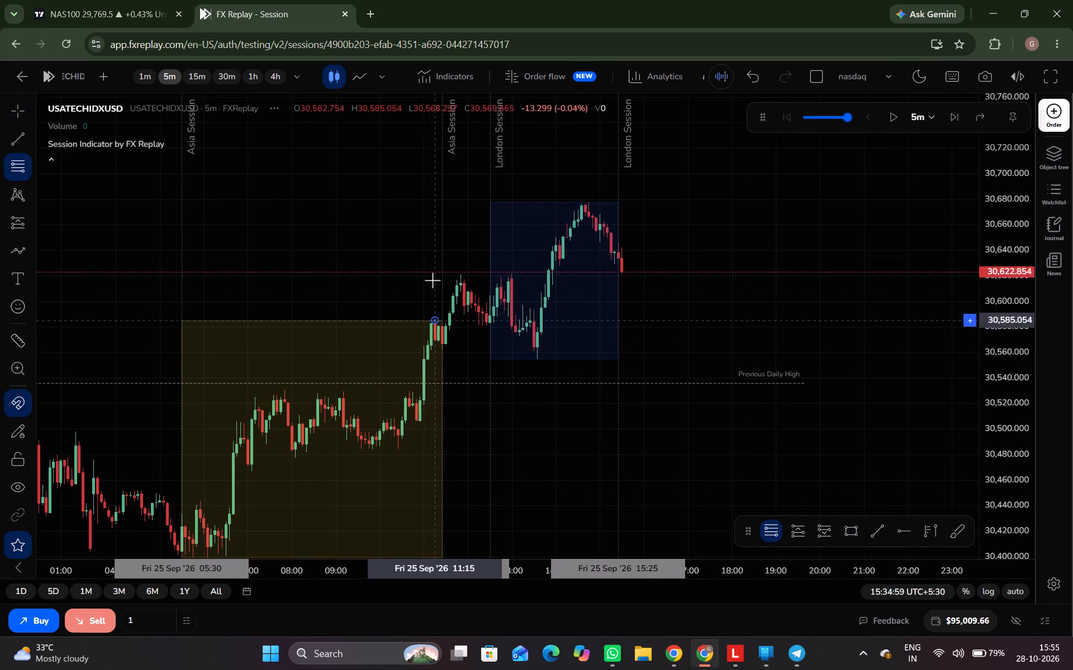
key(ctrl+space)
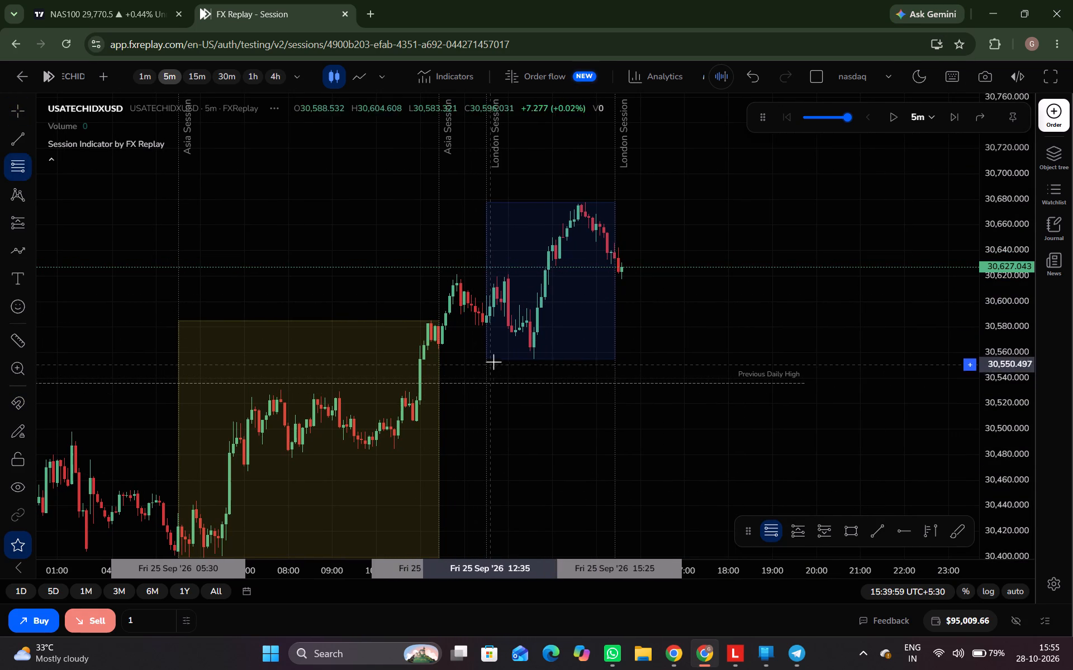
click(498, 358)
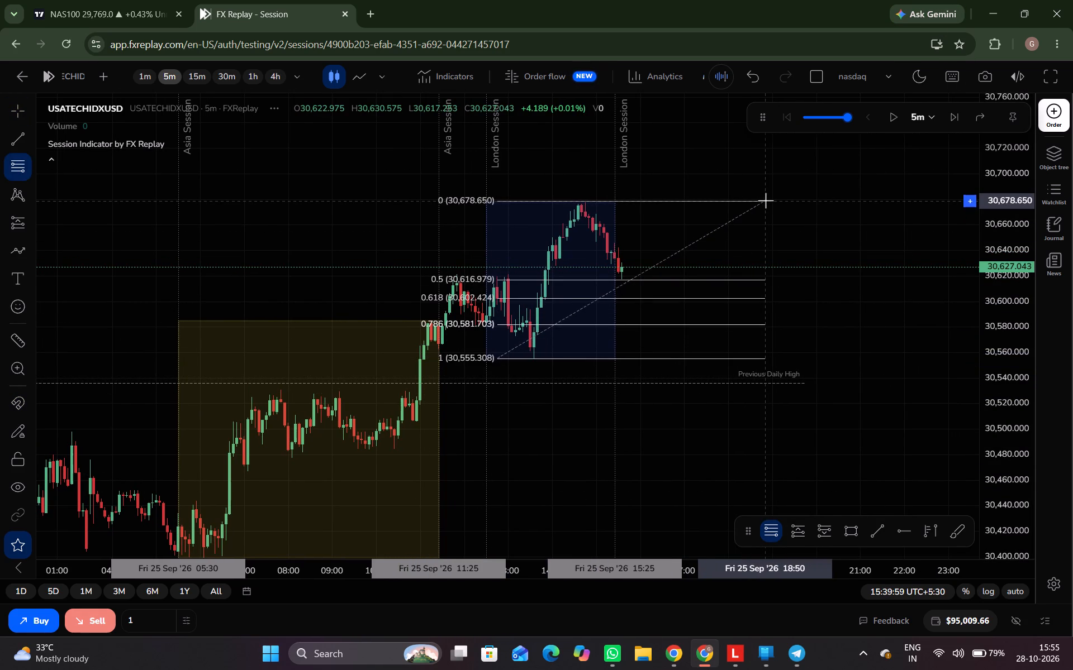
click(765, 200)
Advance the replay on 5-minute candles to 16:45 on 25 Sep.
key(ctrl+space)
key(ctrl+space)
key(ctrl+space)
key(ctrl+space)
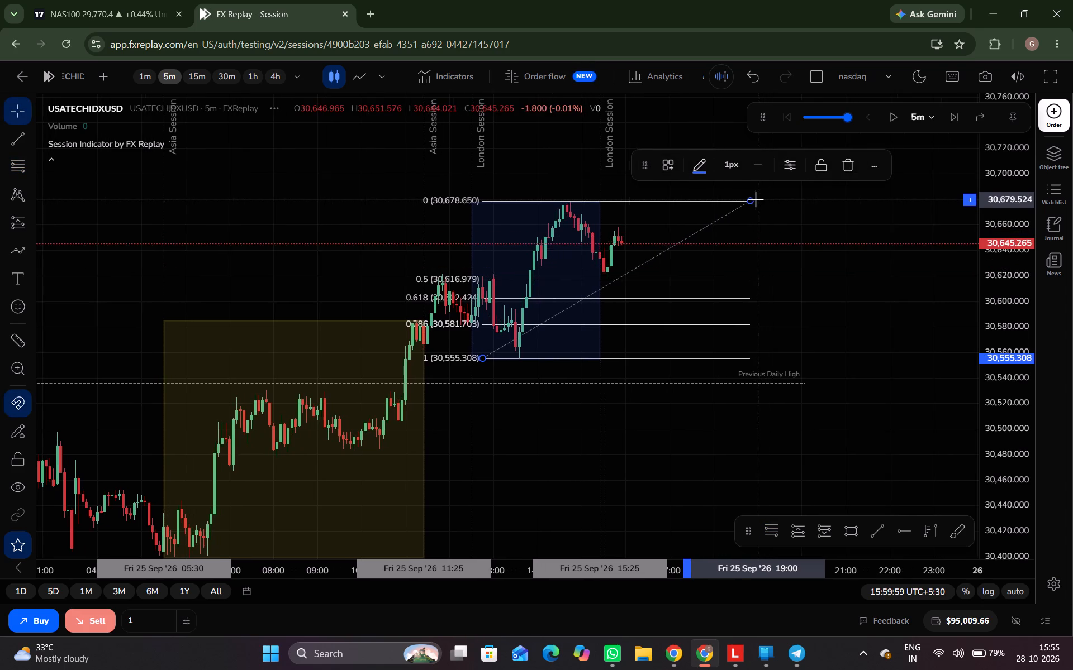
key(ctrl+space)
key(ctrl+space)
key(ctrl+space)
key(ctrl+space)
key(ctrl+space)
key(ctrl+space)
key(ctrl+space)
key(ctrl+space)
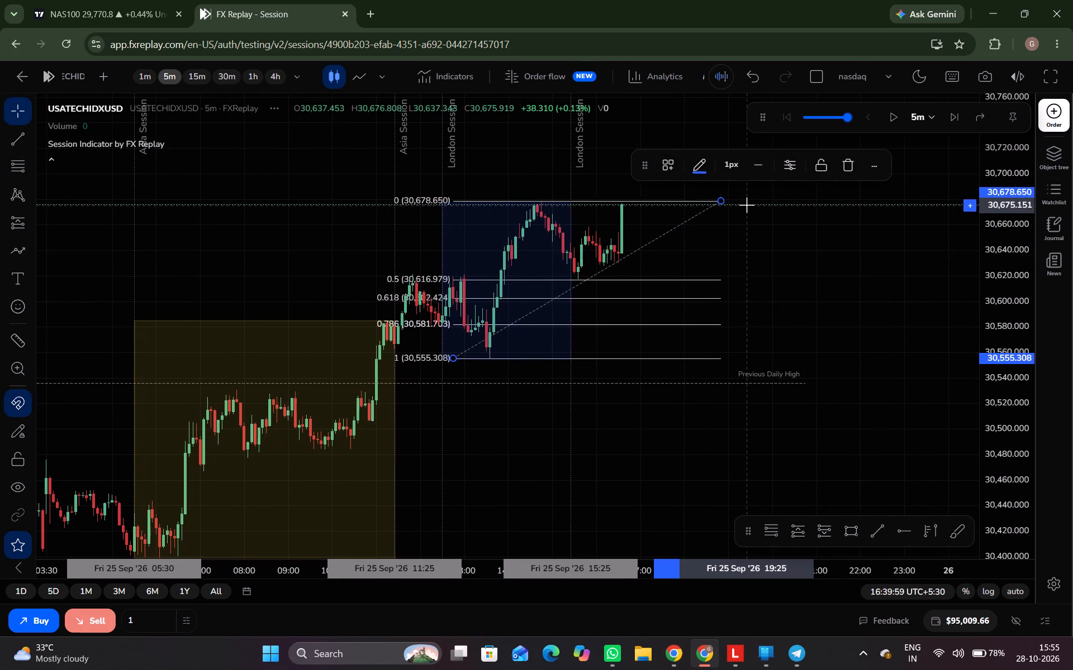
key(ctrl+space)
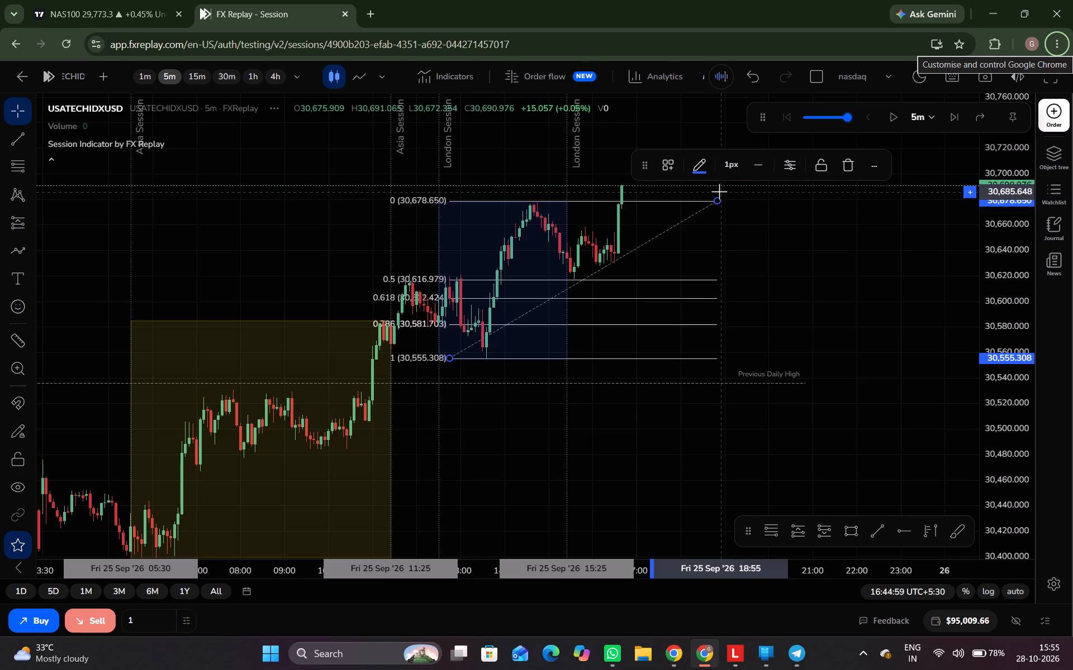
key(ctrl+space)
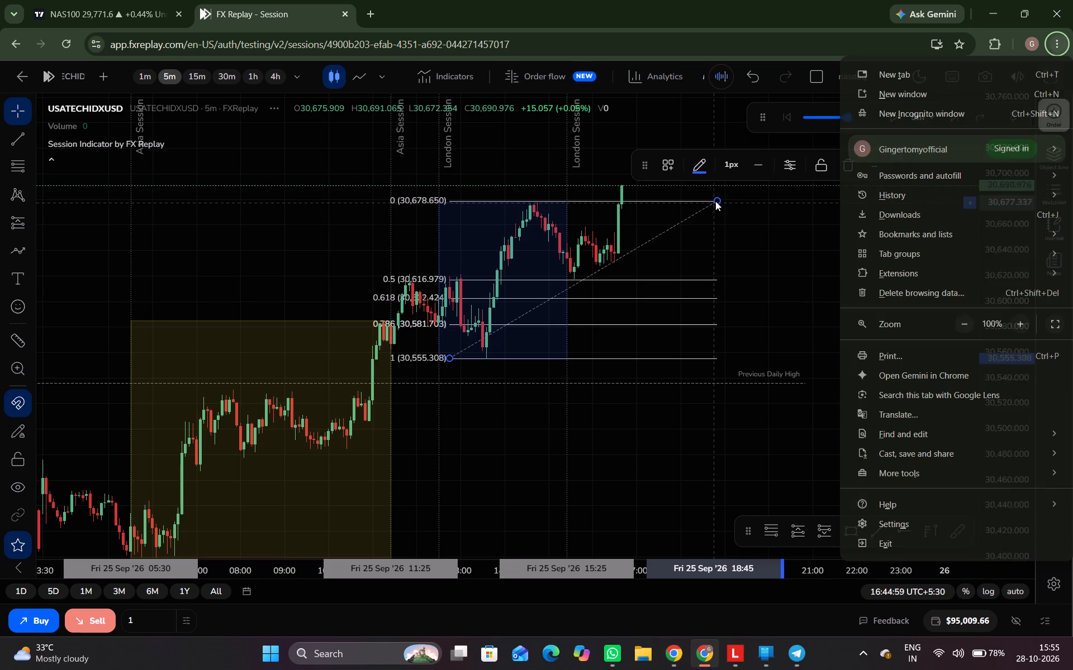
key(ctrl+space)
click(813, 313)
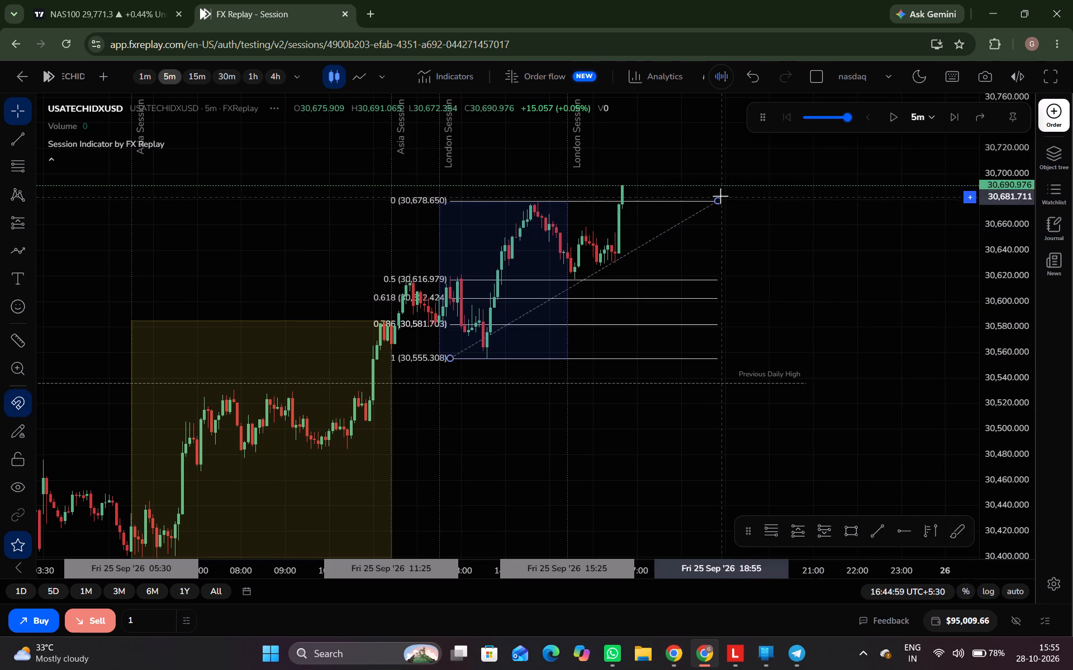
Advance the replay to 16:50 and move the retracement's high end to the latest swing high at 30,711.016.
key(ctrl+space)
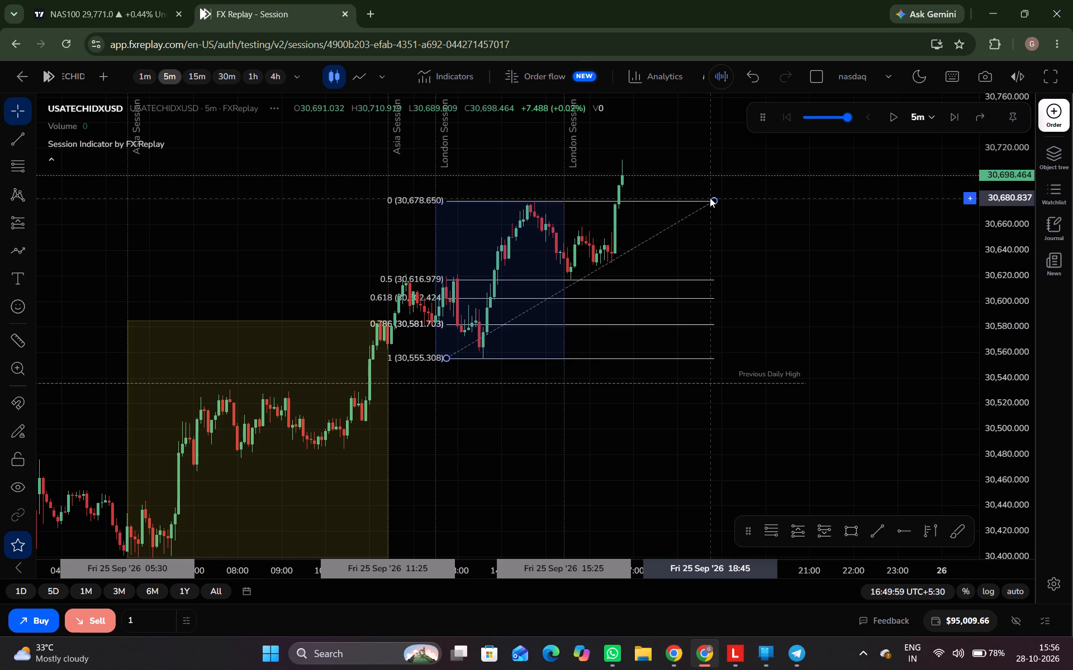
drag(710, 198, 681, 157)
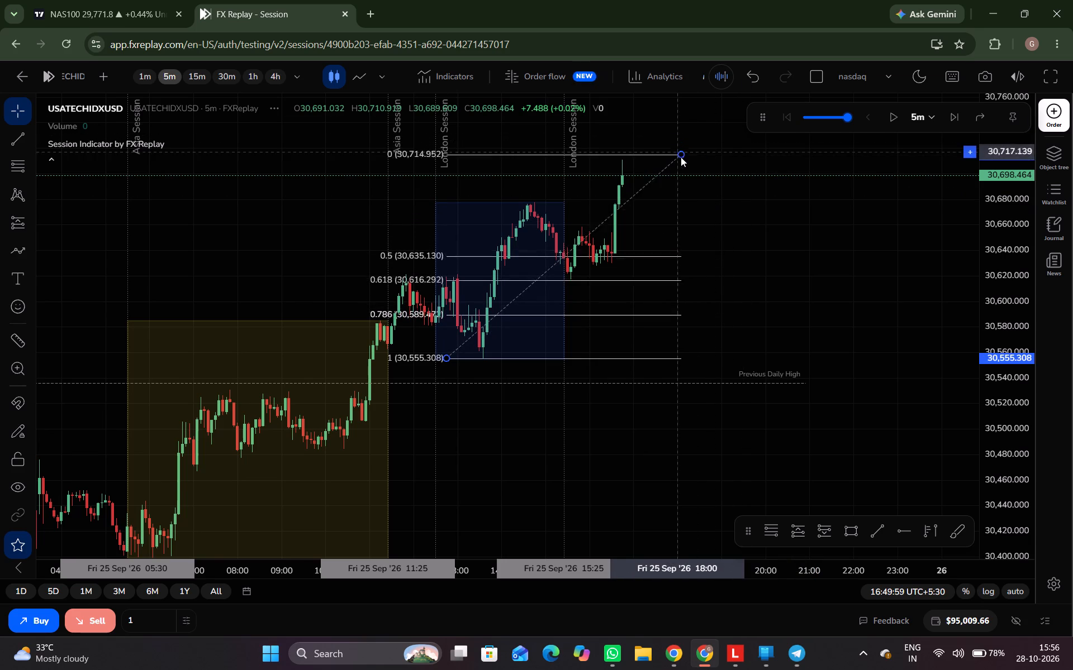
drag(681, 157, 697, 156)
ctrl+click(697, 156)
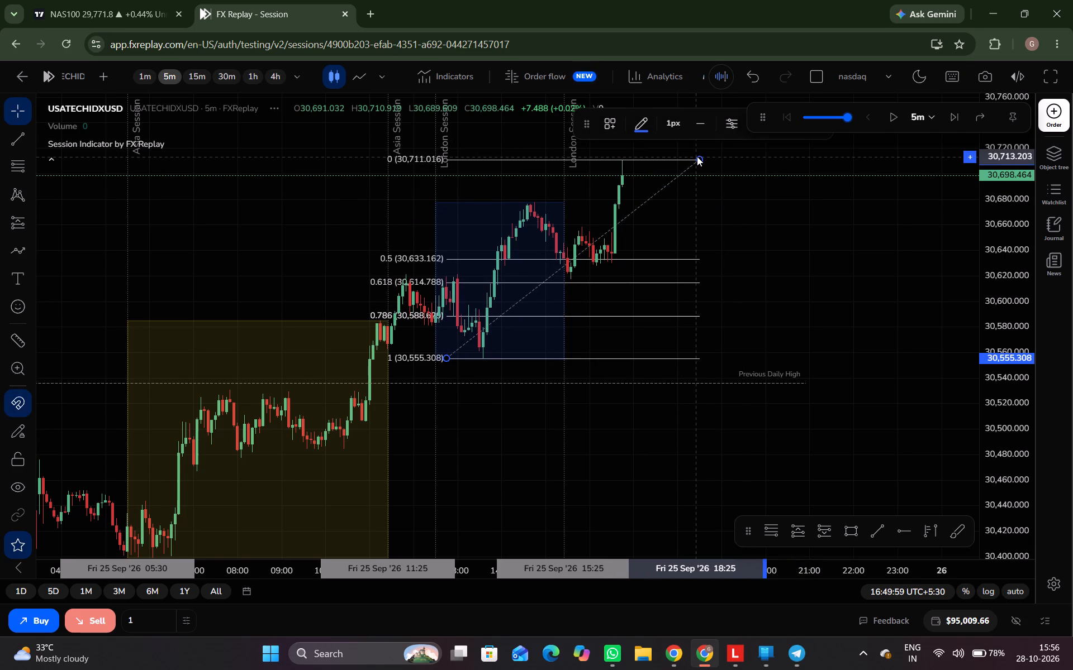
Advance the replay to 18:05 on 25 Sep, into the New York session.
key(ctrl+space)
key(ctrl+space)
key(ctrl+space)
key(ctrl+space)
key(ctrl+space)
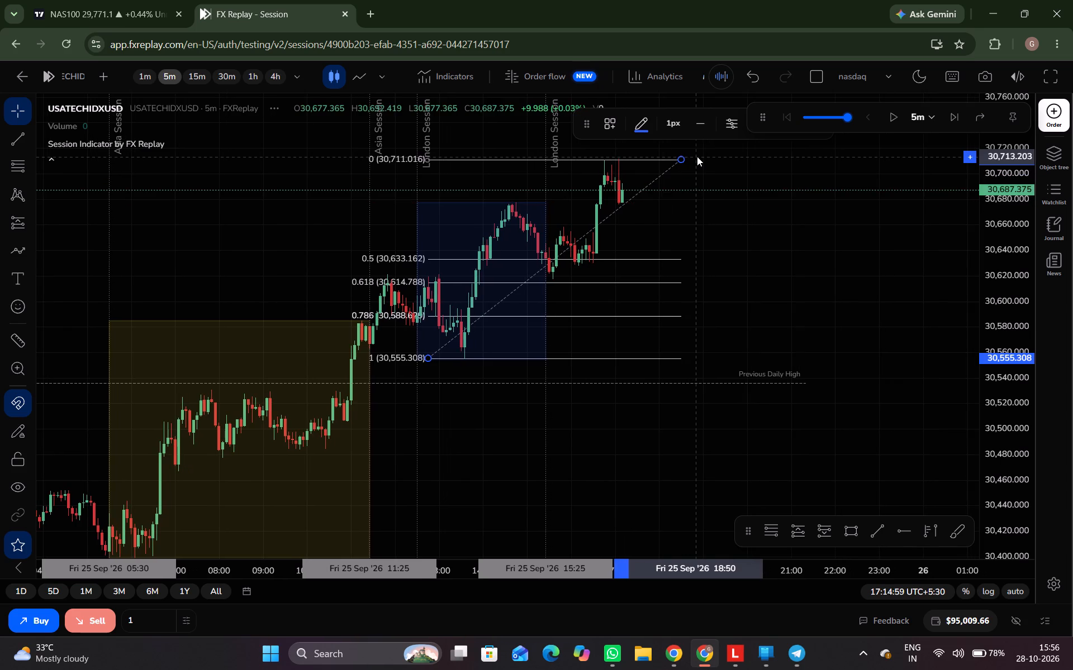
key(ctrl+space)
key(ctrl+space)
key(ctrl+space)
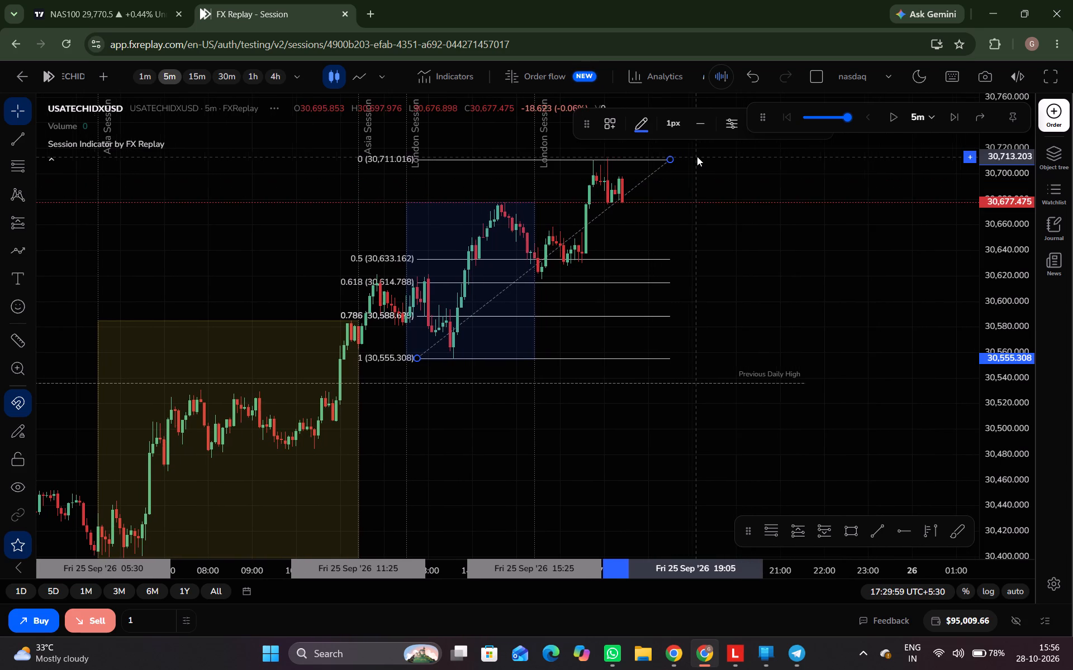
key(ctrl+space)
key(ctrl+space)
key(ctrl+space)
key(ctrl+space)
key(ctrl+space)
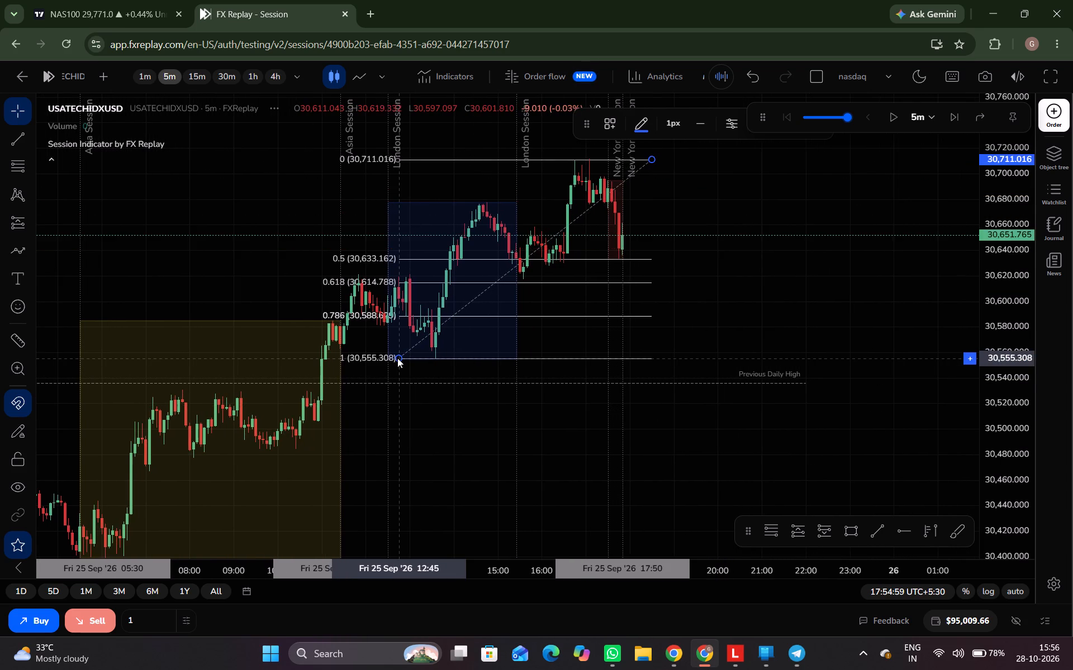
key(ctrl+space)
key(ctrl+space)
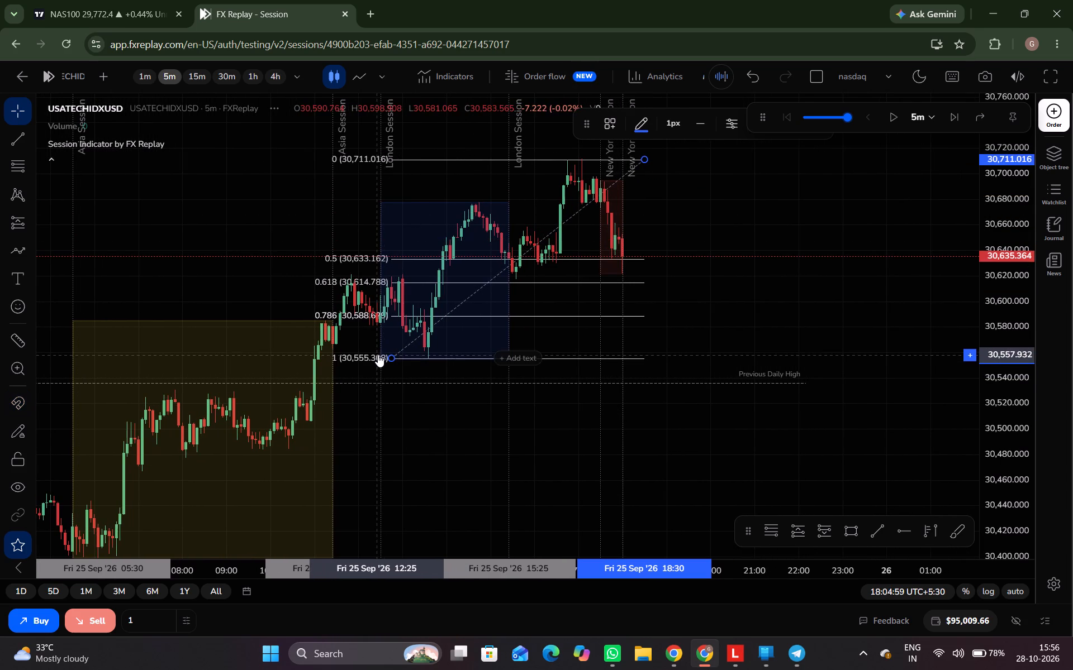
Move the retracement's low end to 30,616.104, at the swing low just after the London session.
drag(388, 359, 536, 283)
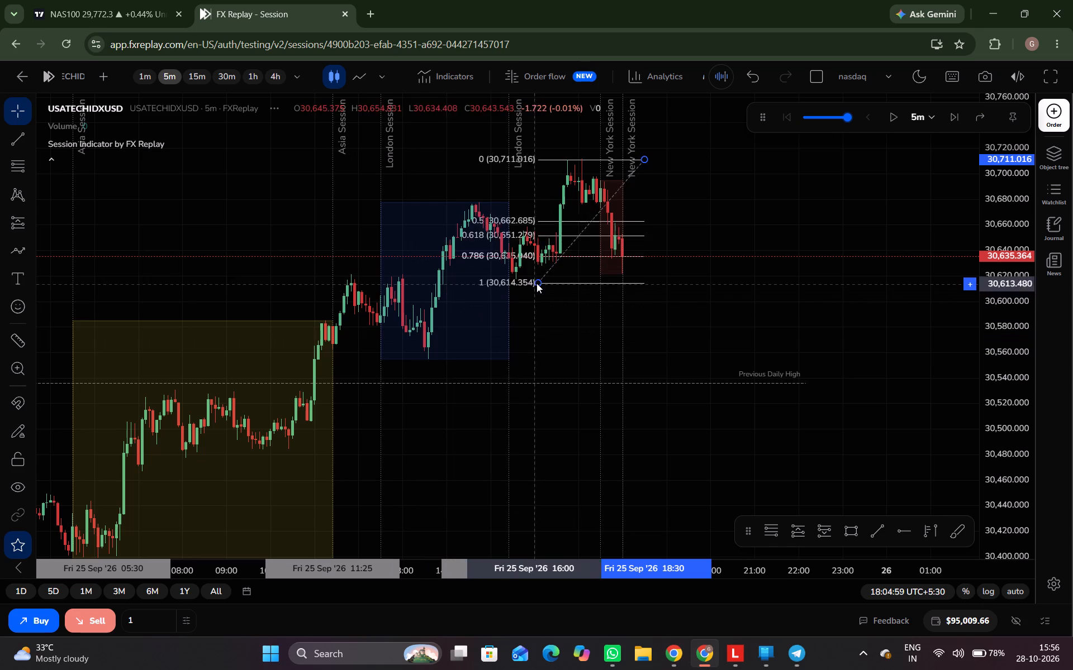
drag(536, 283, 507, 281)
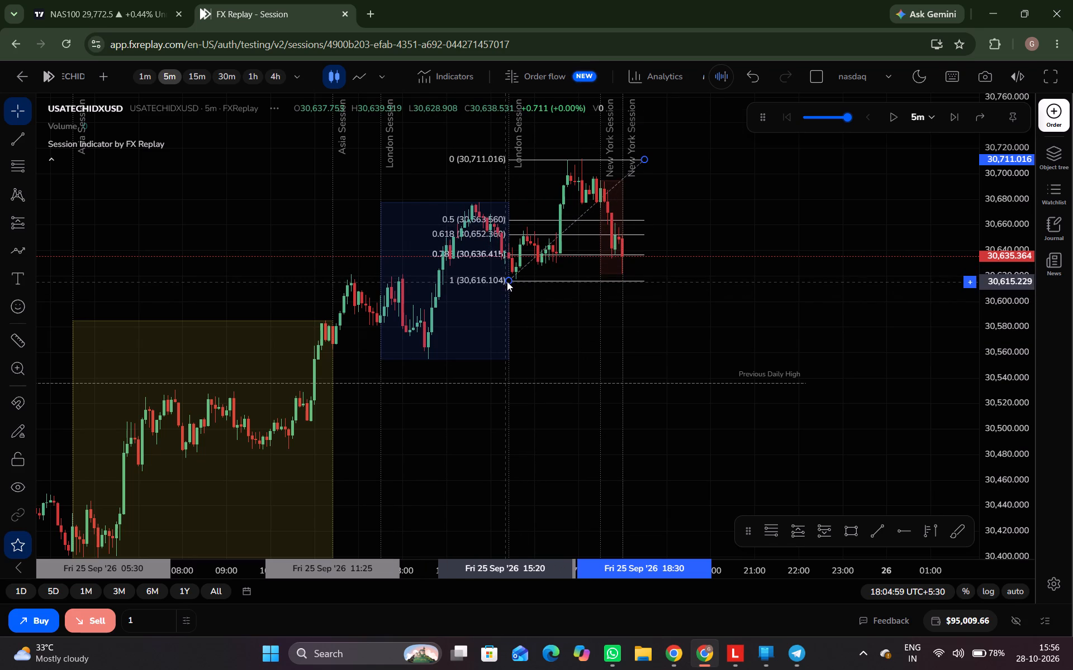
click(507, 281)
click(662, 319)
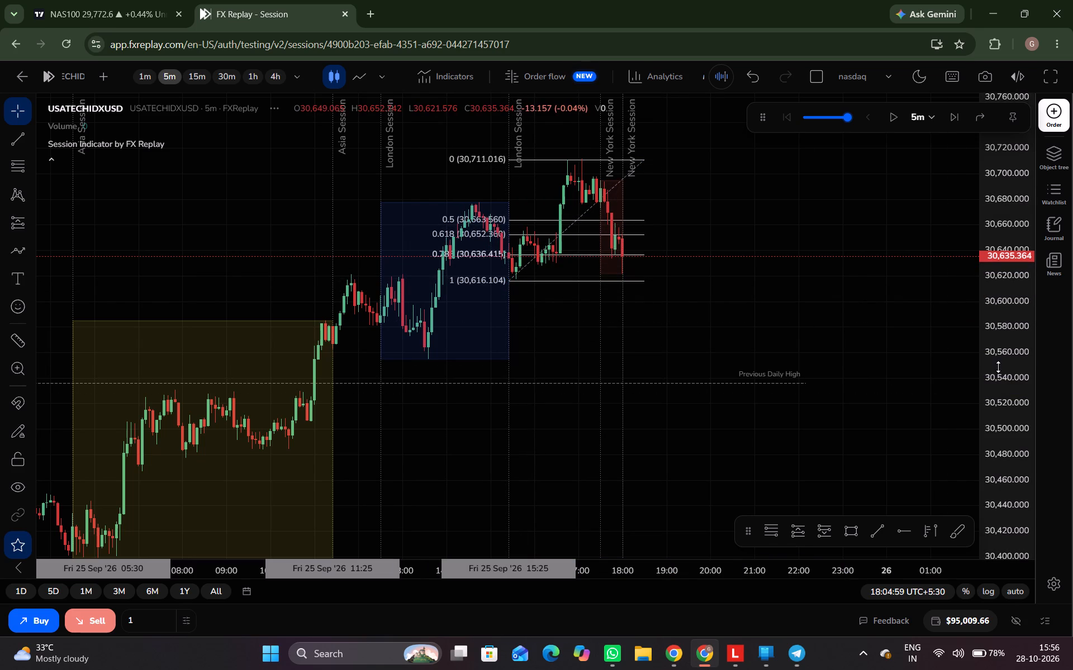
Advance the replay on 5-minute candles to 18:30 on 25 Sep.
scroll(748, 329, up, 6)
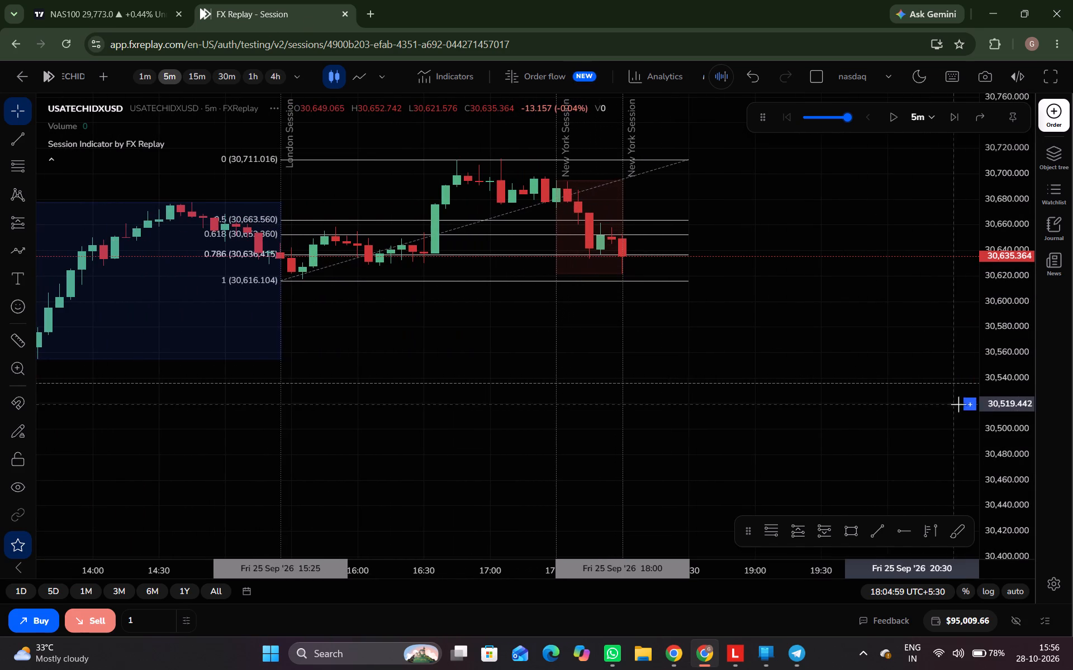
drag(1000, 435, 956, 151)
drag(737, 255, 573, 416)
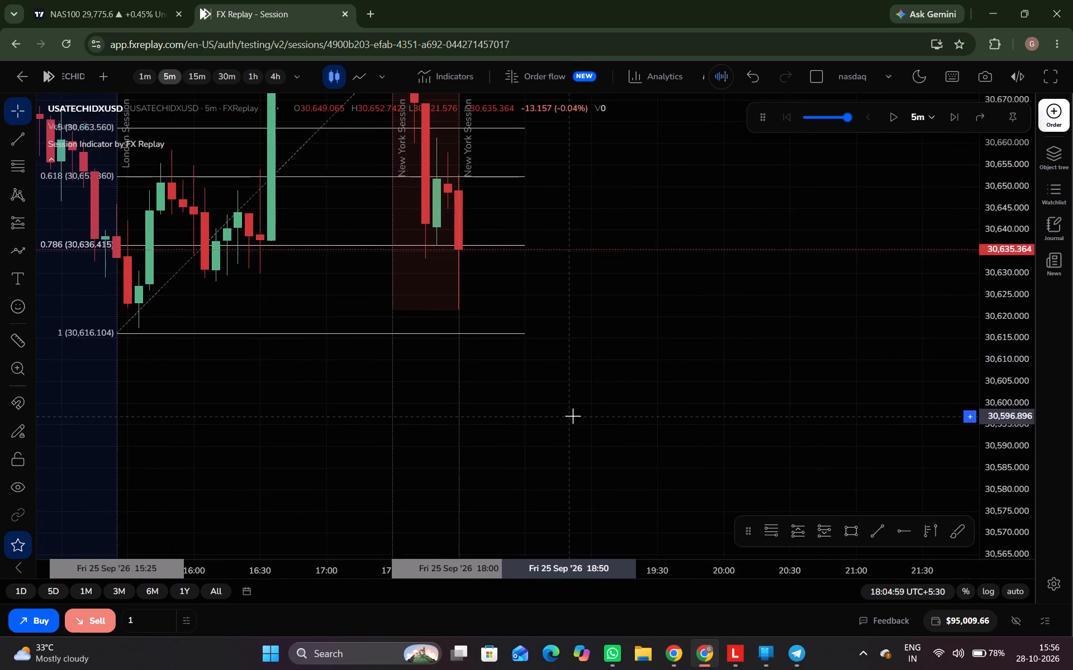
scroll(573, 416, down, 3)
drag(625, 324, 778, 535)
scroll(778, 535, down, 1)
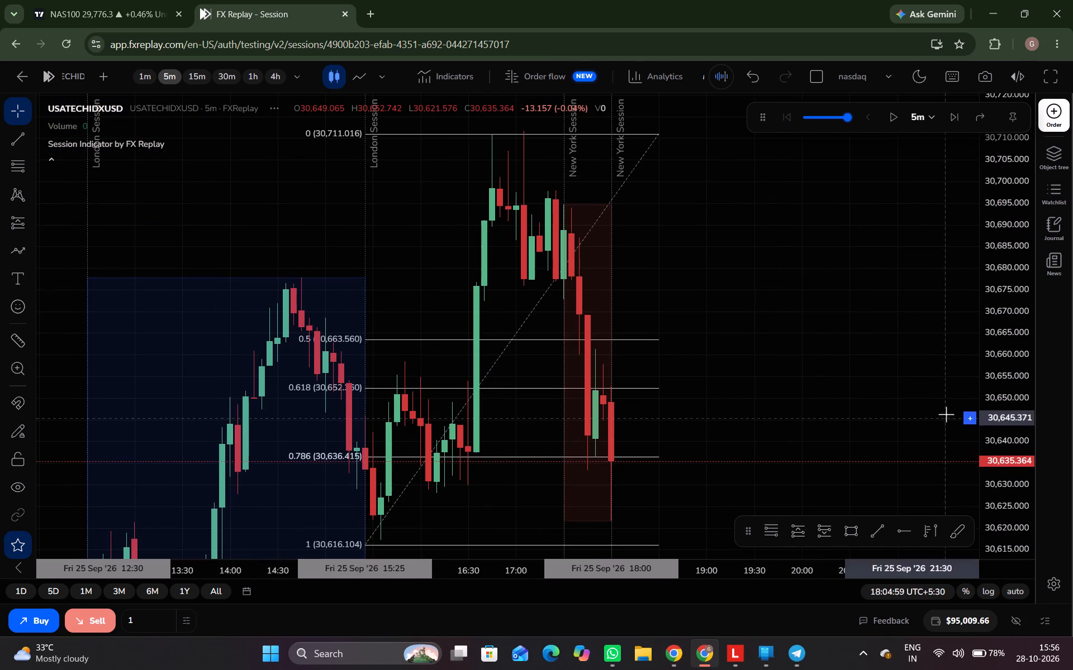
drag(1032, 333, 923, 418)
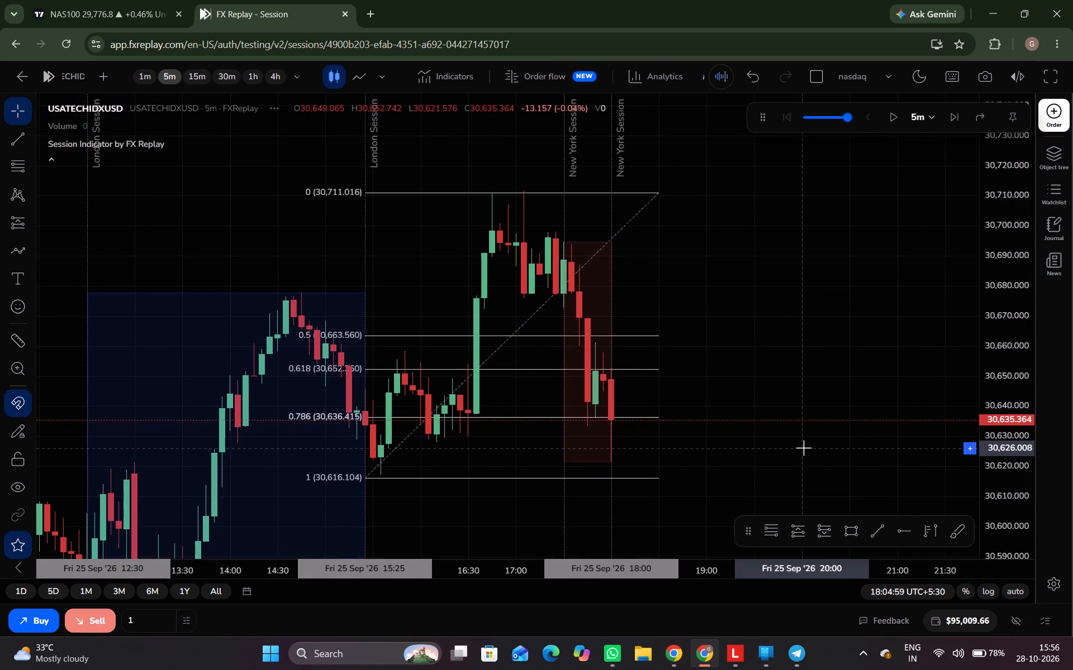
ctrl+scroll(804, 448, down, 1)
key(ctrl+space)
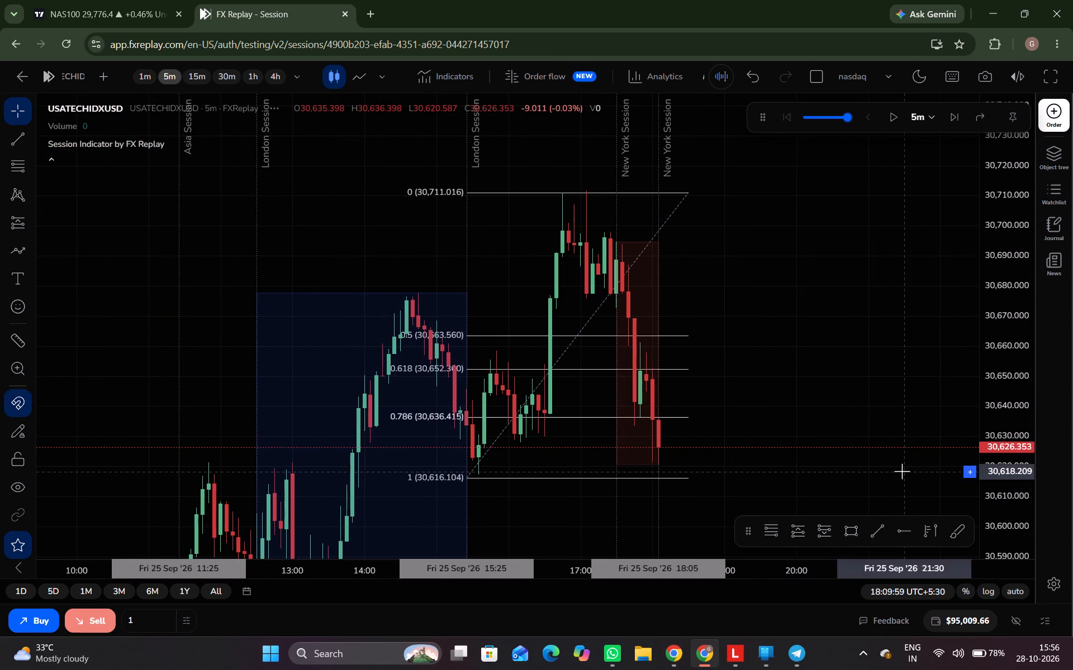
key(ctrl+space)
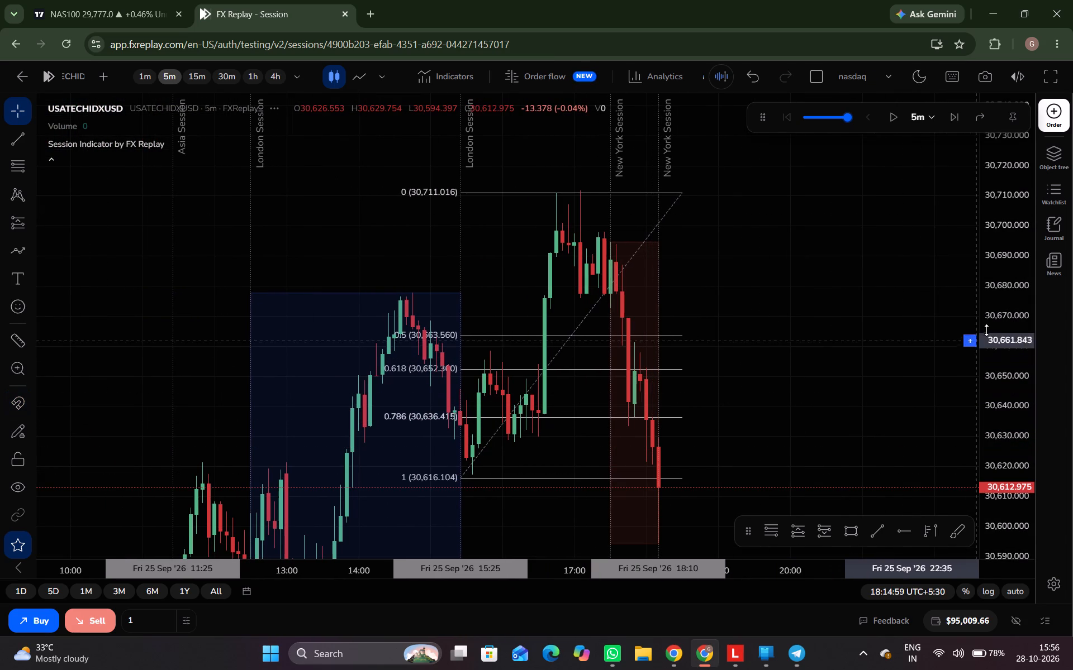
key(ctrl+space)
ctrl+drag(996, 326, 894, 449)
key(ctrl+space)
key(ctrl+space)
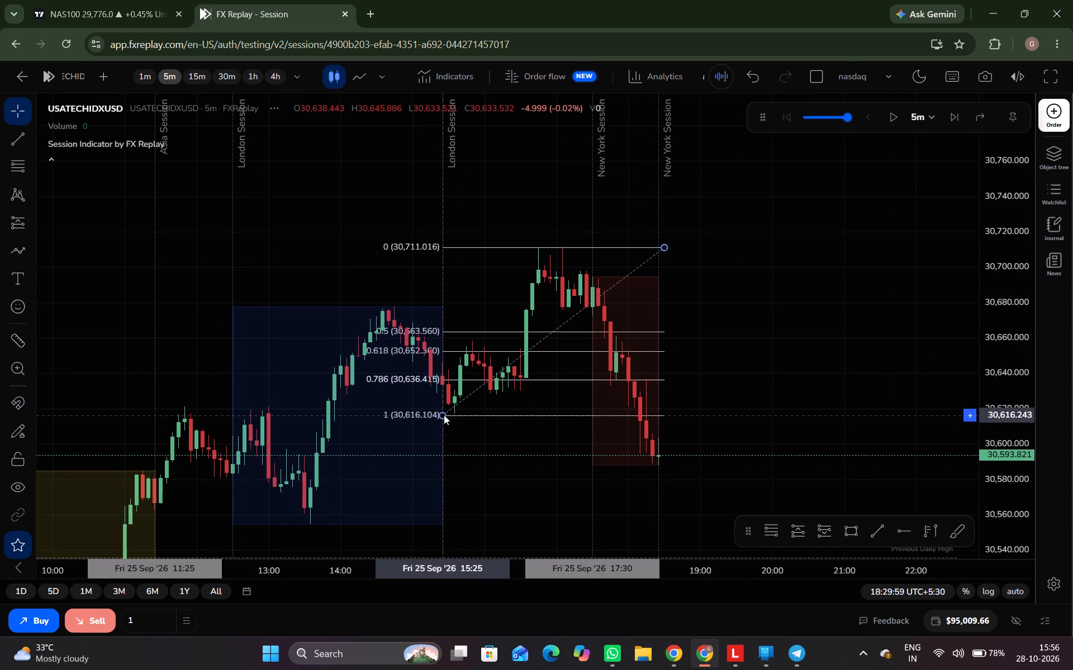
Move the retracement's low end to 30,553.304, at the swing low inside the London session.
drag(444, 415, 284, 527)
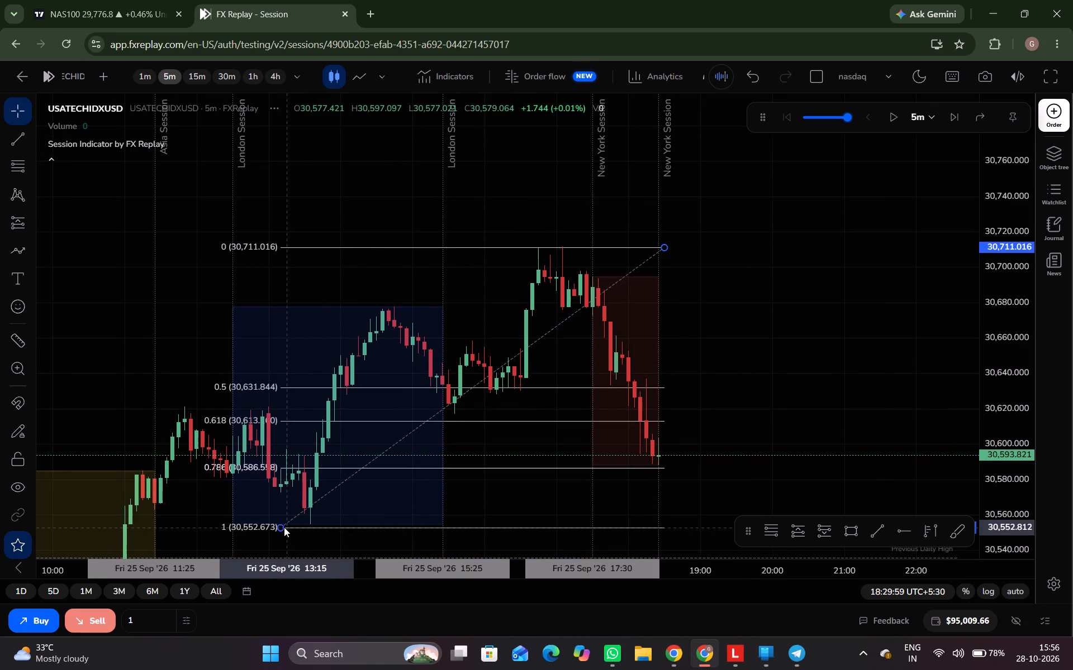
drag(284, 527, 284, 526)
Advance the replay on 5-minute candles to 18:40 on 25 Sep.
key(ctrl+space)
ctrl+drag(911, 368, 830, 365)
drag(772, 391, 690, 337)
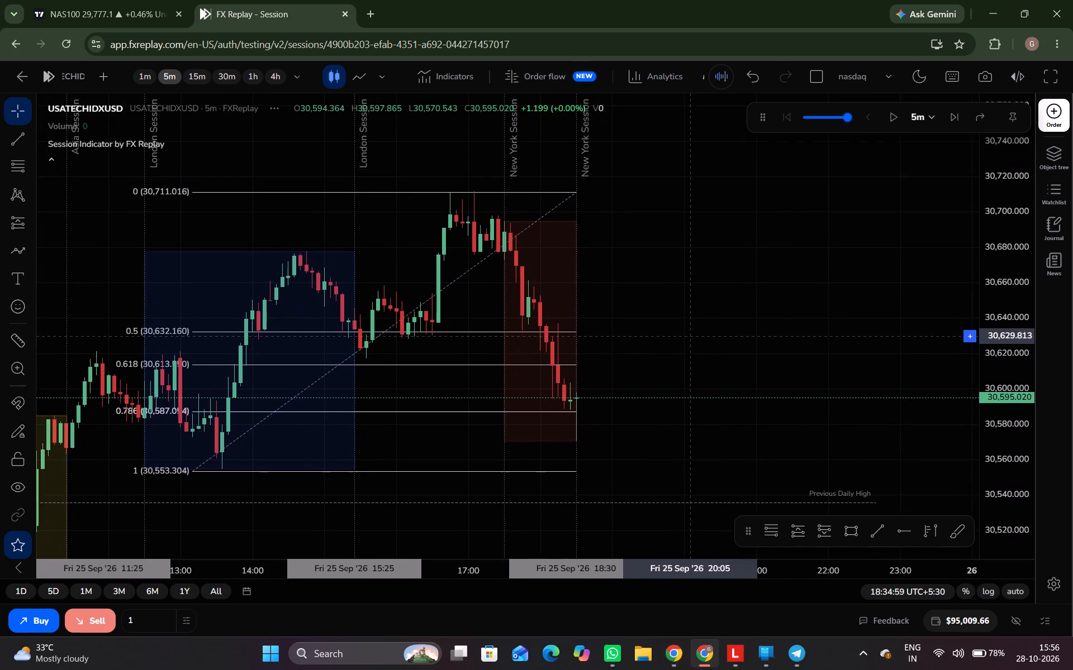
drag(690, 337, 683, 363)
key(ctrl+space)
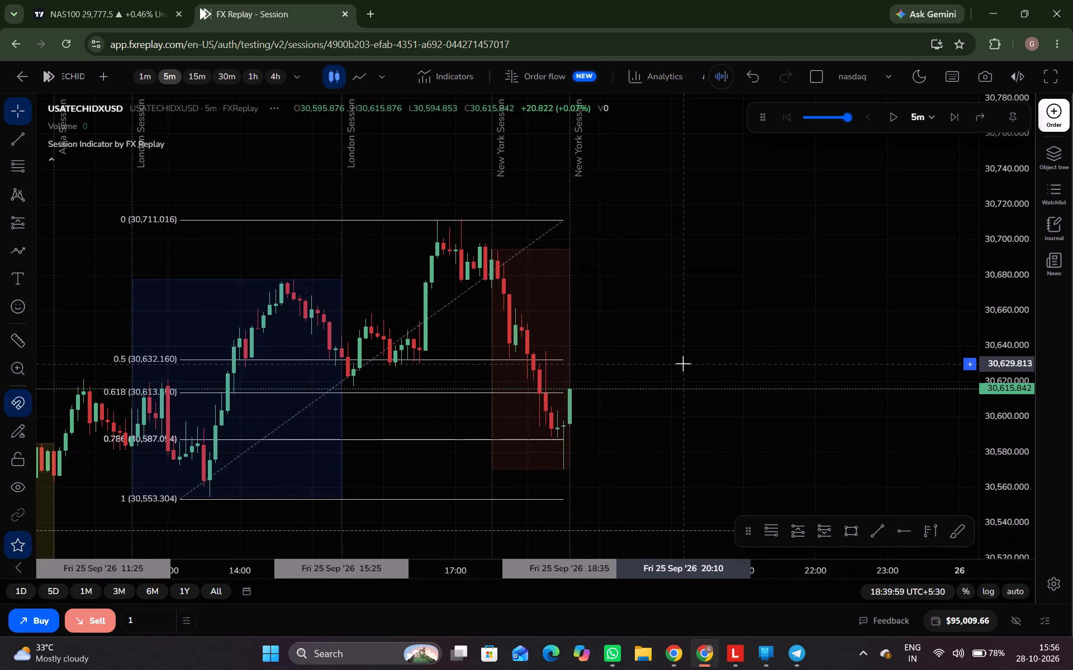
Draw a long position with entry at 30,614.981, stop at 30,570.027 and target at 30,795.144, for a risk/reward ratio of about 4.
click(793, 534)
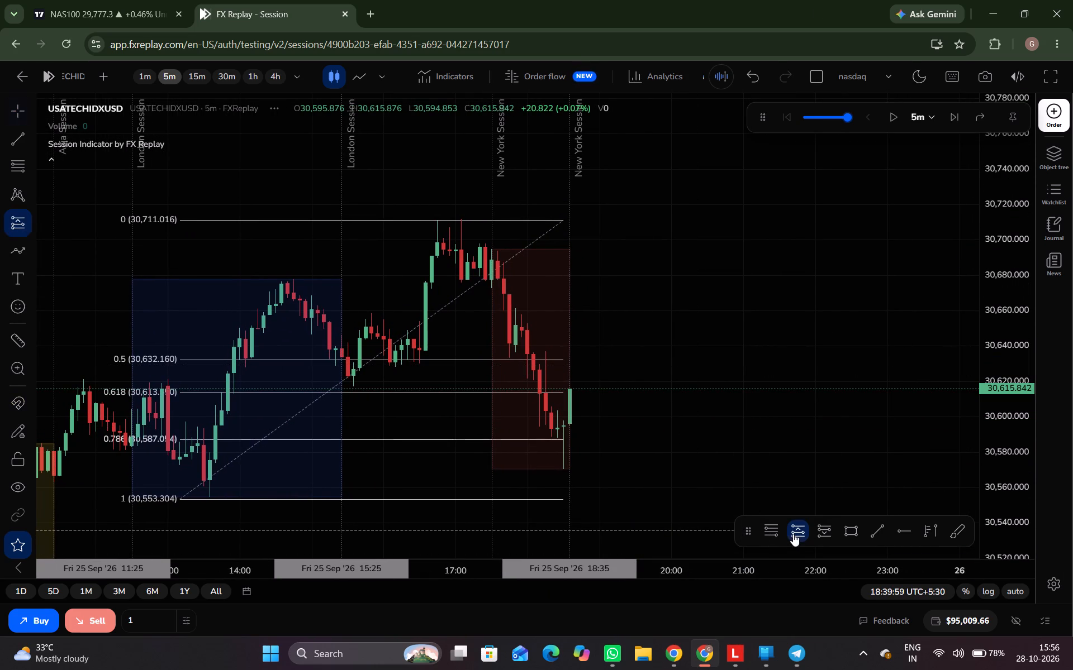
click(570, 390)
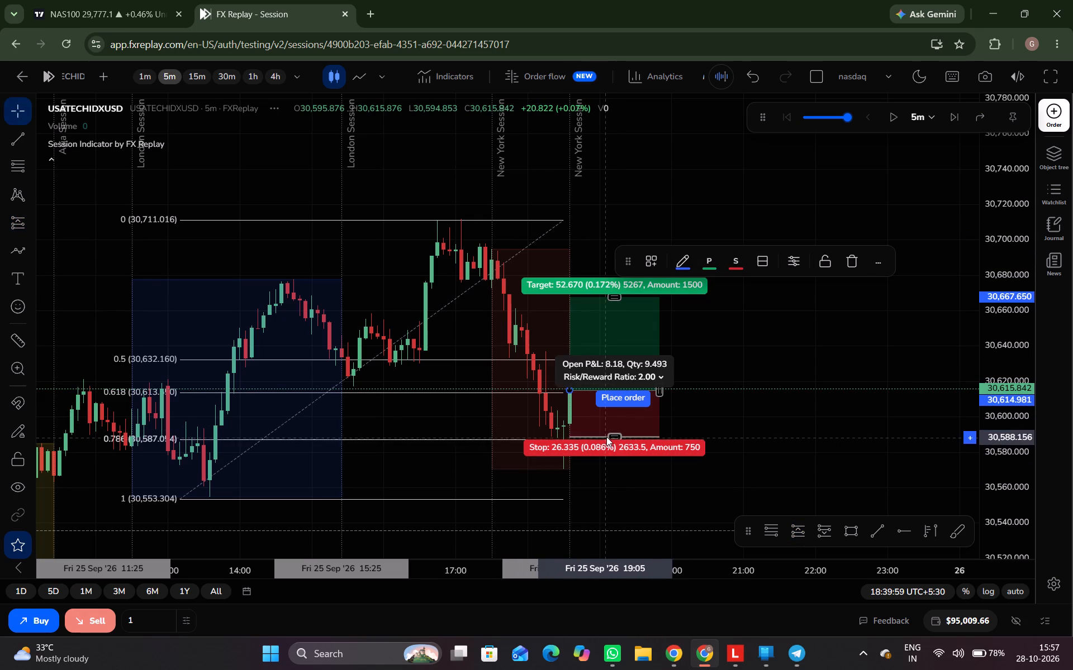
drag(606, 435, 620, 468)
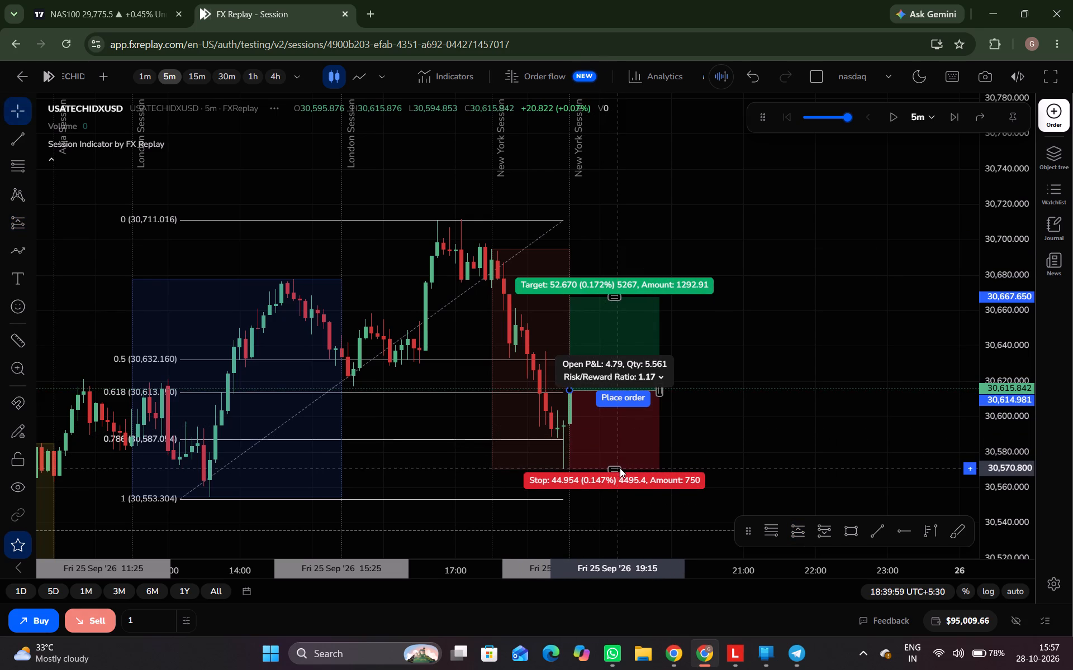
drag(613, 297, 620, 71)
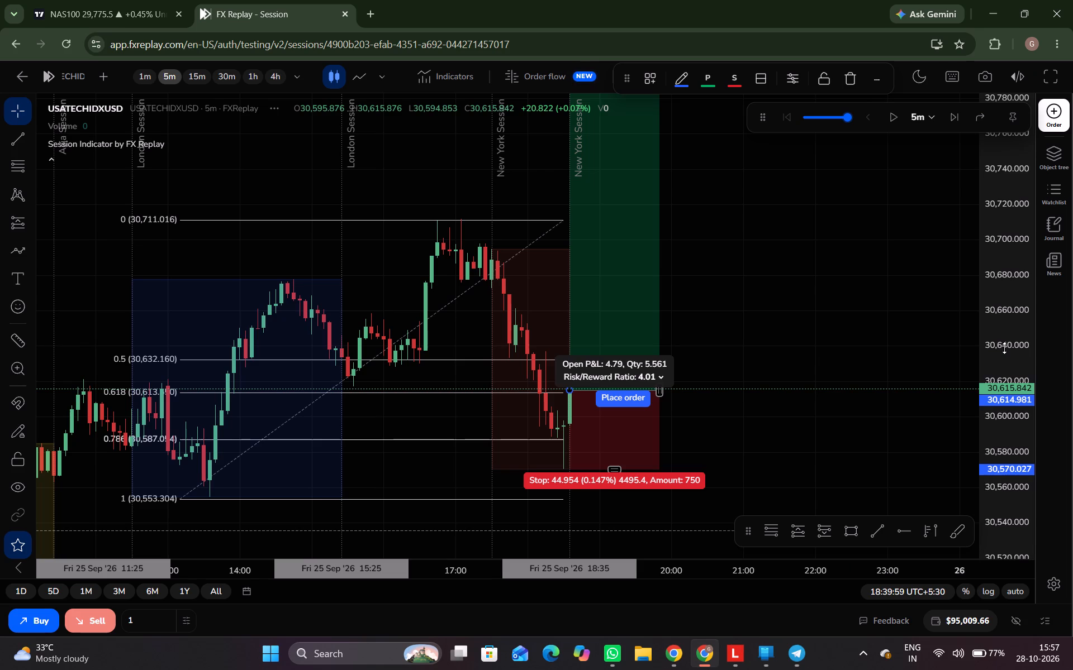
Place the planned long as a buy limit order at 30,614.981 with quantity 22.24 and the drawn stop and target.
key(alt+m)
key(o)
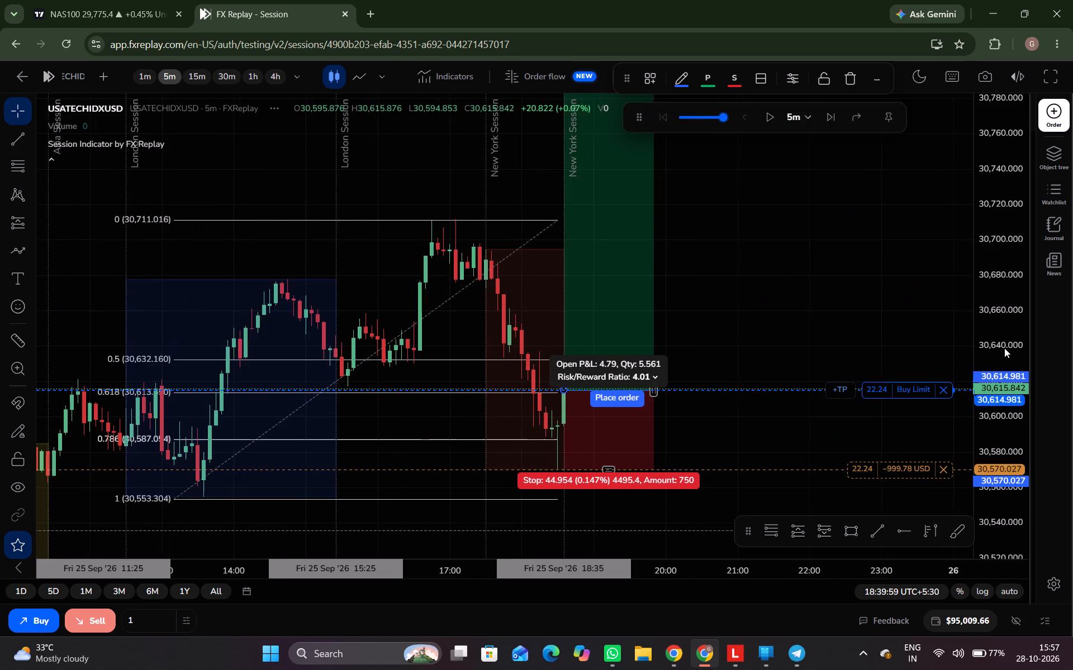
Advance the replay with the buy order in play to 19:00 on 25 Sep.
key(ctrl+space)
key(ctrl+space)
ctrl+click(845, 280)
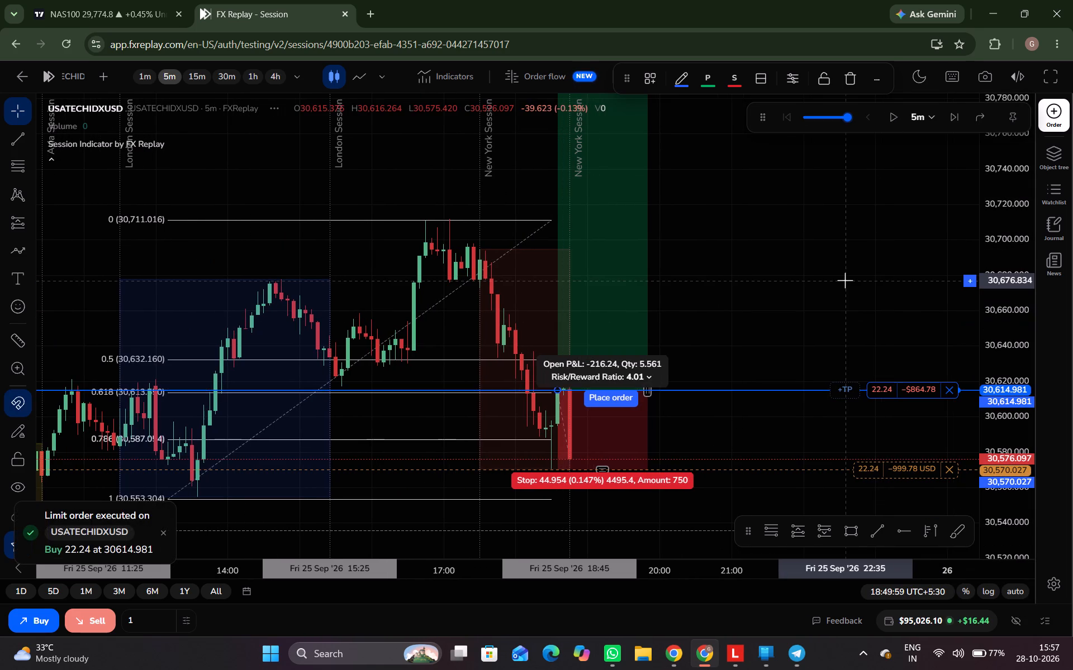
drag(1012, 310, 1010, 366)
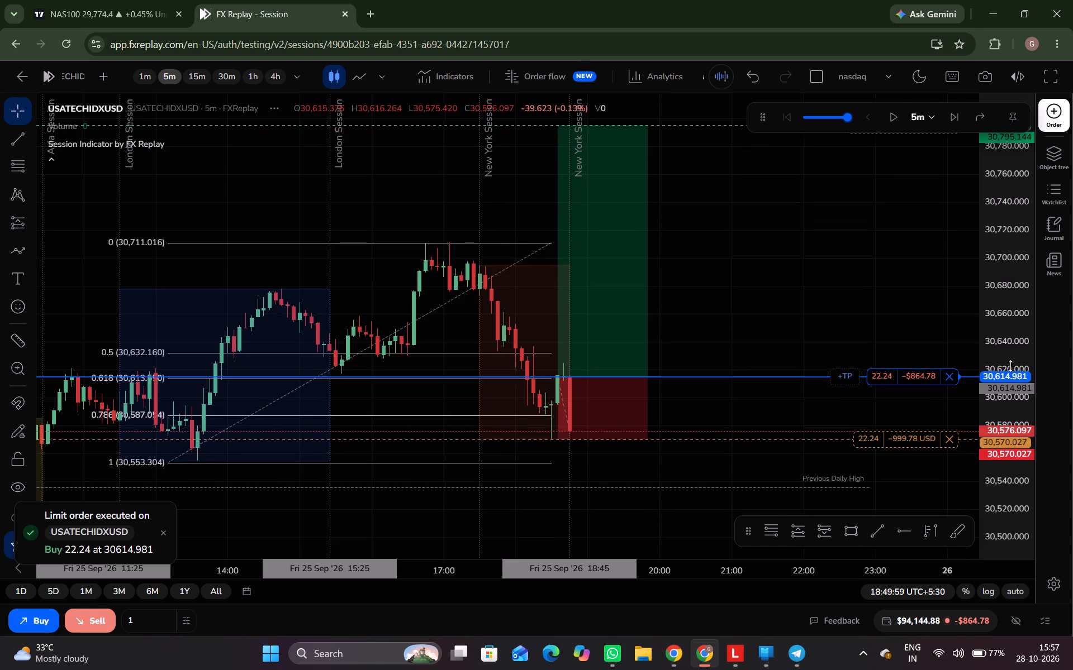
drag(1010, 366, 1010, 390)
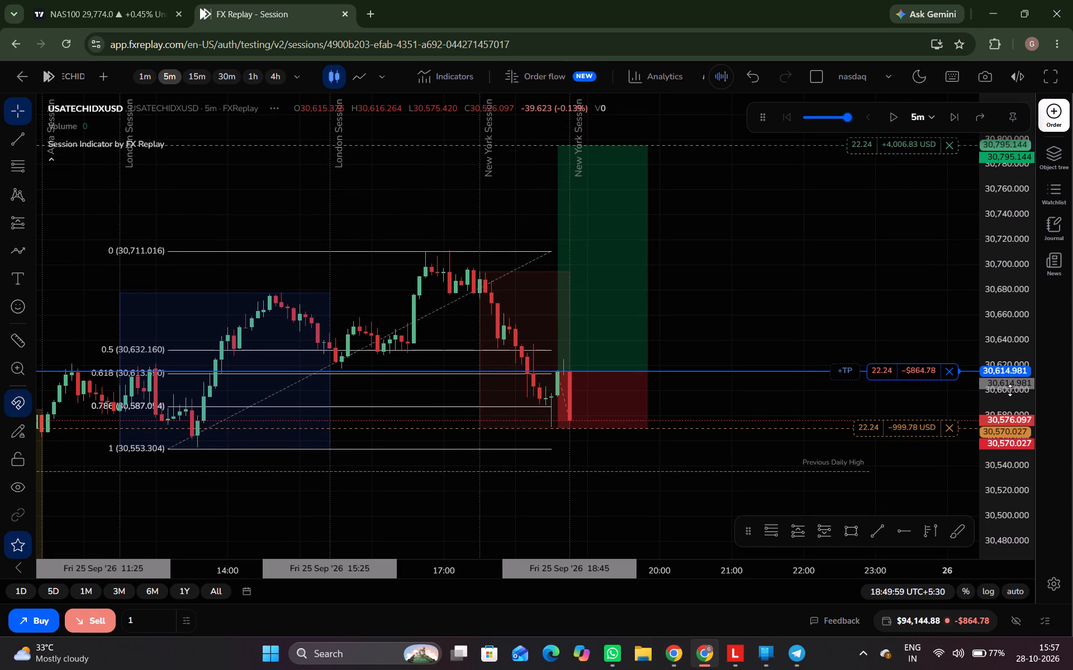
key(ctrl+space)
key(ctrl+space)
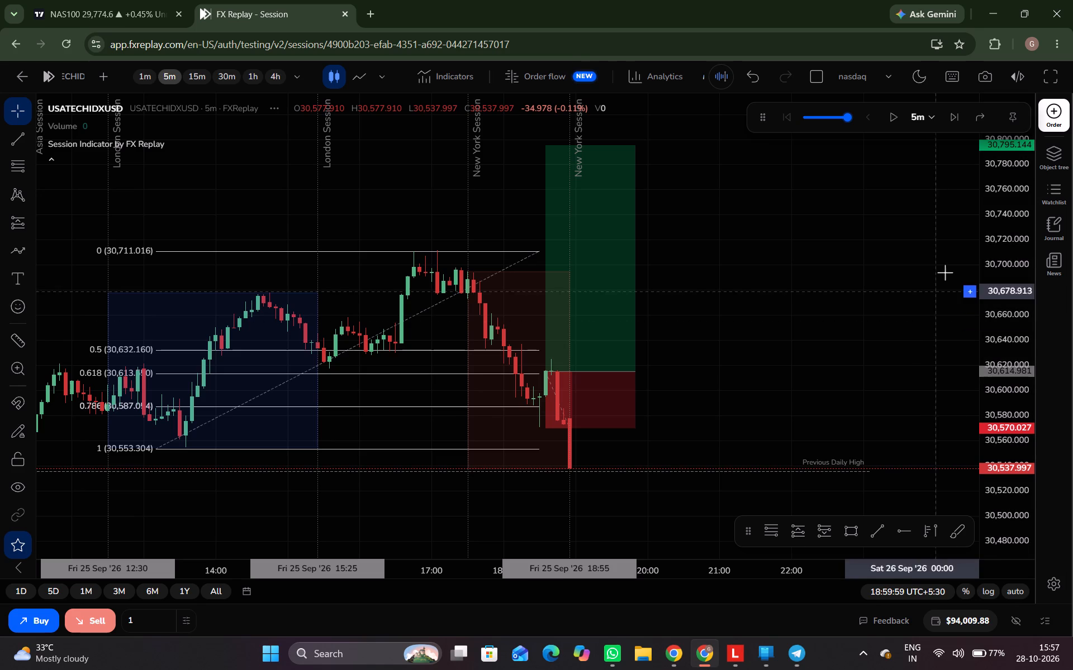
Advance the replay on 5-minute candles to 19:20 on 25 Sep.
scroll(828, 305, down, 6)
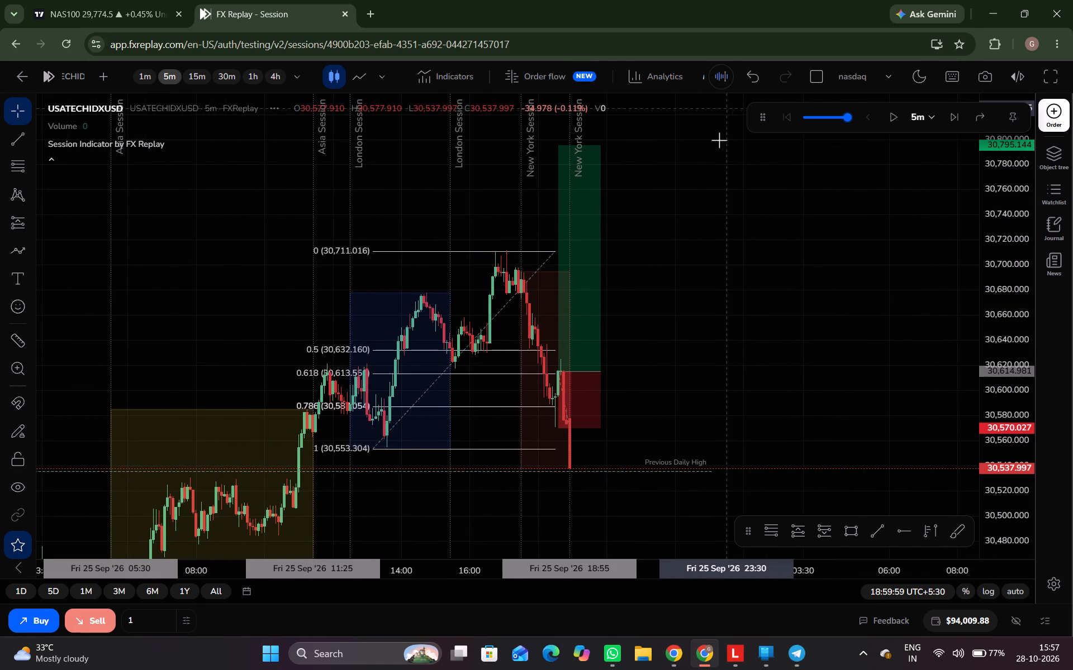
key(ctrl+space)
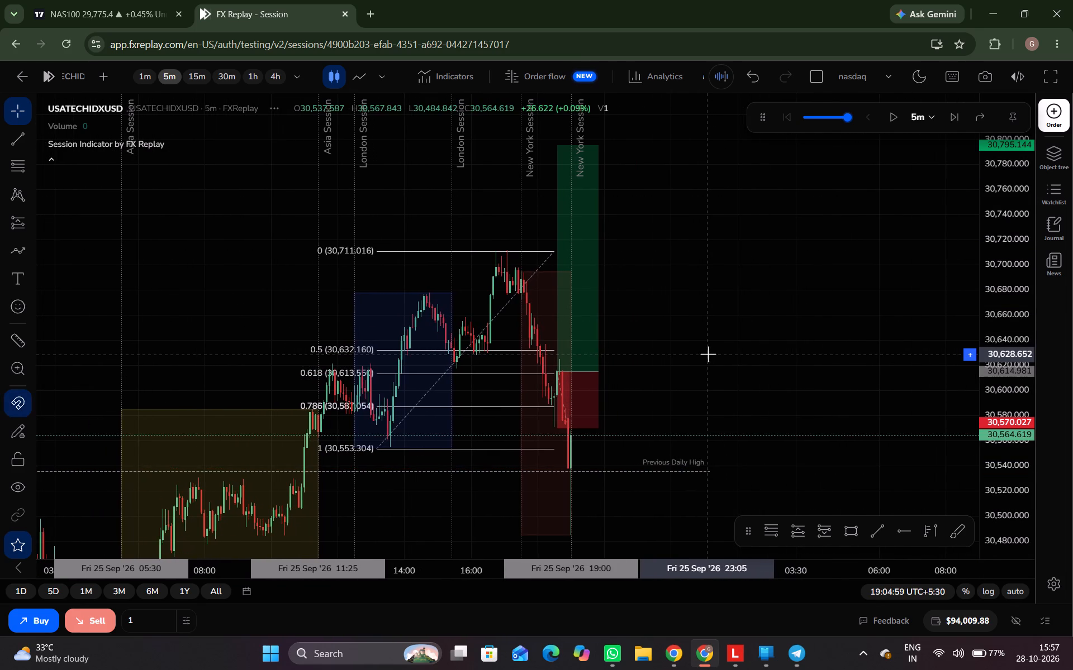
key(ctrl+space)
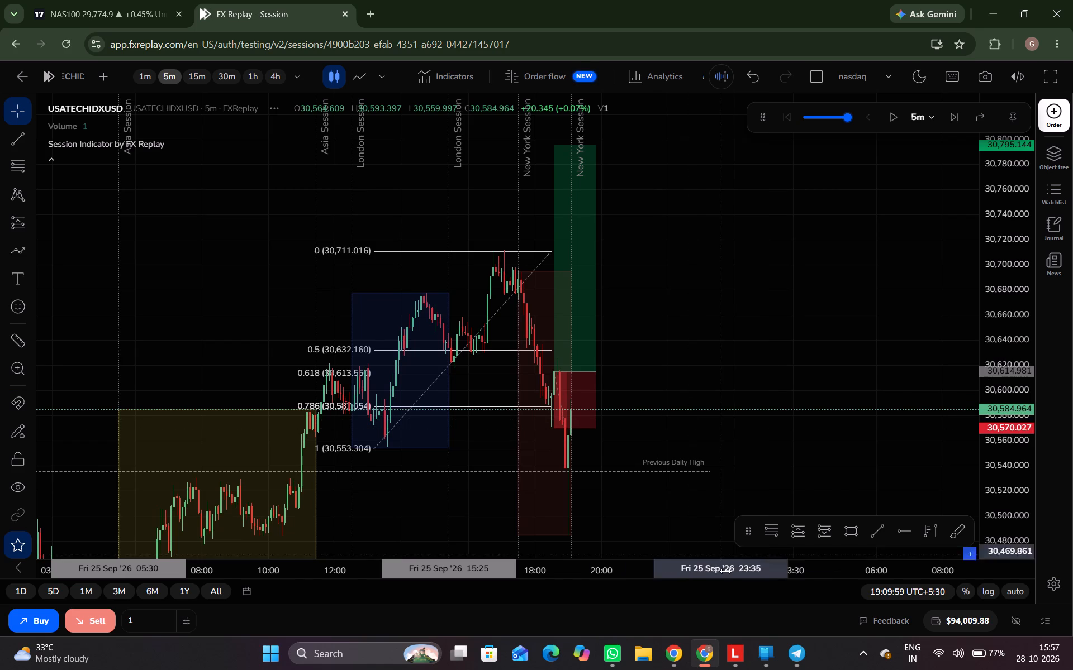
drag(674, 425, 659, 309)
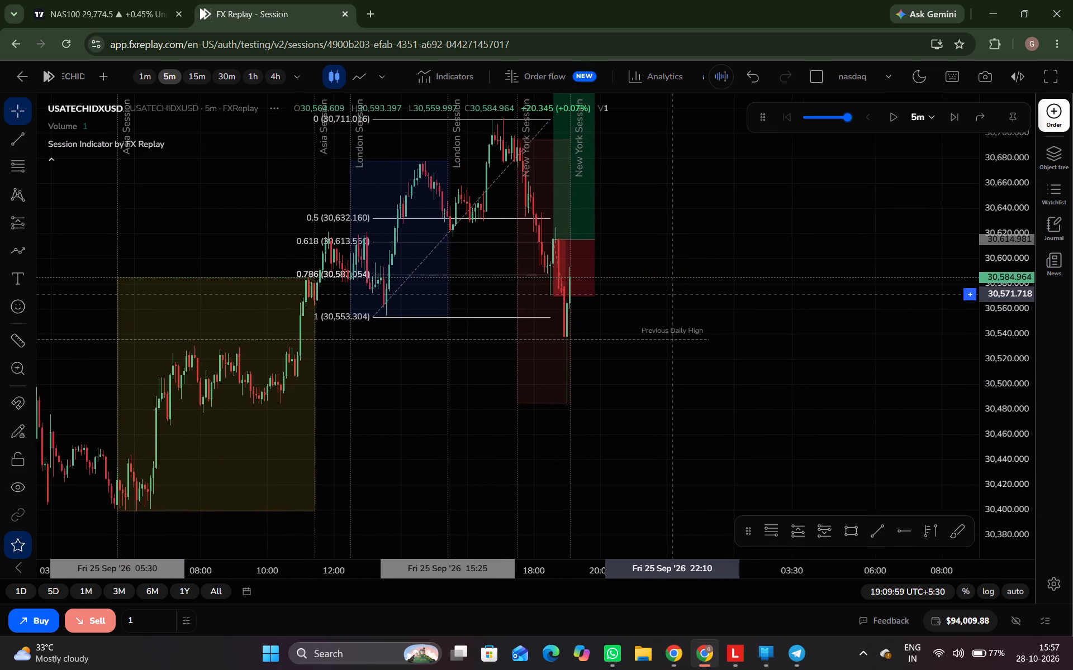
drag(659, 309, 634, 344)
scroll(634, 344, up, 4)
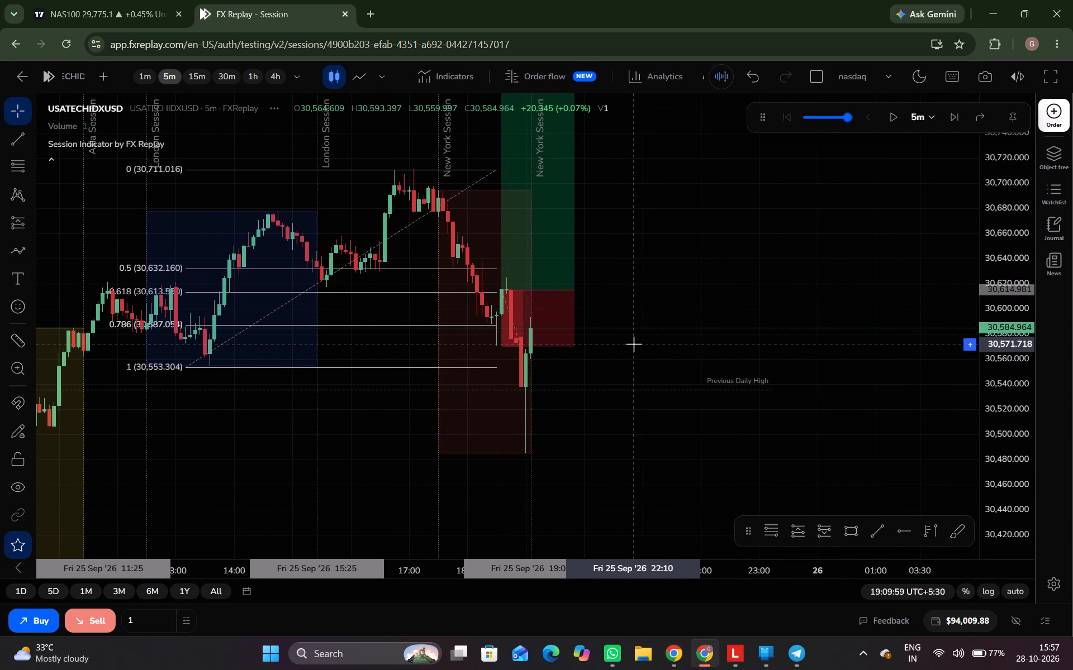
scroll(631, 335, down, 1)
key(ctrl+space)
key(ctrl+space)
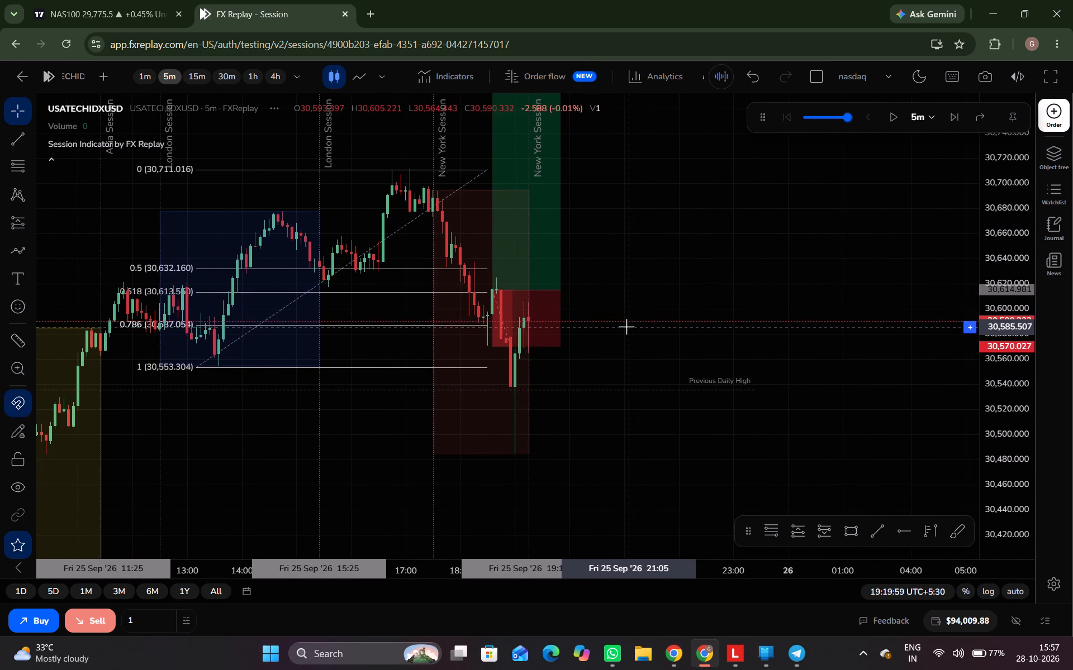
Advance the replay further through the New York session to 20:20 on 25 Sep.
key(ctrl+space)
key(ctrl+space)
key(ctrl+space)
key(ctrl+space)
key(ctrl+space)
key(ctrl+space)
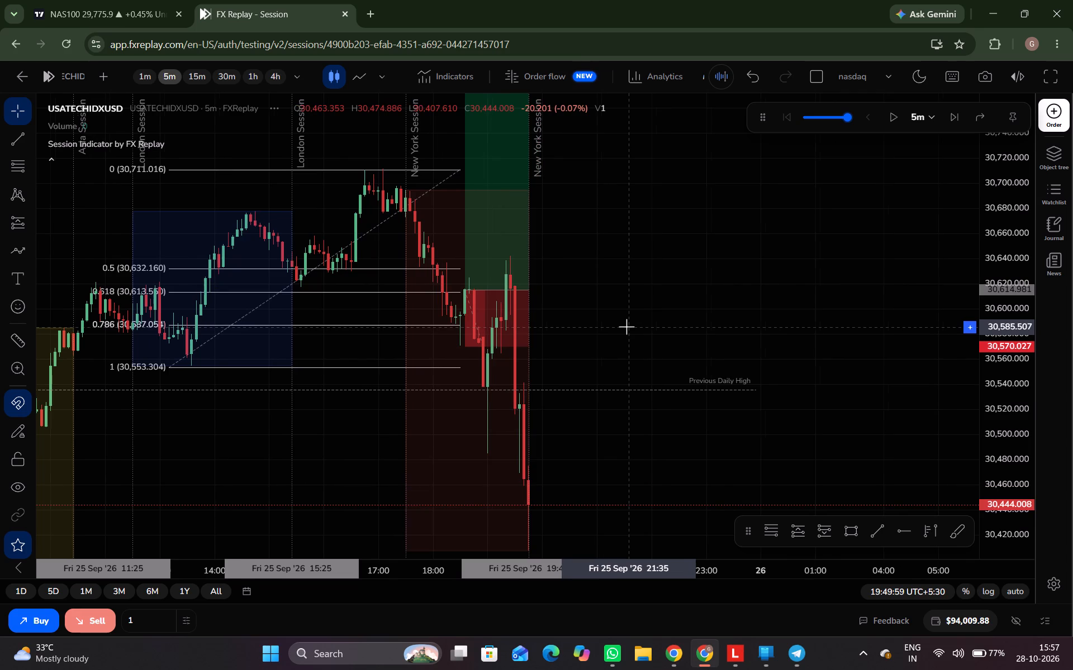
key(ctrl+space)
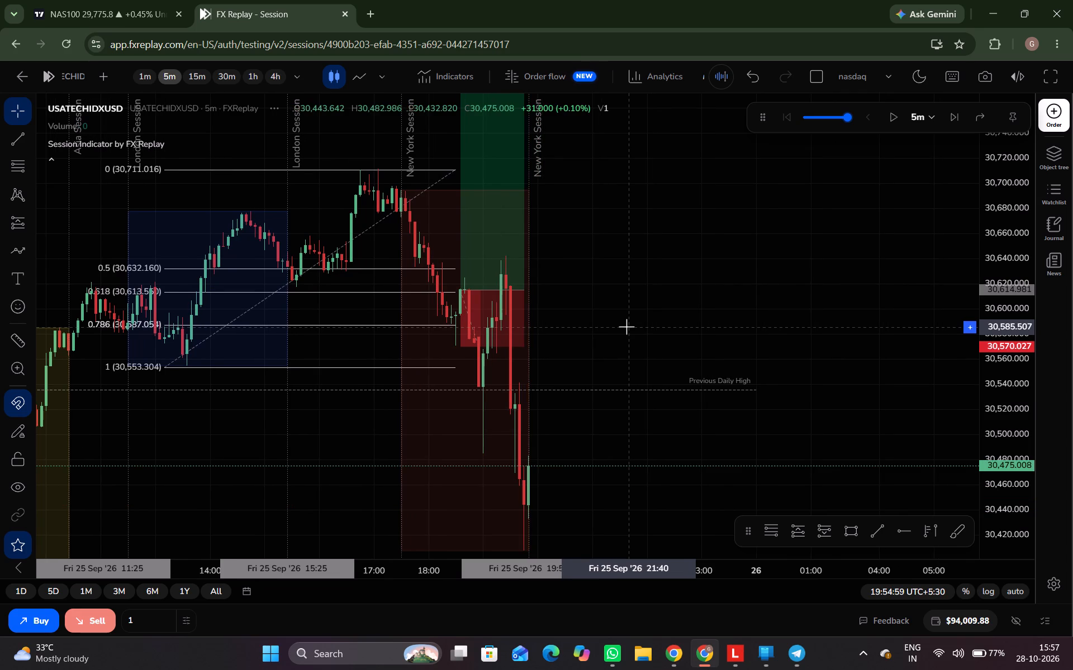
key(ctrl+space)
key(ctrl+space)
key(ctrl+space)
key(ctrl+space)
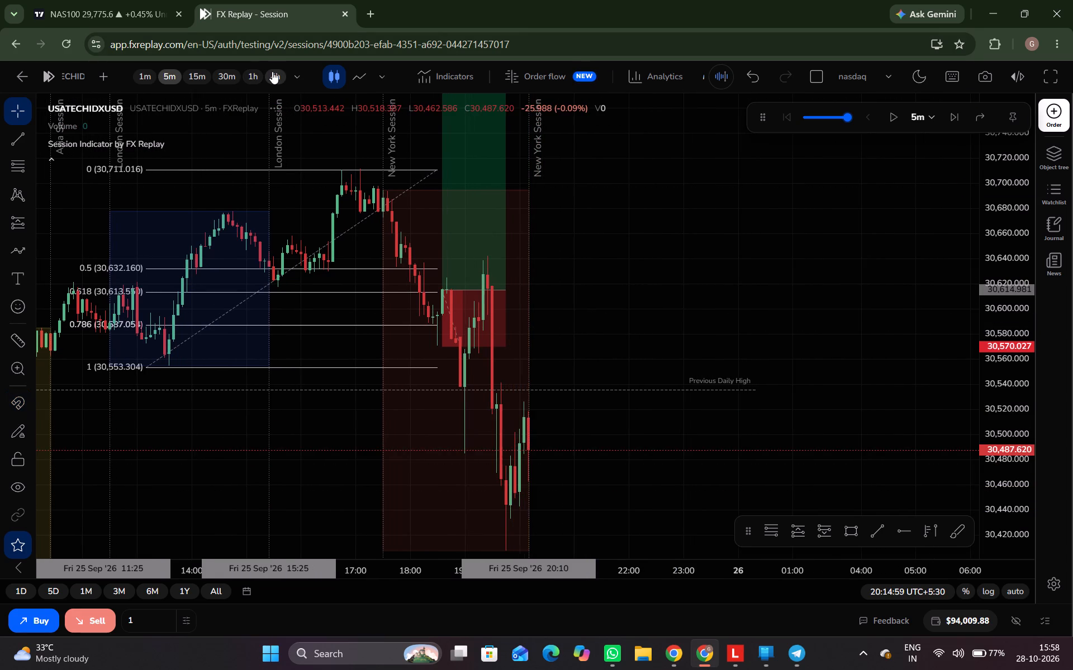
key(ctrl+space)
Delete the Fibonacci retracement while on the 4-hour chart.
click(272, 71)
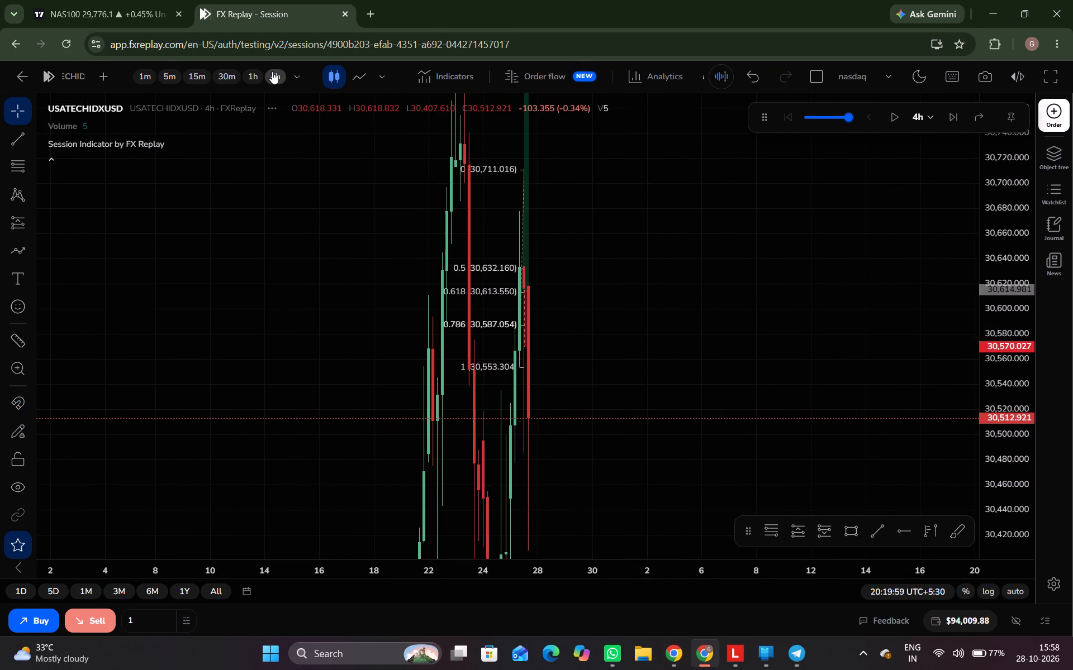
click(485, 268)
click(741, 131)
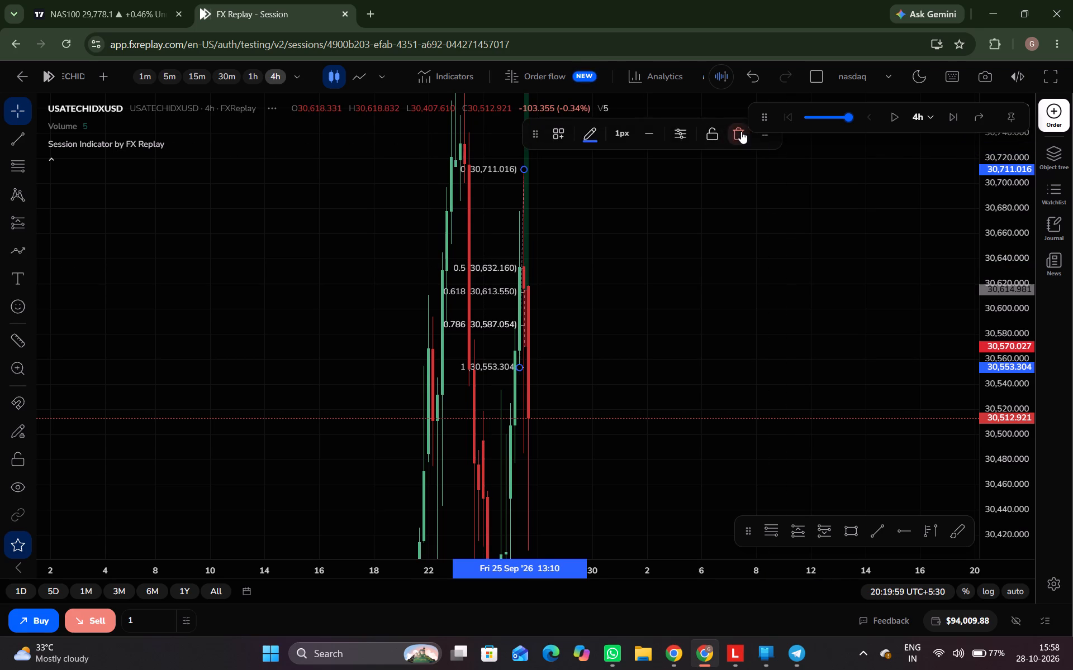
Examine the recent swing highs and lows on the 4-hour chart.
drag(1001, 254, 1041, 642)
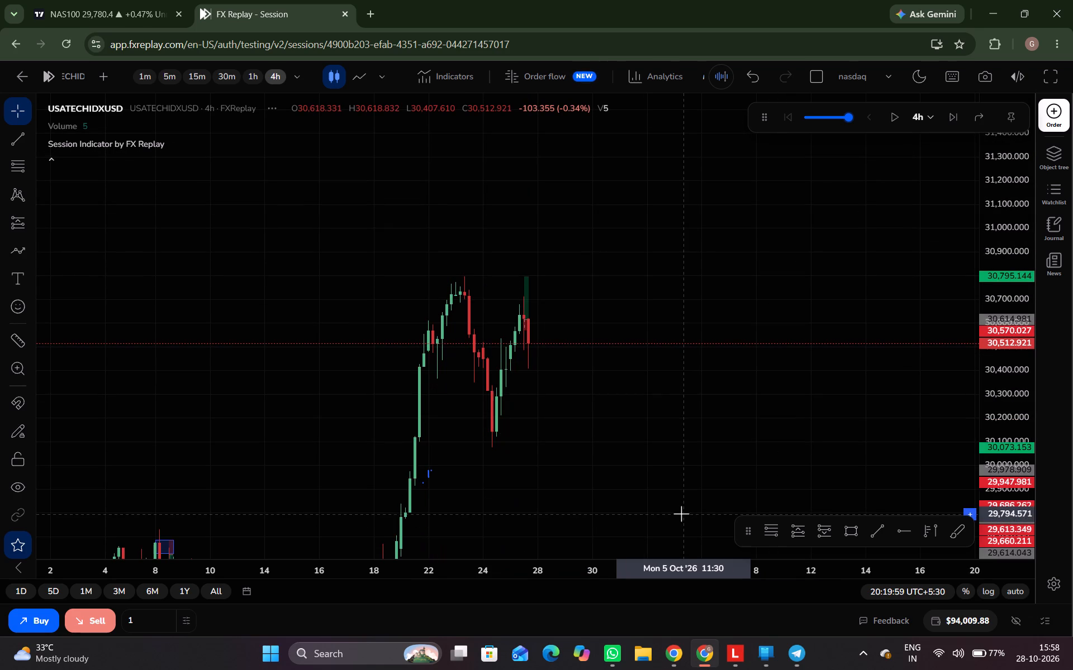
scroll(681, 514, down, 12)
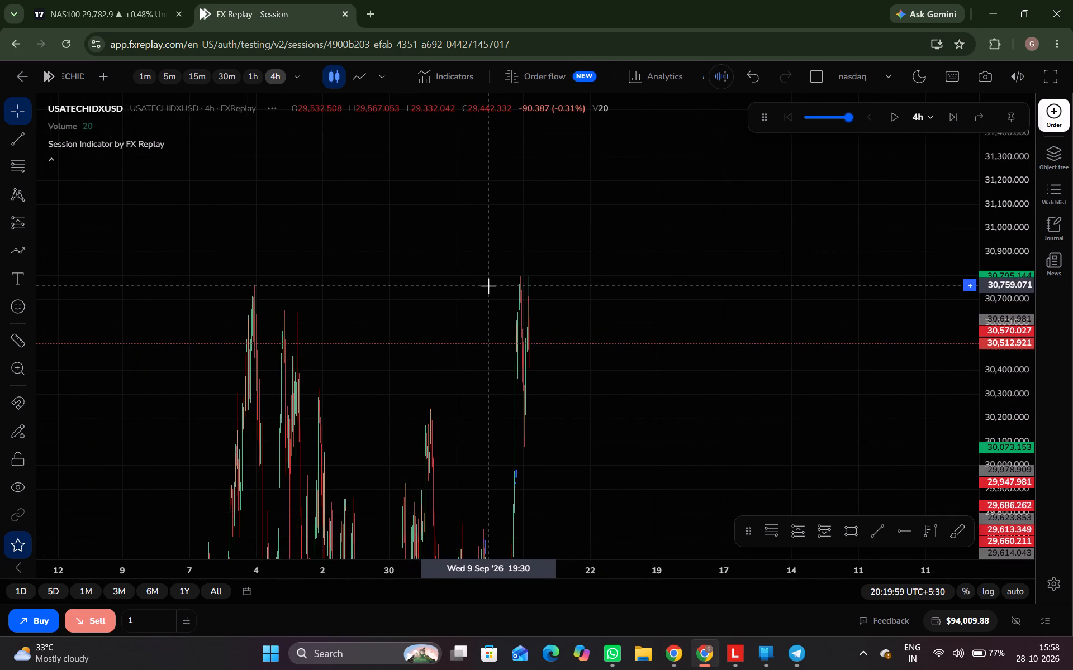
click(489, 286)
scroll(489, 286, up, 11)
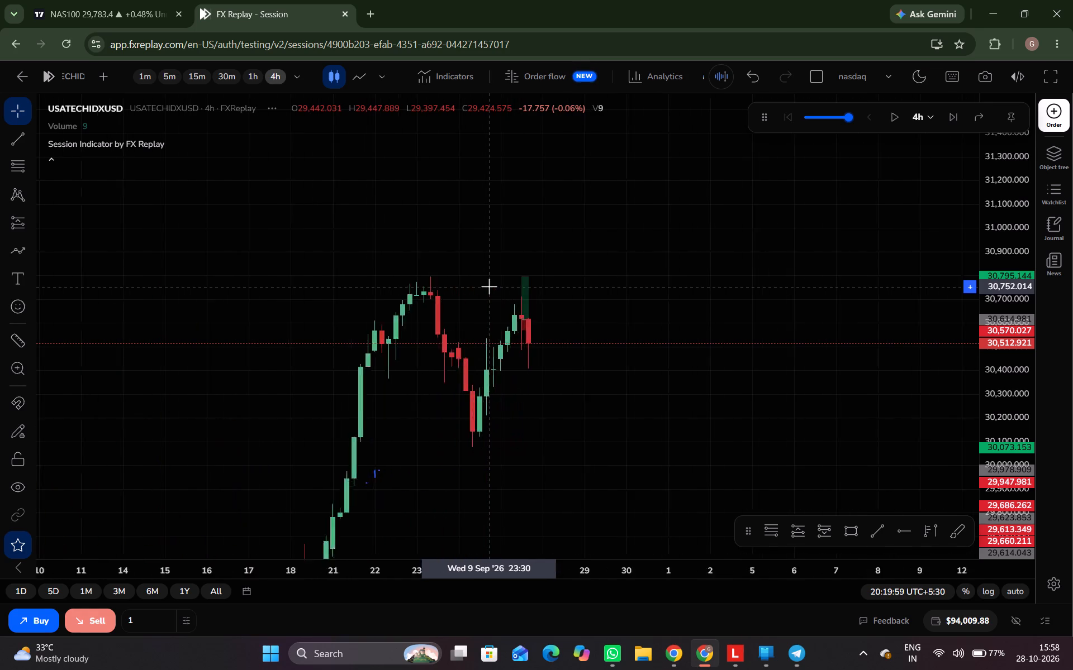
Return to the 5-minute chart and frame the 25 Sep Asia, London and New York sessions.
click(177, 74)
scroll(355, 384, down, 10)
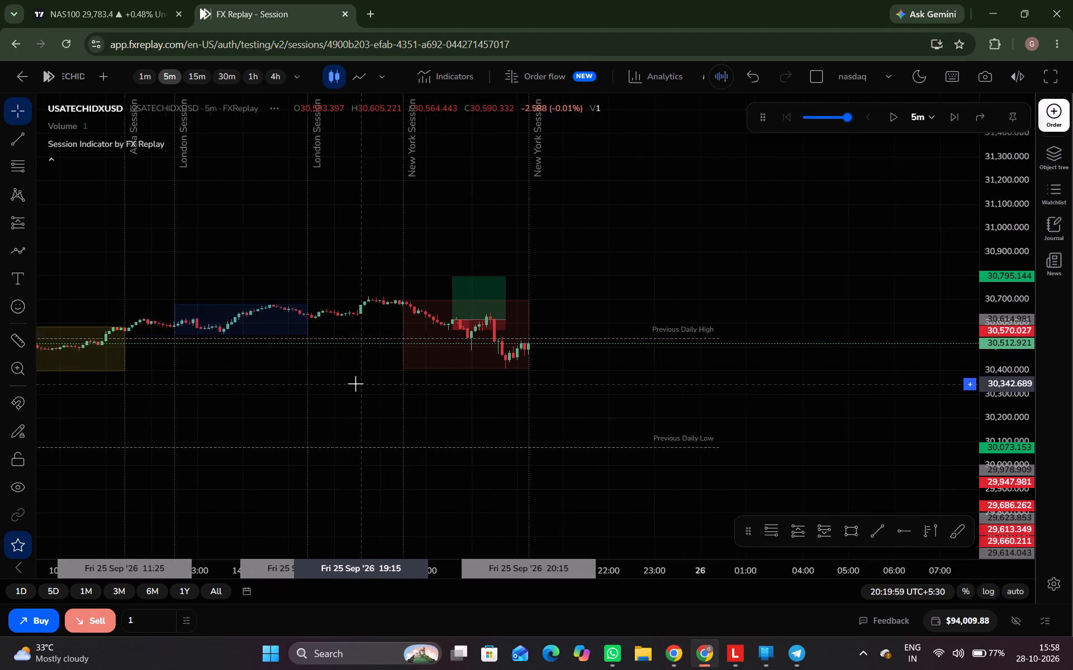
drag(1020, 449, 826, 35)
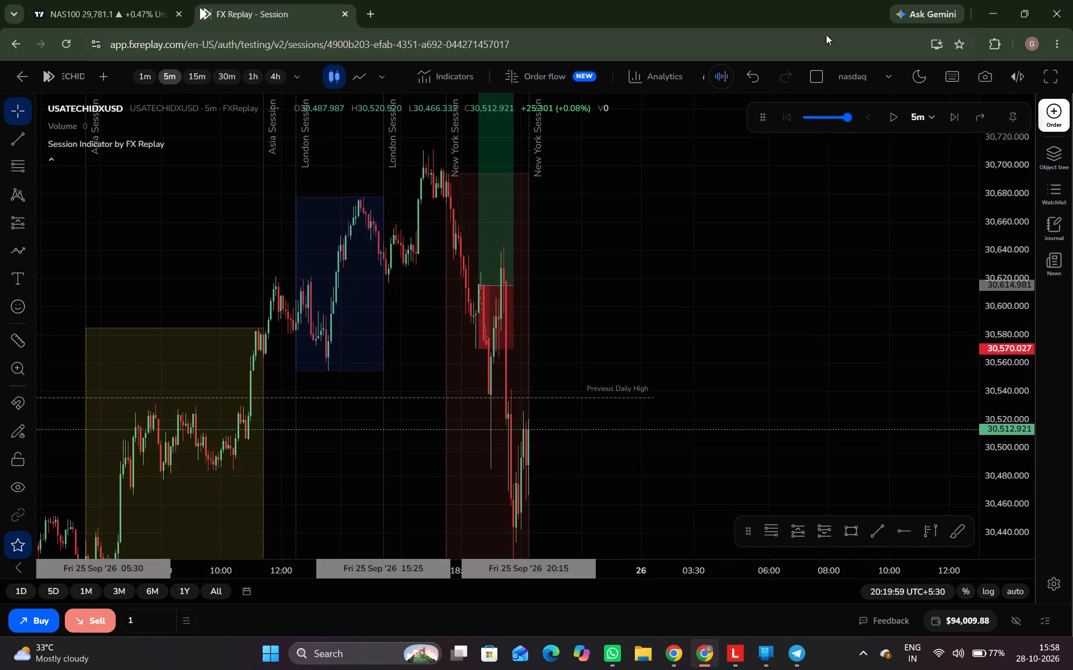
Delete the long position drawing from the 25 Sep New York session.
drag(637, 213, 709, 301)
scroll(709, 301, up, 1)
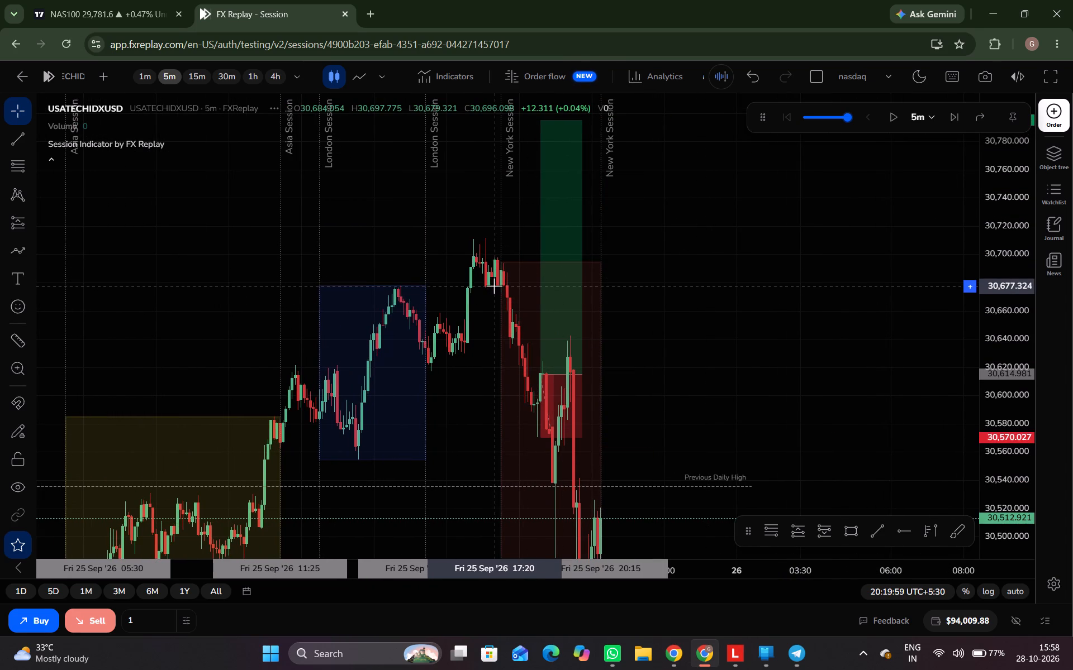
drag(526, 200, 593, 501)
drag(583, 380, 438, 39)
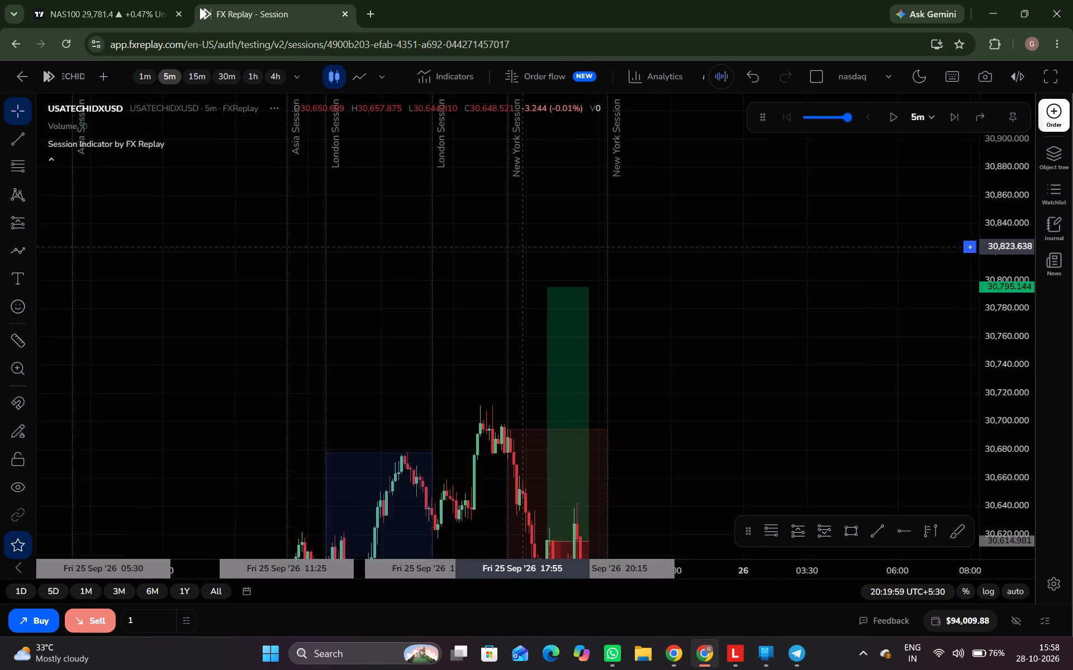
drag(438, 39, 340, 0)
click(400, 176)
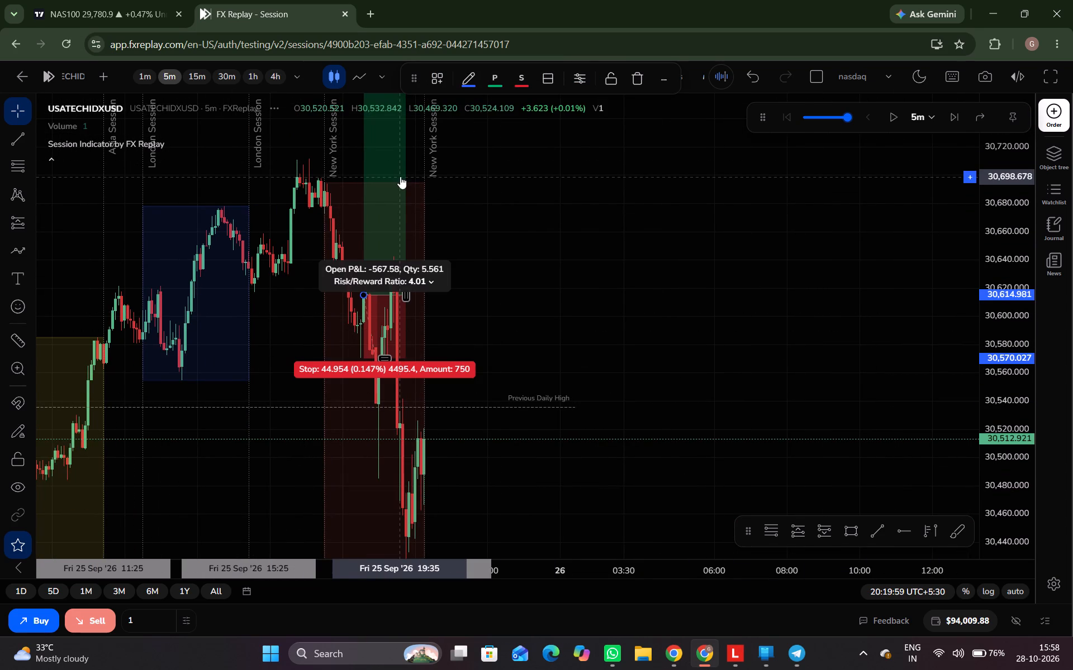
click(633, 84)
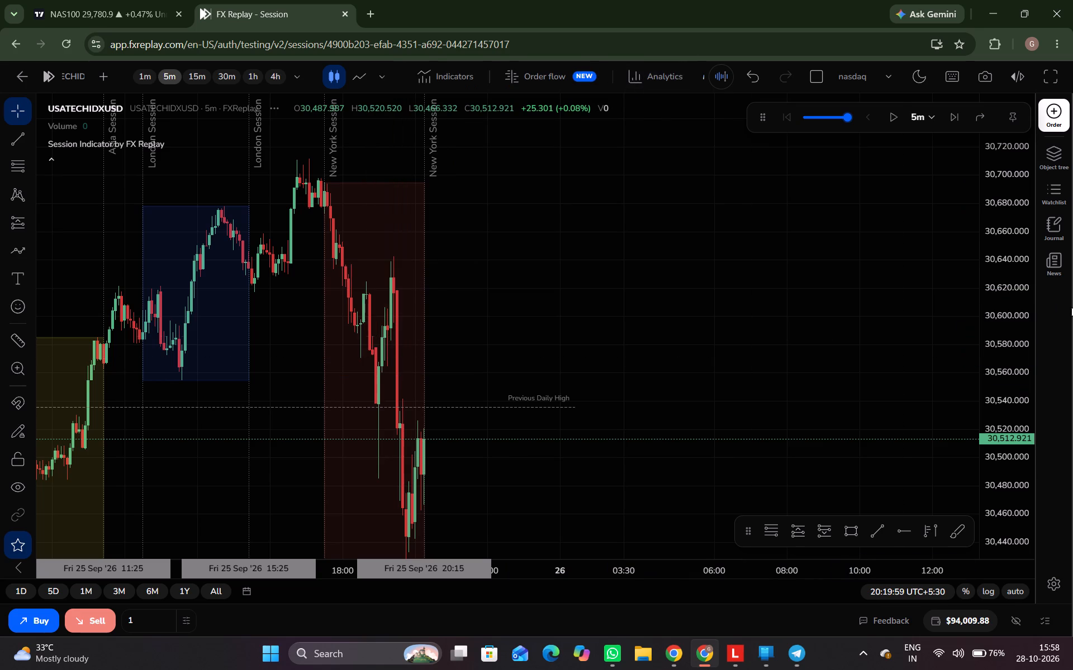
Switch to the 15-minute chart and advance the replay to 15:15 on 28 Sep.
click(200, 82)
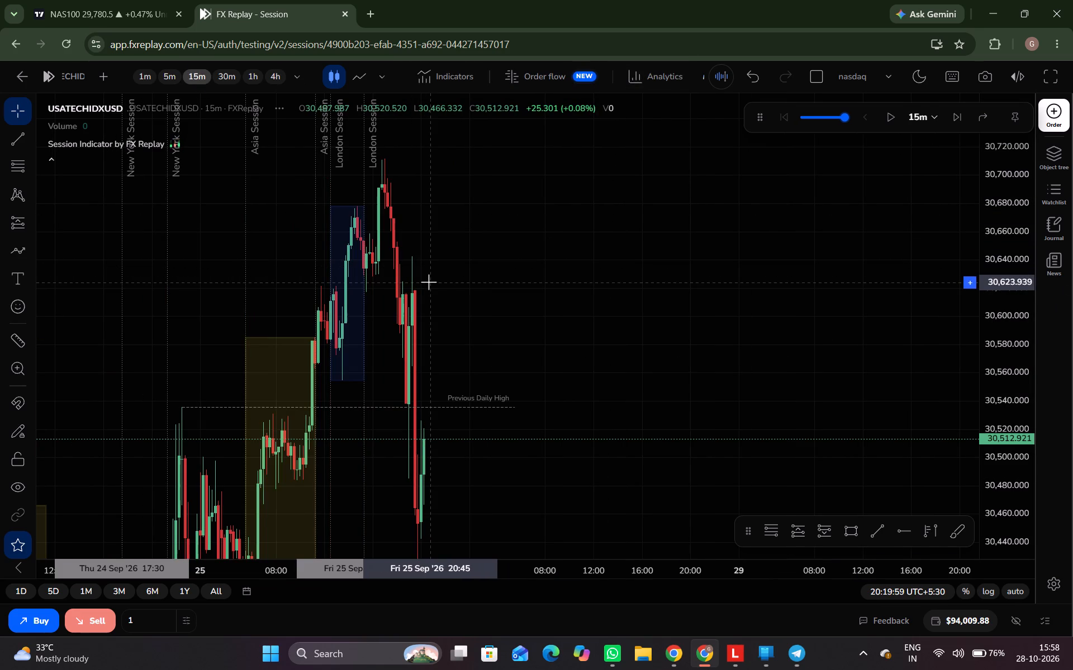
key(ctrl+space)
key(ctrl+space)
key(ctrl+space)
key(ctrl+space)
key(ctrl+space)
key(ctrl+space)
key(ctrl+space)
key(ctrl+space)
key(ctrl+space)
key(ctrl+space)
key(ctrl+space)
key(ctrl+space)
key(ctrl+space)
key(ctrl+space)
key(ctrl+space)
key(ctrl+space)
key(ctrl+space)
key(ctrl+space)
key(ctrl+space)
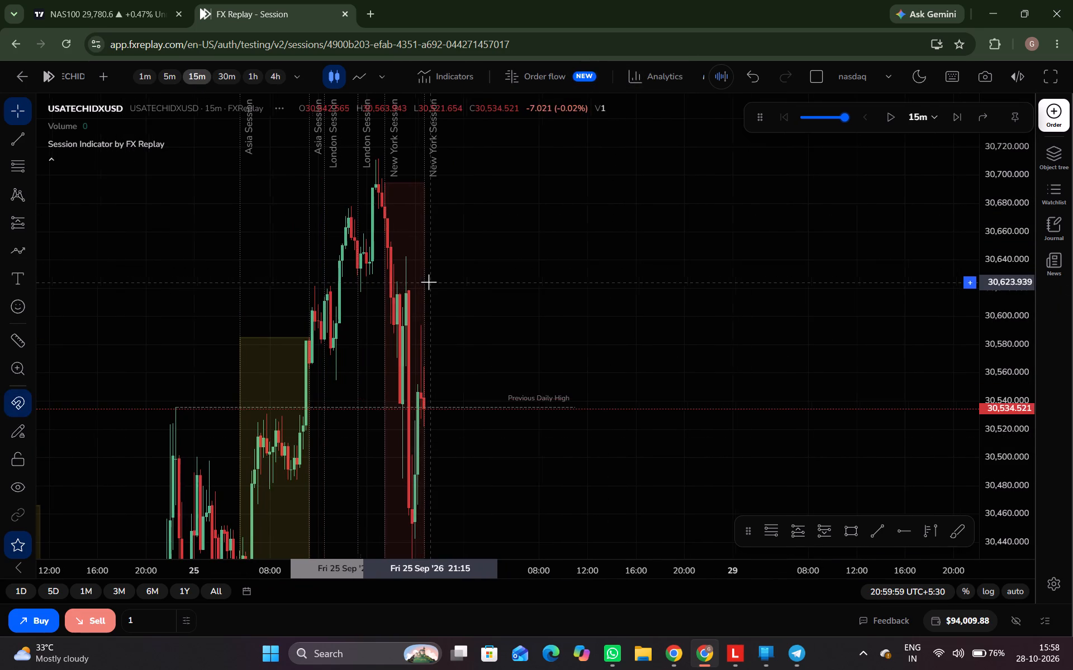
key(ctrl+space)
key(ctrl+space)
key(ctrl+space)
key(ctrl+space)
key(ctrl+space)
key(ctrl+space)
key(ctrl+space)
key(ctrl+space)
key(ctrl+space)
key(ctrl+space)
key(ctrl+space)
key(ctrl+space)
key(ctrl+space)
key(ctrl+space)
key(ctrl+space)
key(ctrl+space)
key(ctrl+space)
key(ctrl+space)
key(ctrl+space)
key(ctrl+space)
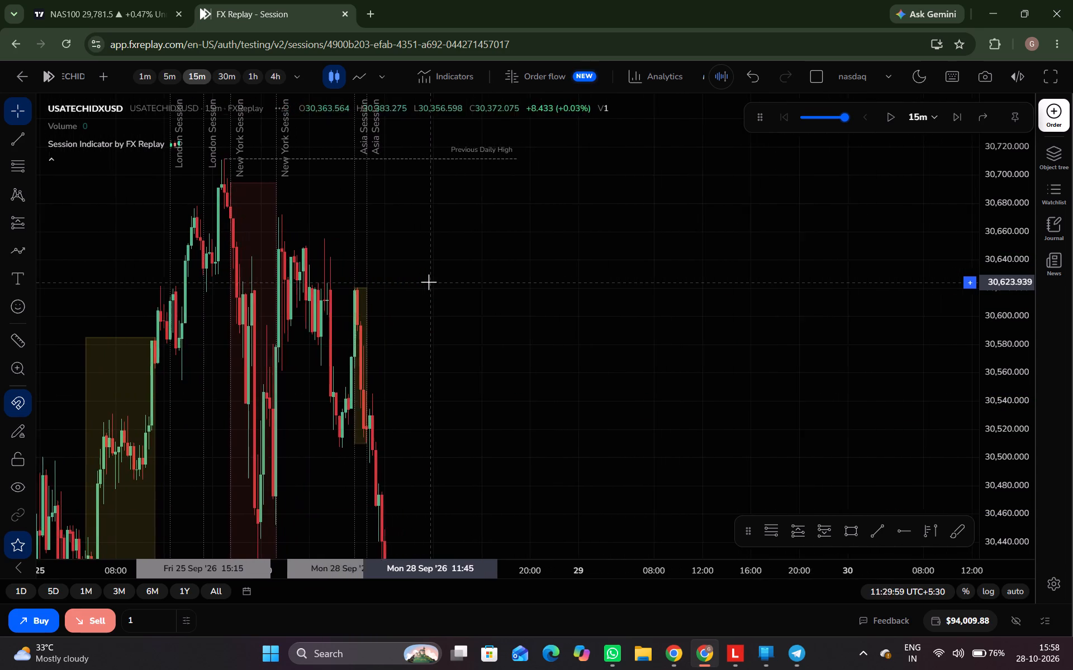
key(ctrl+space)
key(ctrl+space)
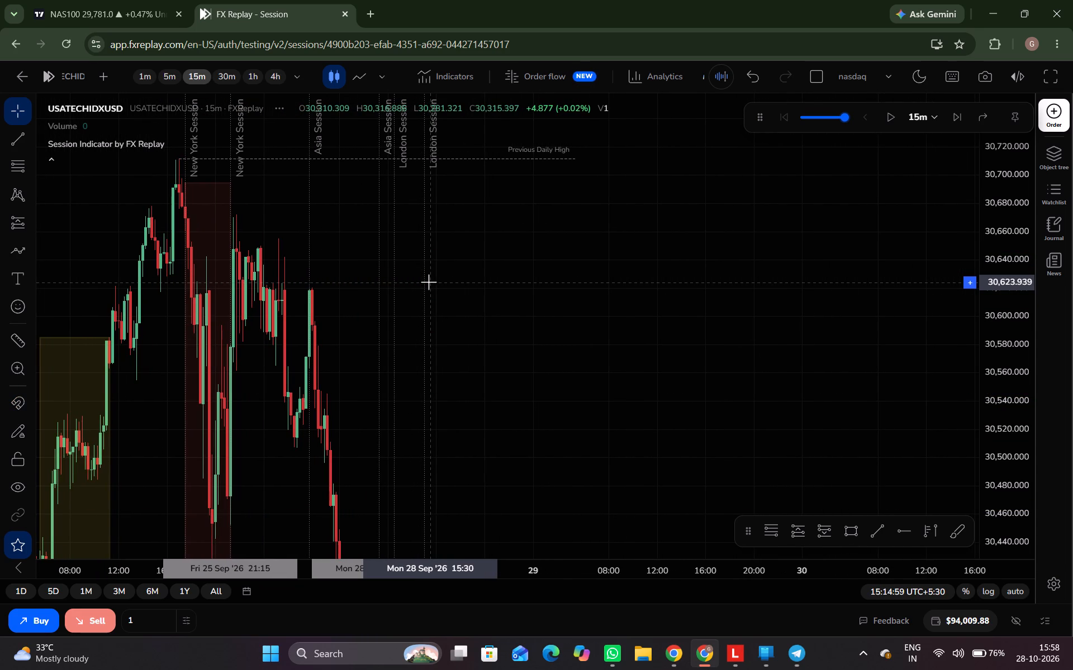
Return to the 5-minute chart and frame the 28 Sep Asia and London sessions.
key(5)
key(Return)
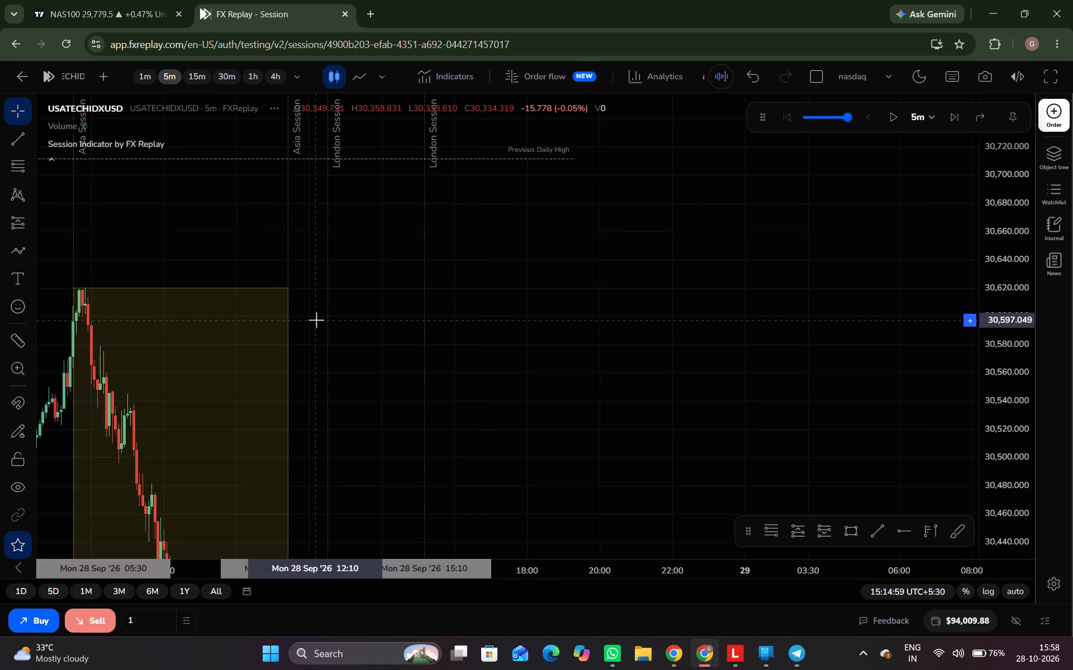
scroll(316, 320, down, 9)
drag(579, 328, 648, 35)
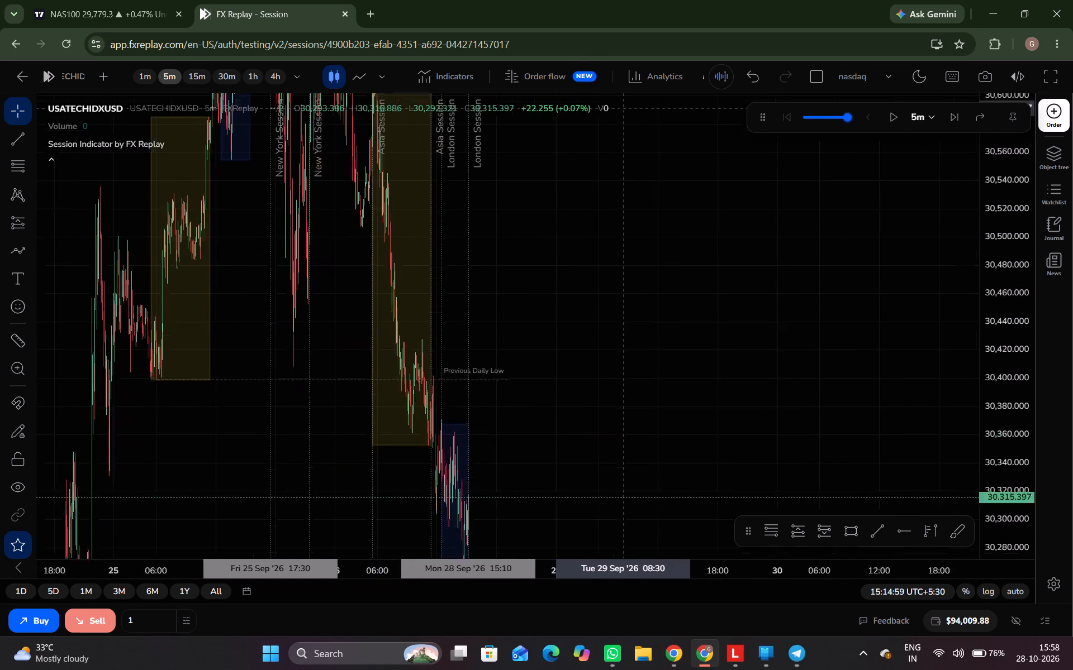
drag(648, 35, 665, 13)
scroll(639, 362, up, 6)
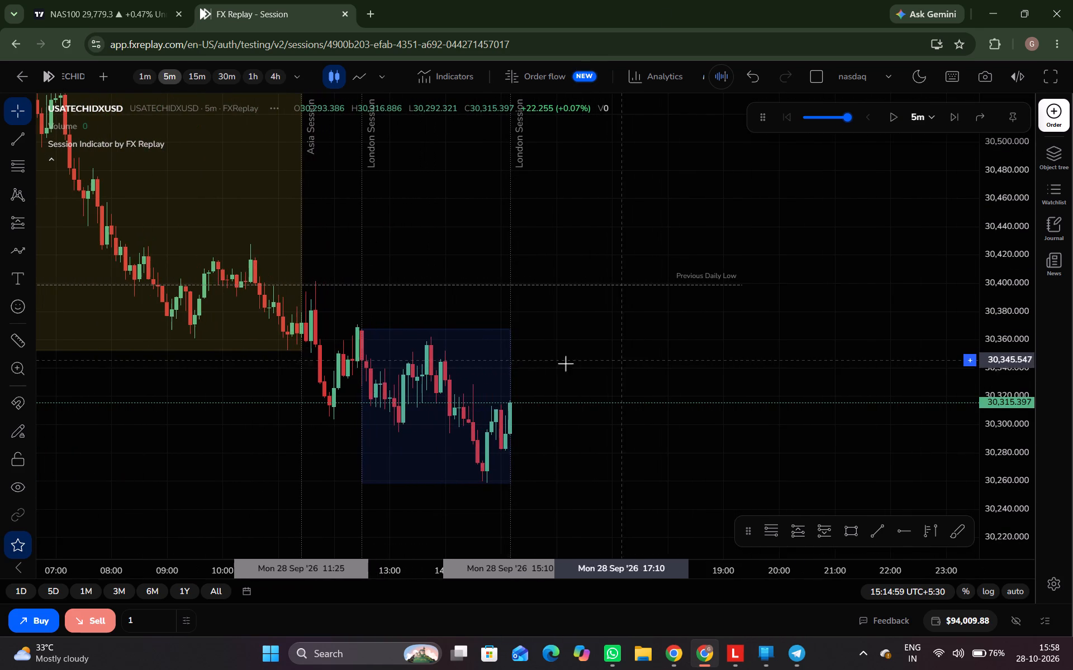
click(550, 368)
scroll(550, 368, down, 1)
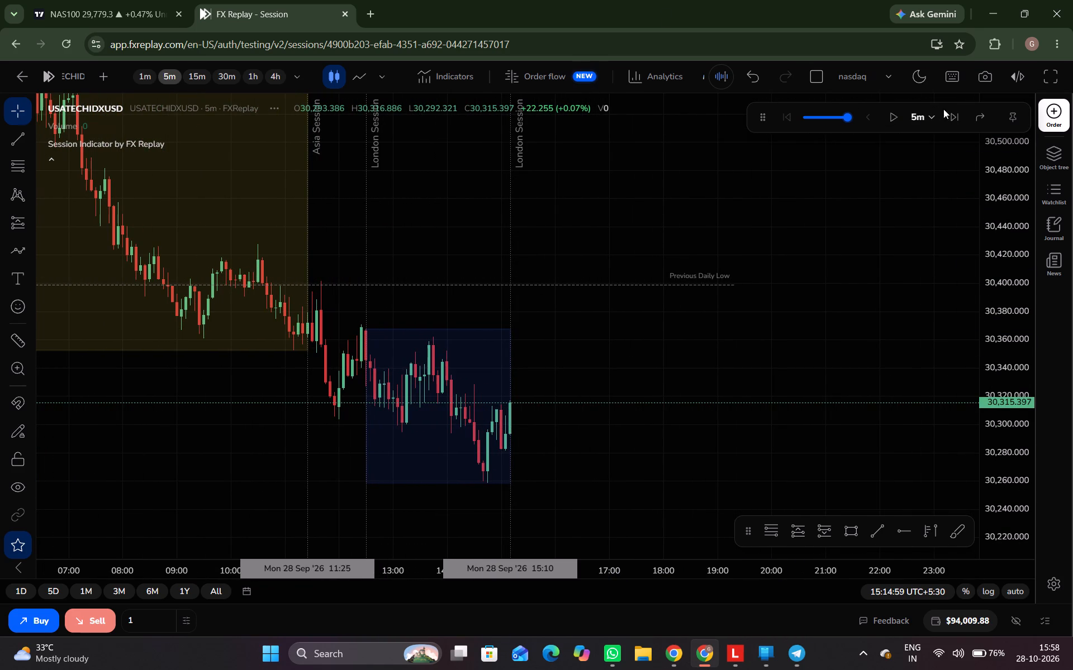
Advance the replay candle by candle into the New York session, to 17:55 on 28 Sep.
click(955, 113)
ctrl+click(955, 113)
key(ctrl+space)
ctrl+triple_click(955, 113)
ctrl+triple_click(955, 113)
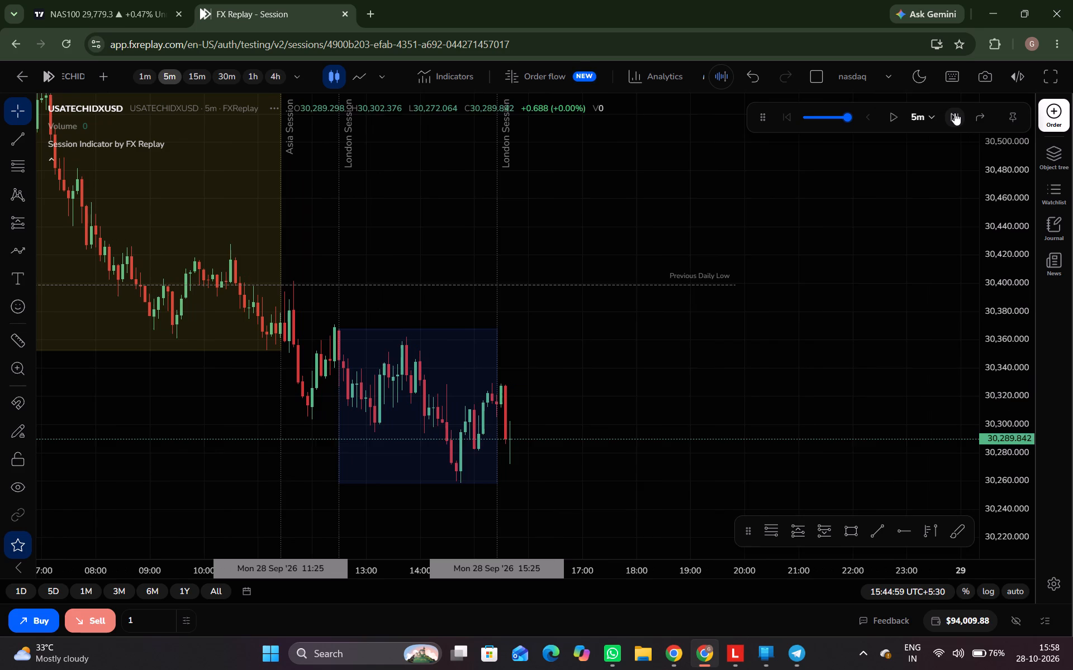
triple_click(955, 113)
triple_click(955, 113)
triple_click(955, 113)
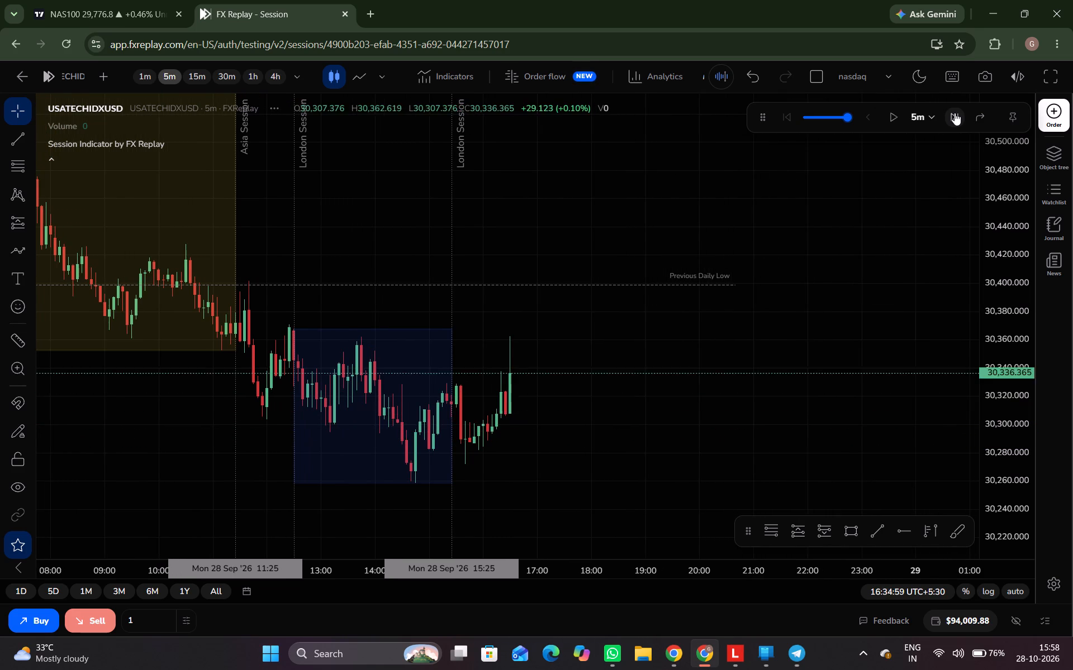
click(955, 113)
triple_click(955, 113)
click(955, 113)
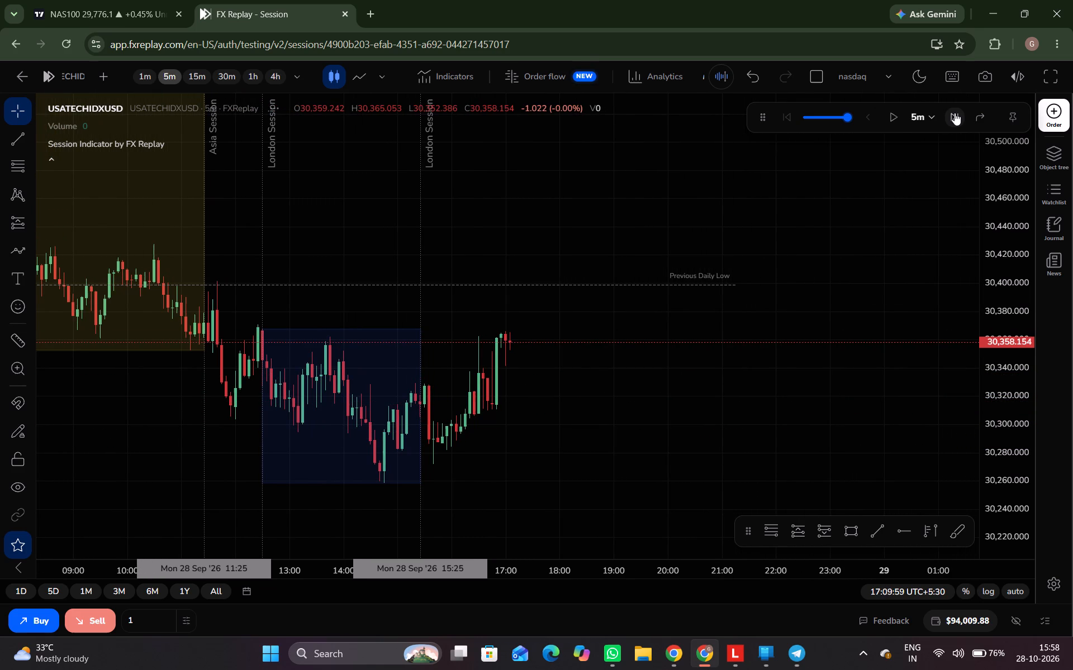
click(955, 113)
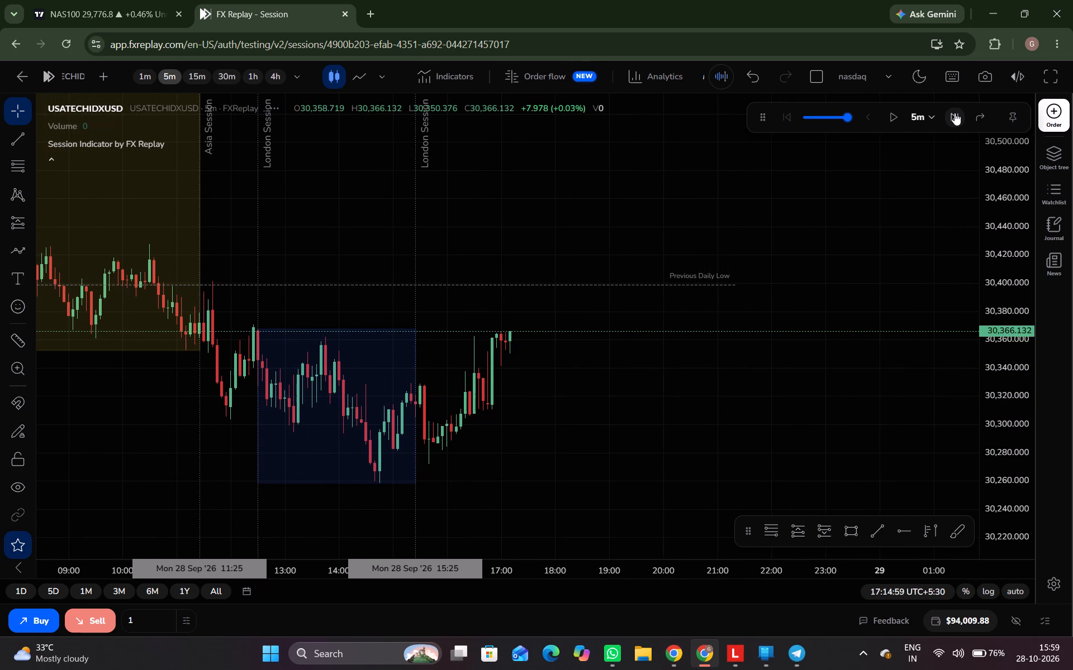
click(955, 113)
click(955, 113)
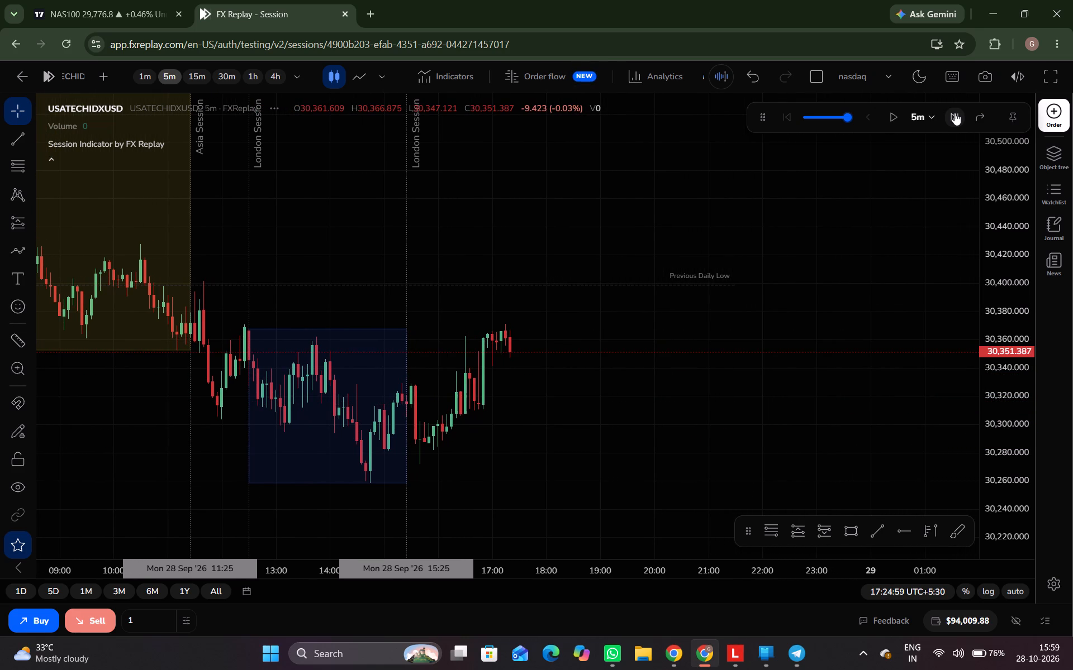
click(955, 113)
click(955, 113)
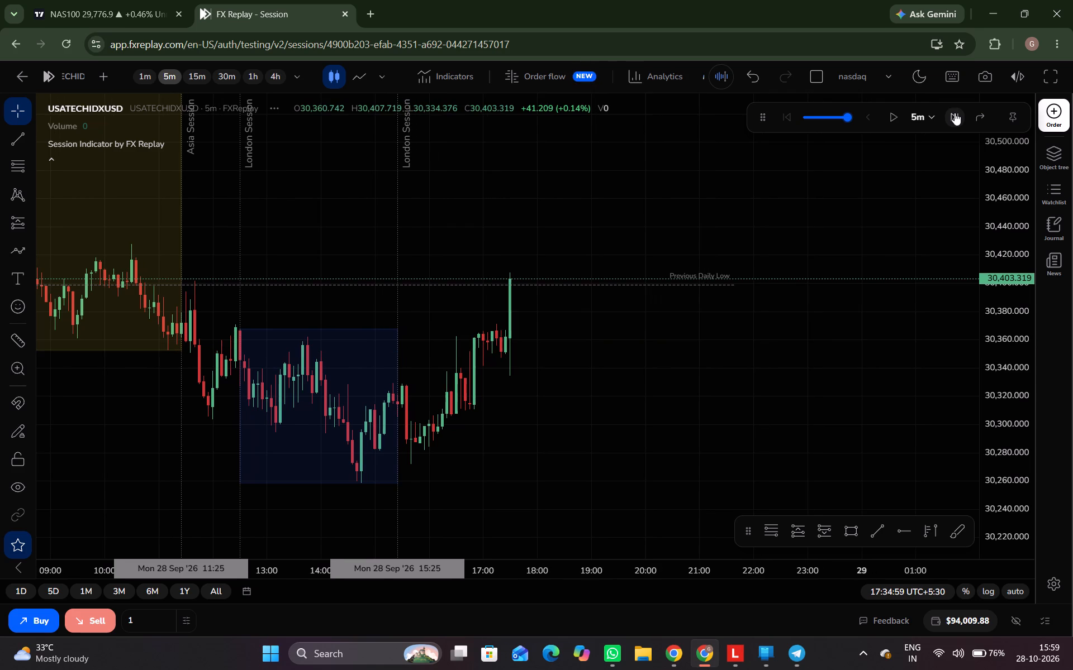
click(955, 113)
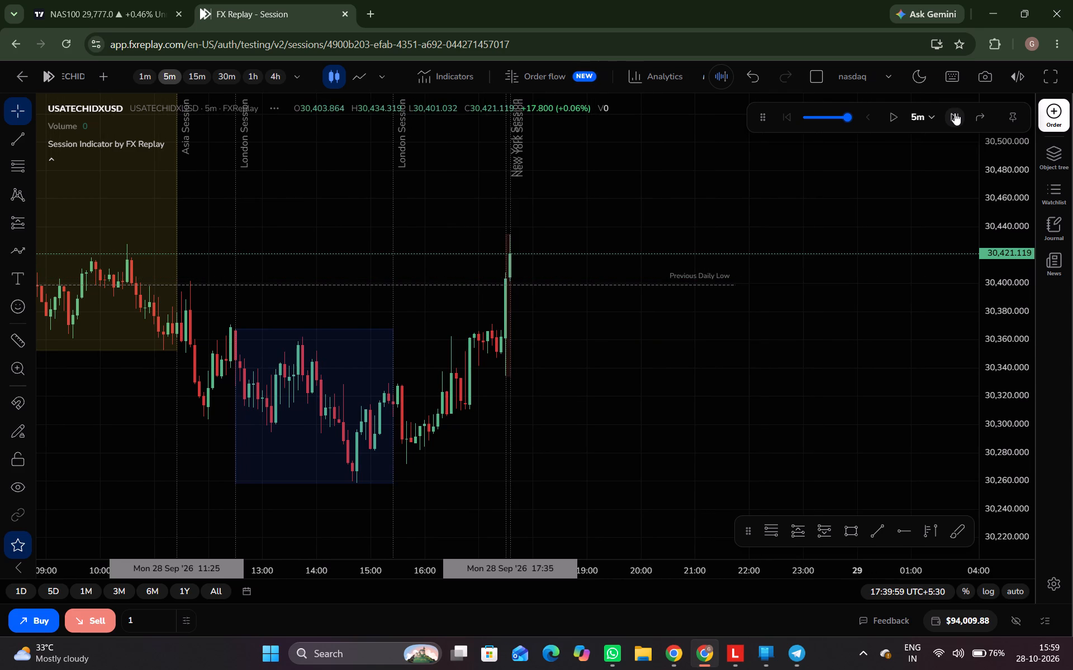
click(955, 113)
click(955, 113)
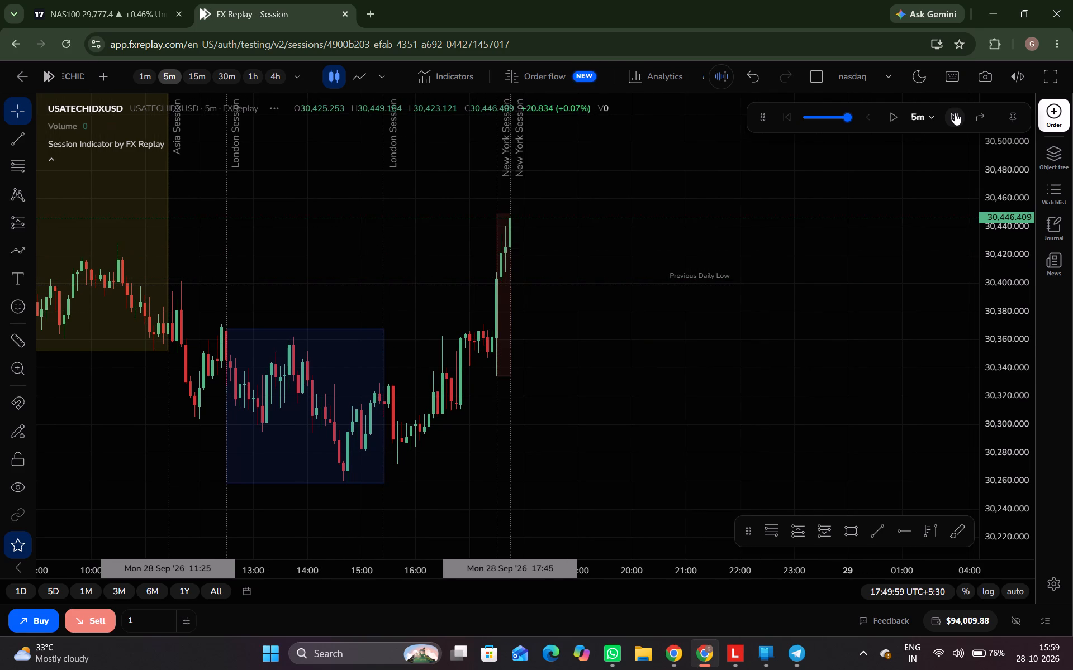
scroll(955, 113, down, 5)
scroll(889, 320, down, 5)
ctrl+scroll(612, 358, down, 2)
key(ctrl+space)
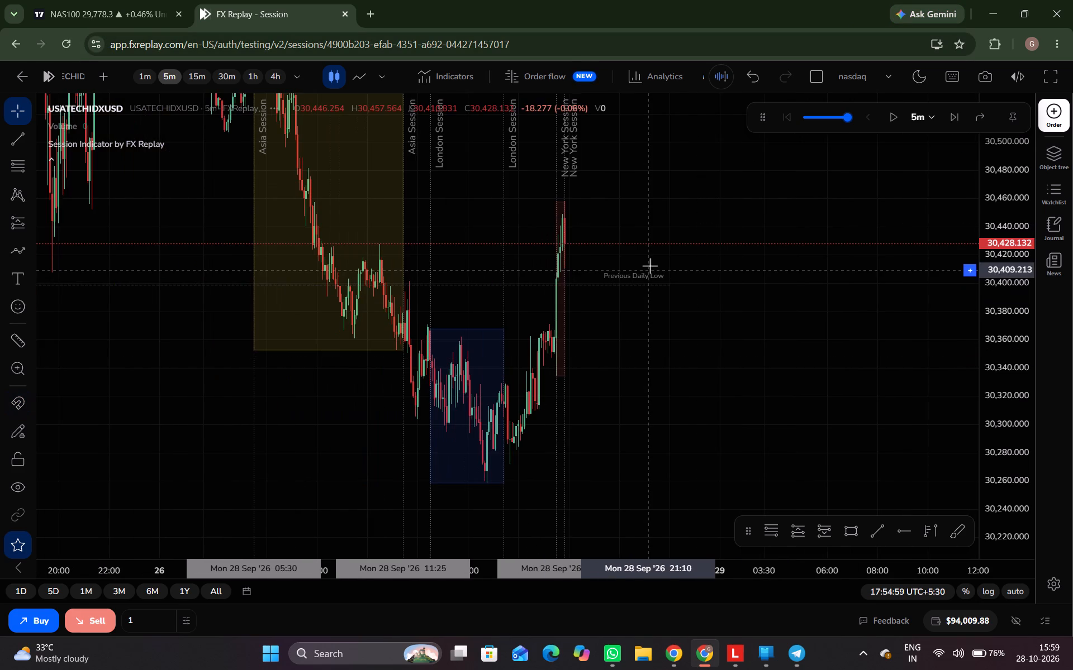
Examine the 28 Sep price action across the Asia, London and New York sessions around the previous daily low.
drag(648, 215, 750, 287)
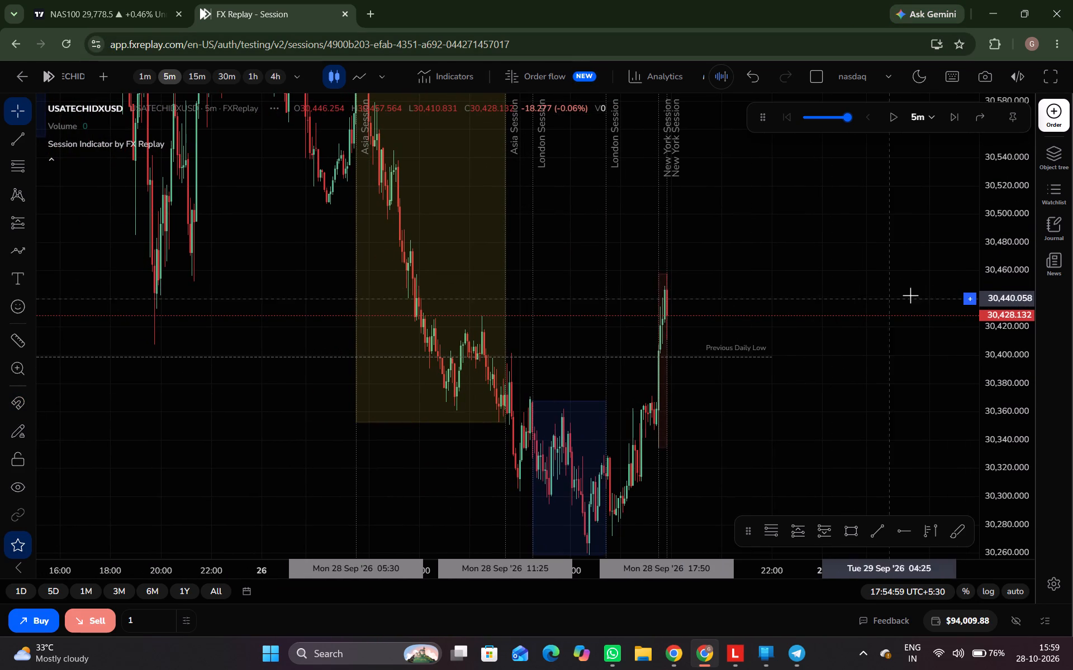
drag(994, 269, 987, 367)
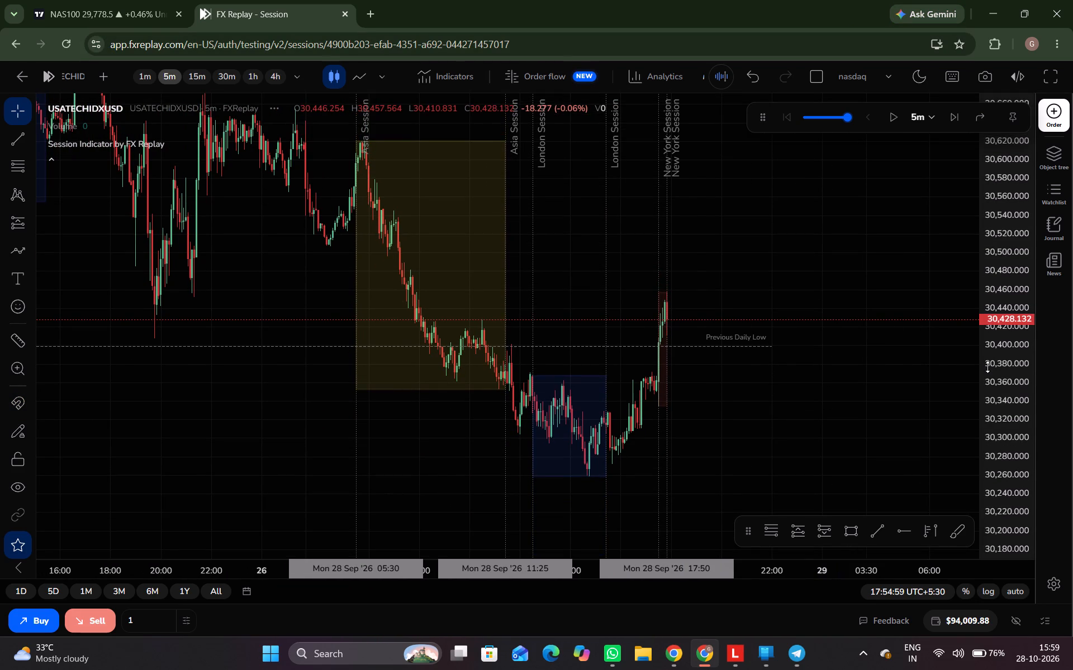
scroll(695, 373, up, 3)
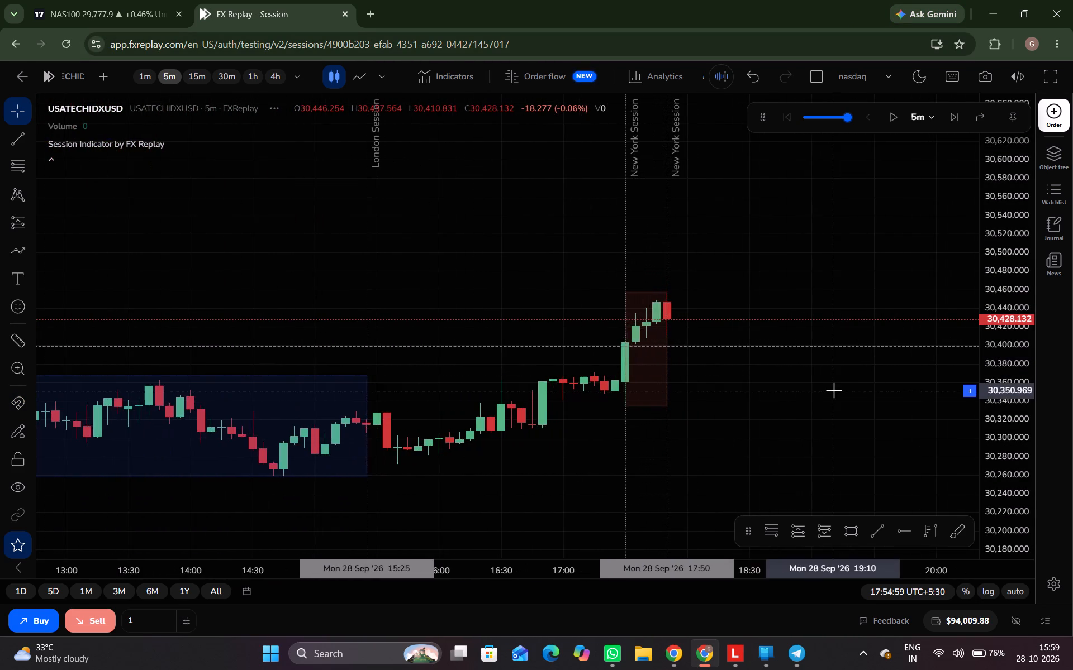
scroll(834, 390, down, 2)
drag(996, 411, 984, 309)
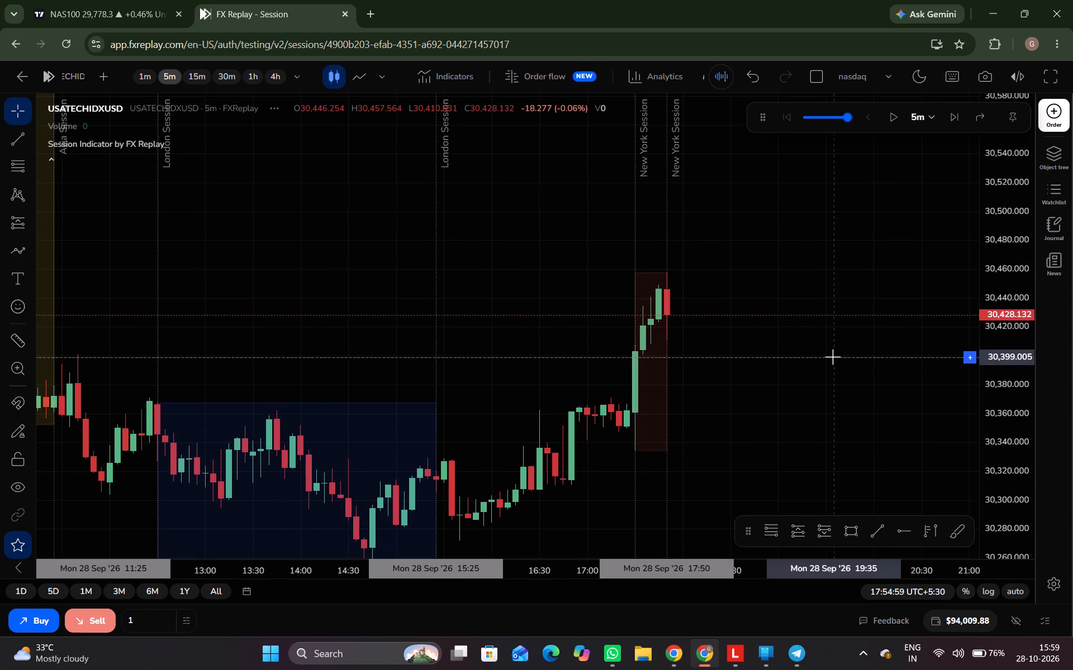
drag(833, 357, 744, 359)
scroll(744, 359, down, 2)
scroll(630, 363, down, 2)
drag(652, 414, 621, 350)
scroll(621, 350, up, 1)
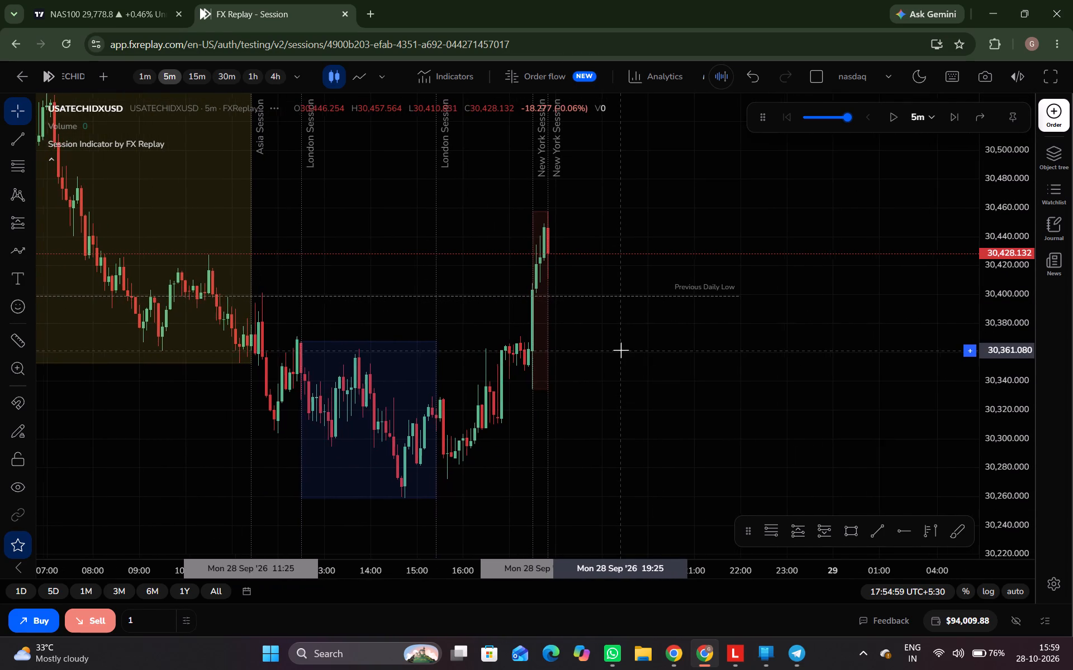
Advance the replay one 5-minute candle to 18:00 on 28 Sep.
key(ctrl+space)
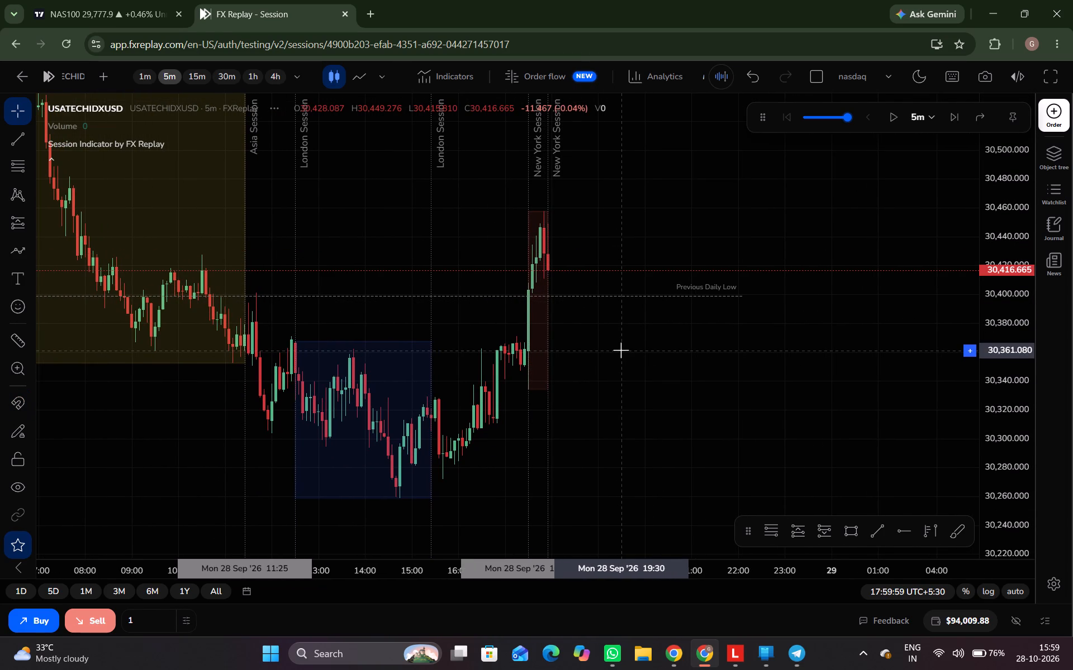
Draw a short position with entry at about 30,429.6, stop at about 30,457.9 and target at about 30,349.
drag(999, 221, 993, 344)
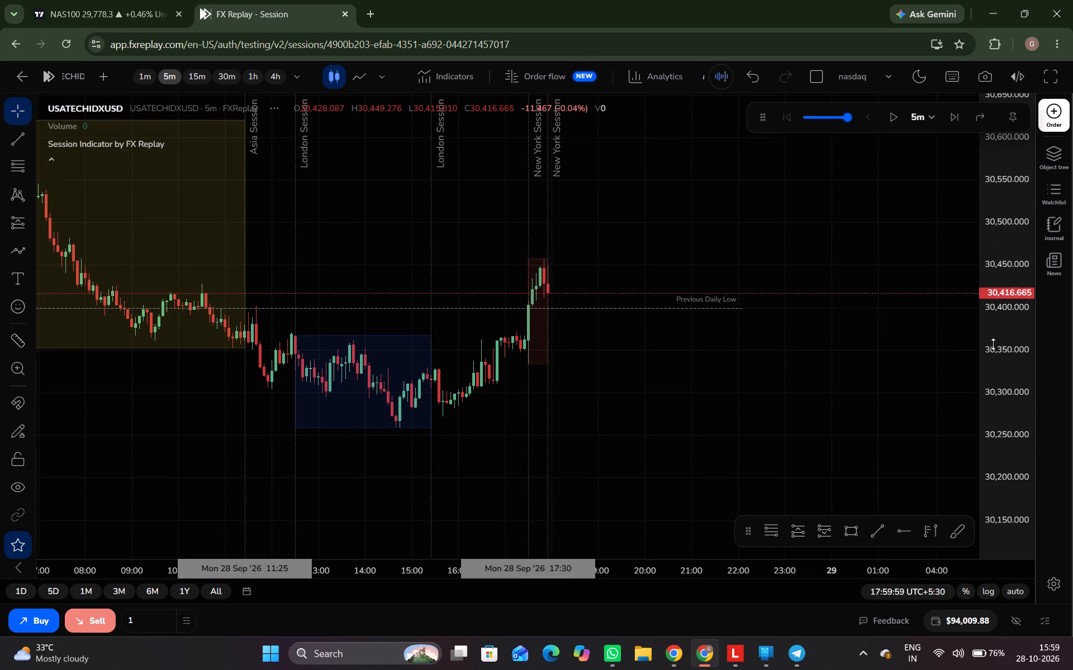
drag(993, 344, 917, 164)
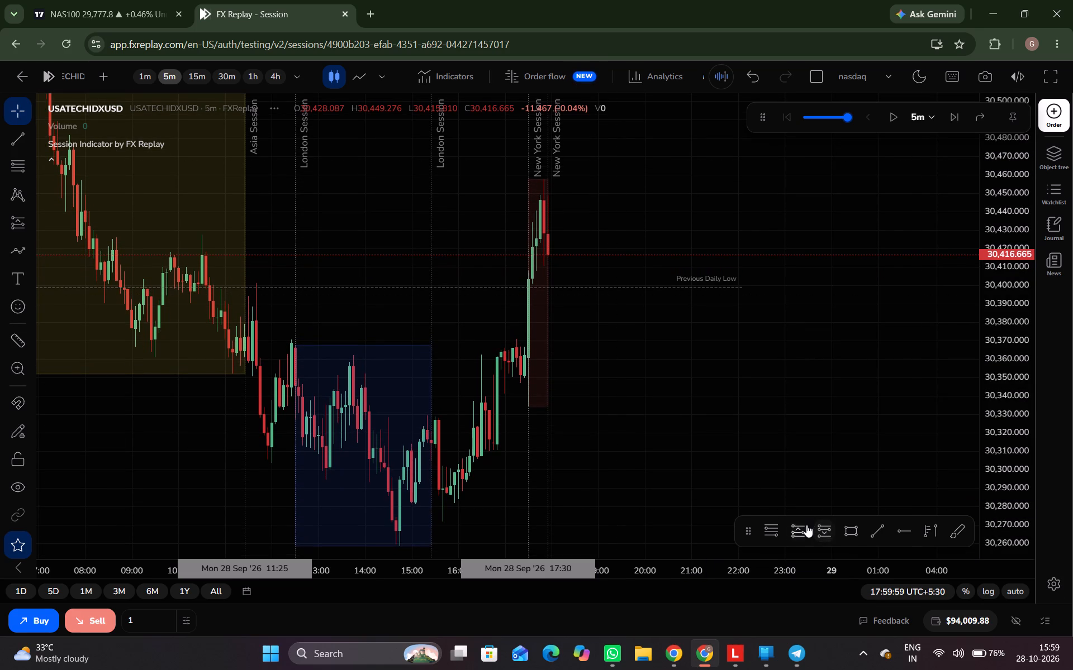
click(828, 529)
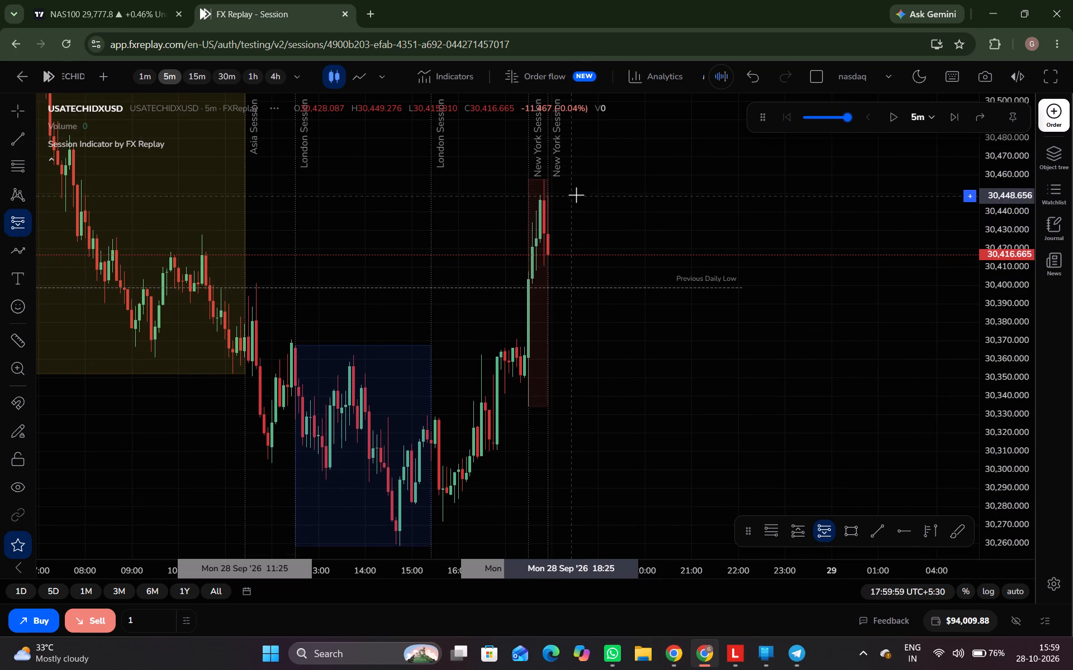
click(559, 231)
drag(604, 183, 605, 186)
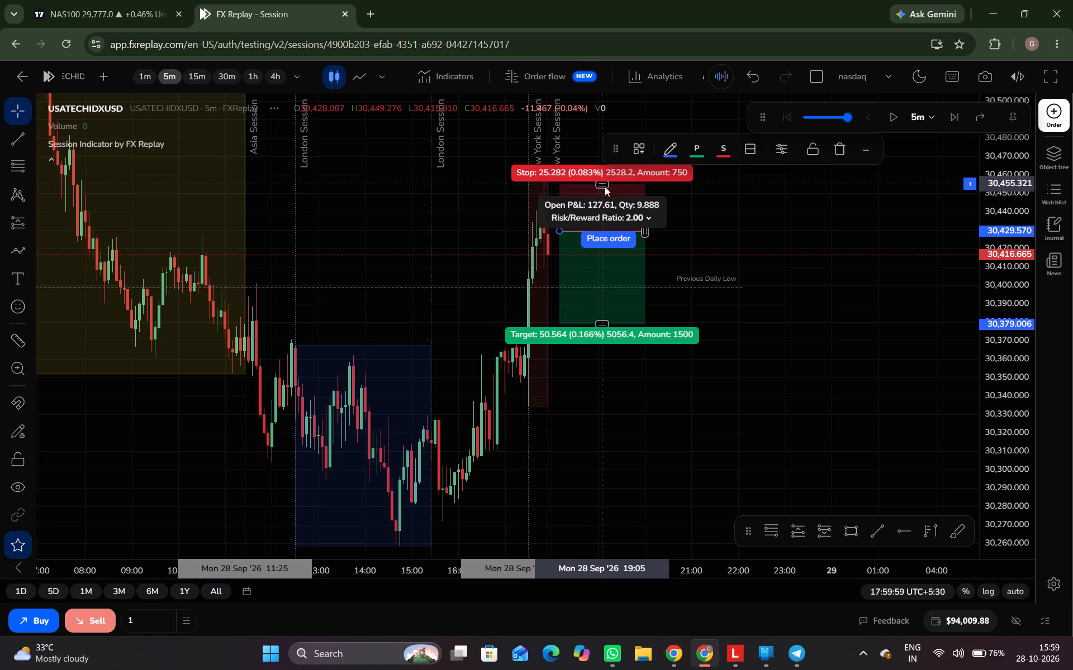
drag(605, 186, 590, 181)
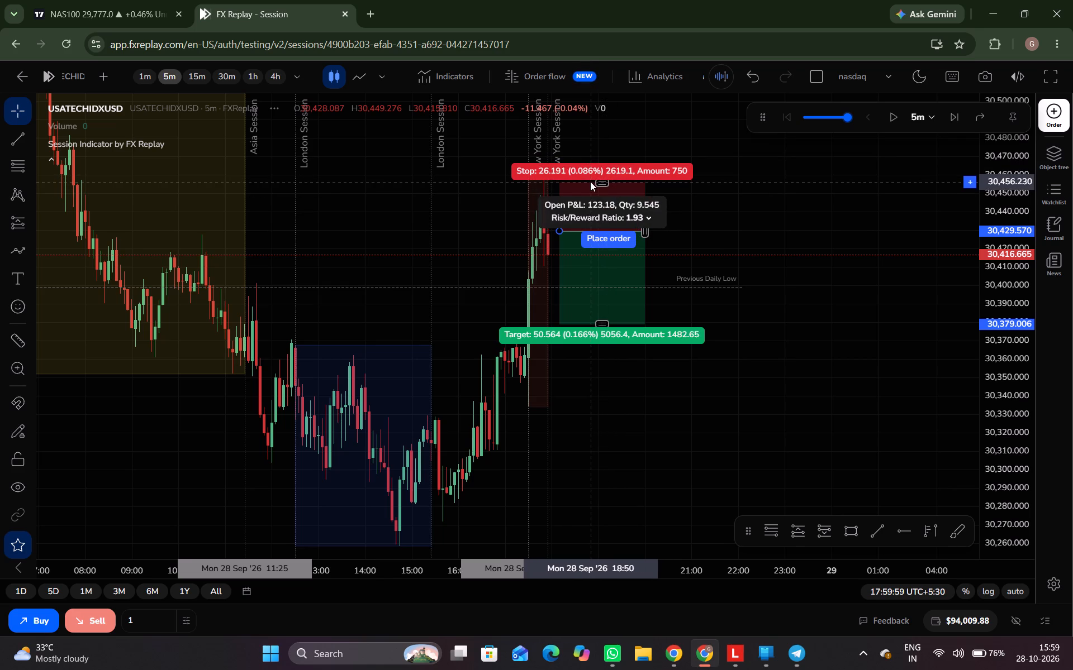
drag(590, 181, 590, 178)
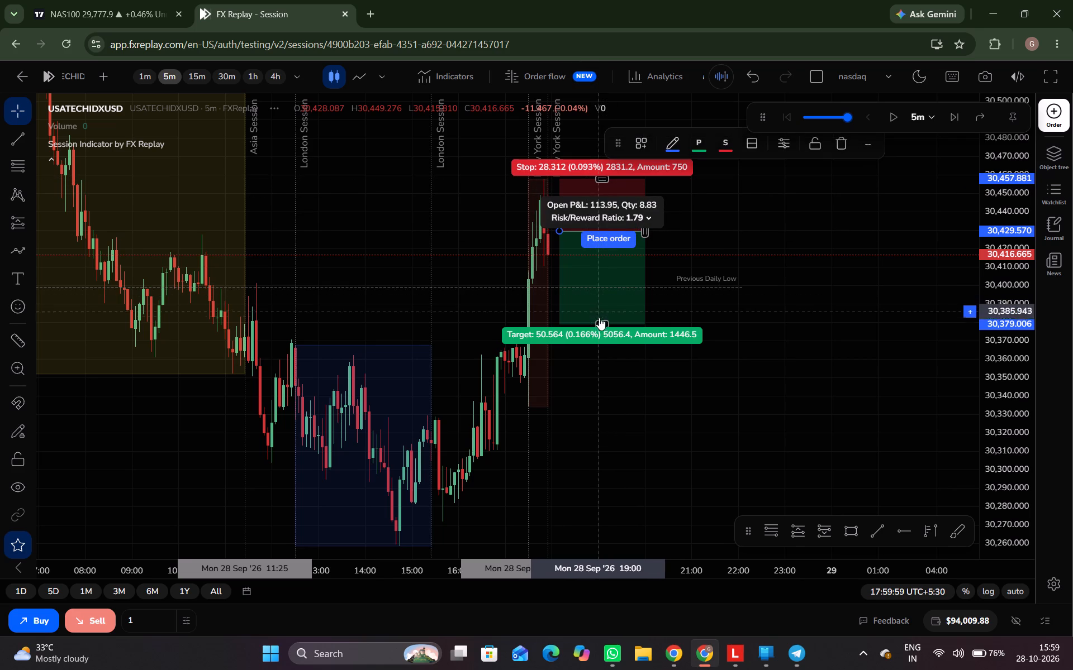
drag(601, 324, 604, 358)
drag(604, 358, 607, 380)
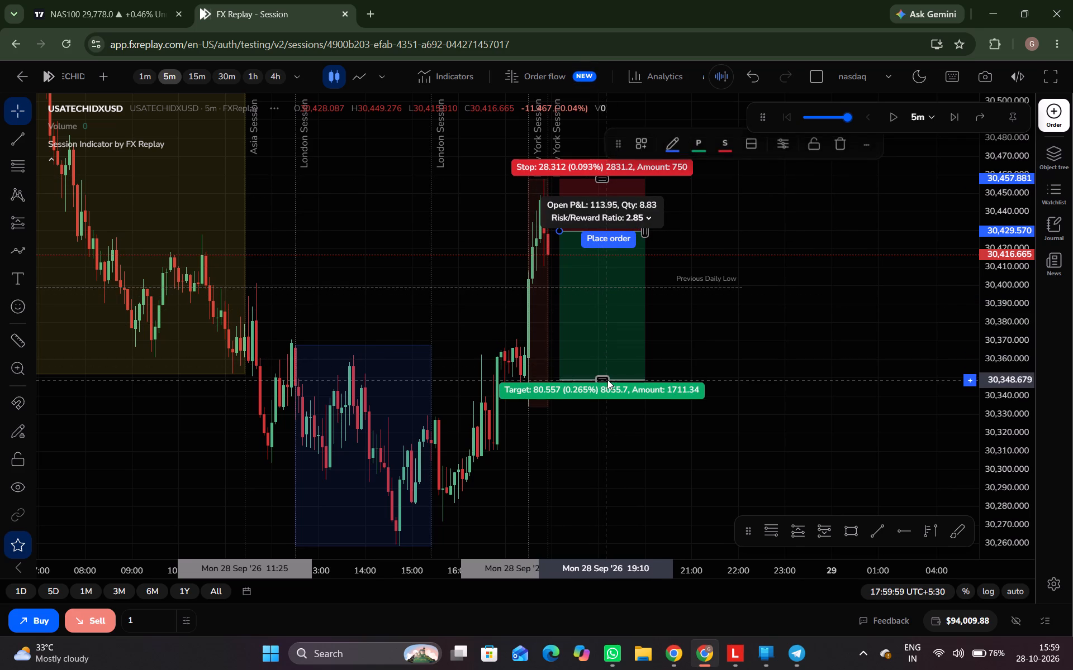
Move the short position's target to about 30,333.3 and place it as a sell limit order at 30,429.57 with stop loss 30,457.881.
drag(607, 380, 609, 409)
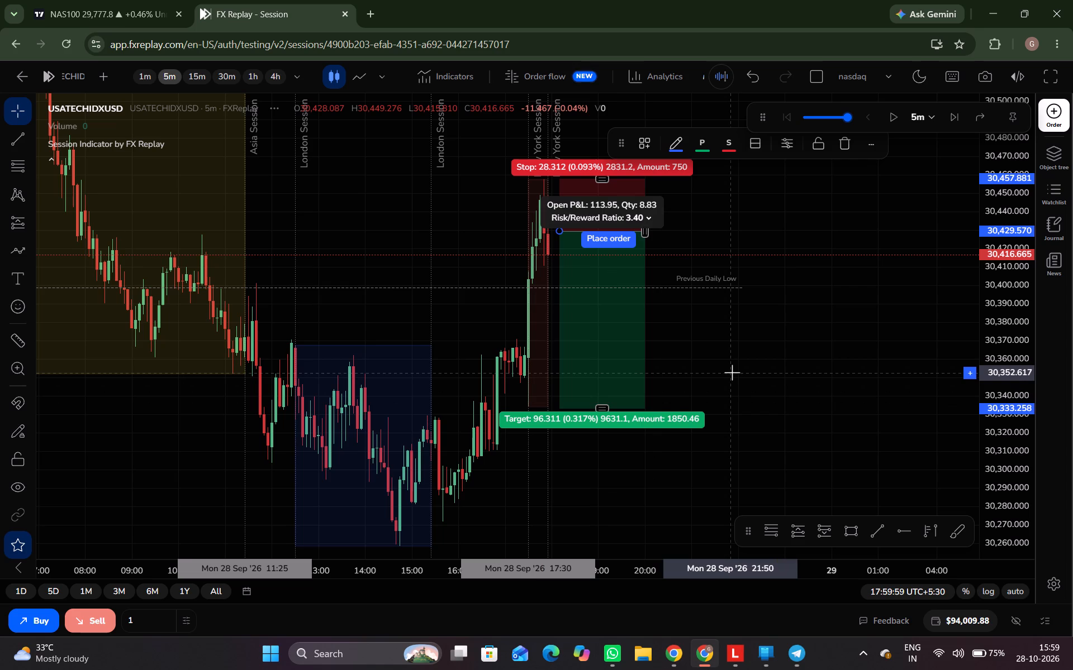
key(alt+b)
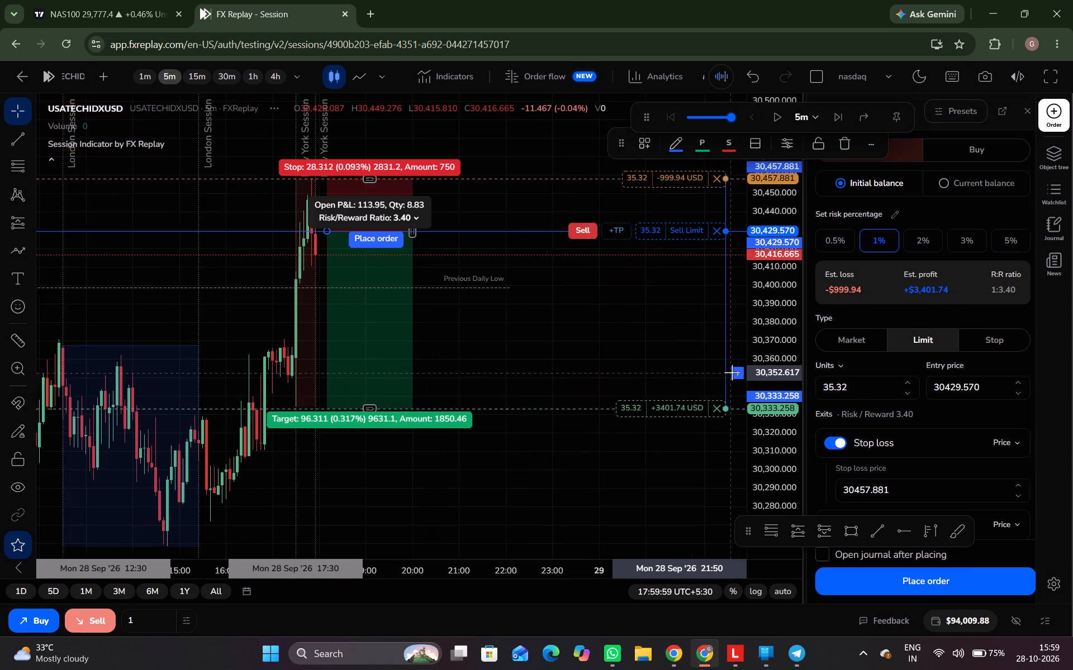
key(o)
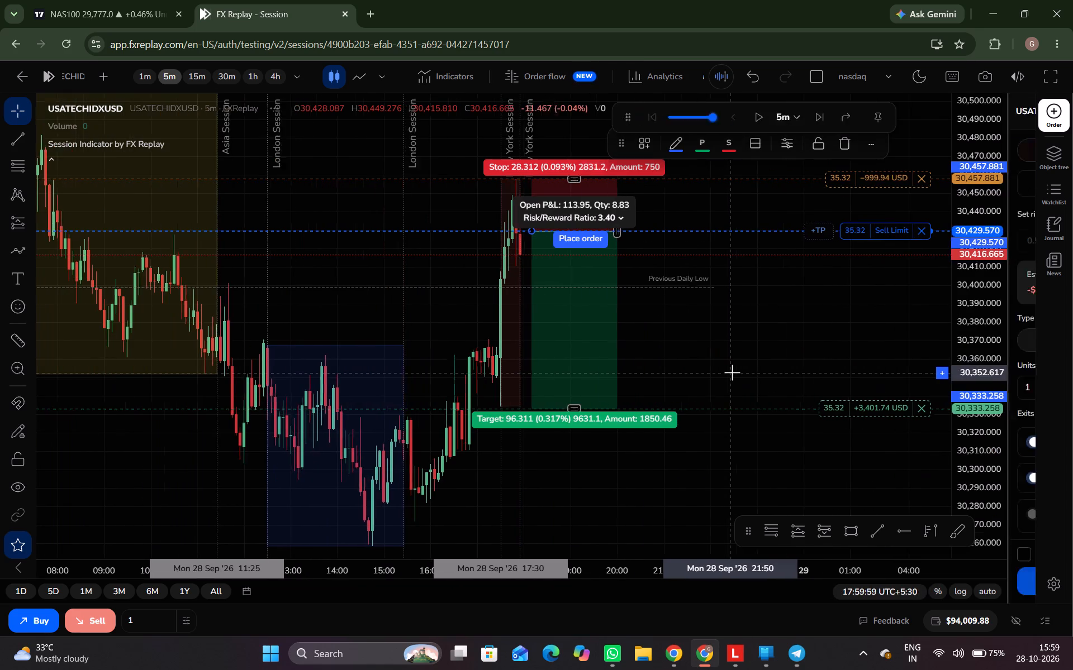
Advance the replay in 5-minute candles to 18:20 on 28 Sep to play out the sell limit order.
click(770, 366)
drag(770, 366, 722, 388)
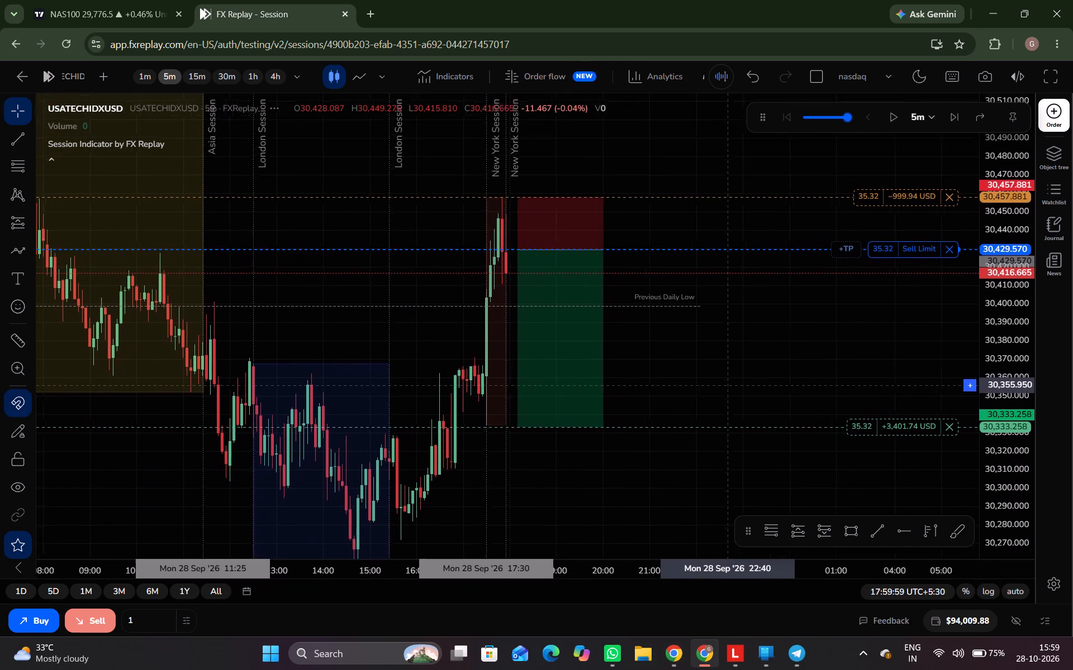
drag(722, 388, 702, 395)
key(ctrl+space)
key(ctrl+space)
key(ctrl+space)
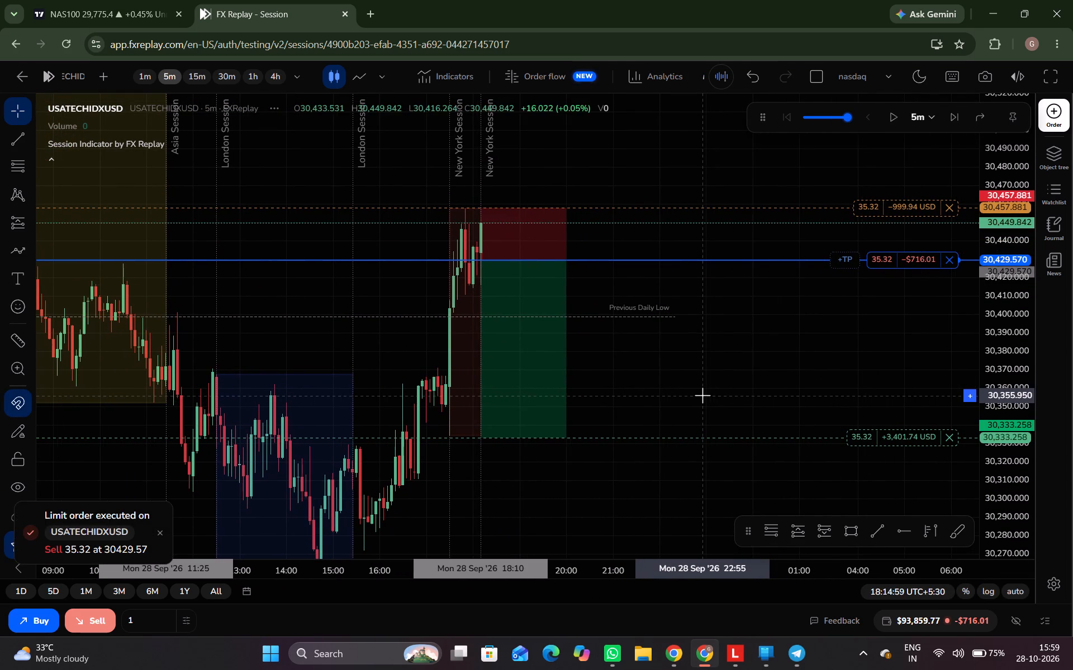
key(ctrl+space)
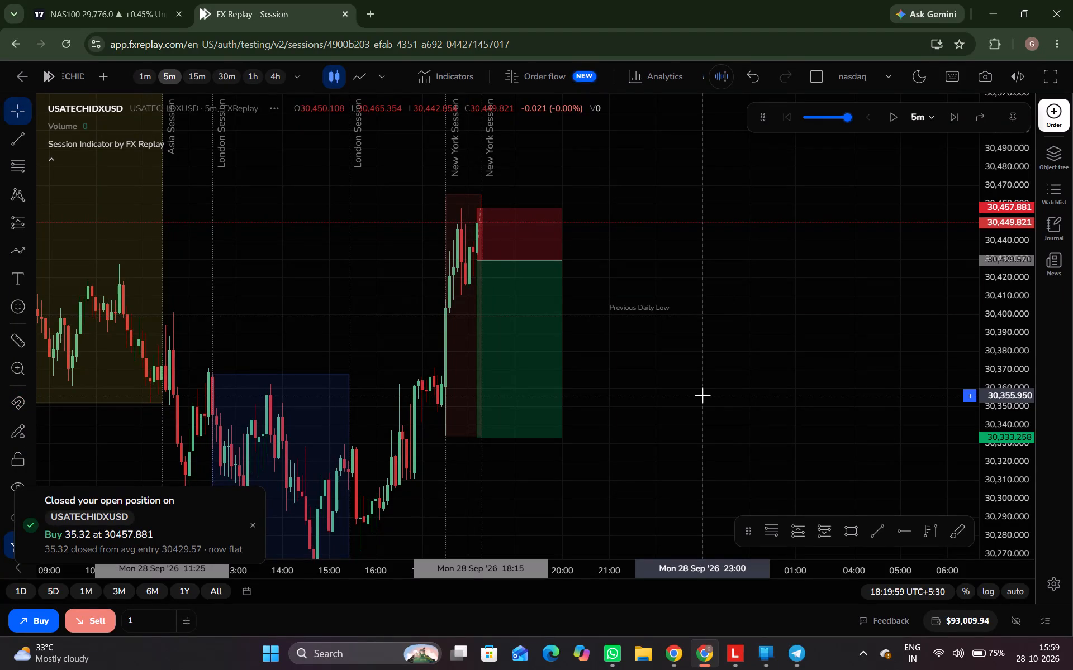
Advance the replay candle by candle on the 5-minute chart through the New York session to 19:50 on 28 Sep.
key(ctrl+space)
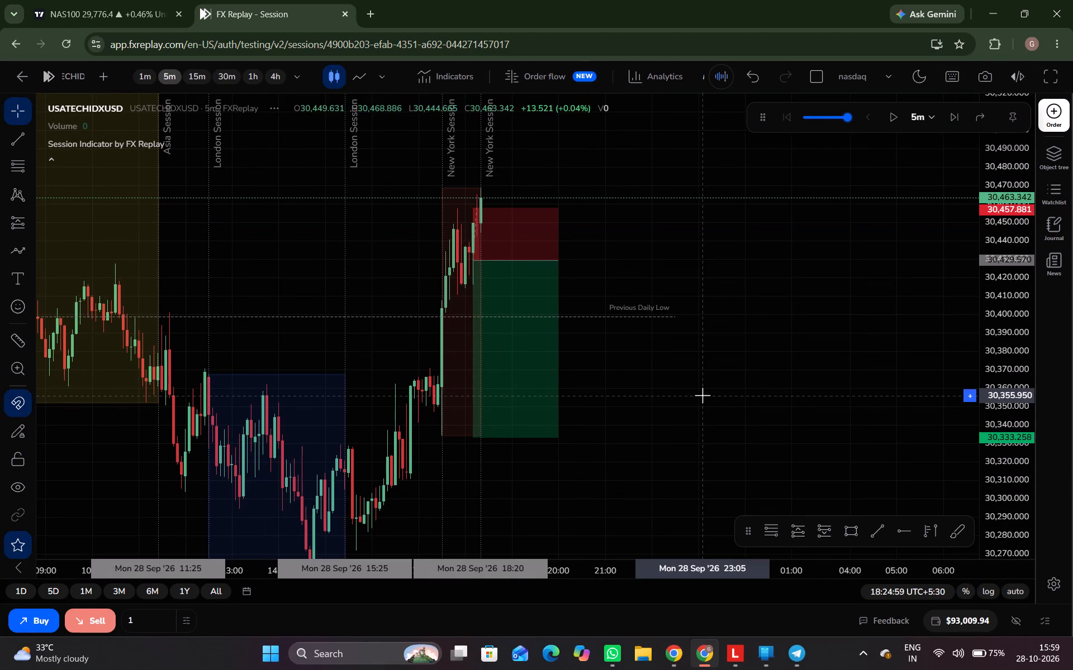
key(ctrl+space)
key(ctrl+space)
key(ctrl+space)
key(ctrl+space)
key(ctrl+space)
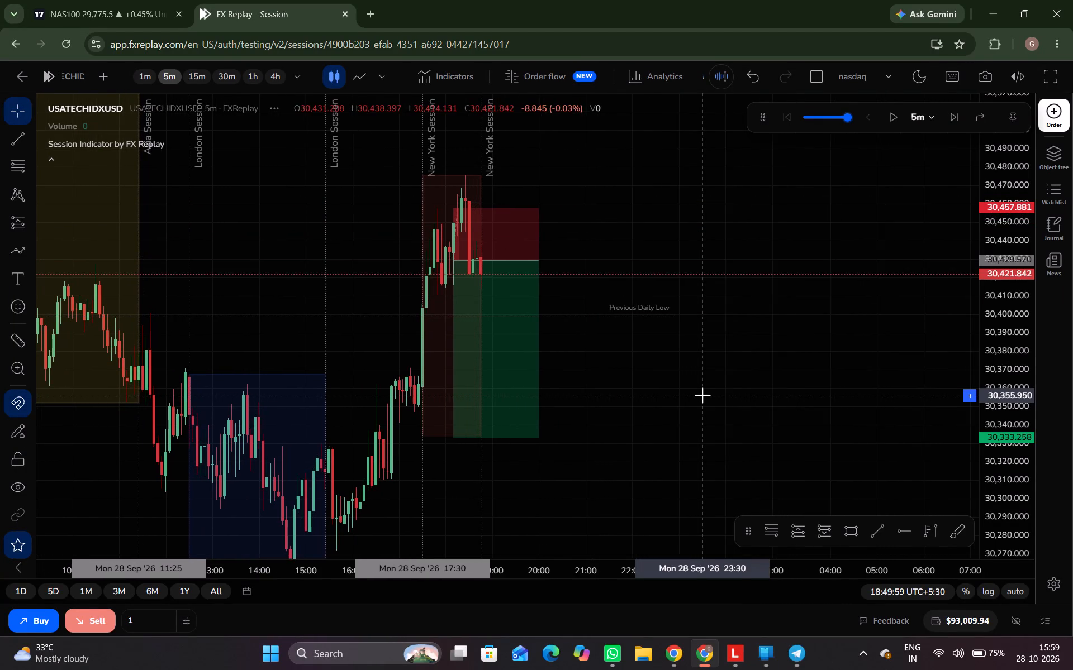
key(ctrl+space)
key(ctrl+space)
key(ctrl+space)
key(ctrl+space)
key(ctrl+space)
key(ctrl+space)
key(ctrl+space)
key(ctrl+space)
key(ctrl+space)
key(ctrl+space)
key(ctrl+space)
key(ctrl+space)
key(ctrl+space)
key(ctrl+space)
key(ctrl+space)
key(ctrl+space)
key(ctrl+space)
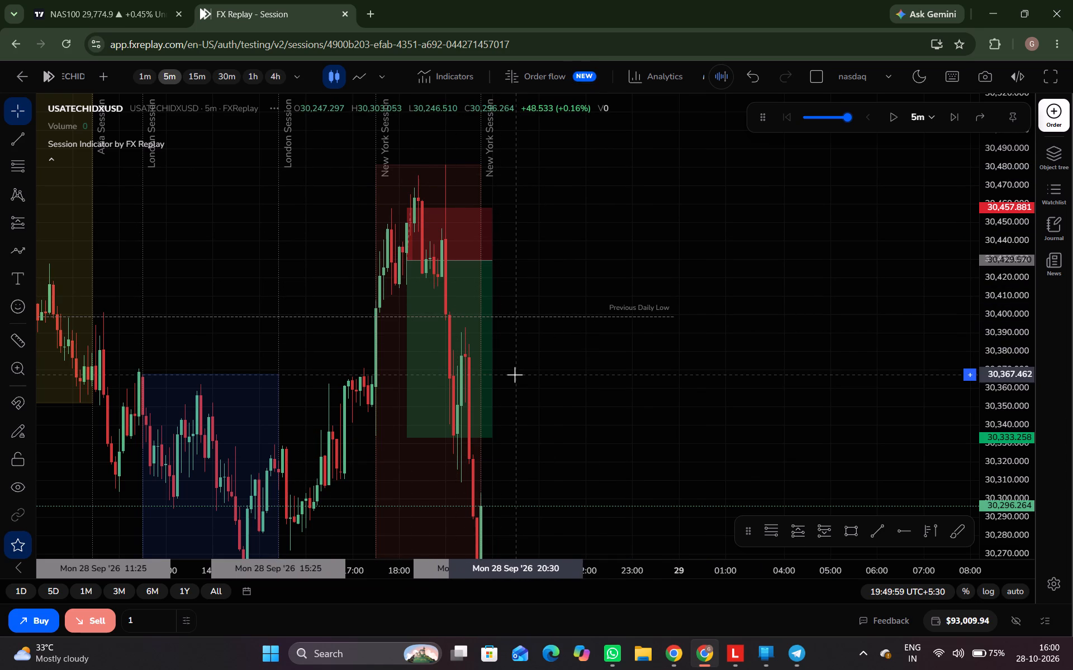
Review the New York session against the earlier sessions and advance the 5-minute replay to 20:05 on 28 Sep.
drag(511, 356, 511, 322)
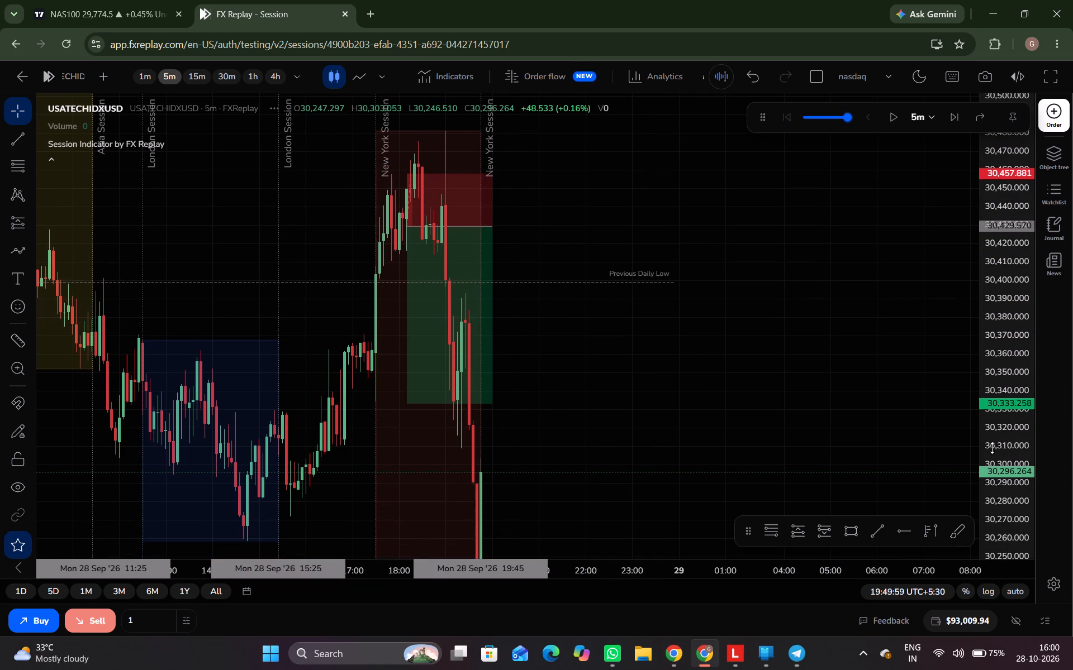
drag(1013, 345, 1034, 579)
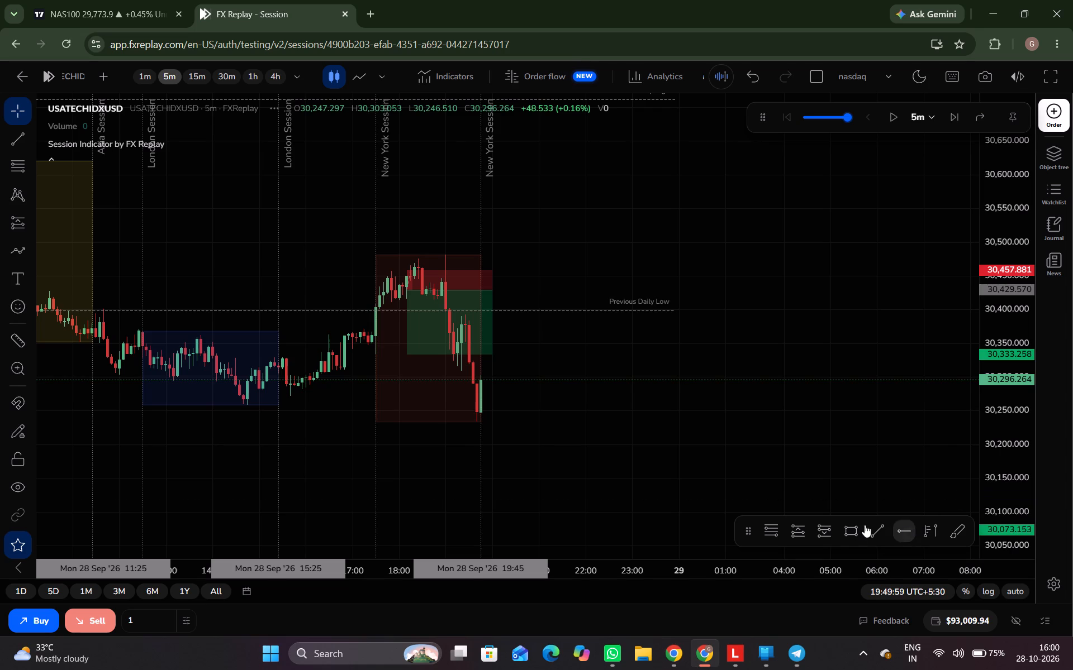
scroll(607, 458, down, 2)
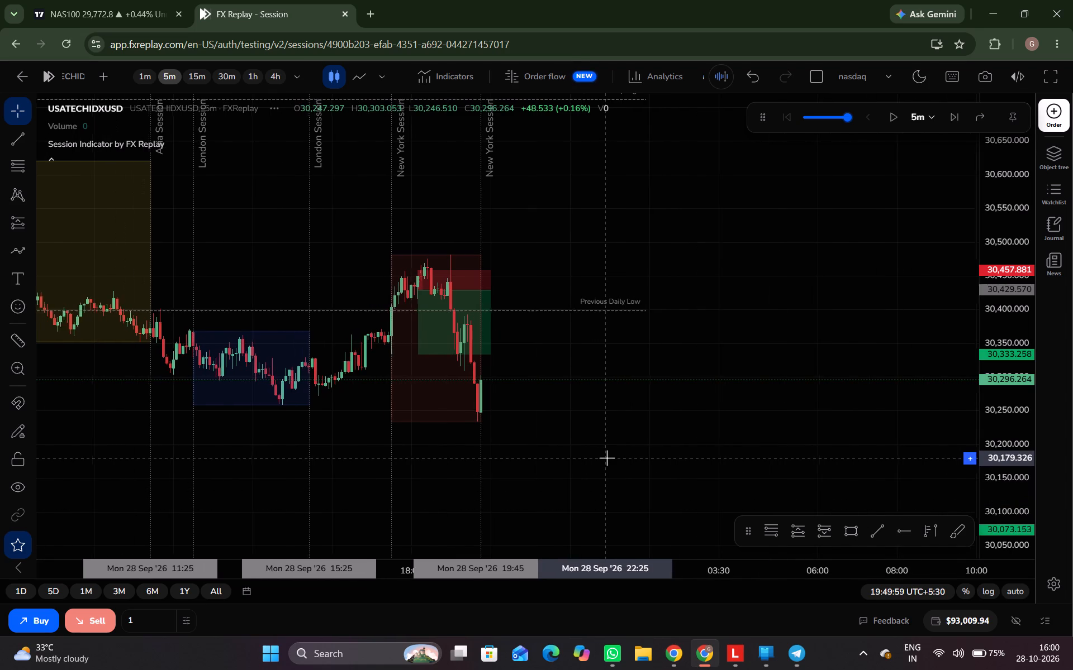
scroll(607, 458, down, 3)
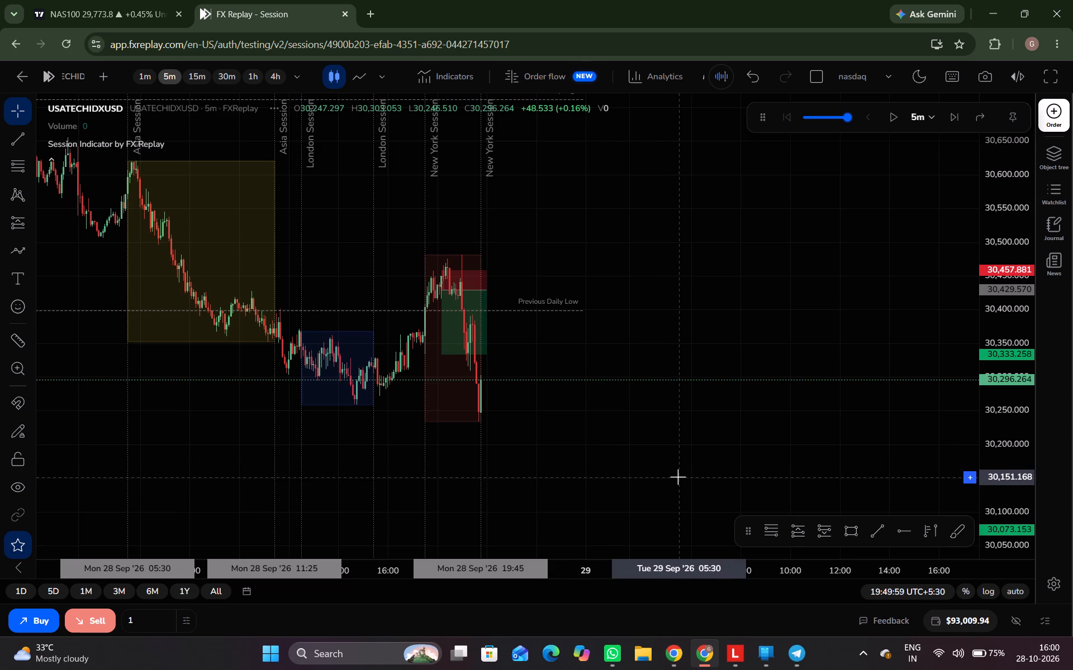
key(ctrl+space)
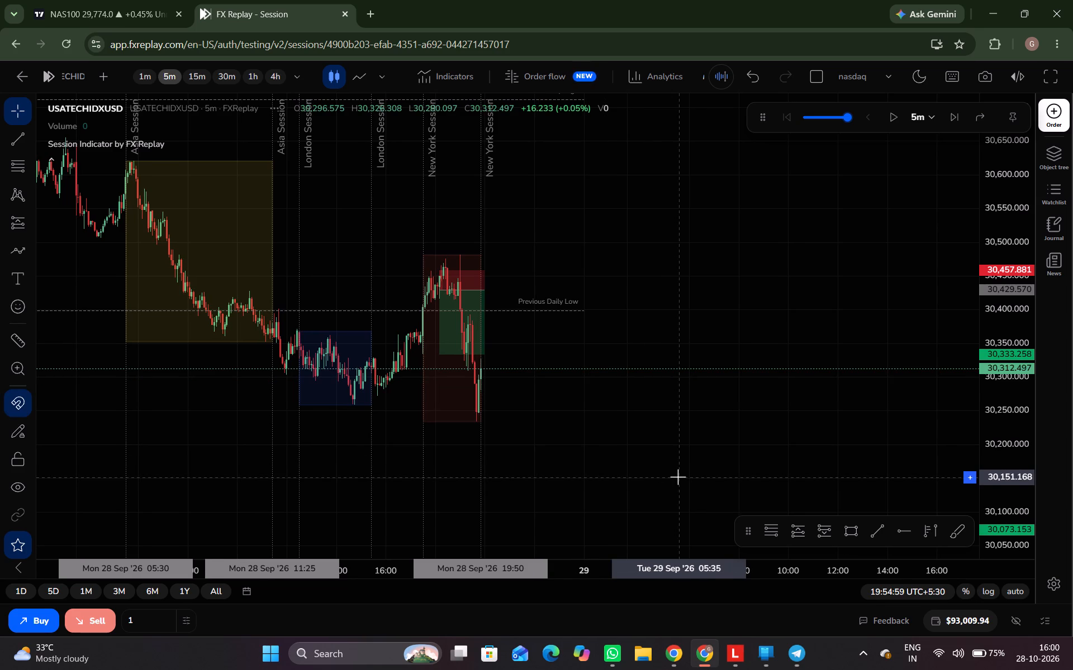
key(ctrl+space)
key(ctrl+space)
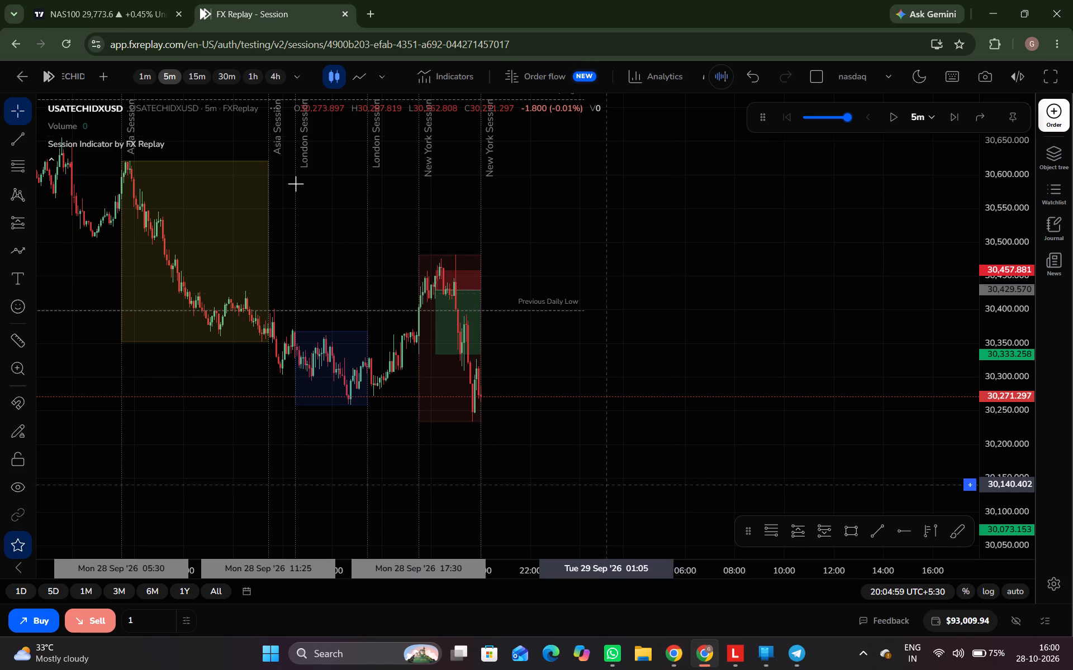
Switch the chart to the 15-minute timeframe and advance the replay past the New York session to 22:30 on 28 Sep.
click(198, 81)
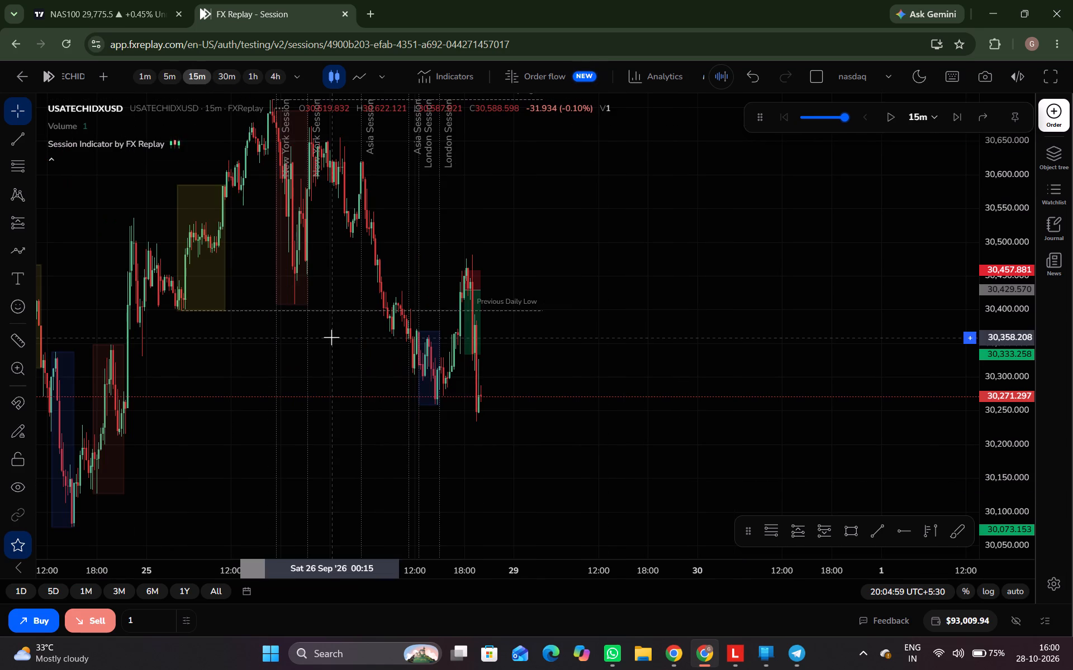
scroll(331, 337, up, 4)
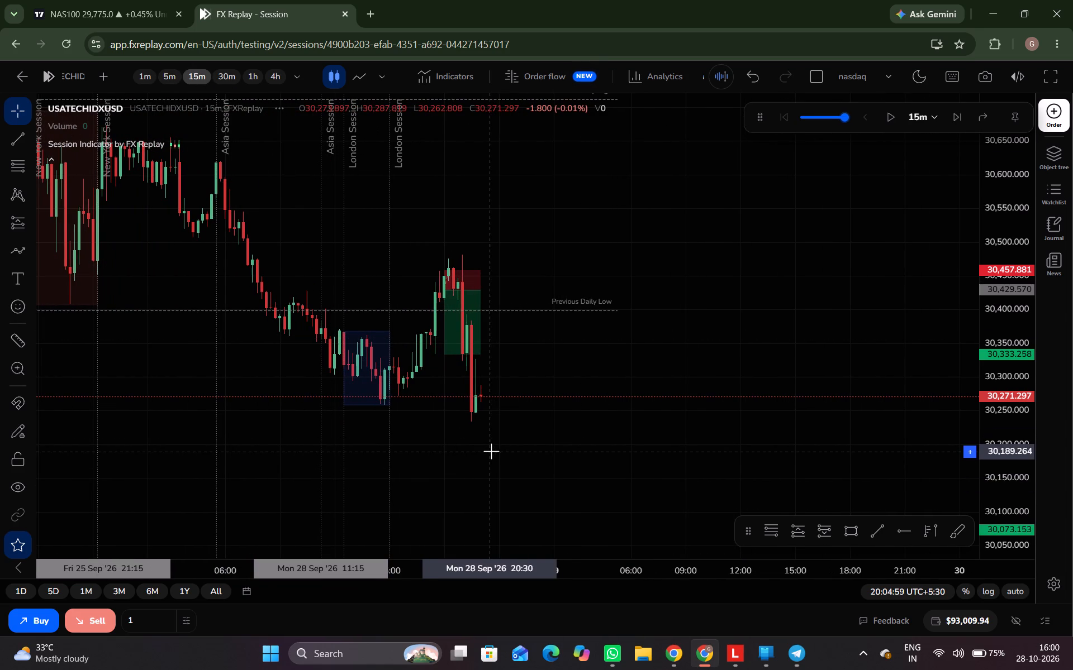
key(ctrl+space)
key(ctrl+space)
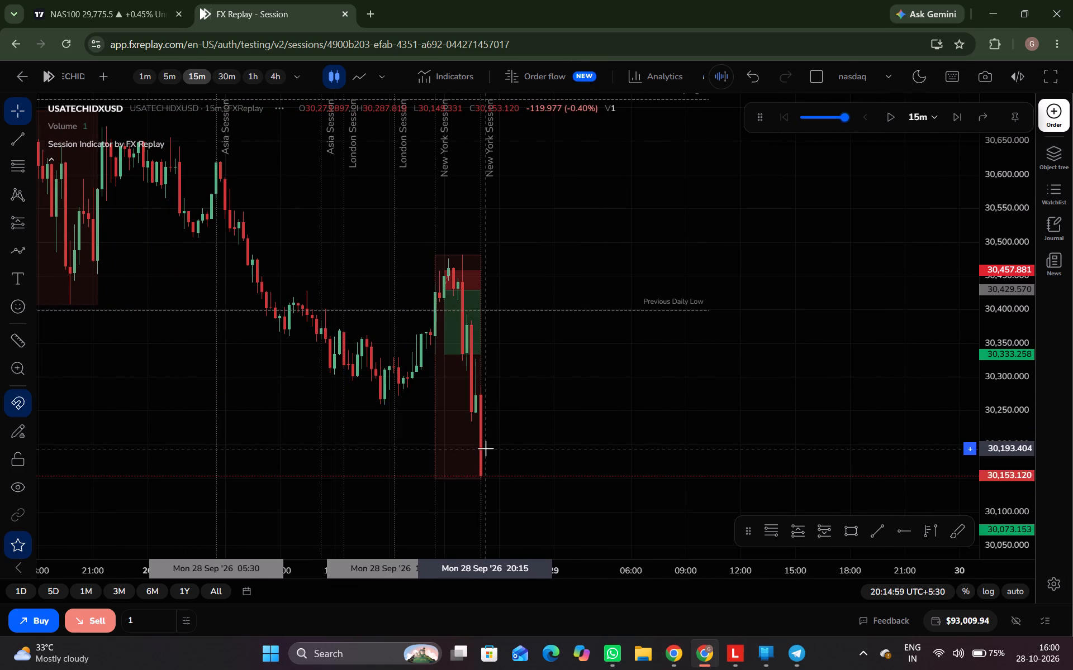
key(ctrl+space)
key(ctrl+space)
key(ctrl+space)
key(ctrl+space)
key(ctrl+space)
key(ctrl+space)
key(ctrl+space)
key(ctrl+space)
key(ctrl+space)
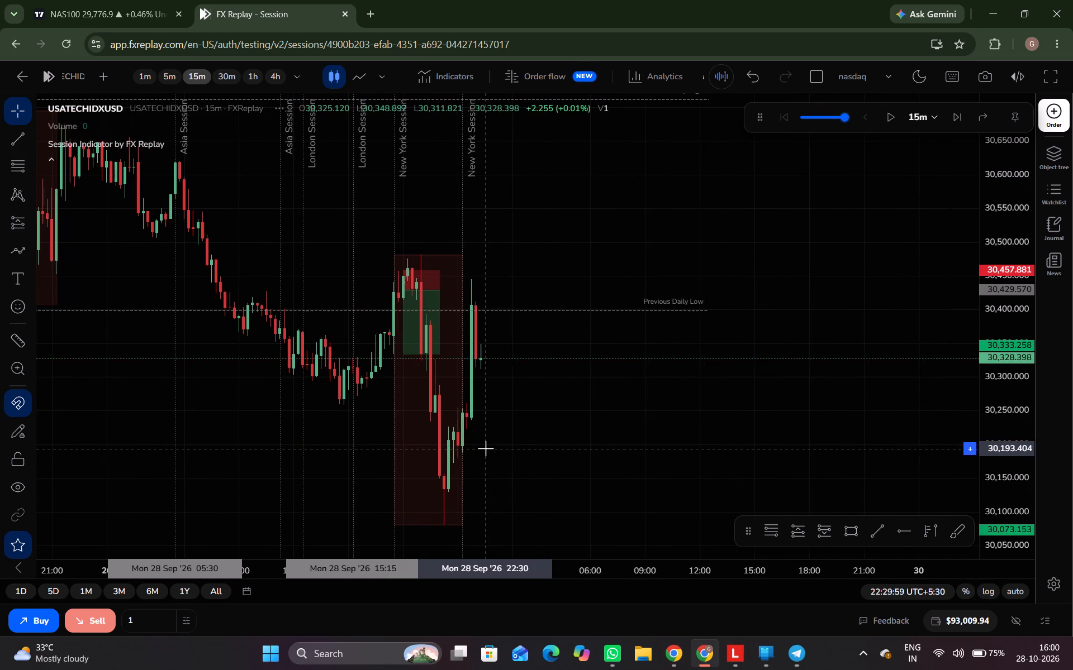
Advance the 15-minute replay through the end of the day to 00:45 on 29 Sep.
key(ctrl+space)
key(ctrl+space)
key(ctrl+space)
key(ctrl+space)
key(ctrl+space)
key(ctrl+space)
key(ctrl+space)
key(ctrl+space)
key(ctrl+space)
key(ctrl+space)
key(ctrl+space)
key(ctrl+space)
key(ctrl+space)
key(ctrl+space)
key(ctrl+space)
key(ctrl+space)
key(ctrl+space)
key(ctrl+space)
key(ctrl+space)
key(ctrl+space)
key(ctrl+space)
key(ctrl+space)
key(ctrl+space)
key(ctrl+space)
key(ctrl+space)
key(ctrl+space)
key(ctrl+space)
key(ctrl+space)
key(ctrl+space)
key(ctrl+space)
key(ctrl+space)
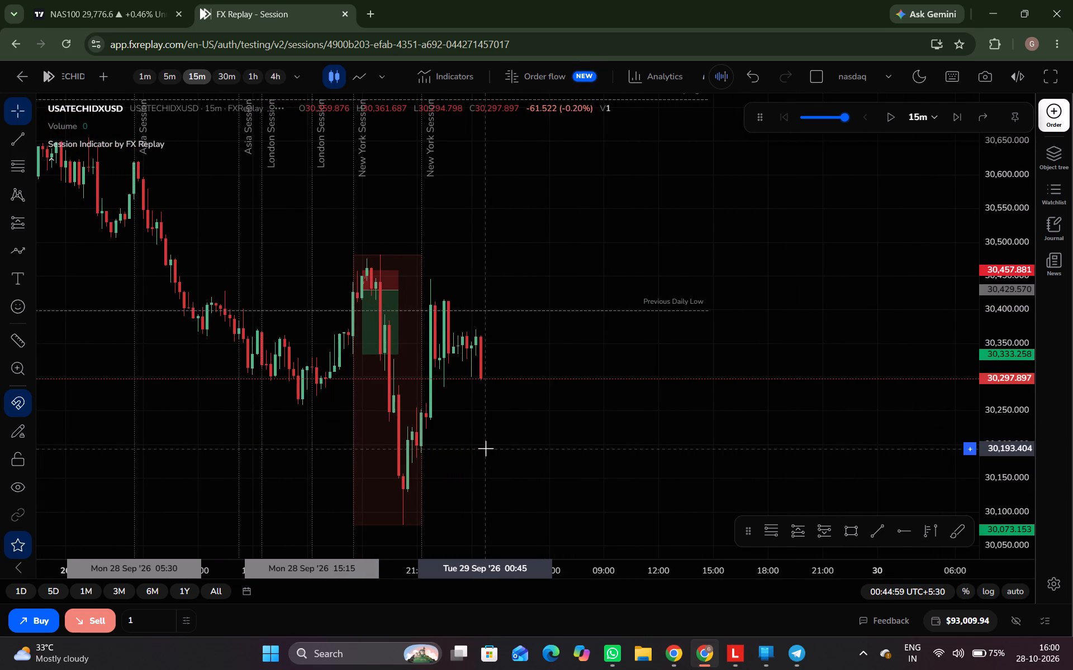
Advance the 15-minute replay through the Asia and London sessions to 15:30 on 29 Sep.
key(ctrl+space)
key(ctrl+space)
key(ctrl+space)
key(ctrl+space)
key(ctrl+space)
key(ctrl+space)
key(ctrl+space)
key(ctrl+space)
key(ctrl+space)
key(ctrl+space)
key(ctrl+space)
key(ctrl+space)
key(ctrl+space)
key(ctrl+space)
key(ctrl+space)
key(ctrl+space)
key(ctrl+space)
key(ctrl+space)
key(ctrl+space)
key(ctrl+space)
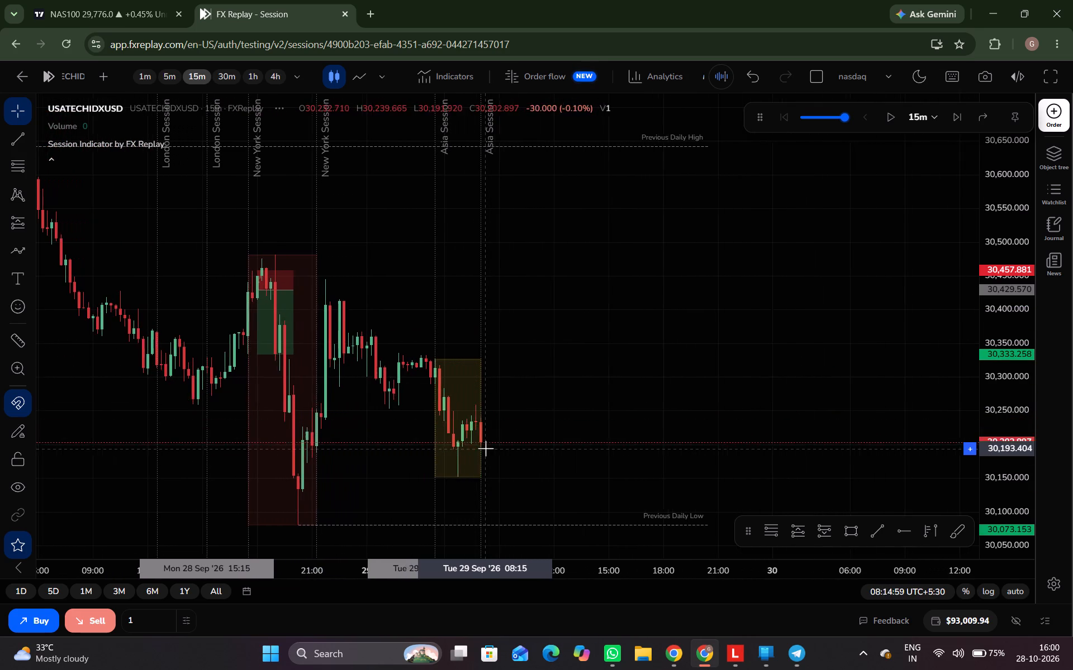
key(ctrl+space)
key(ctrl+space)
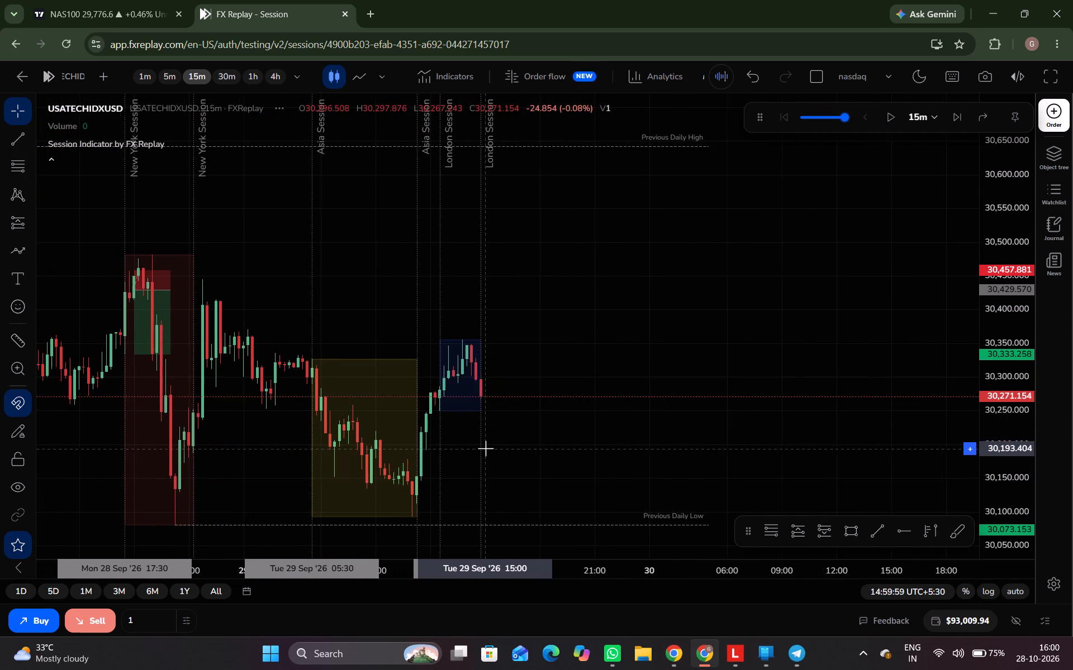
key(ctrl+space)
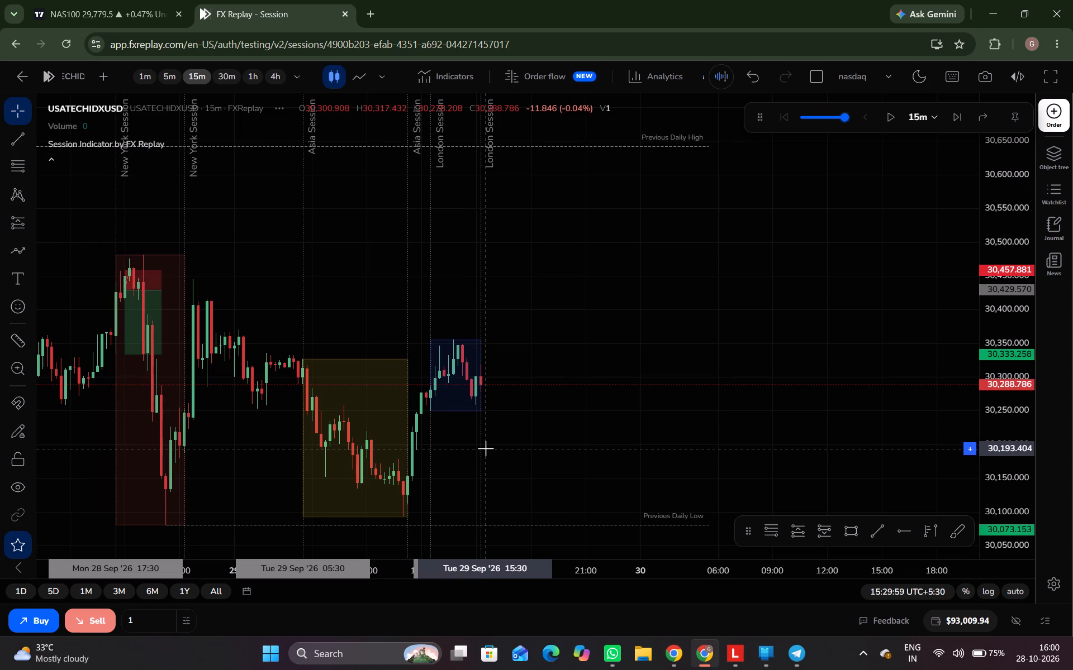
Switch back to the 5-minute timeframe, focus on the 29 Sep London session and advance one candle to 15:35.
key(5)
key(Return)
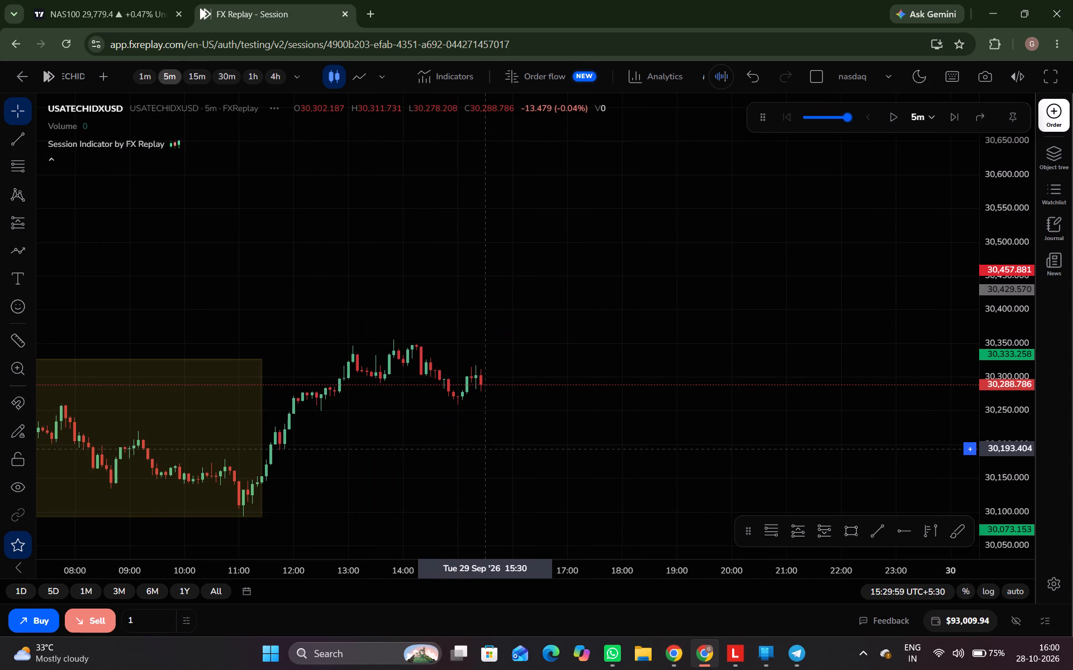
scroll(486, 448, down, 8)
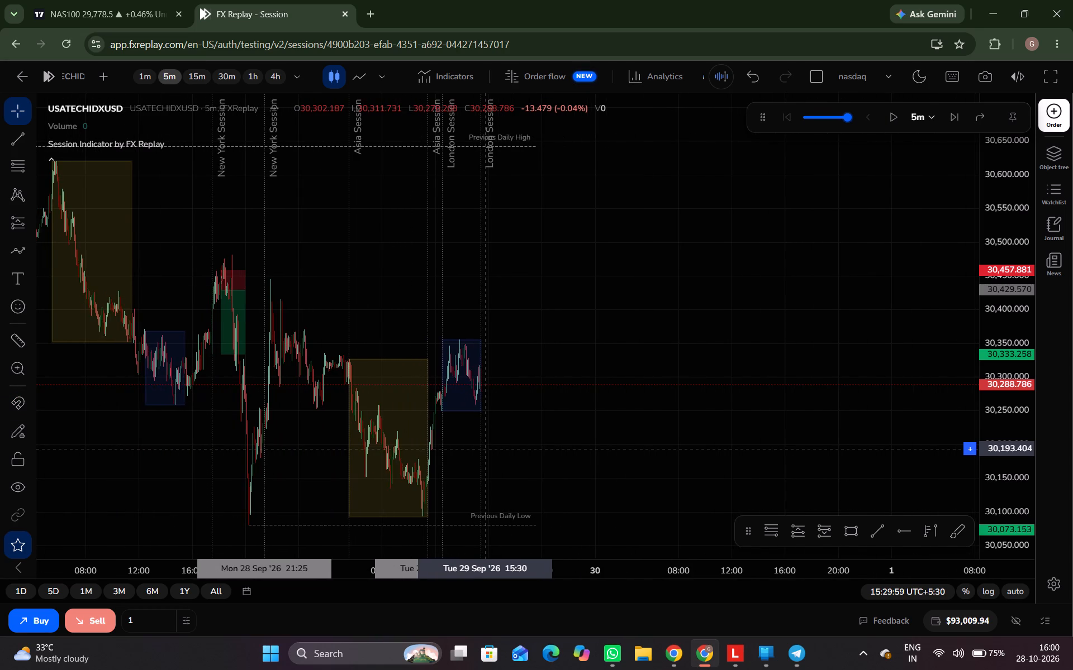
scroll(486, 448, up, 9)
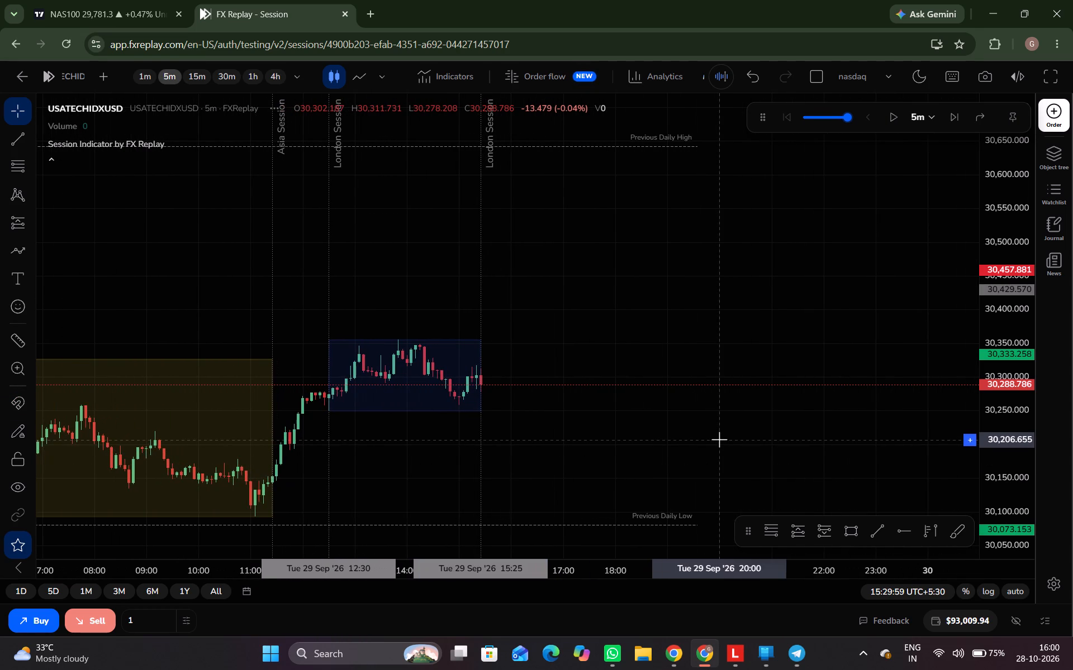
drag(719, 439, 868, 331)
drag(1003, 425, 937, 173)
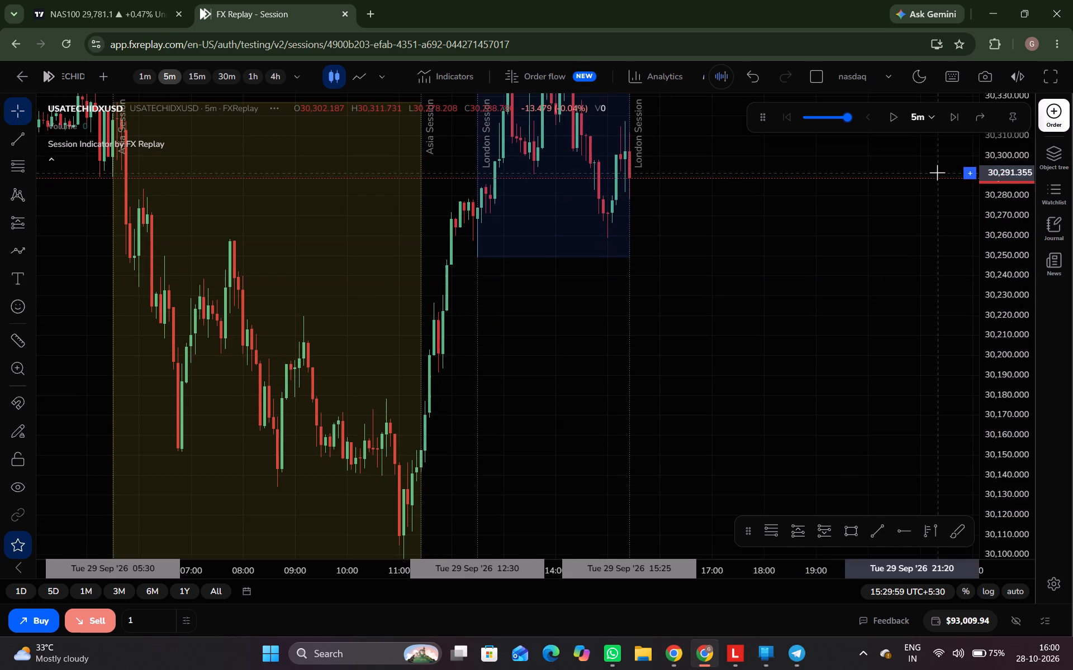
drag(740, 199, 628, 400)
scroll(628, 400, up, 1)
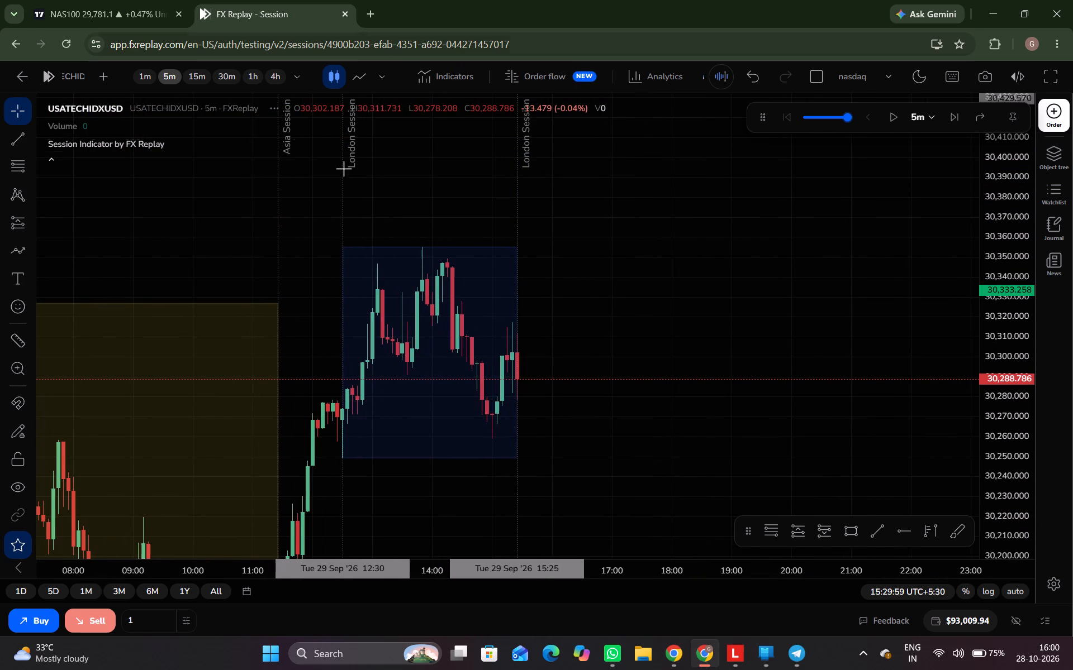
key(ctrl+space)
Advance the replay to 15:45 and draw a Fibonacci retracement from the London high at 30,355.171 to the swing low at 30,259.168.
ctrl+click(772, 527)
key(ctrl+space)
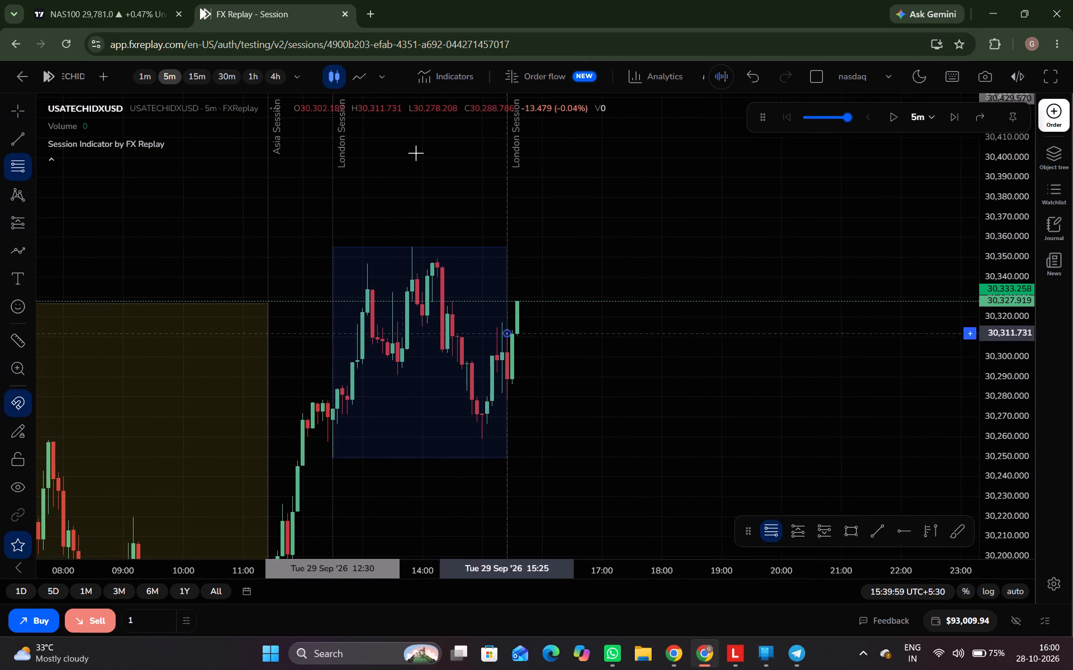
key(ctrl+space)
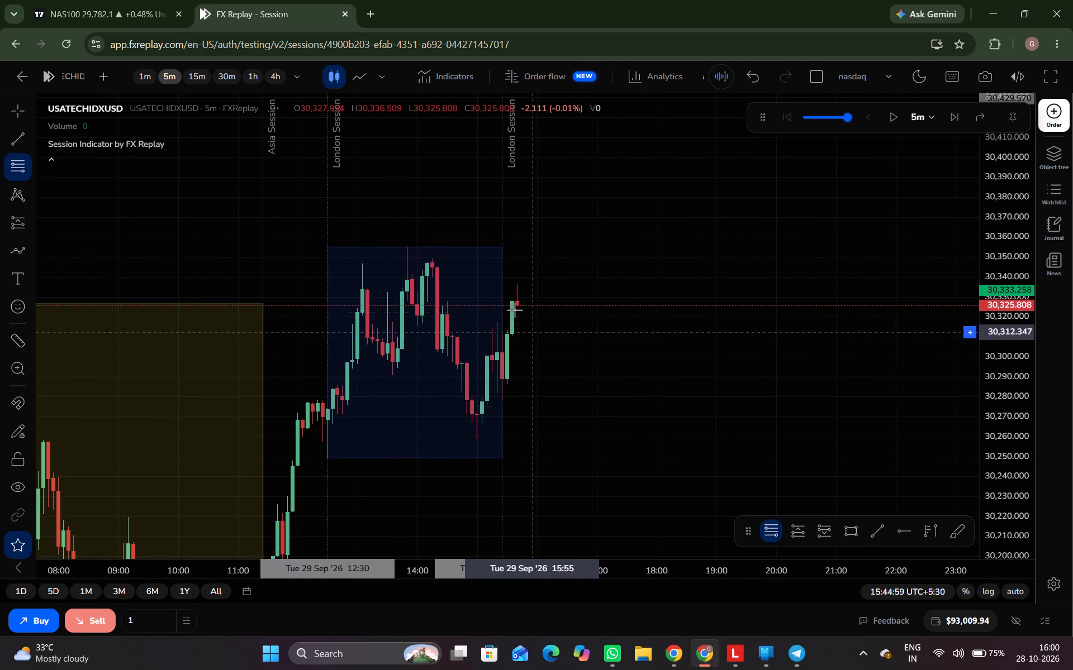
click(362, 246)
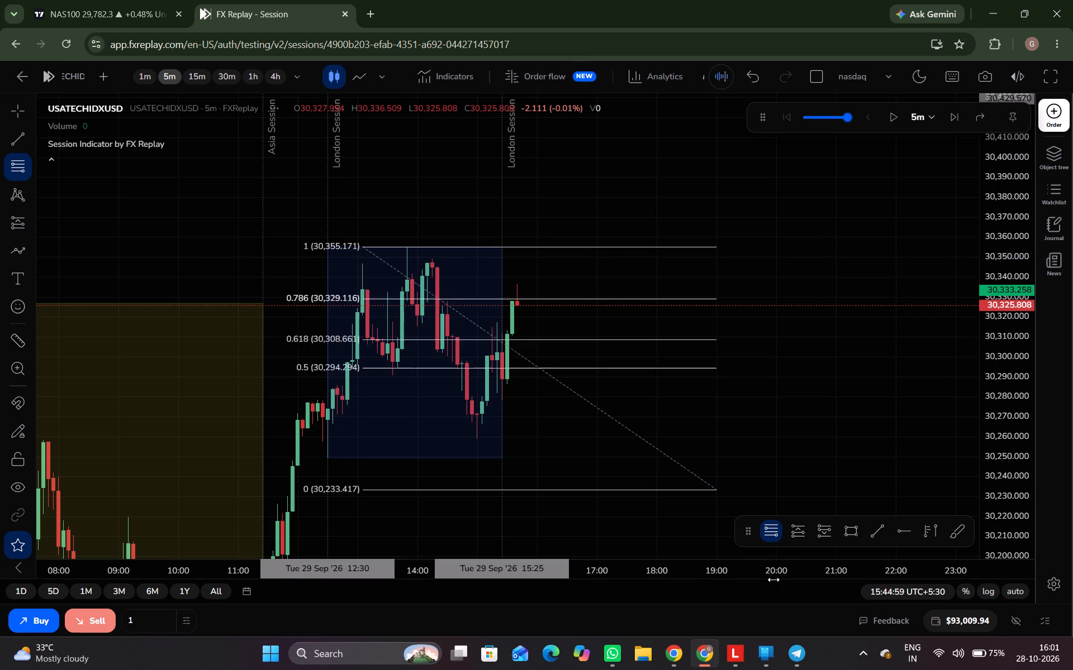
ctrl+click(632, 438)
Advance the replay one 5-minute candle to 15:50 on 29 Sep.
key(ctrl+space)
ctrl+click(734, 477)
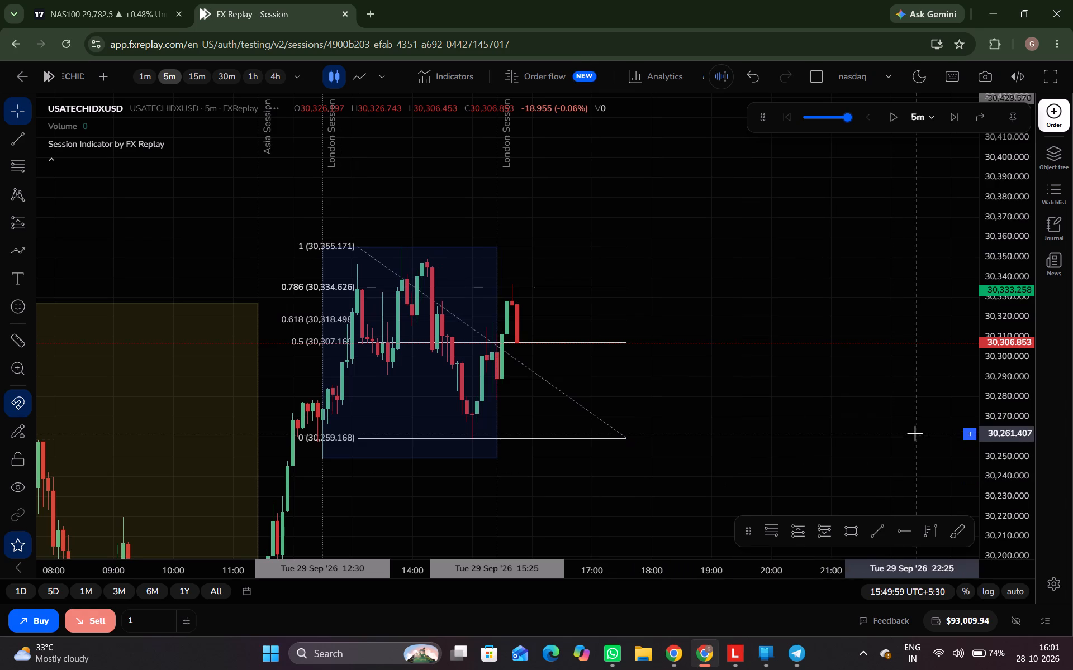
Draw a short position at the 15:45 candle with entry 30,306.749, stop 30,354.457 above the London high, and target 30,166.672.
click(836, 534)
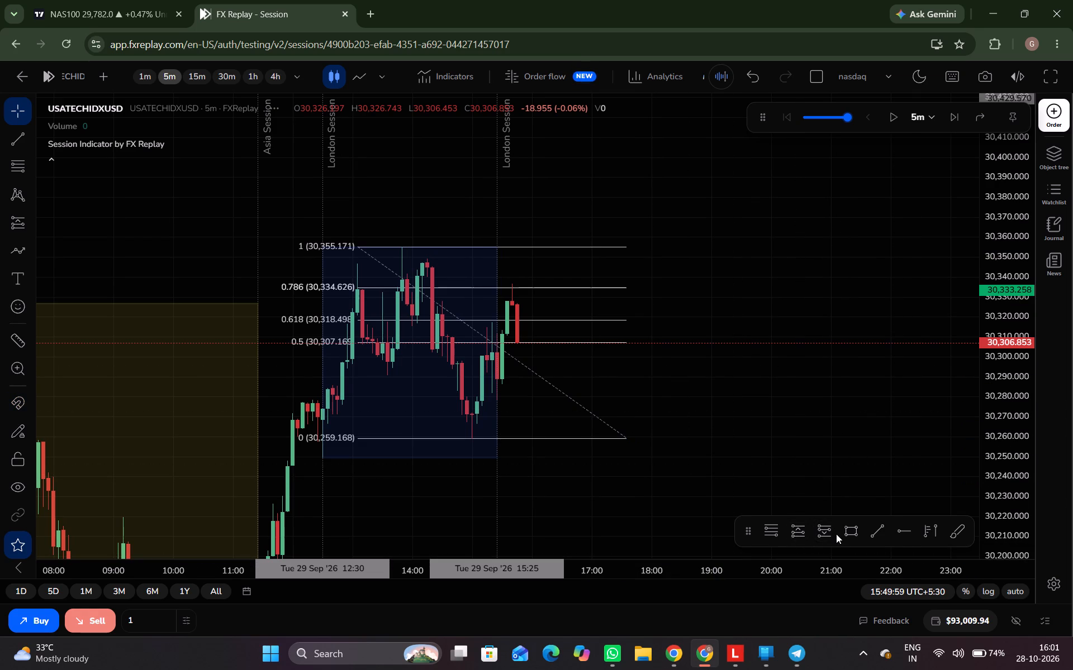
click(826, 529)
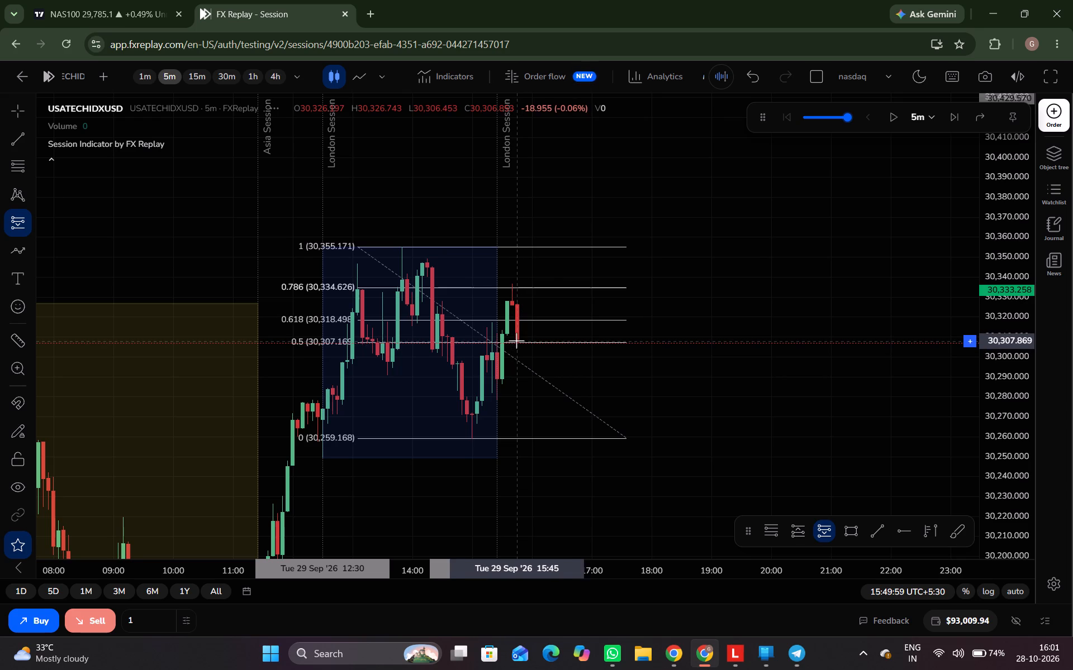
click(516, 343)
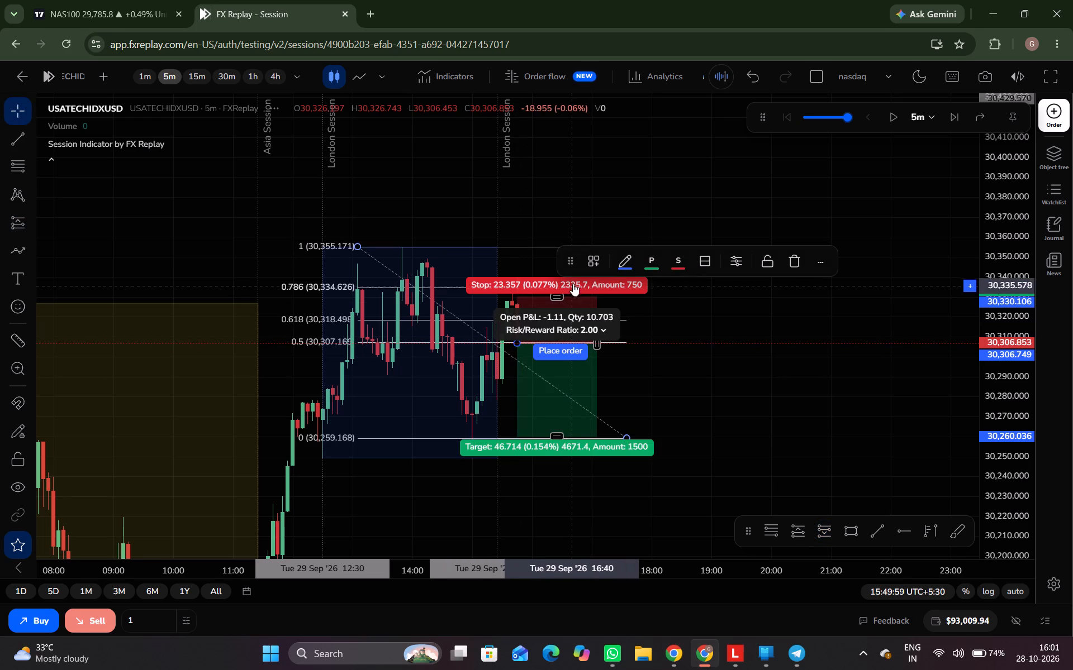
drag(556, 291, 549, 241)
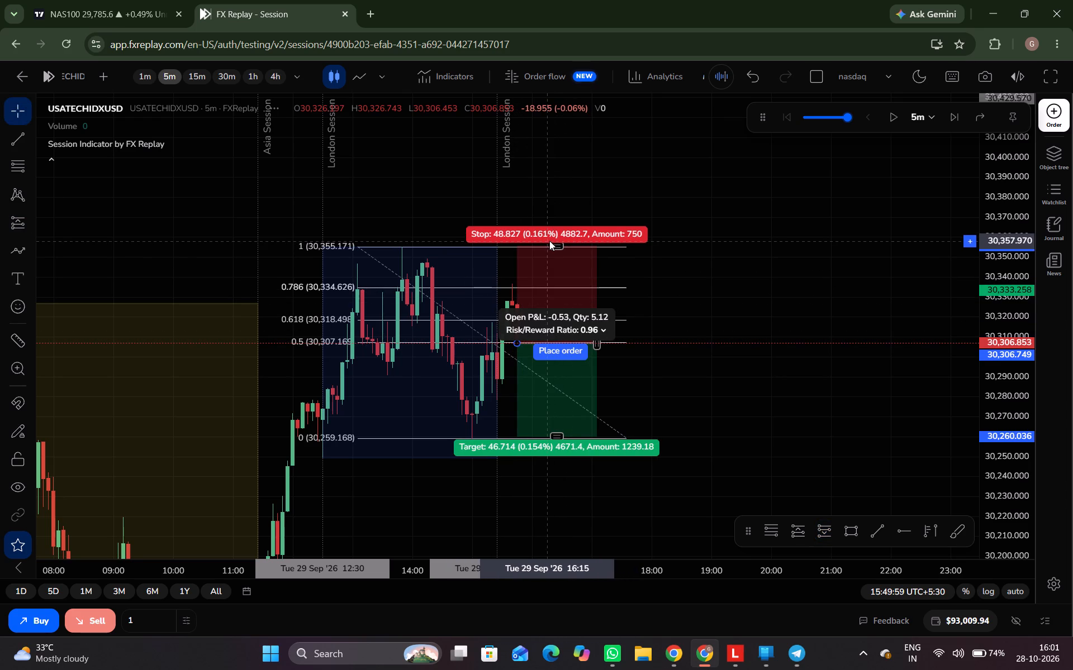
drag(549, 241, 546, 243)
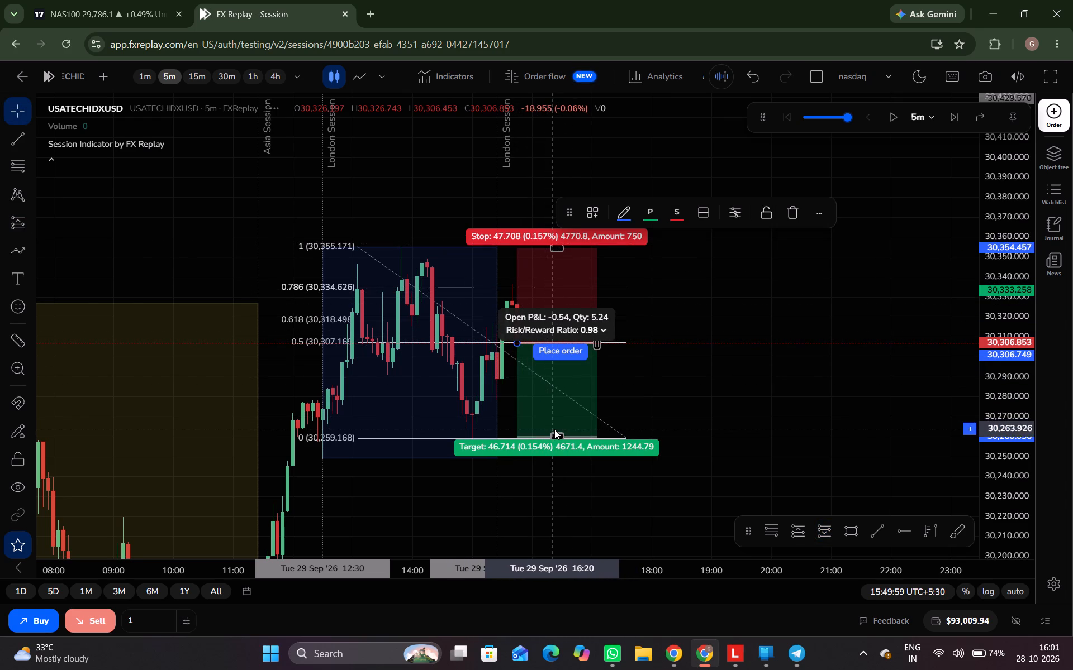
drag(555, 430, 546, 561)
drag(686, 463, 692, 407)
drag(997, 285, 1014, 333)
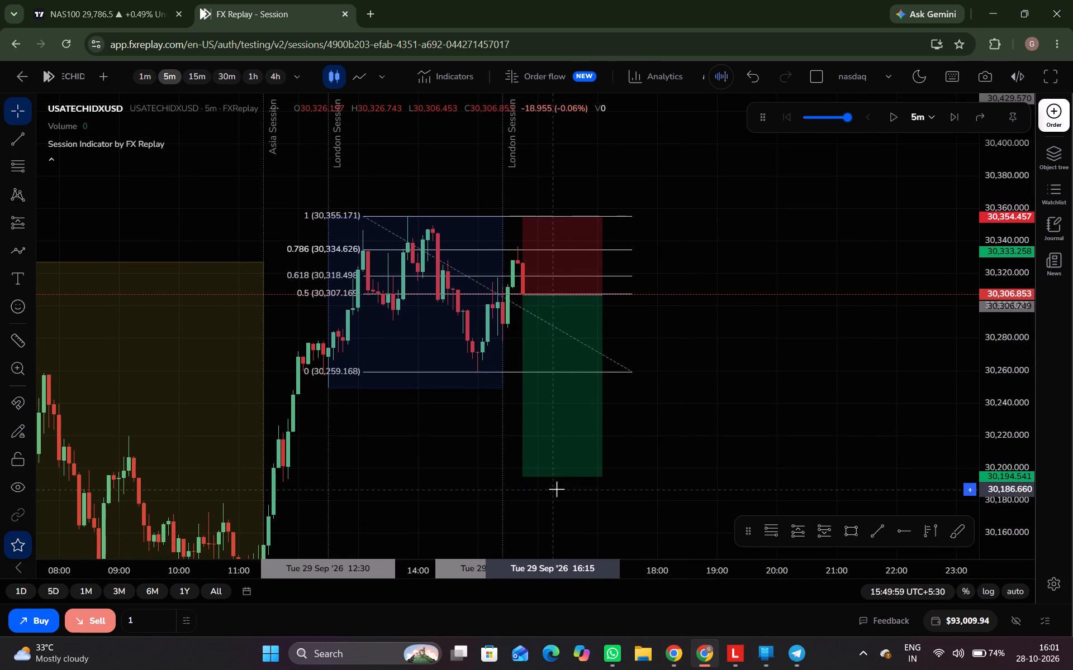
drag(564, 477, 576, 530)
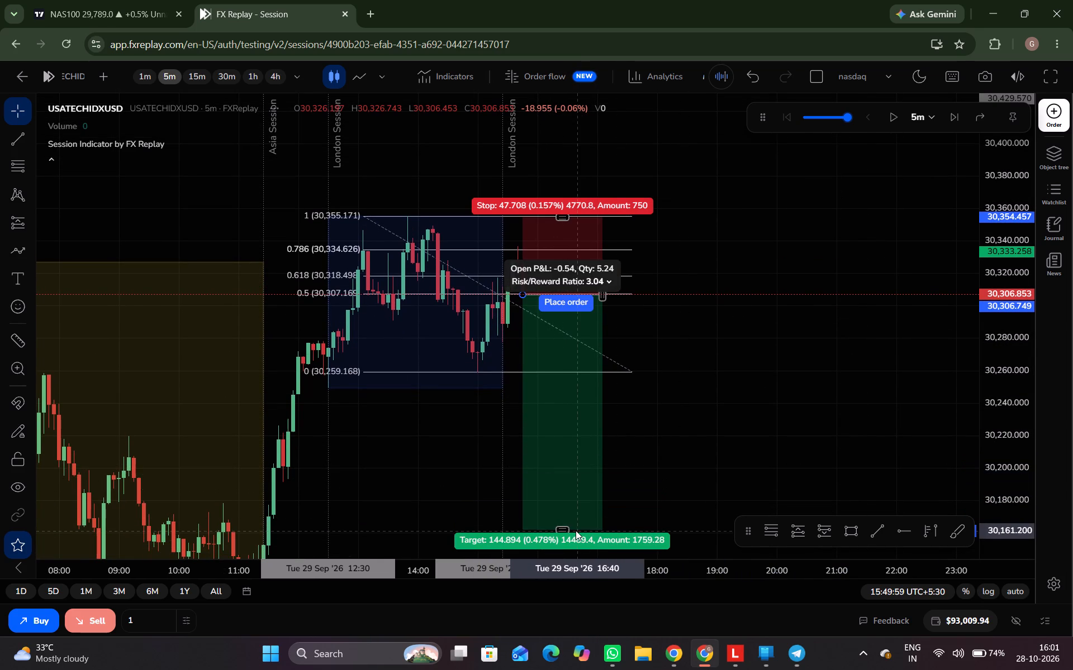
drag(576, 530, 576, 523)
Place a sell stop order for 20.96 units at 30,306.749 using the short position's stop loss and take profit.
key(alt+b)
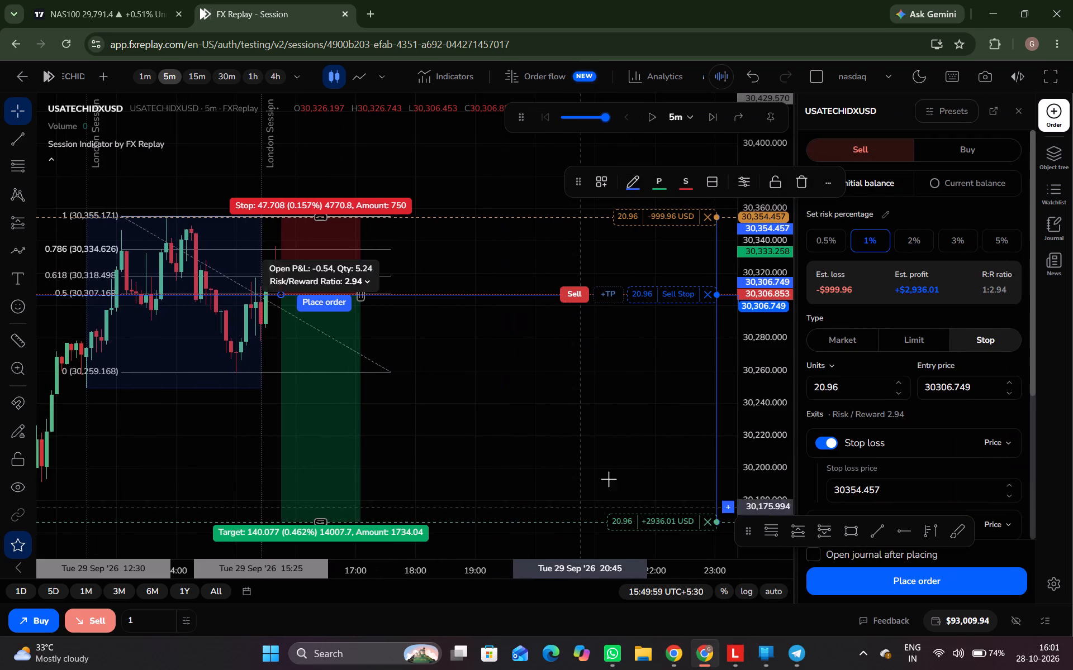
key(o)
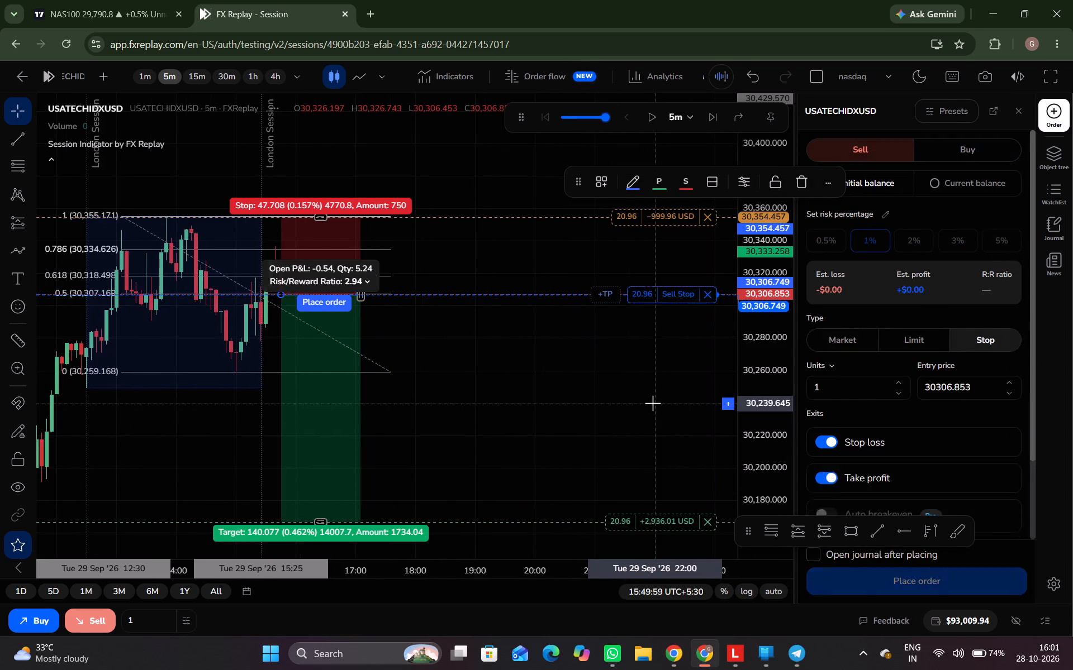
click(652, 380)
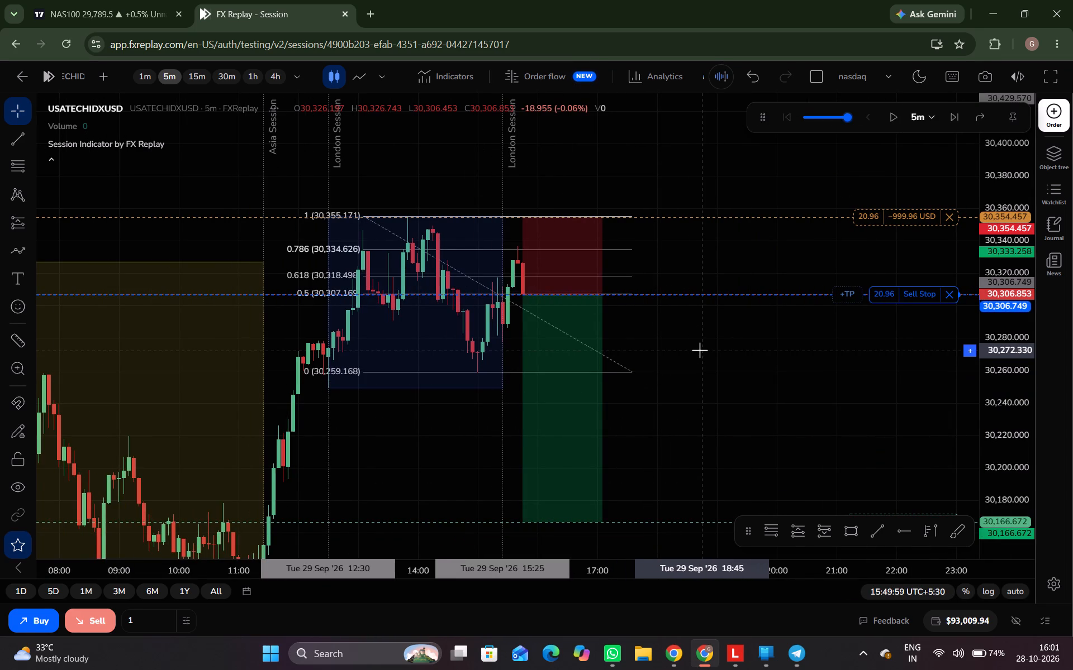
Advance the replay three 5-minute candles to 16:05 on 29 Sep.
key(ctrl+space)
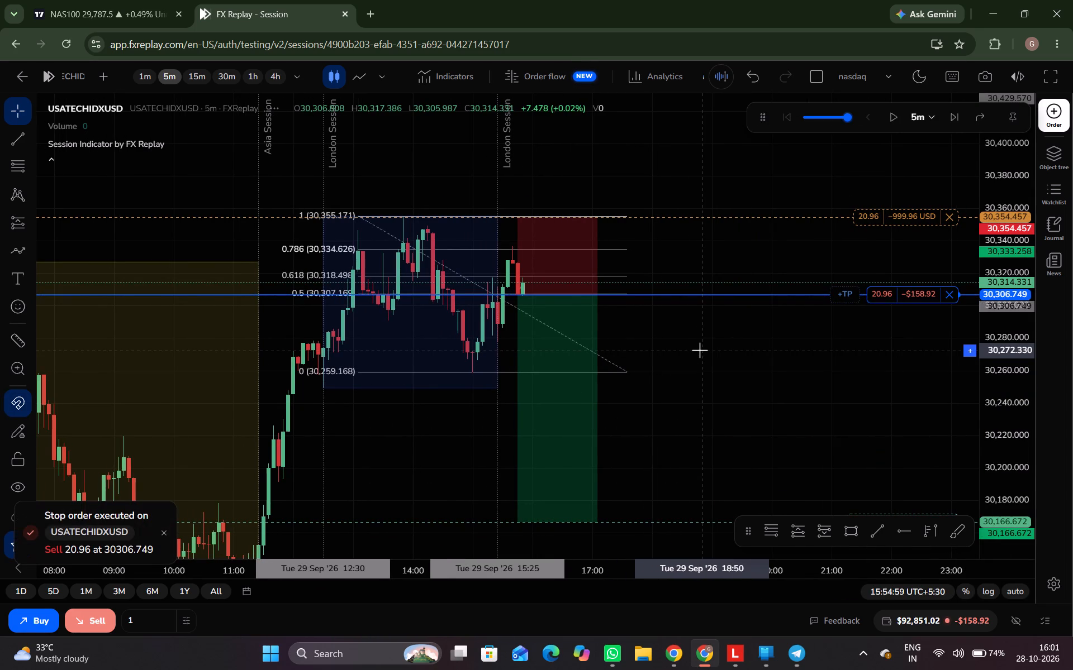
key(ctrl+space)
key(ctrl+space)
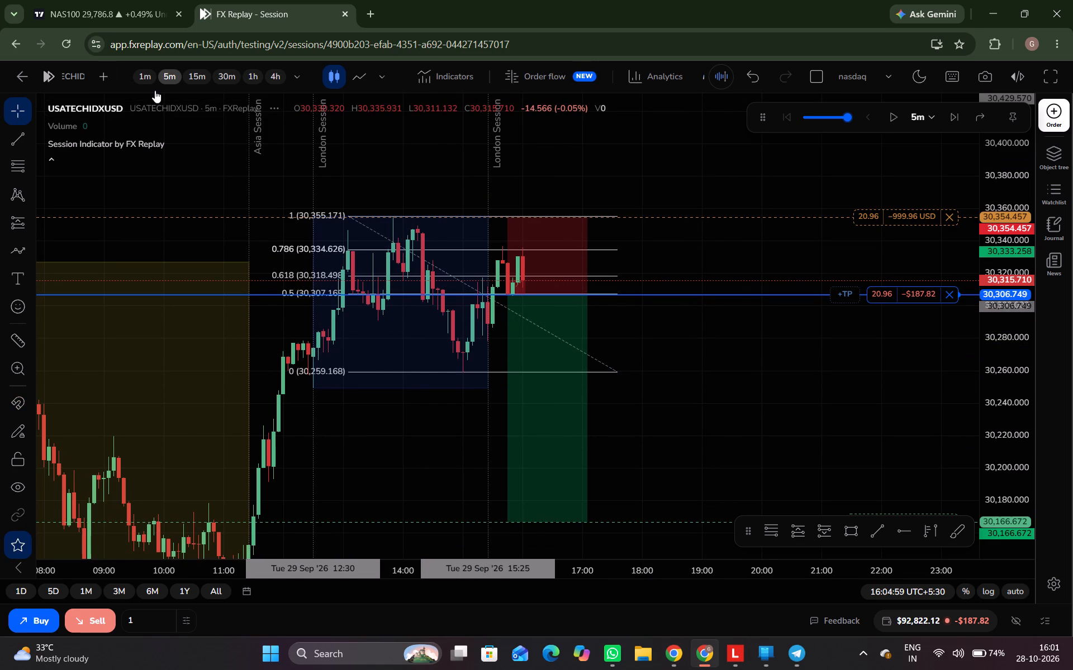
Switch to the 1-minute timeframe and advance the replay three candles to 16:08.
click(145, 80)
scroll(493, 362, down, 2)
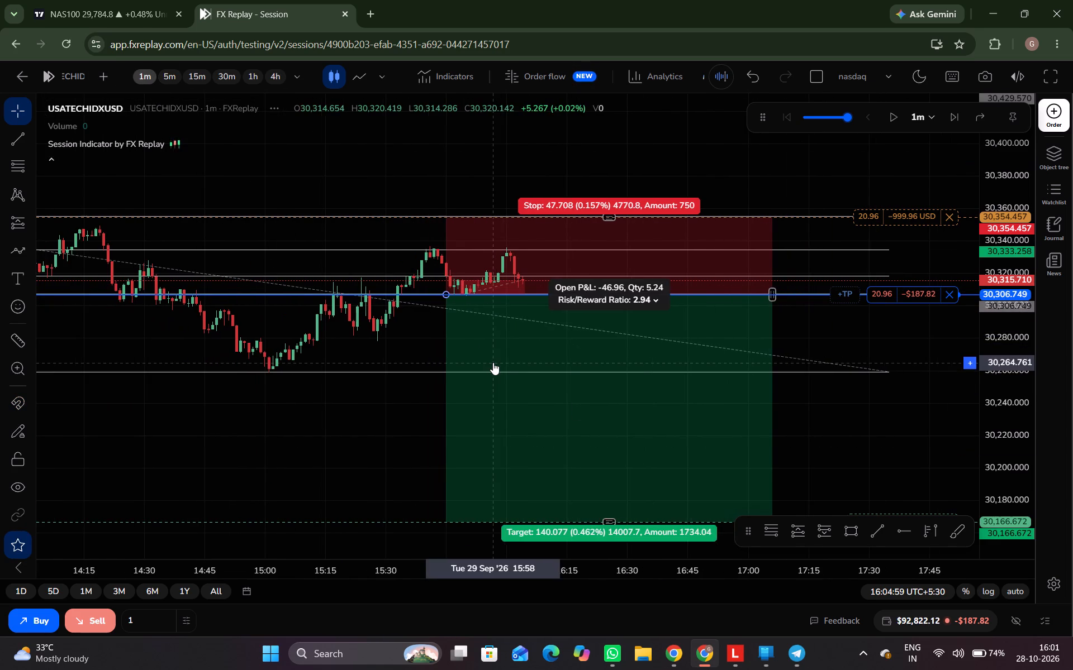
drag(872, 448, 824, 458)
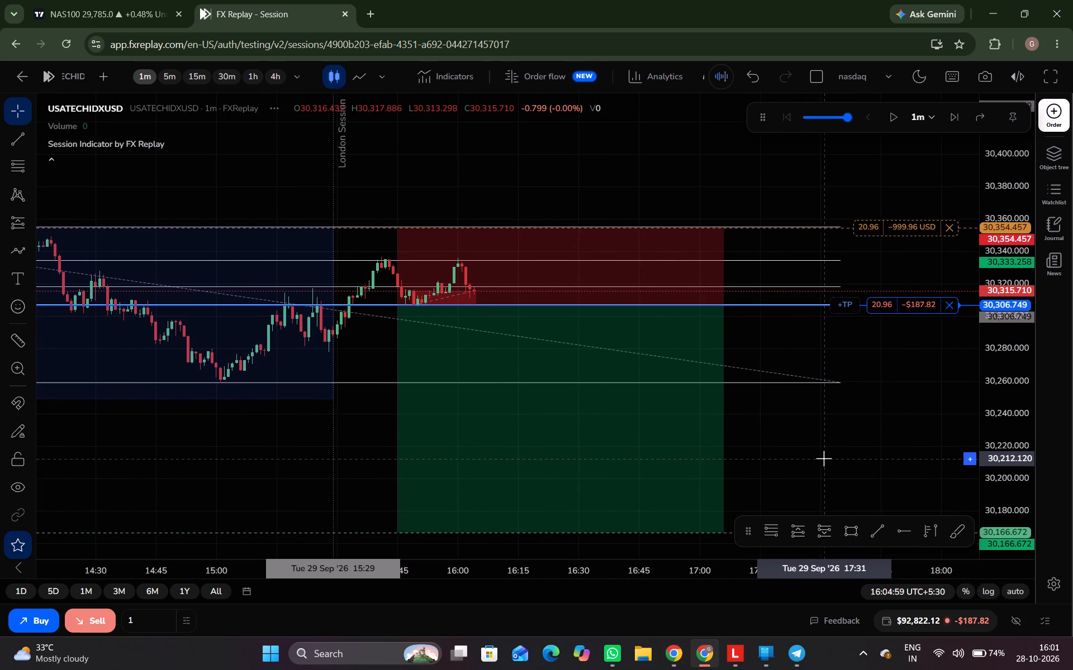
key(ctrl+space)
key(ctrl+space)
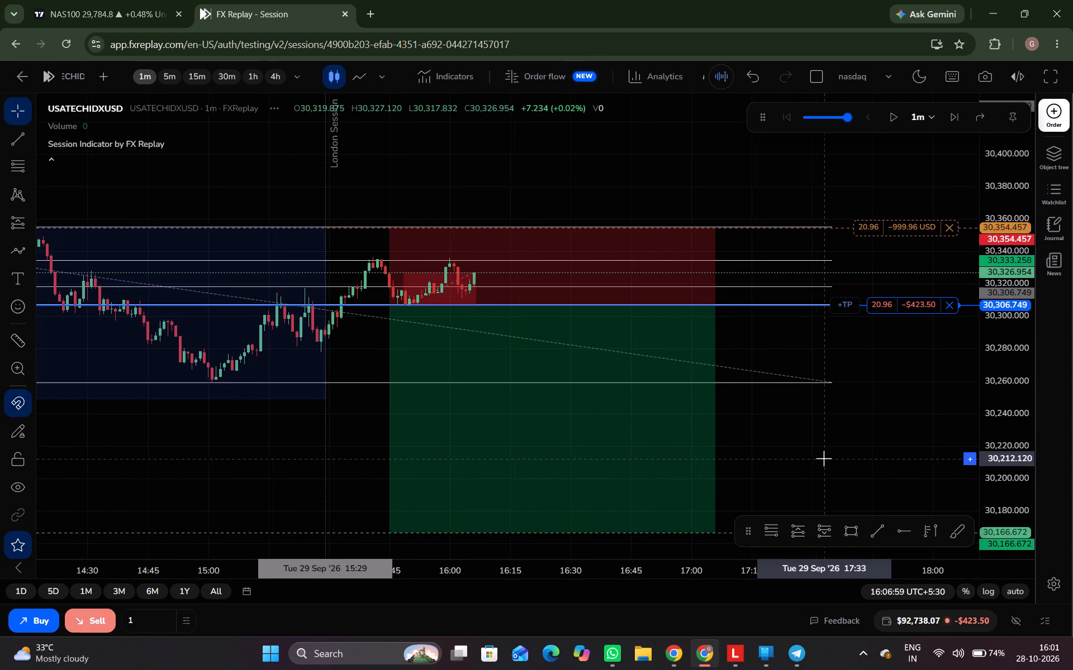
key(ctrl+space)
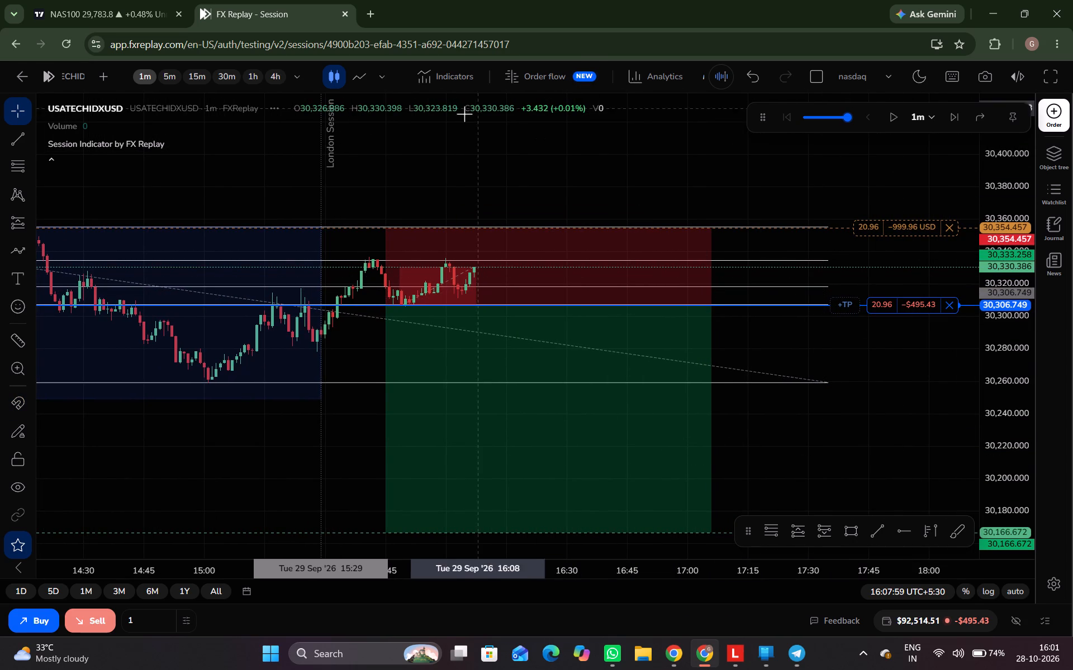
Return to the 5-minute timeframe and delete the Fibonacci retracement drawn over the London session.
click(163, 73)
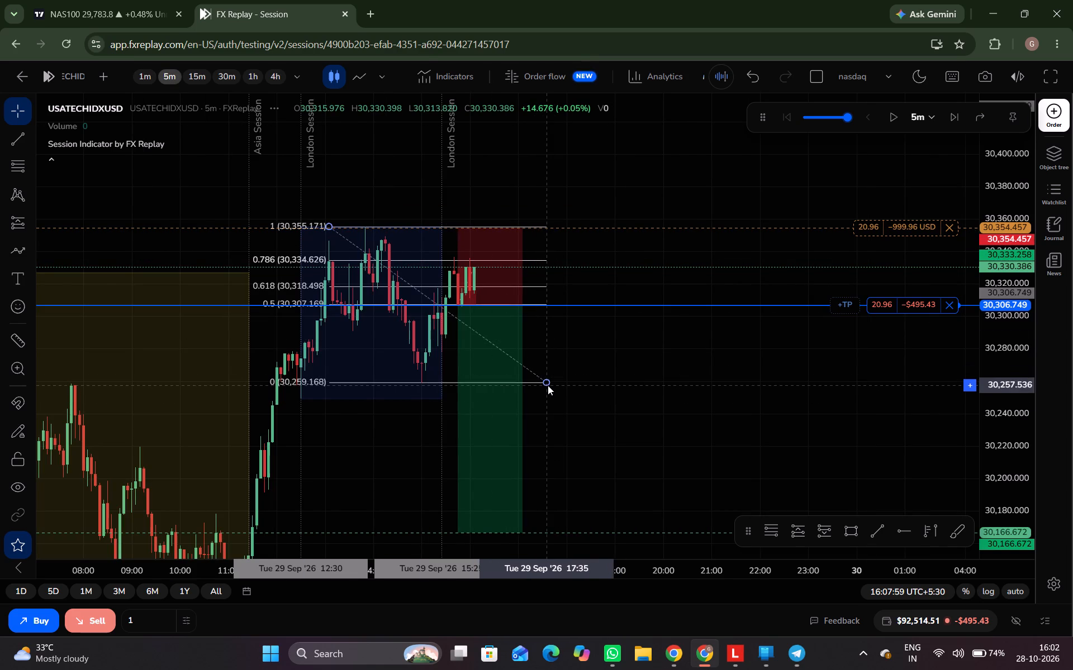
drag(548, 385, 446, 369)
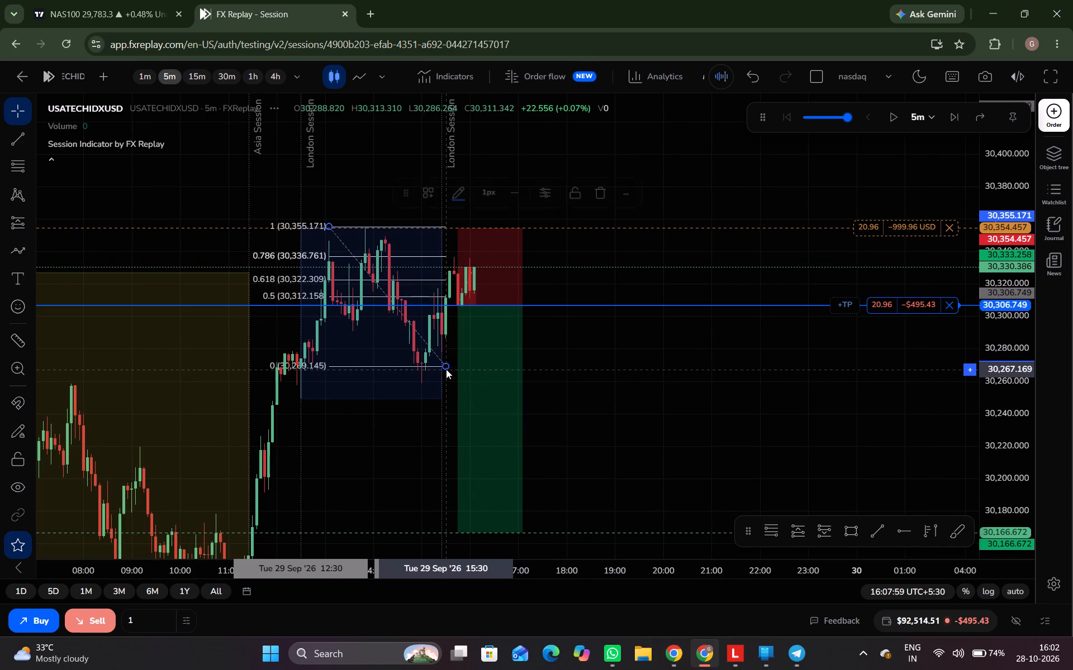
click(600, 193)
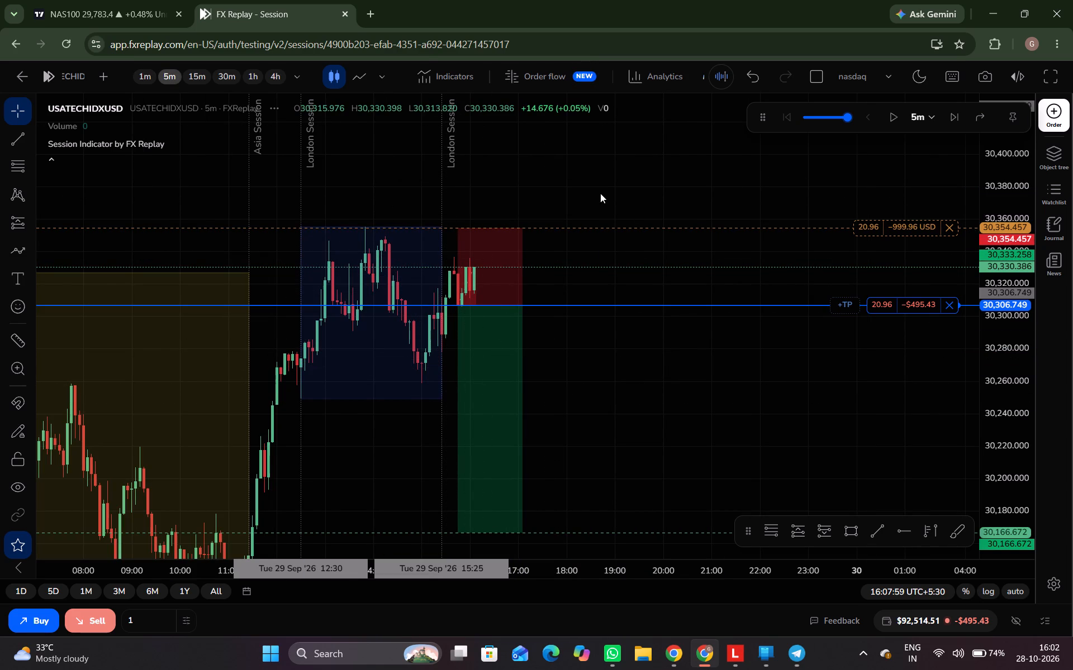
Move the short position drawing to an entry of 30,330.489 with target 30,190.412, and tighten its stop to 30,354.801.
drag(466, 329, 461, 309)
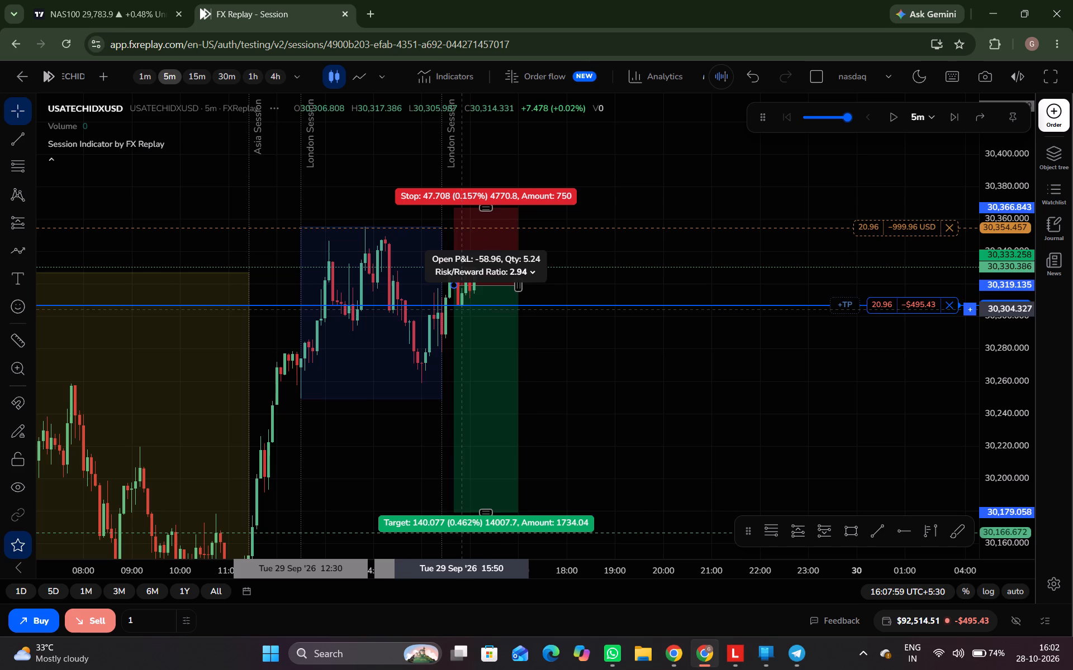
drag(461, 309, 479, 288)
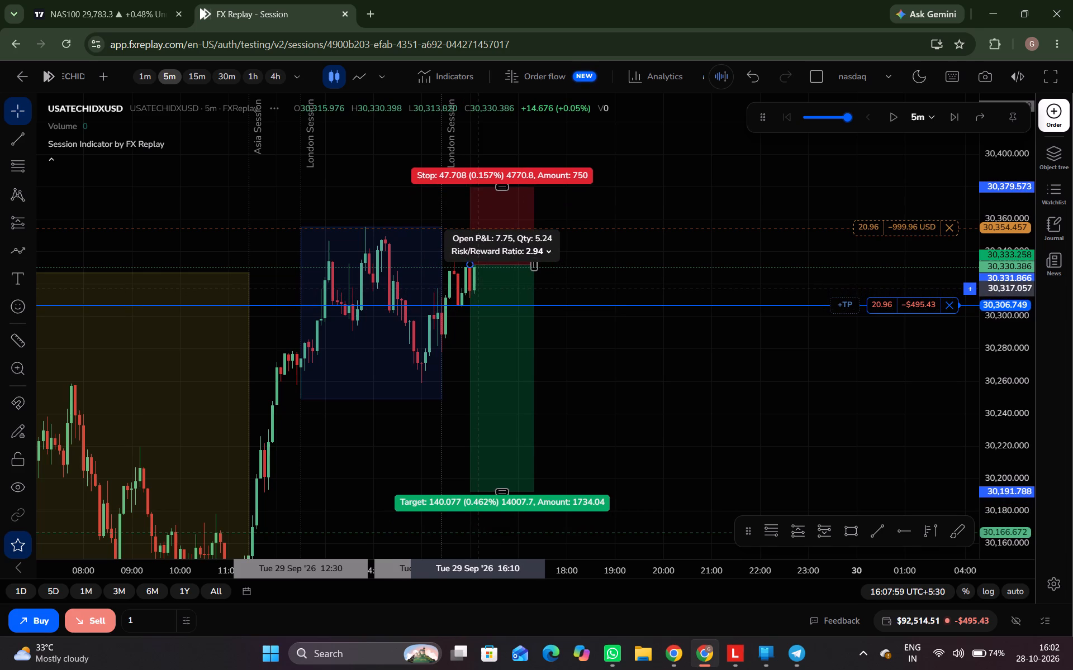
drag(479, 288, 479, 290)
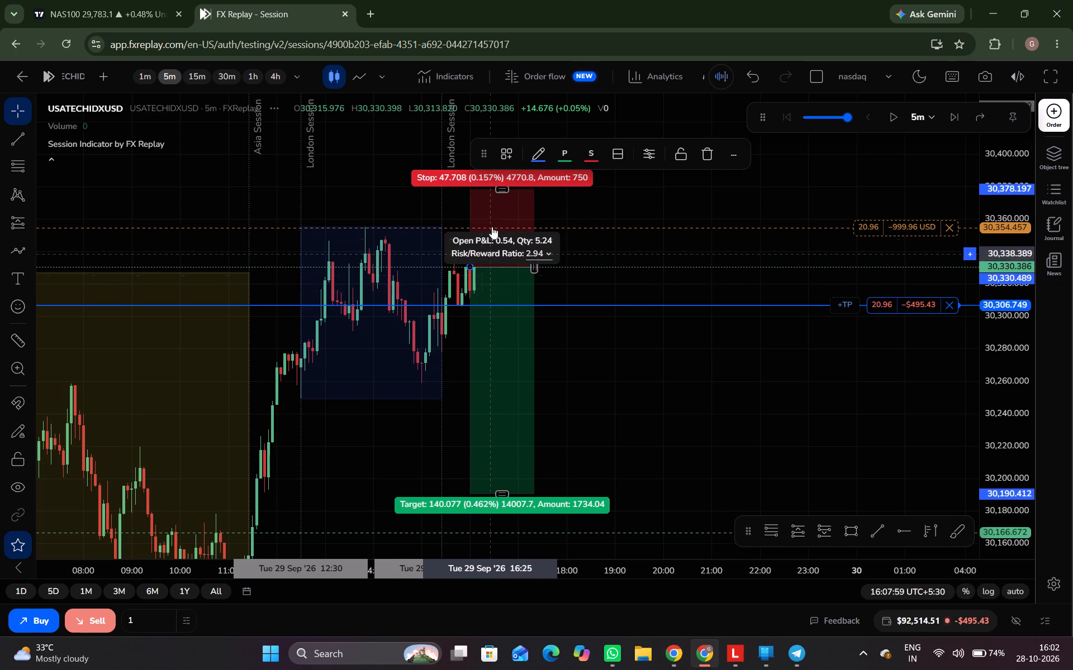
drag(500, 187, 482, 225)
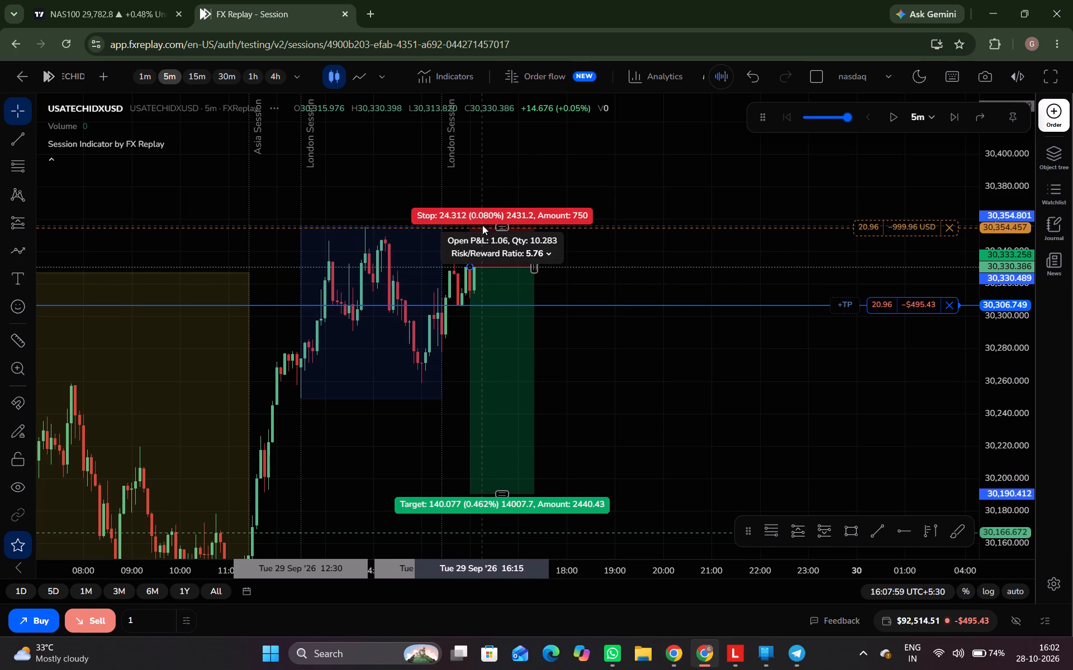
drag(482, 225, 483, 225)
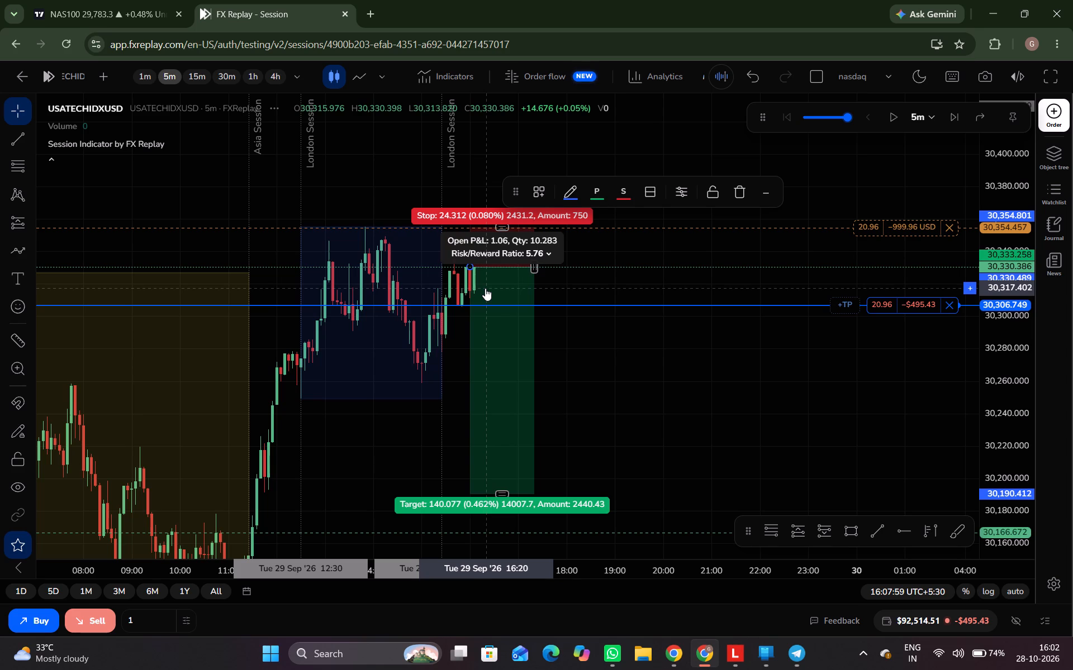
Place a sell limit order for 41.13 units at 30,330.489 with stop loss 30,354.801 and take profit 30,190.412.
key(alt+m)
key(o)
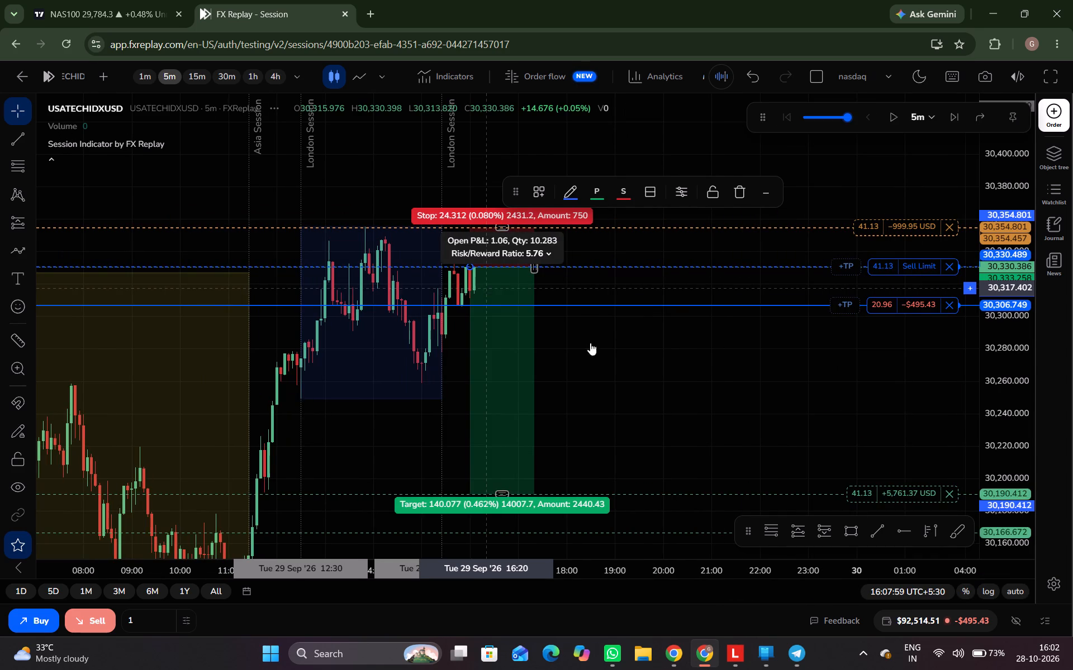
Advance the 5-minute replay to 16:30 on 29 Sep to play out both short trades.
drag(724, 437, 796, 365)
key(ctrl+space)
key(ctrl+space)
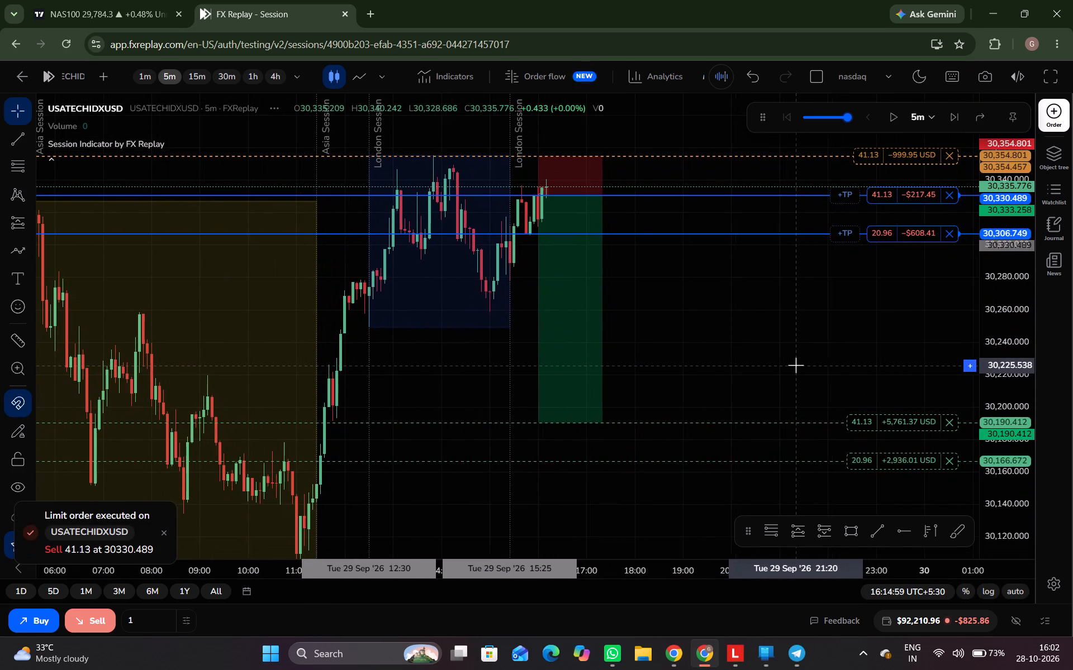
key(ctrl+space)
key(ctrl+space)
key(ctrl+space)
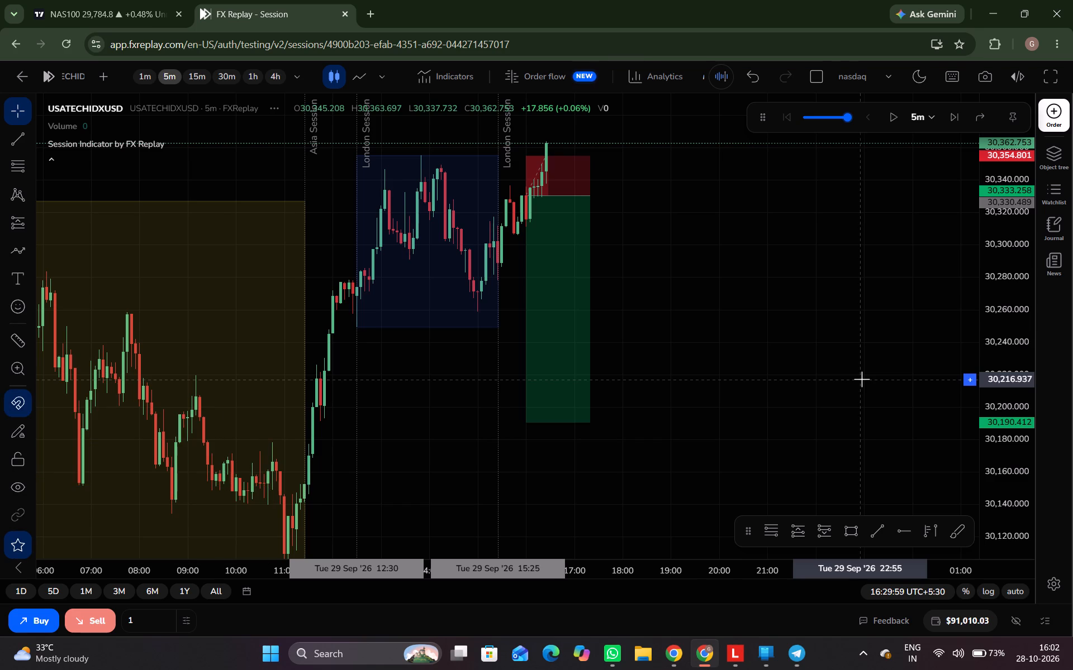
Advance the 5-minute replay through the New York session to 20:35 on 29 Sep.
key(ctrl+space)
key(ctrl+space)
key(ctrl+space)
key(ctrl+space)
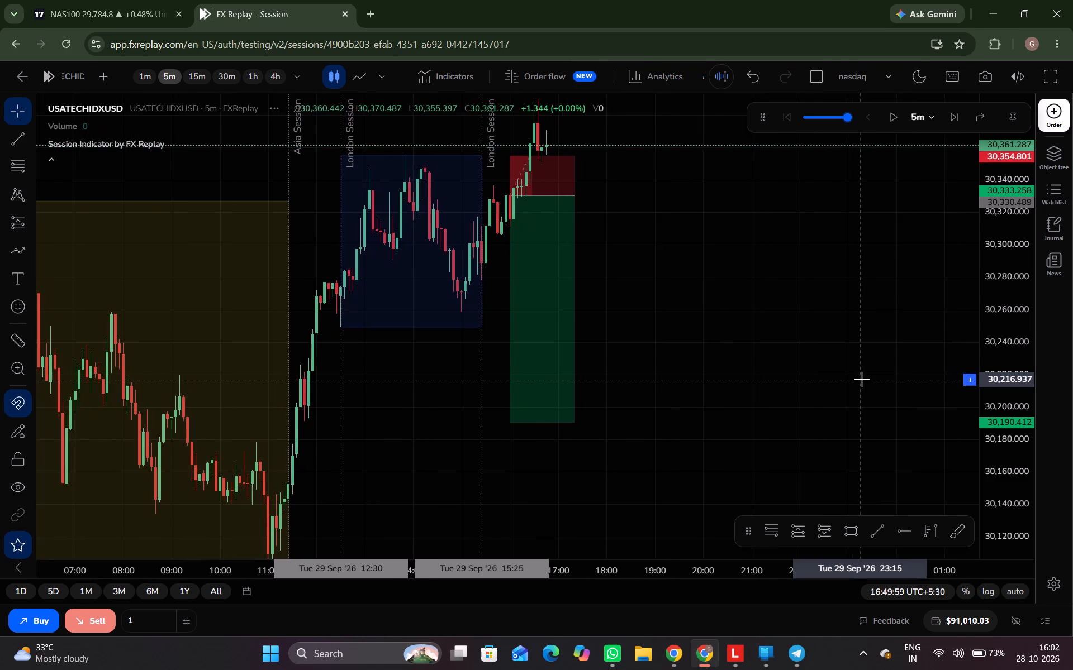
key(ctrl+space)
key(ctrl+space)
key(ctrl+space)
key(ctrl+space)
key(ctrl+space)
key(ctrl+space)
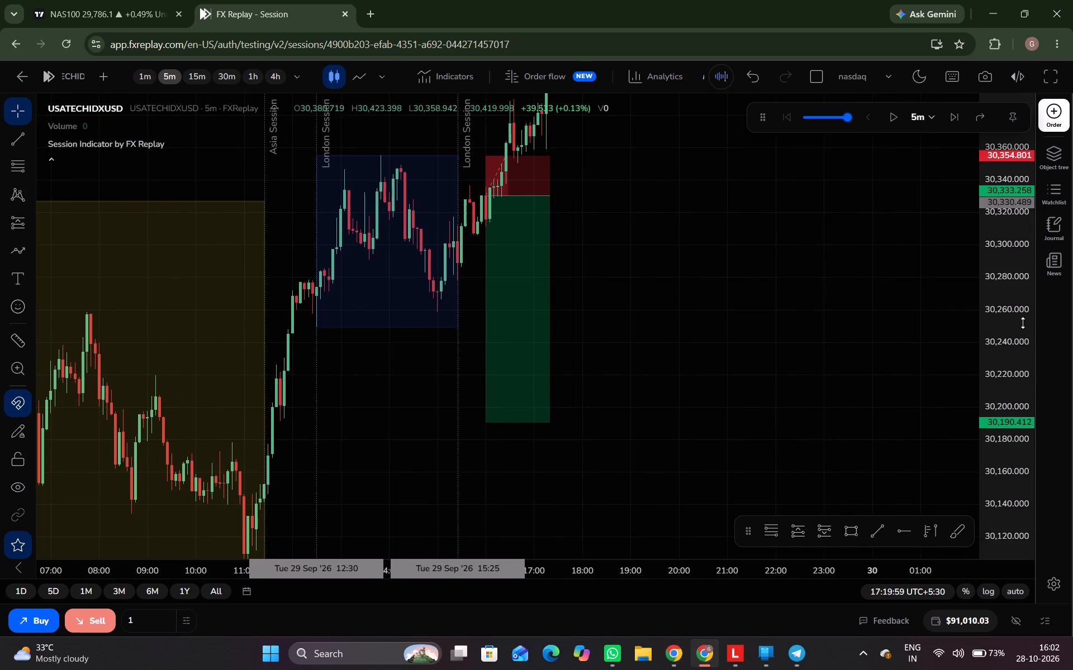
key(ctrl+space)
key(ctrl+space)
key(ctrl+space)
key(ctrl+space)
key(ctrl+space)
key(ctrl+space)
key(ctrl+space)
key(ctrl+space)
key(ctrl+space)
key(ctrl+space)
key(ctrl+space)
key(ctrl+space)
key(ctrl+space)
key(ctrl+space)
key(ctrl+space)
key(ctrl+space)
key(ctrl+space)
key(ctrl+space)
key(ctrl+space)
key(ctrl+space)
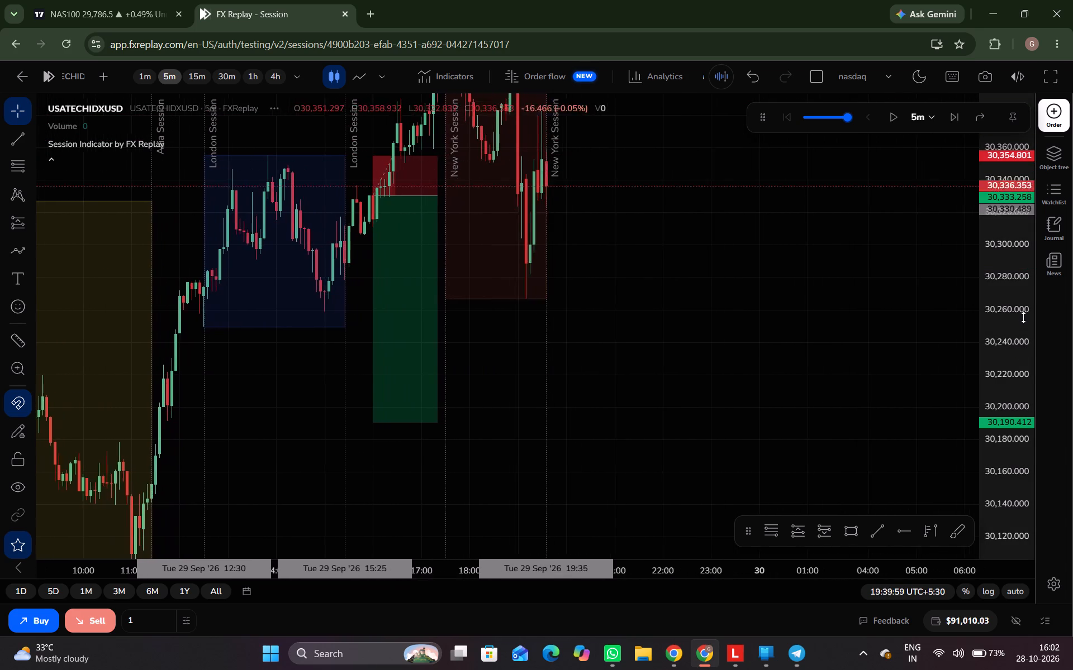
Examine the 29 Sep New York session's price action against the Asia and London sessions and the short trade area.
ctrl+click(1023, 317)
click(1023, 317)
drag(1023, 317, 1024, 357)
drag(792, 318, 716, 430)
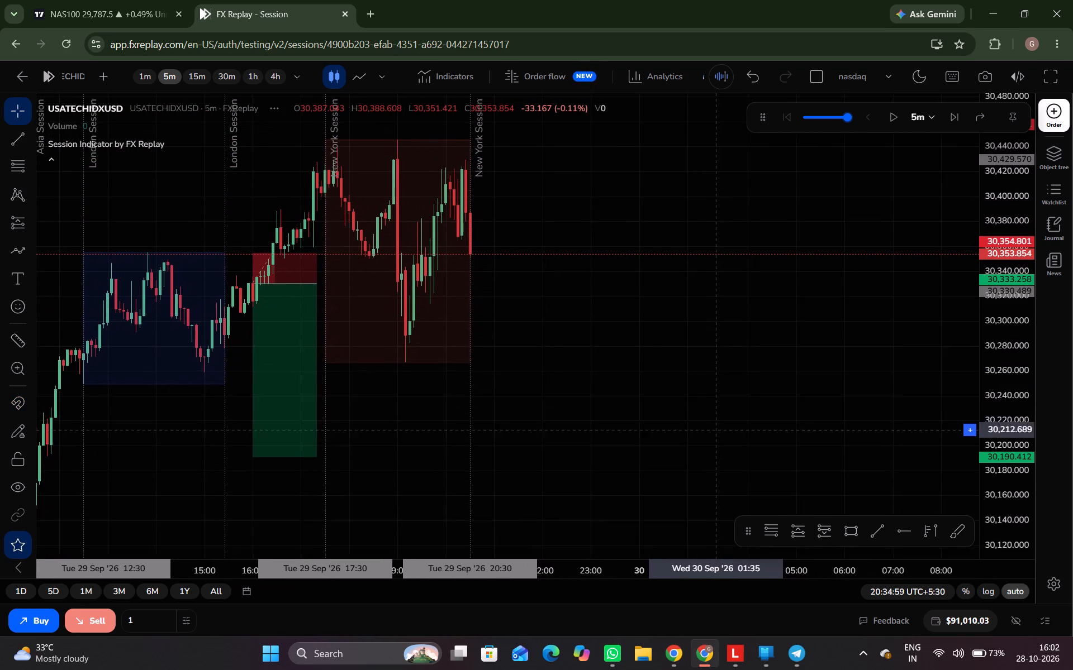
drag(716, 430, 720, 439)
scroll(720, 439, down, 1)
drag(526, 342, 502, 496)
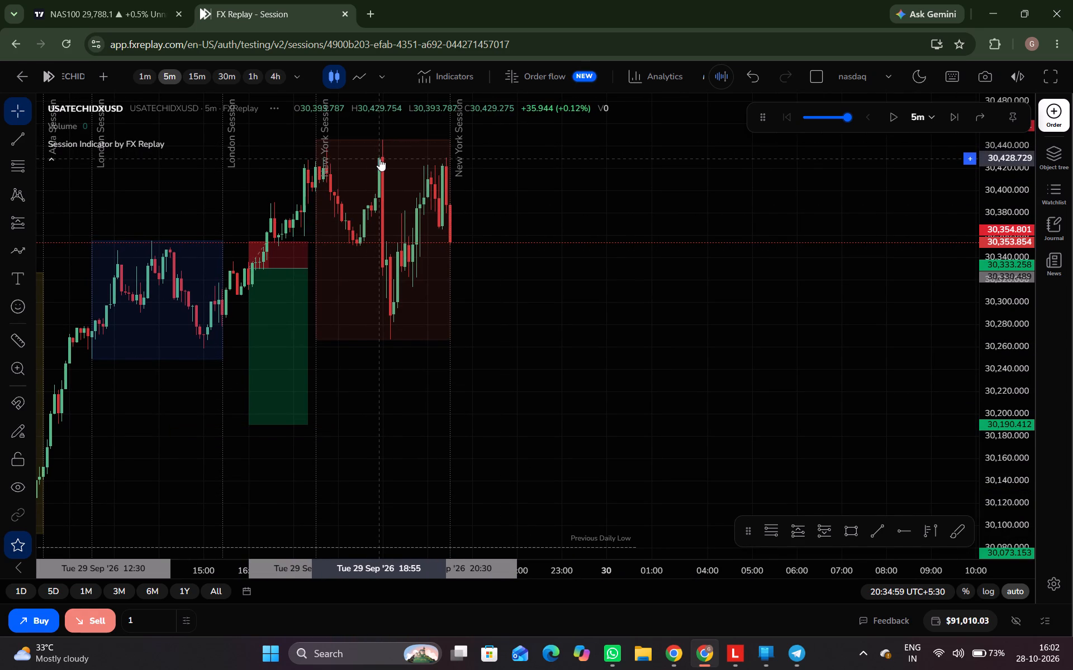
scroll(402, 587, down, 2)
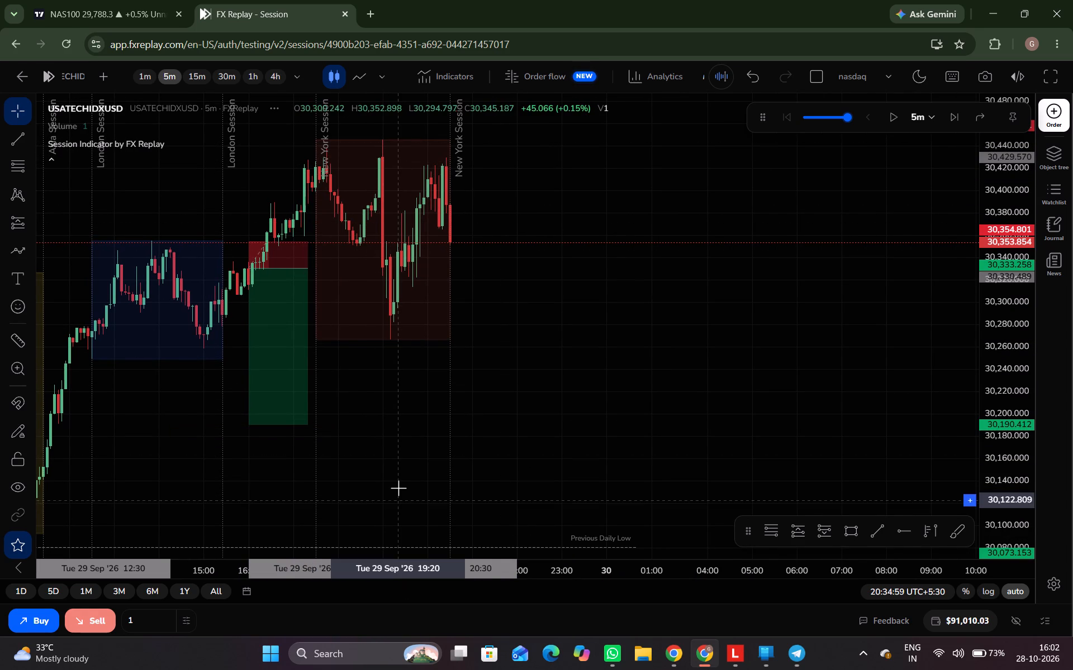
scroll(398, 488, down, 1)
scroll(402, 441, down, 1)
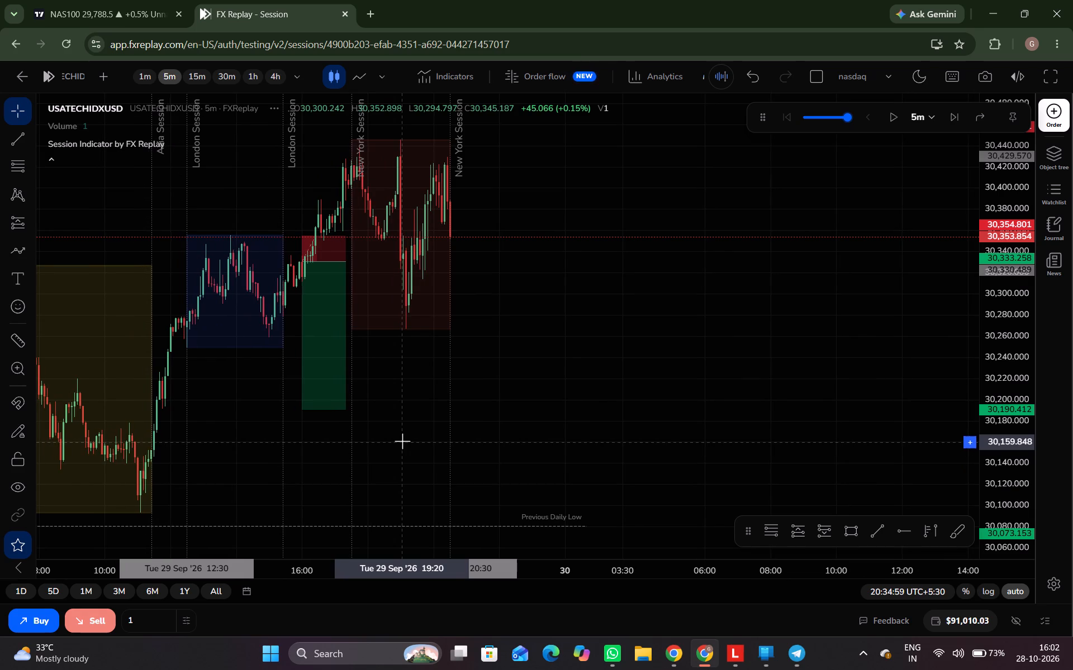
drag(402, 441, 496, 538)
drag(1024, 310, 1004, 360)
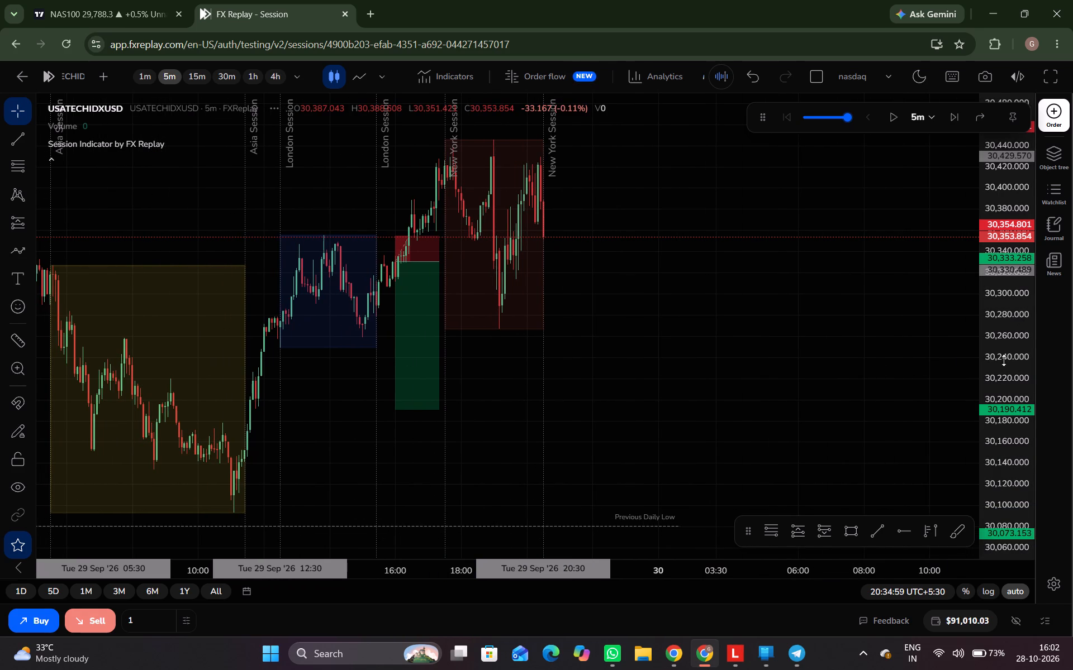
Switch to the 15-minute timeframe and advance the replay through the Asia session to 12:15 on 30 Sep.
drag(1004, 360, 999, 405)
drag(733, 309, 789, 349)
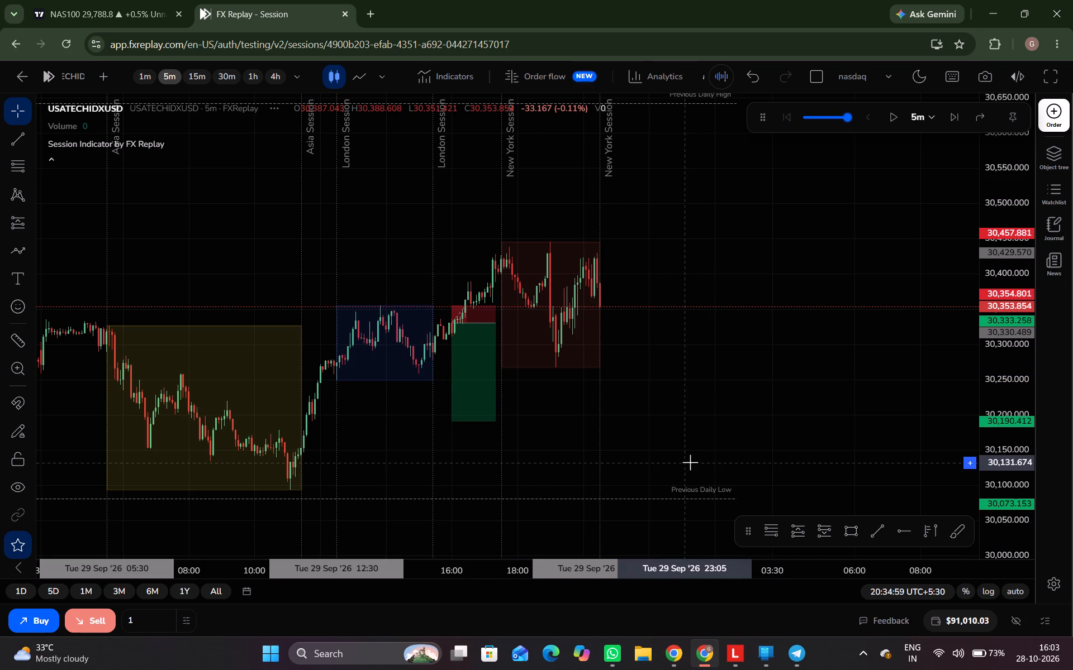
drag(690, 462, 411, 421)
scroll(373, 392, down, 5)
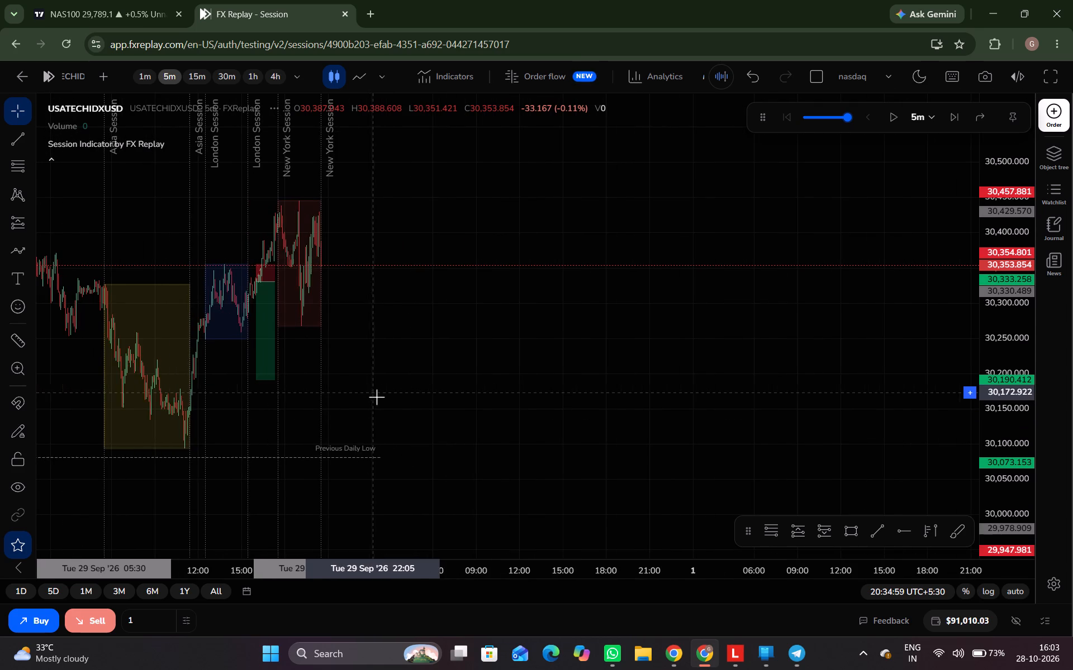
scroll(295, 404, up, 7)
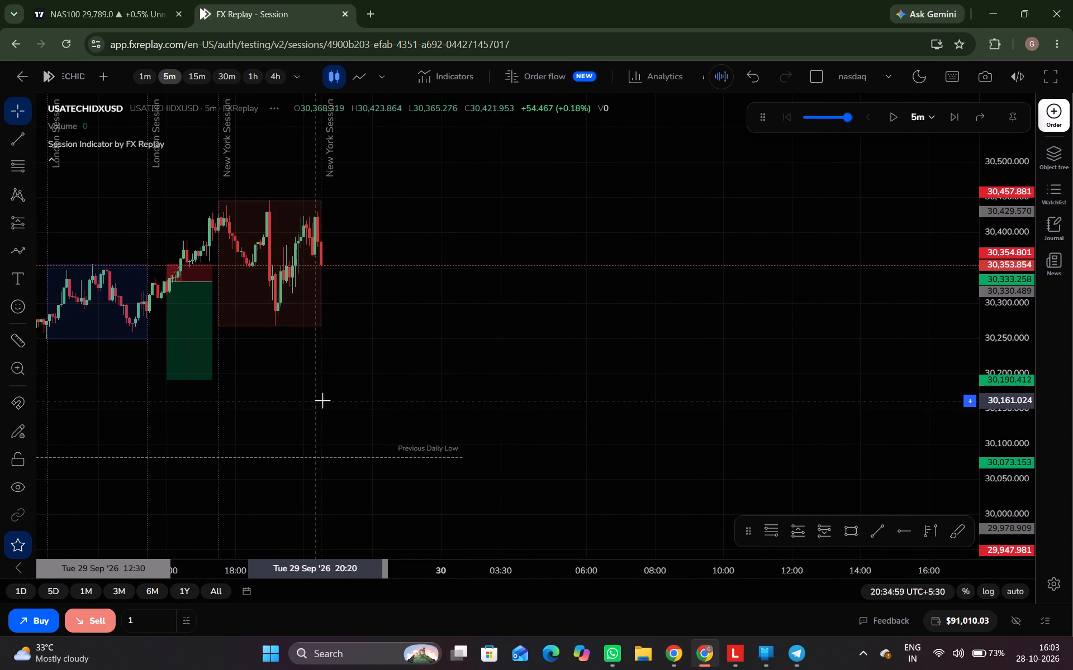
click(192, 76)
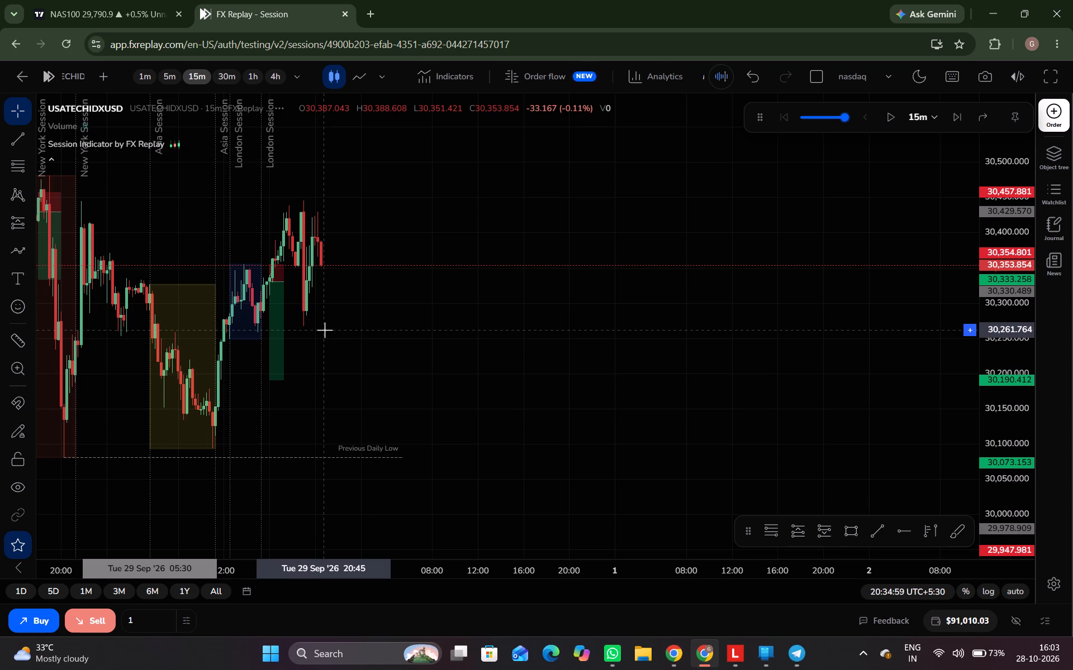
key(ctrl+space)
key(ctrl+space)
key(ctrl+space)
key(ctrl+space)
key(ctrl+space)
key(ctrl+space)
key(ctrl+space)
key(ctrl+space)
key(ctrl+space)
key(ctrl+space)
key(ctrl+space)
key(ctrl+space)
key(ctrl+space)
key(ctrl+space)
key(ctrl+space)
key(ctrl+space)
key(ctrl+space)
key(ctrl+space)
key(ctrl+space)
key(ctrl+space)
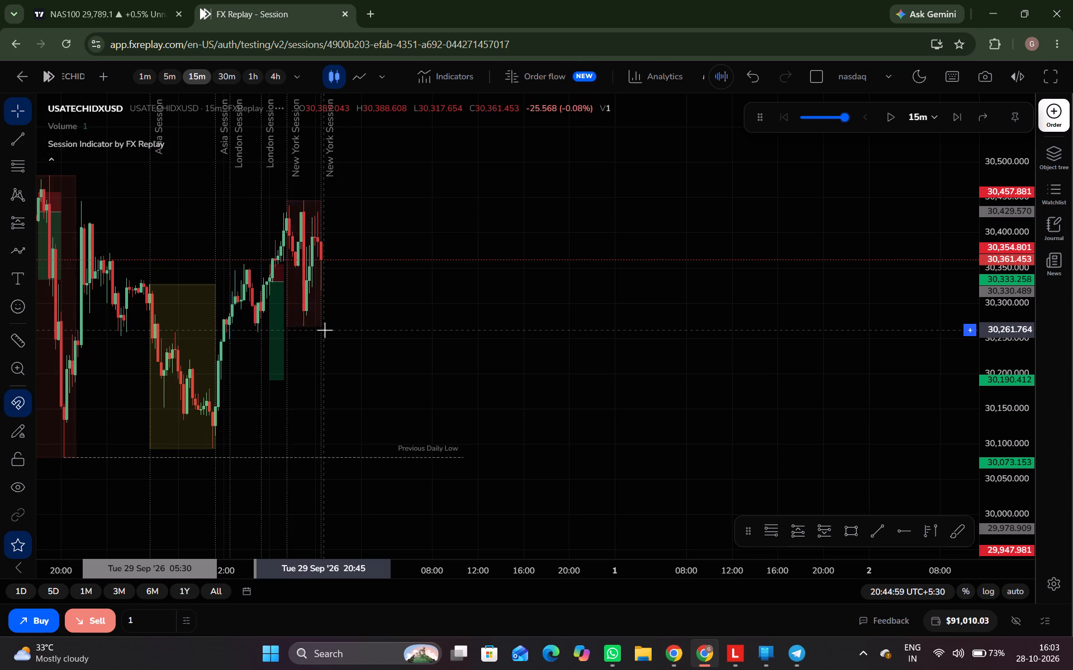
key(ctrl+space)
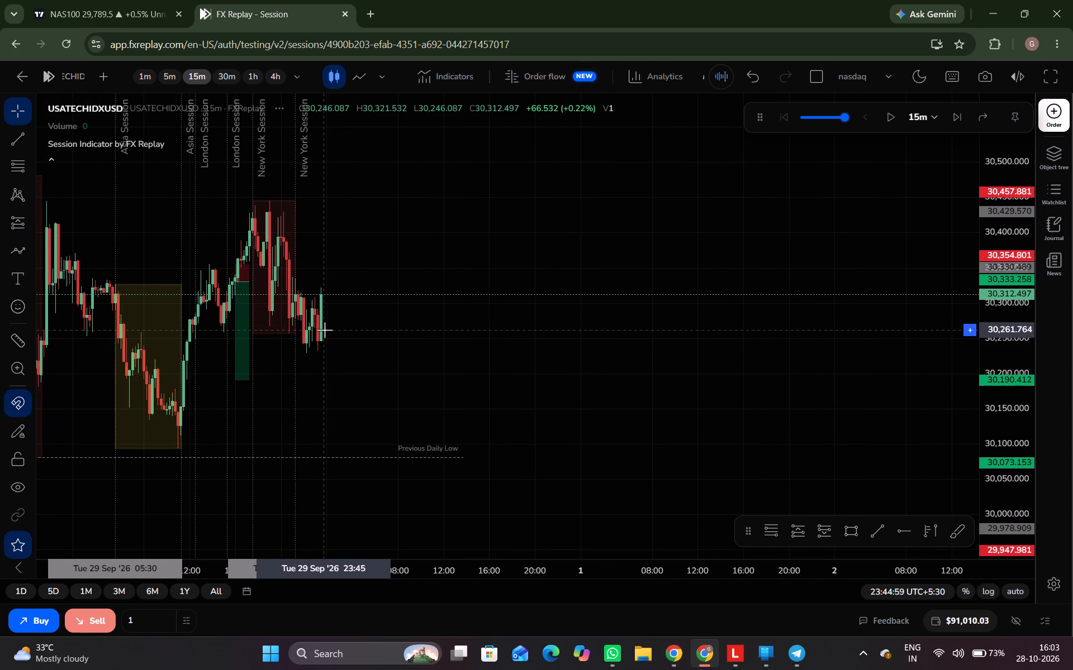
key(ctrl+space)
key(ctrl+space)
key(ctrl+space)
key(ctrl+space)
key(ctrl+space)
key(ctrl+space)
key(ctrl+space)
key(ctrl+space)
key(ctrl+space)
key(ctrl+space)
key(ctrl+space)
key(ctrl+space)
key(ctrl+space)
key(ctrl+space)
key(ctrl+space)
key(ctrl+space)
key(ctrl+space)
key(ctrl+space)
key(ctrl+space)
key(ctrl+space)
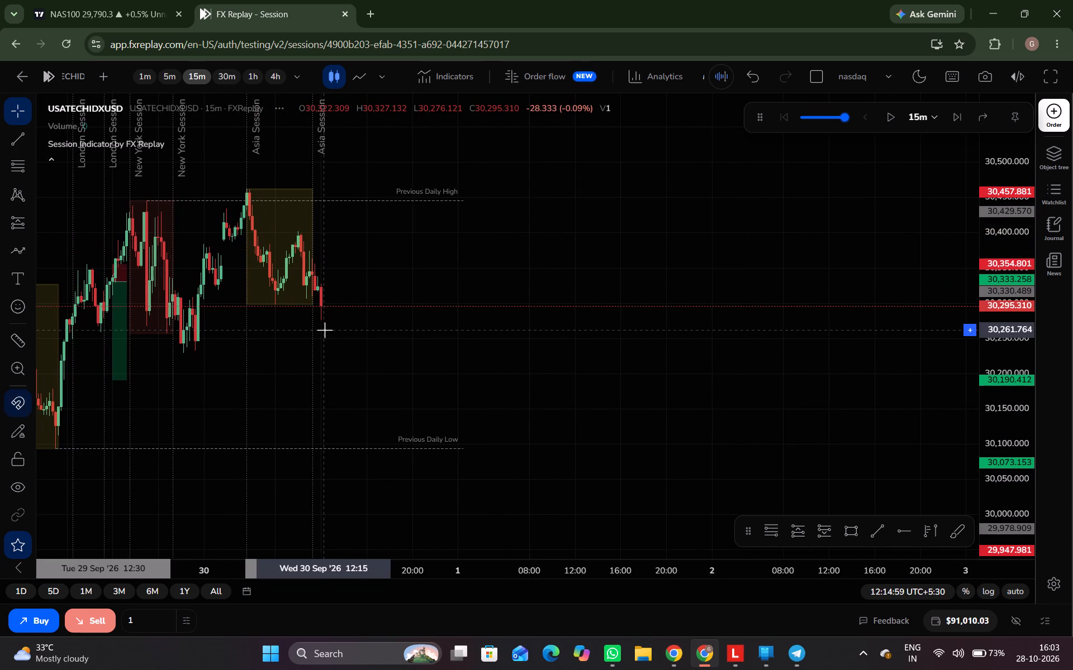
Advance the 15-minute replay through the London session to 15:30 on 30 Sep.
key(ctrl+space)
key(ctrl+space)
key(ctrl+space)
key(ctrl+space)
key(ctrl+space)
key(ctrl+space)
key(ctrl+space)
key(ctrl+space)
key(ctrl+space)
key(ctrl+space)
key(ctrl+space)
key(ctrl+space)
key(ctrl+space)
key(ctrl+space)
key(ctrl+space)
key(ctrl+space)
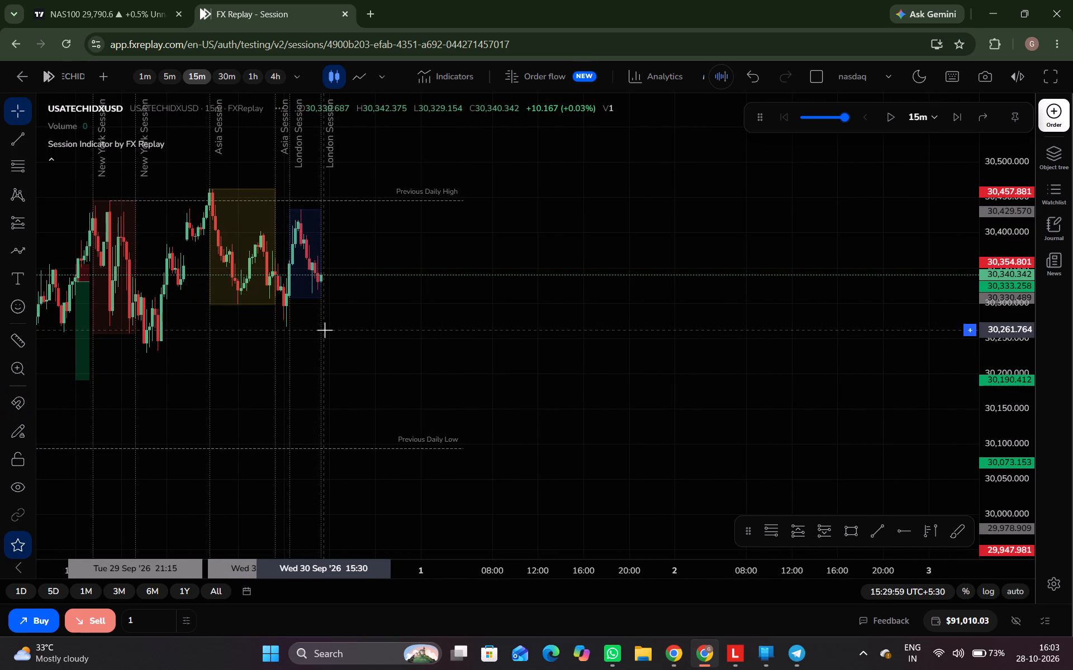
Examine the recent price structure, then the 30 Sep Asia and London sessions on the 5-minute timeframe.
scroll(325, 330, down, 8)
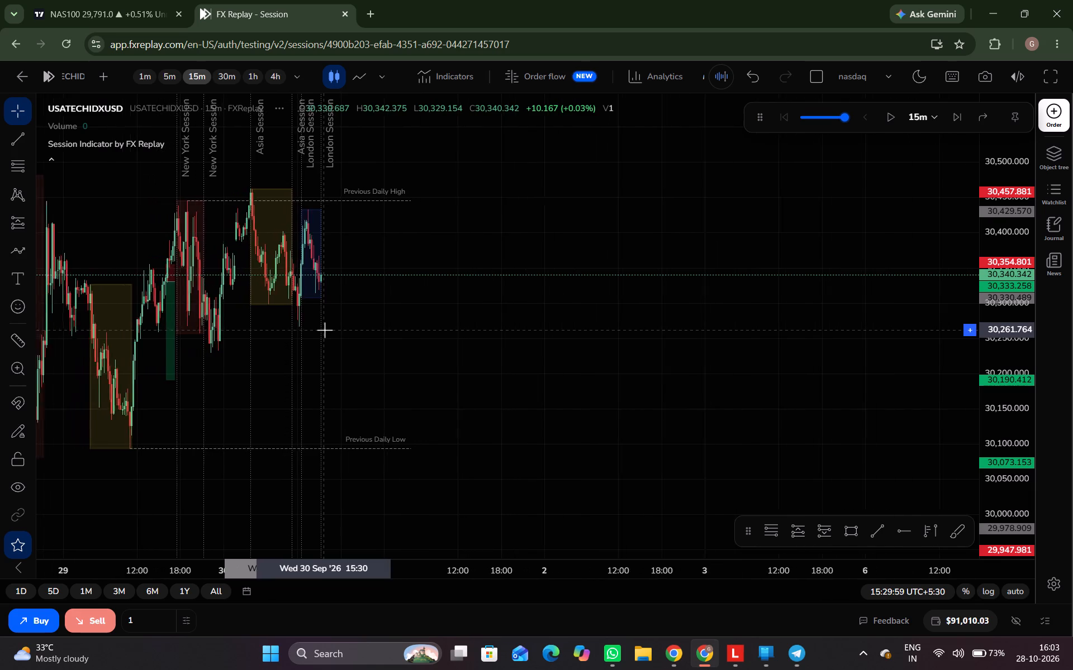
scroll(325, 330, down, 3)
drag(987, 303, 996, 429)
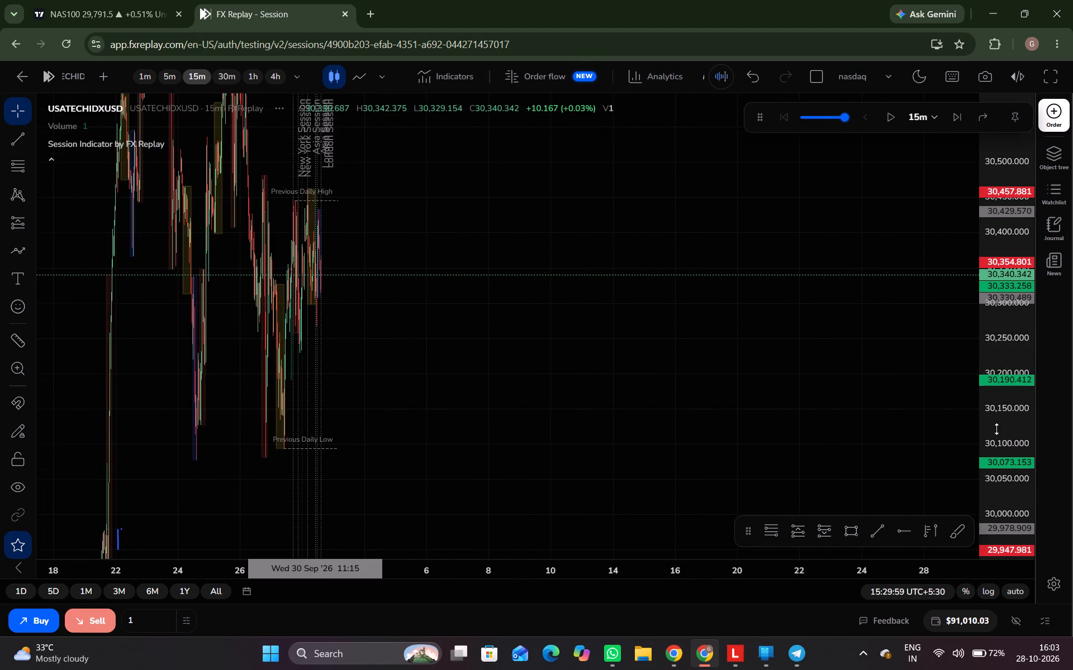
drag(996, 429, 867, 185)
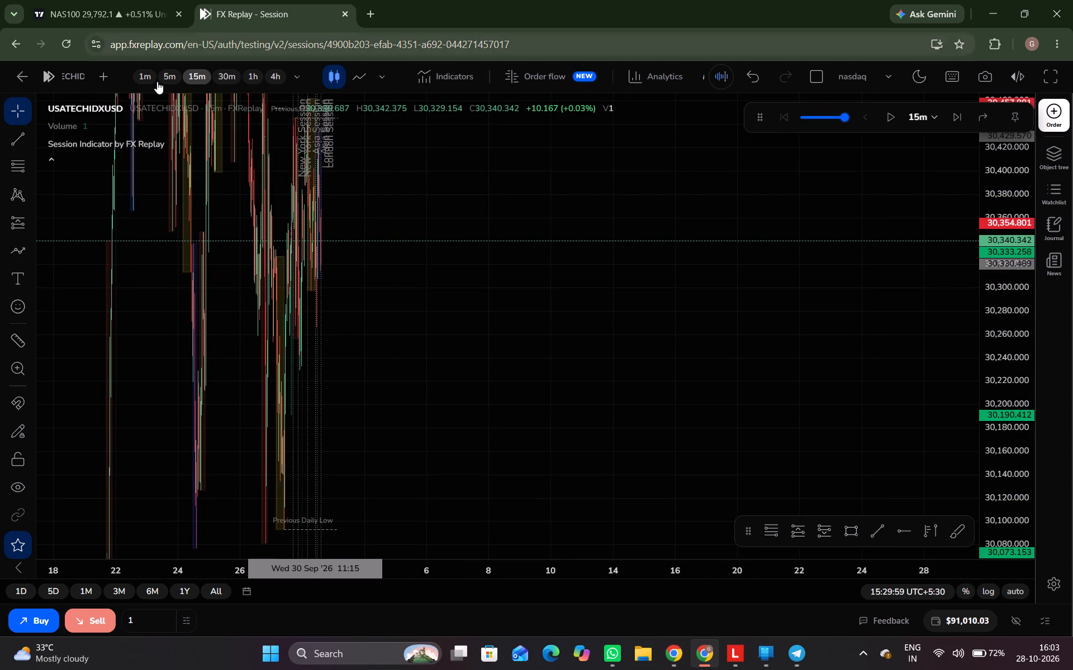
click(170, 81)
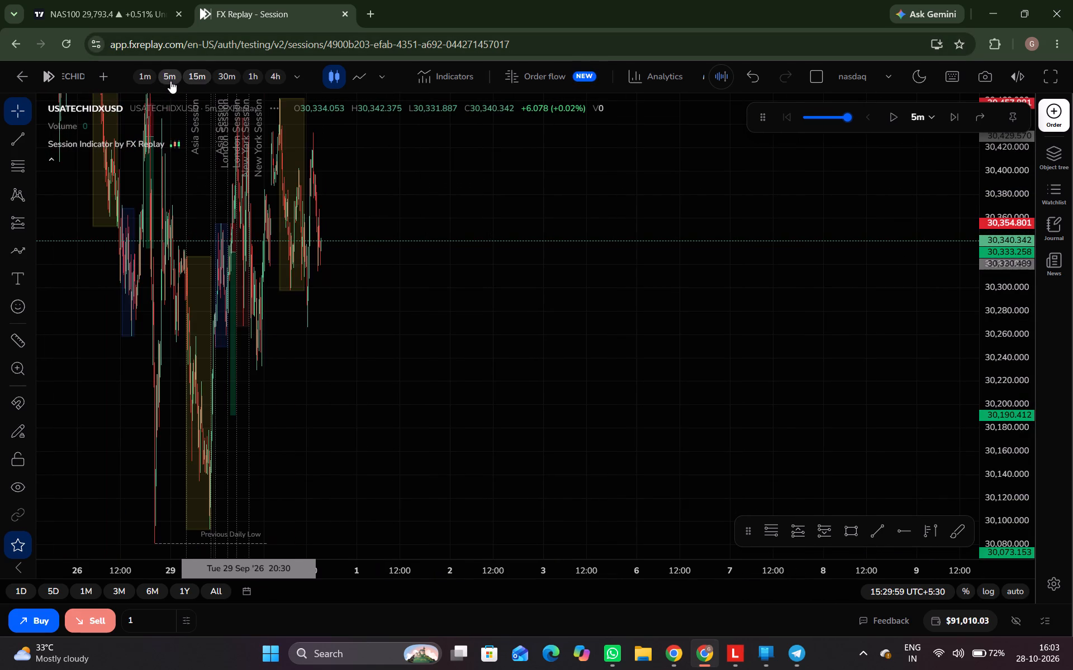
drag(321, 435, 687, 360)
scroll(687, 360, up, 5)
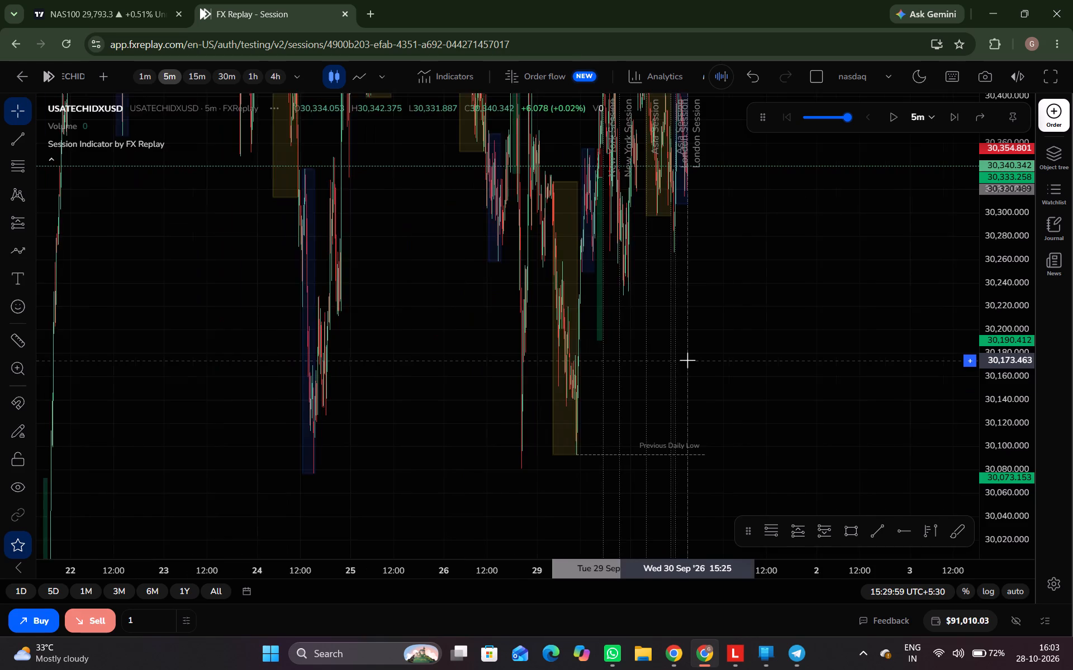
scroll(687, 360, up, 5)
drag(635, 247, 563, 428)
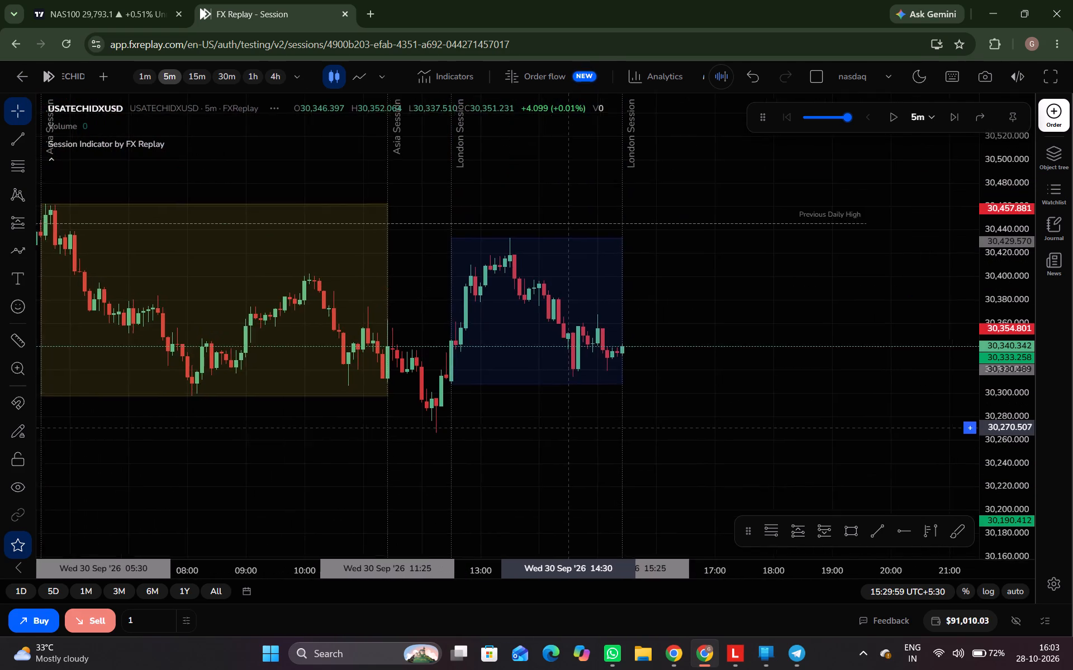
drag(563, 428, 518, 452)
scroll(518, 452, down, 5)
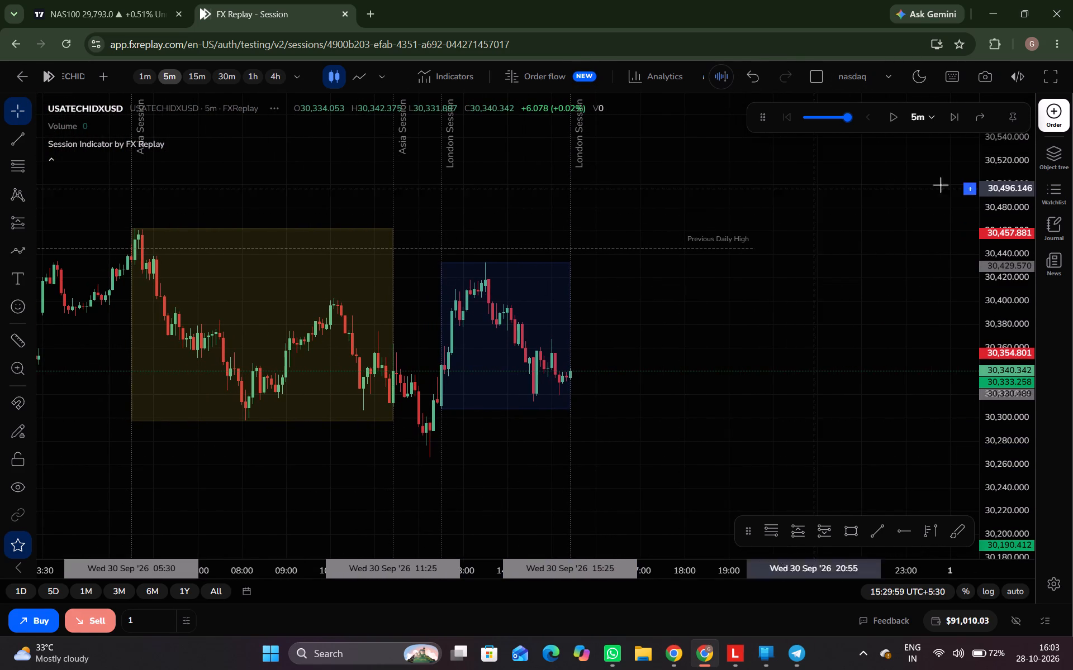
Advance the 5-minute replay into the New York session to 18:15 on 30 Sep.
triple_click(957, 114)
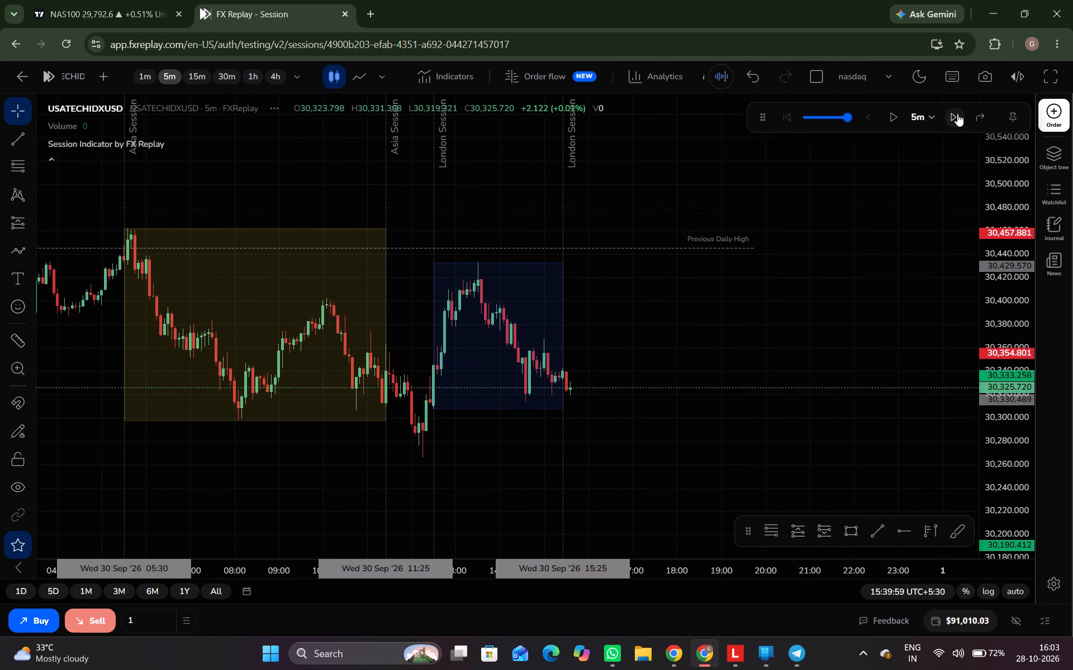
triple_click(957, 114)
triple_click(957, 114)
triple_click(957, 114)
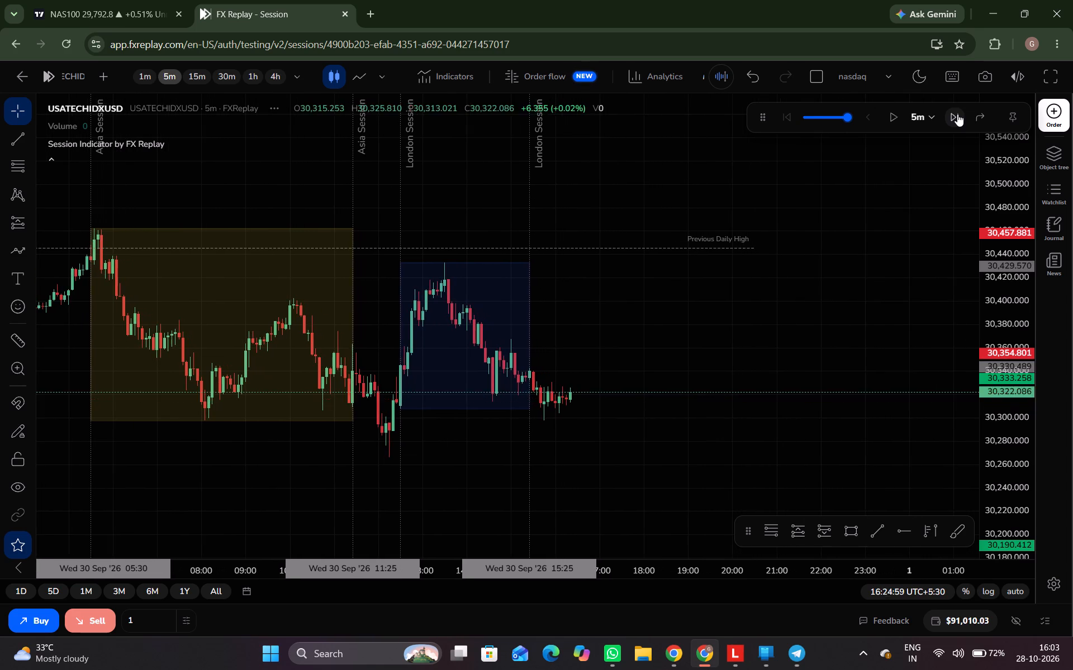
triple_click(957, 114)
triple_click(957, 114)
triple_click(957, 114)
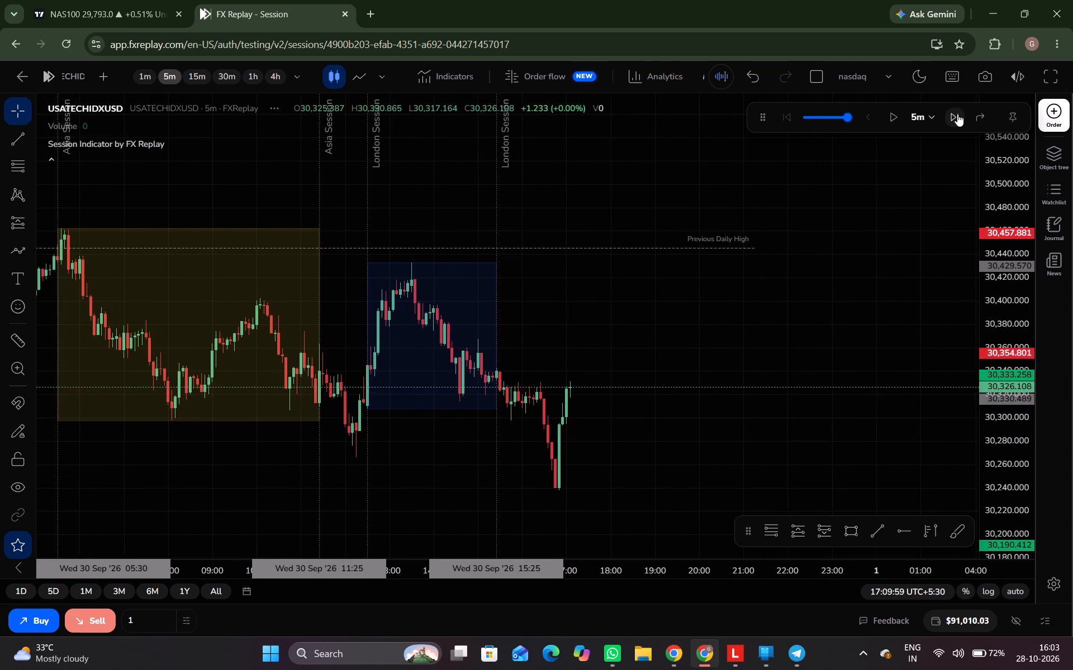
triple_click(957, 114)
triple_click(957, 114)
triple_click(957, 114)
triple_click(957, 114)
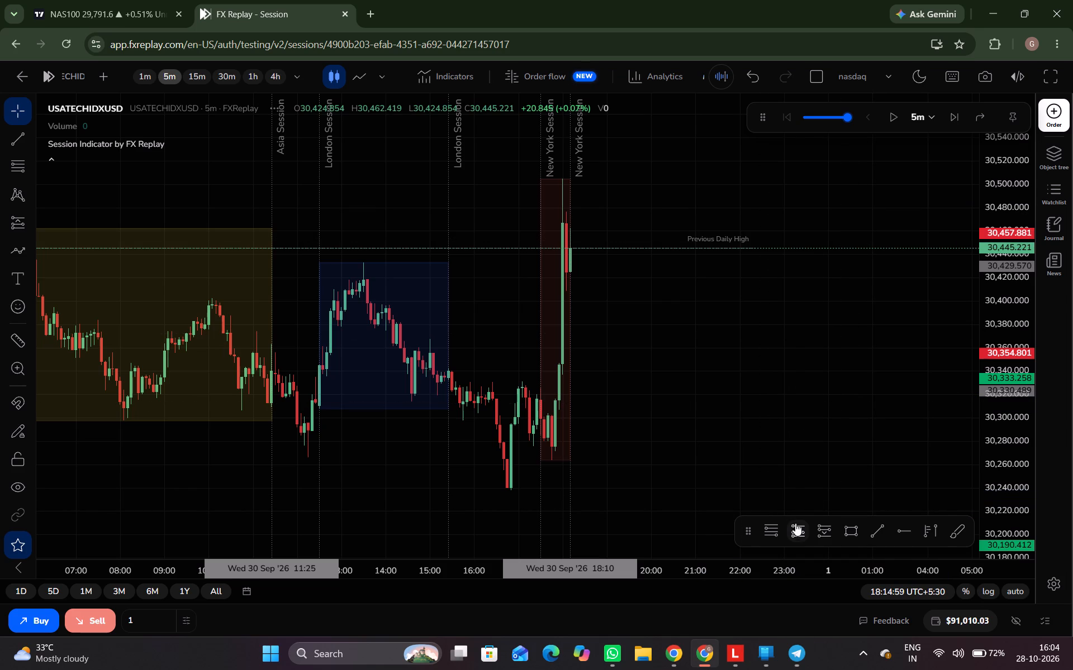
Draw a short position at the previous daily high with entry 30,445.473, stop 30,505.444 and target 30,237.092.
click(823, 532)
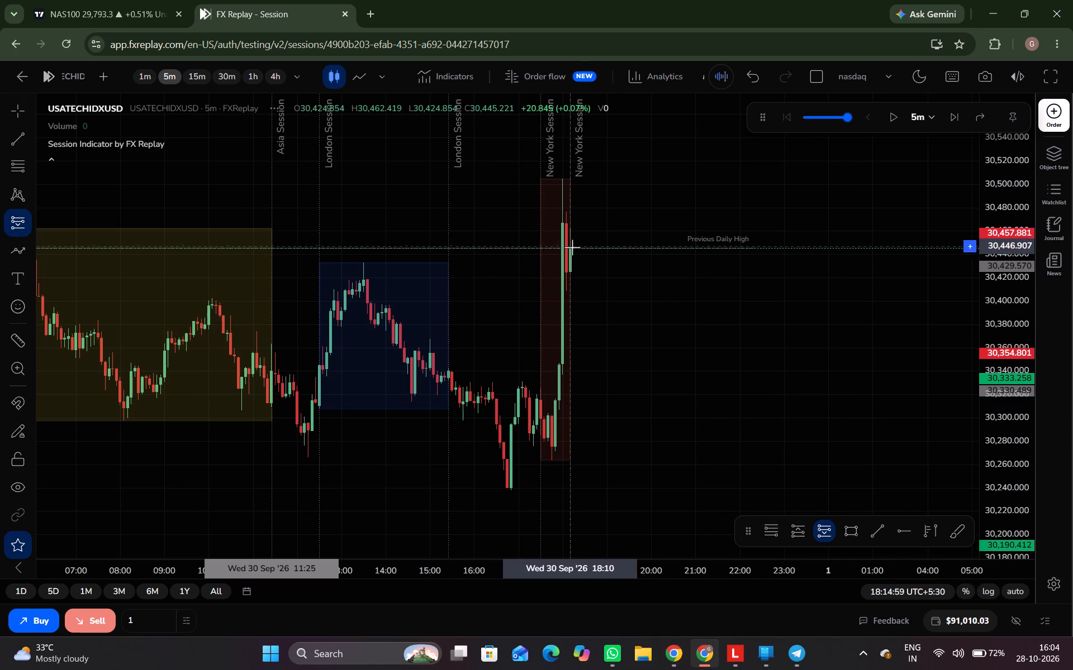
drag(571, 247, 571, 231)
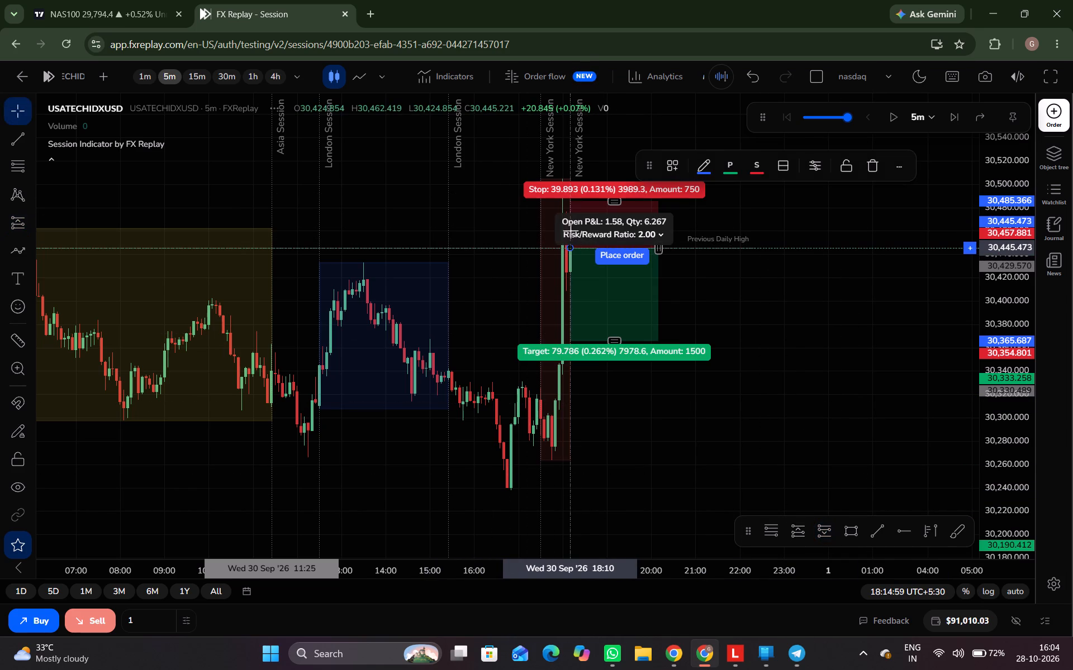
drag(571, 231, 587, 183)
drag(609, 202, 625, 165)
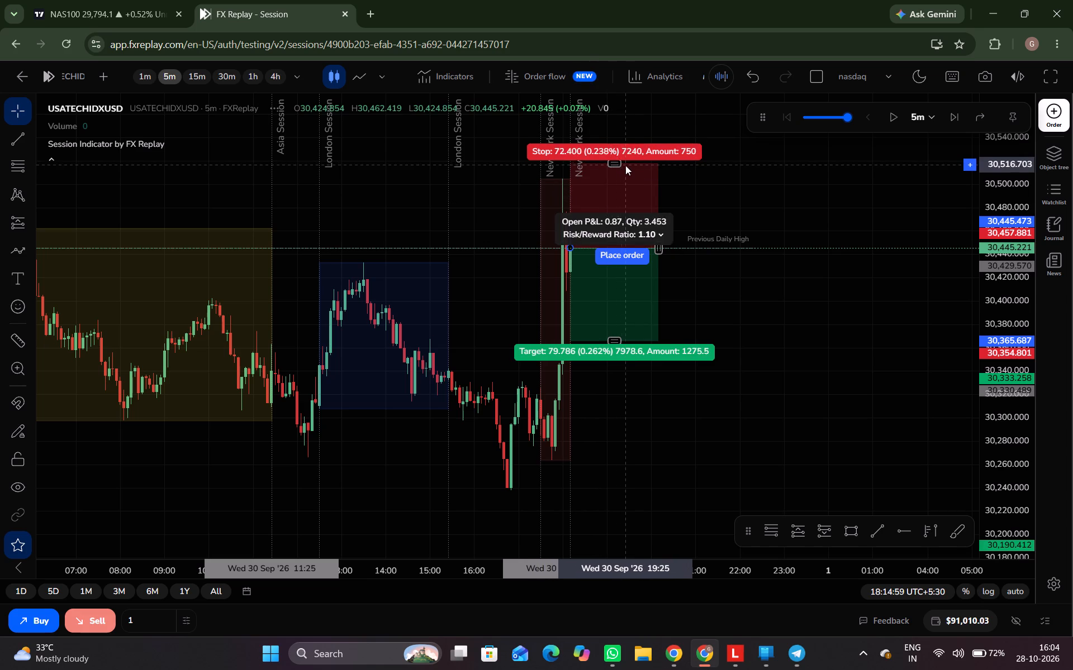
drag(625, 165, 631, 179)
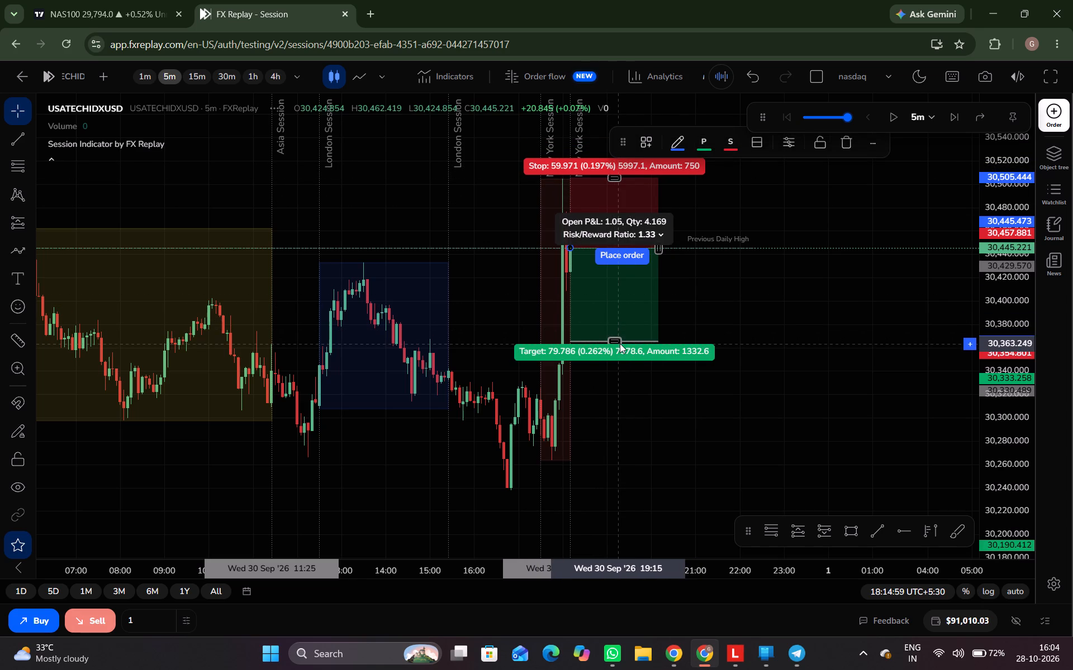
drag(620, 343, 661, 445)
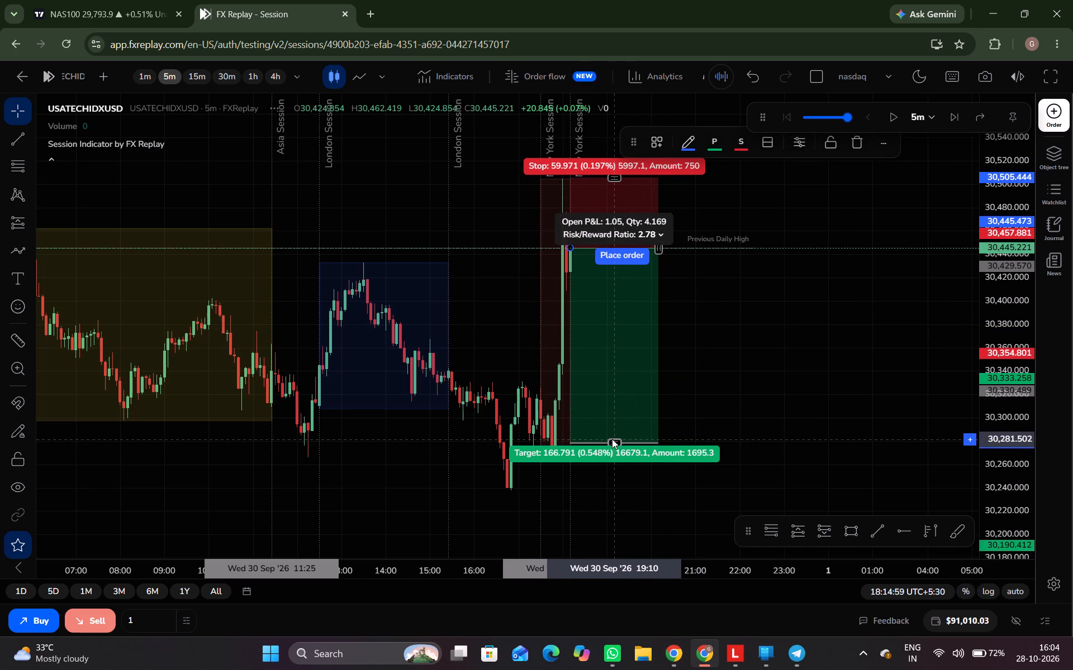
drag(612, 439, 600, 501)
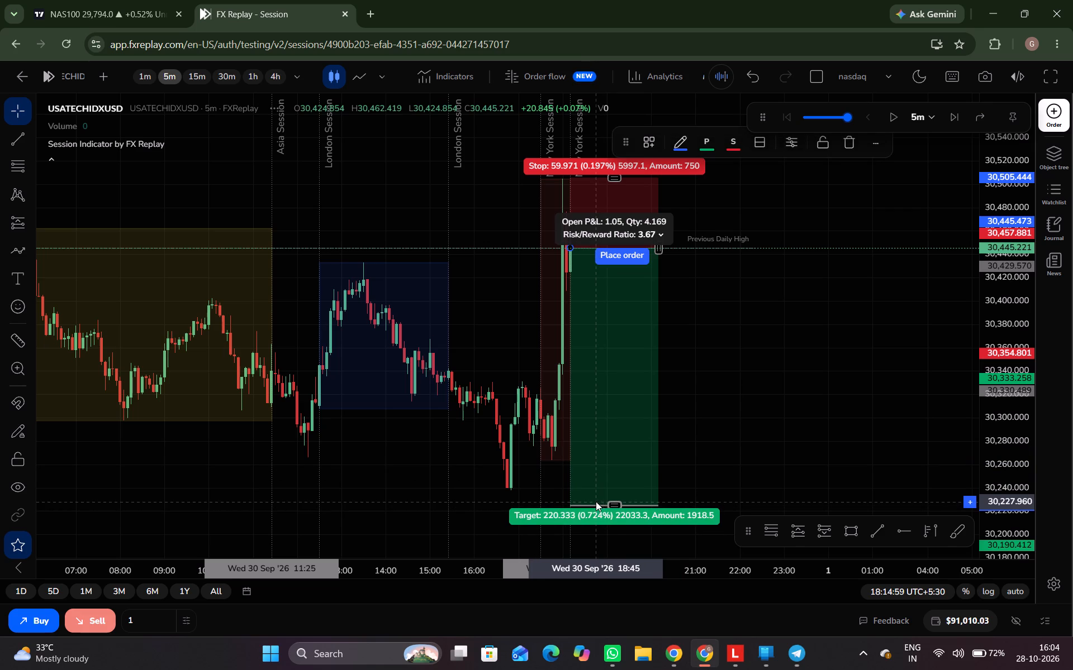
drag(613, 501, 623, 487)
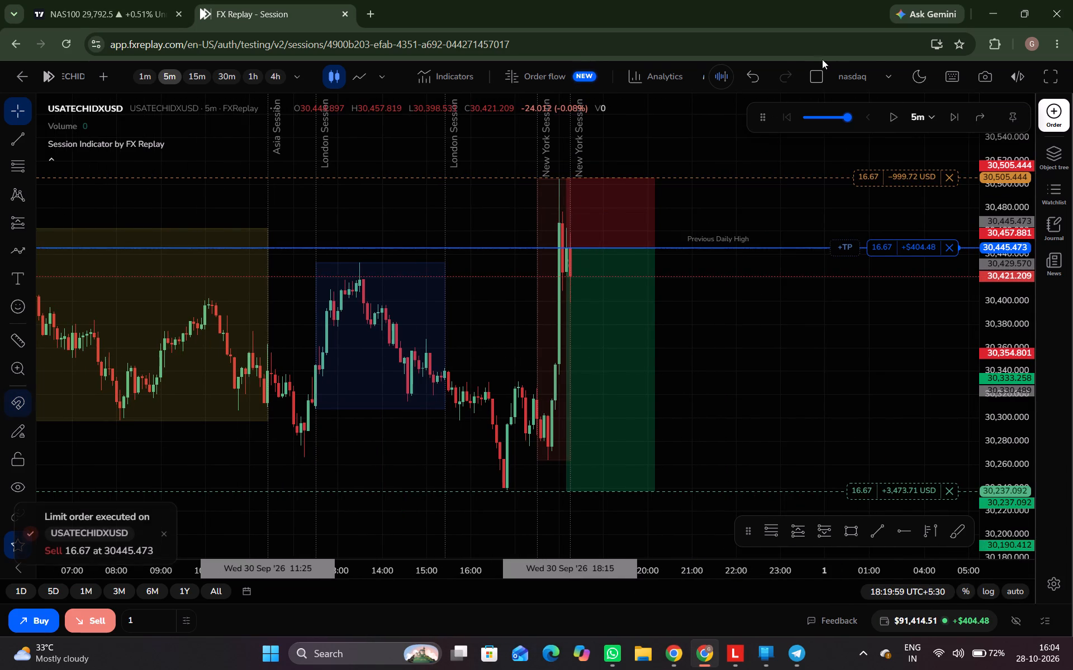
key(ctrl+space)
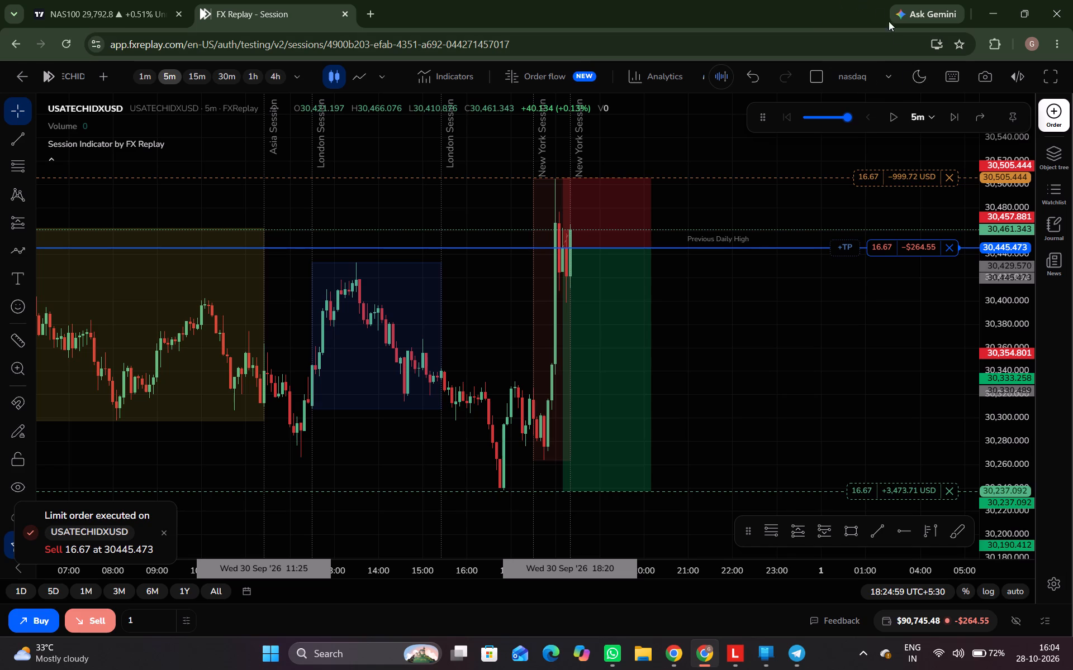
click(949, 115)
click(949, 115)
click(949, 115)
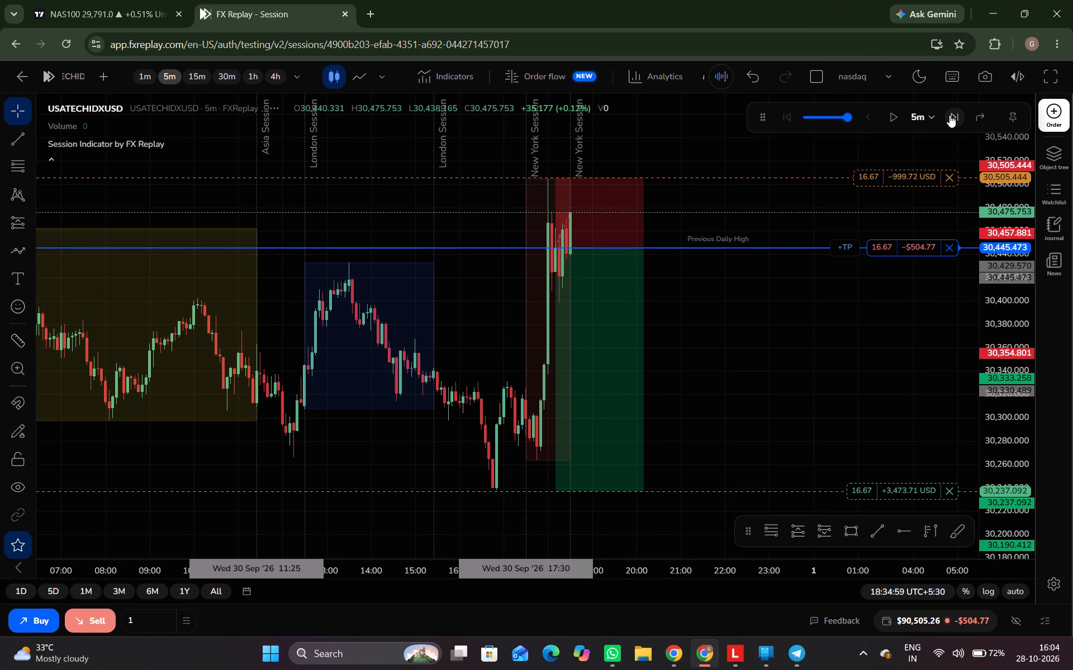
click(949, 115)
click(949, 115)
click(949, 115)
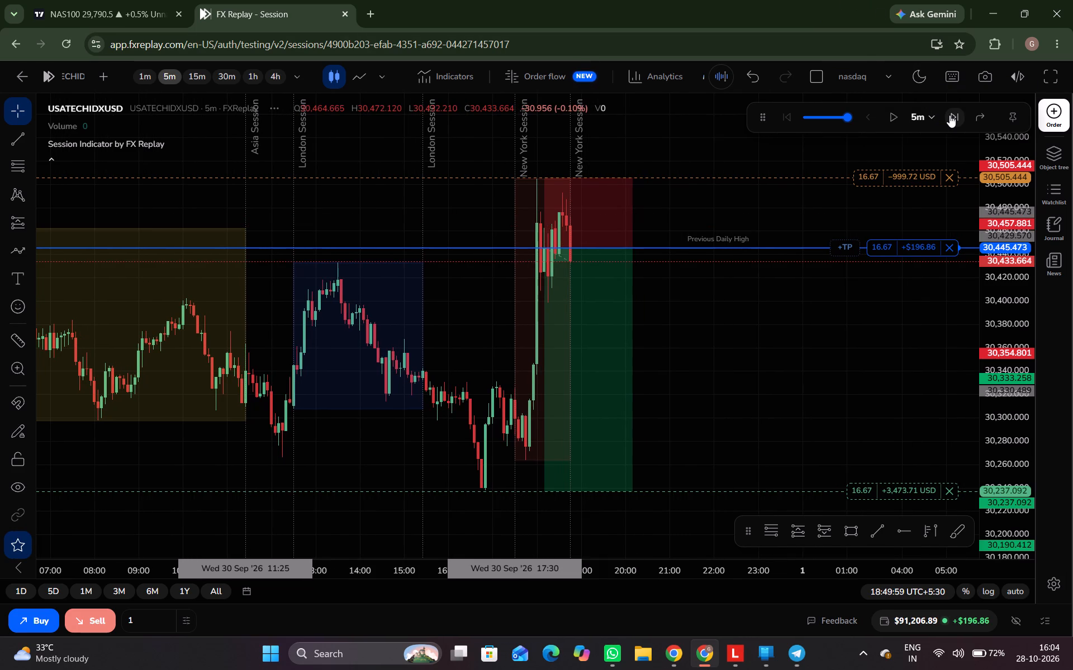
click(949, 115)
click(949, 115)
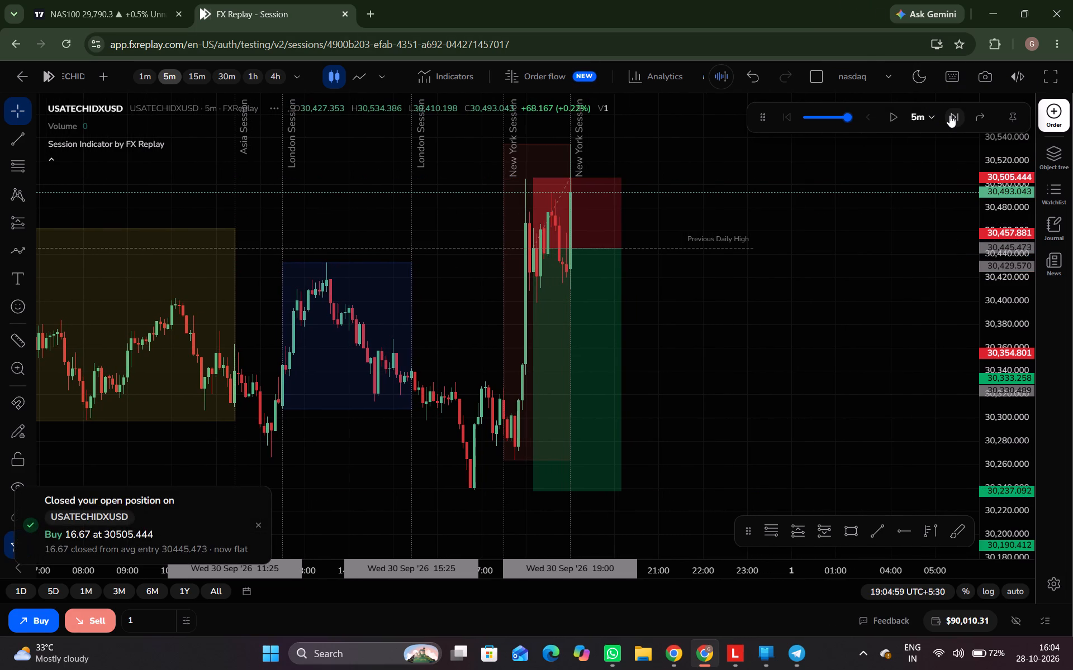
Advance the 5-minute replay through the rest of the New York session to 20:40 on 30 Sep.
click(949, 115)
triple_click(949, 115)
triple_click(949, 115)
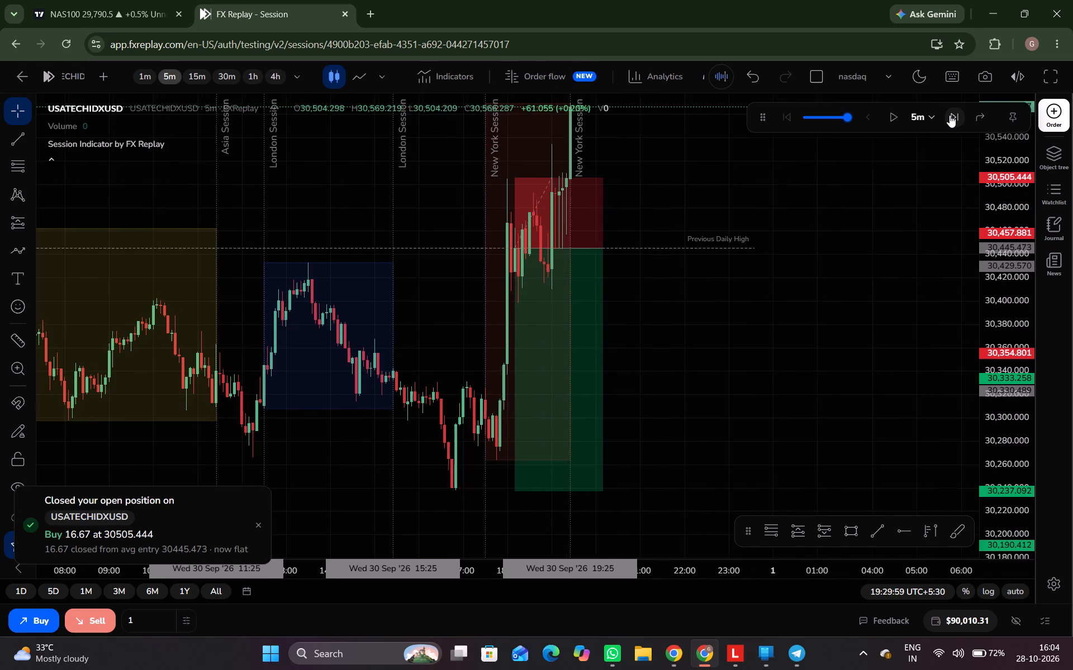
triple_click(949, 115)
triple_click(949, 115)
triple_click(949, 115)
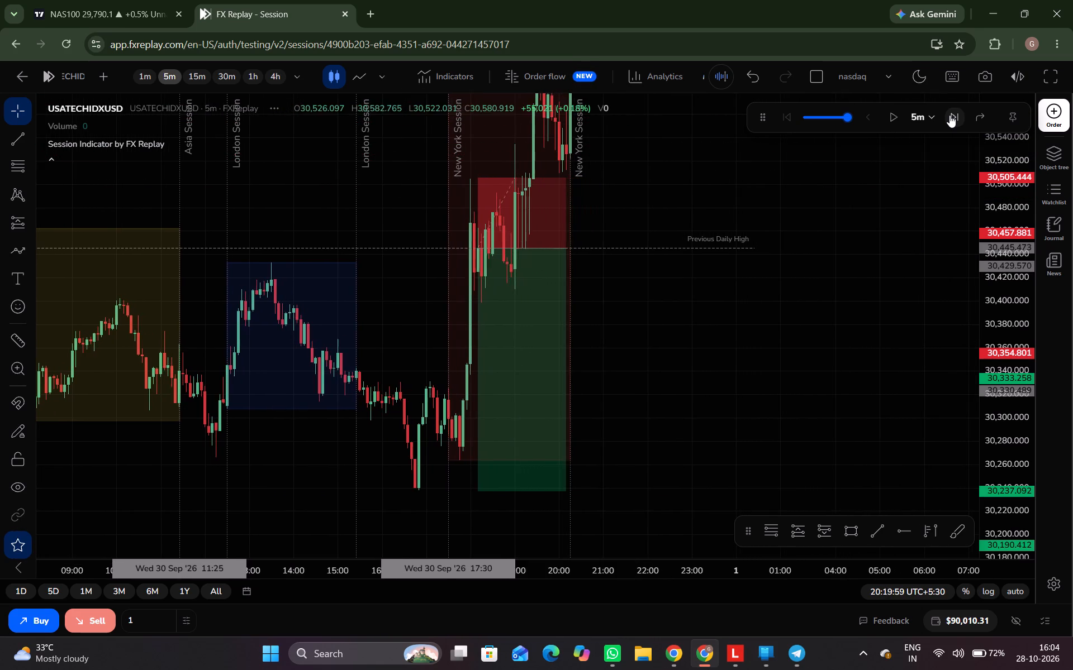
double_click(949, 115)
Examine the 30 Sep New York session's price action against the Asia and London sessions and the short trade area.
drag(949, 115, 785, 242)
drag(785, 242, 781, 259)
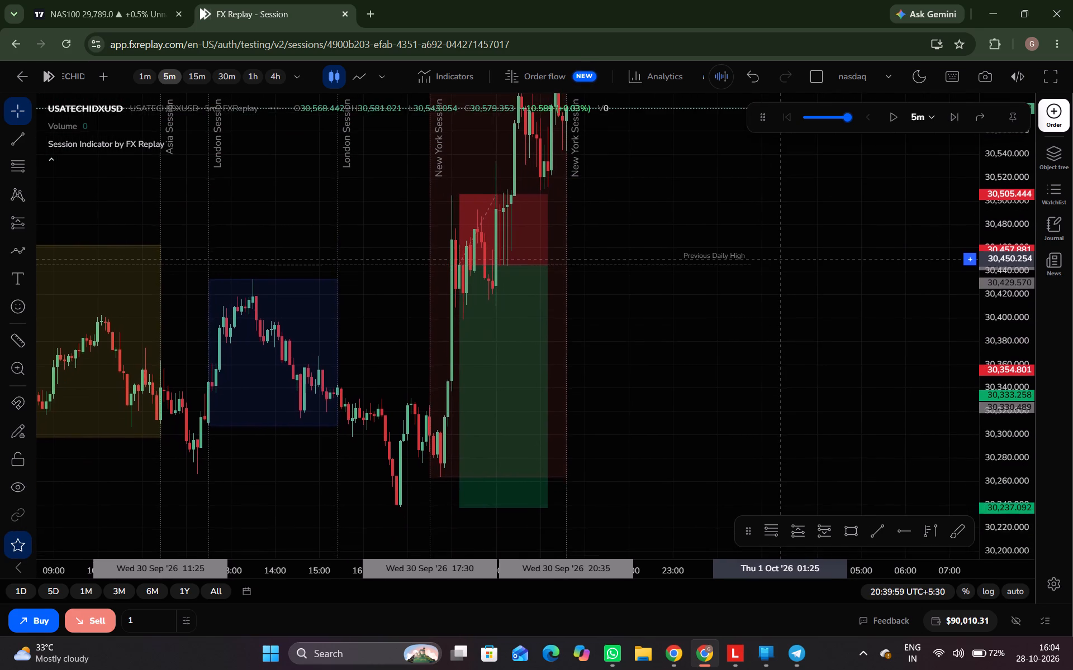
drag(781, 259, 775, 264)
scroll(775, 264, down, 1)
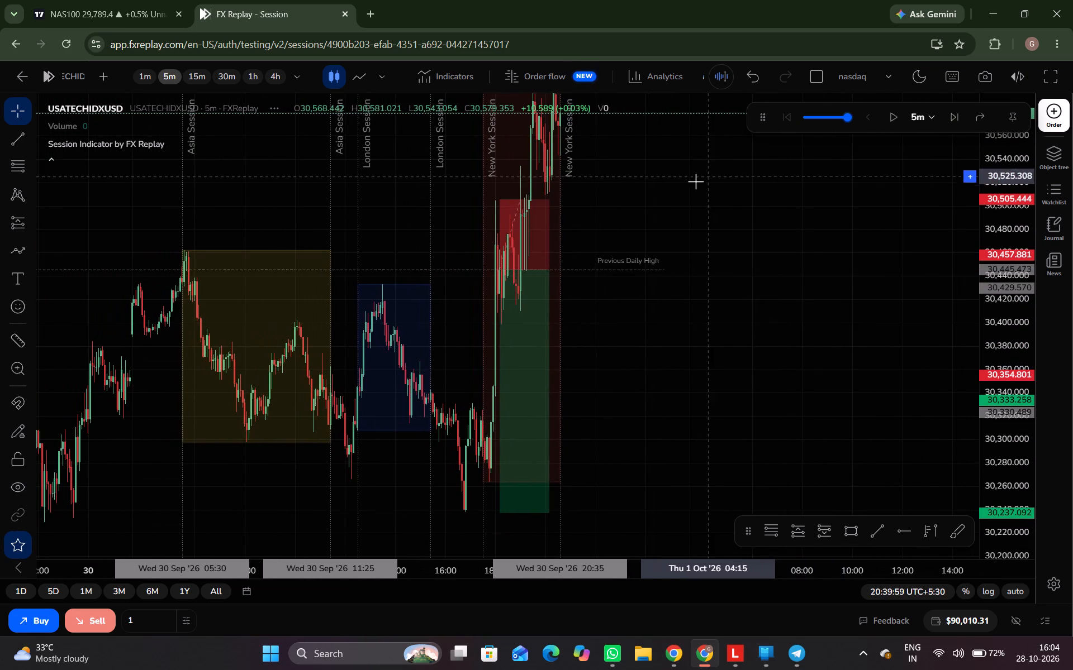
scroll(677, 190, down, 1)
drag(1024, 268, 1013, 326)
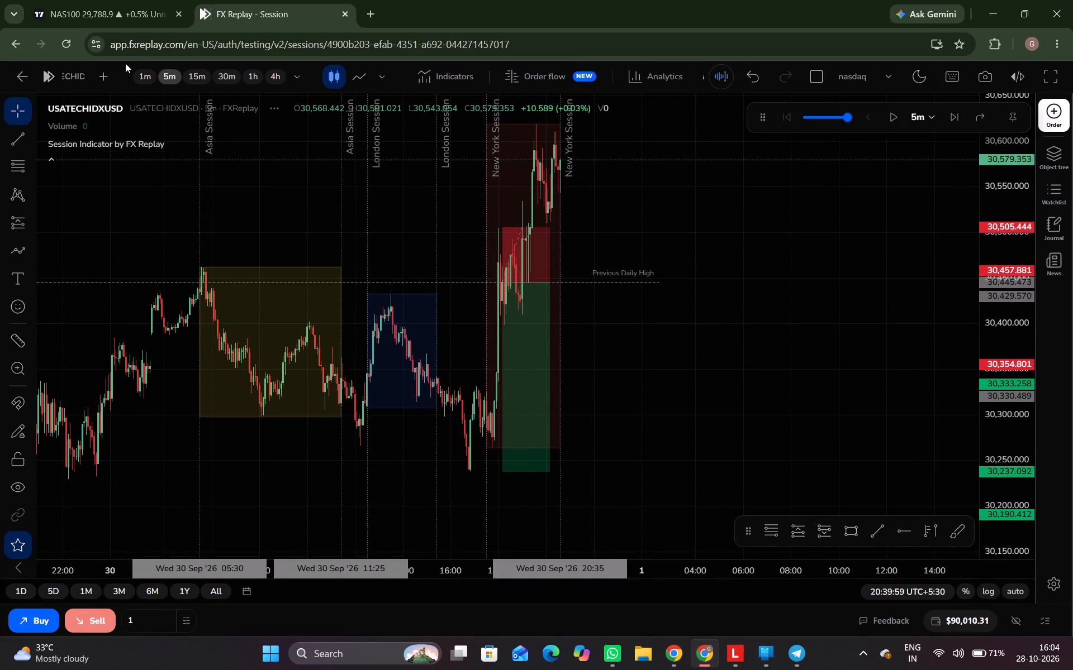